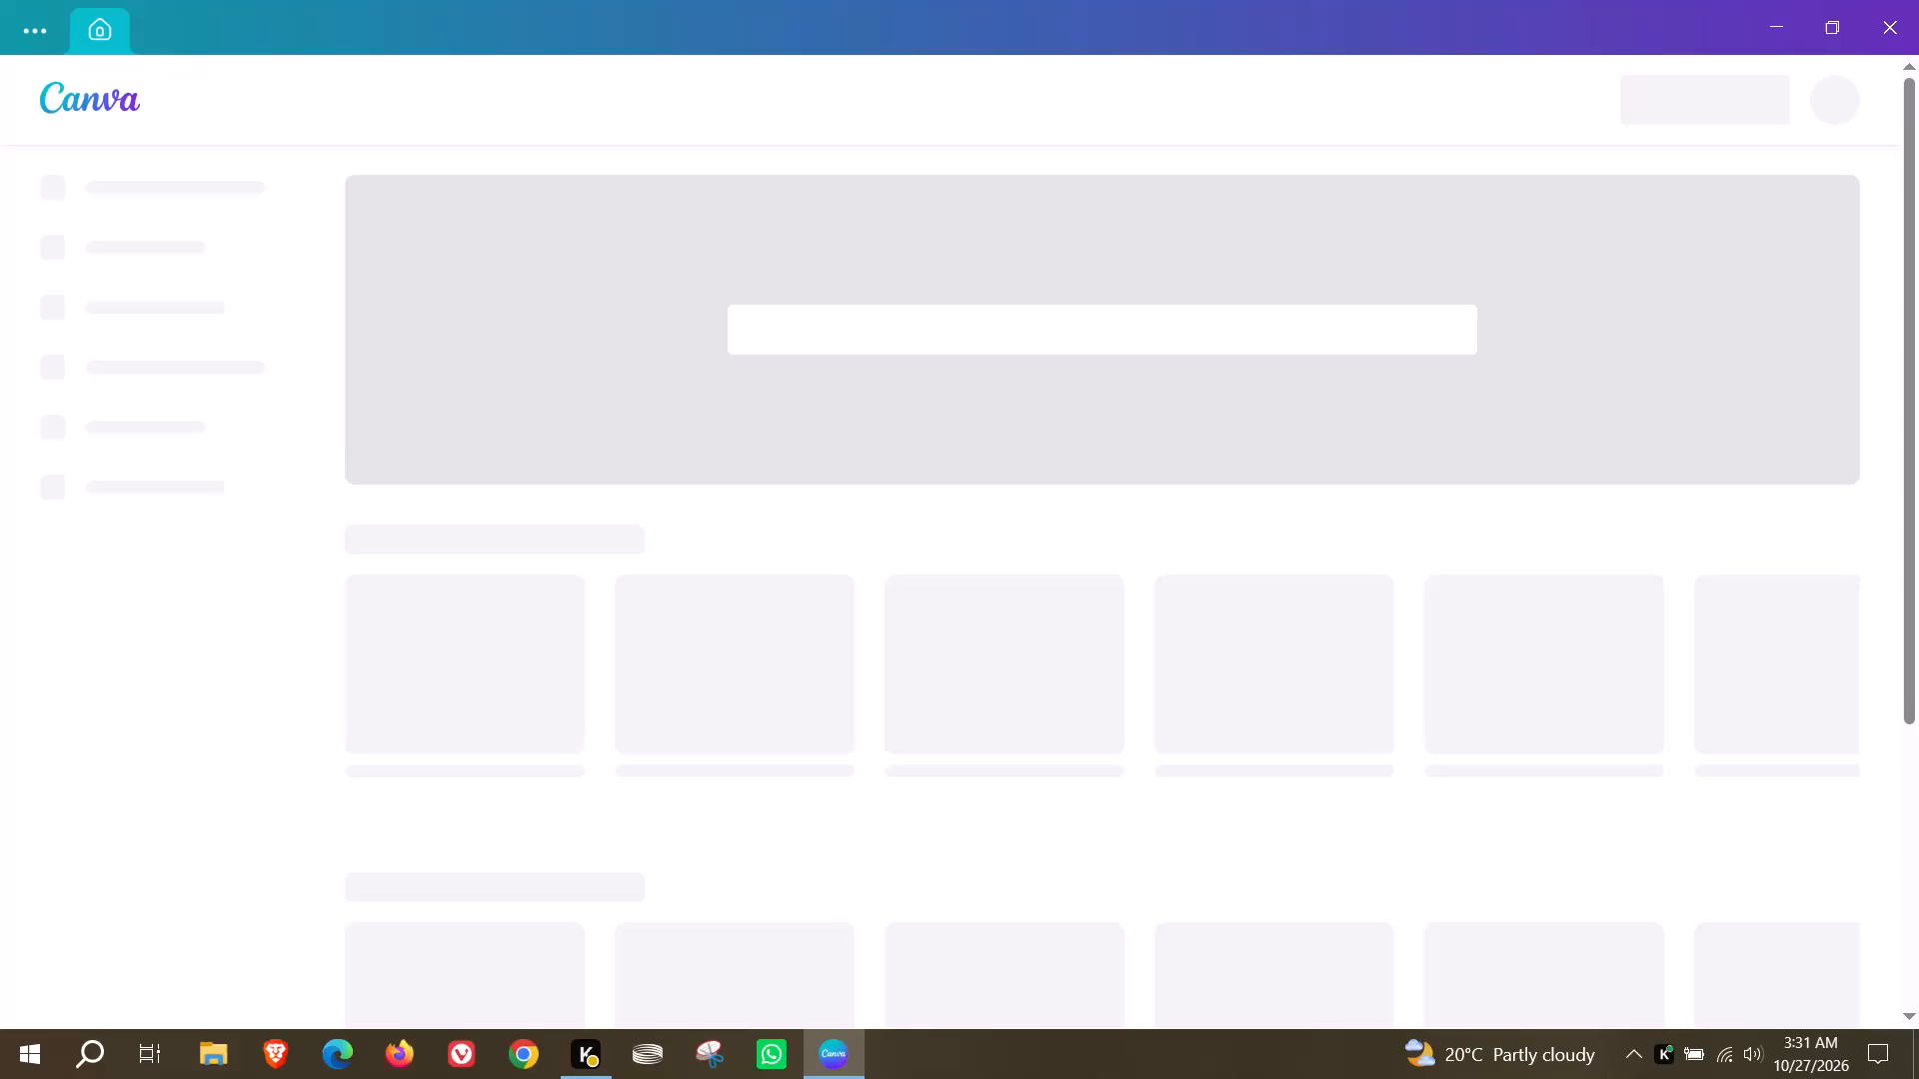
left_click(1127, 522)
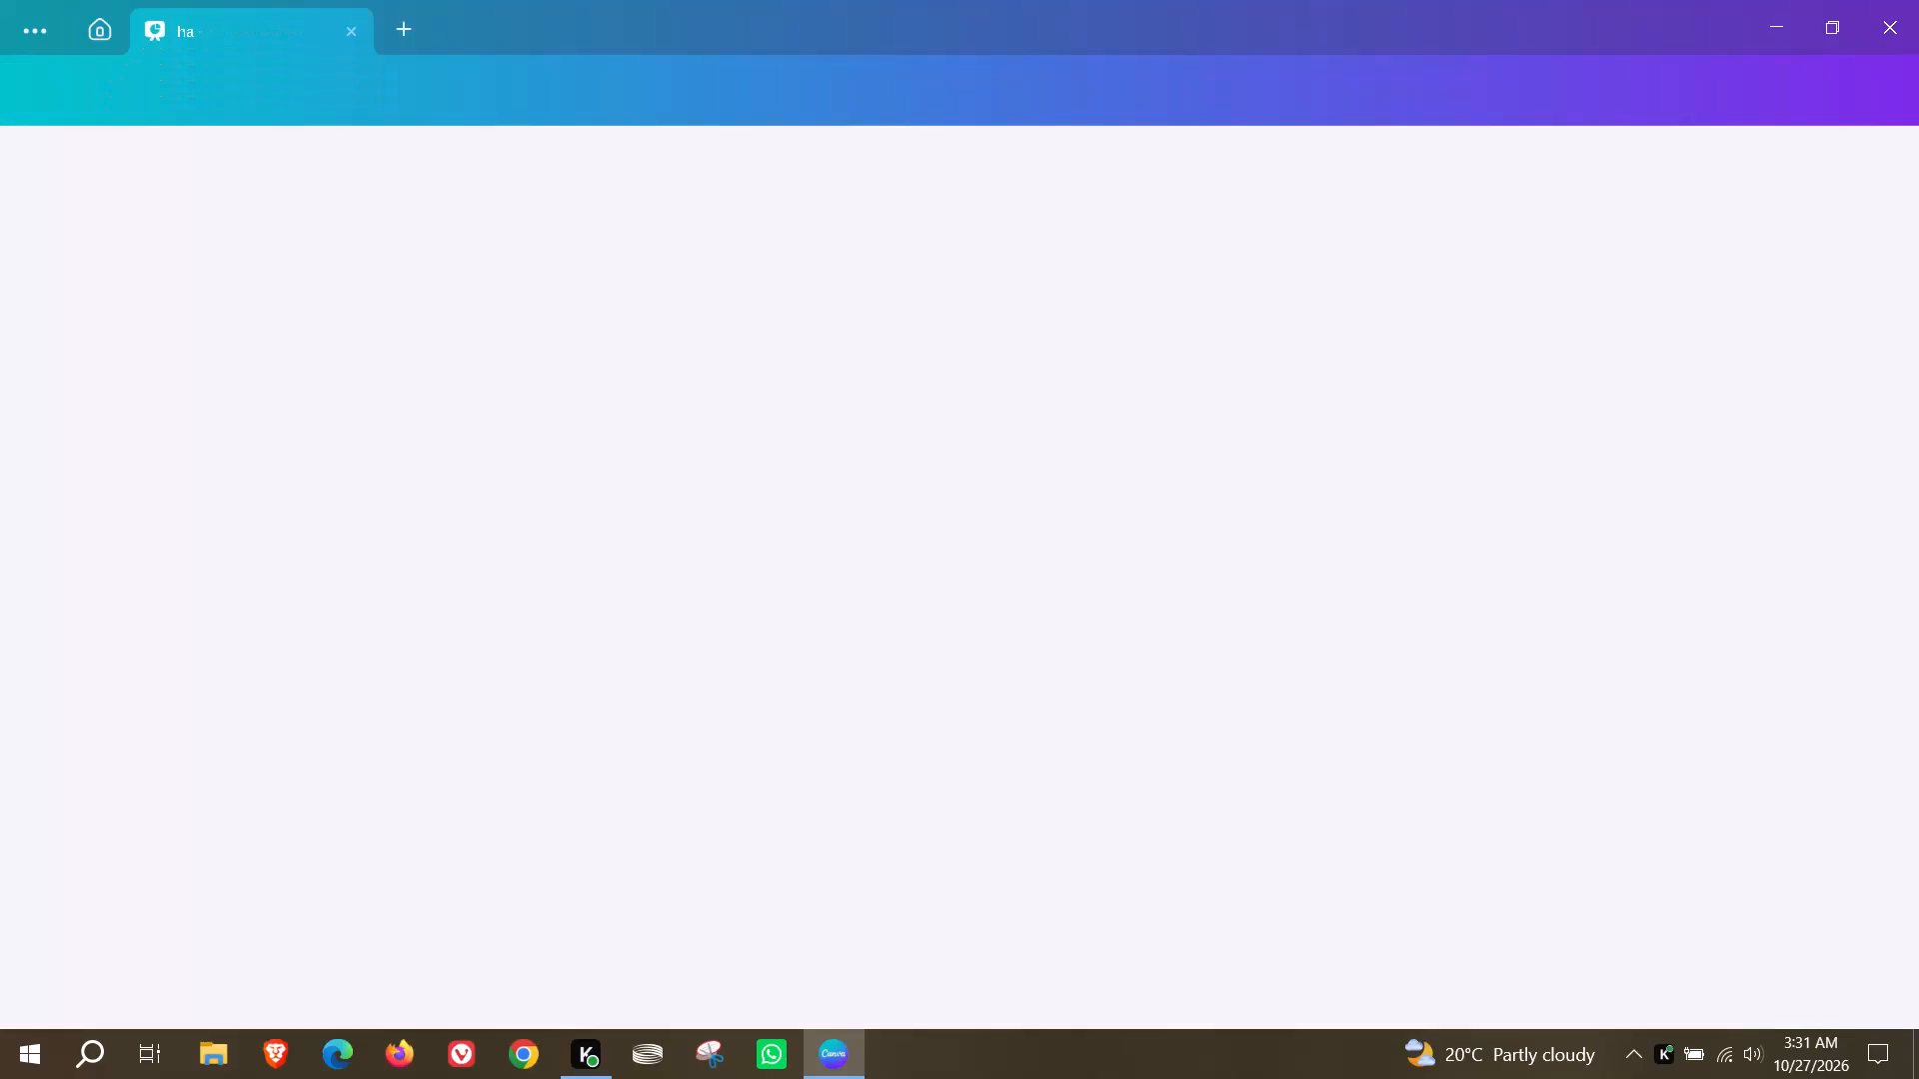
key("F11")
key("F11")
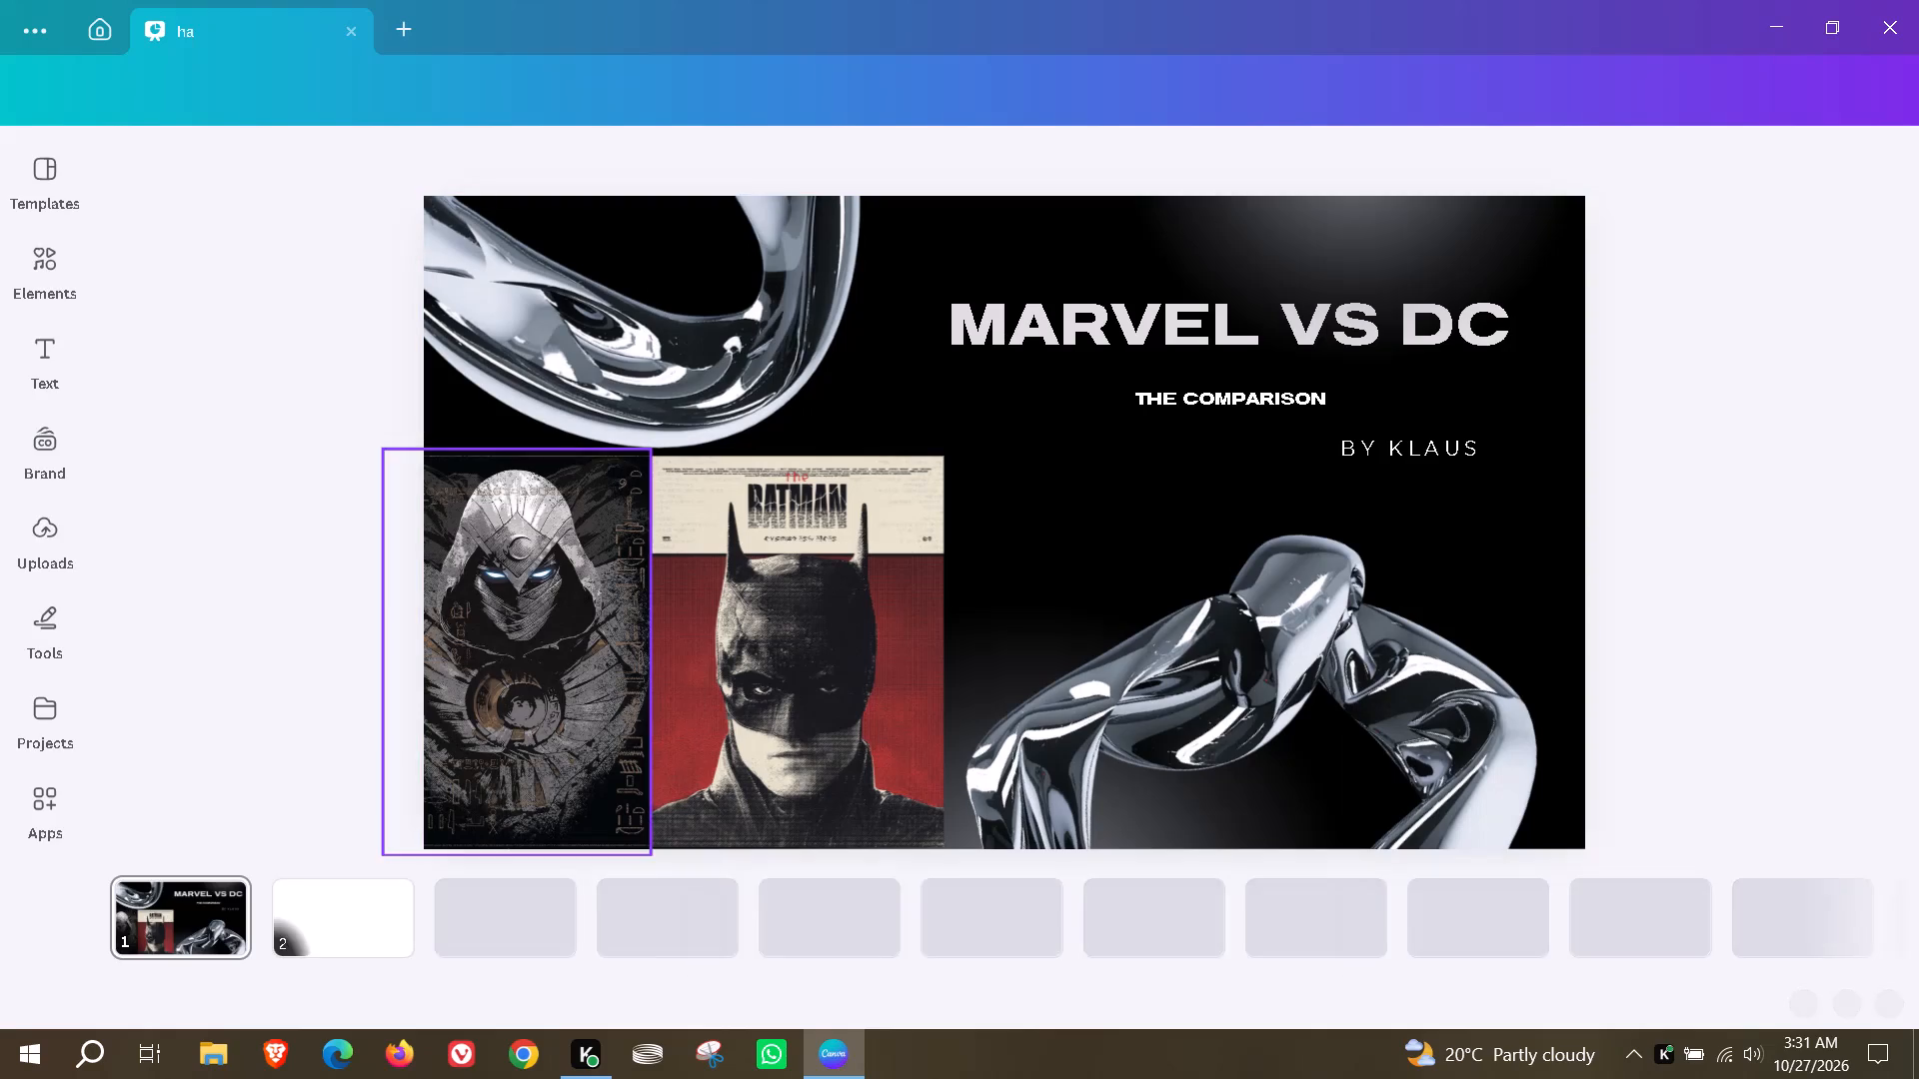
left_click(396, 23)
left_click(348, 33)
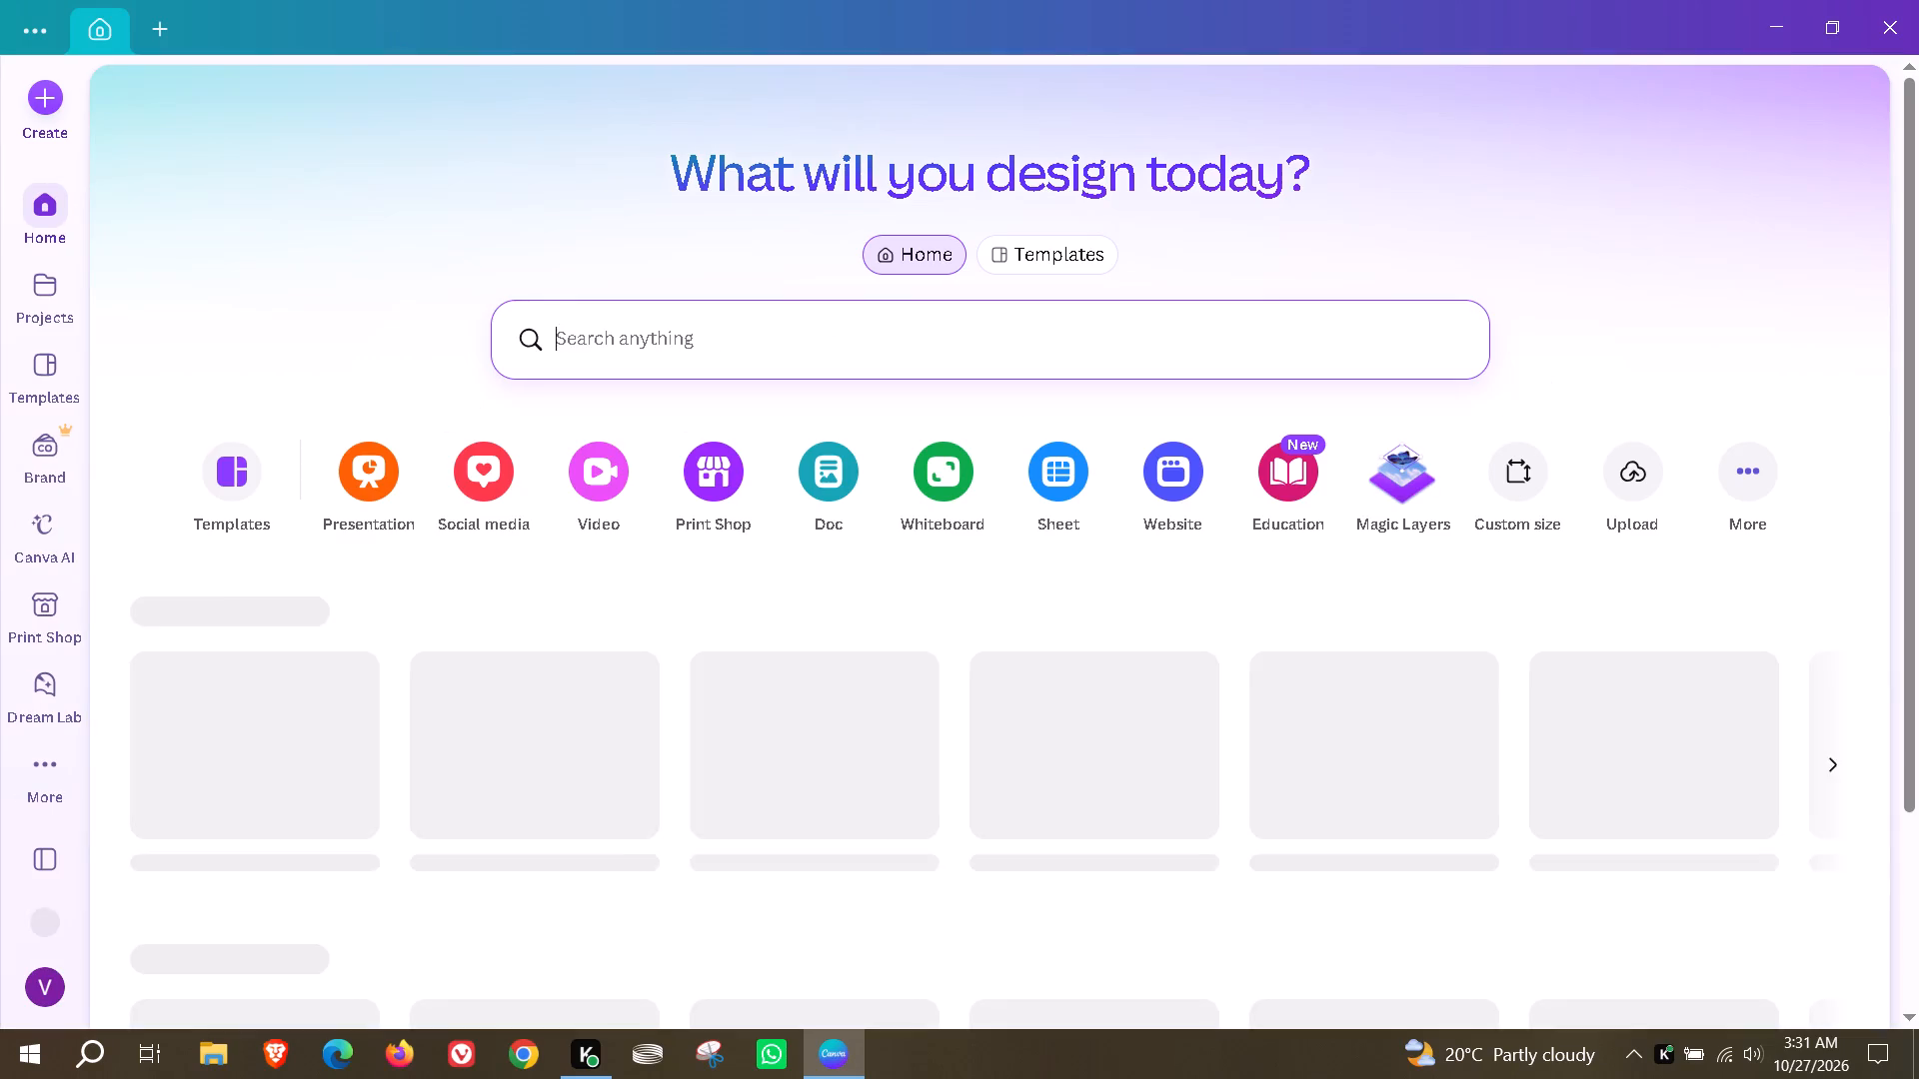
Create a new blank Presentation design.
left_click(140, 17)
scroll(315, 364, "down", 1)
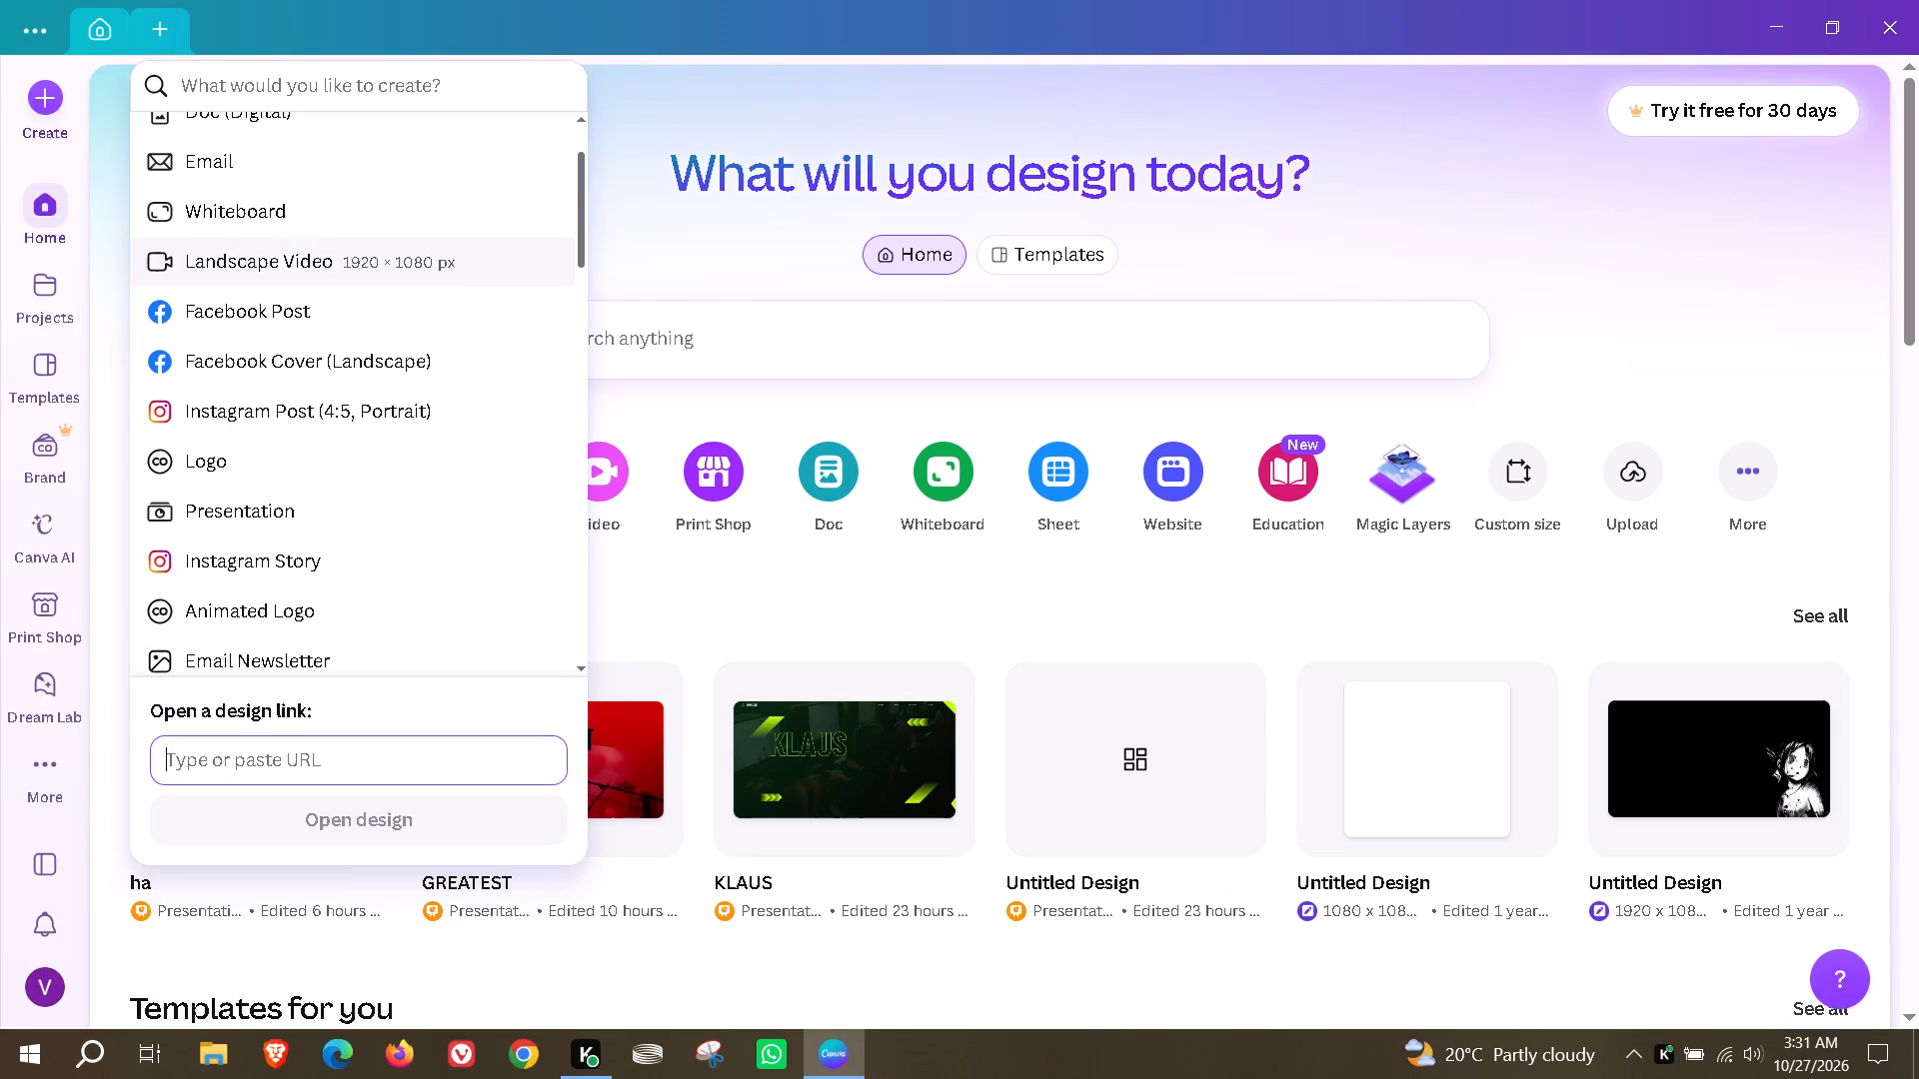
left_click(268, 512)
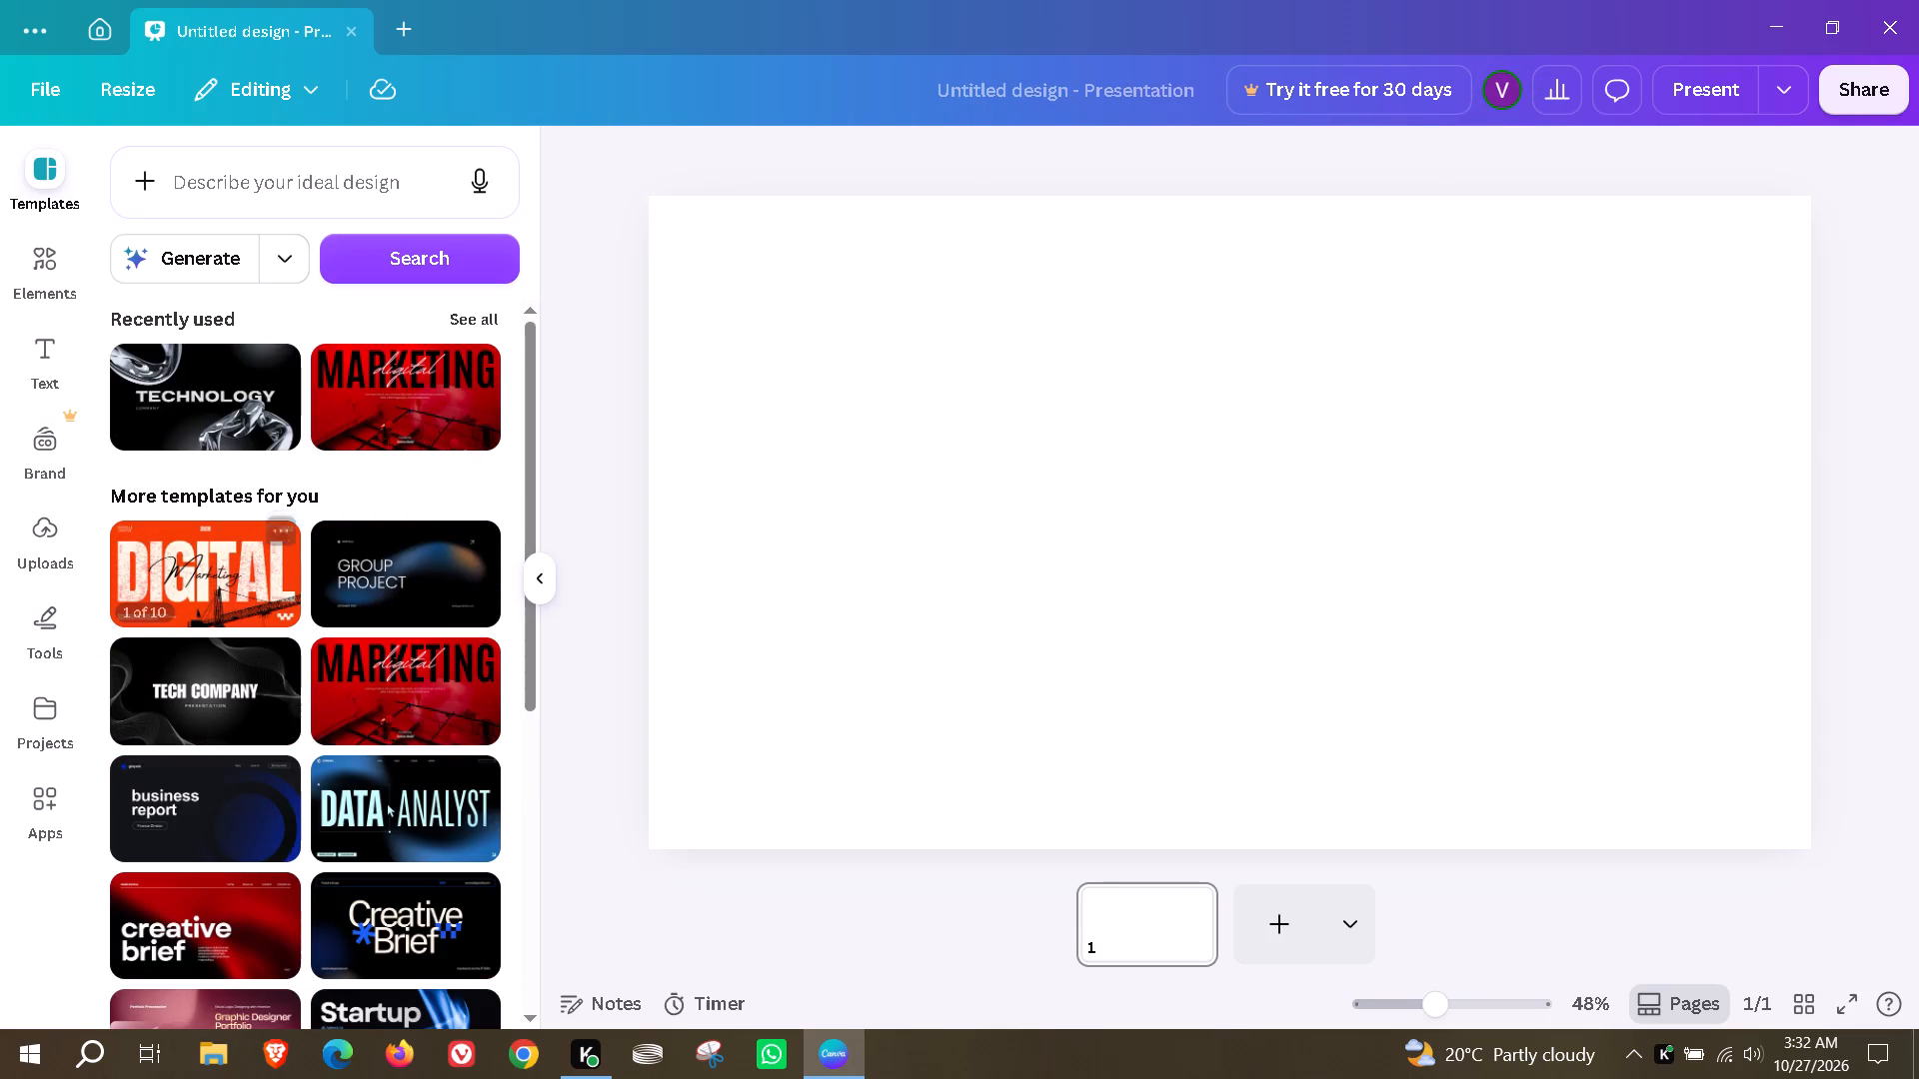
Browse the suggested presentation templates and preview the pages of several, looking for a suitable style.
scroll(252, 605, "down", 1)
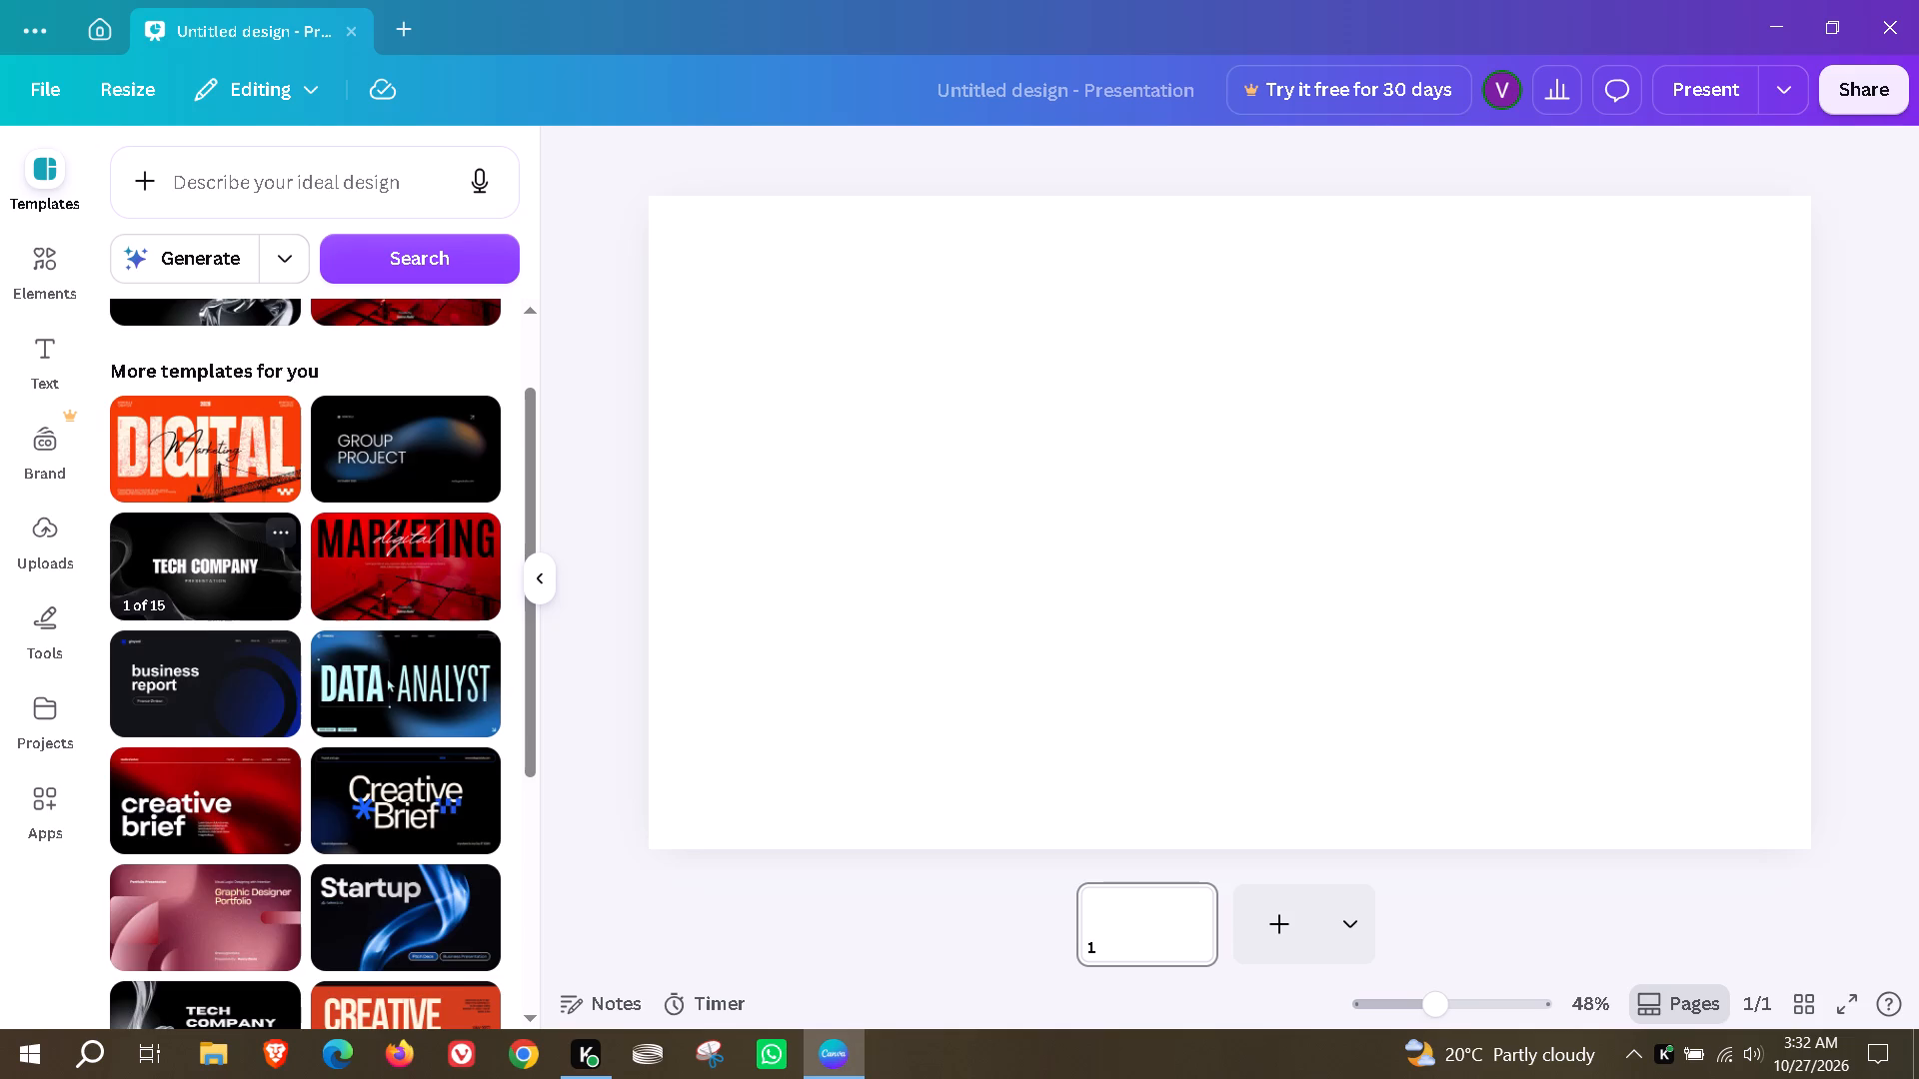
scroll(143, 535, "up", 3)
left_click(33, 172)
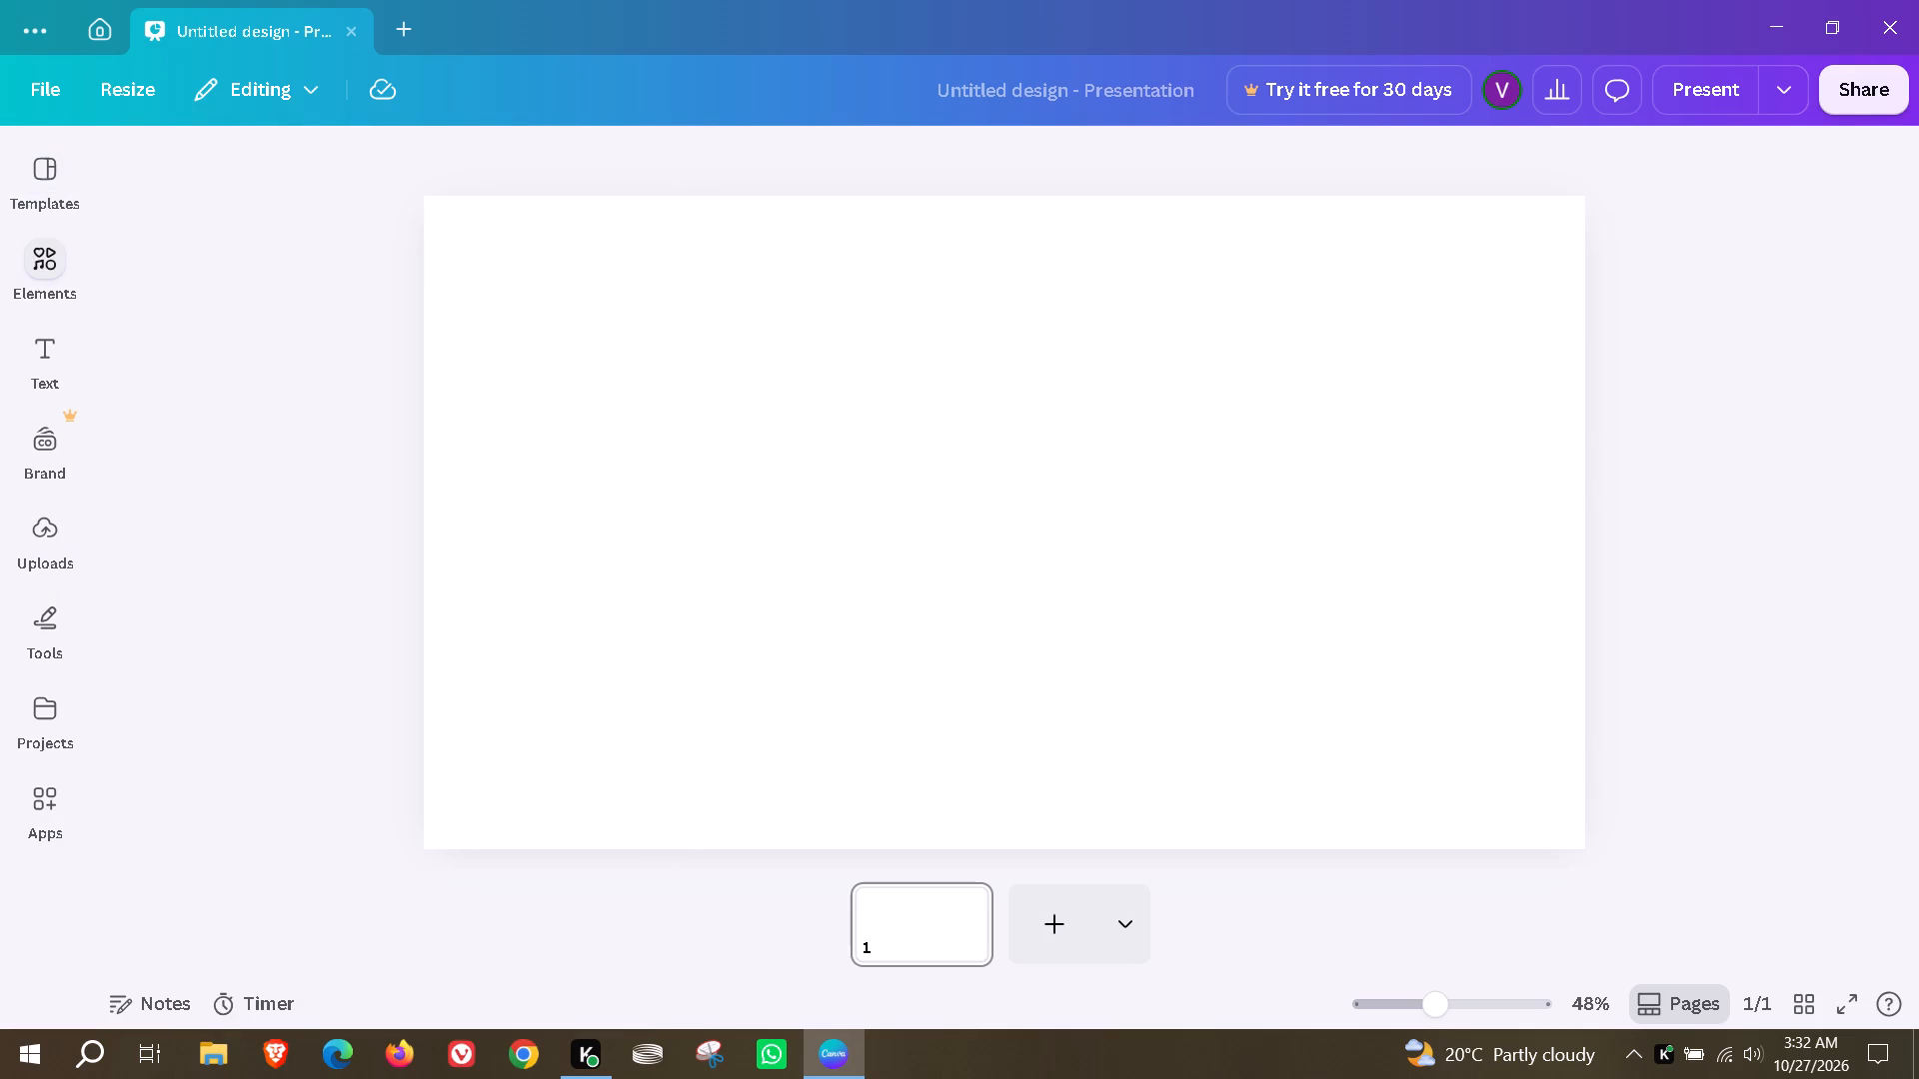
left_click(27, 173)
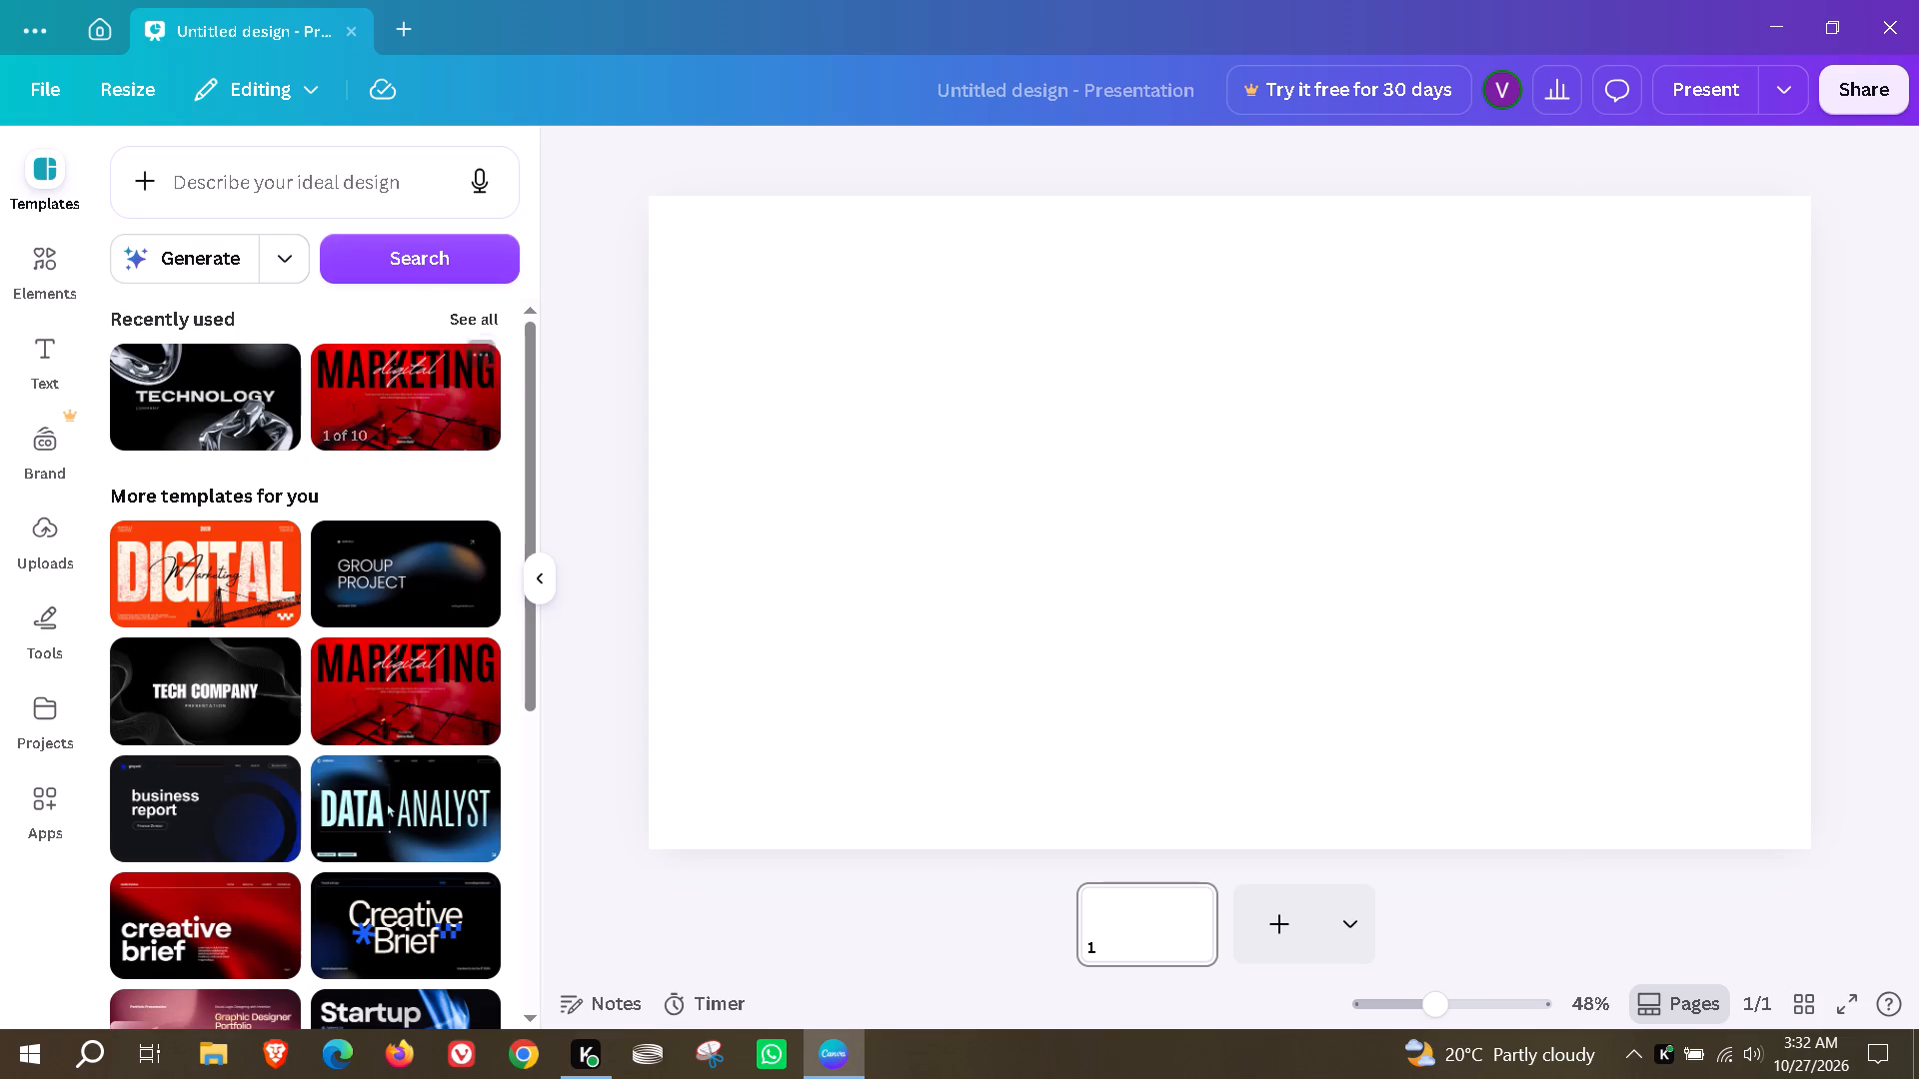
scroll(351, 425, "down", 1)
left_click(379, 435)
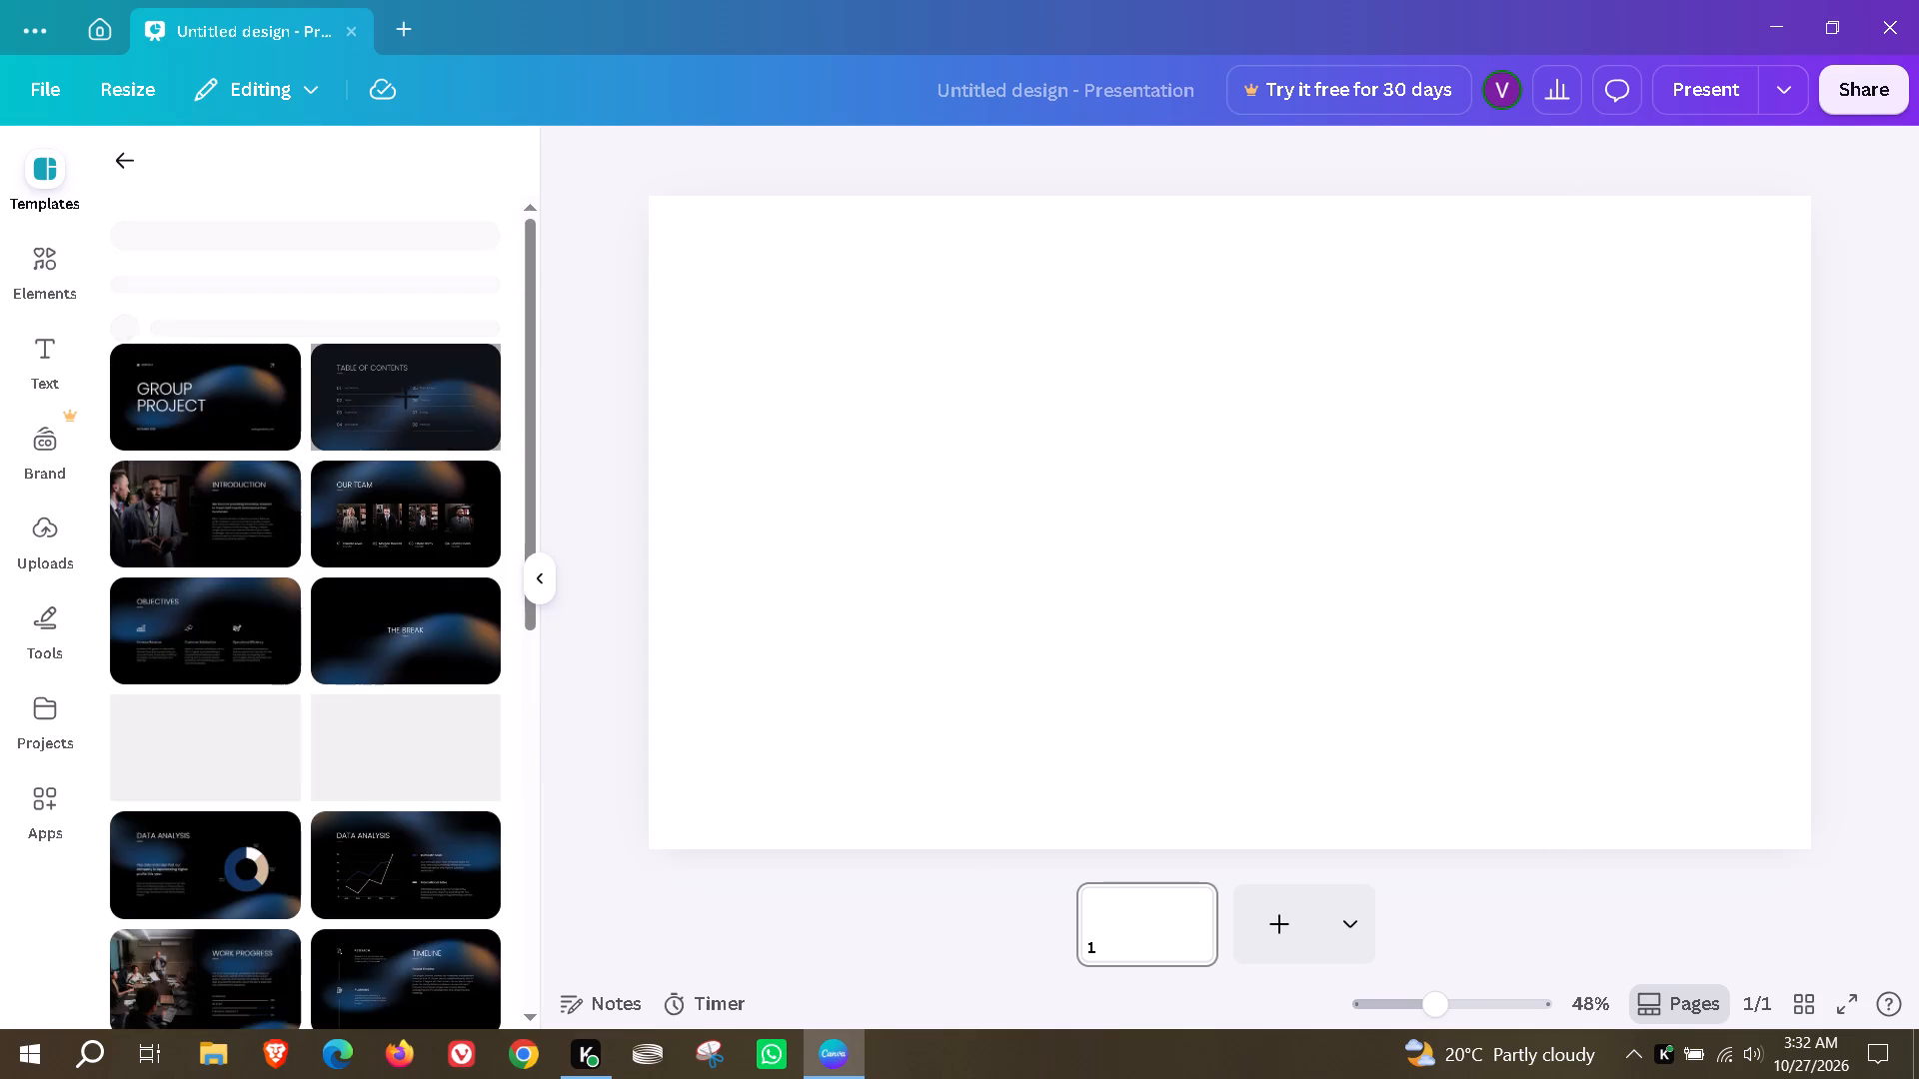
scroll(180, 627, "down", 2)
scroll(178, 578, "up", 2)
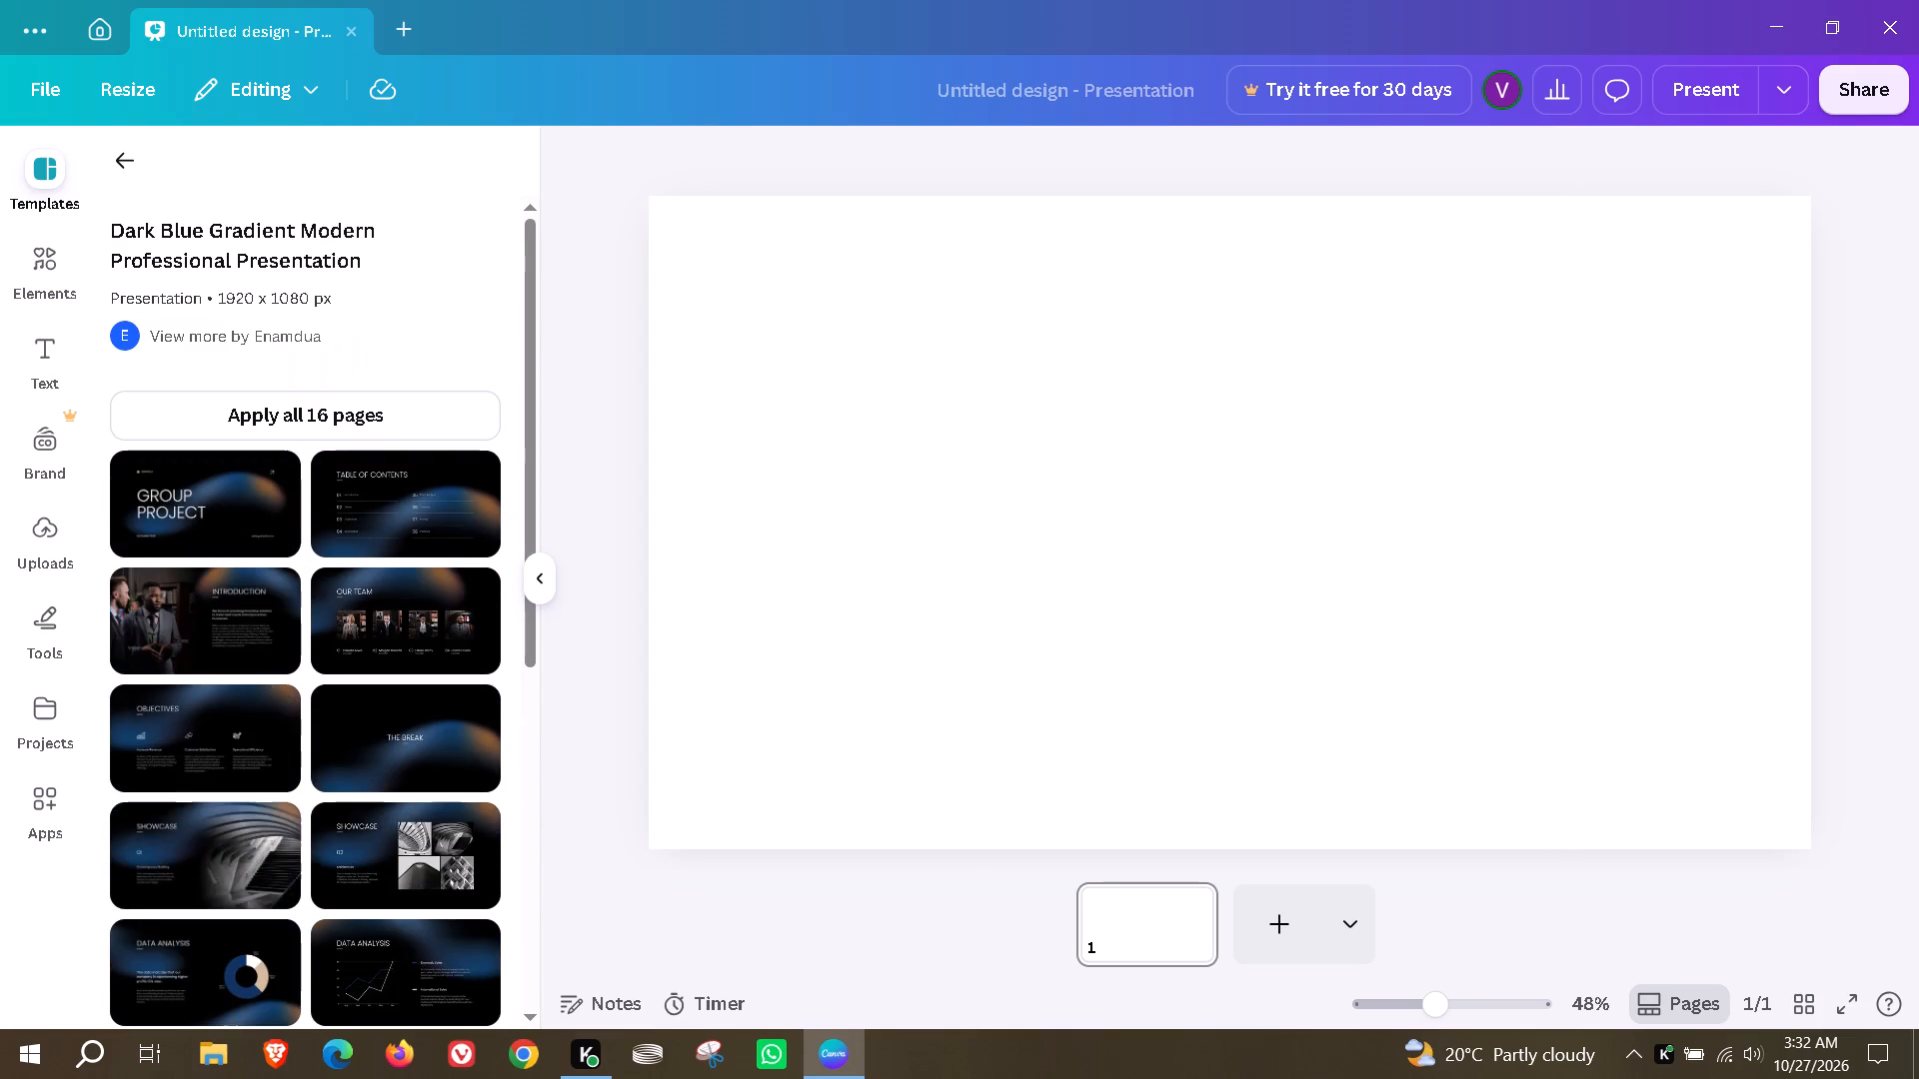
left_click(122, 157)
left_click(211, 571)
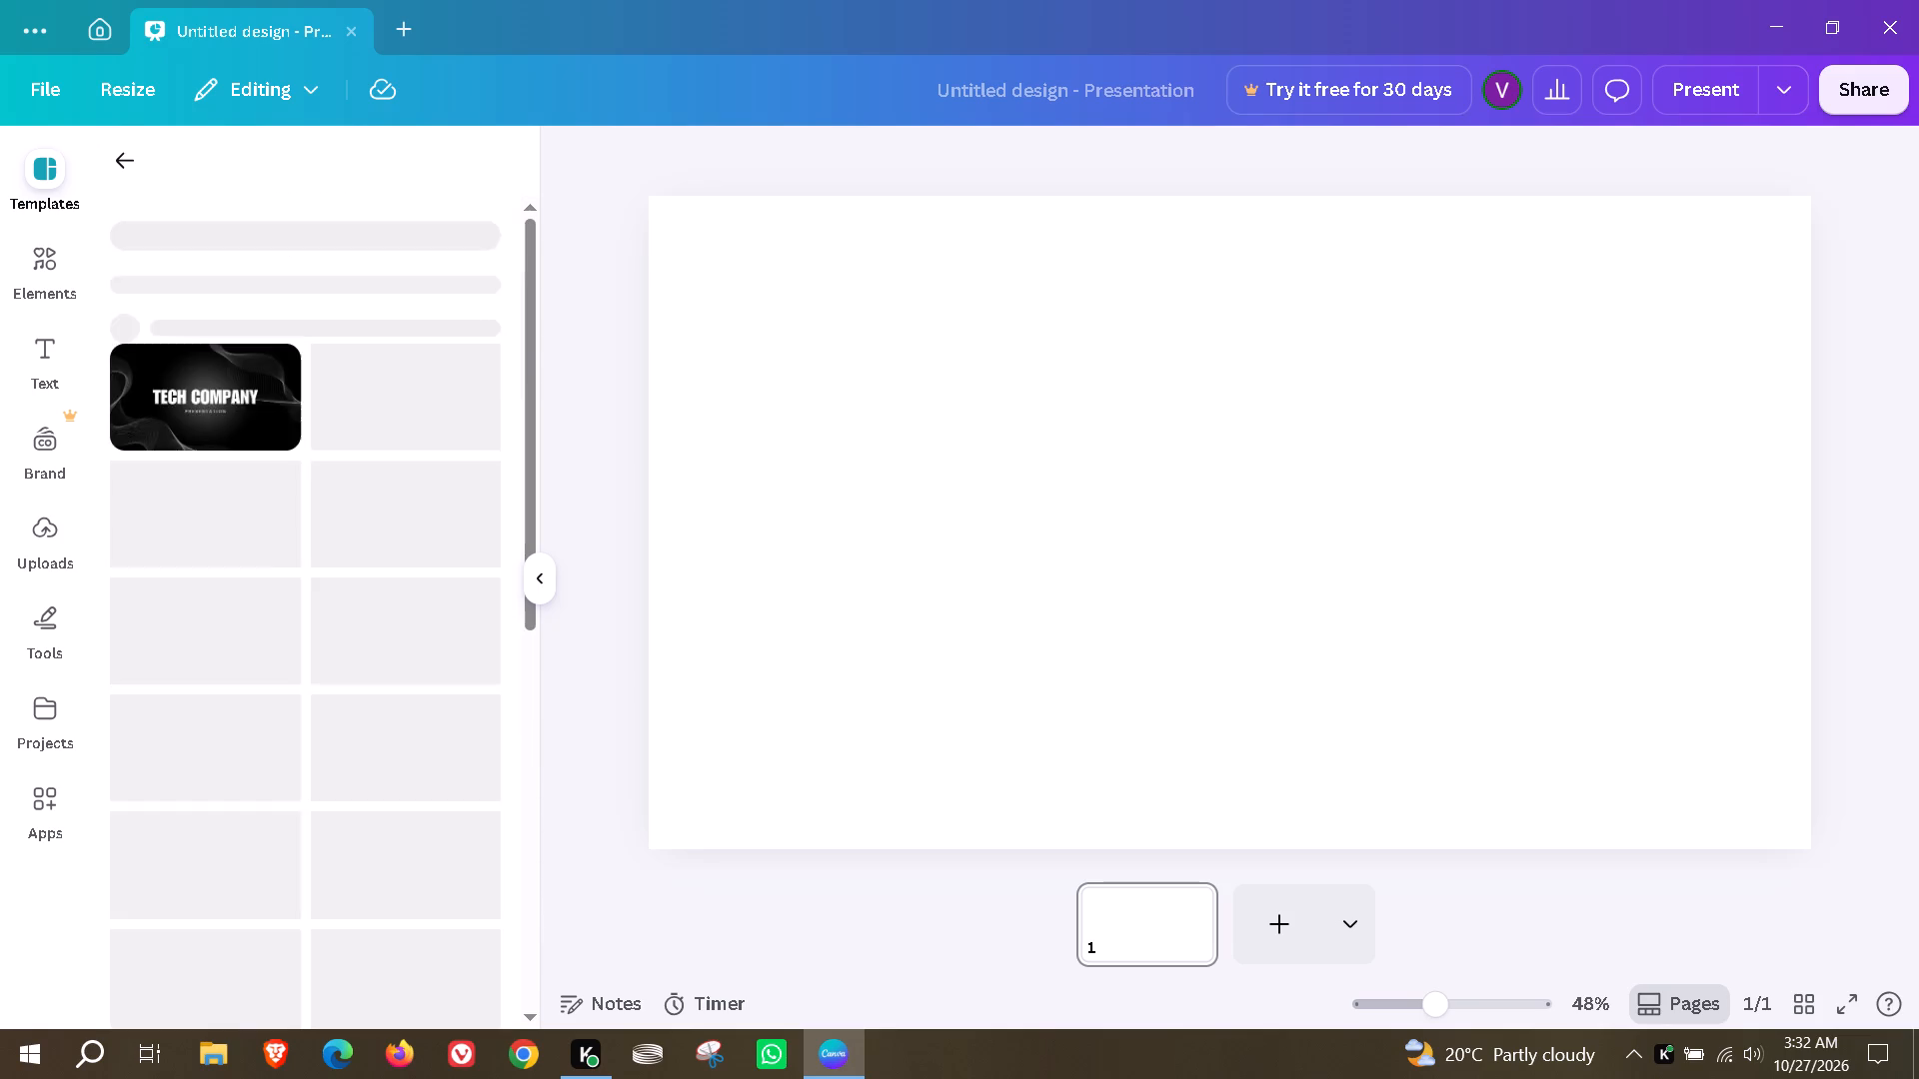
scroll(335, 585, "down", 1)
scroll(340, 625, "up", 3)
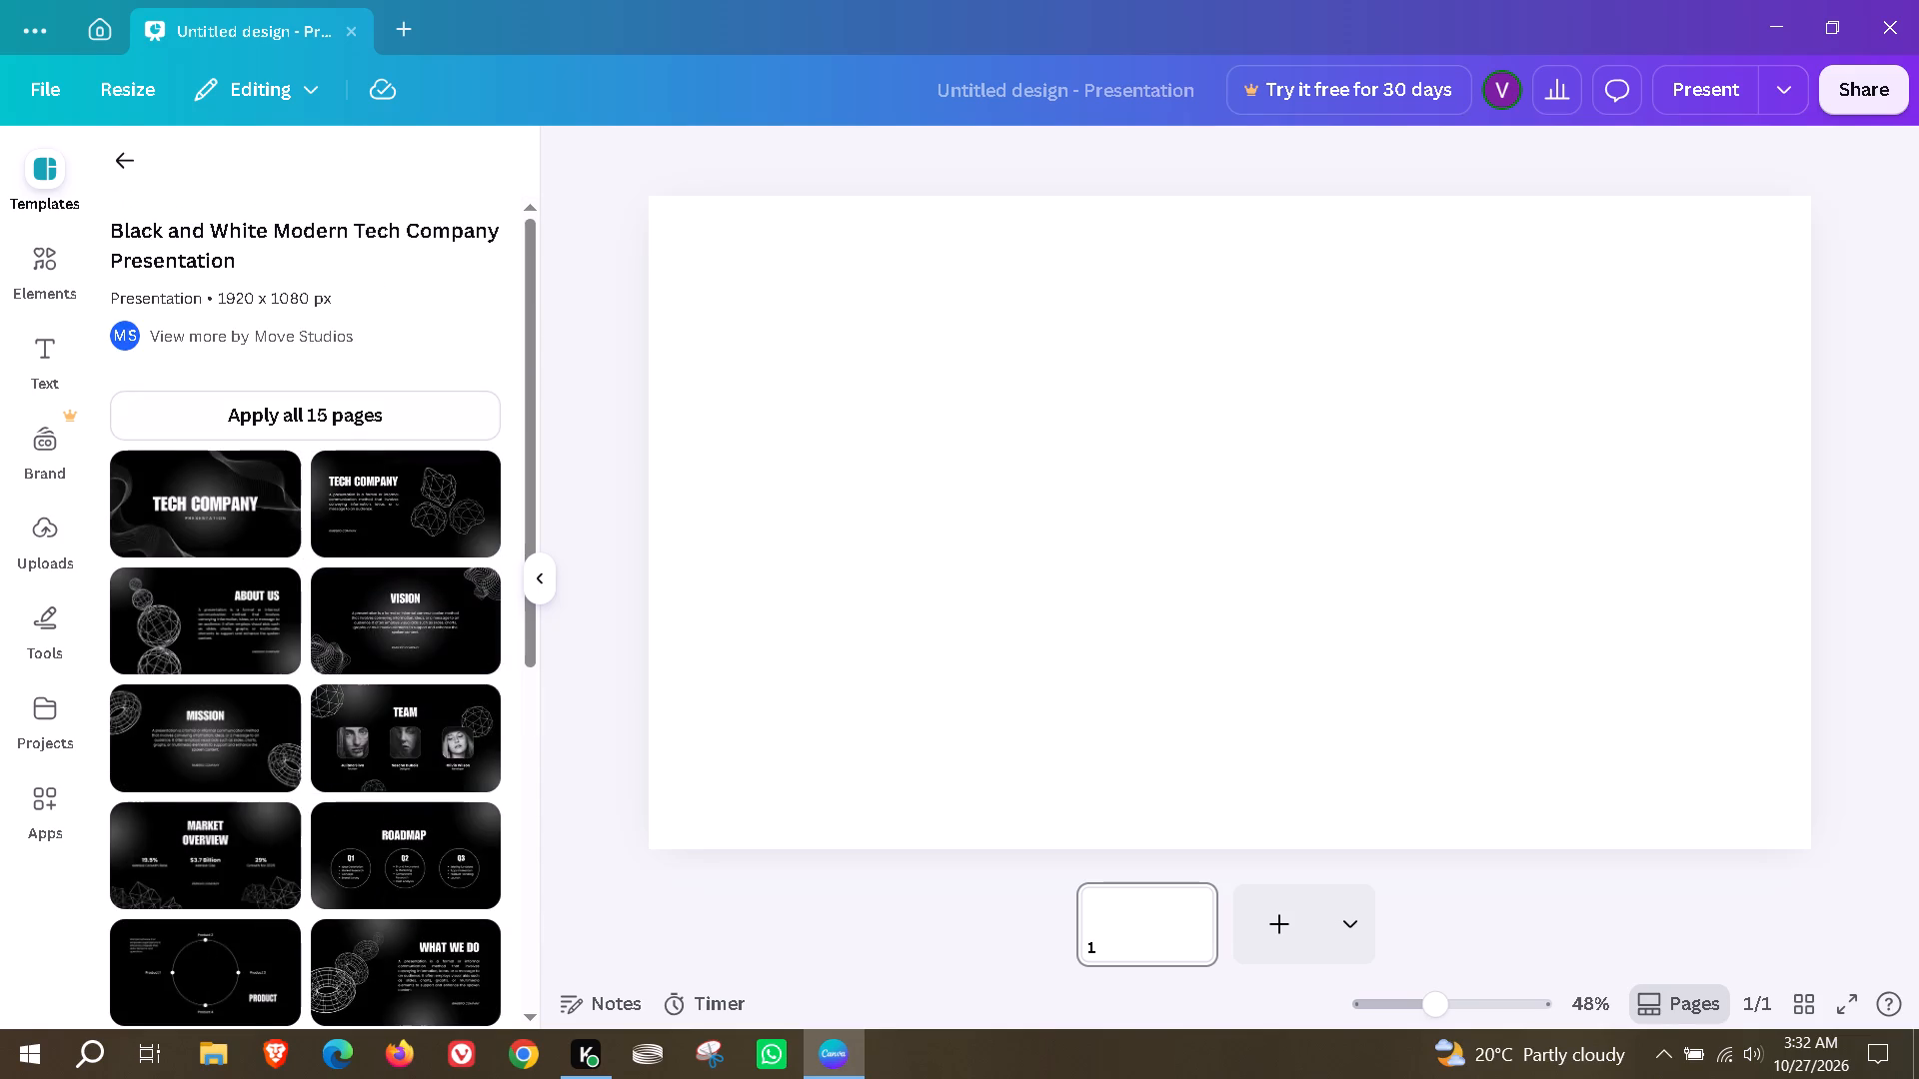
left_click(132, 158)
scroll(330, 645, "down", 3)
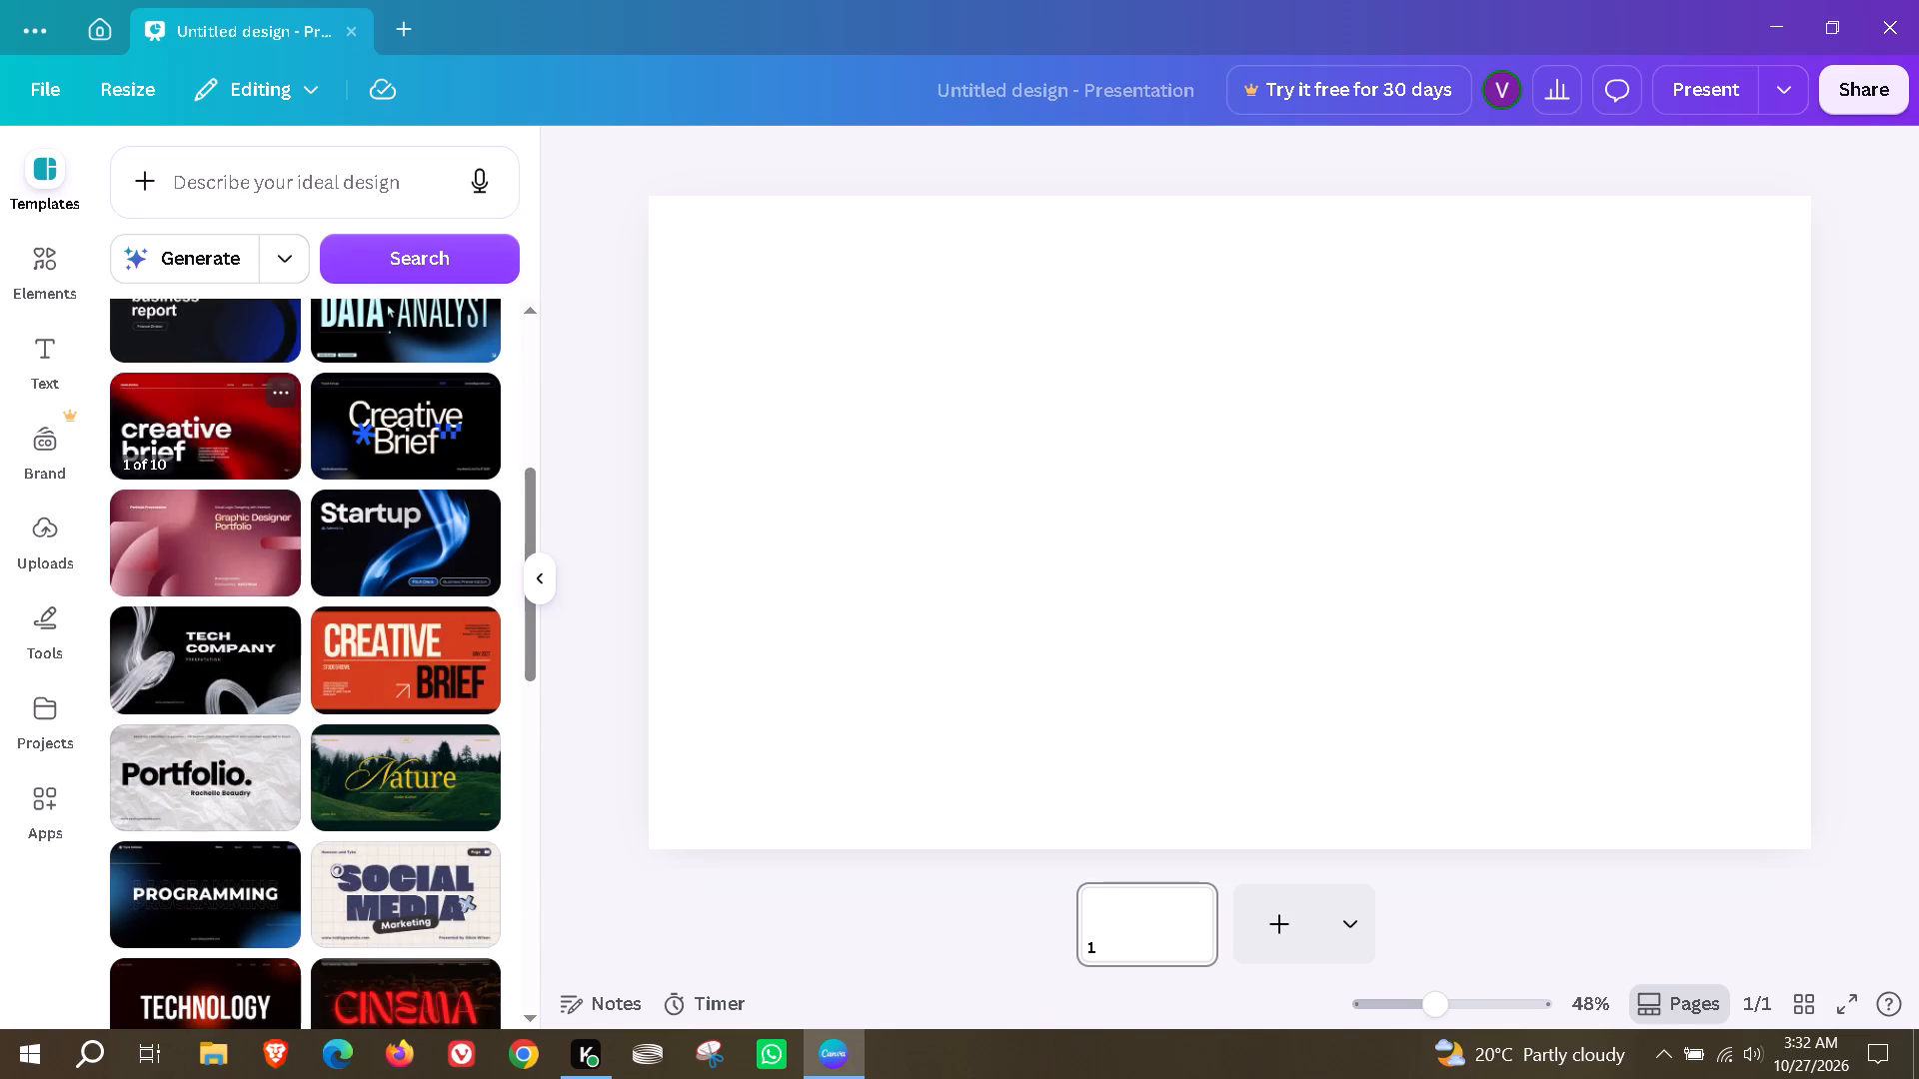
left_click(215, 447)
left_click(132, 163)
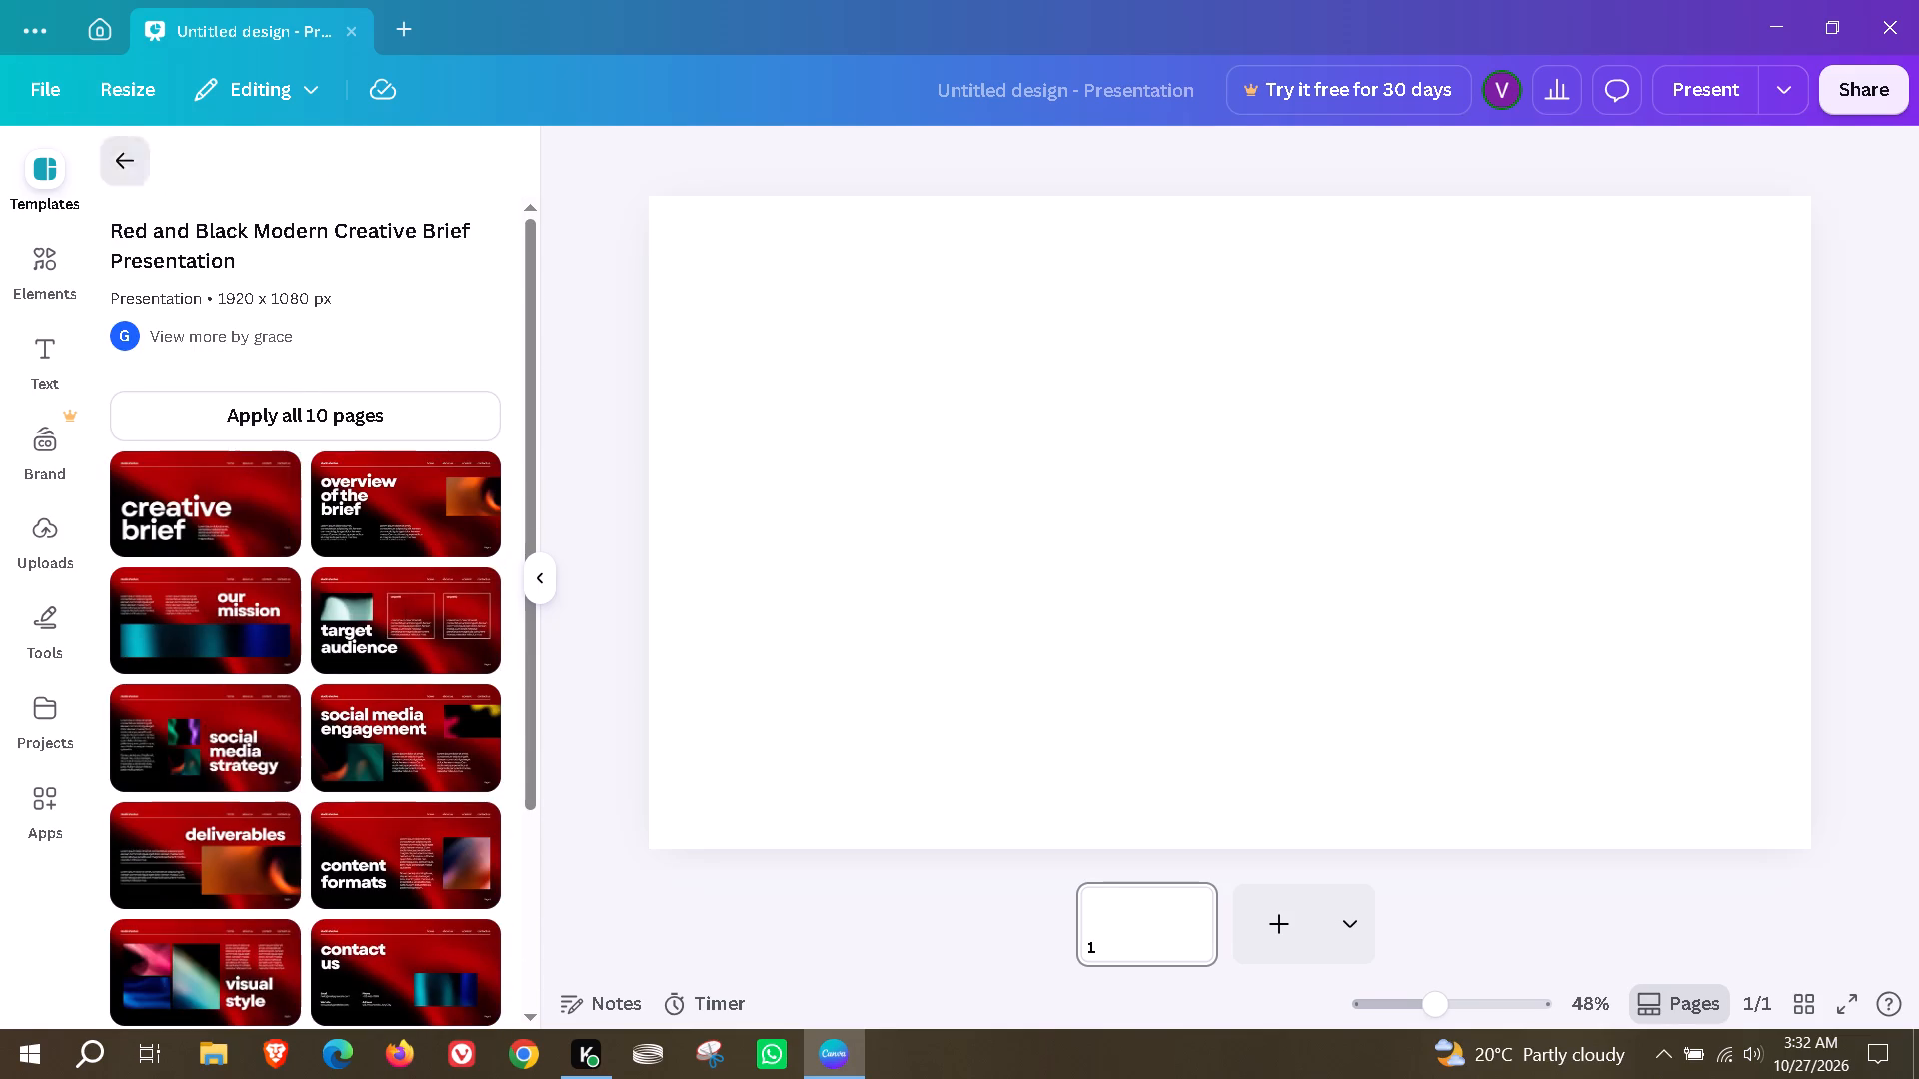
left_click(398, 656)
left_click(137, 164)
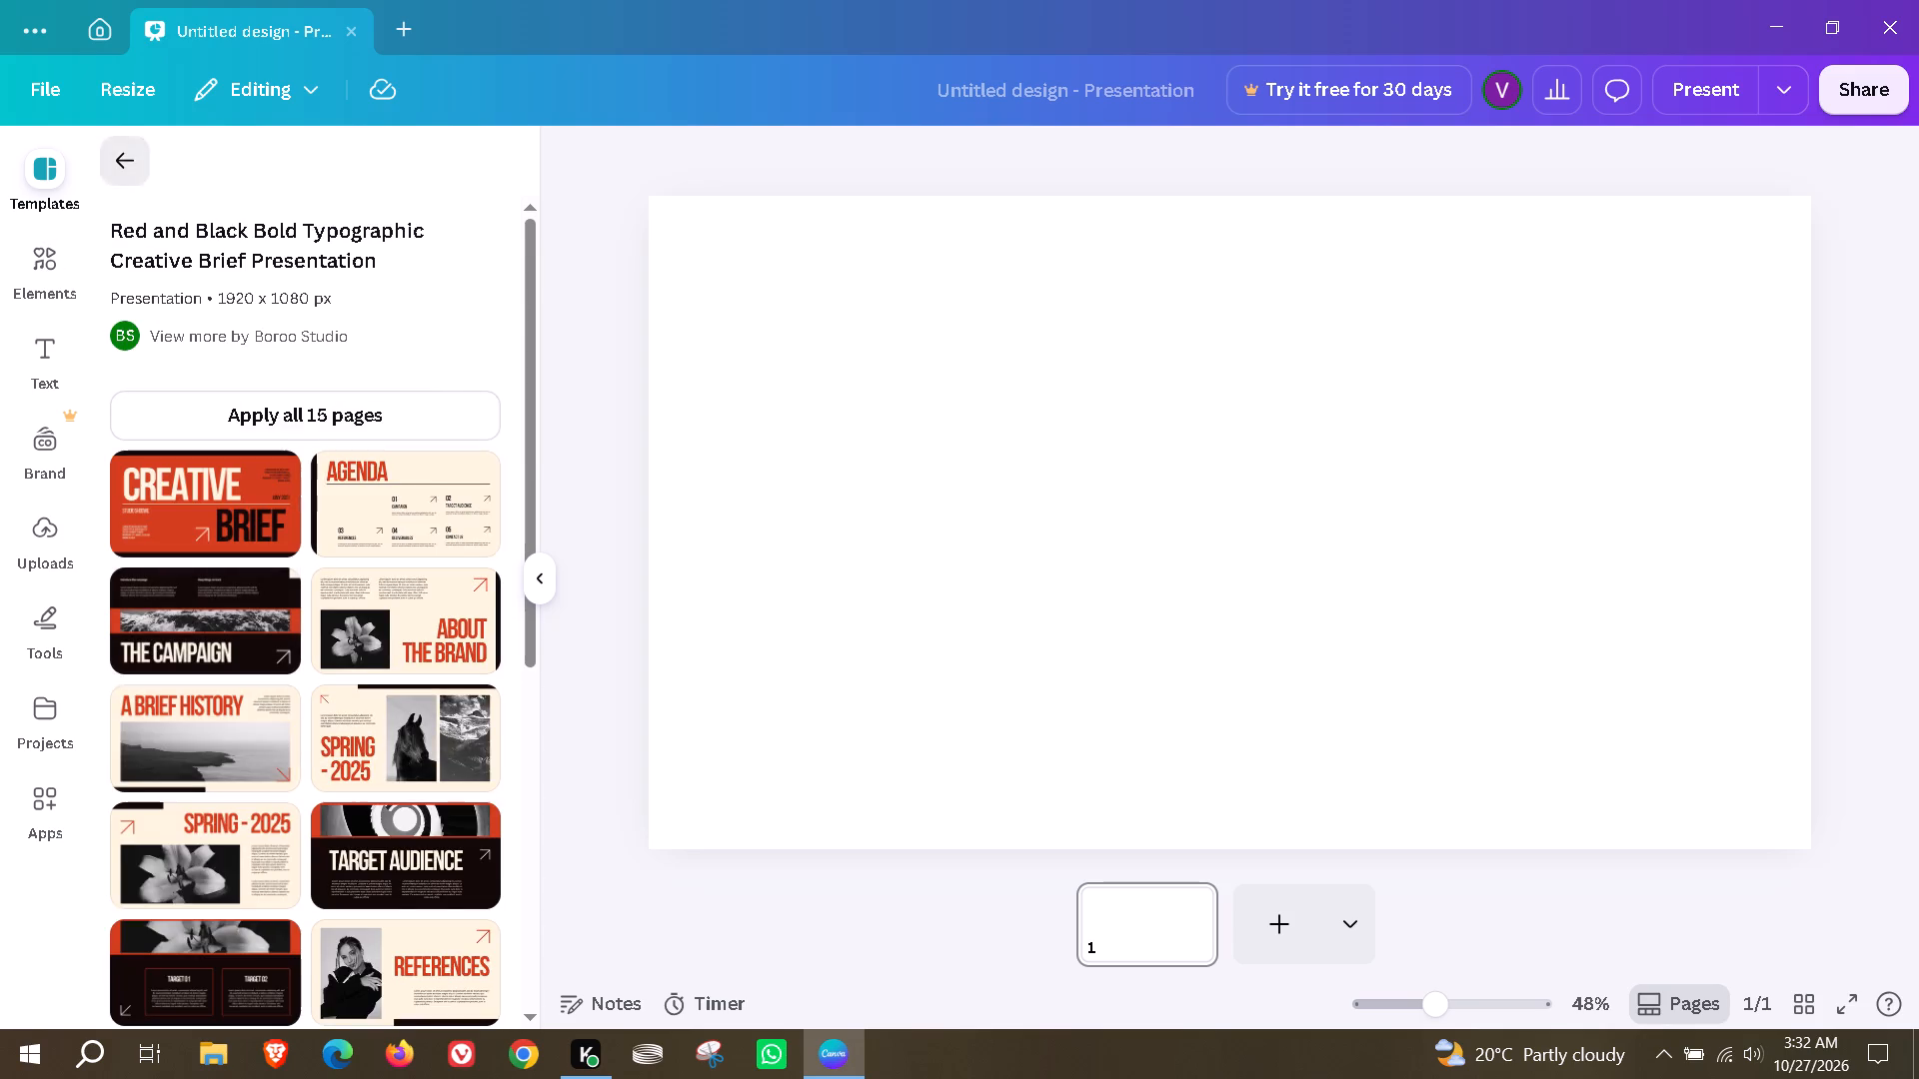
scroll(262, 670, "down", 2)
left_click(225, 527)
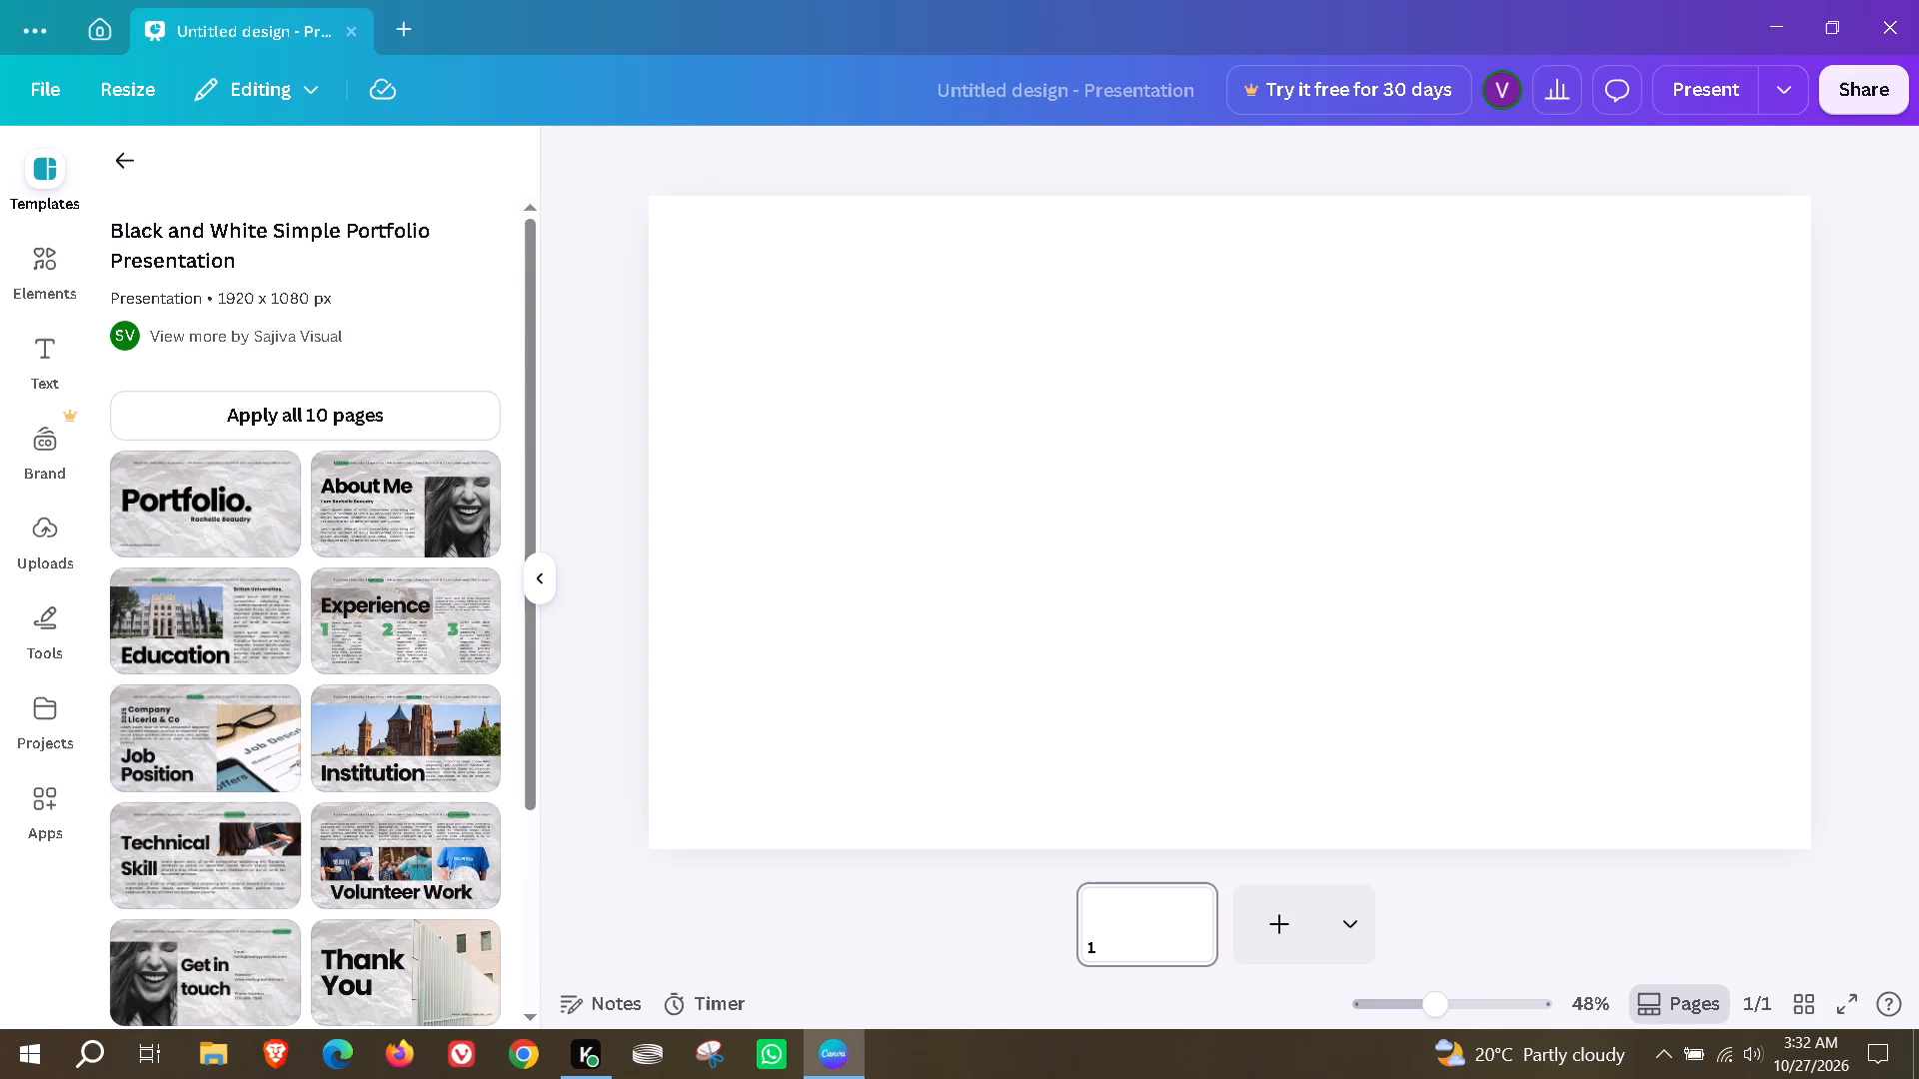
left_click(117, 175)
scroll(255, 617, "down", 1)
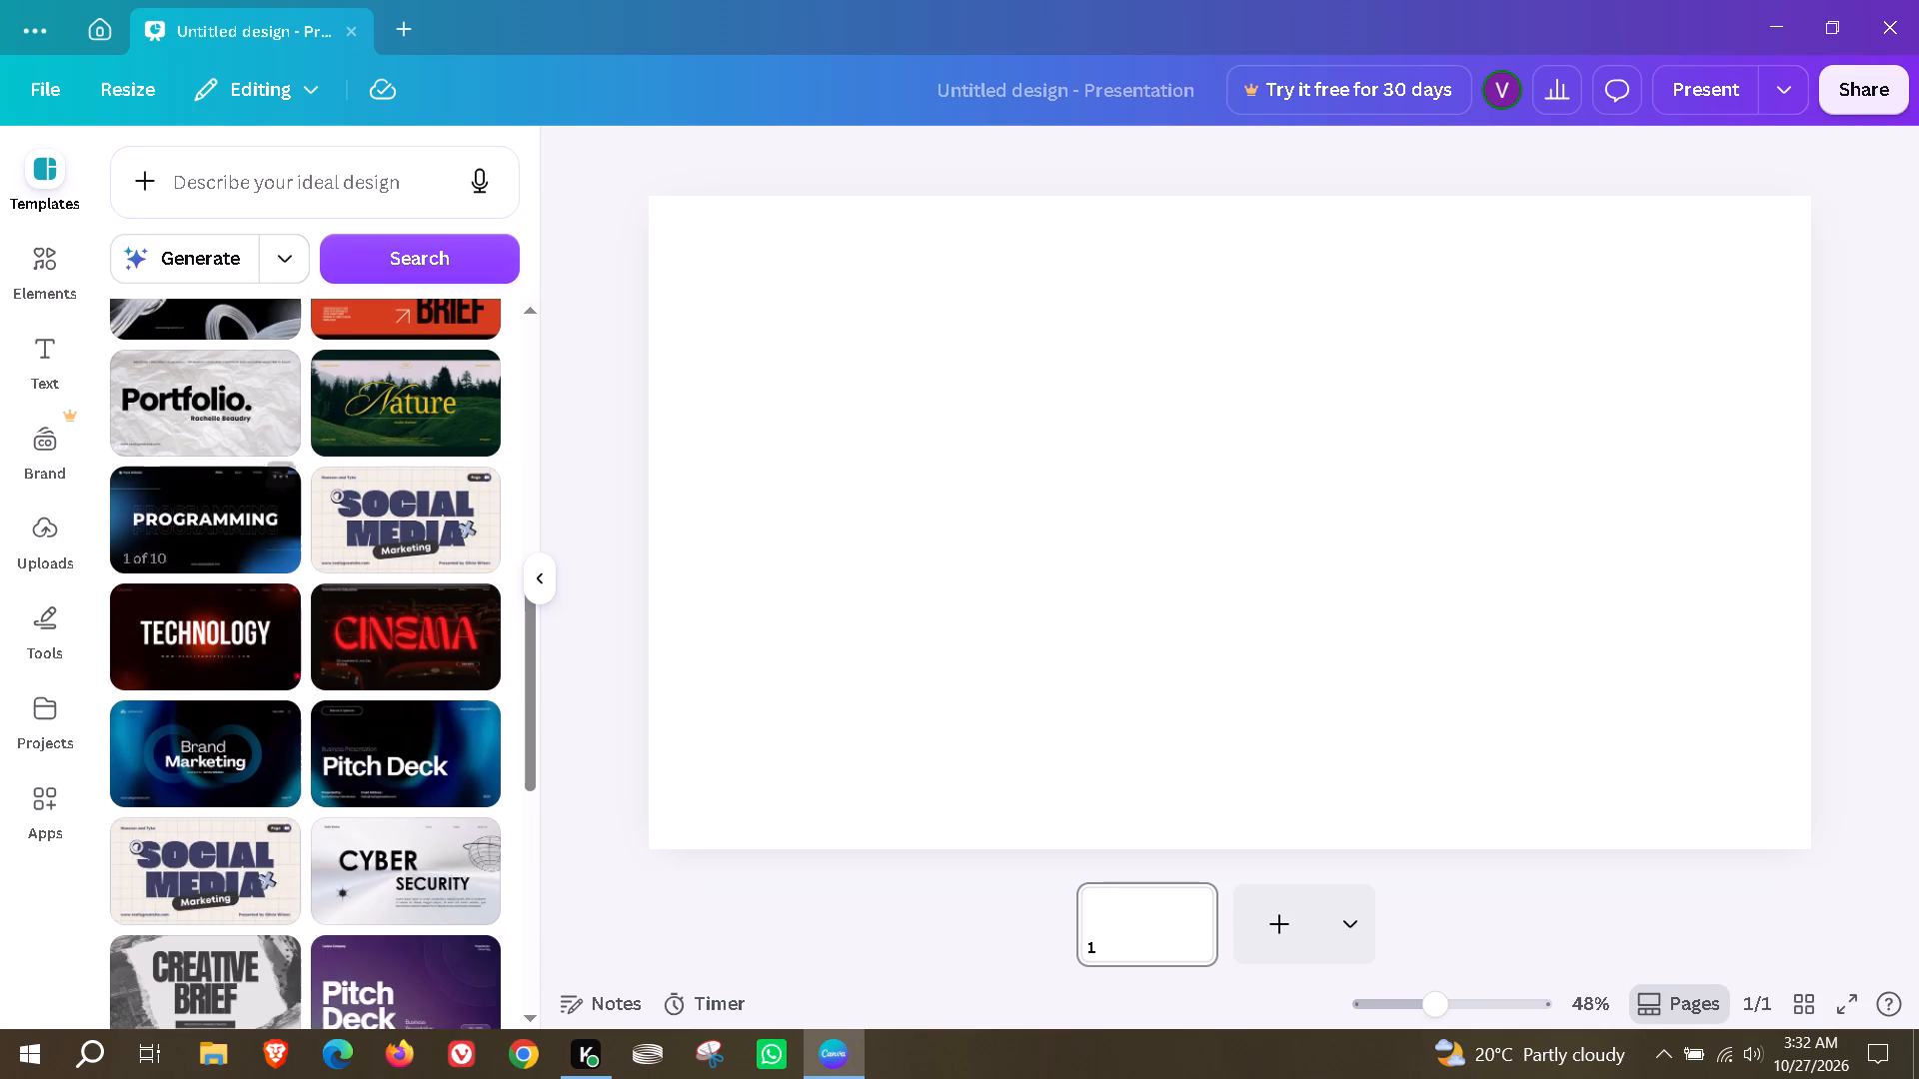
Apply the cover page of the Black and Silver Modern Cyber Security Presentation template to page 1.
scroll(388, 777, "down", 2)
left_click(397, 656)
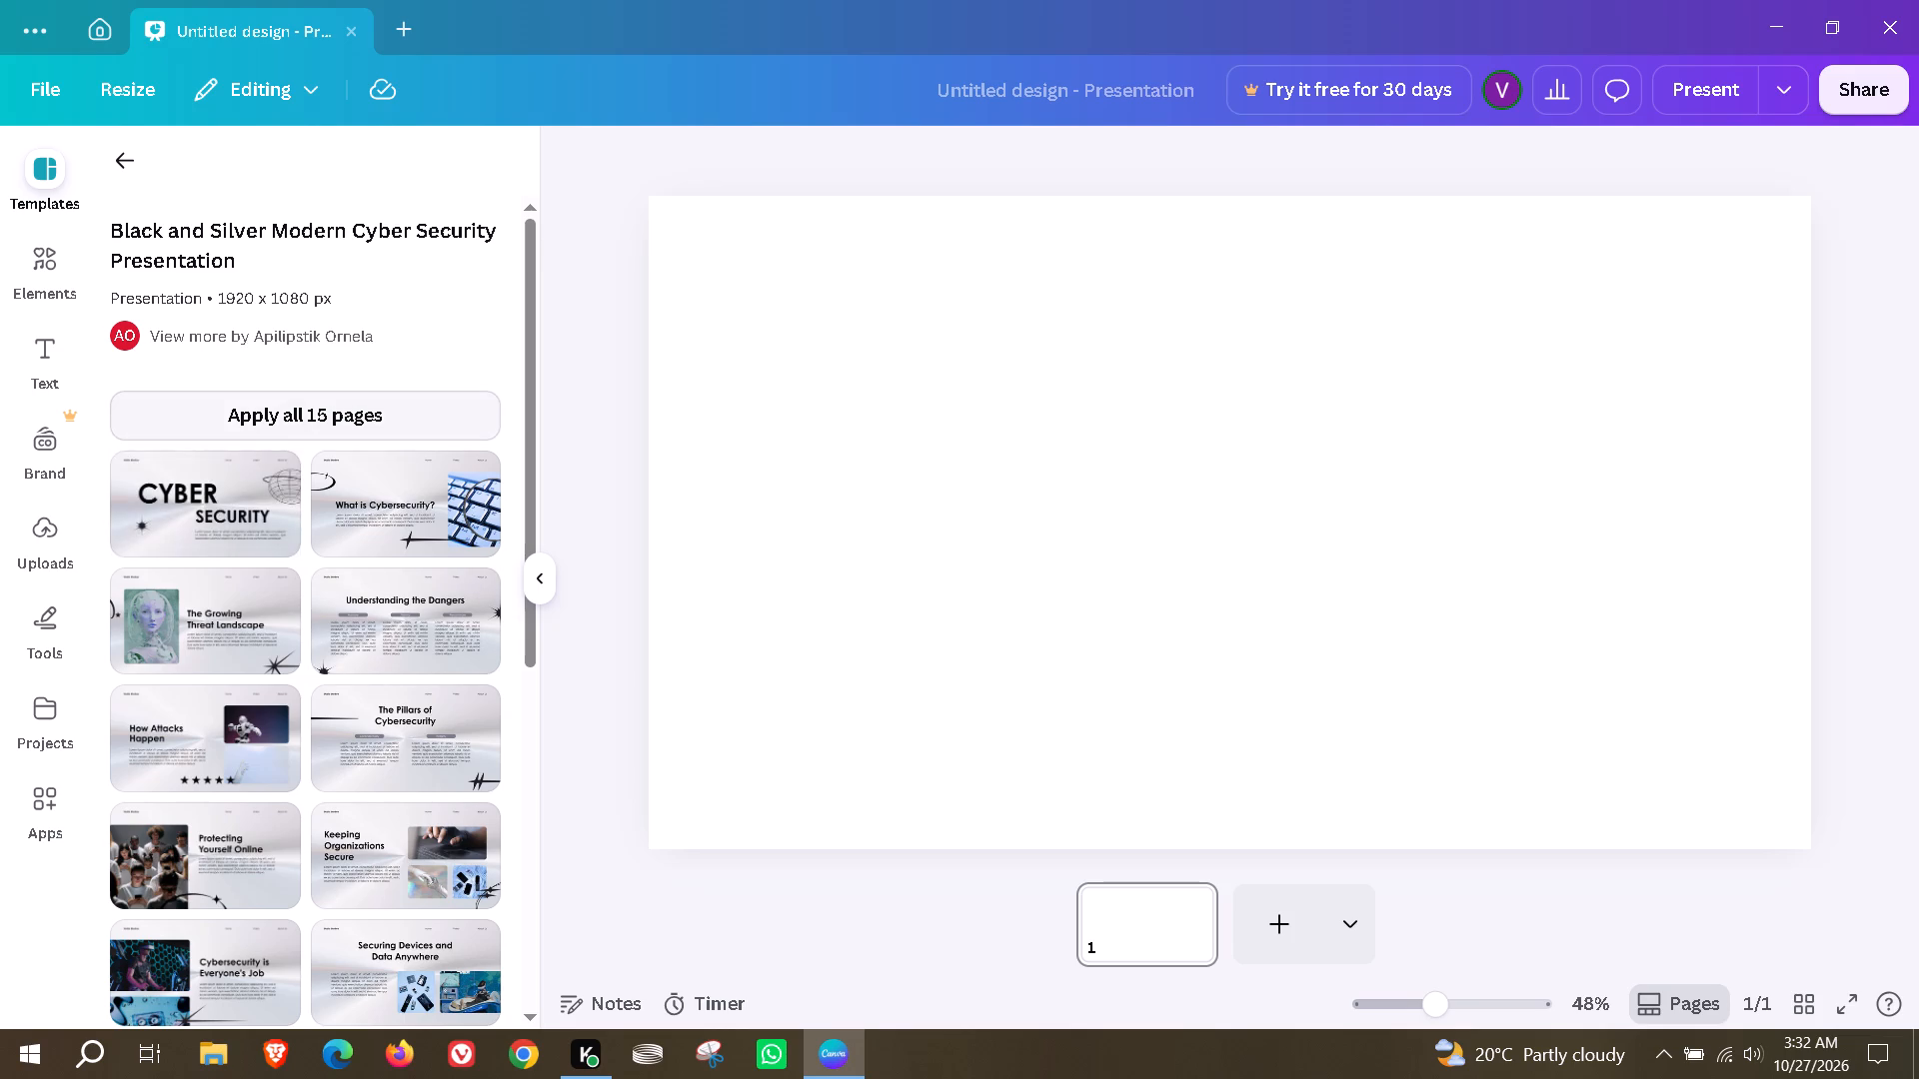
left_click(210, 492)
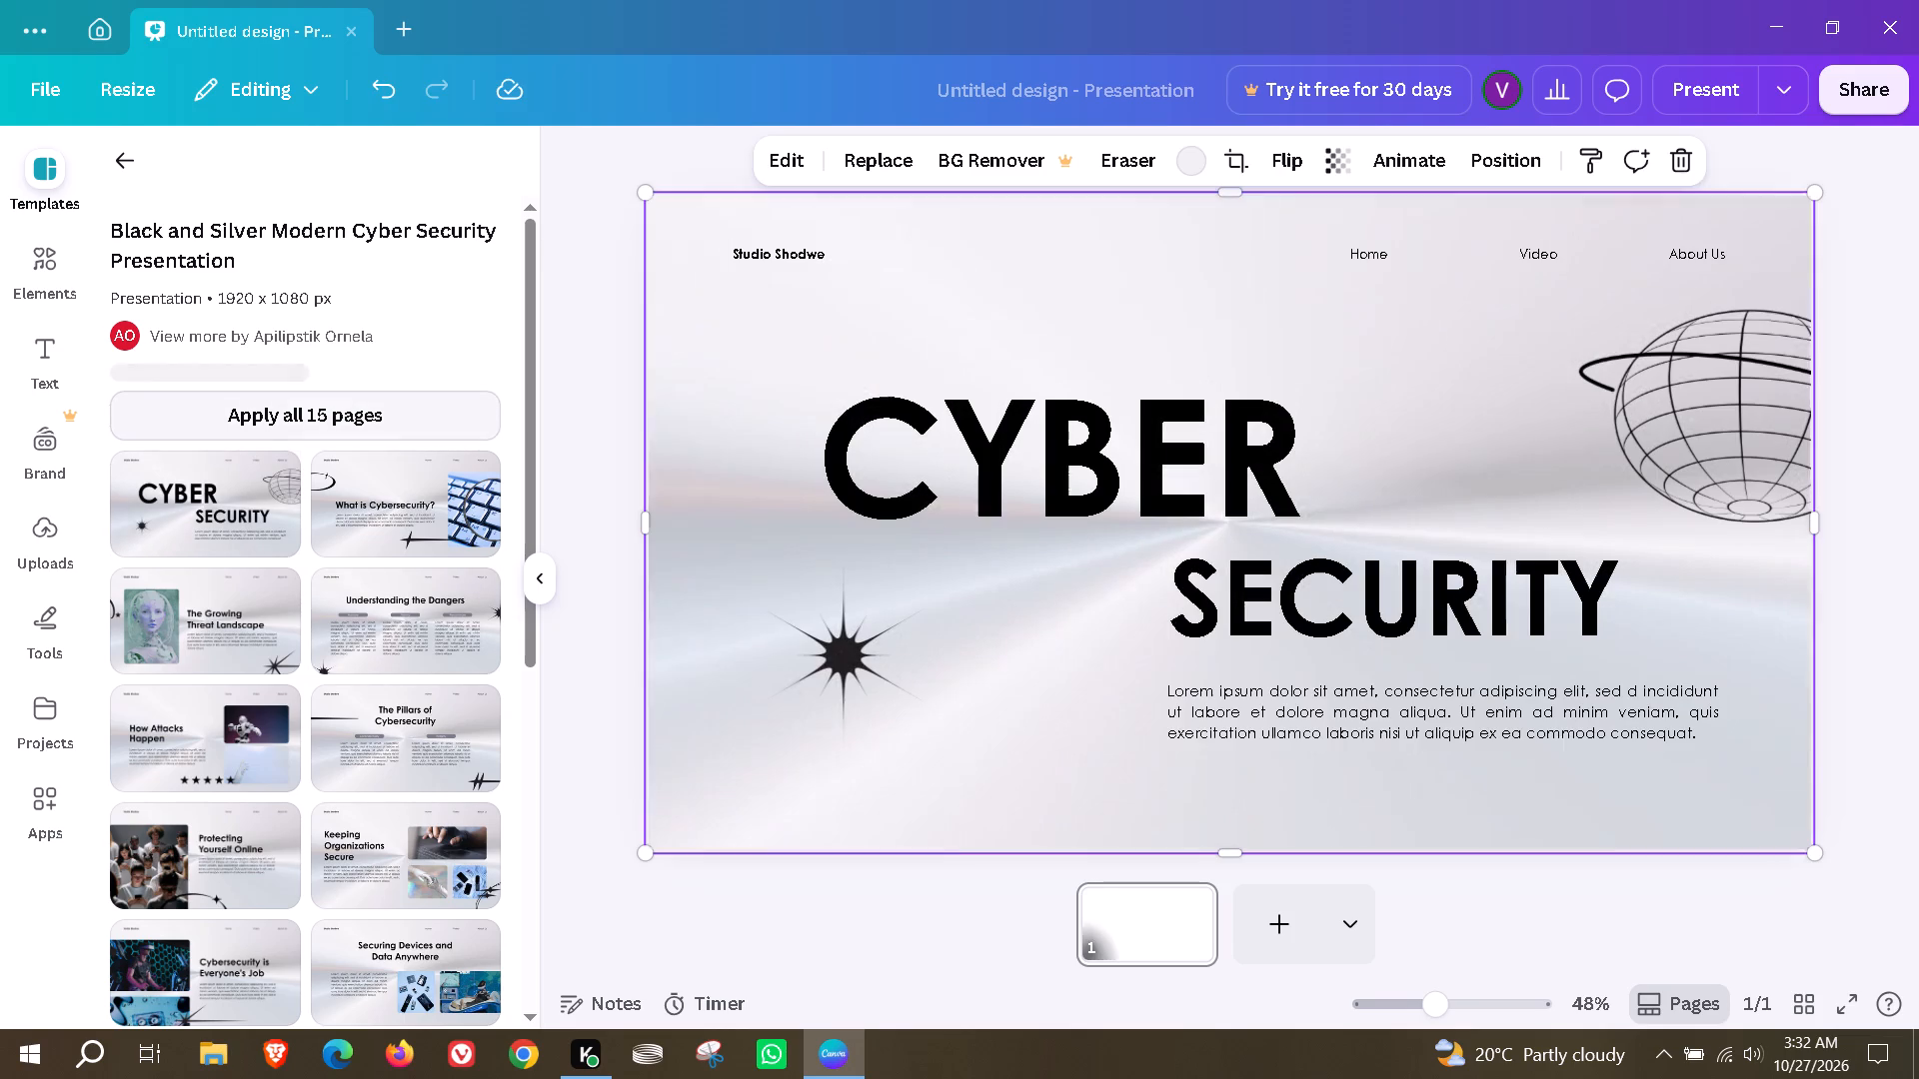
Replace the cover title word CYBER with RDR and the word SECURITY with 2.
double_click(1067, 473)
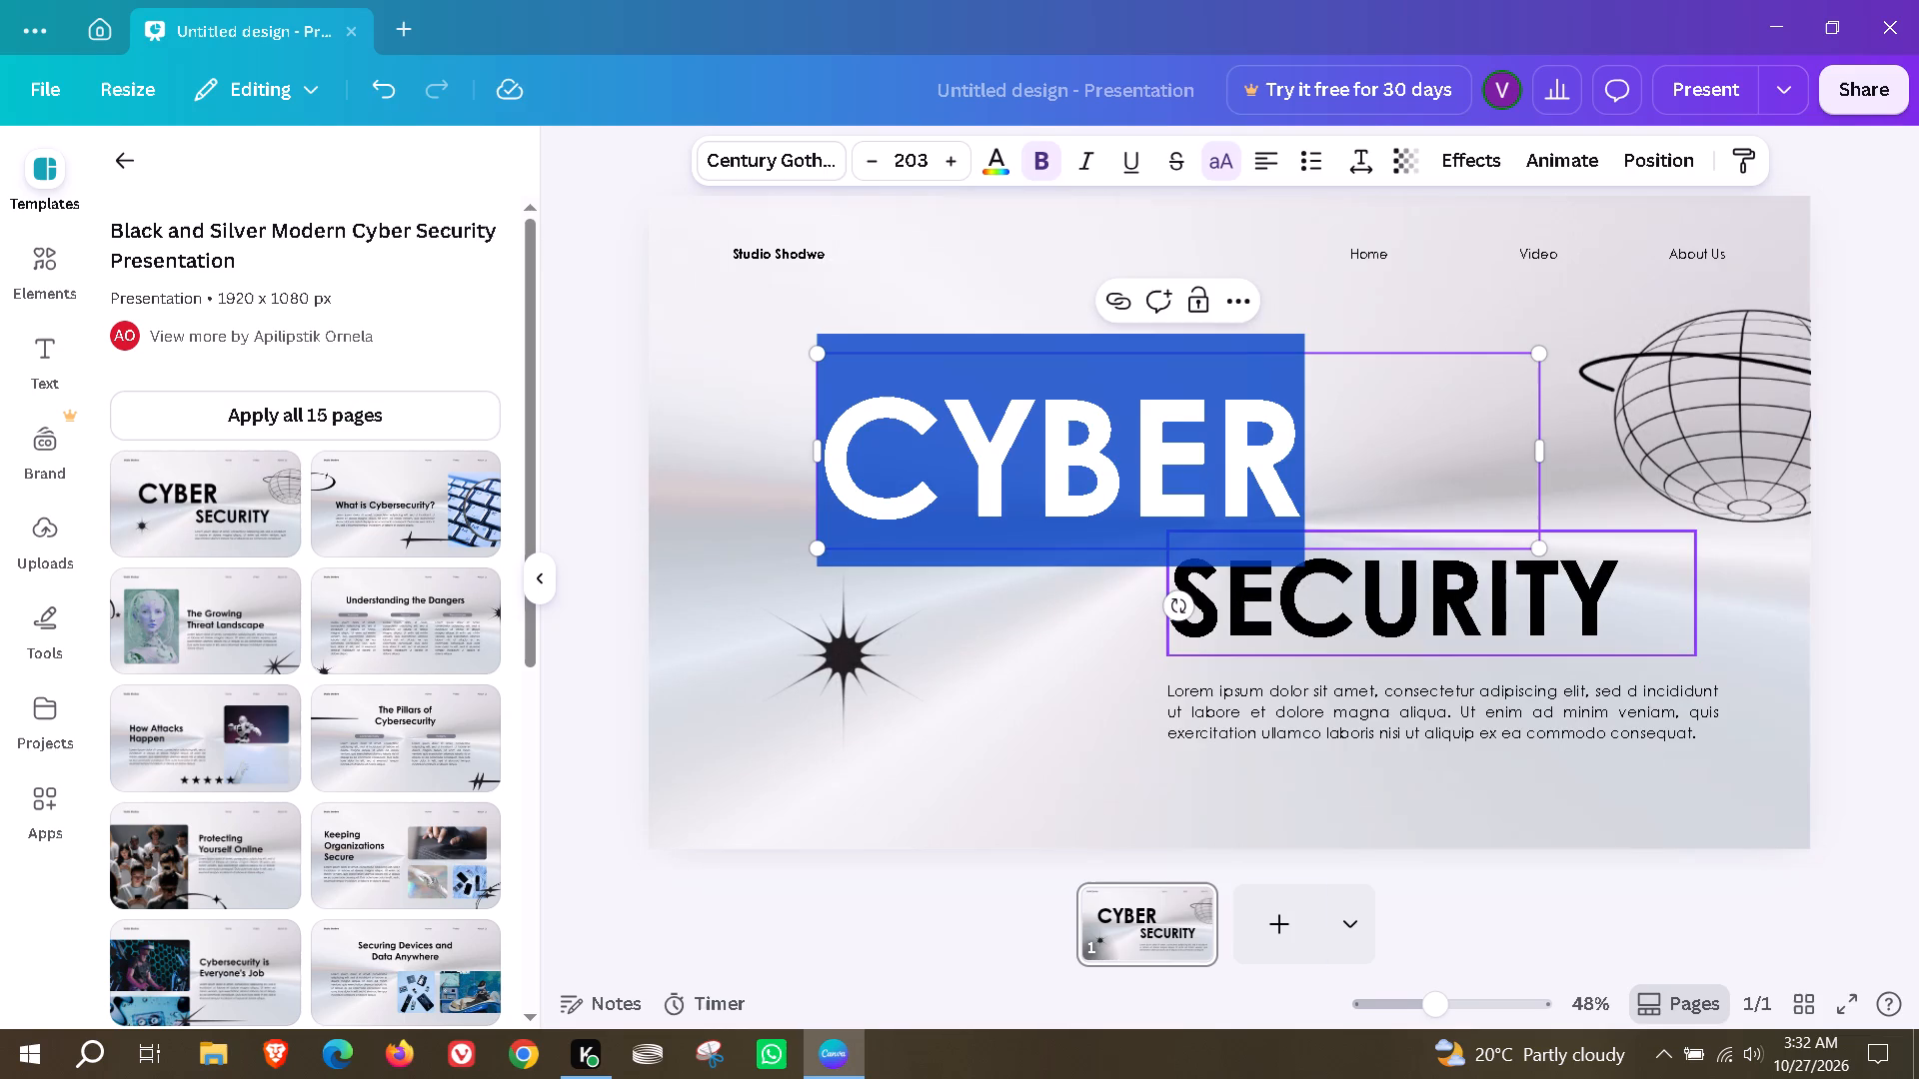
type("RDR")
double_click(1461, 610)
key("2")
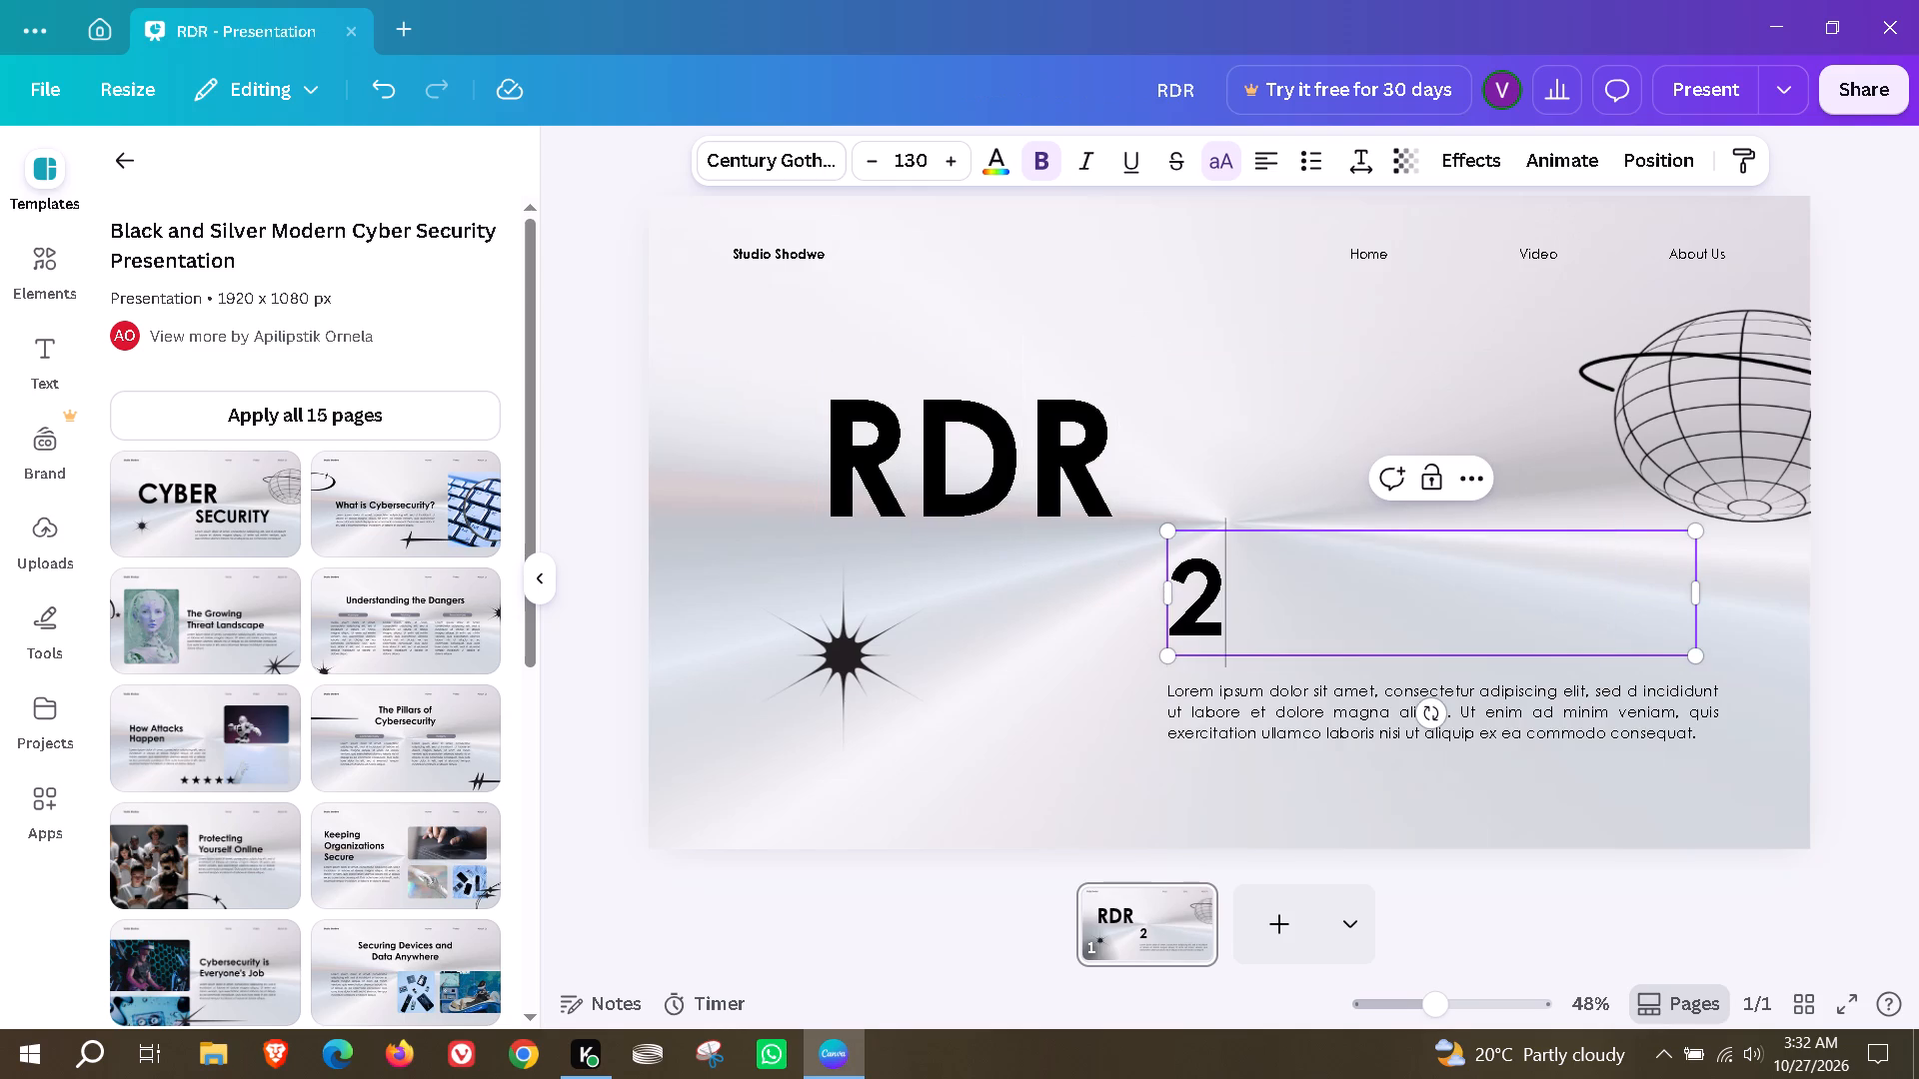
Move the 2 up so it sits beside RDR on the cover.
left_click_drag(1255, 603, 1271, 577)
left_click(1103, 650)
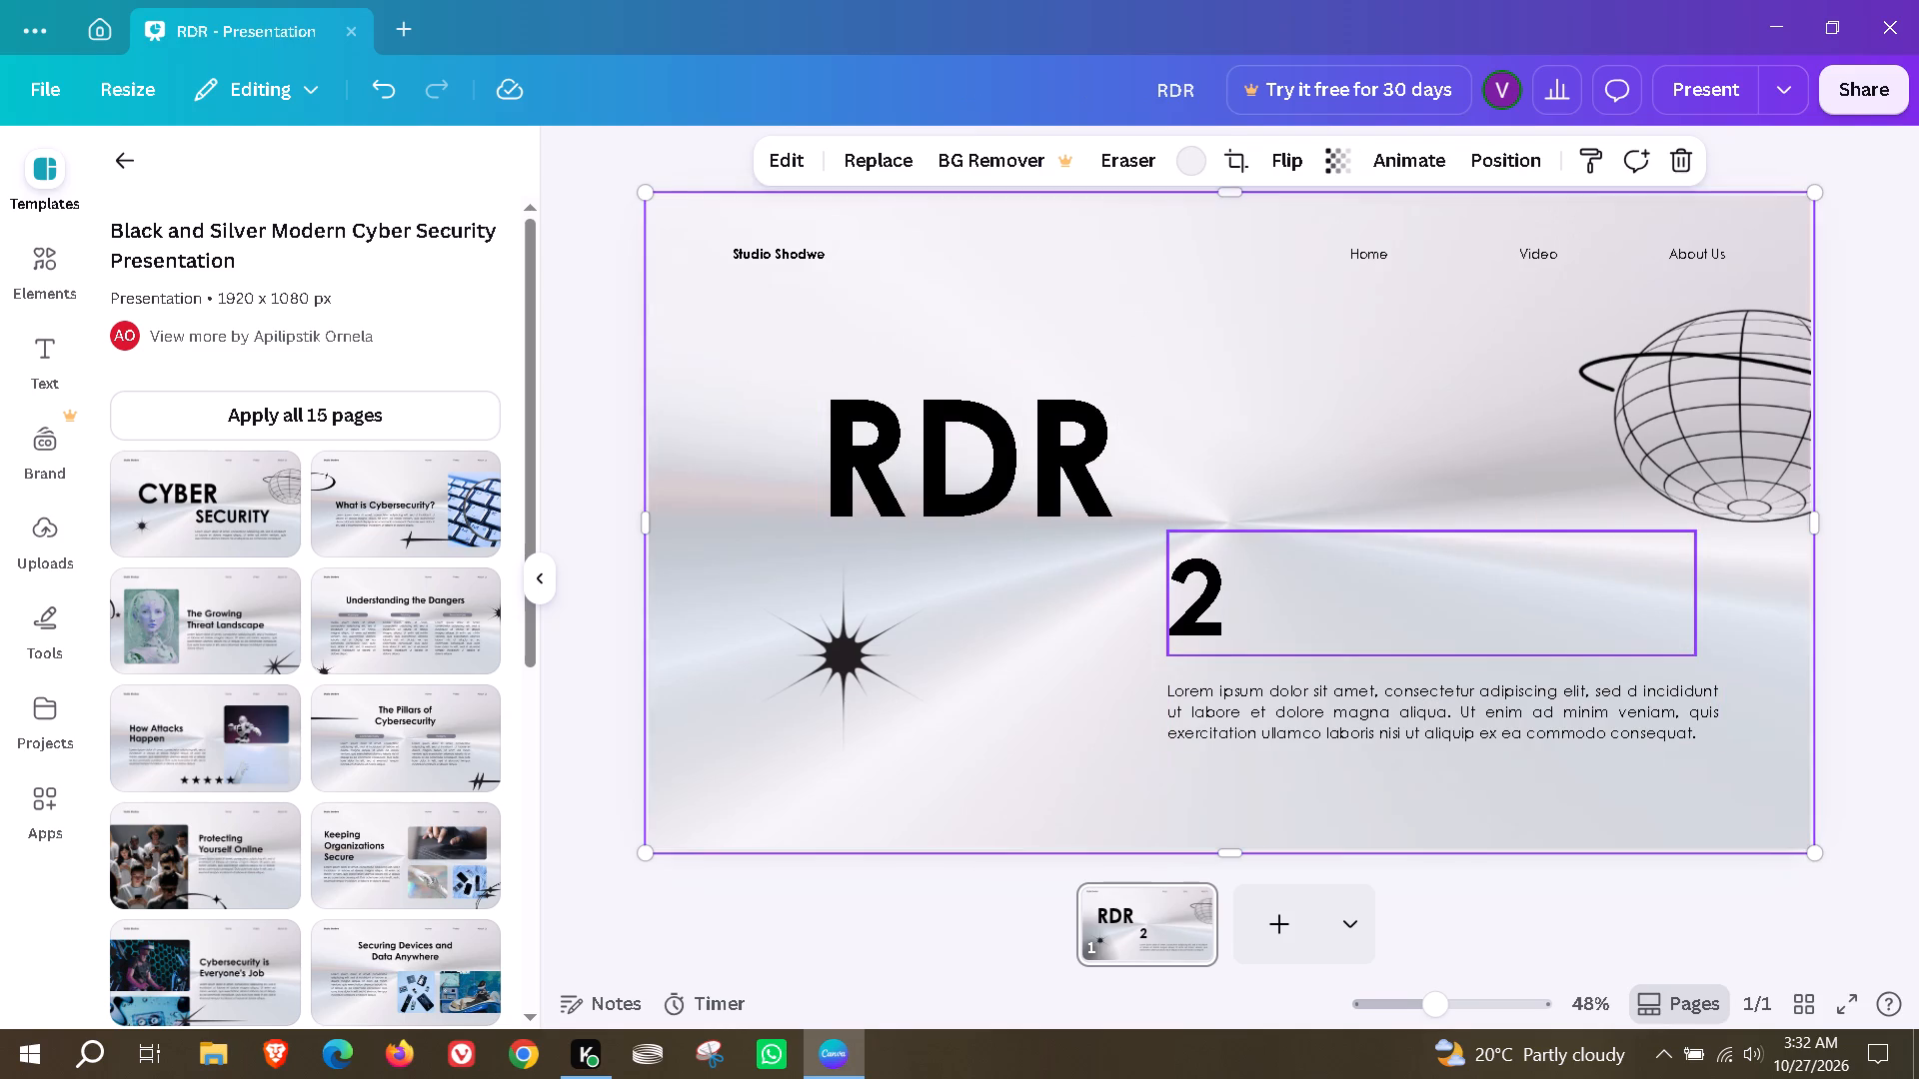
left_click(1072, 674)
left_click_drag(1202, 617, 1204, 481)
Replace the cover's placeholder paragraph with the text INTRODUCTION.
double_click(1338, 705)
key("BackSpace")
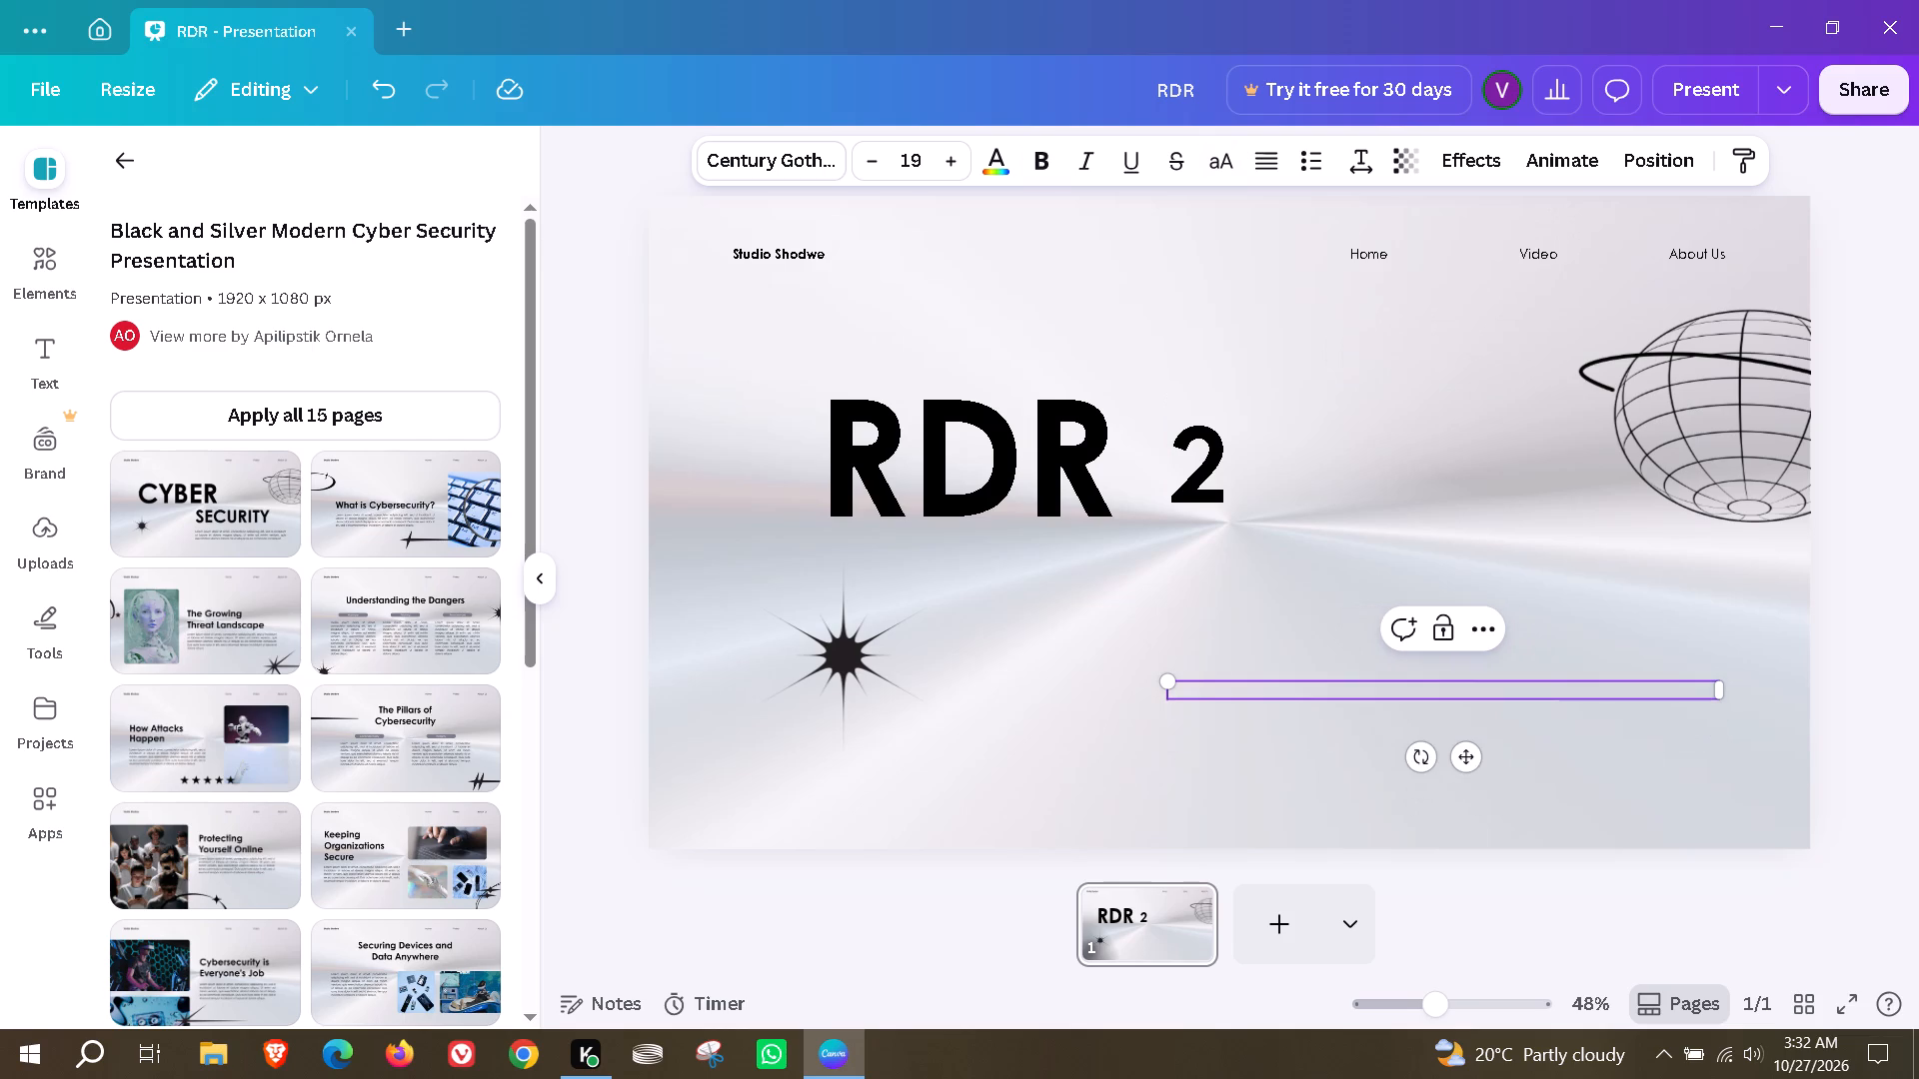
left_click(1270, 688)
type("INTRODUCTION")
left_click(1179, 800)
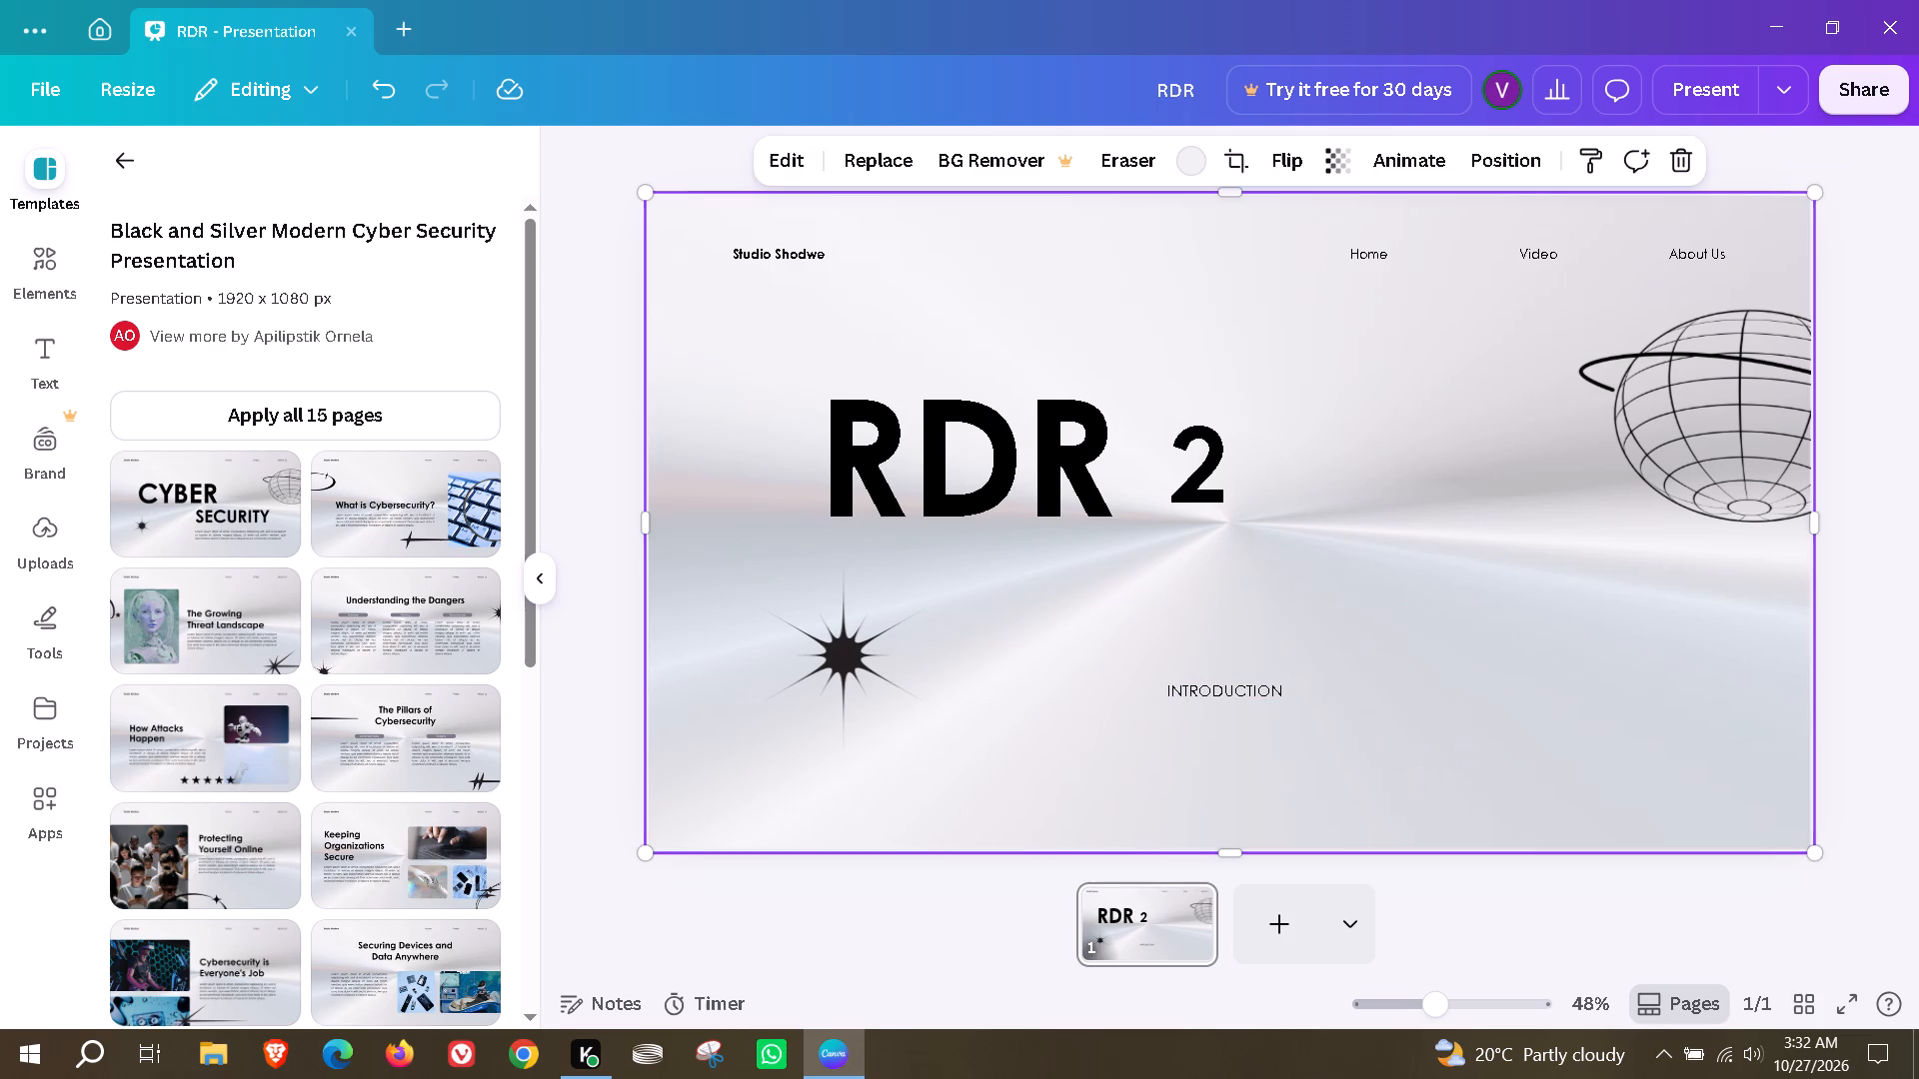
left_click(1475, 890)
Shrink the INTRODUCTION text box to fit its word, scale it to about font size 45.7, and place it level with the star.
left_click(1227, 692)
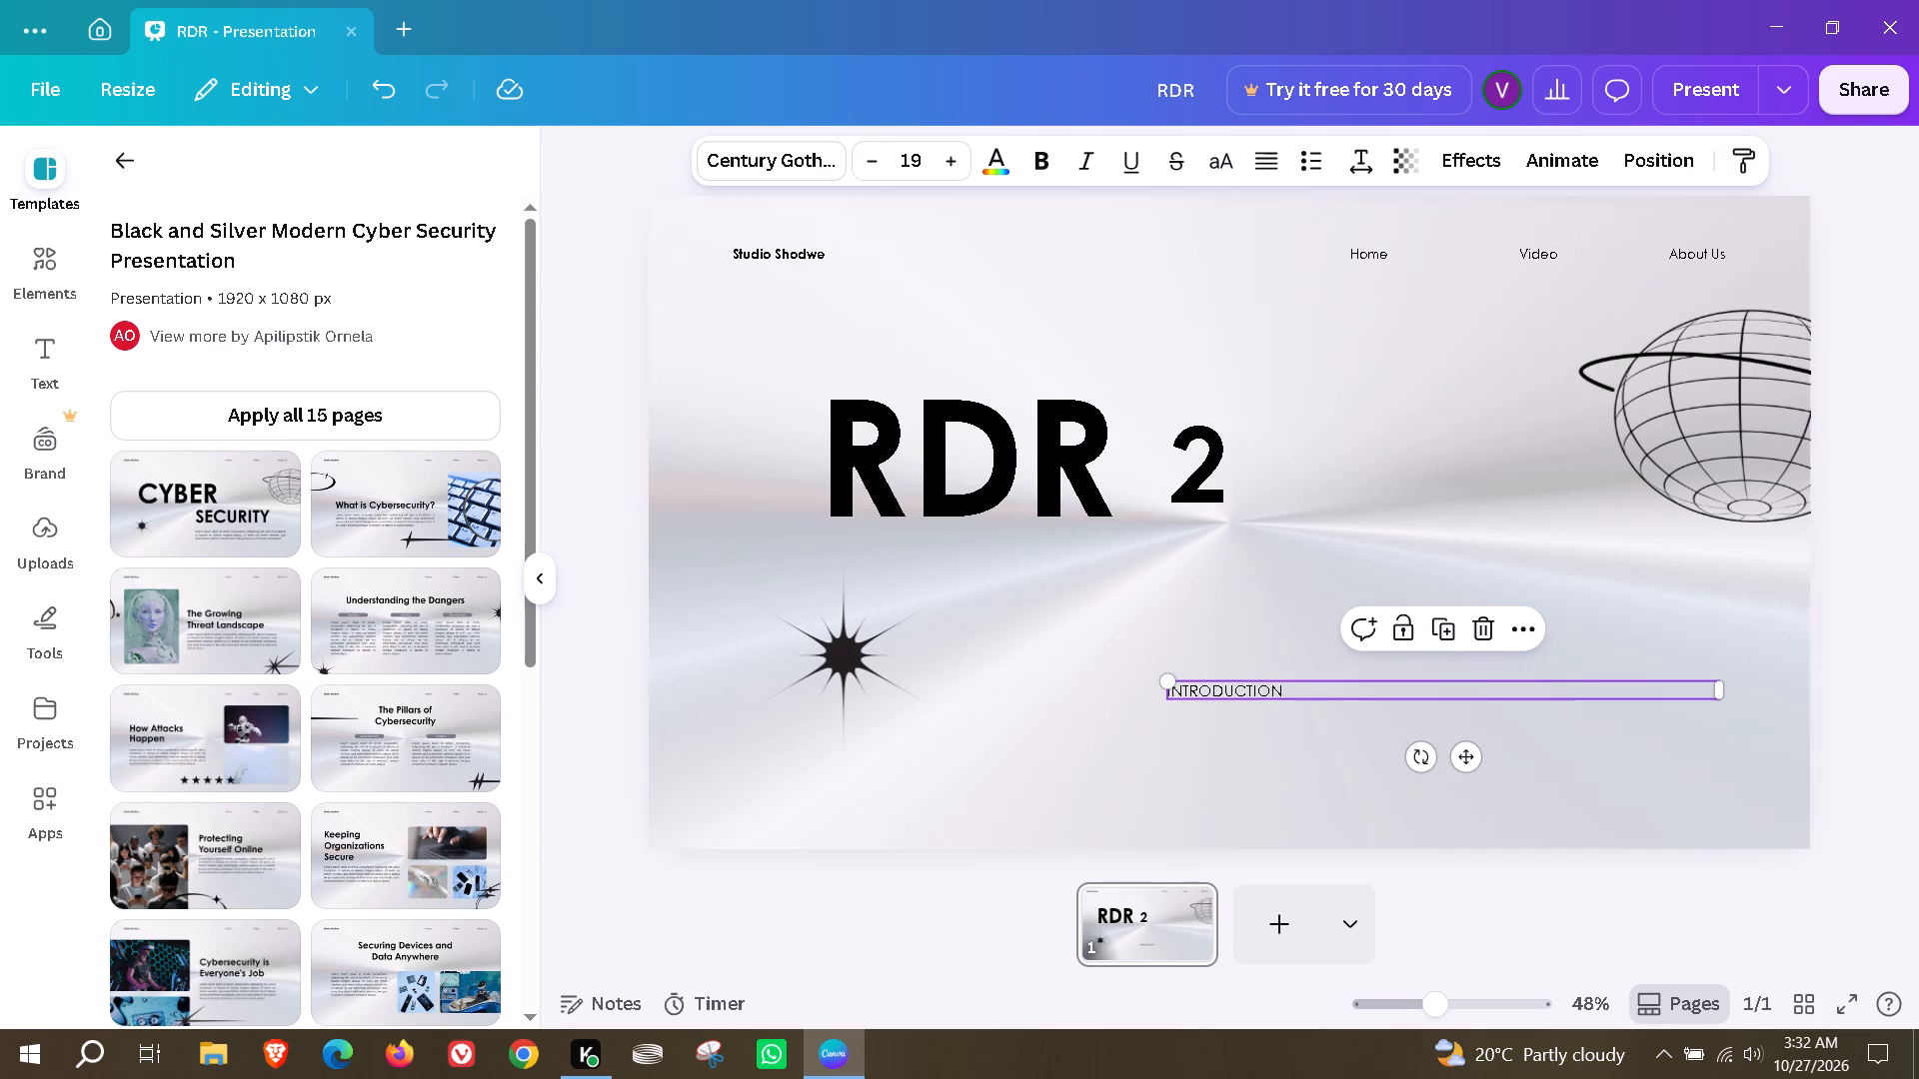
left_click_drag(1723, 688, 1348, 700)
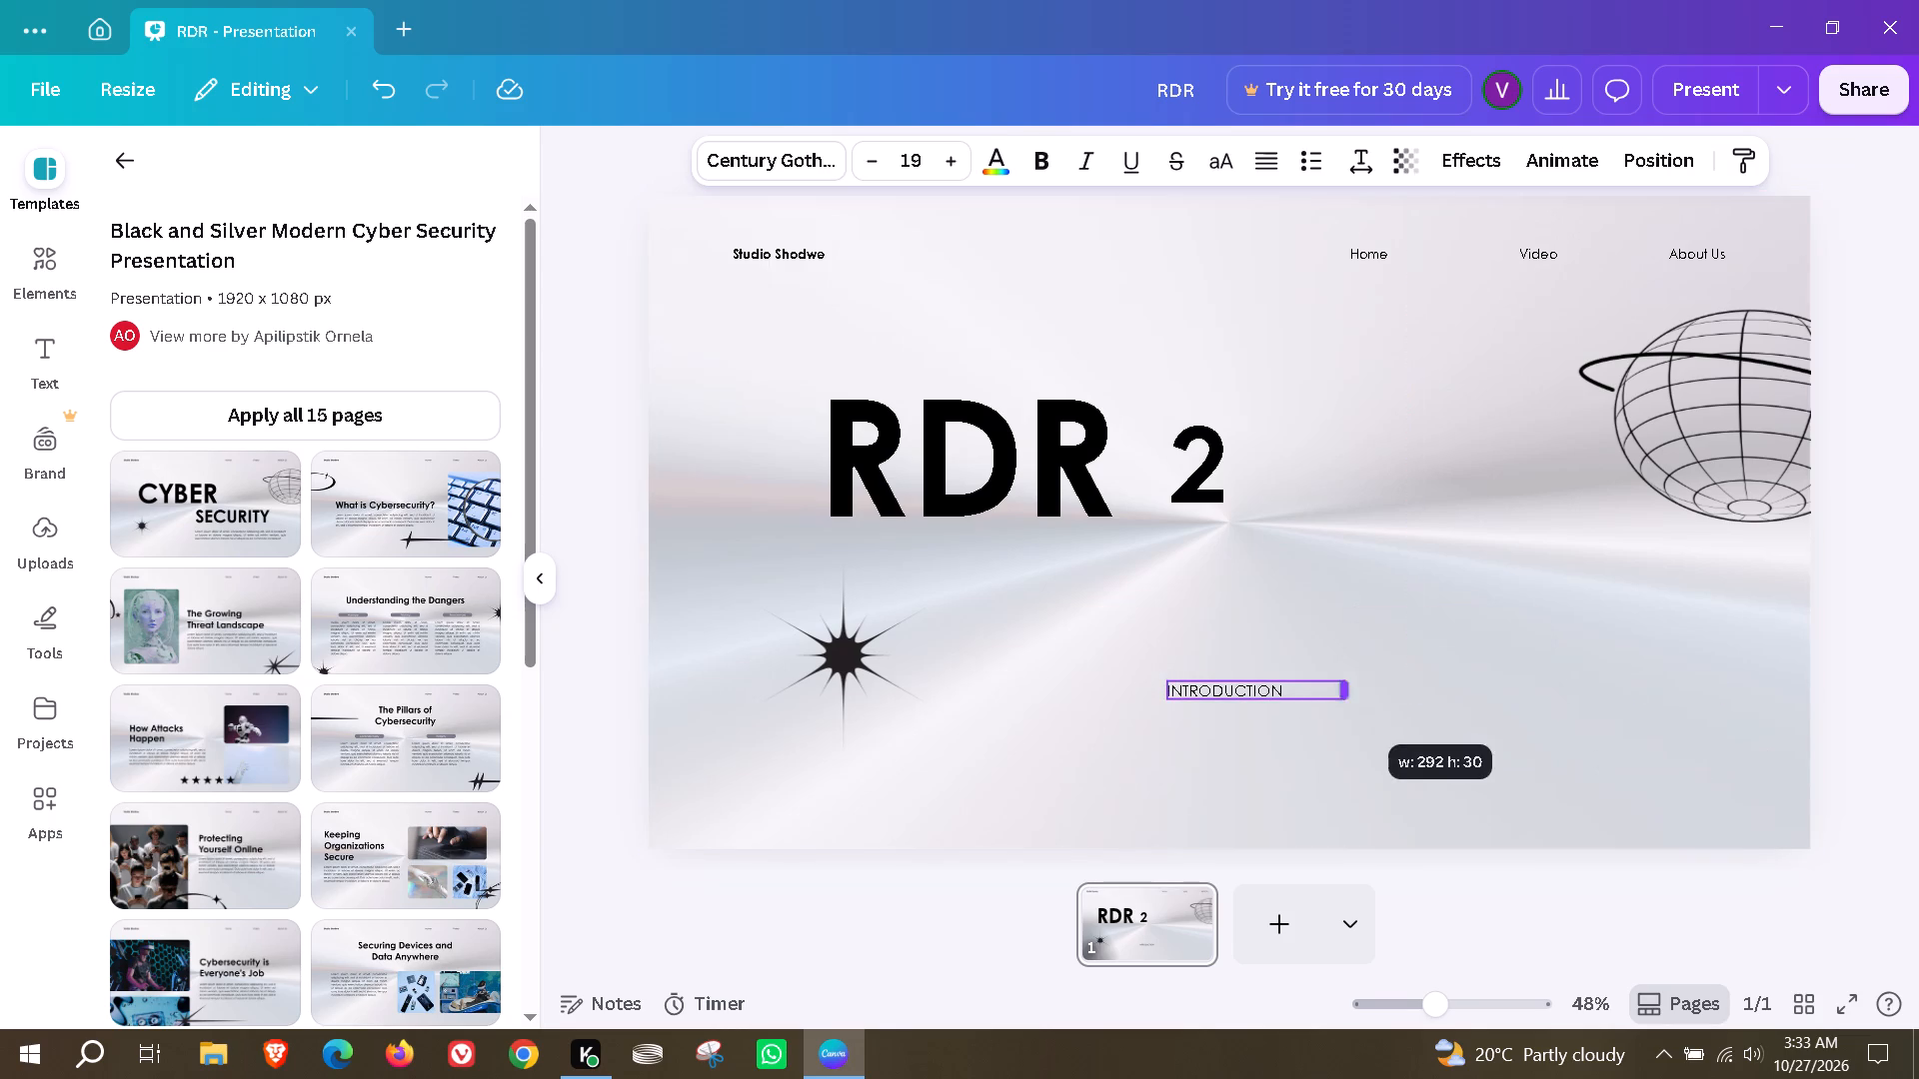
left_click_drag(1348, 700, 1296, 705)
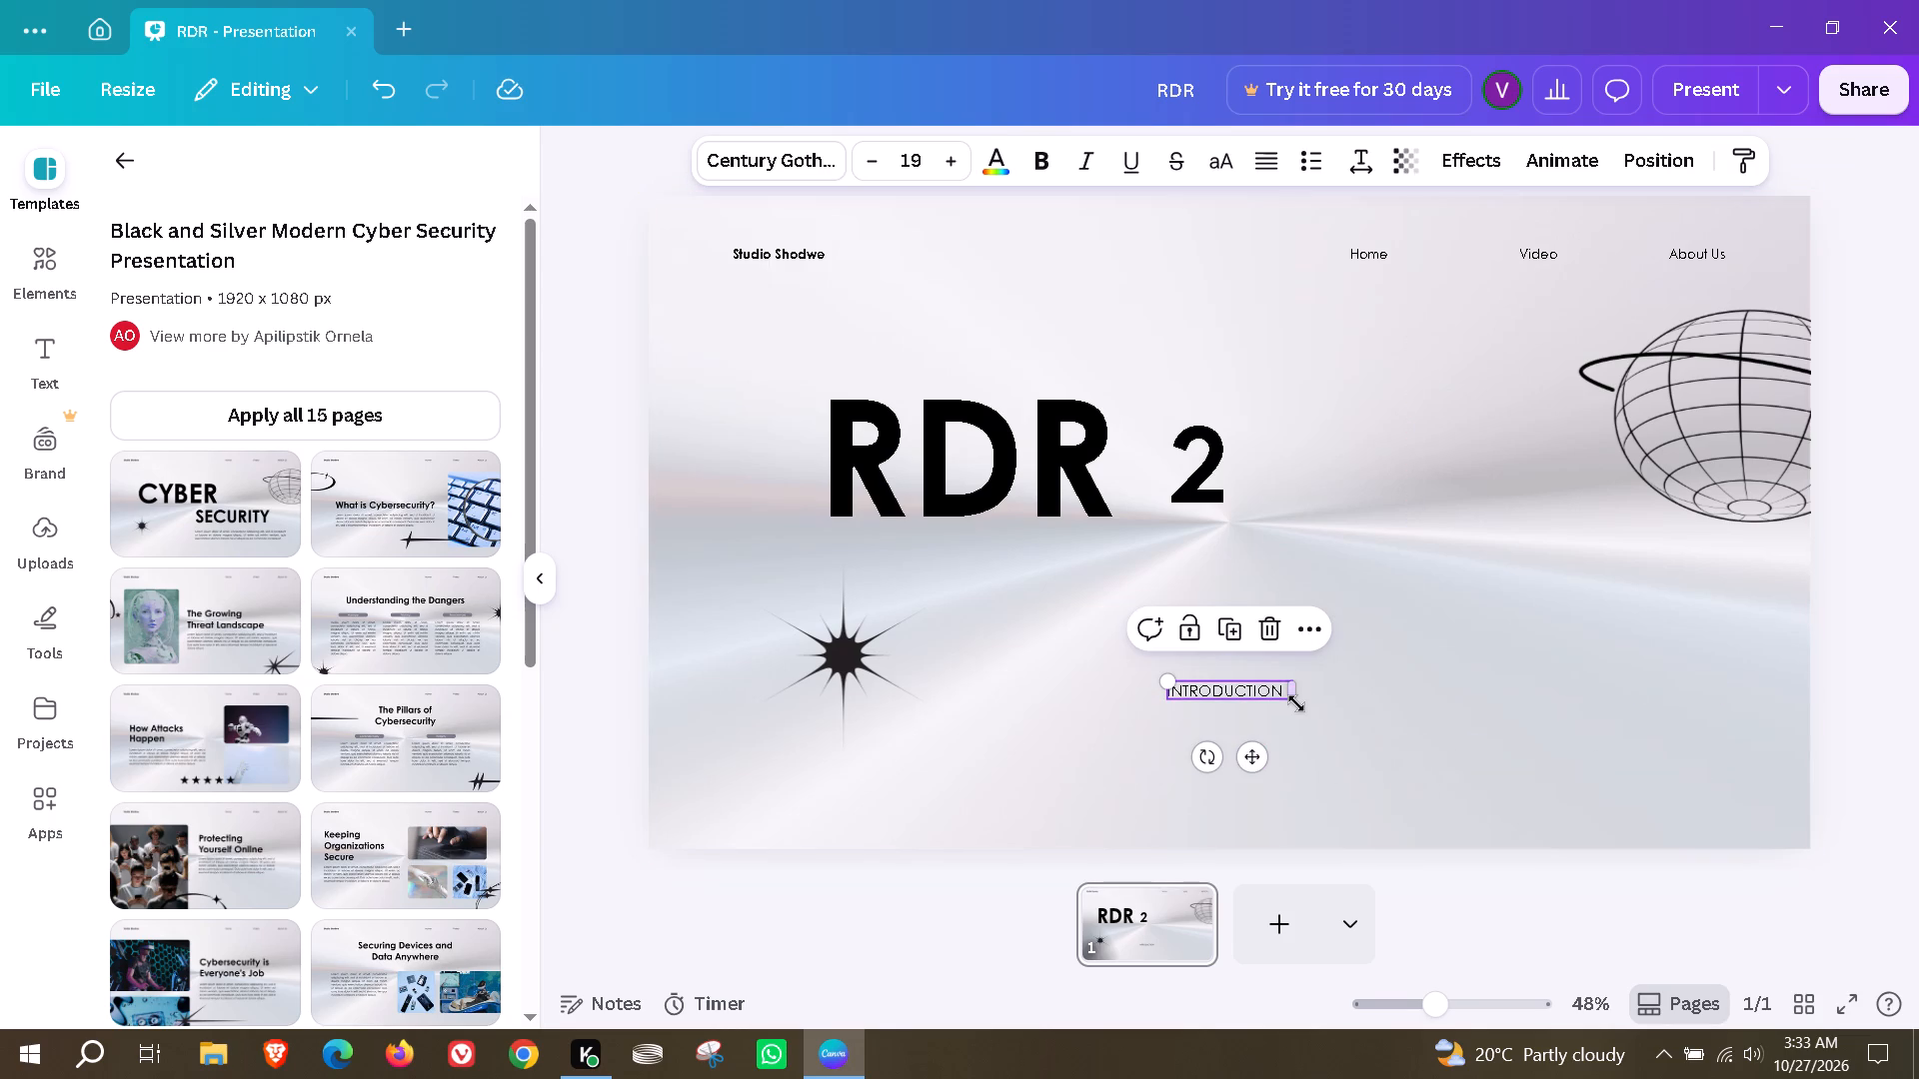
left_click_drag(1296, 703, 1460, 800)
left_click_drag(1377, 695, 1364, 655)
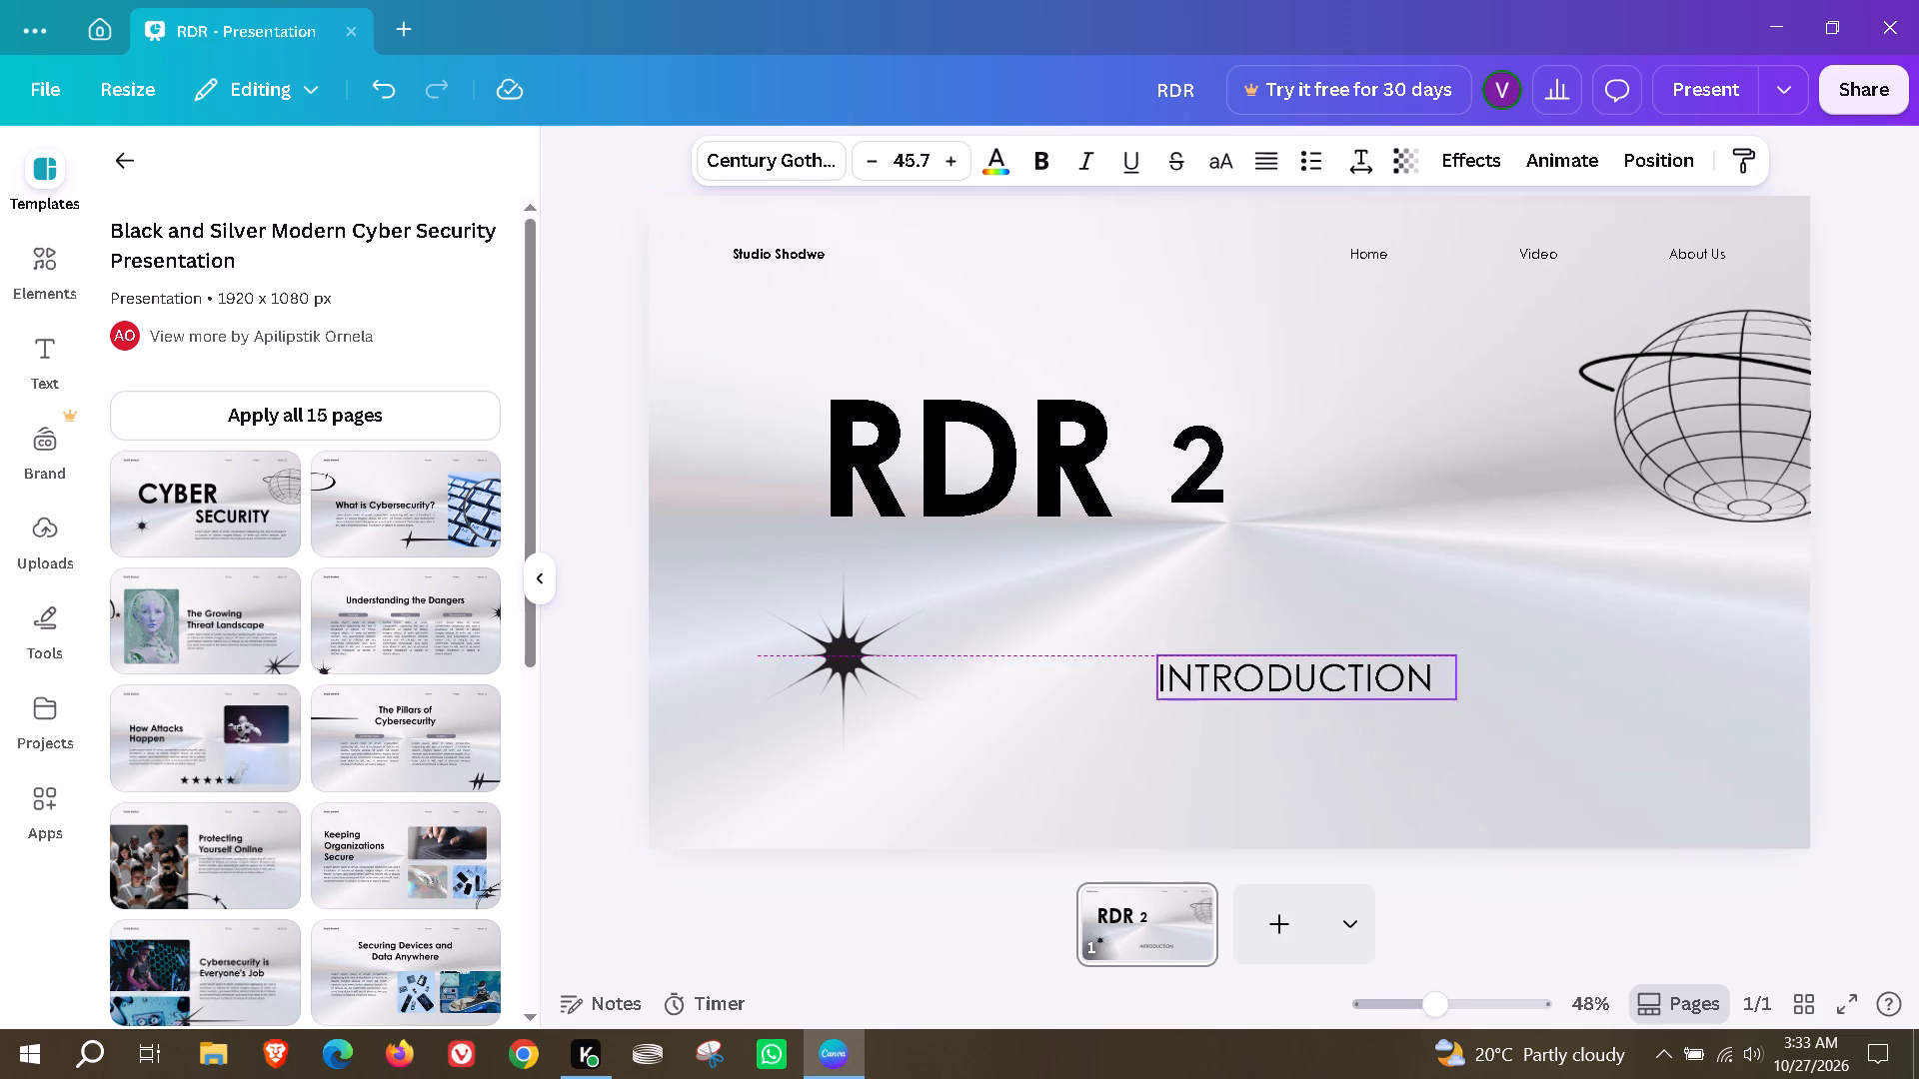
left_click_drag(1364, 655, 1357, 645)
left_click(1548, 888)
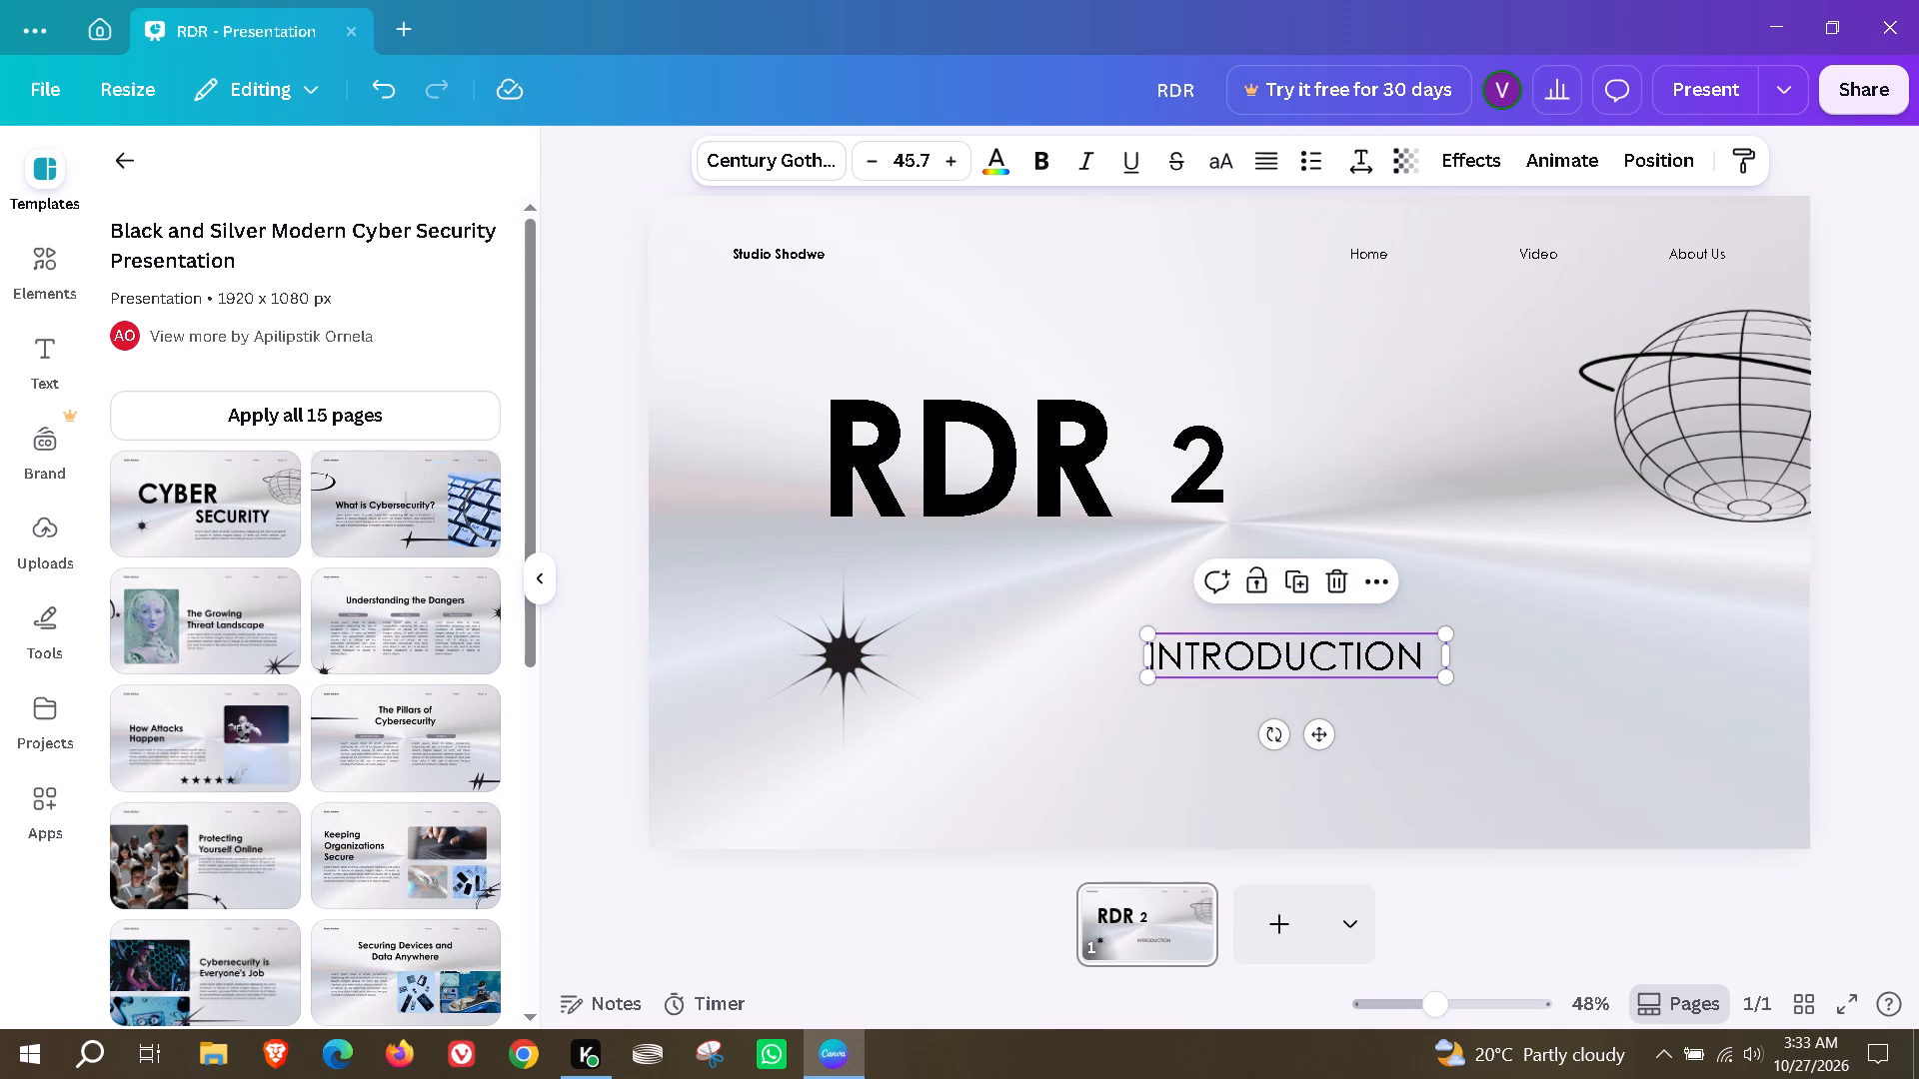
Add the template's "What is Cybersecurity?" page as a new page 2.
left_click(381, 492)
left_click(1087, 620)
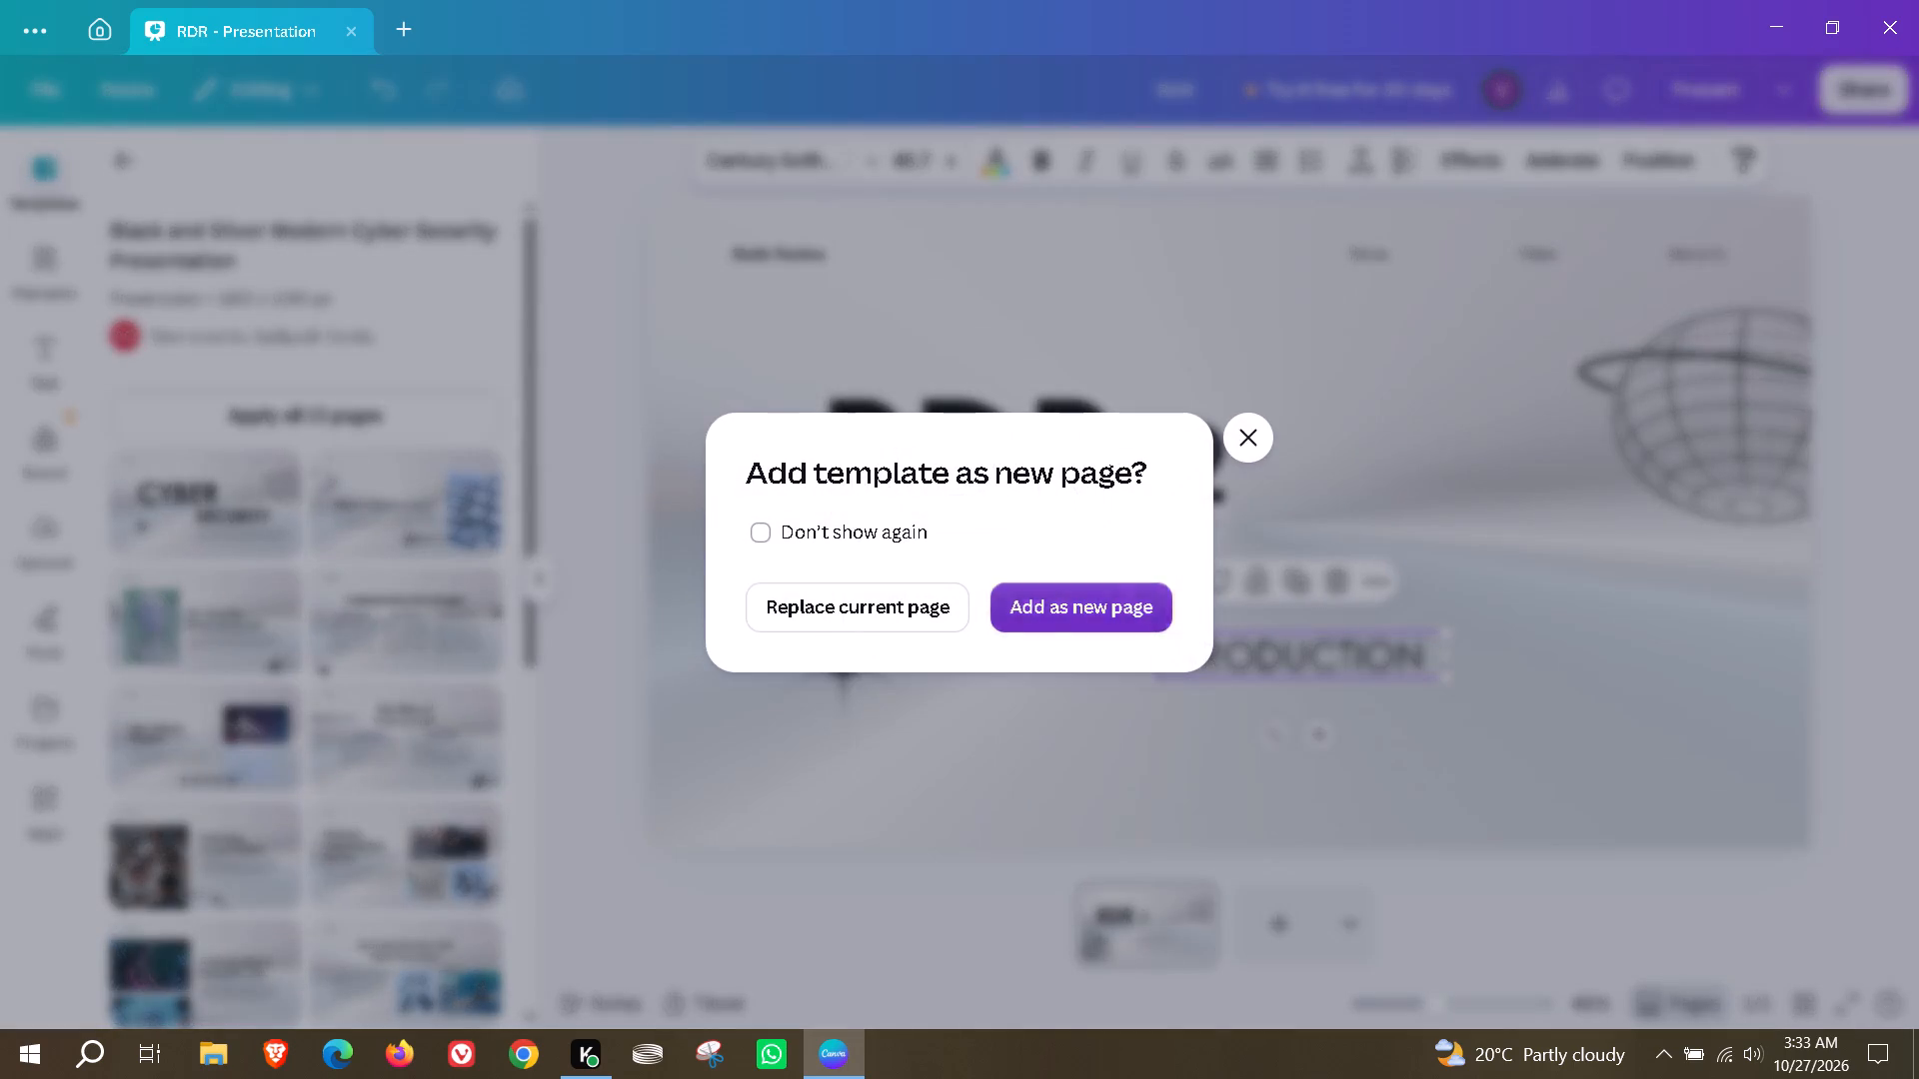
Replace the page 2 heading with THE GAME.
double_click(1144, 550)
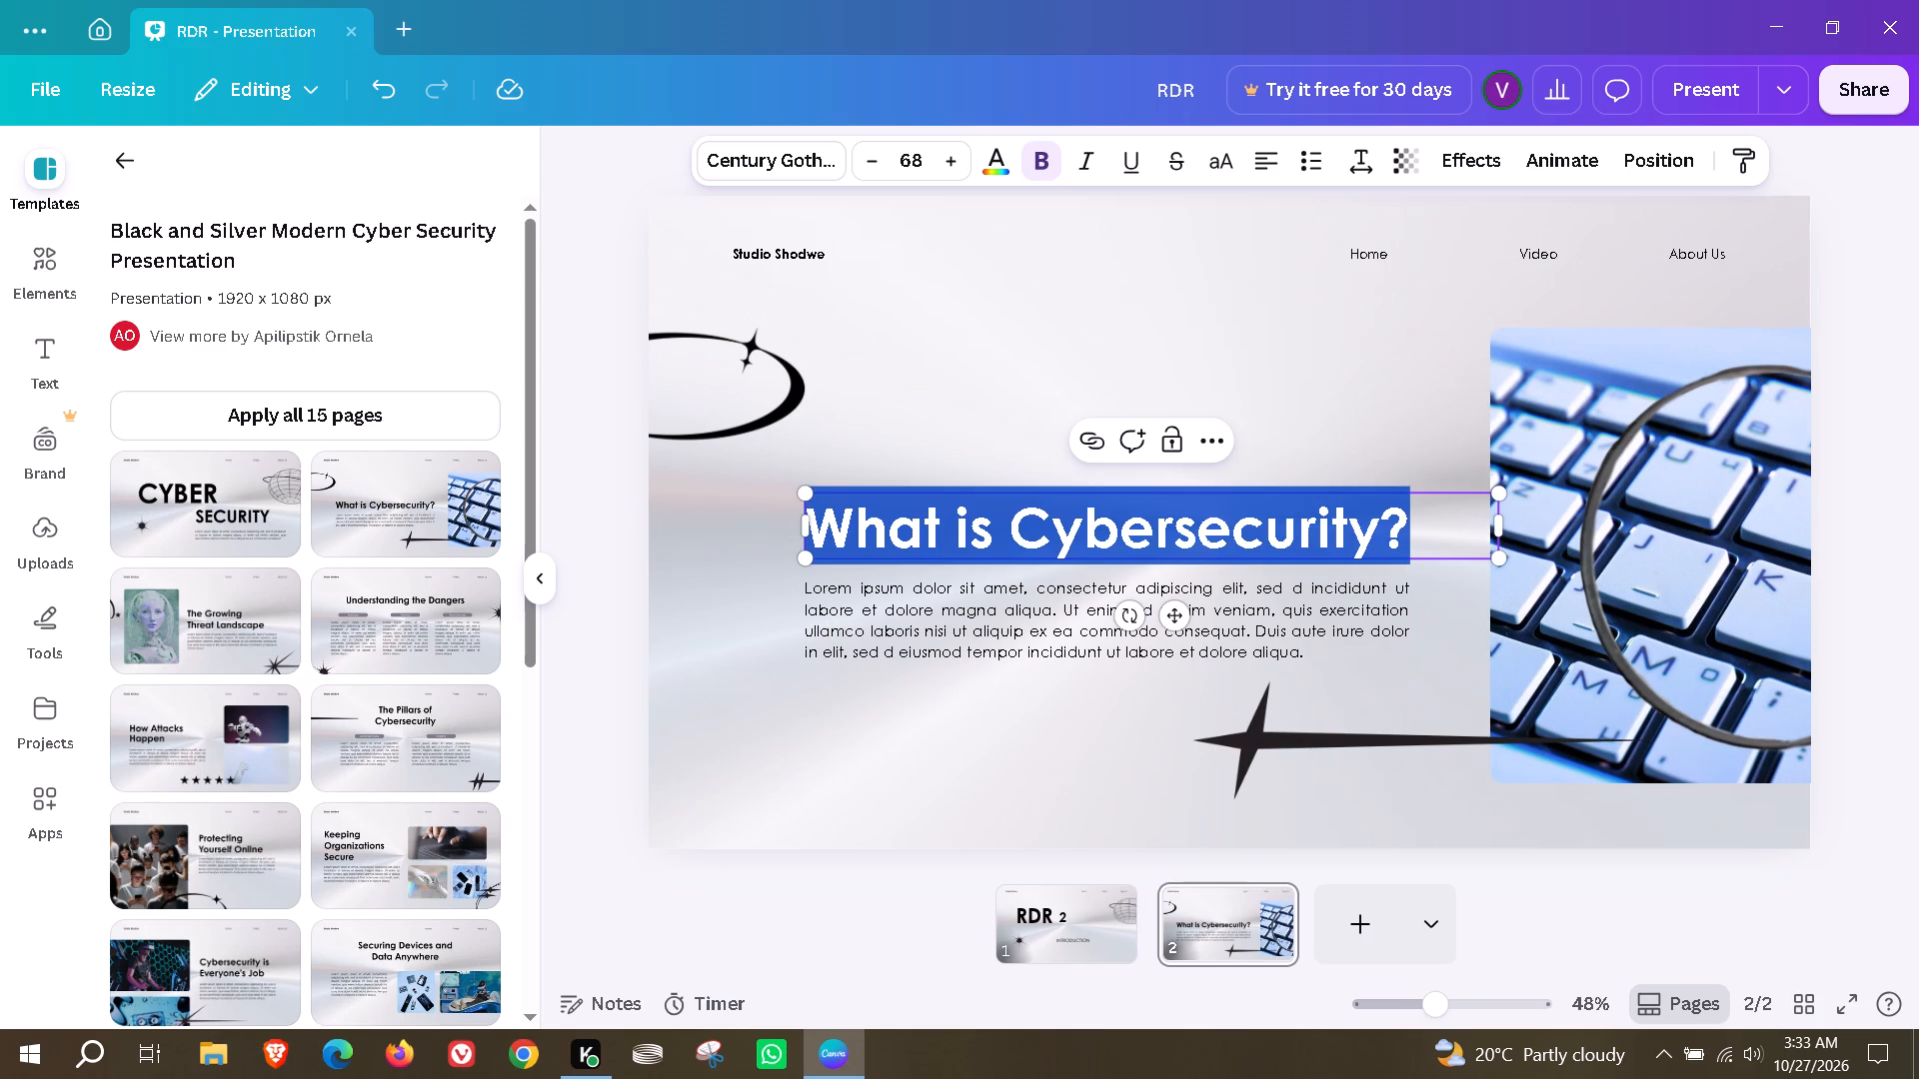
type("THE GA<E")
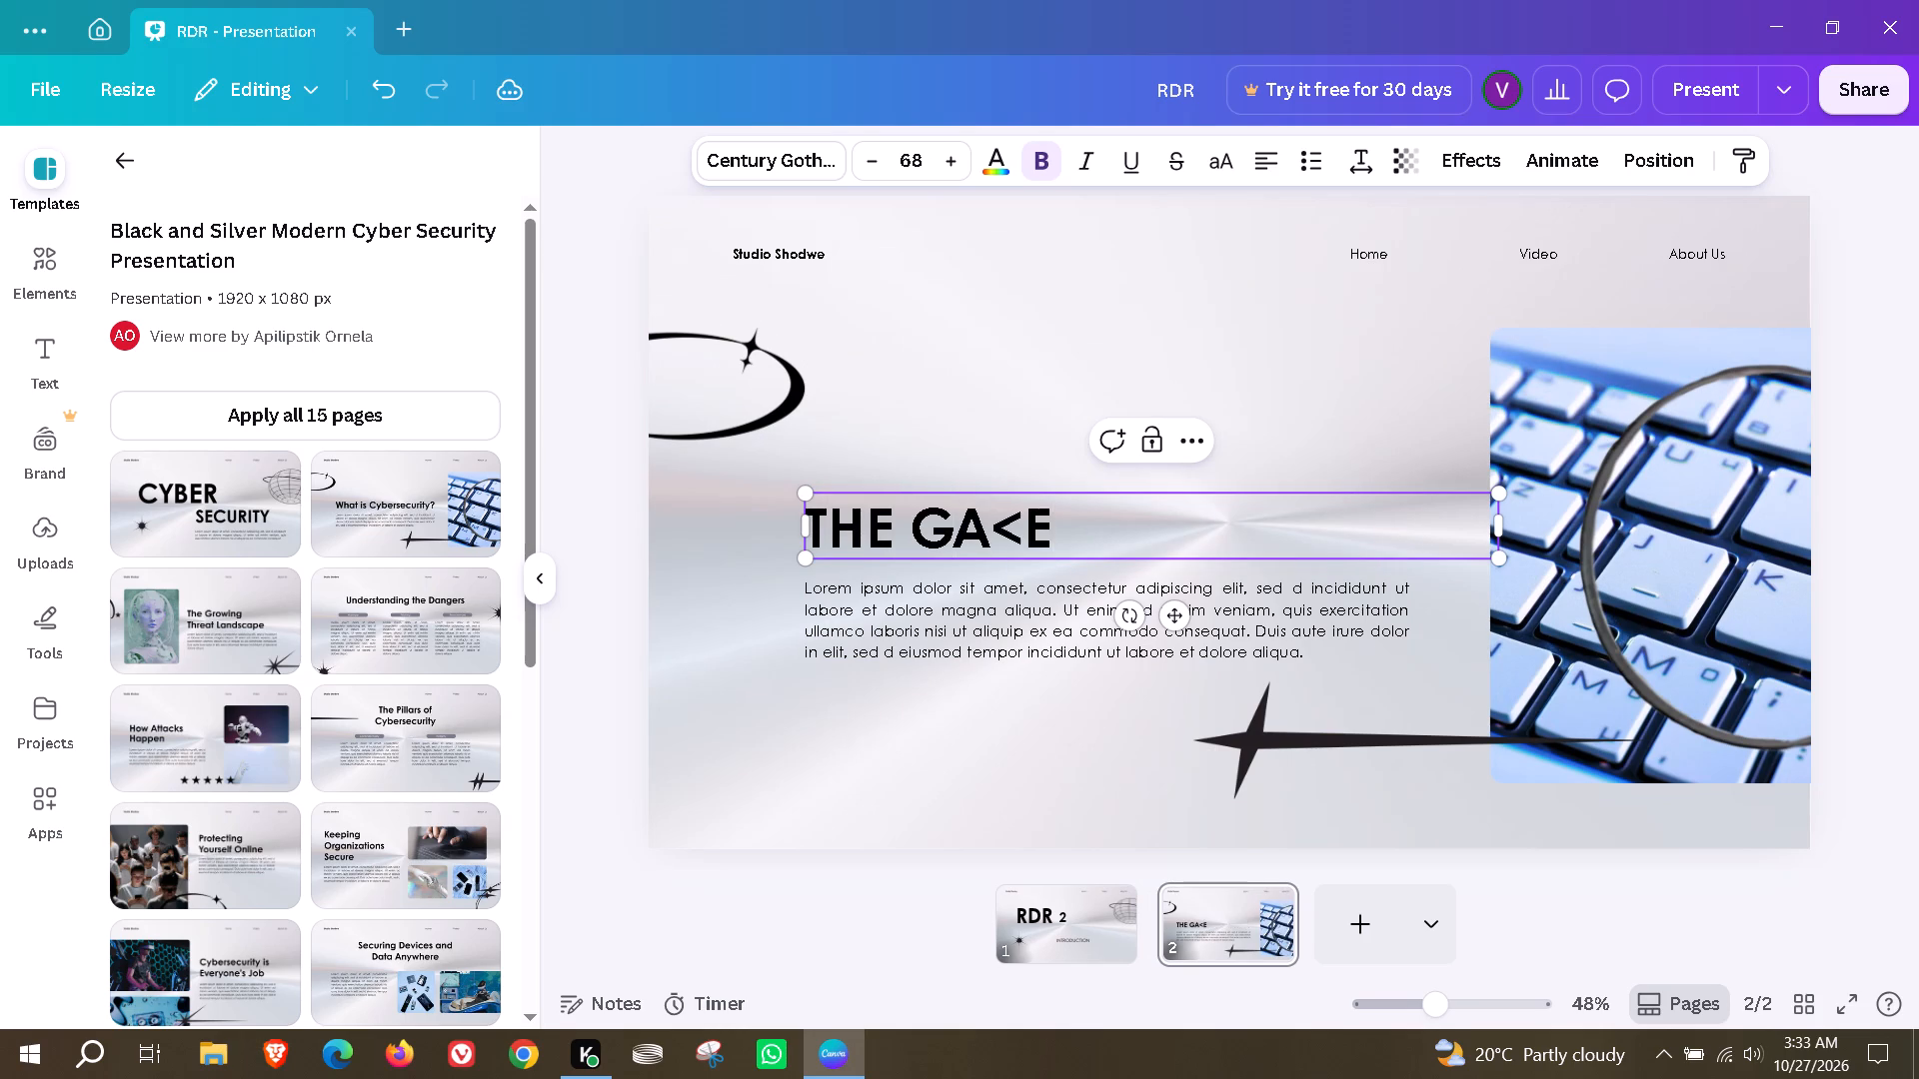
key("BackSpace")
key("BackSpace")
type("ME")
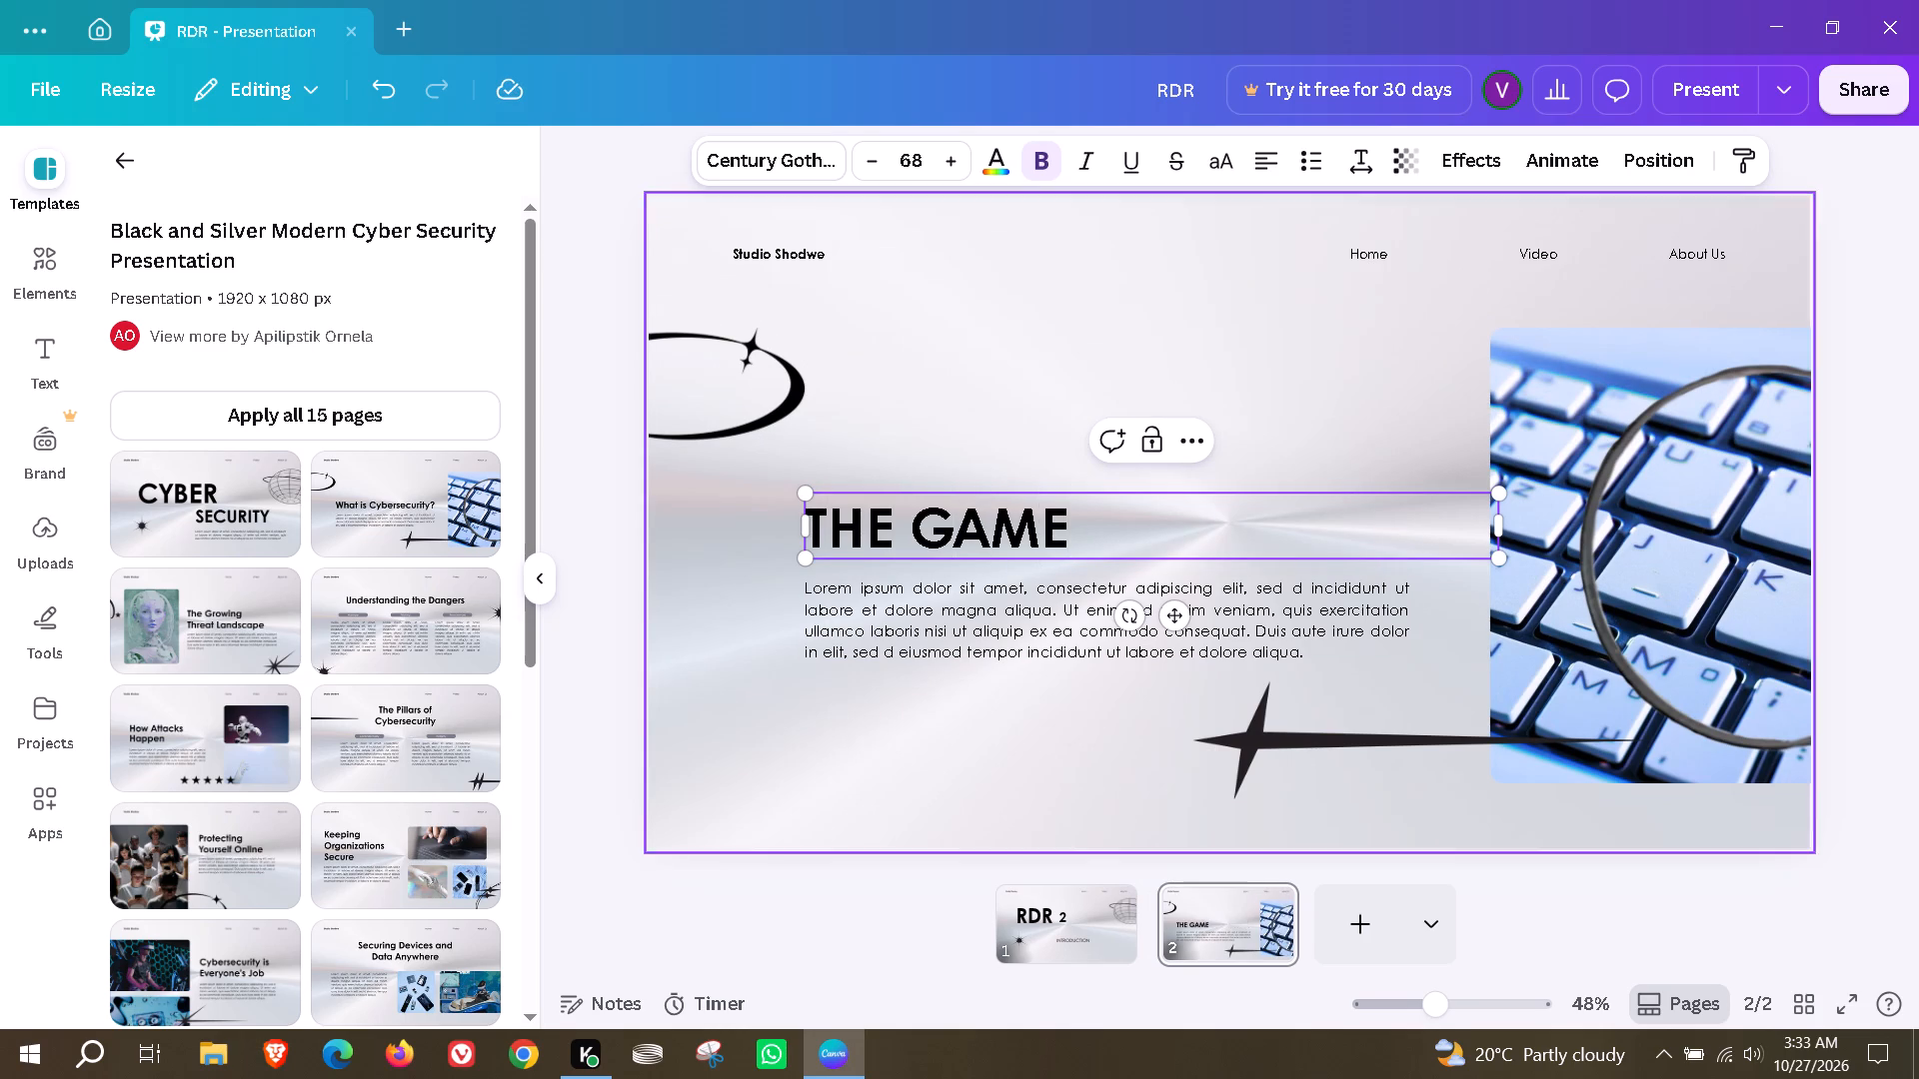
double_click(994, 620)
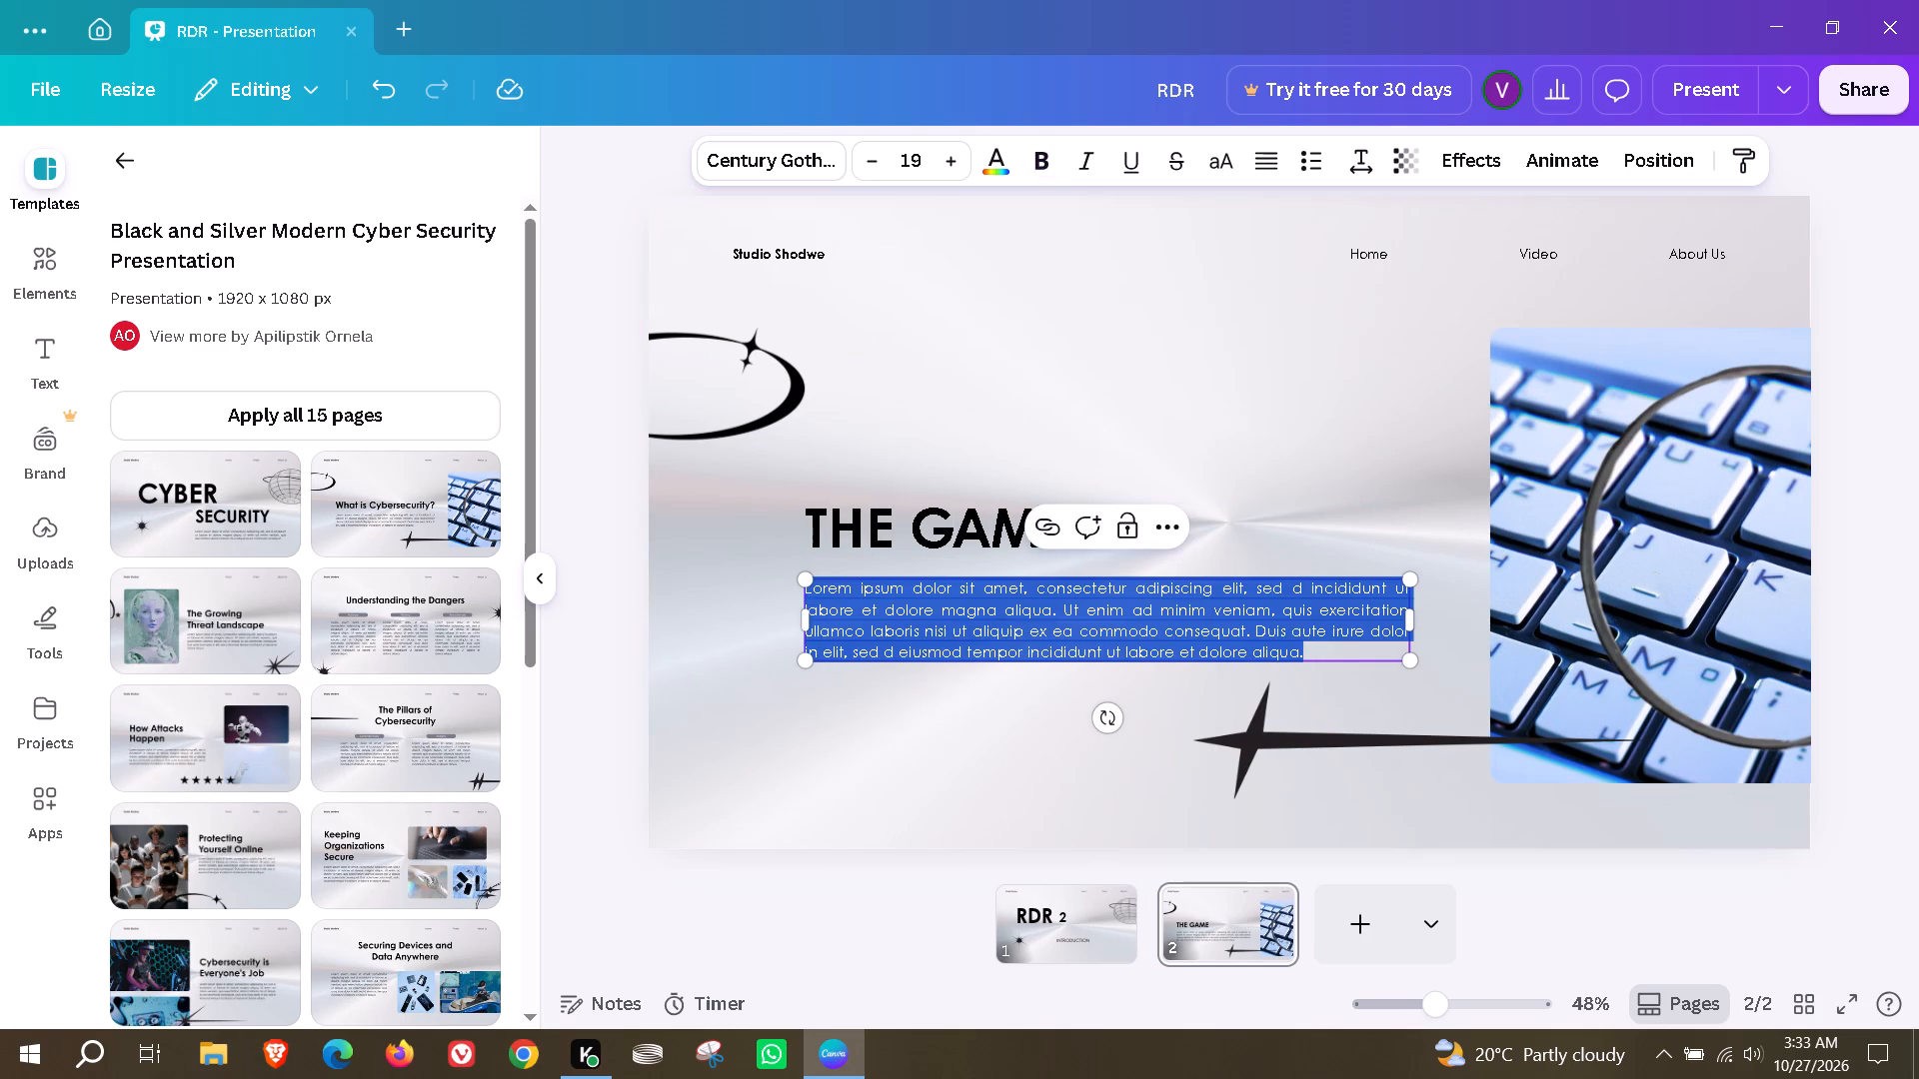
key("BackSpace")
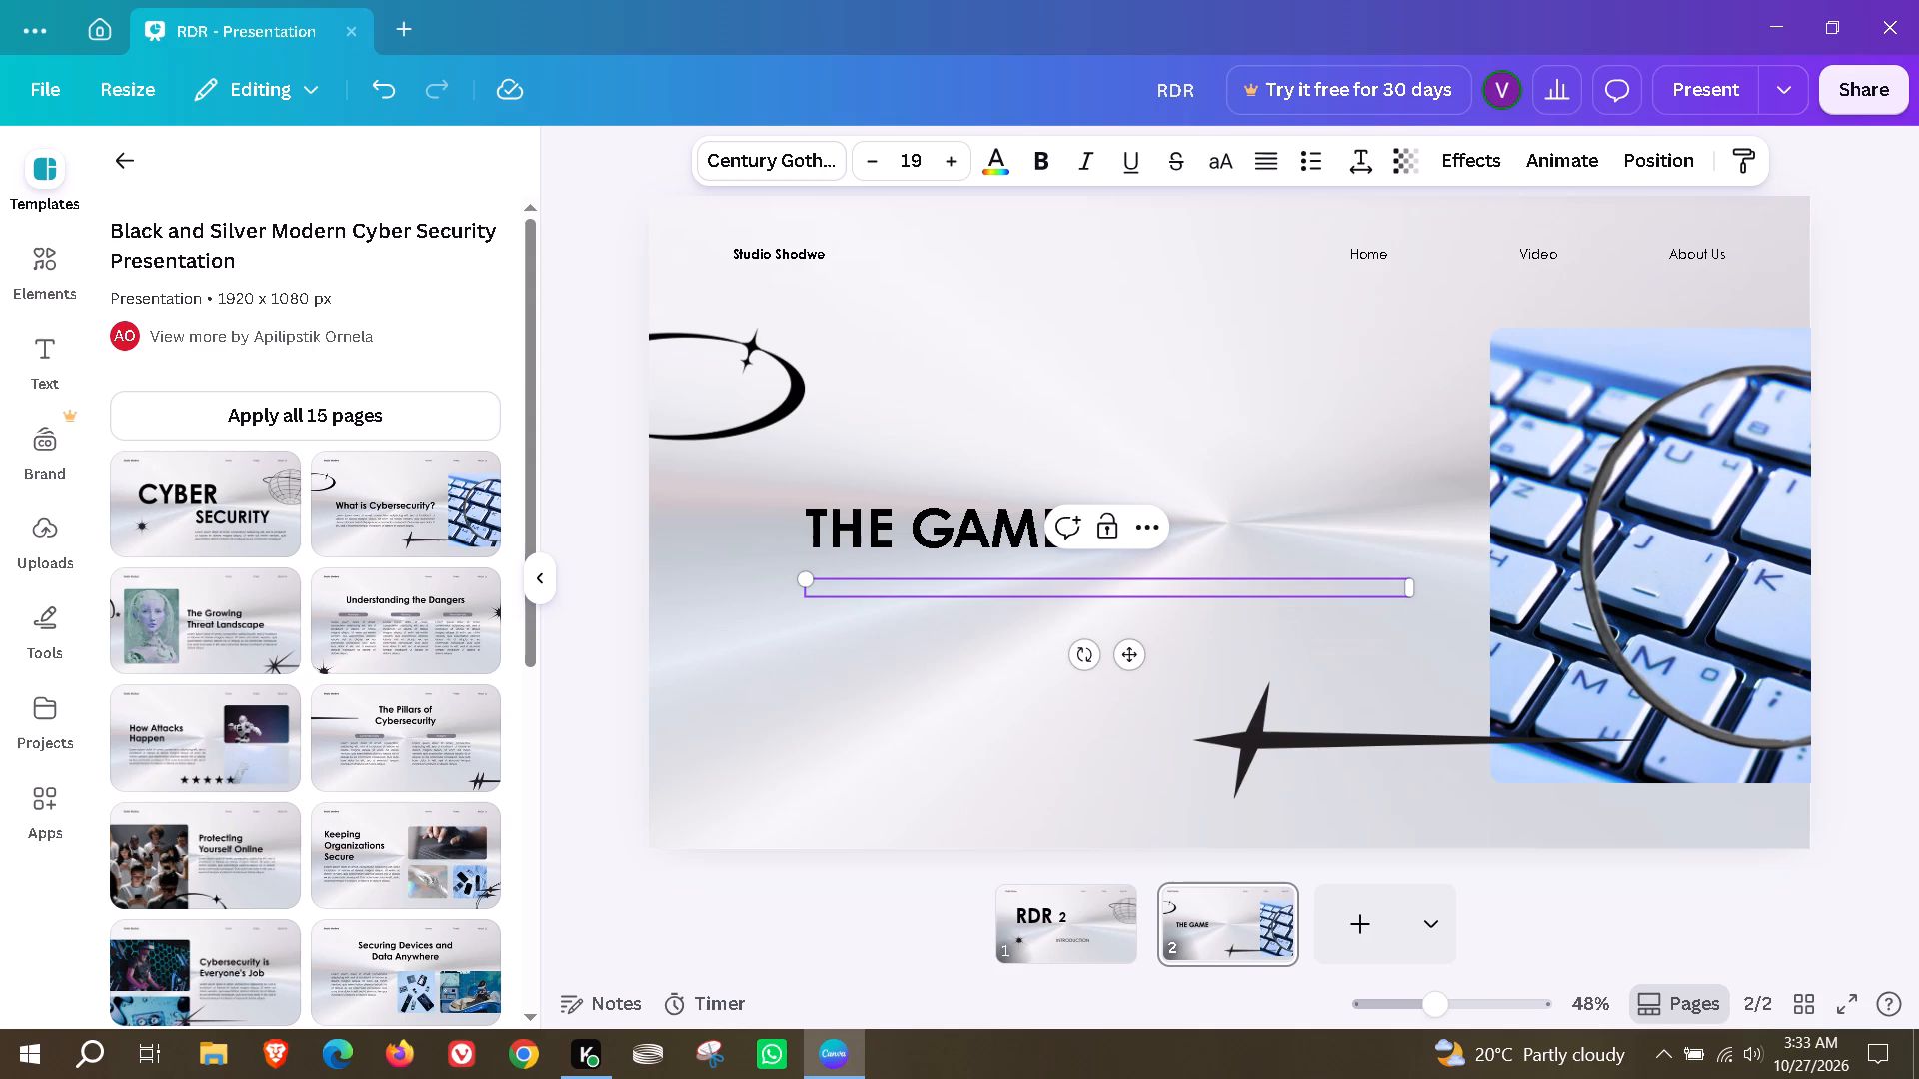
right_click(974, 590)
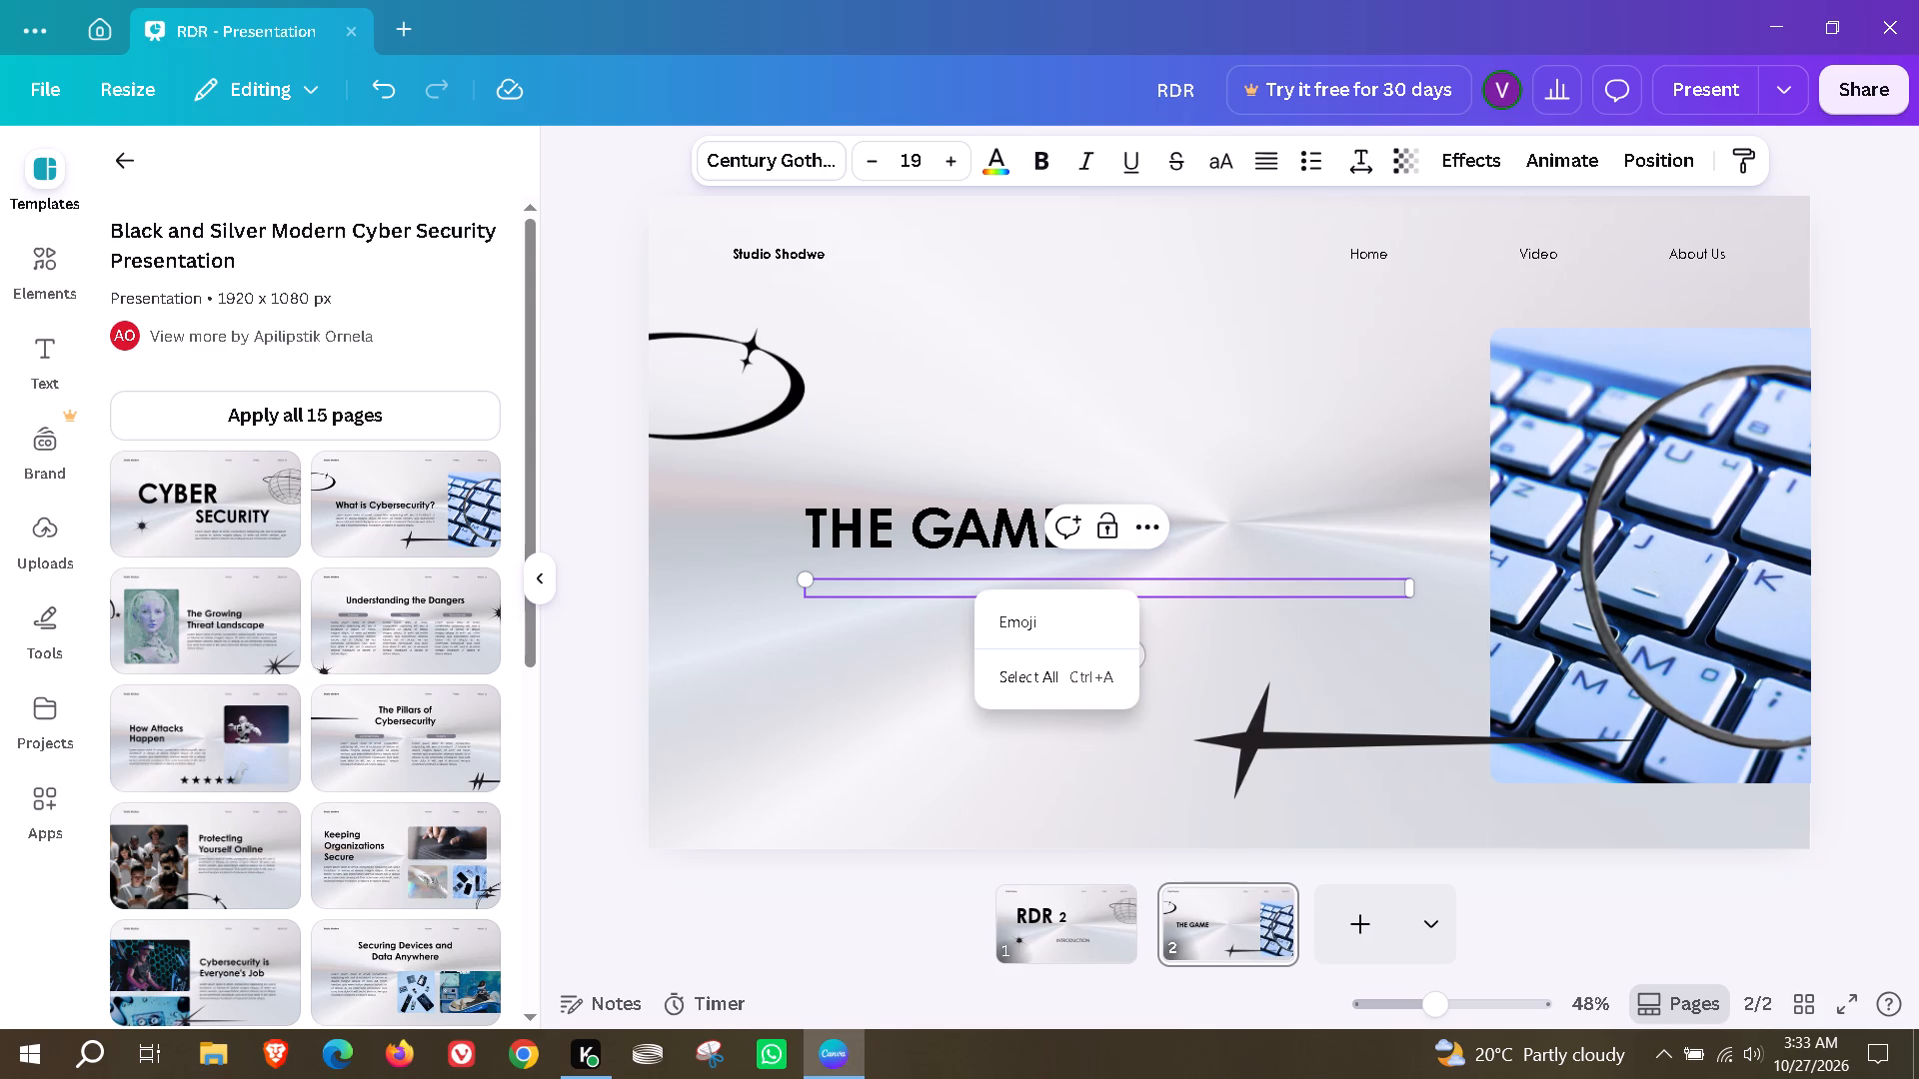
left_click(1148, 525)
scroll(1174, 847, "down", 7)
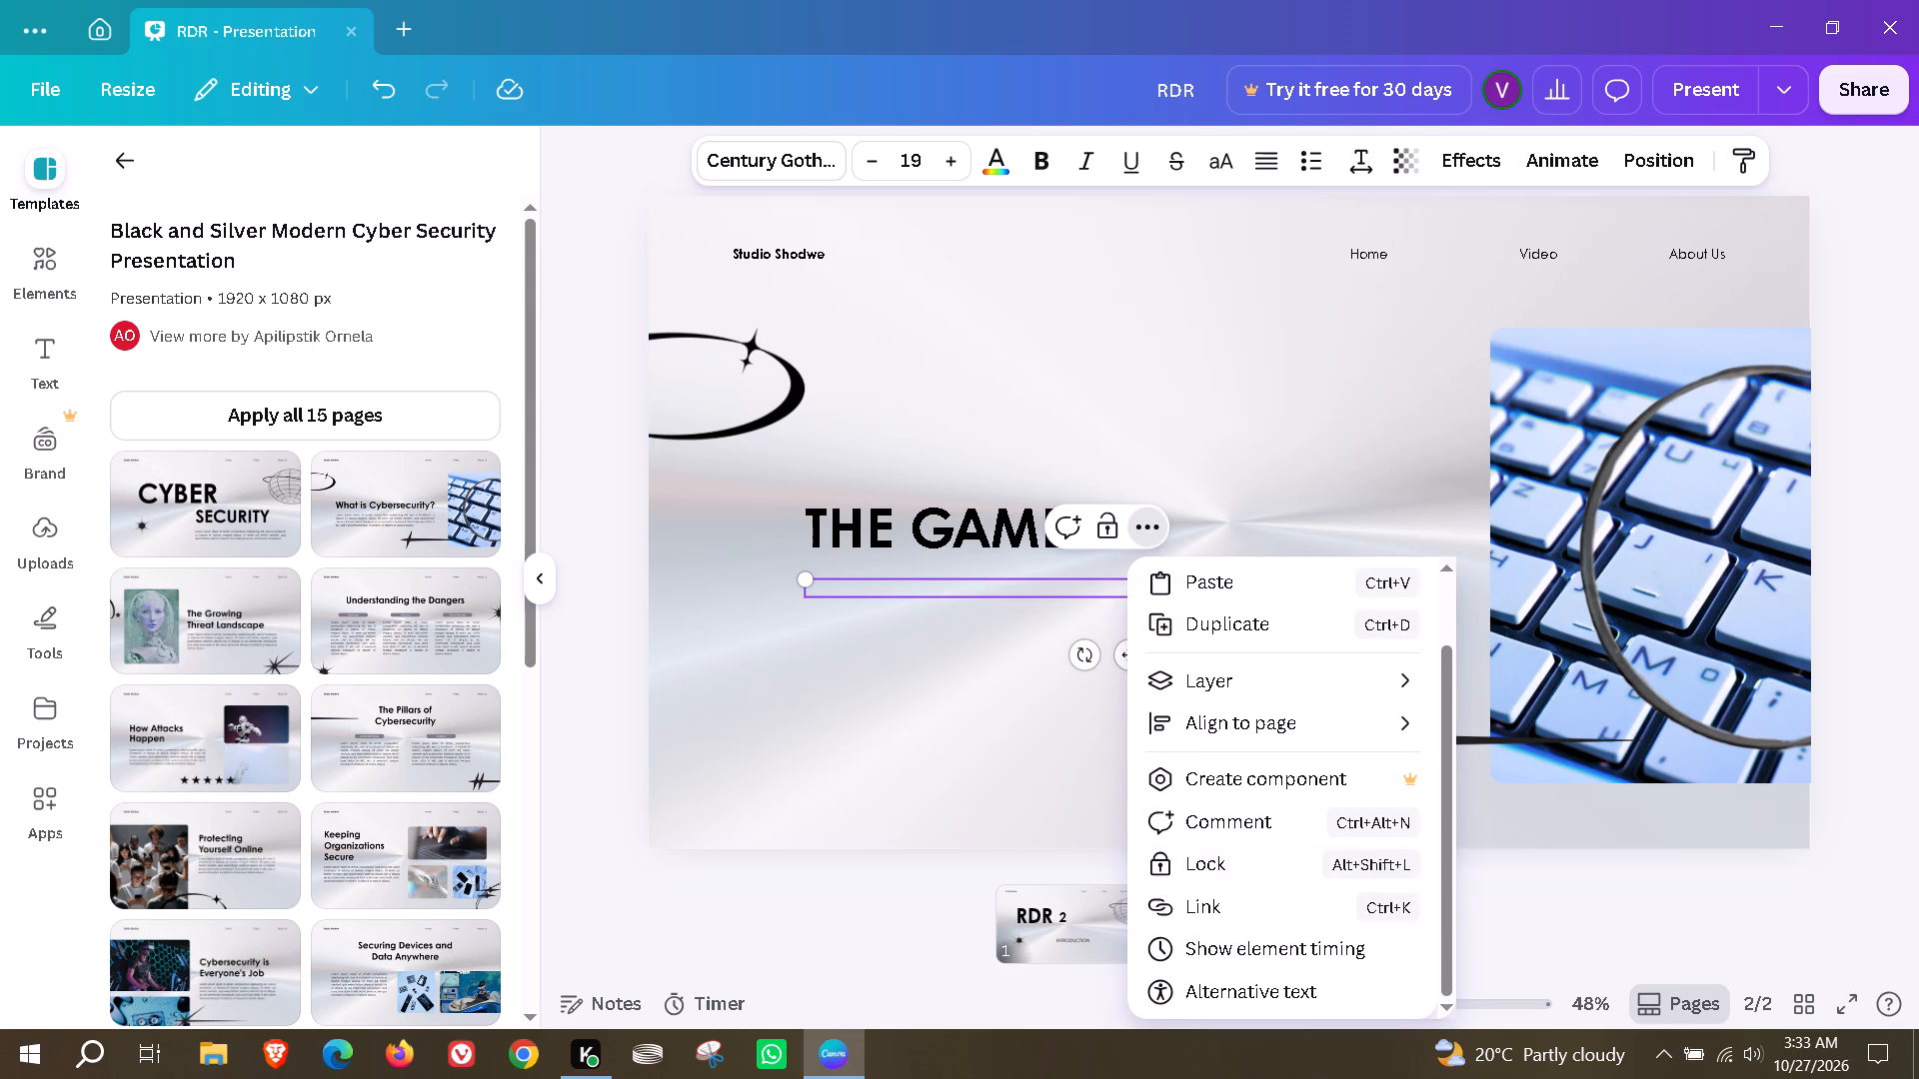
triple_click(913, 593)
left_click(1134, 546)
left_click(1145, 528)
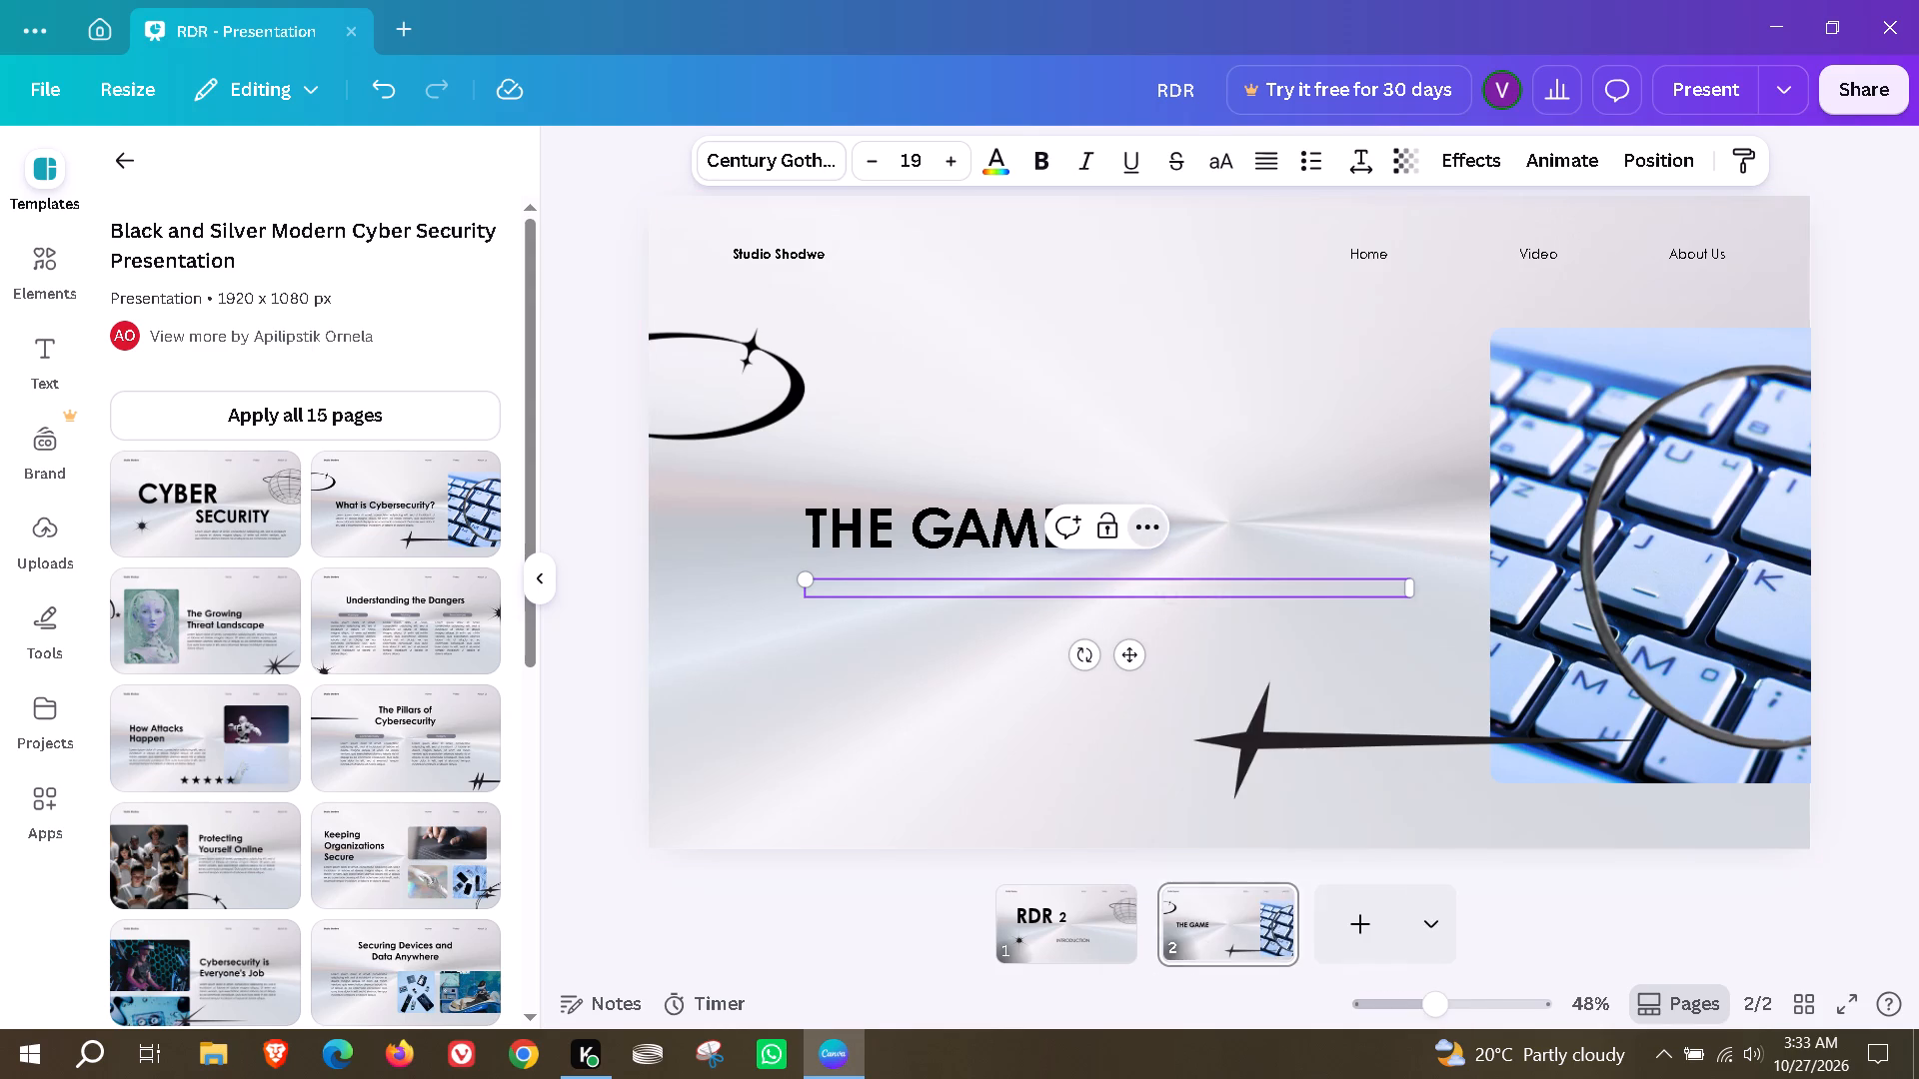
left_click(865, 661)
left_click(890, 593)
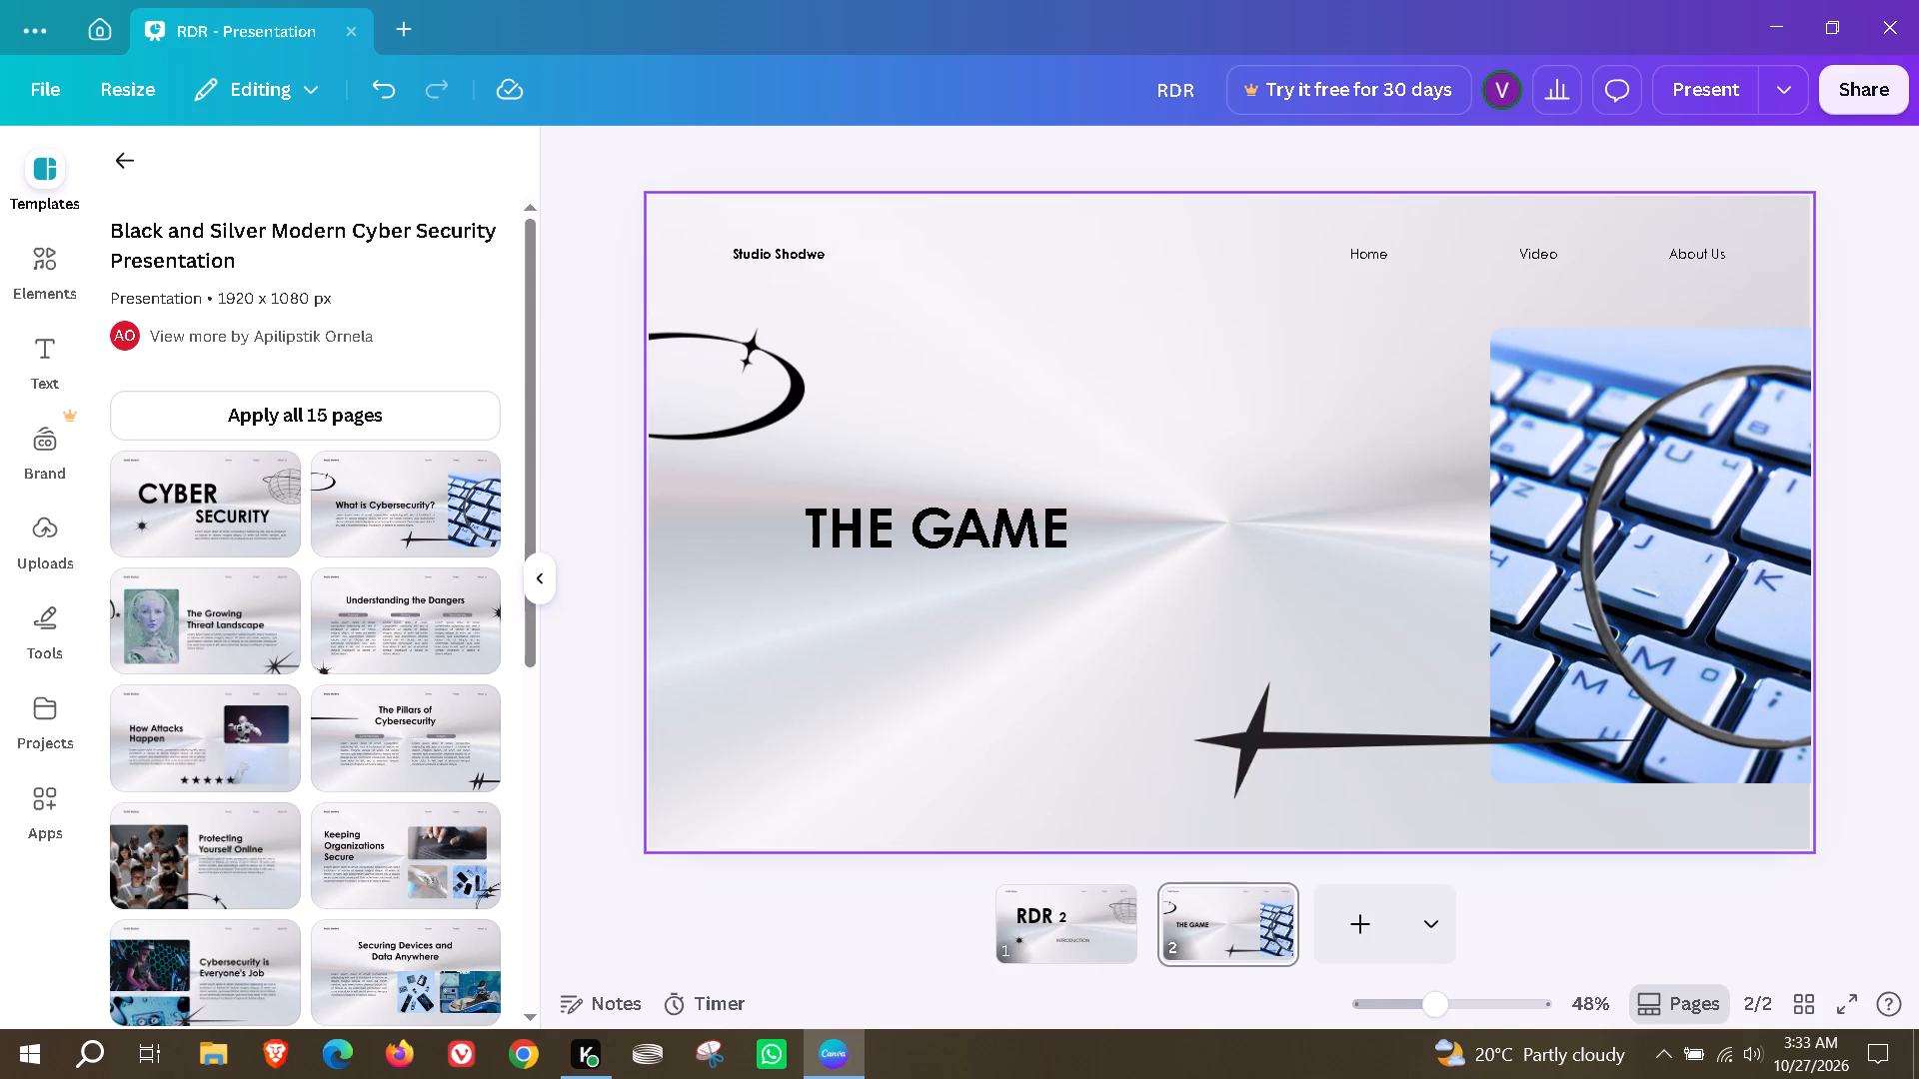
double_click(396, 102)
Replace page 2's placeholder paragraph using Magic Write with the prompt "generate 3-4 lines on rdr 2 pc game".
left_click(997, 602)
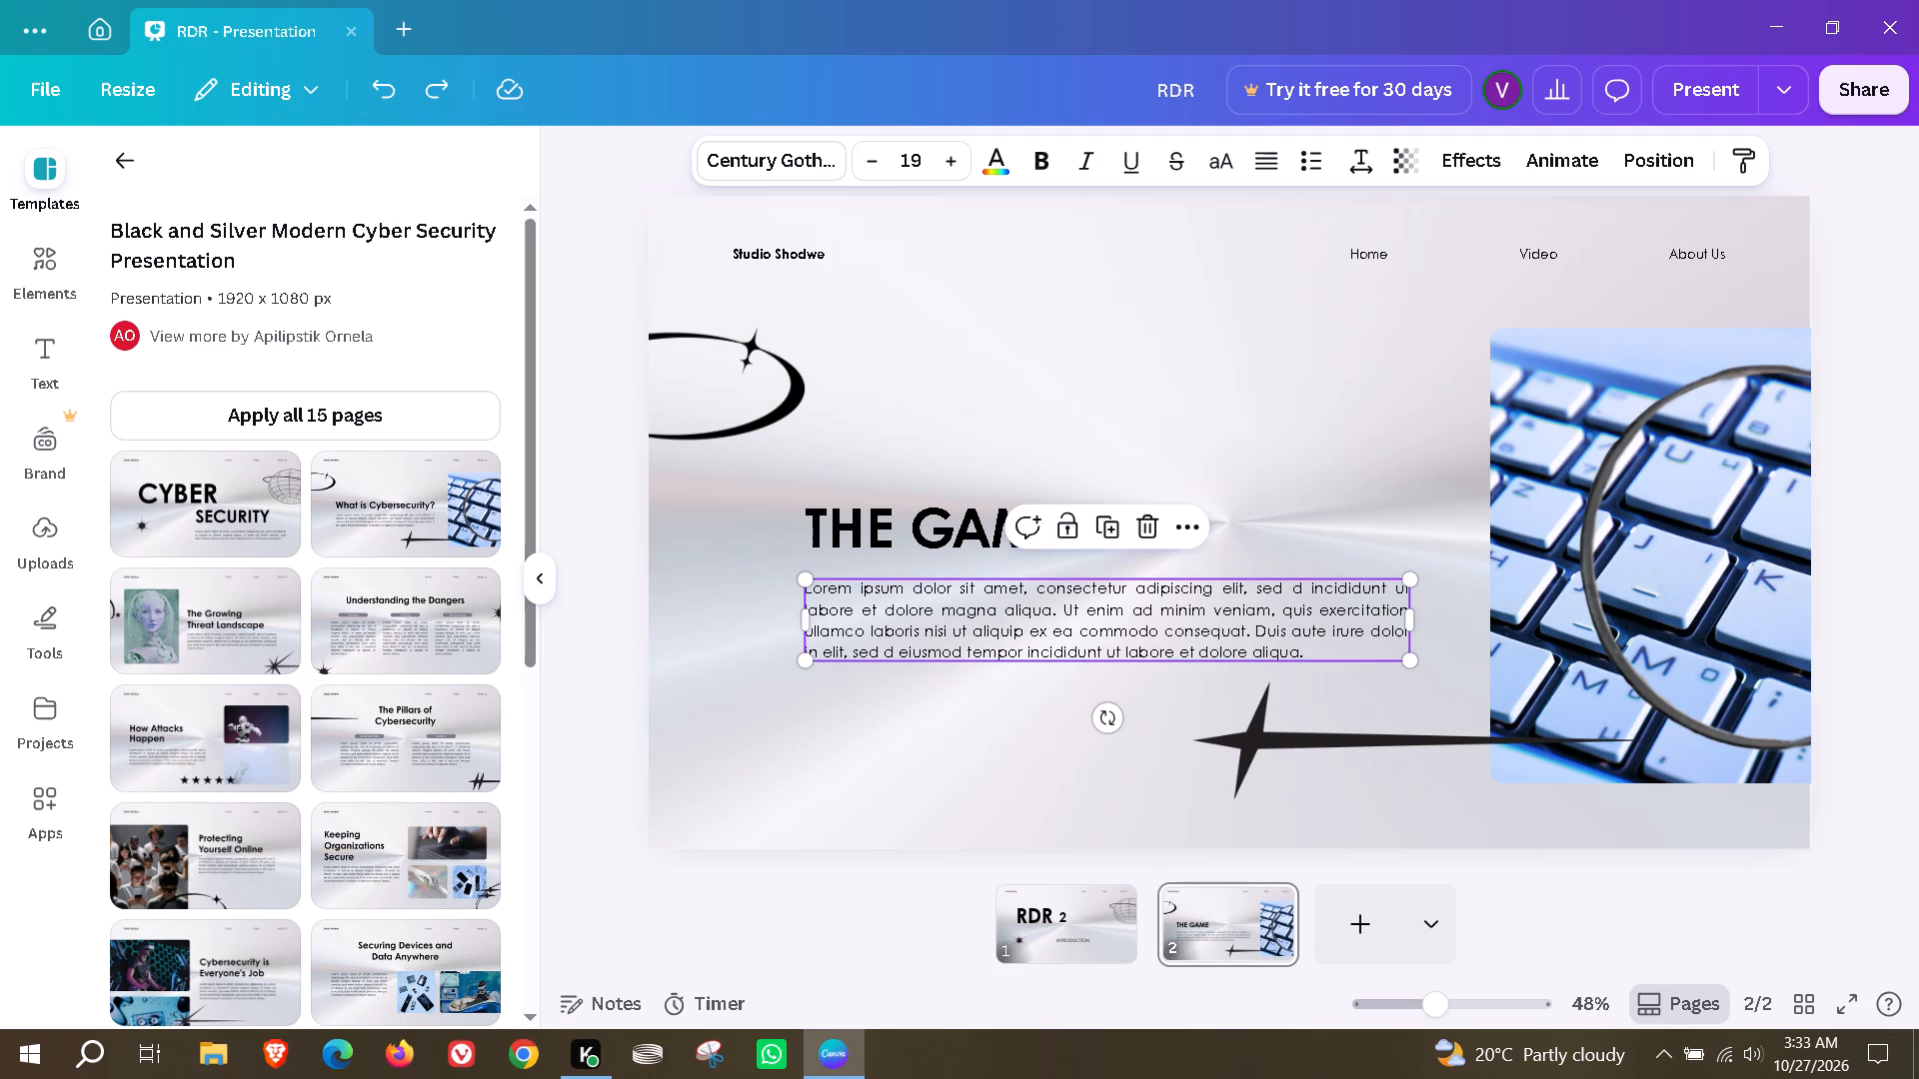
left_click(991, 604)
left_click(1155, 530)
scroll(1204, 825, "down", 4)
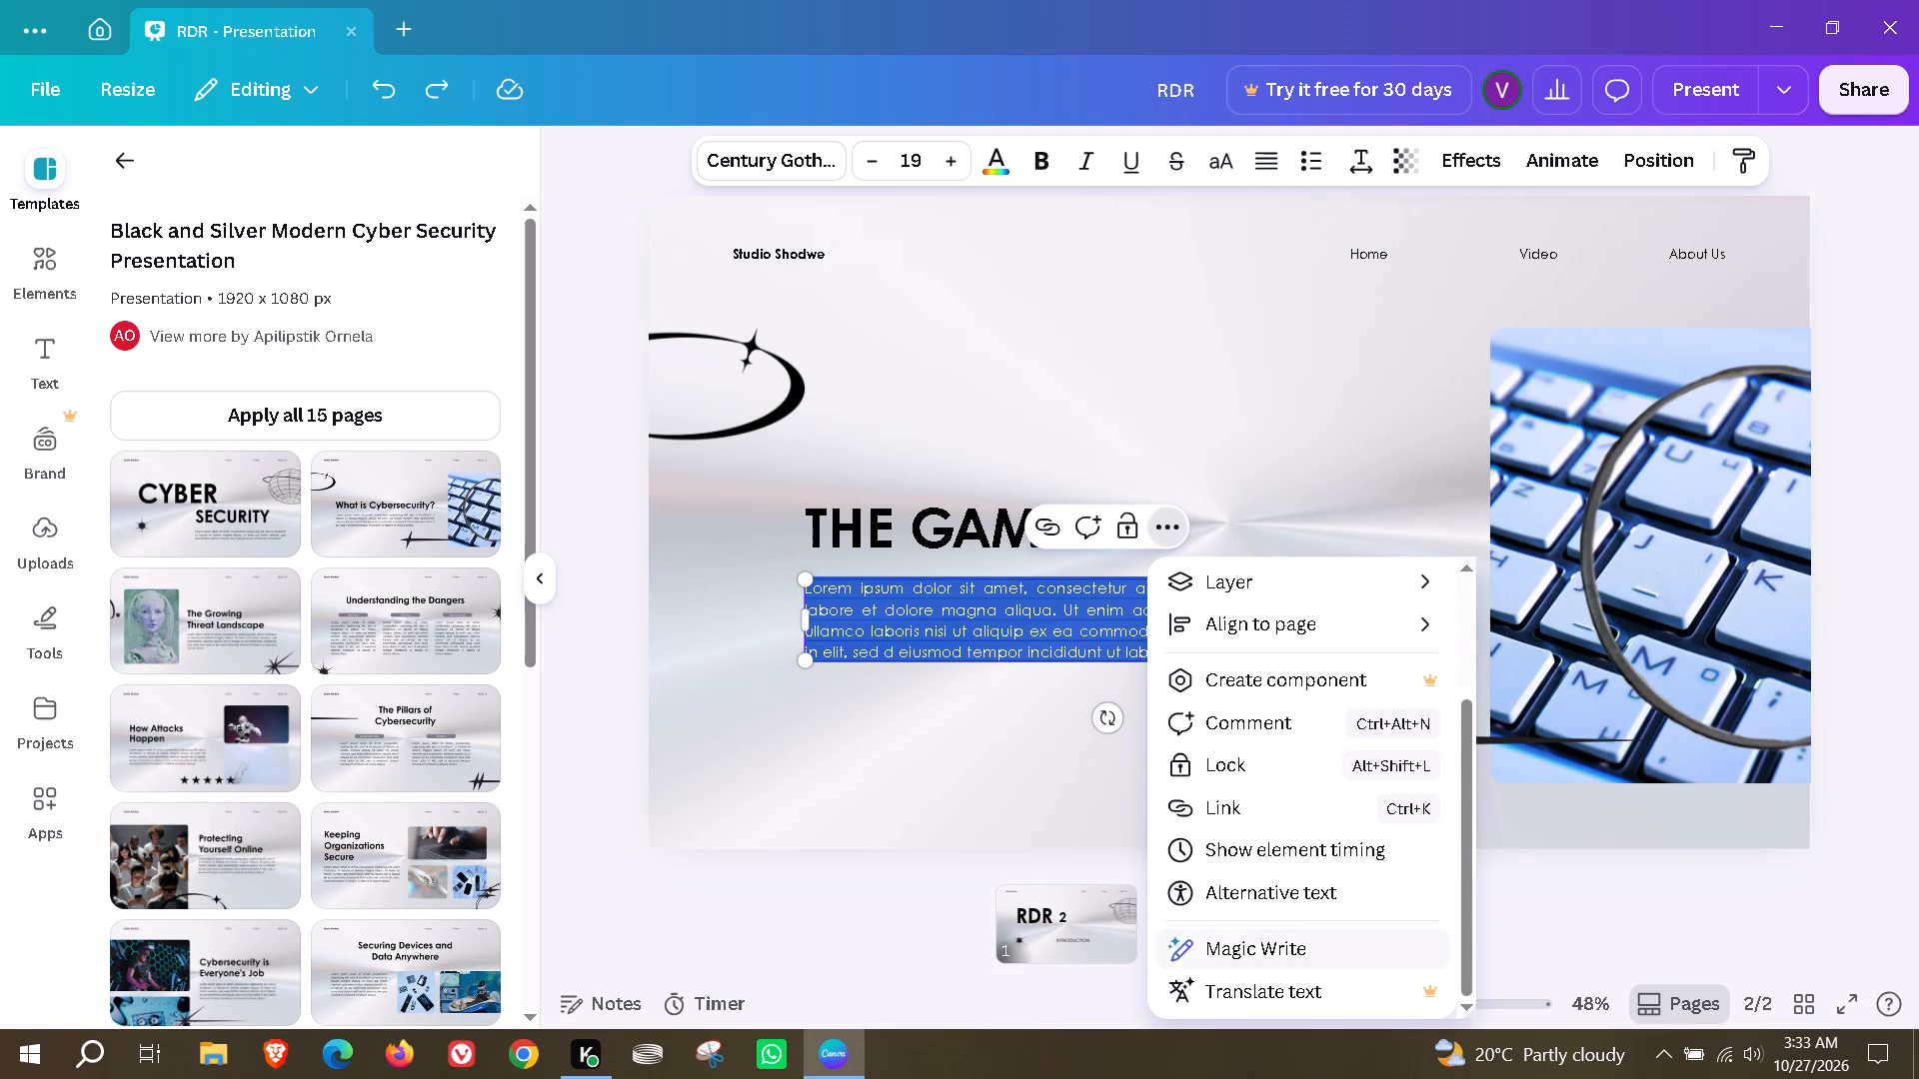
left_click(1284, 948)
scroll(1288, 669, "up", 3)
left_click(1306, 587)
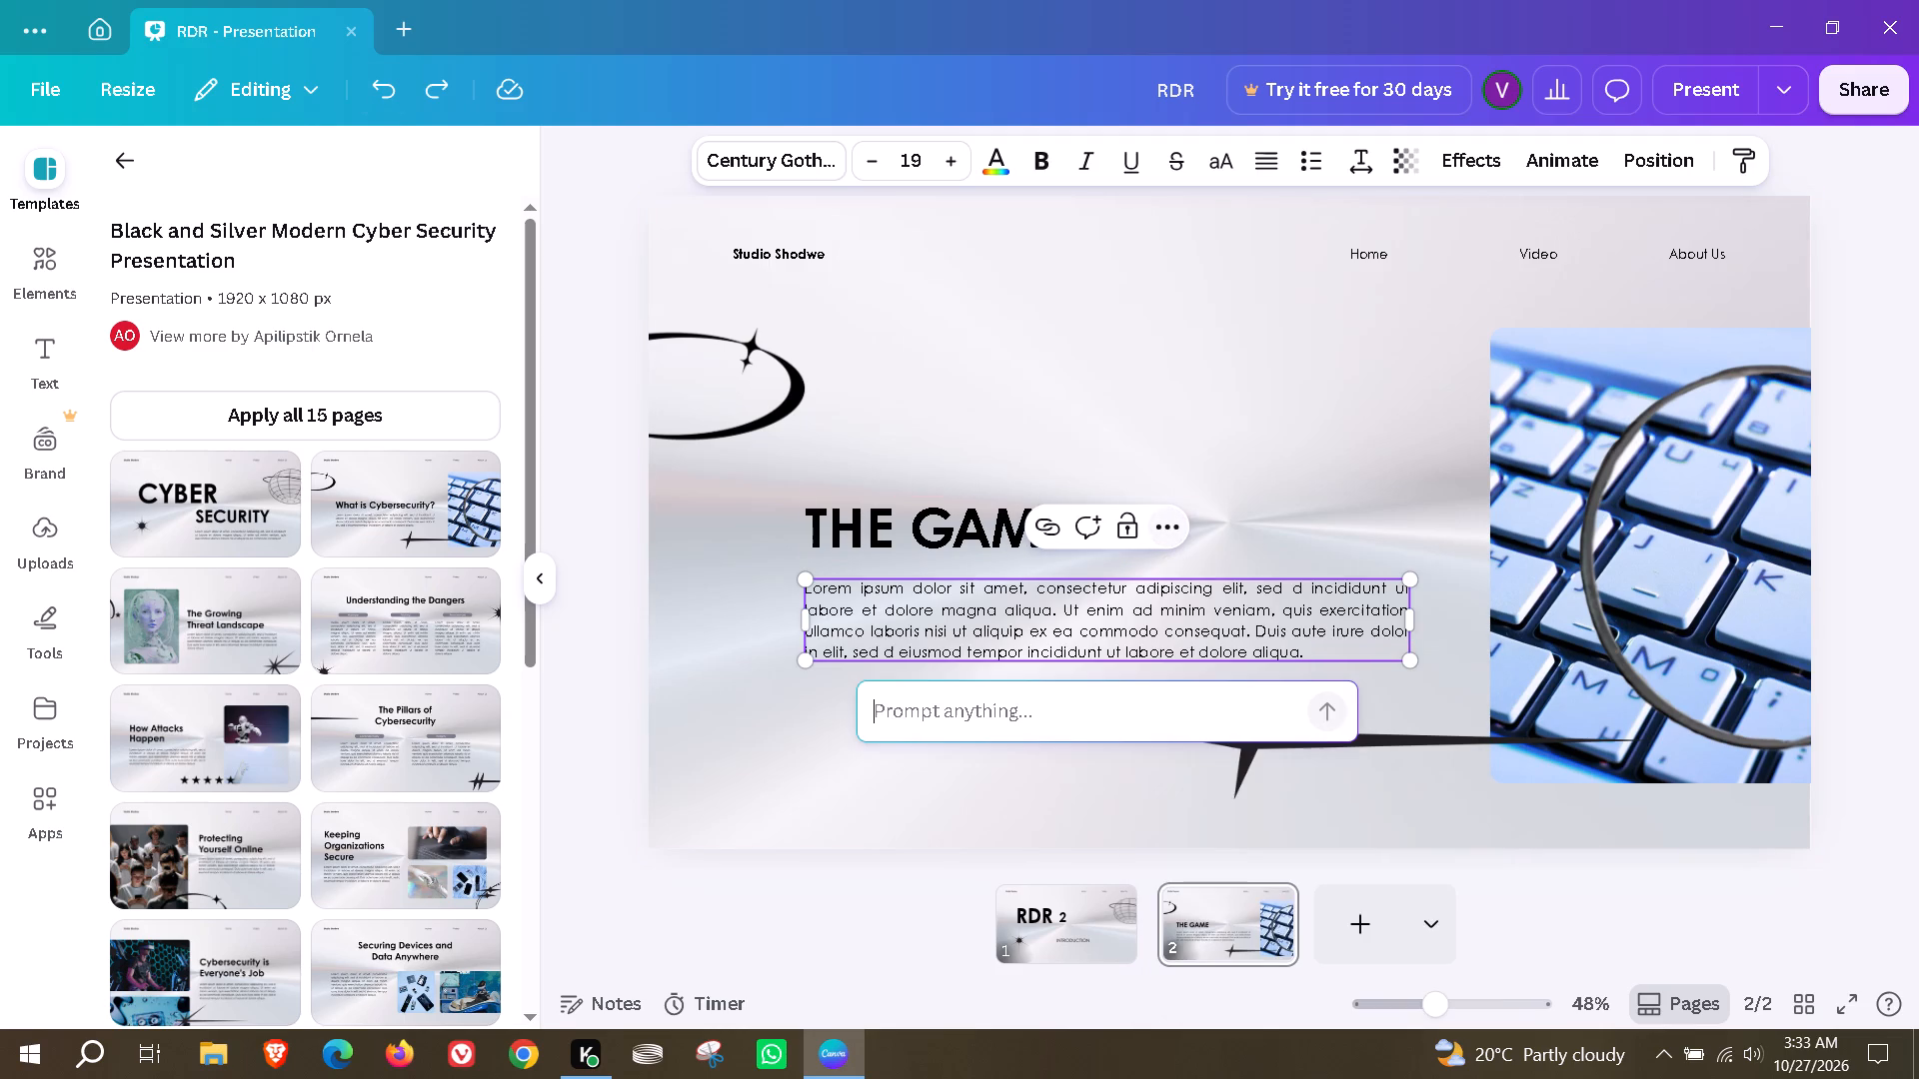
type("genr")
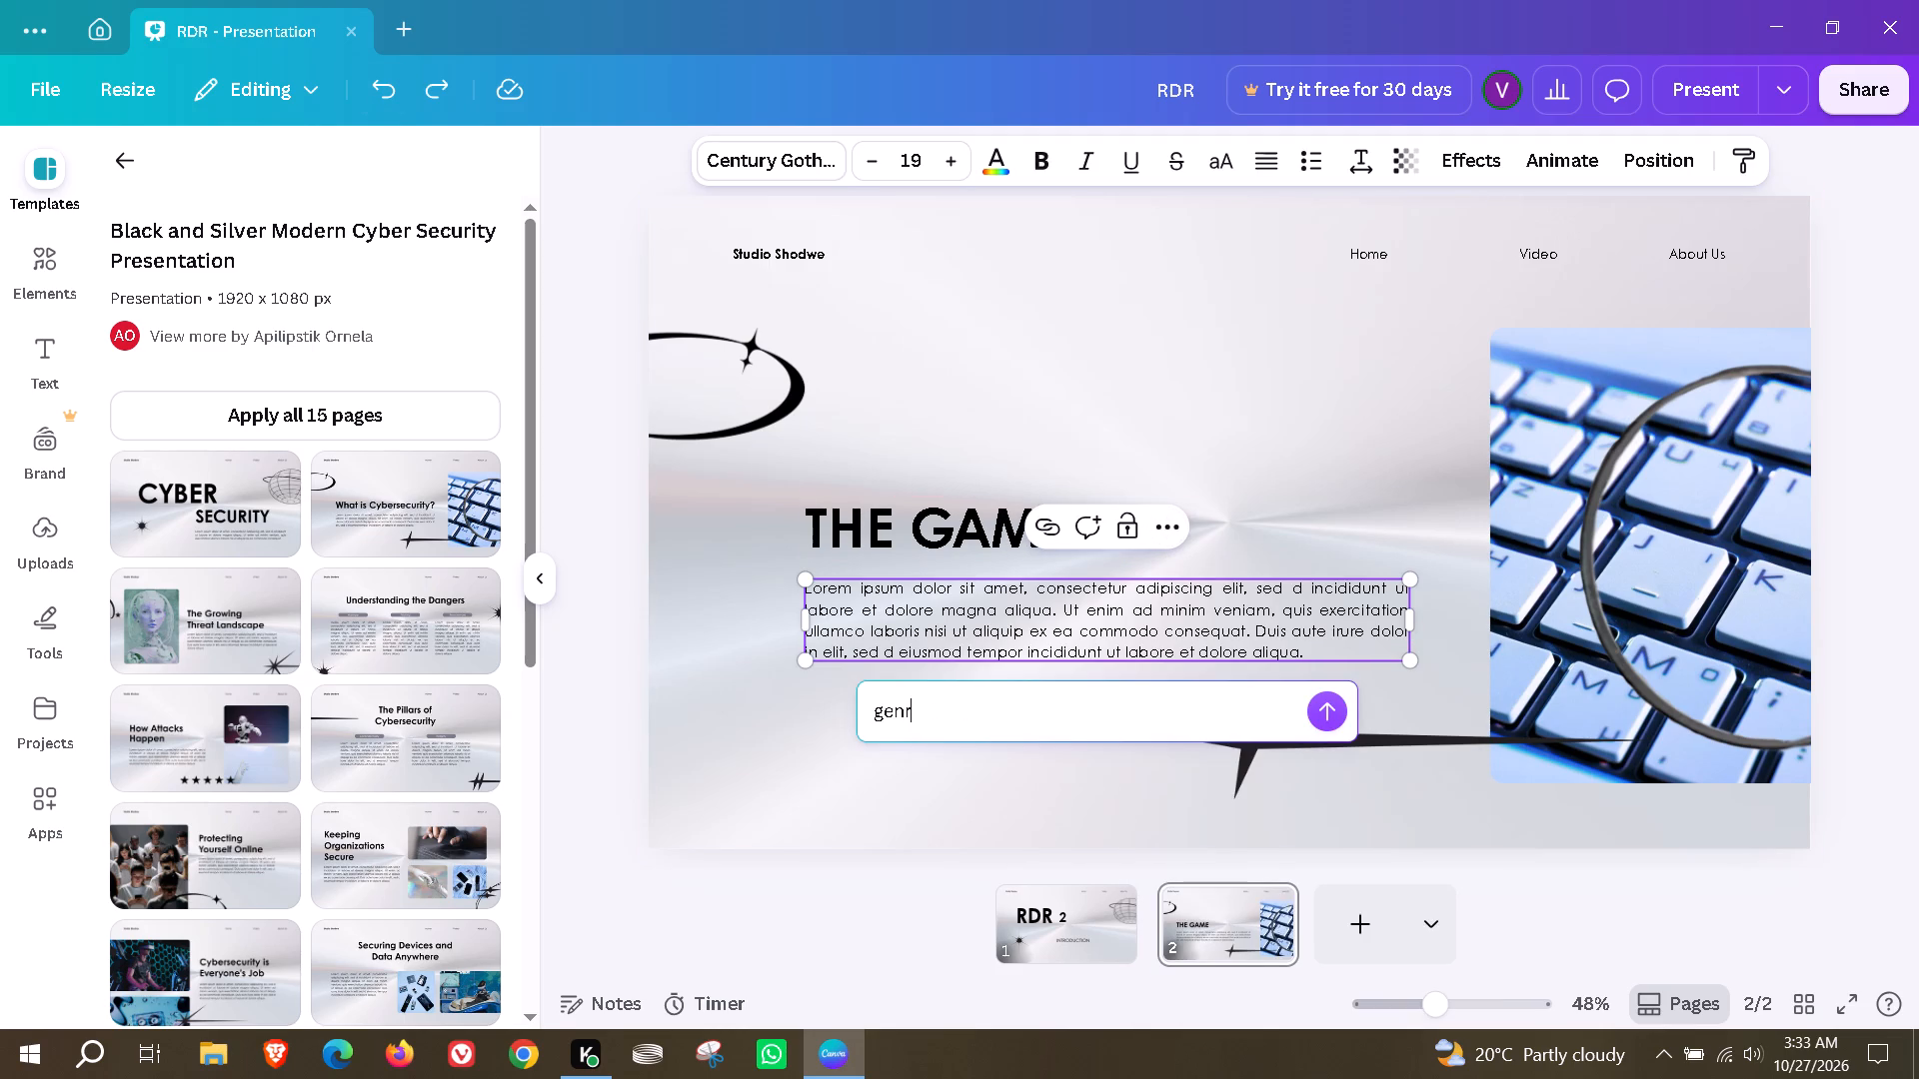
key("BackSpace")
type("erate")
key("space")
type("3-4 lines on rdr 2")
key("space")
type("pc game")
key("Return")
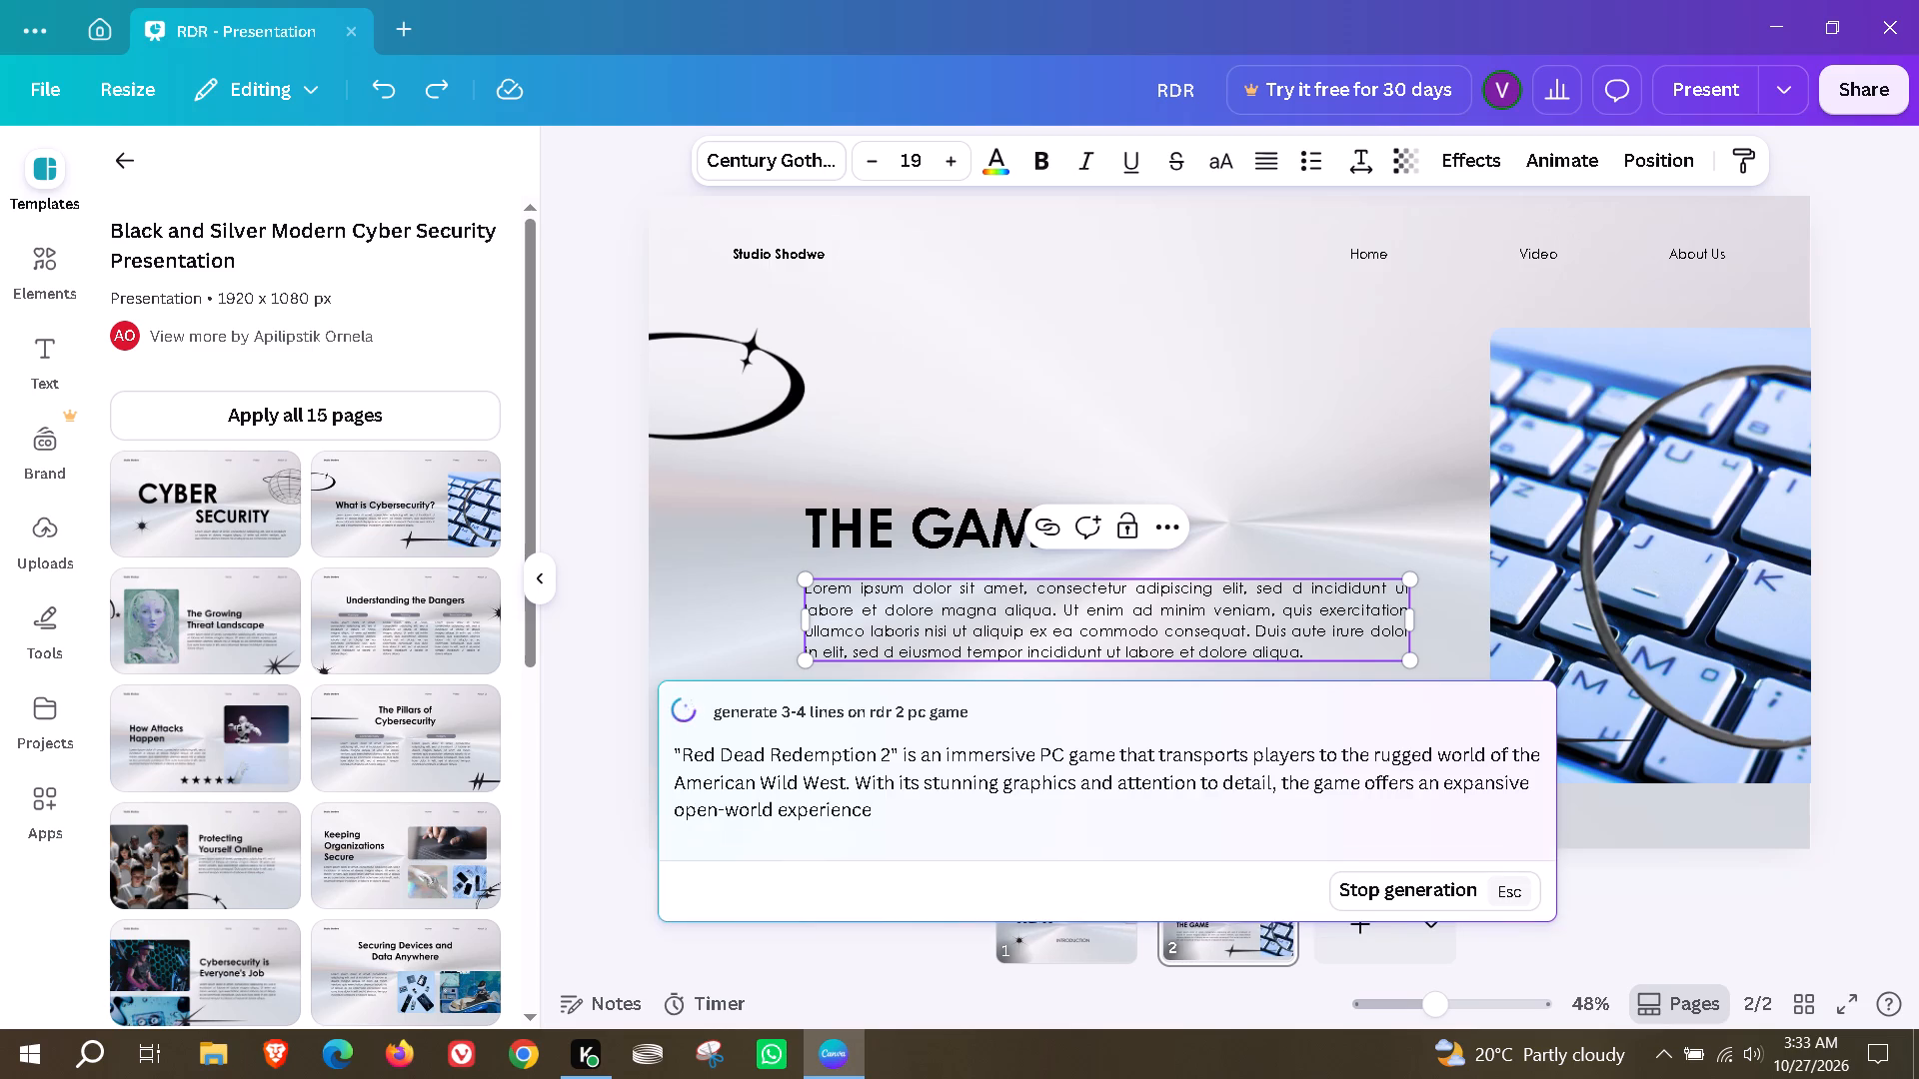
left_click(1422, 534)
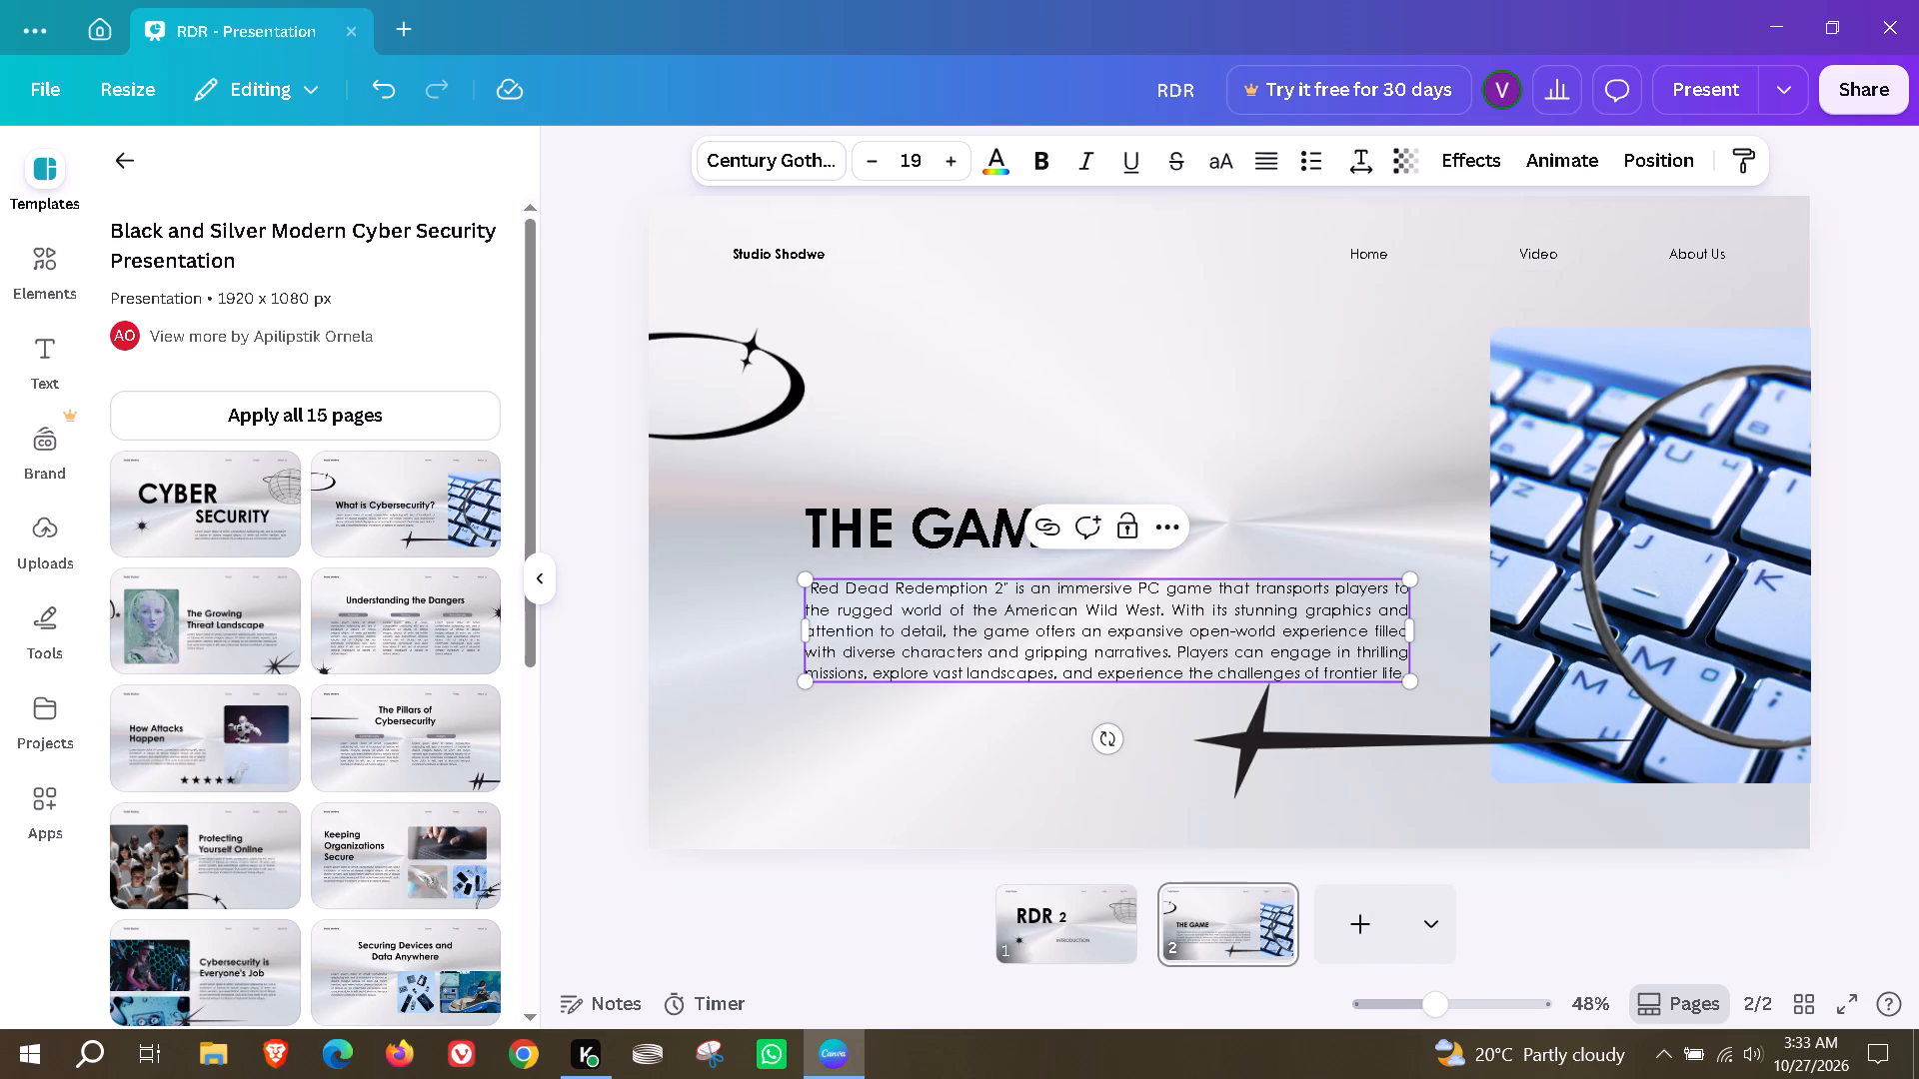
Move THE GAME heading higher on page 2 and bring the paragraph up beneath it, keeping their left edges aligned.
left_click_drag(927, 547, 925, 497)
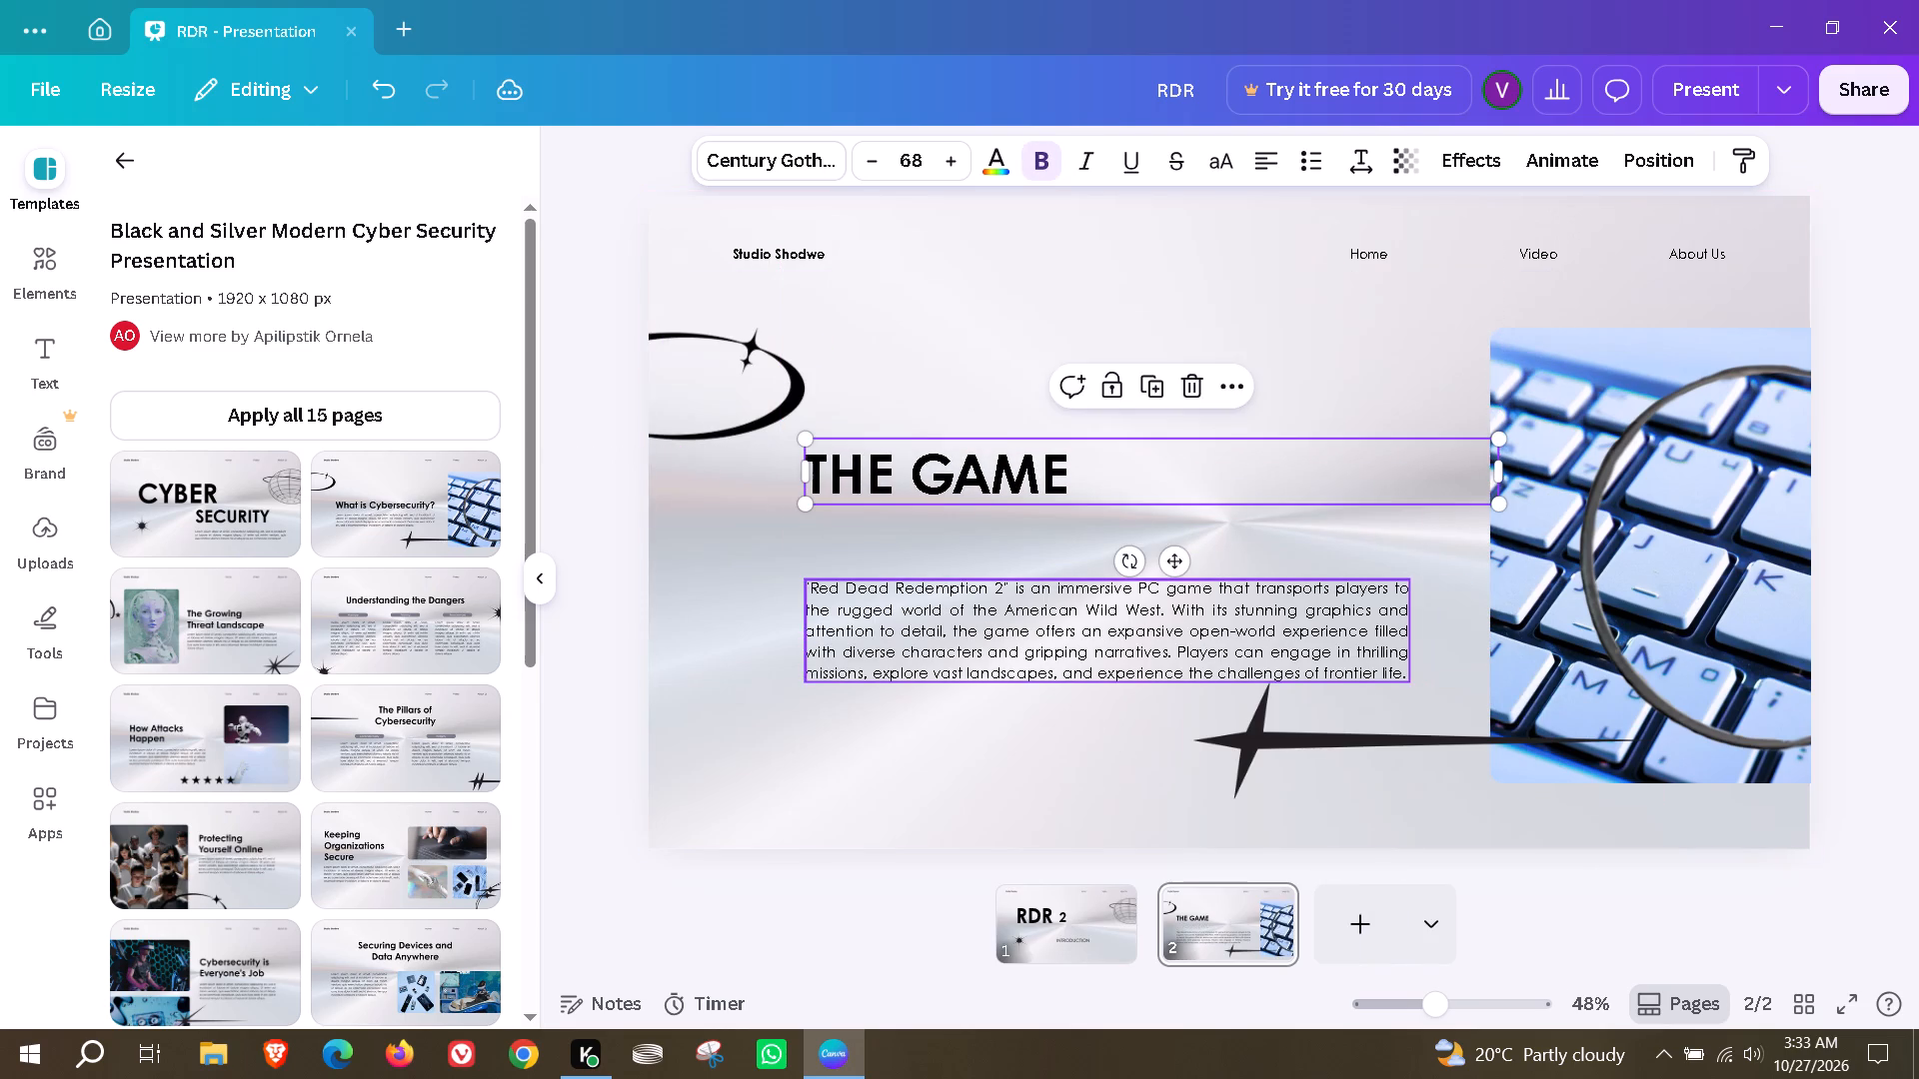
left_click(997, 576)
left_click_drag(995, 612, 1000, 561)
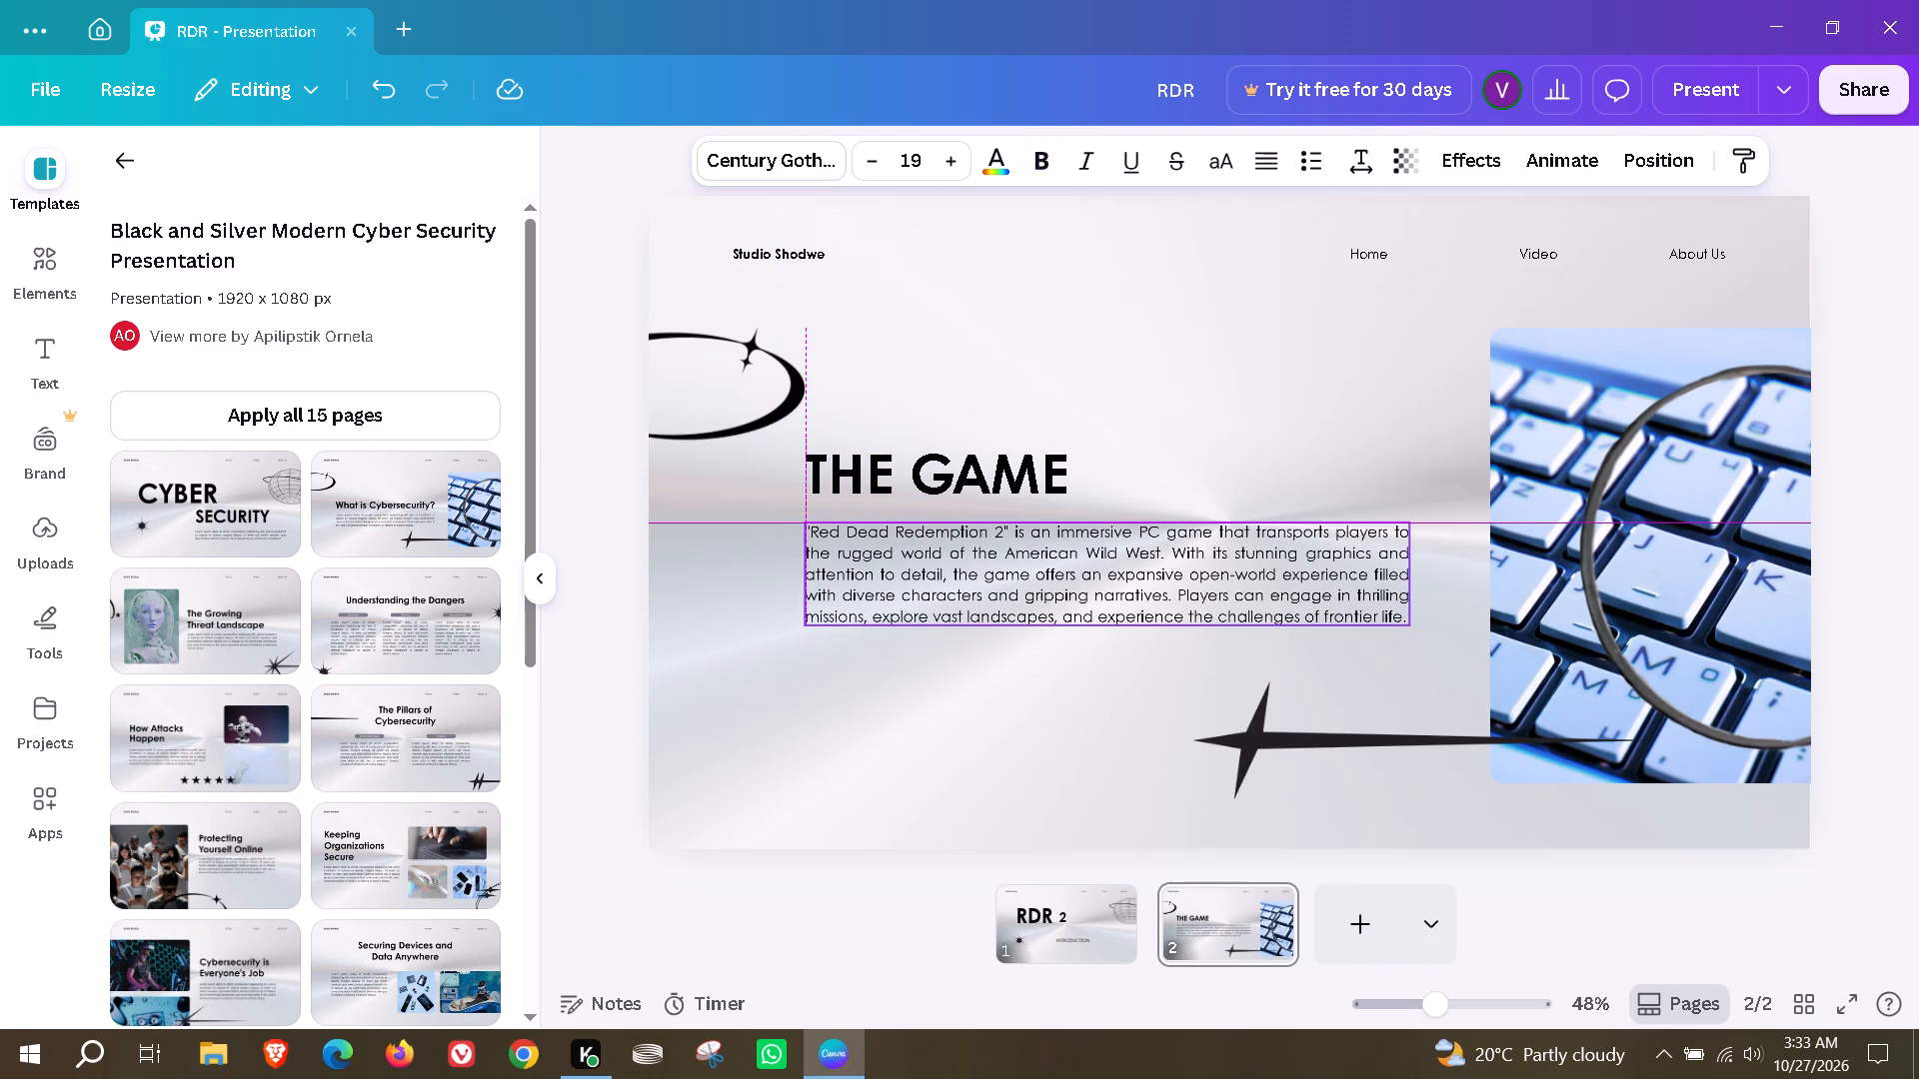
left_click_drag(1000, 561, 1000, 565)
left_click(943, 710)
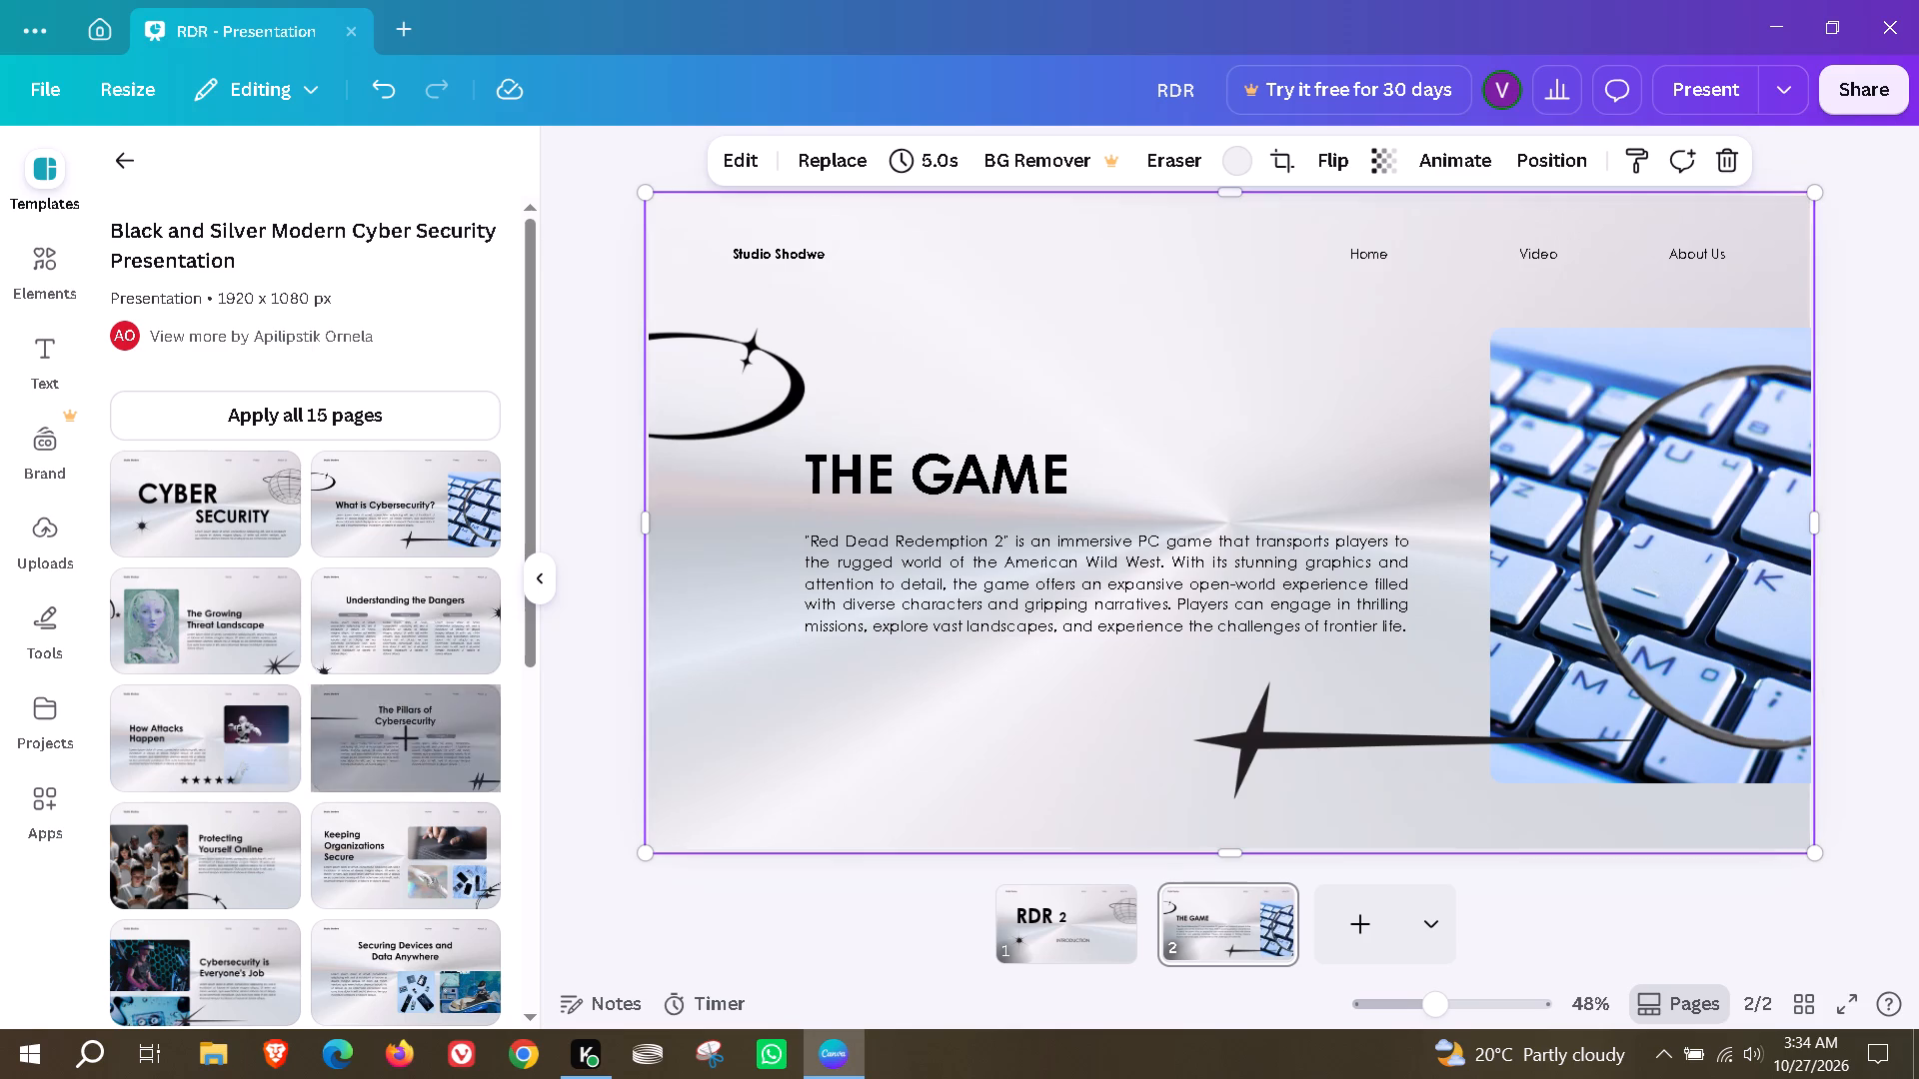
Add the template's "The Growing Threat Landscape" page as page 3, and replace its layout with the "What is Cybersecurity?" page.
left_click(272, 619)
left_click(1118, 612)
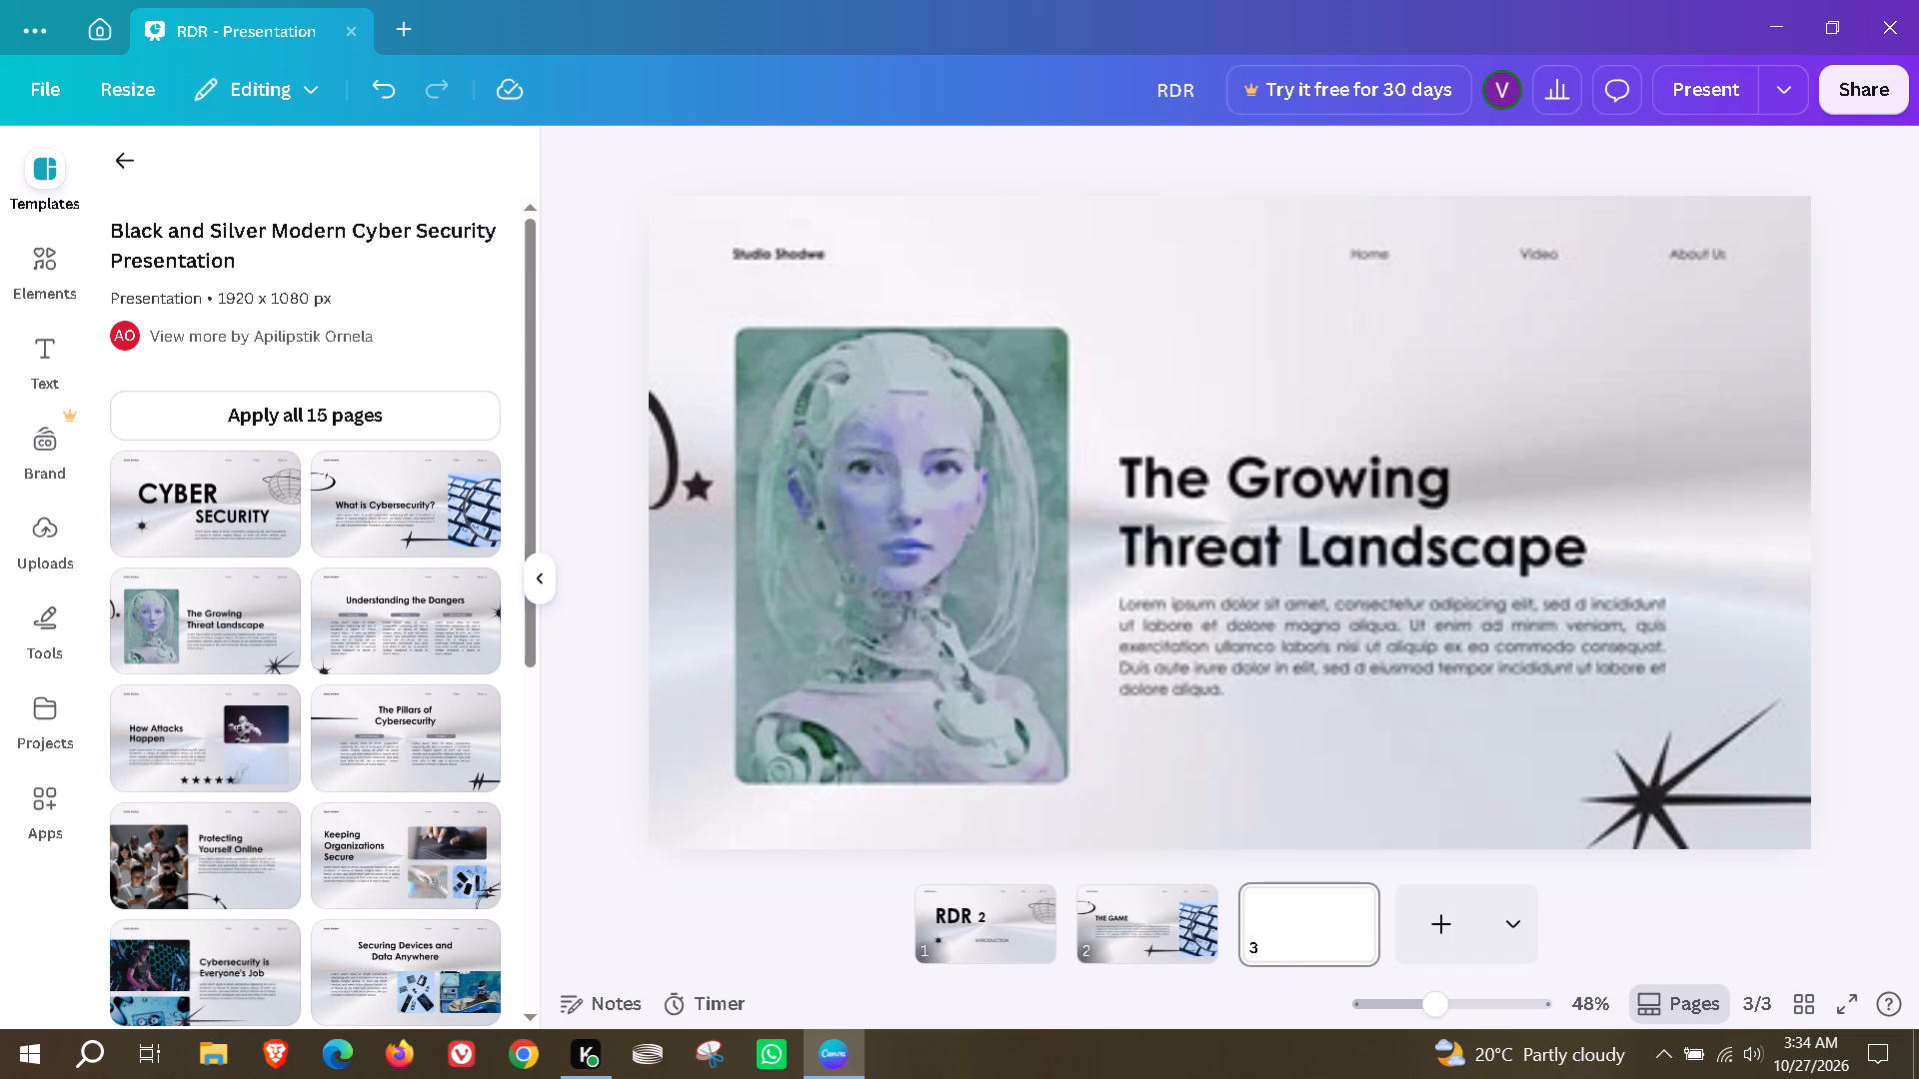
double_click(1285, 500)
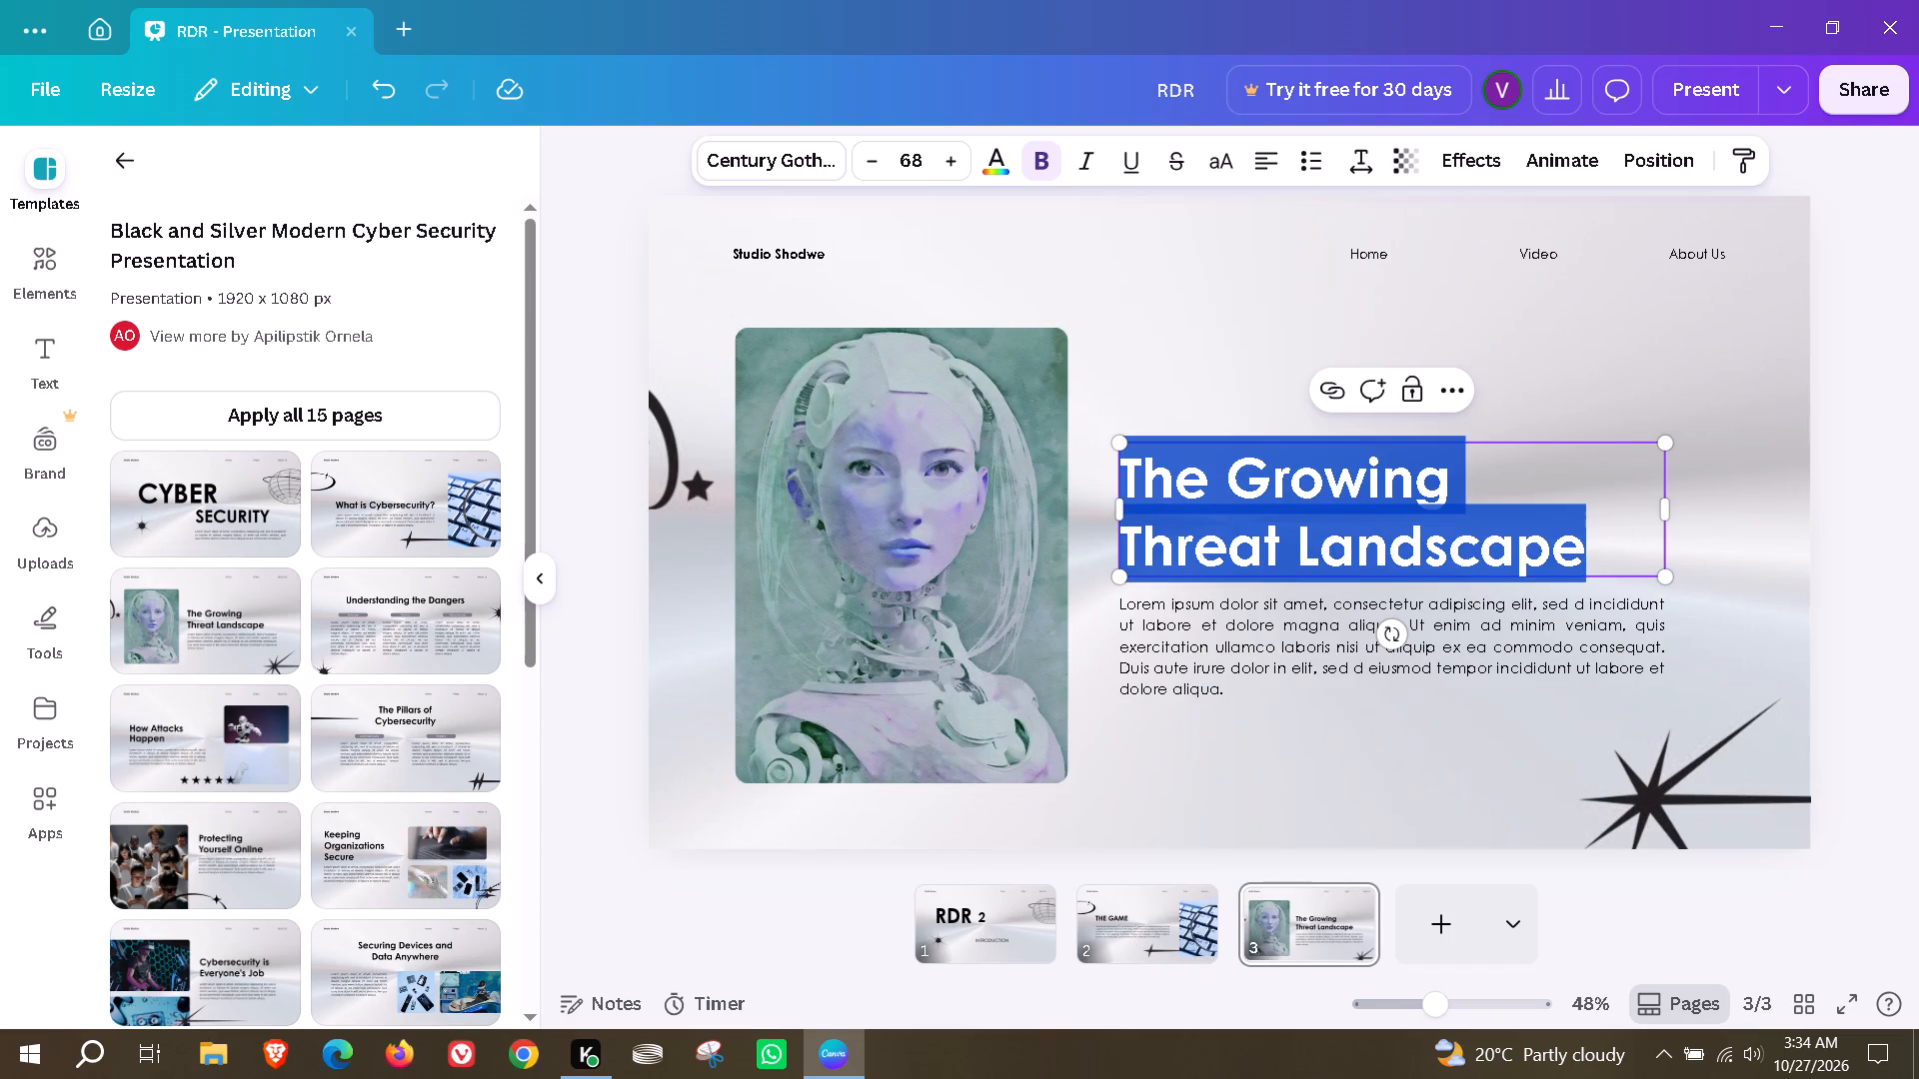
left_click(363, 476)
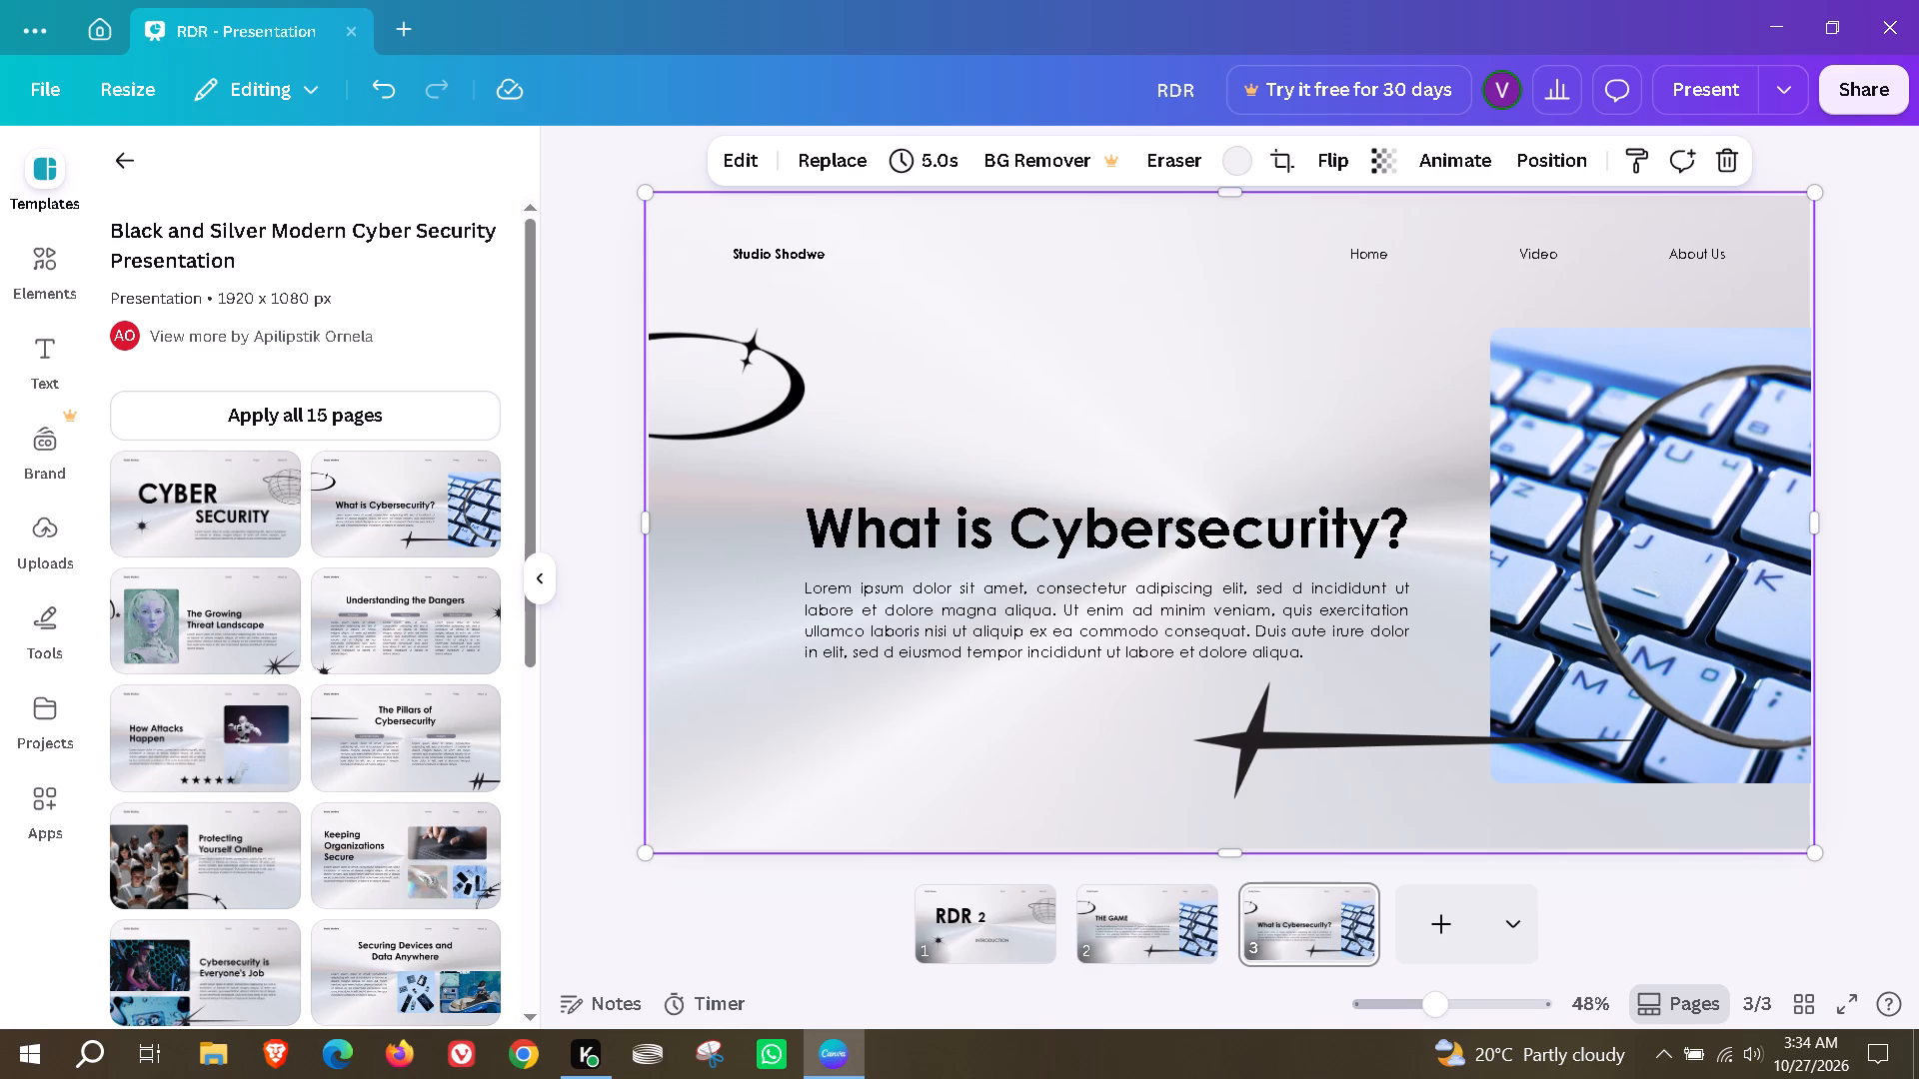
Replace page 2's keyboard picture with the photo of hands holding a white game controller, found by searching photos for "games".
left_click(1139, 914)
left_click(1652, 563)
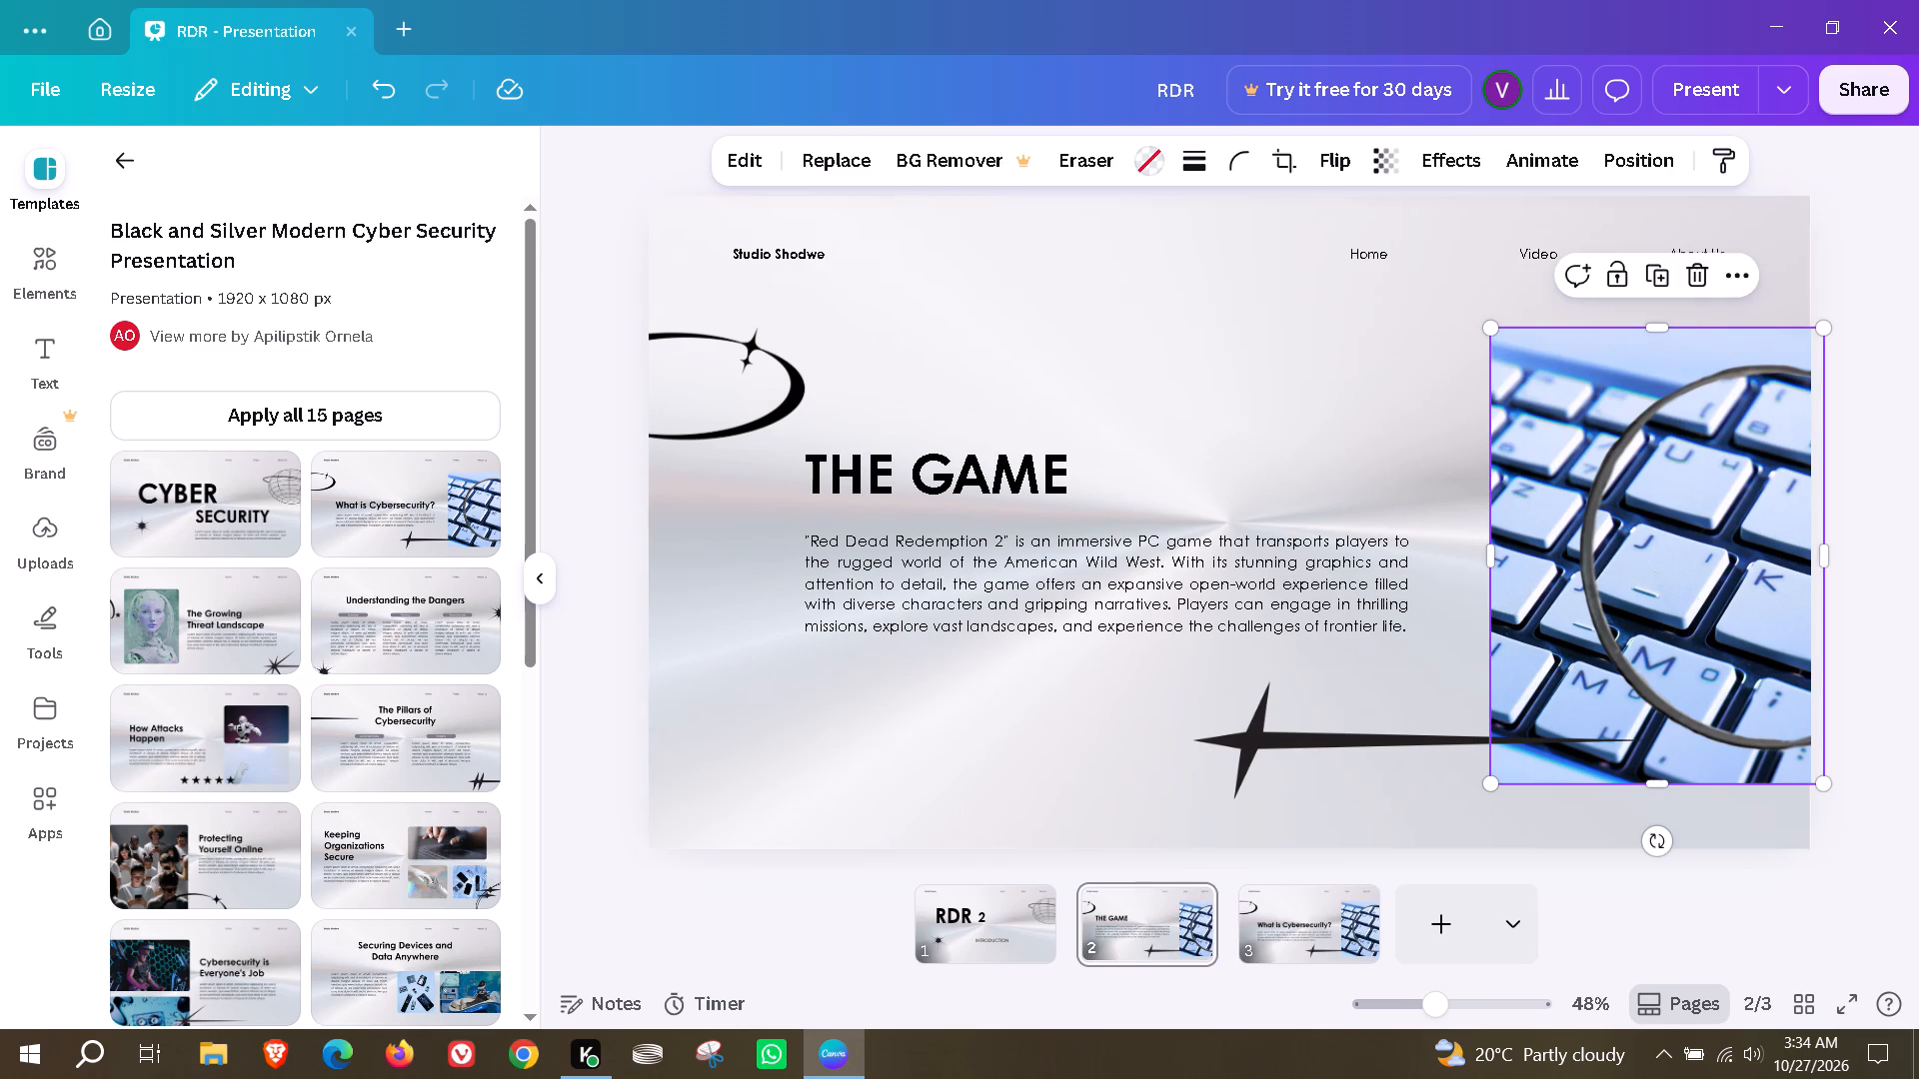
left_click(1697, 274)
left_click(1670, 331)
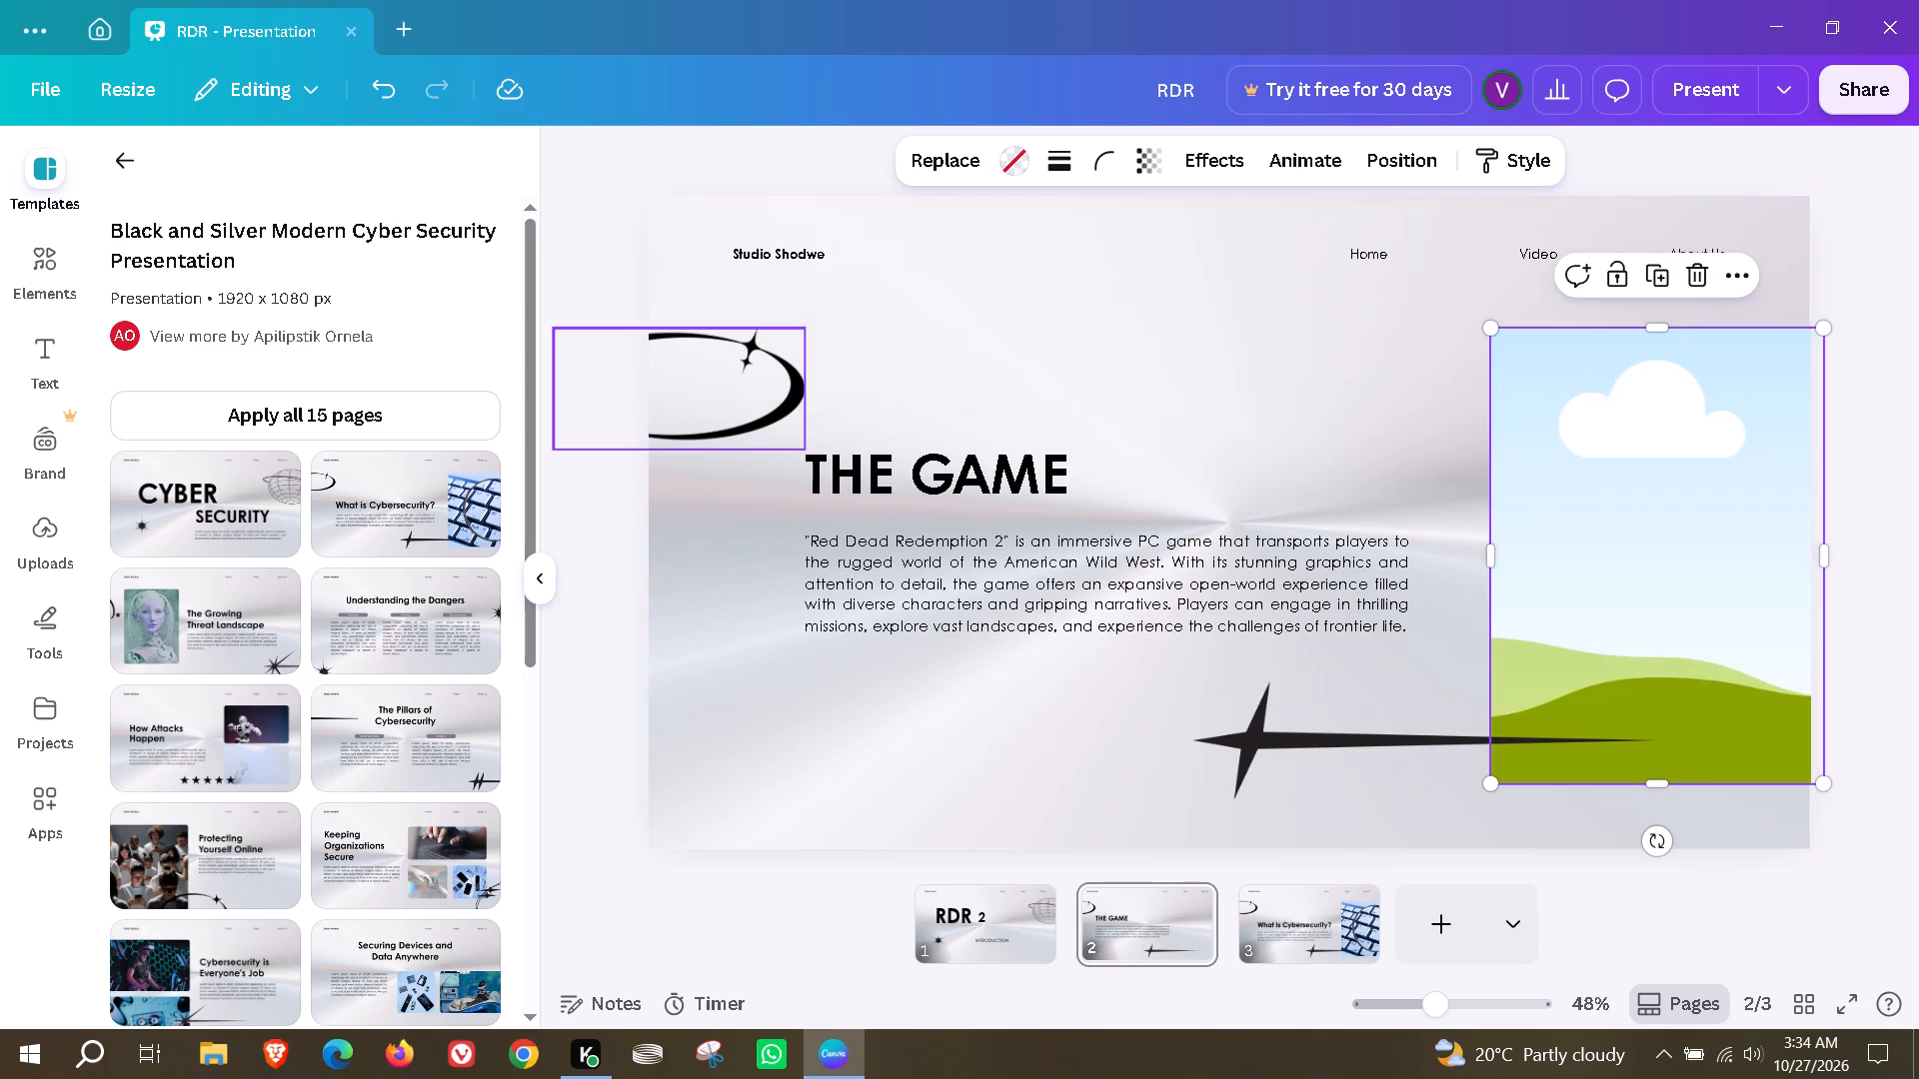
left_click(41, 294)
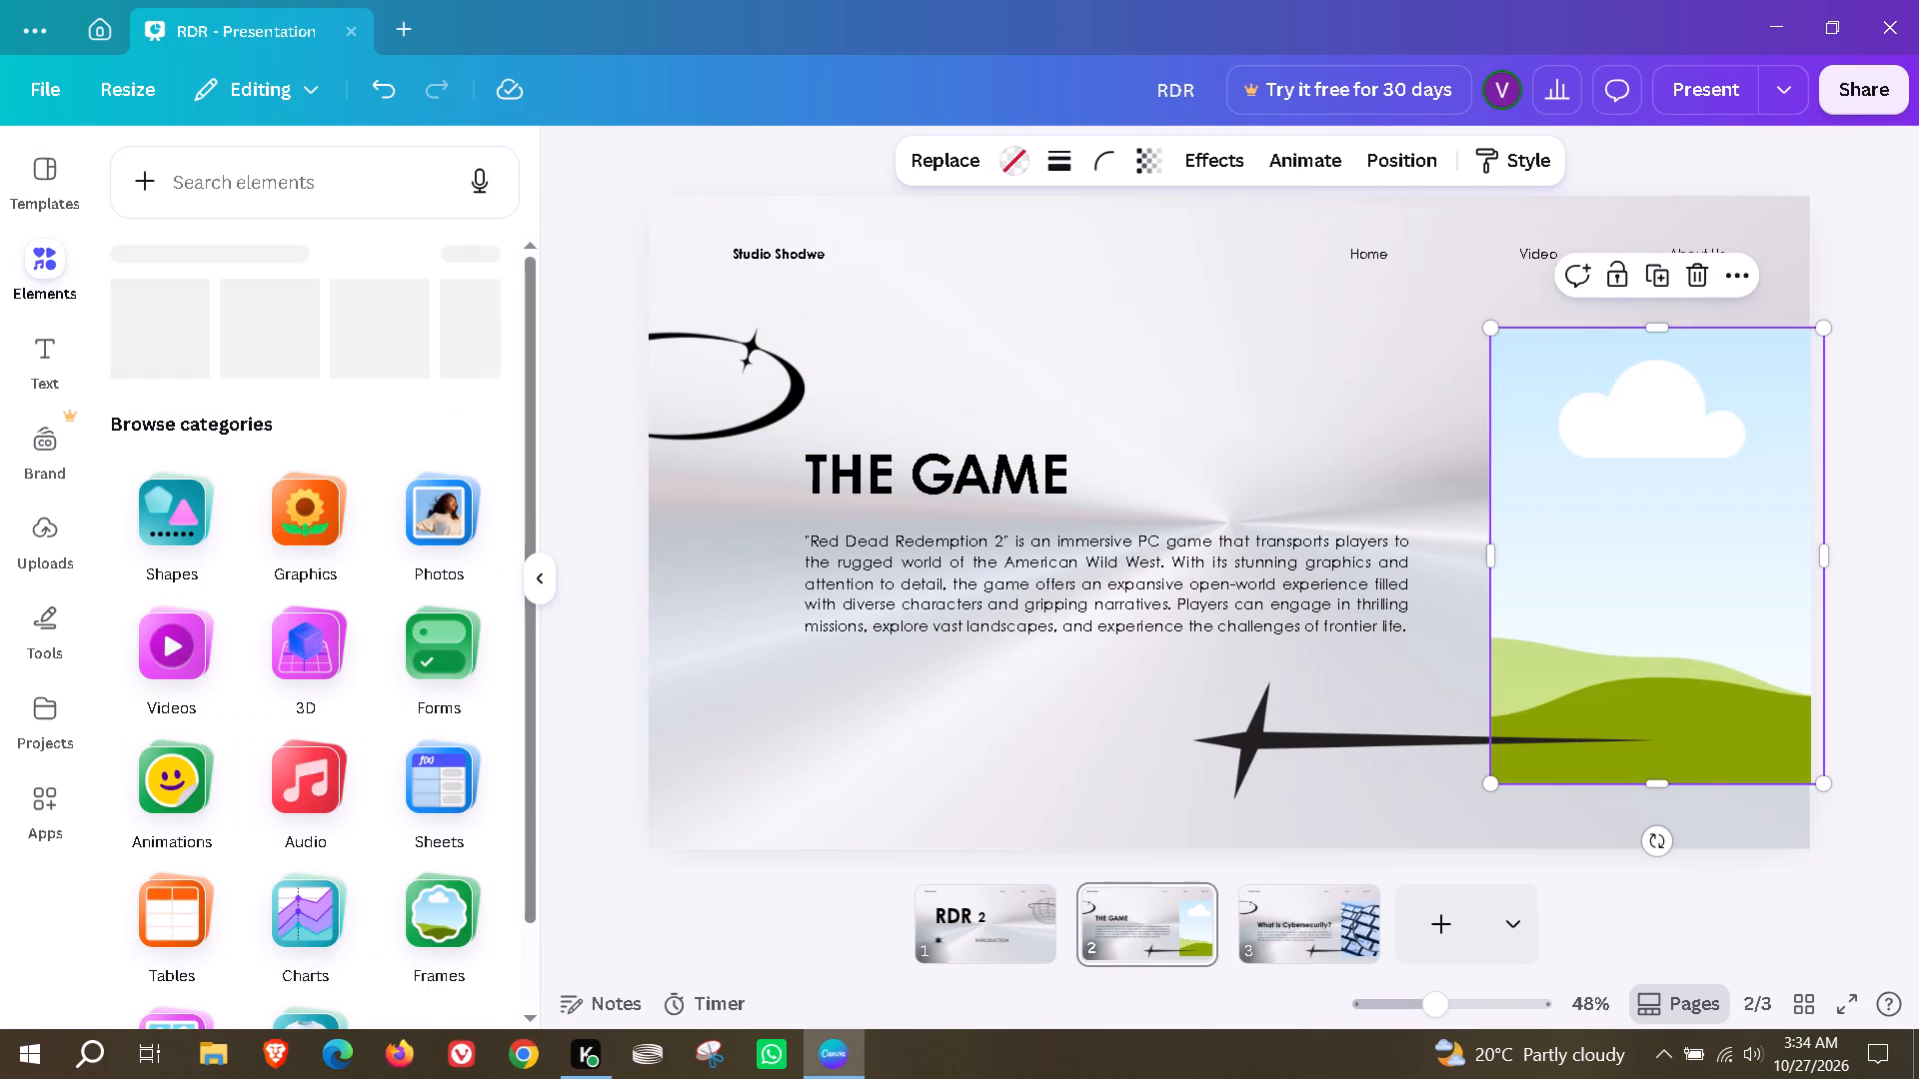
left_click(438, 660)
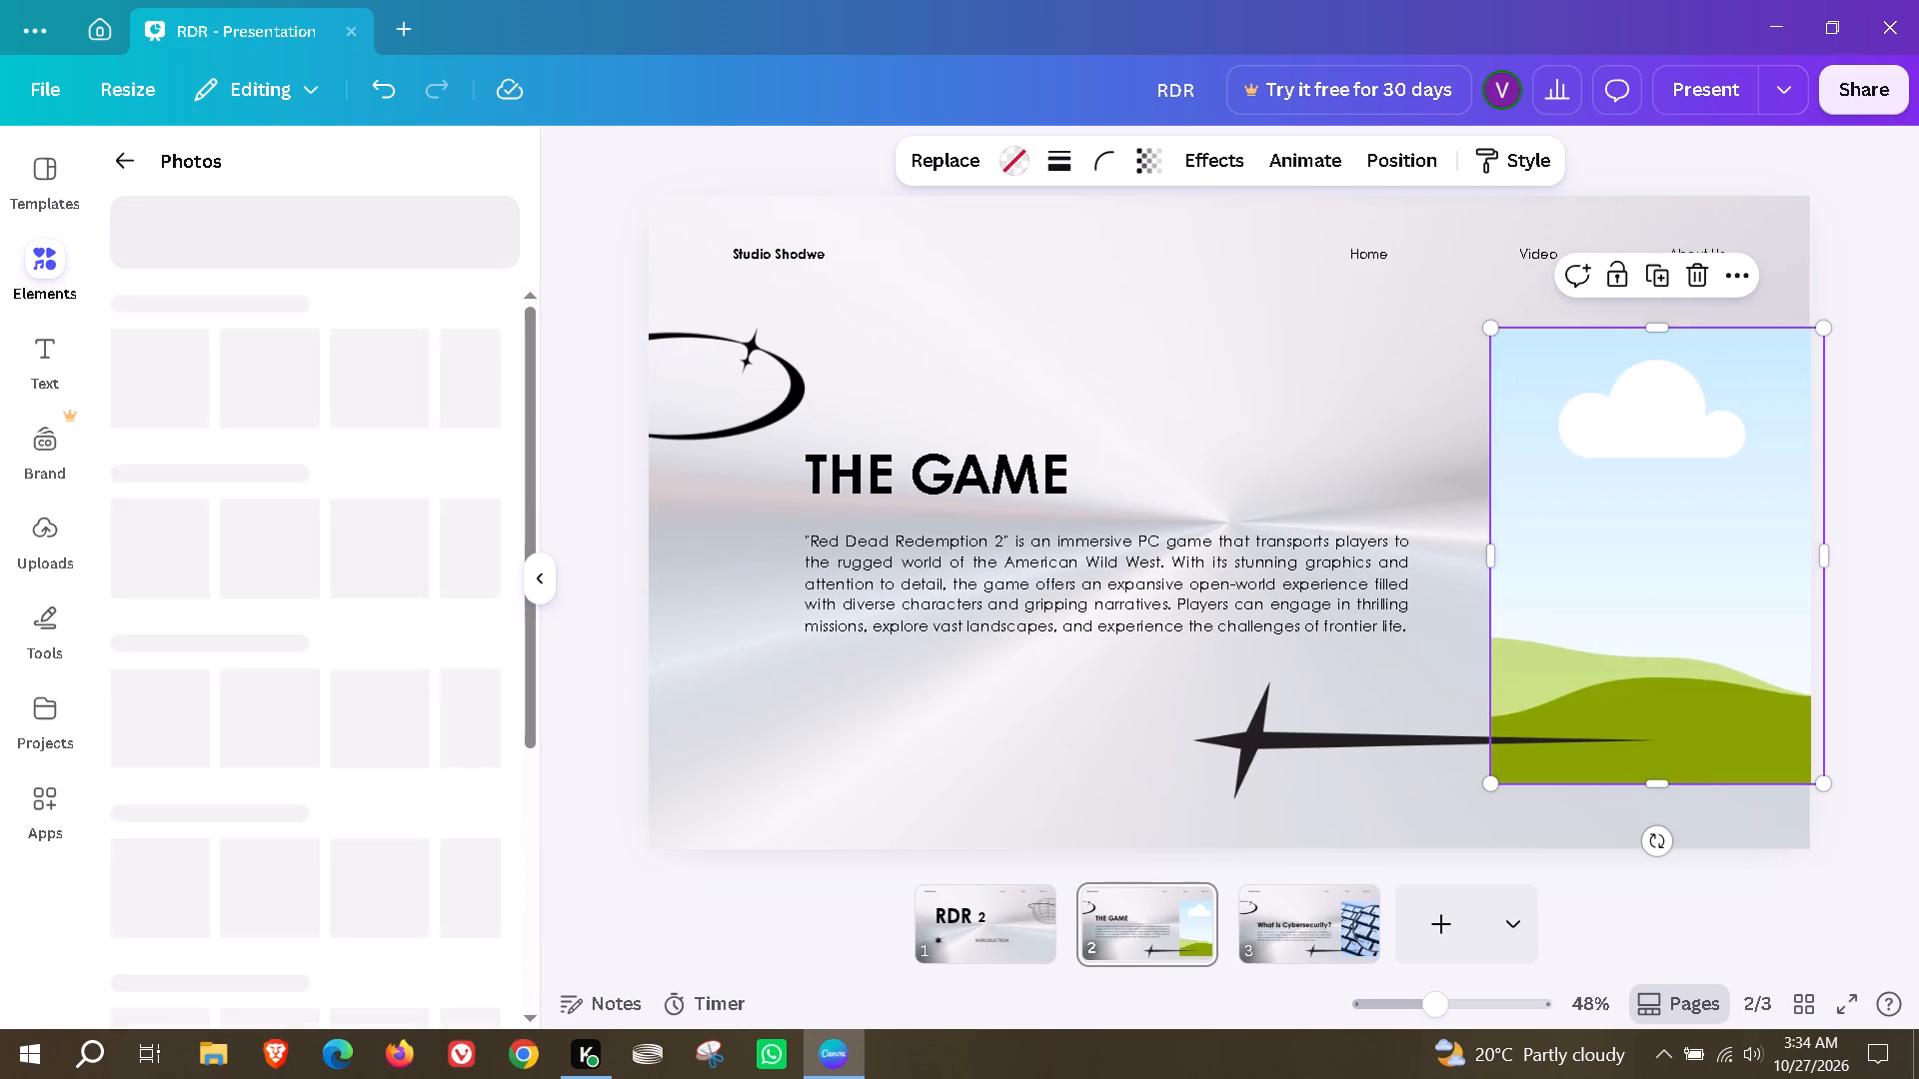
left_click(183, 219)
type("games")
key("Return")
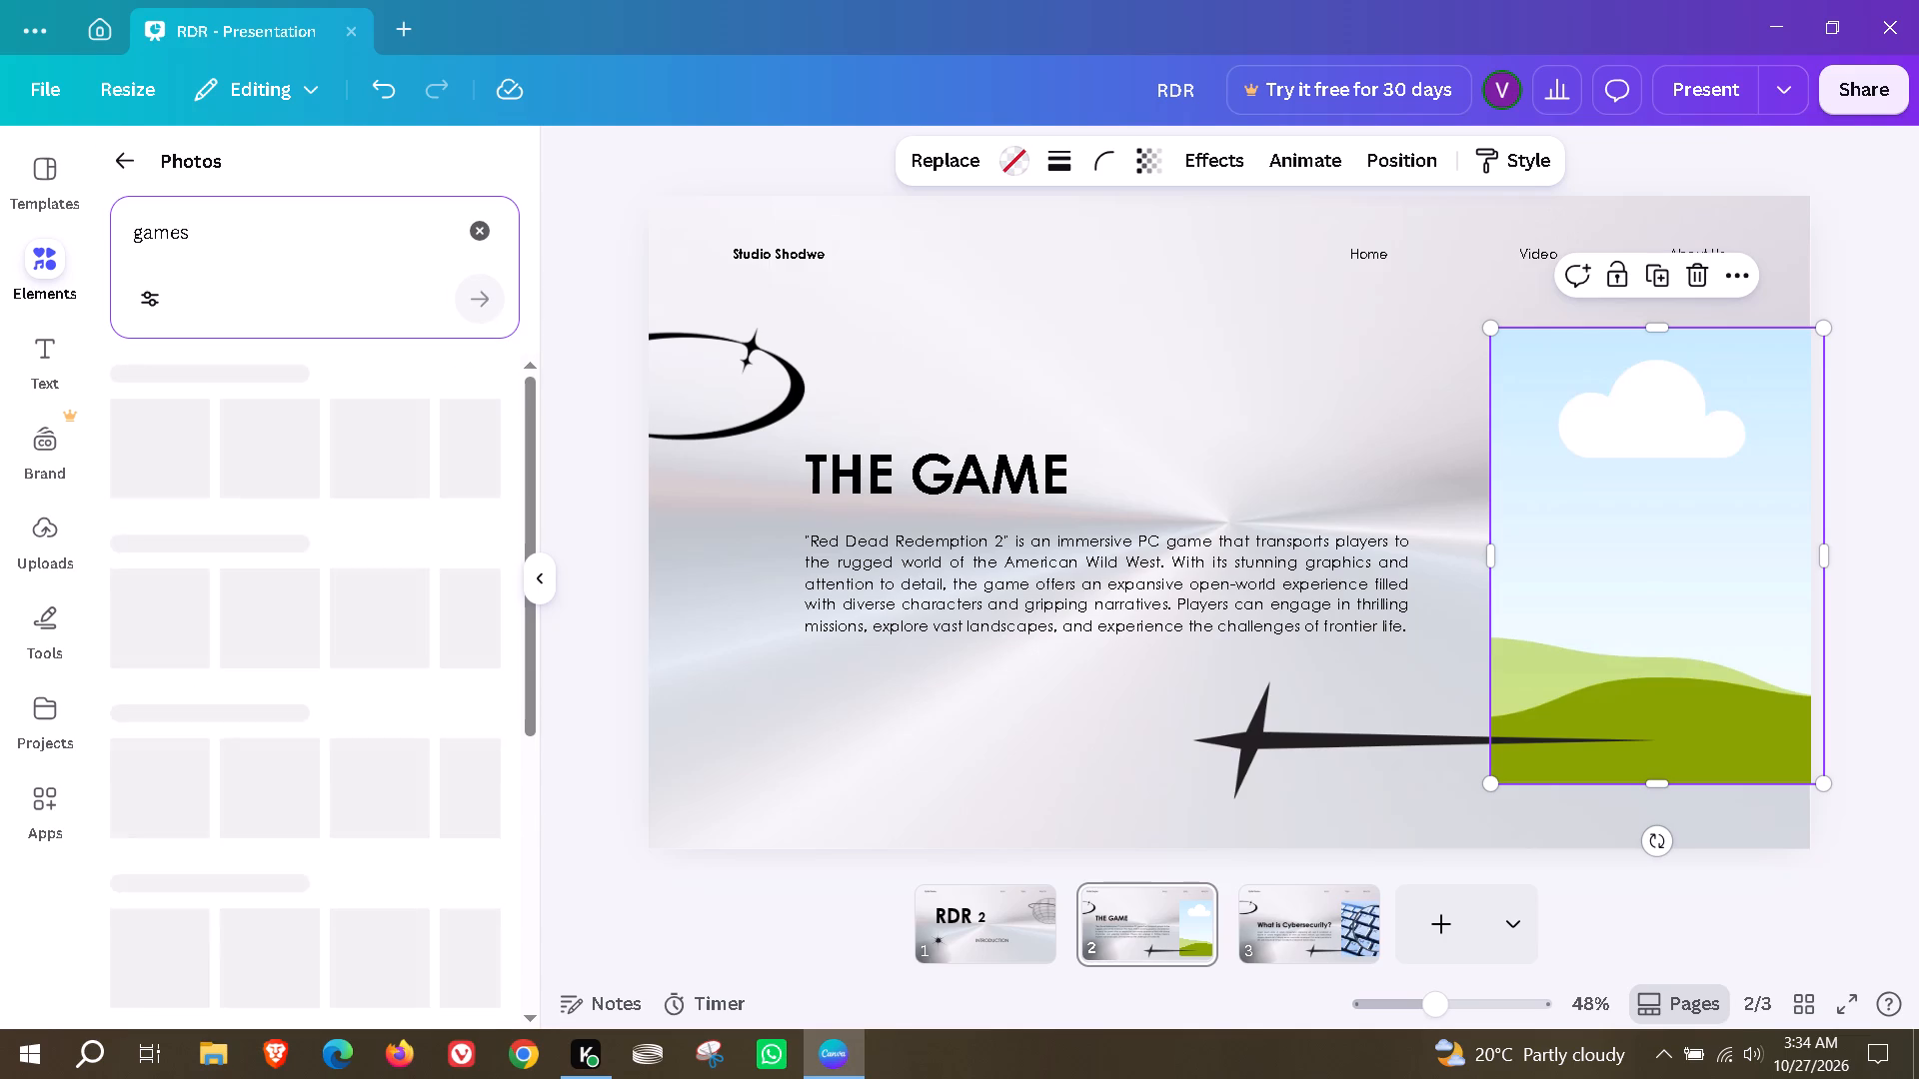
left_click_drag(237, 423, 1577, 529)
left_click(790, 716)
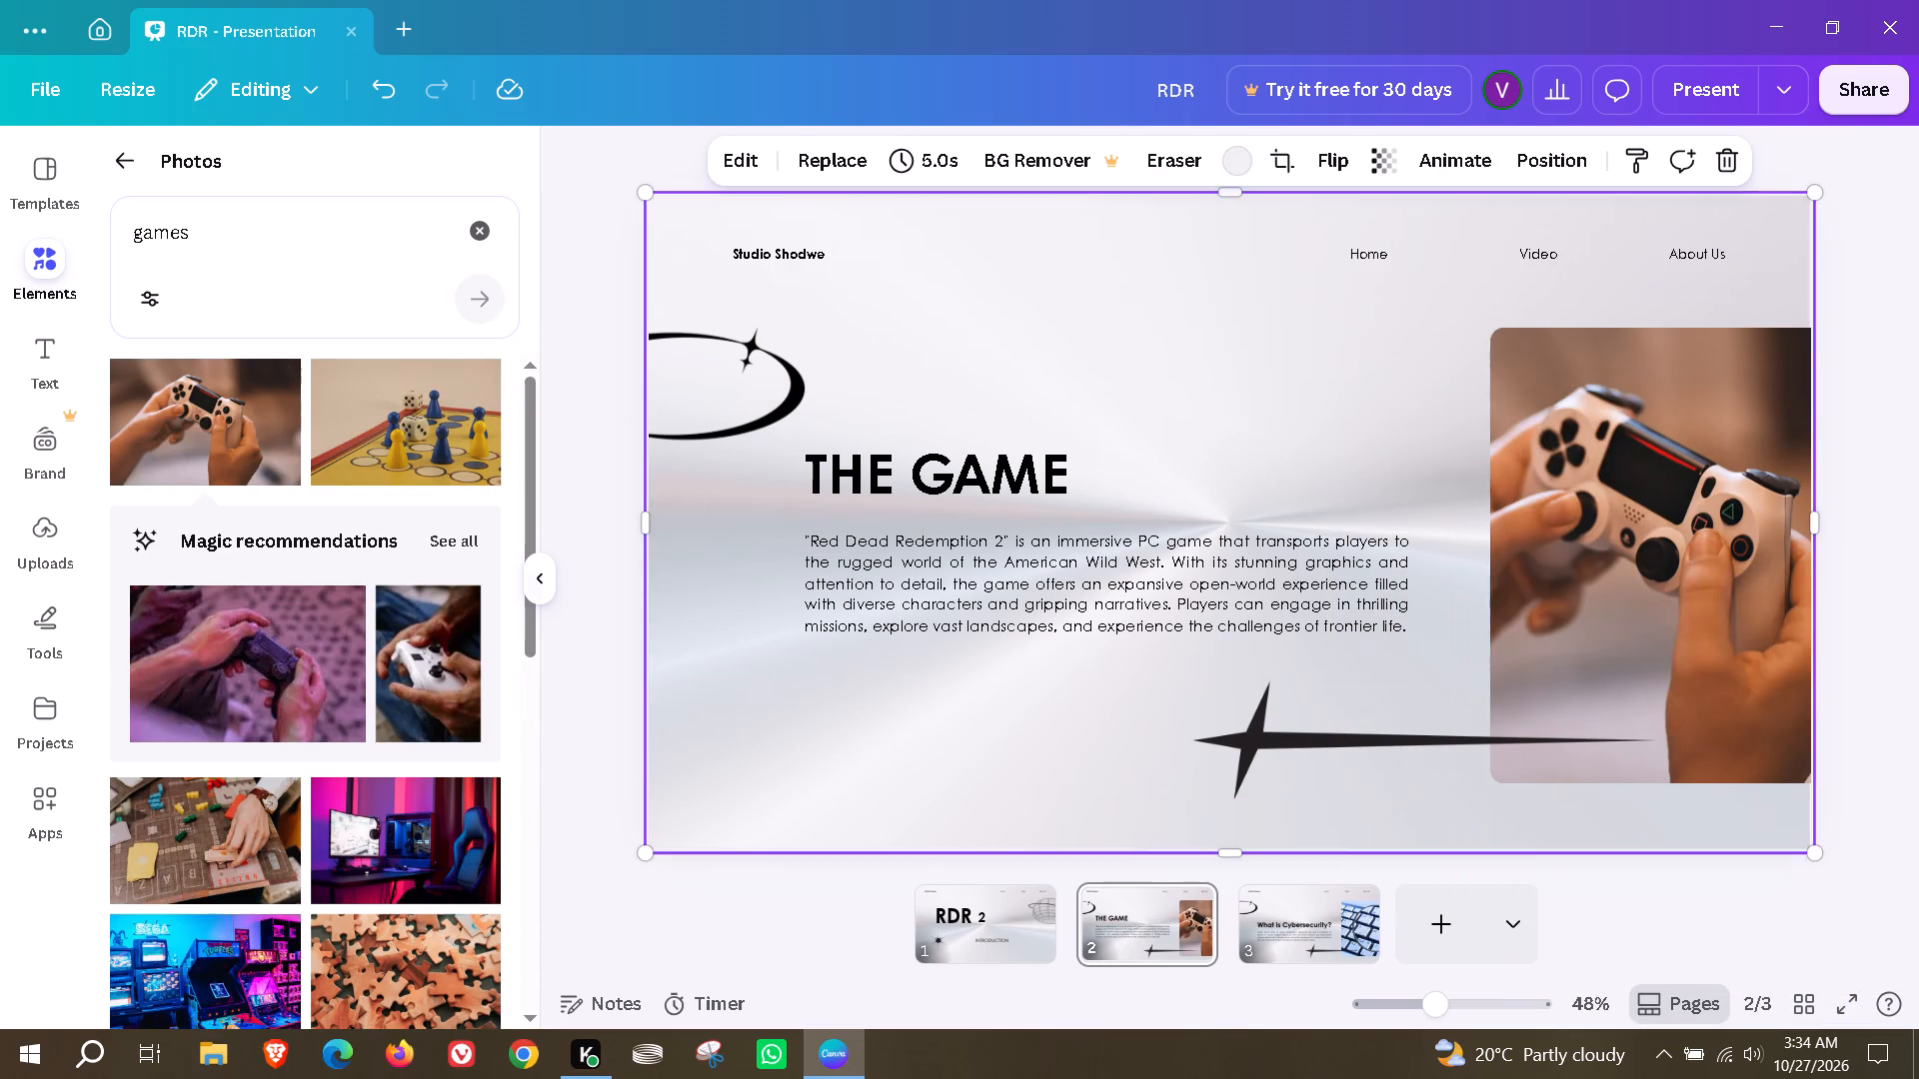
left_click(620, 574)
Replace the page 3 heading with THE STORY AND HISTORICAL SETTING.
left_click(53, 187)
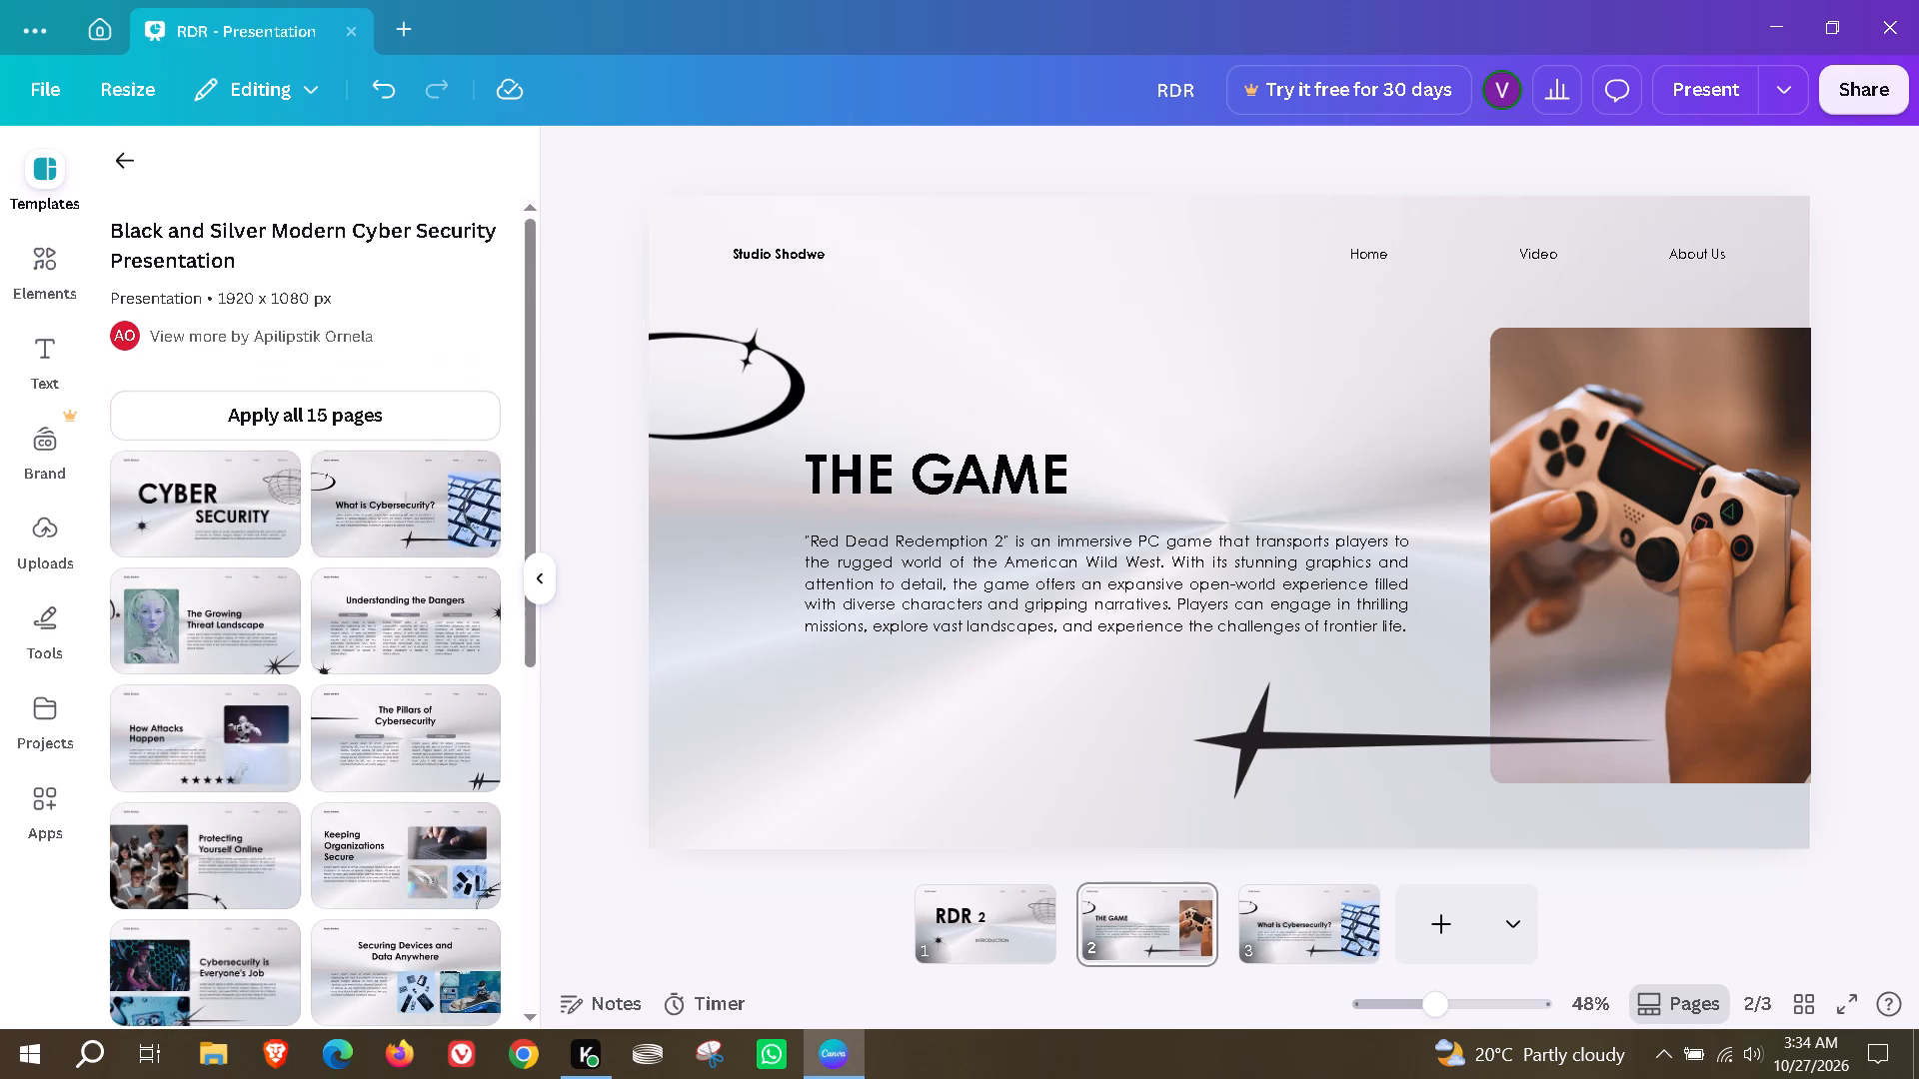
left_click(1266, 916)
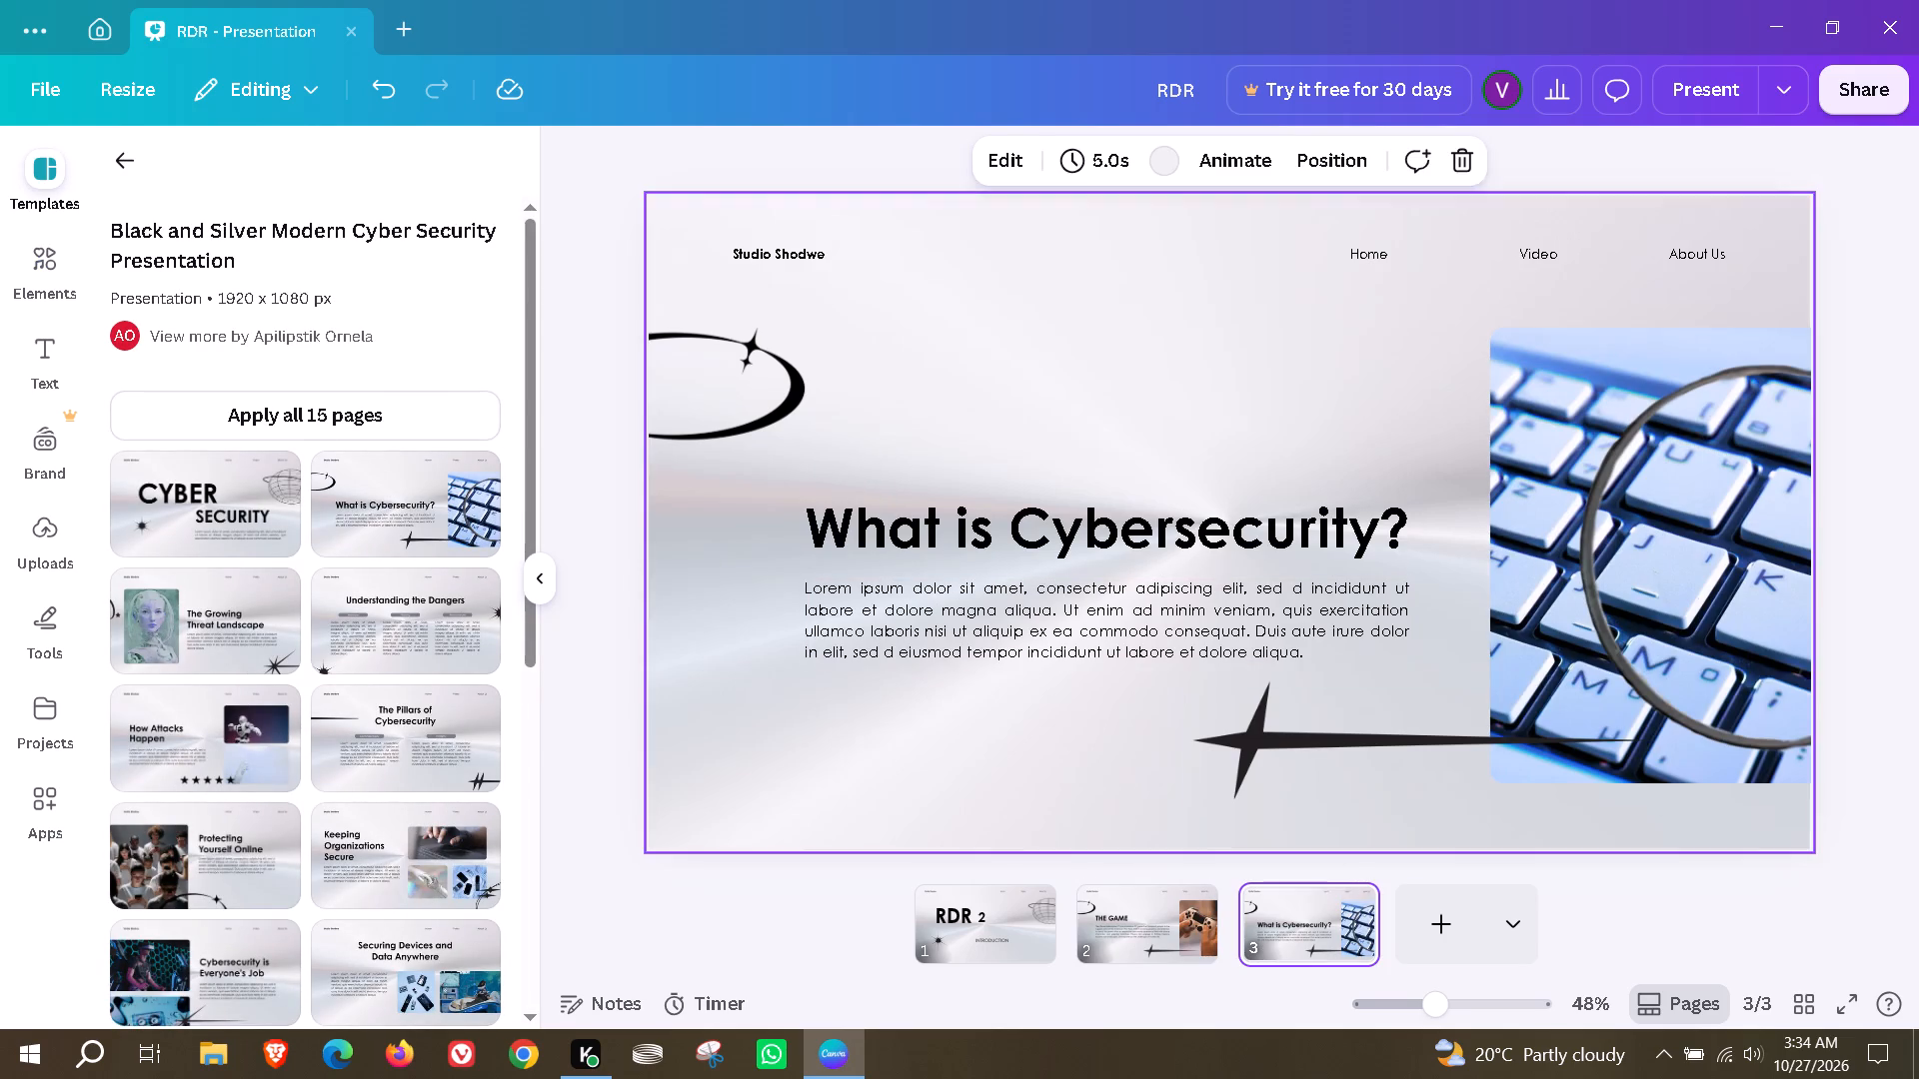
double_click(1092, 519)
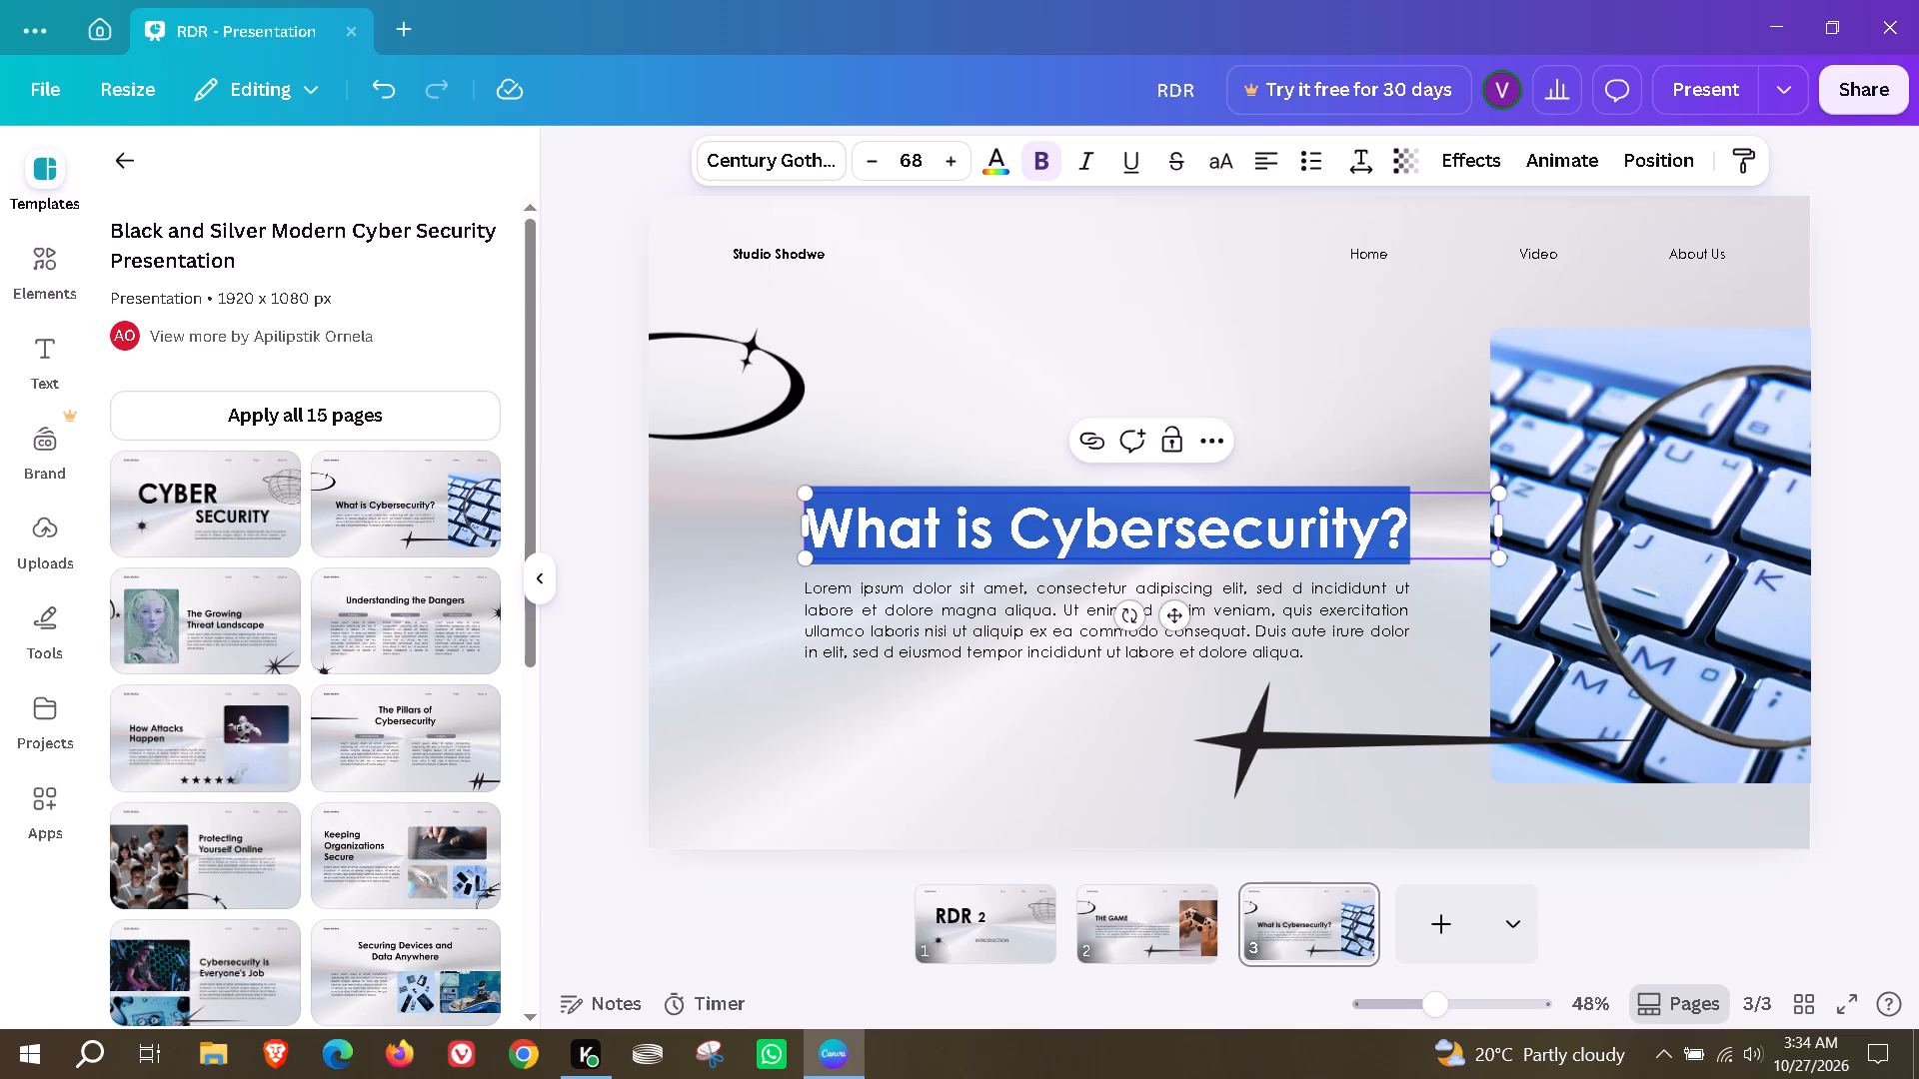
type("THE STORY AND HISO")
key("shift+BackSpace")
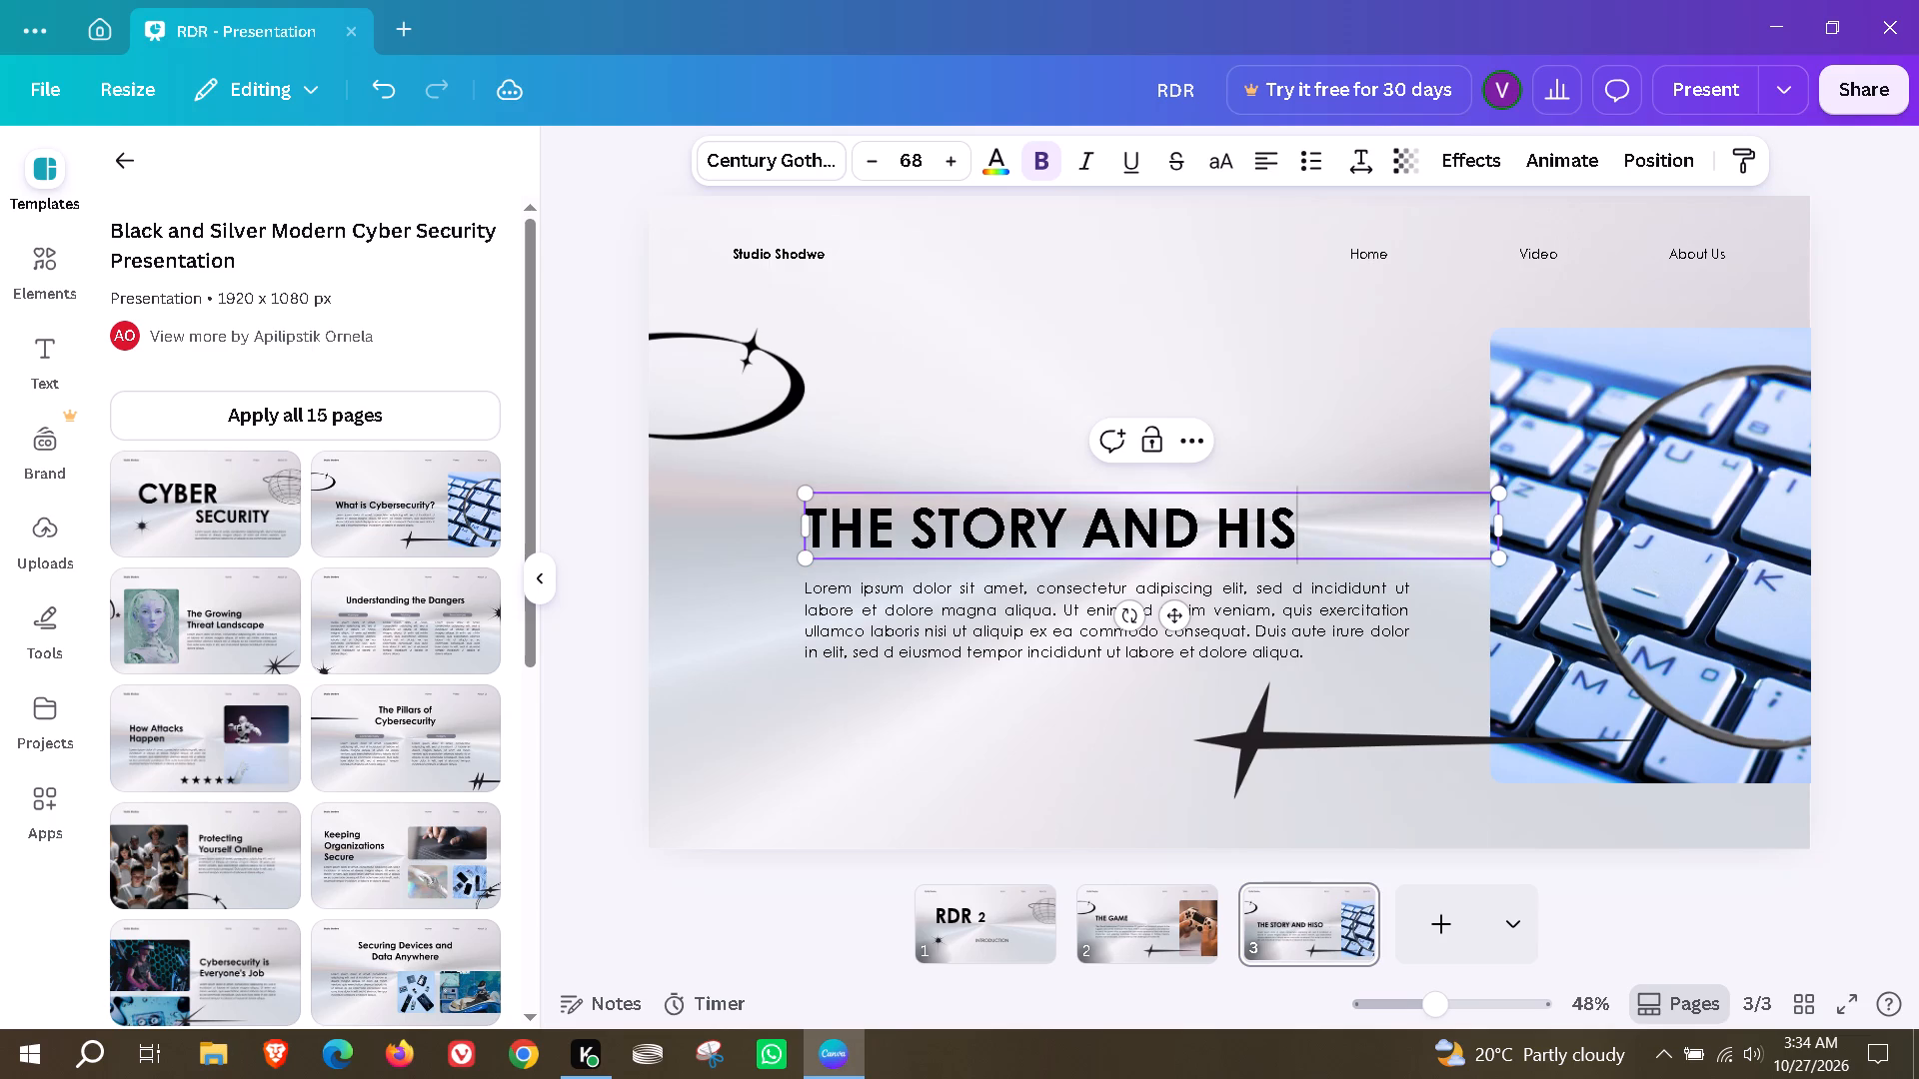
type("TORICAL SETTINGS")
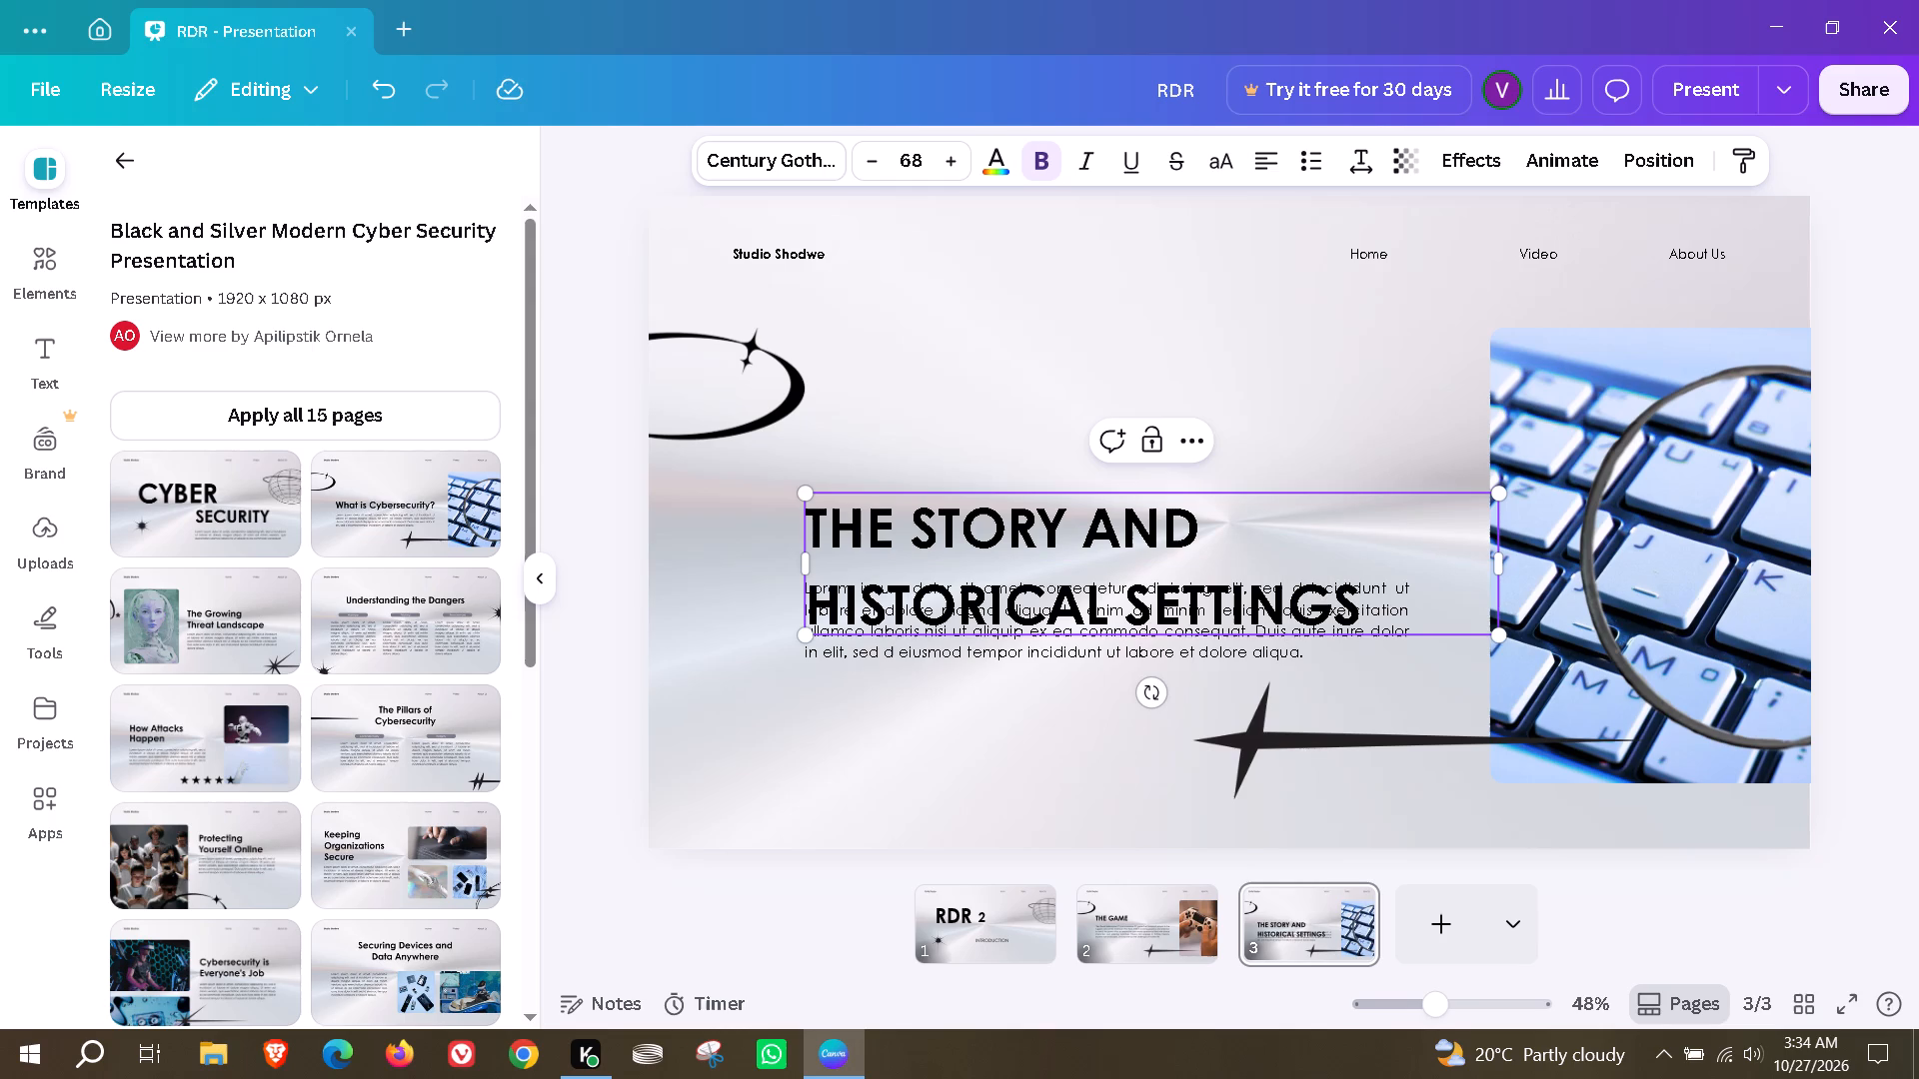
key("BackSpace")
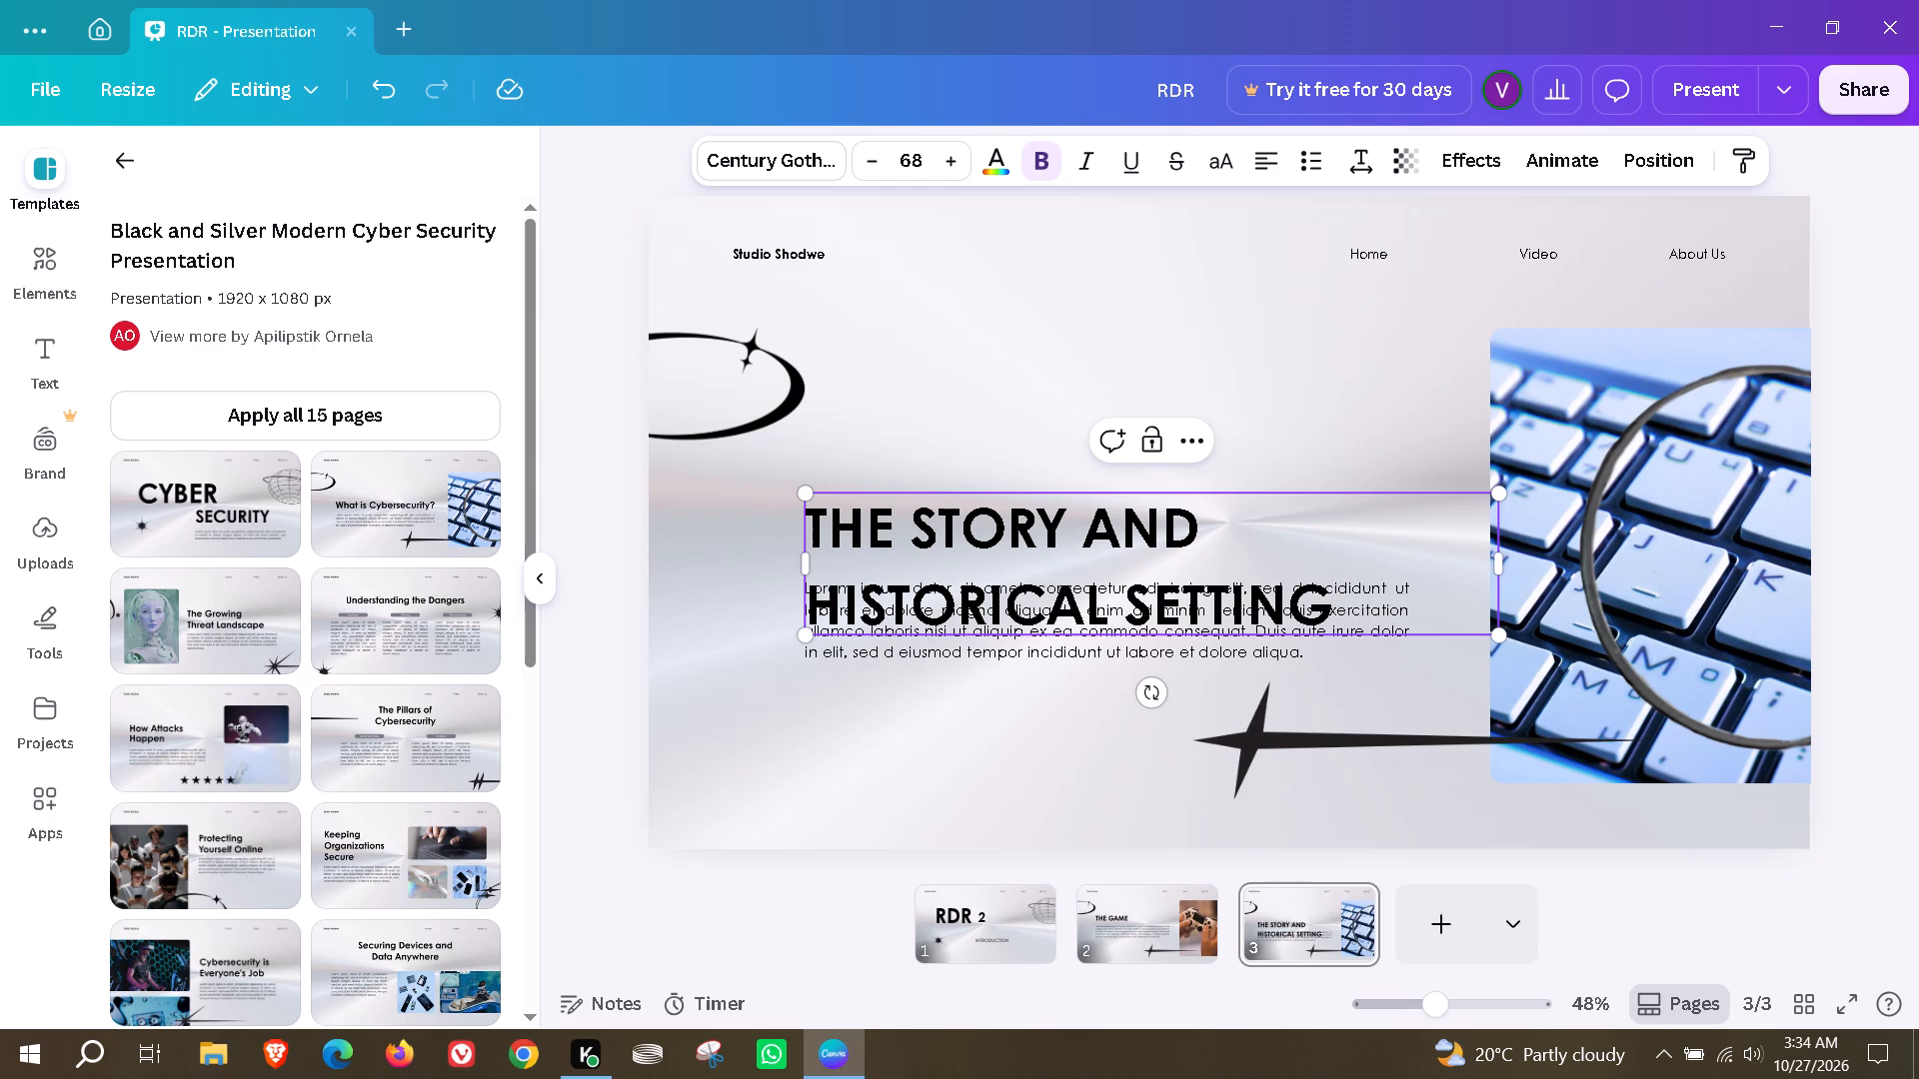
Move the page 3 heading up clear of the paragraph and narrow its text box to fit the words.
left_click(929, 395)
left_click_drag(968, 564, 967, 462)
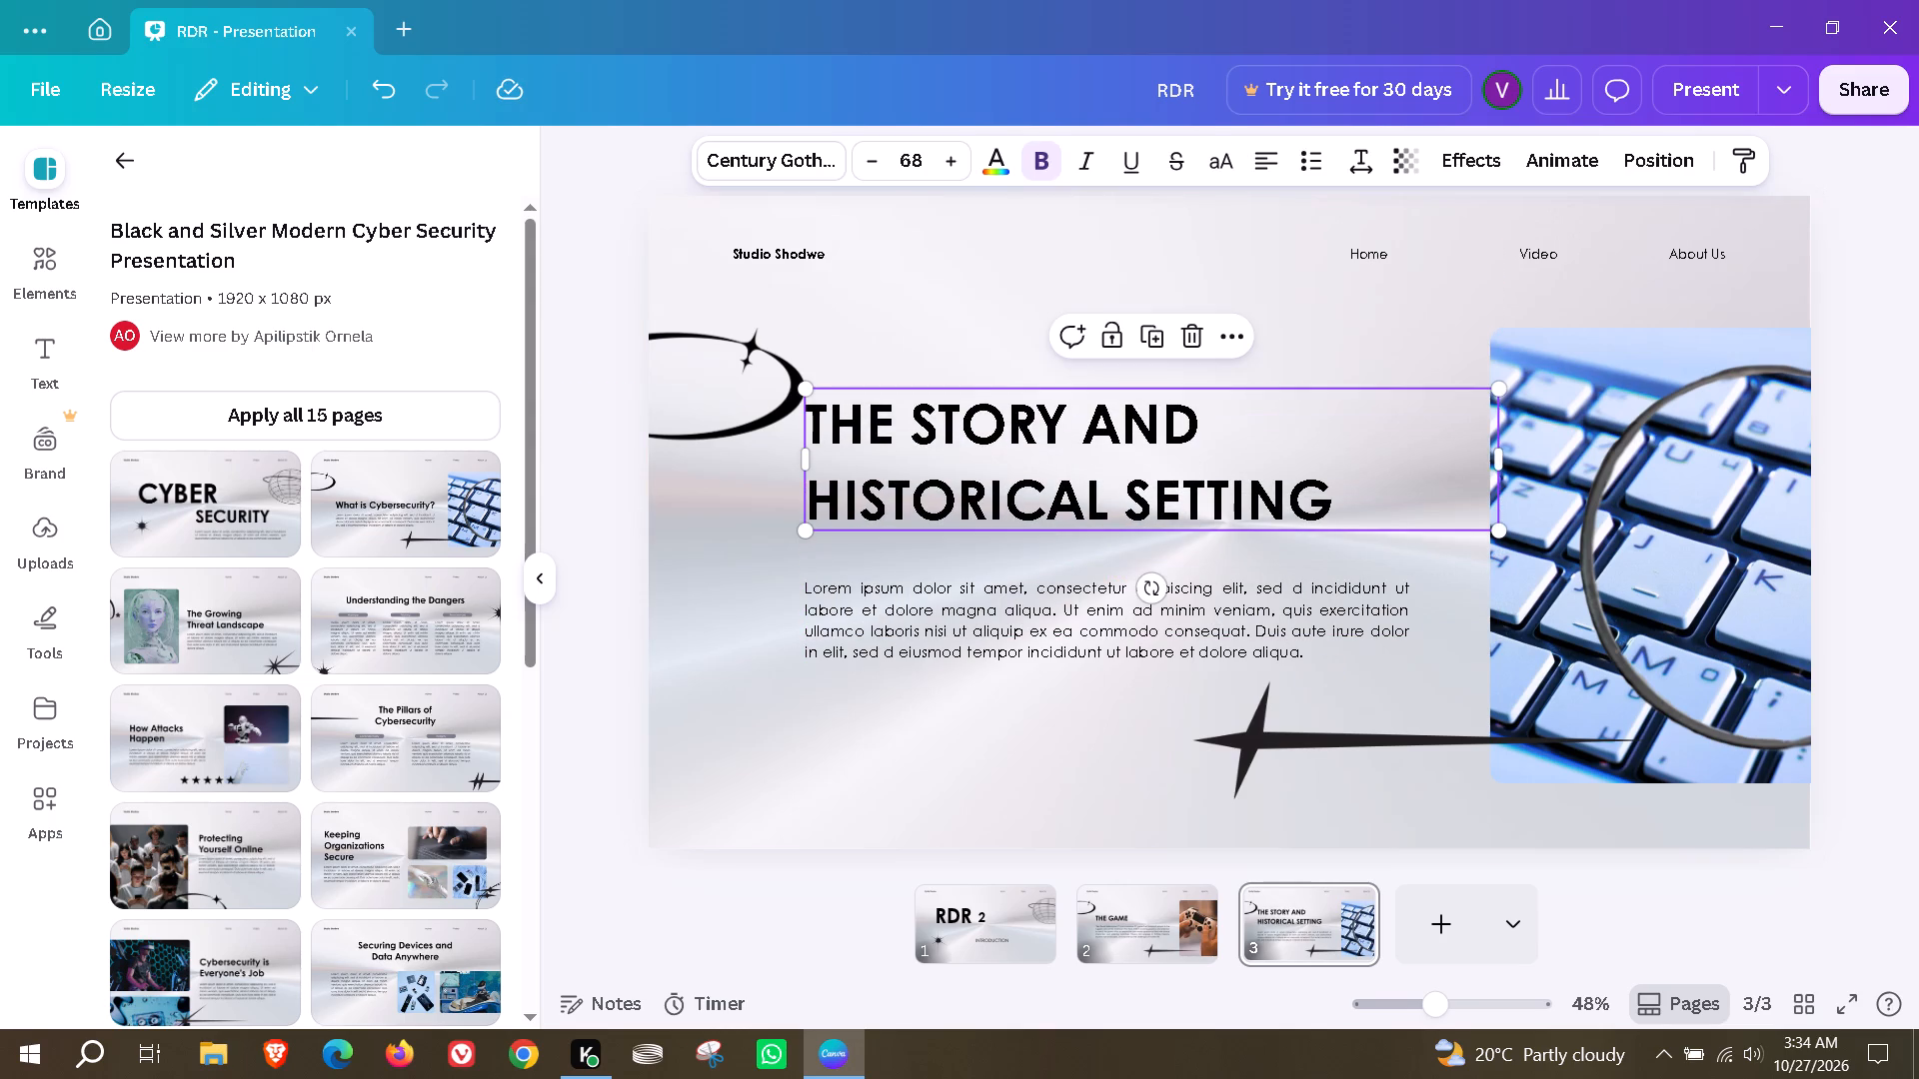
left_click_drag(1503, 460, 1361, 465)
Replace page 3's placeholder paragraph using Transform text with the prompt "generate 3-4 lines on story and historical setting of rdr 2 game".
double_click(920, 624)
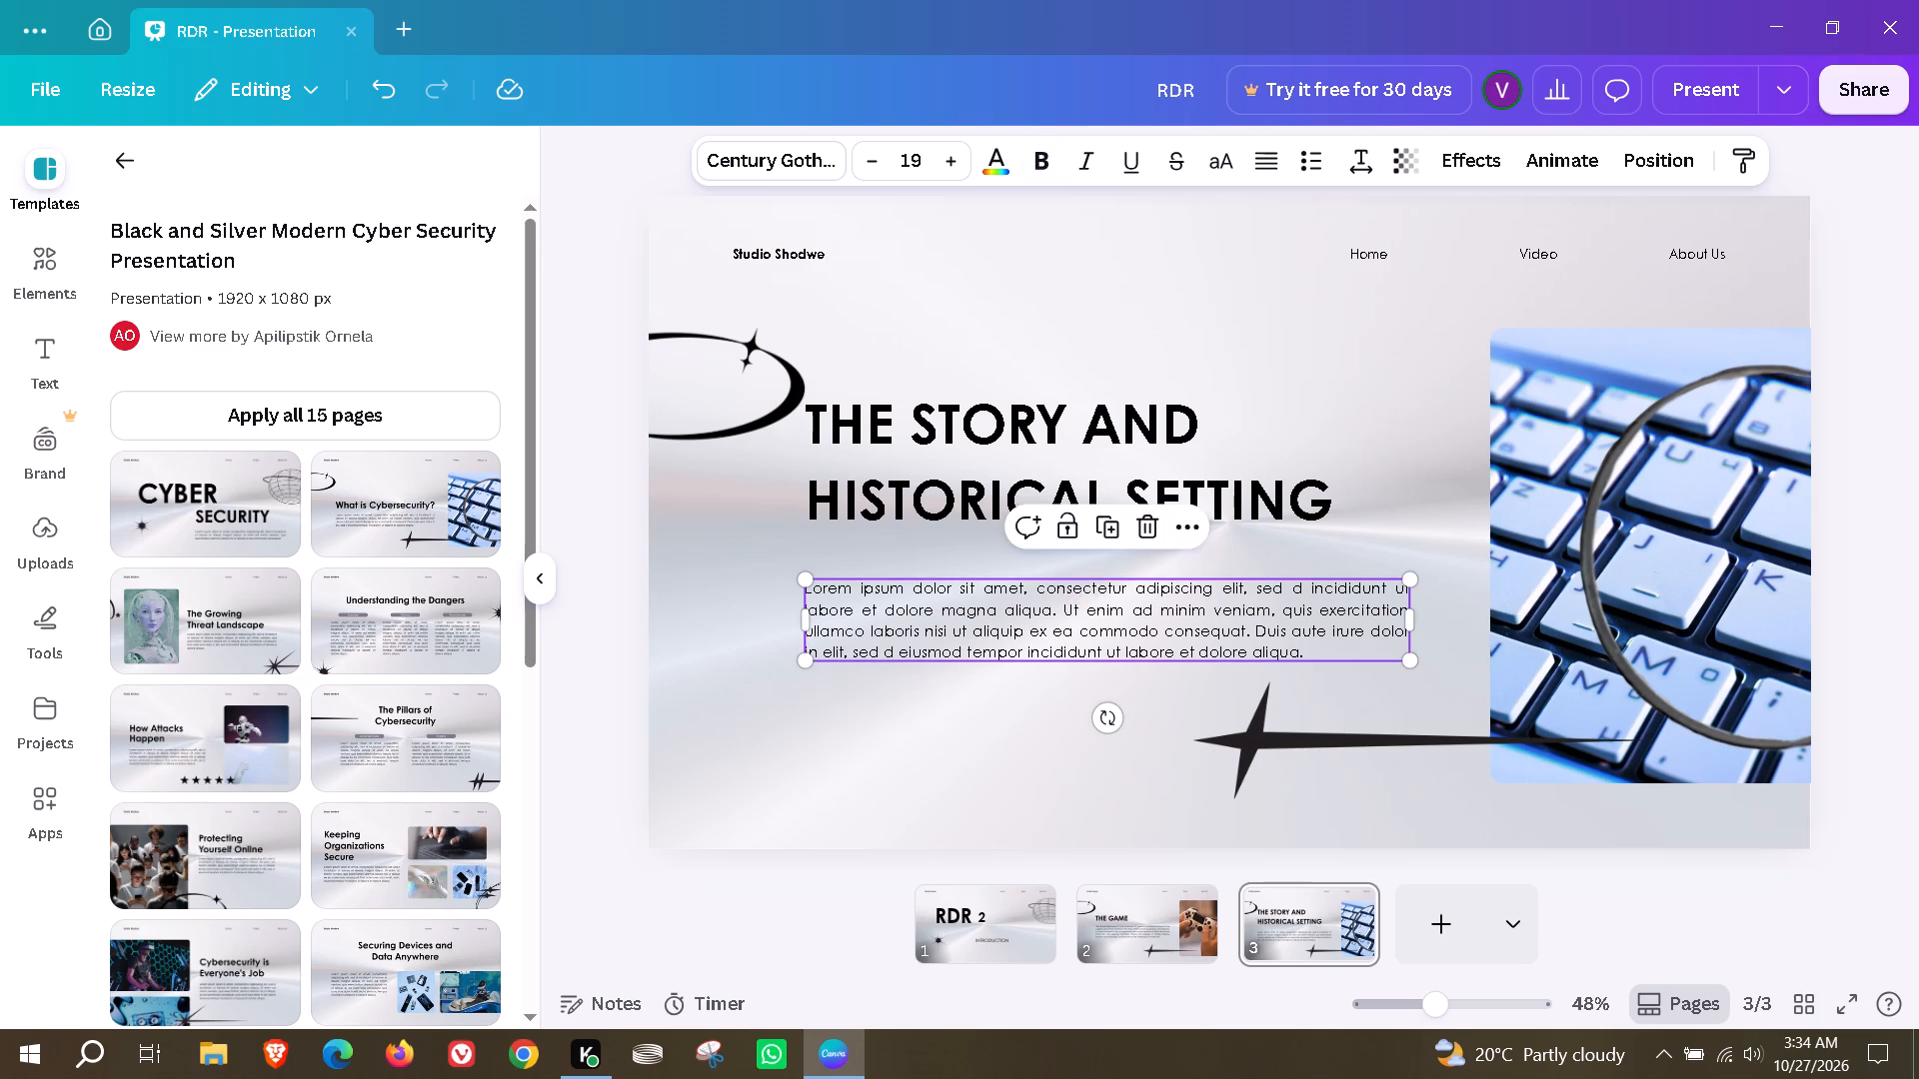
left_click(1162, 537)
scroll(1140, 742, "down", 2)
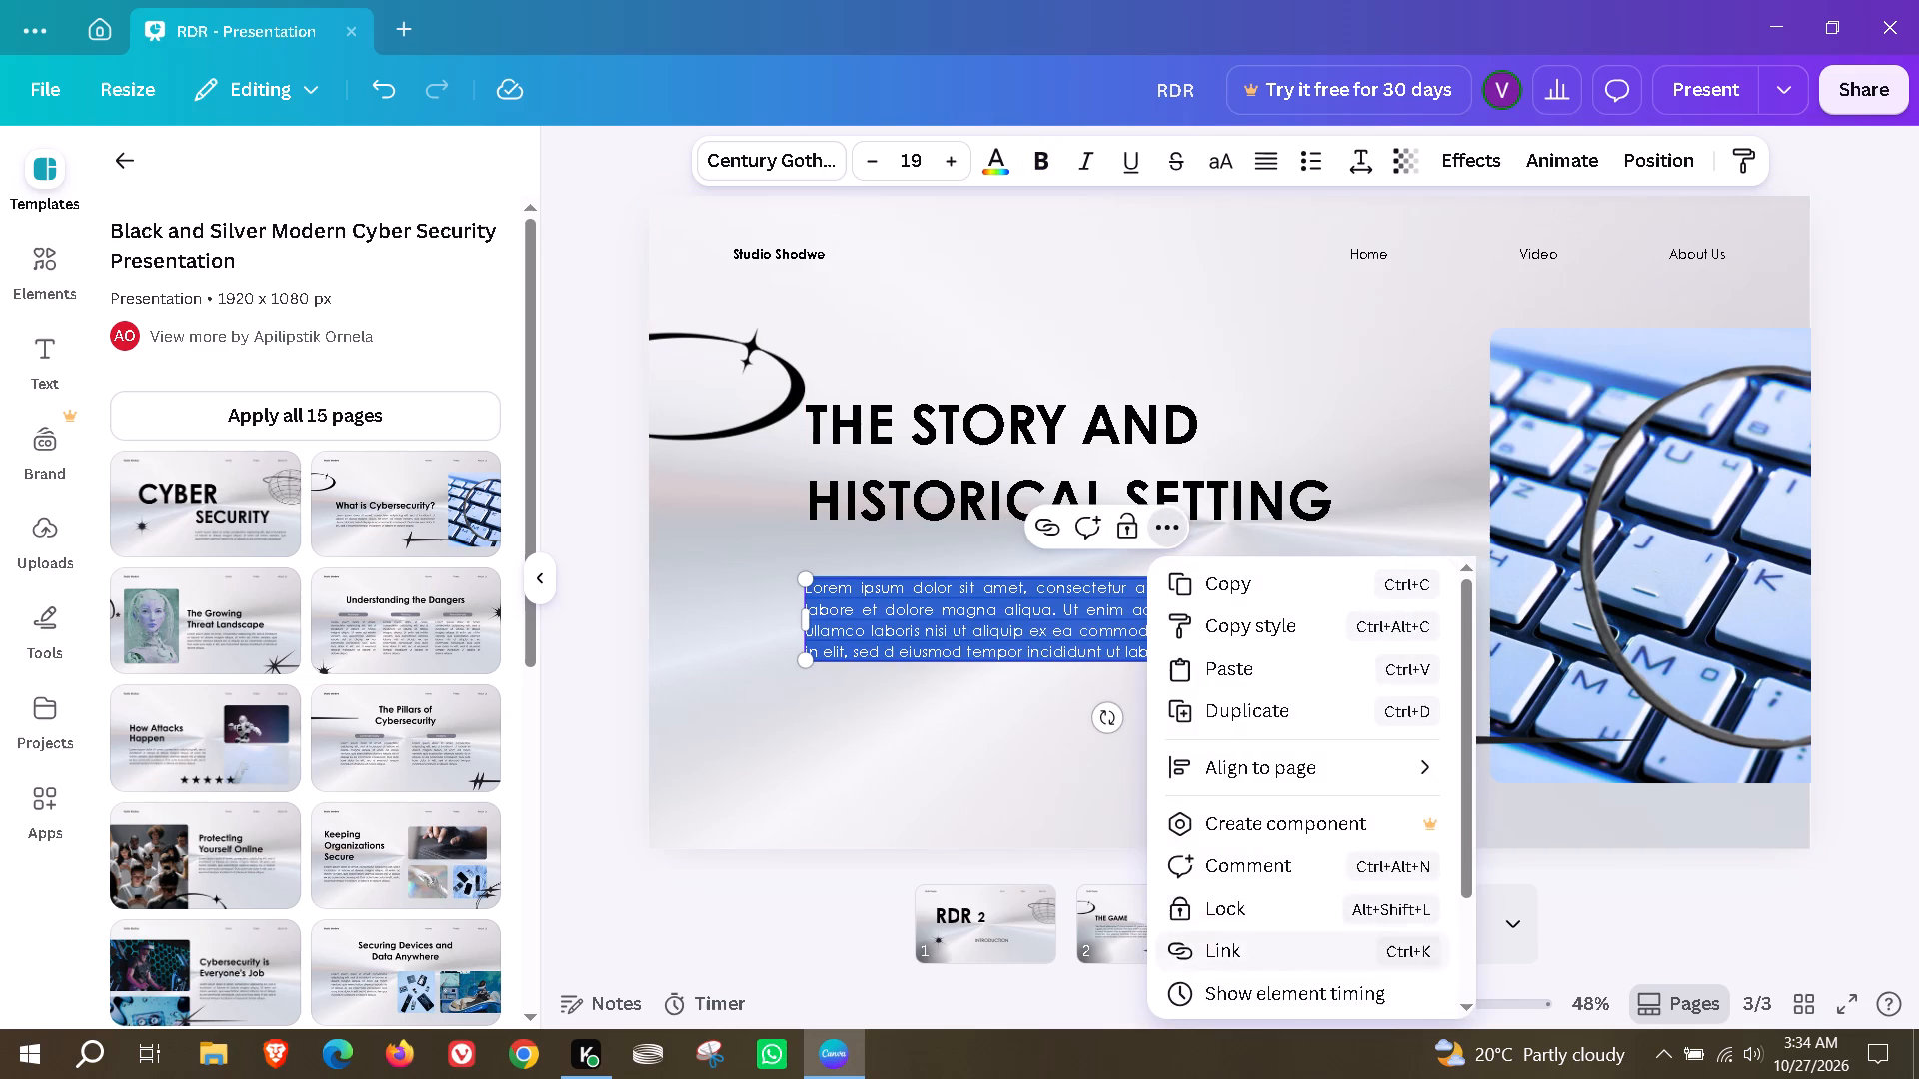
scroll(1259, 950, "down", 3)
left_click(1259, 930)
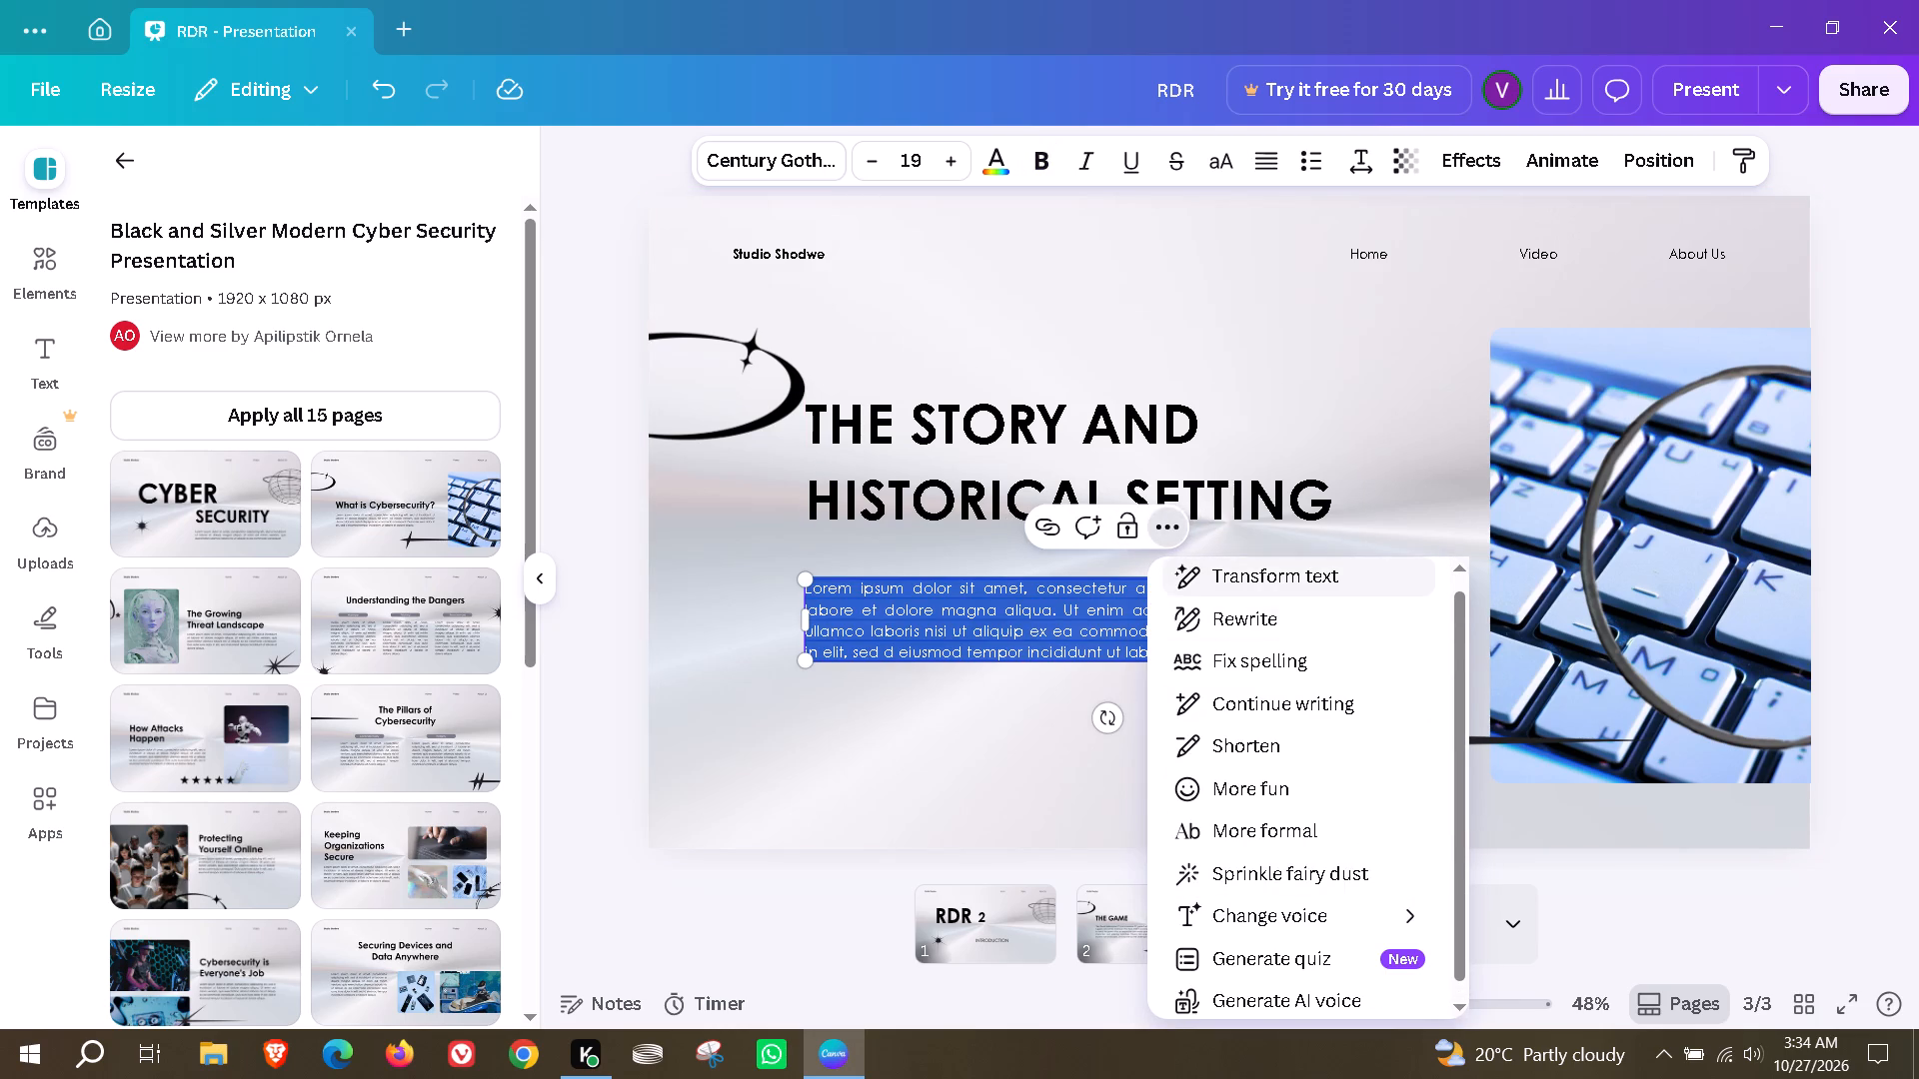
left_click(1292, 568)
type("gne")
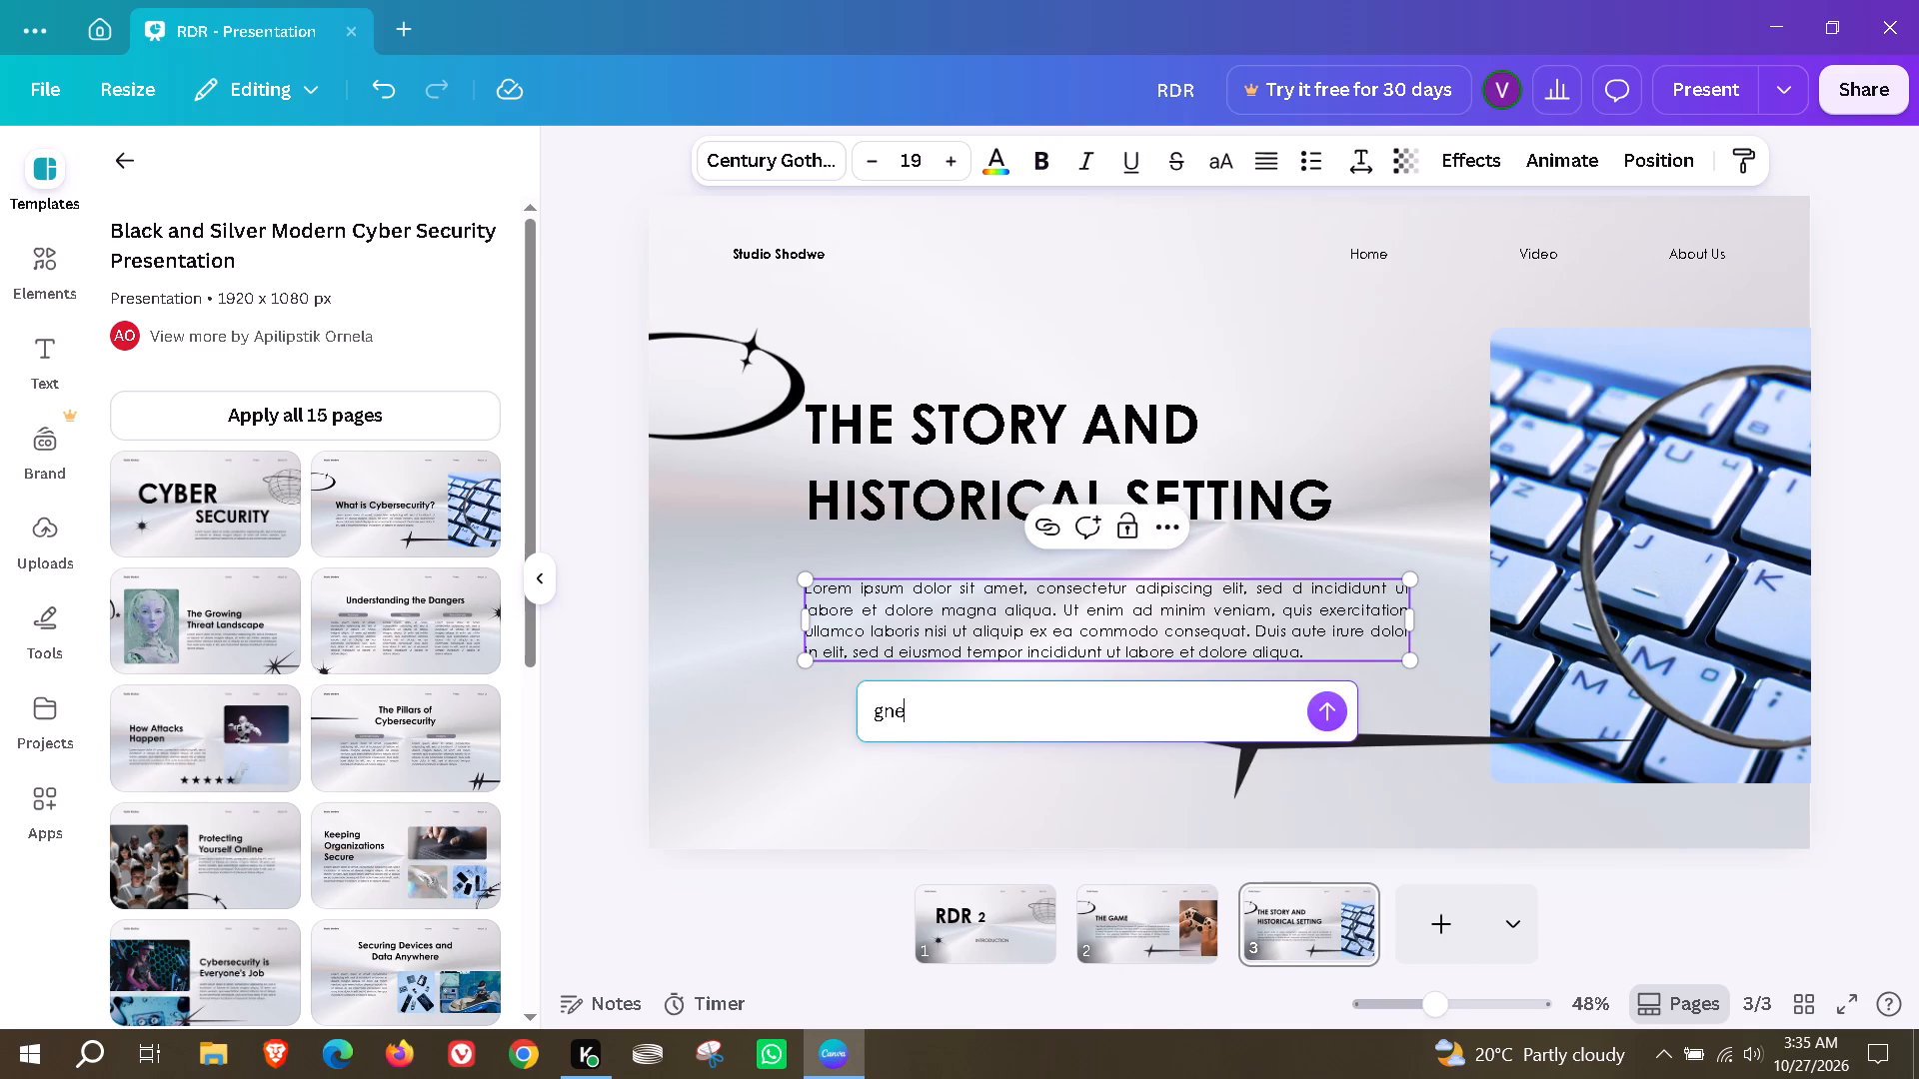
key("BackSpace")
key("e")
key("BackSpace")
type("ne")
key("BackSpace")
key("BackSpace")
key("BackSpace")
type("enerate")
key("space")
type("3-4 lines on")
key("space")
type("story and historical settin")
key("space")
key("BackSpace")
type("g of rdr 2 game")
key("Return")
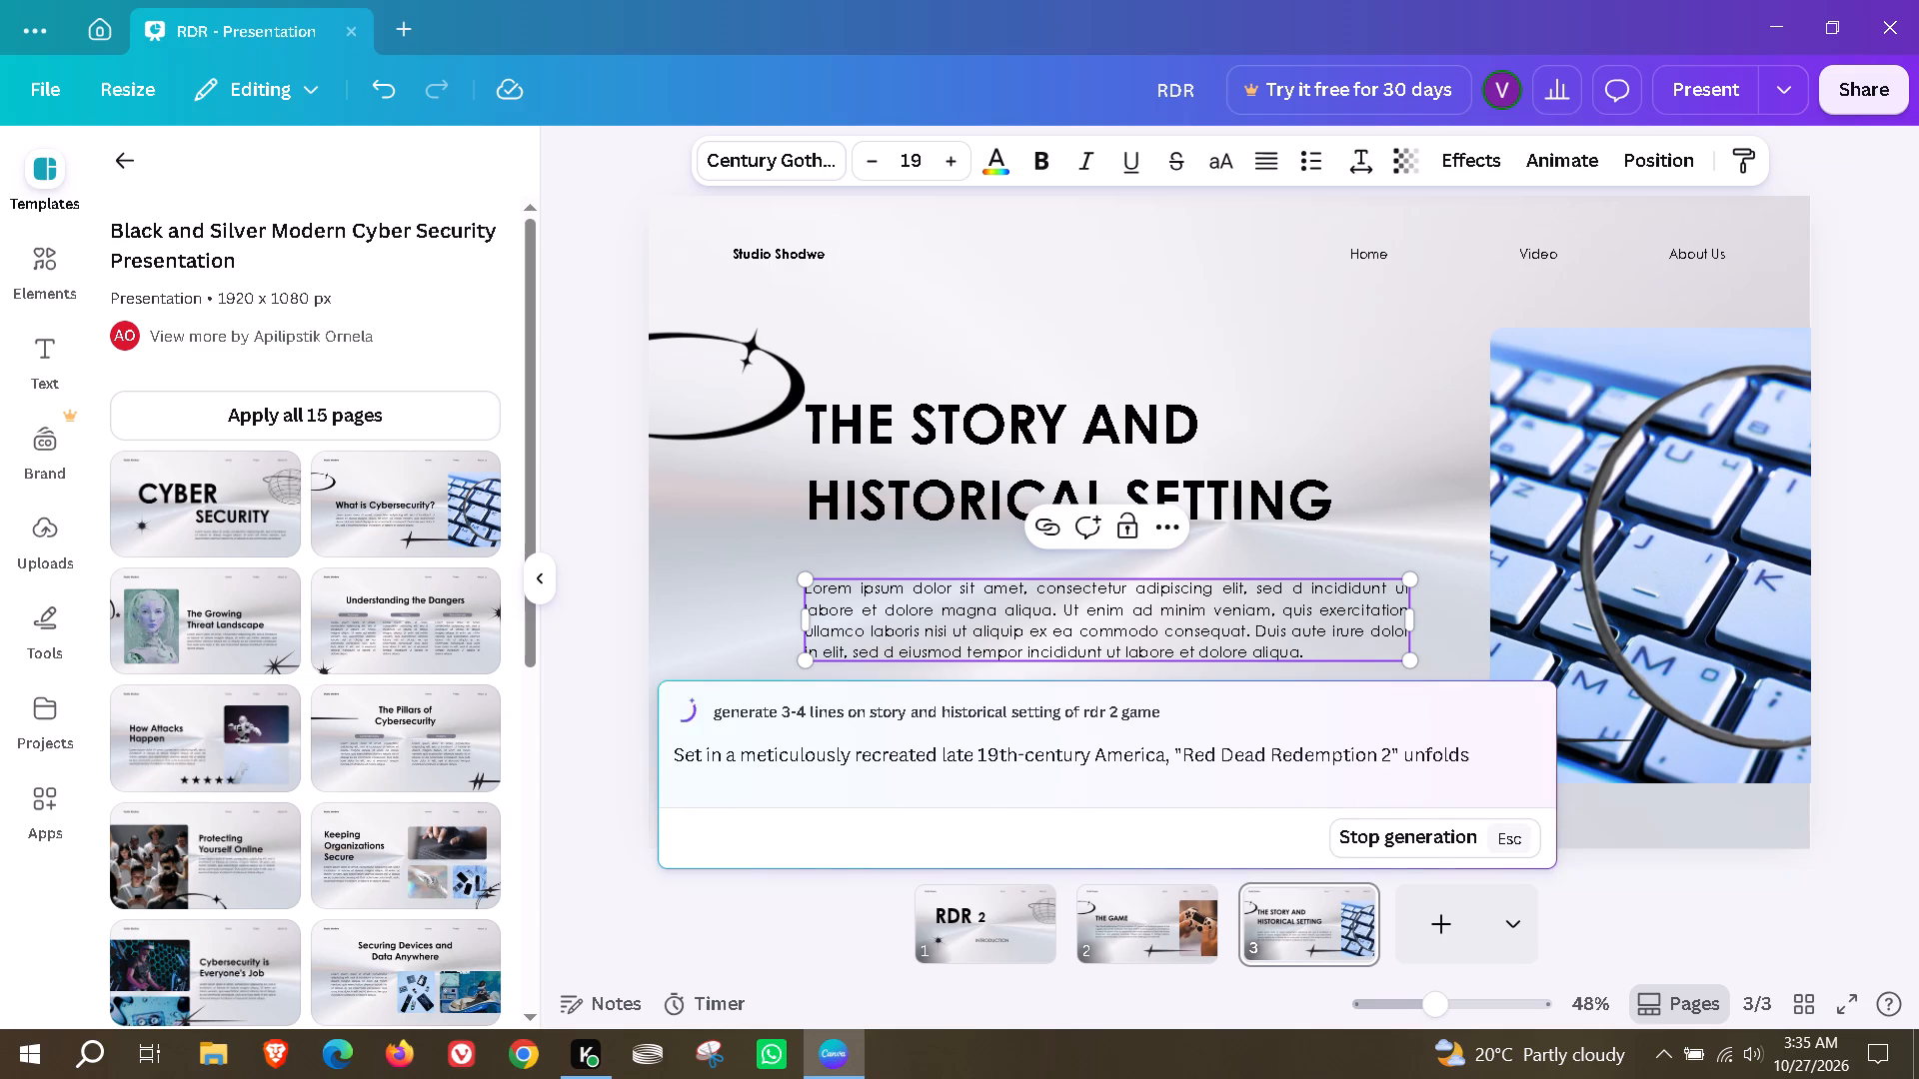
left_click(1419, 527)
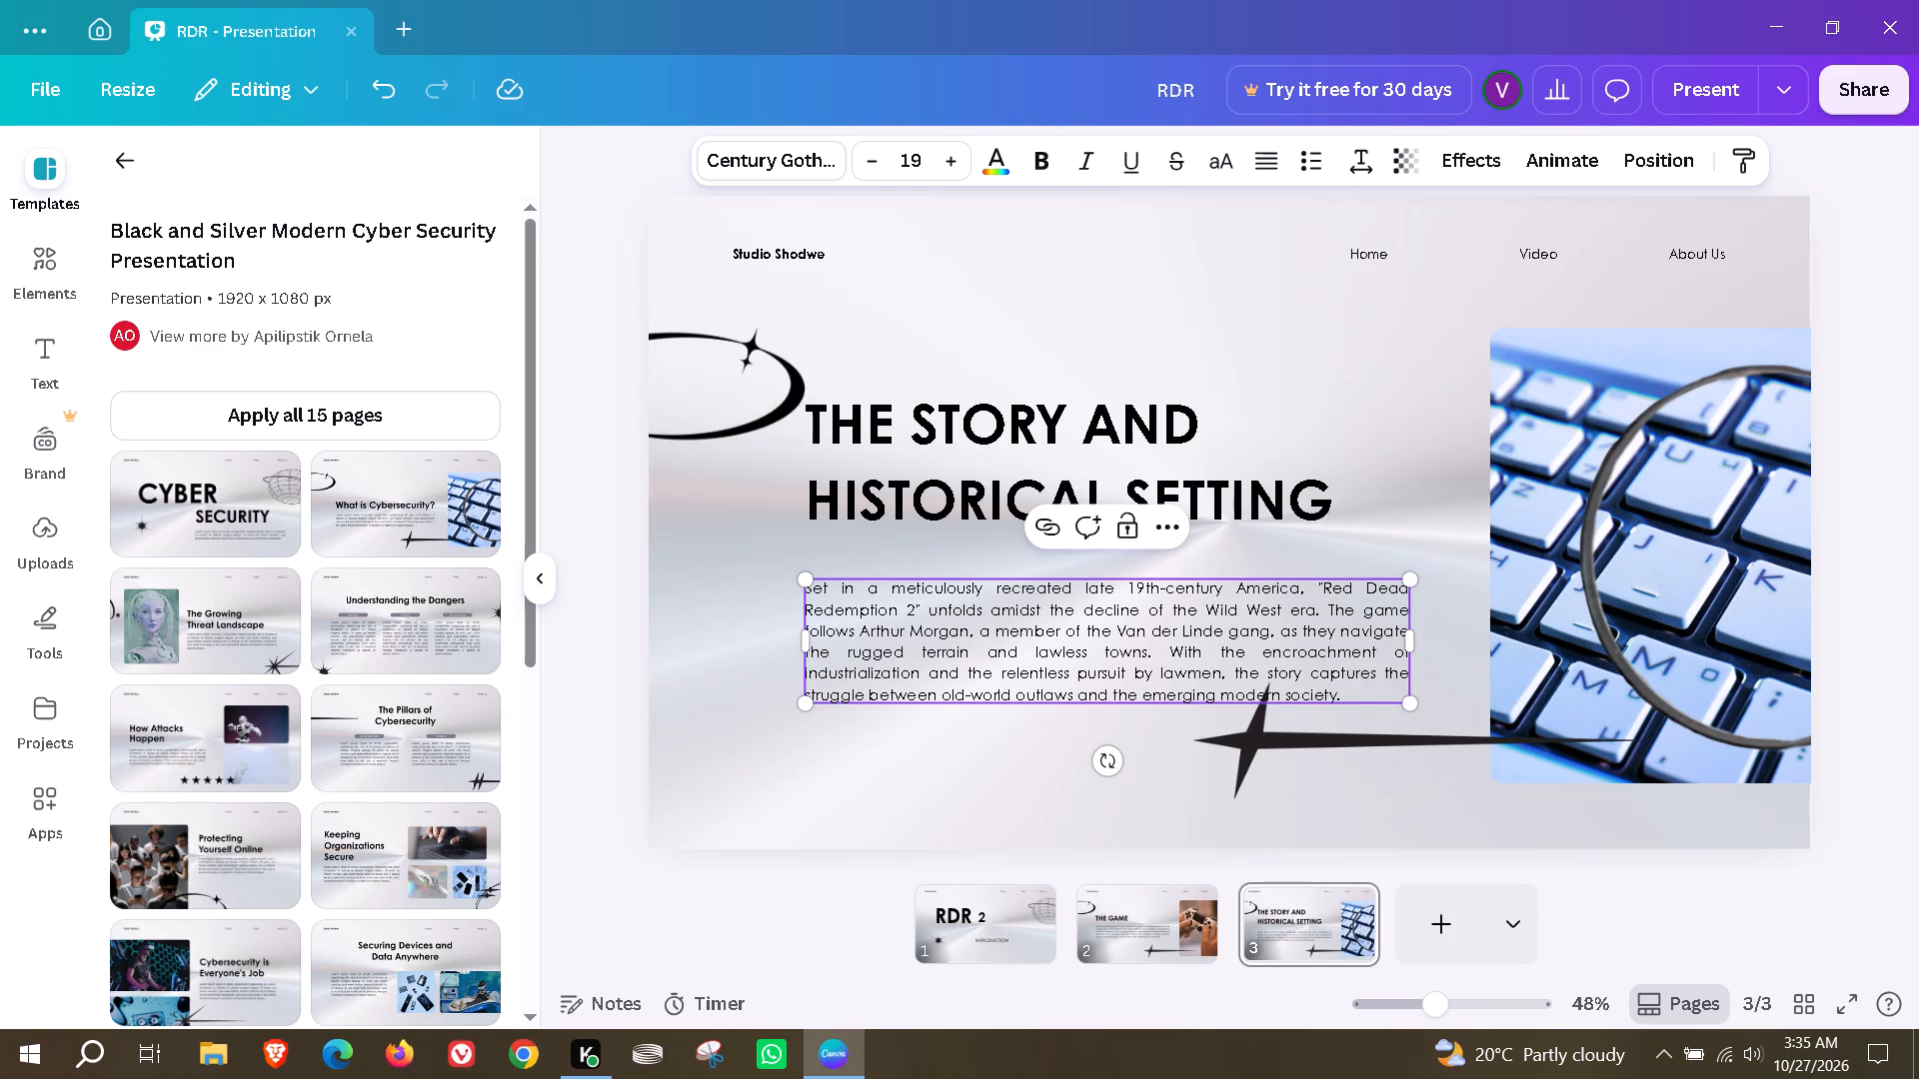
left_click(827, 787)
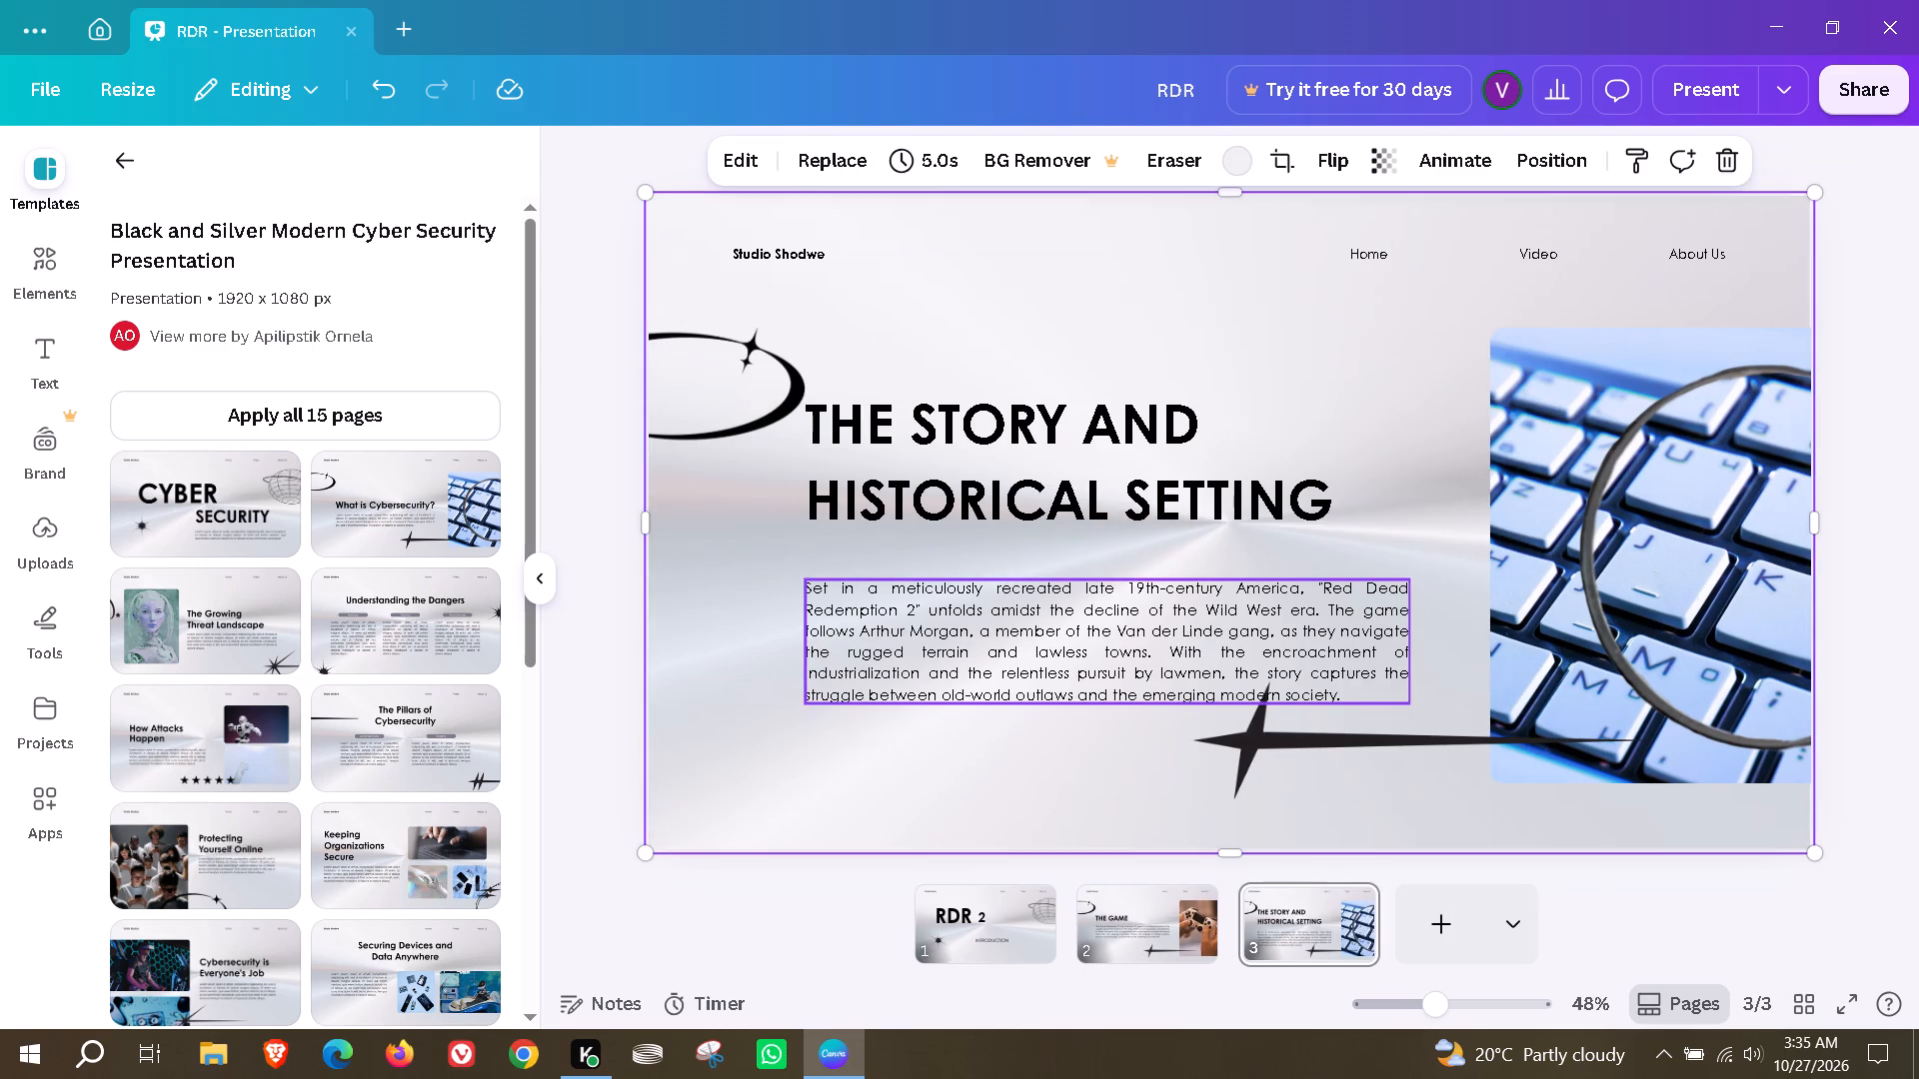
Move the page 3 paragraph slightly up towards the heading, keeping their left edges aligned.
left_click_drag(938, 671, 938, 650)
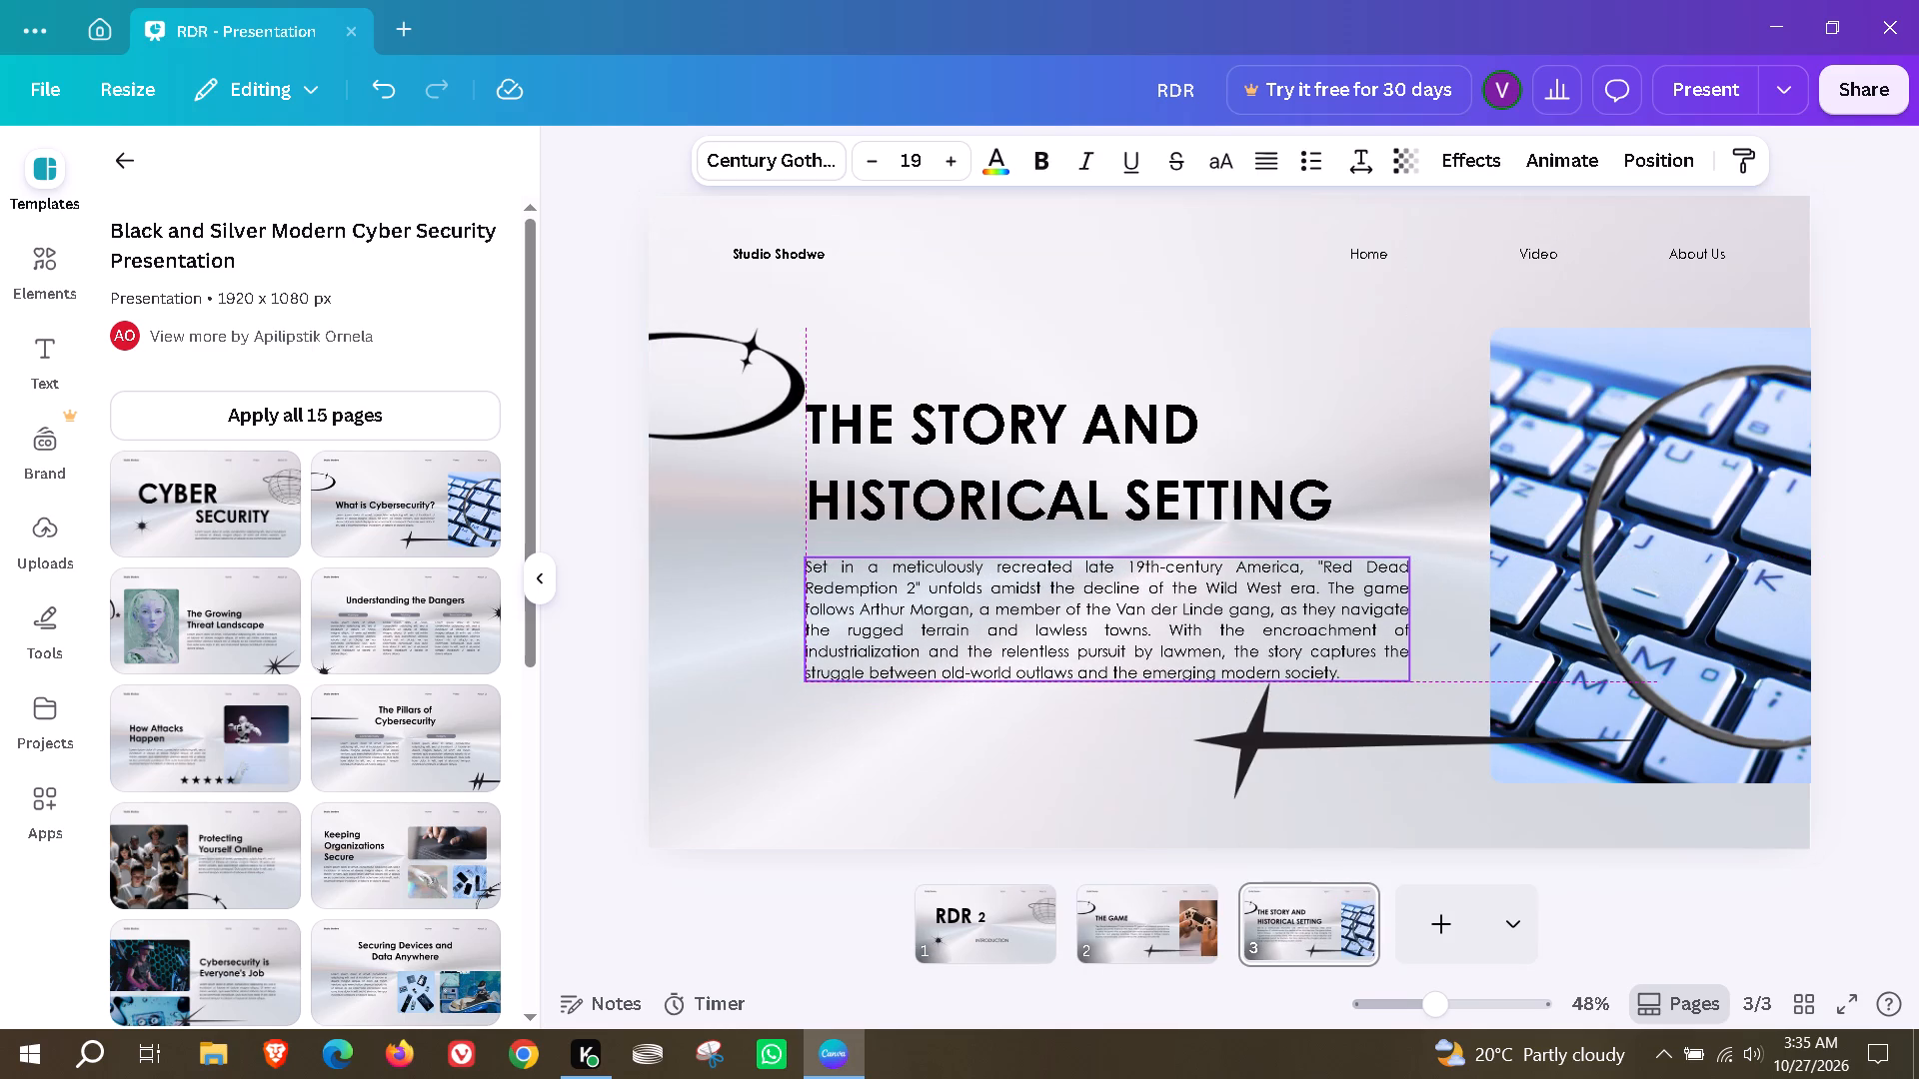
left_click_drag(938, 650, 936, 652)
left_click(822, 731)
Shrink the page 3 heading to font size 58.5 and position it just above the paragraph, aligned with its left edge.
left_click_drag(913, 484, 914, 503)
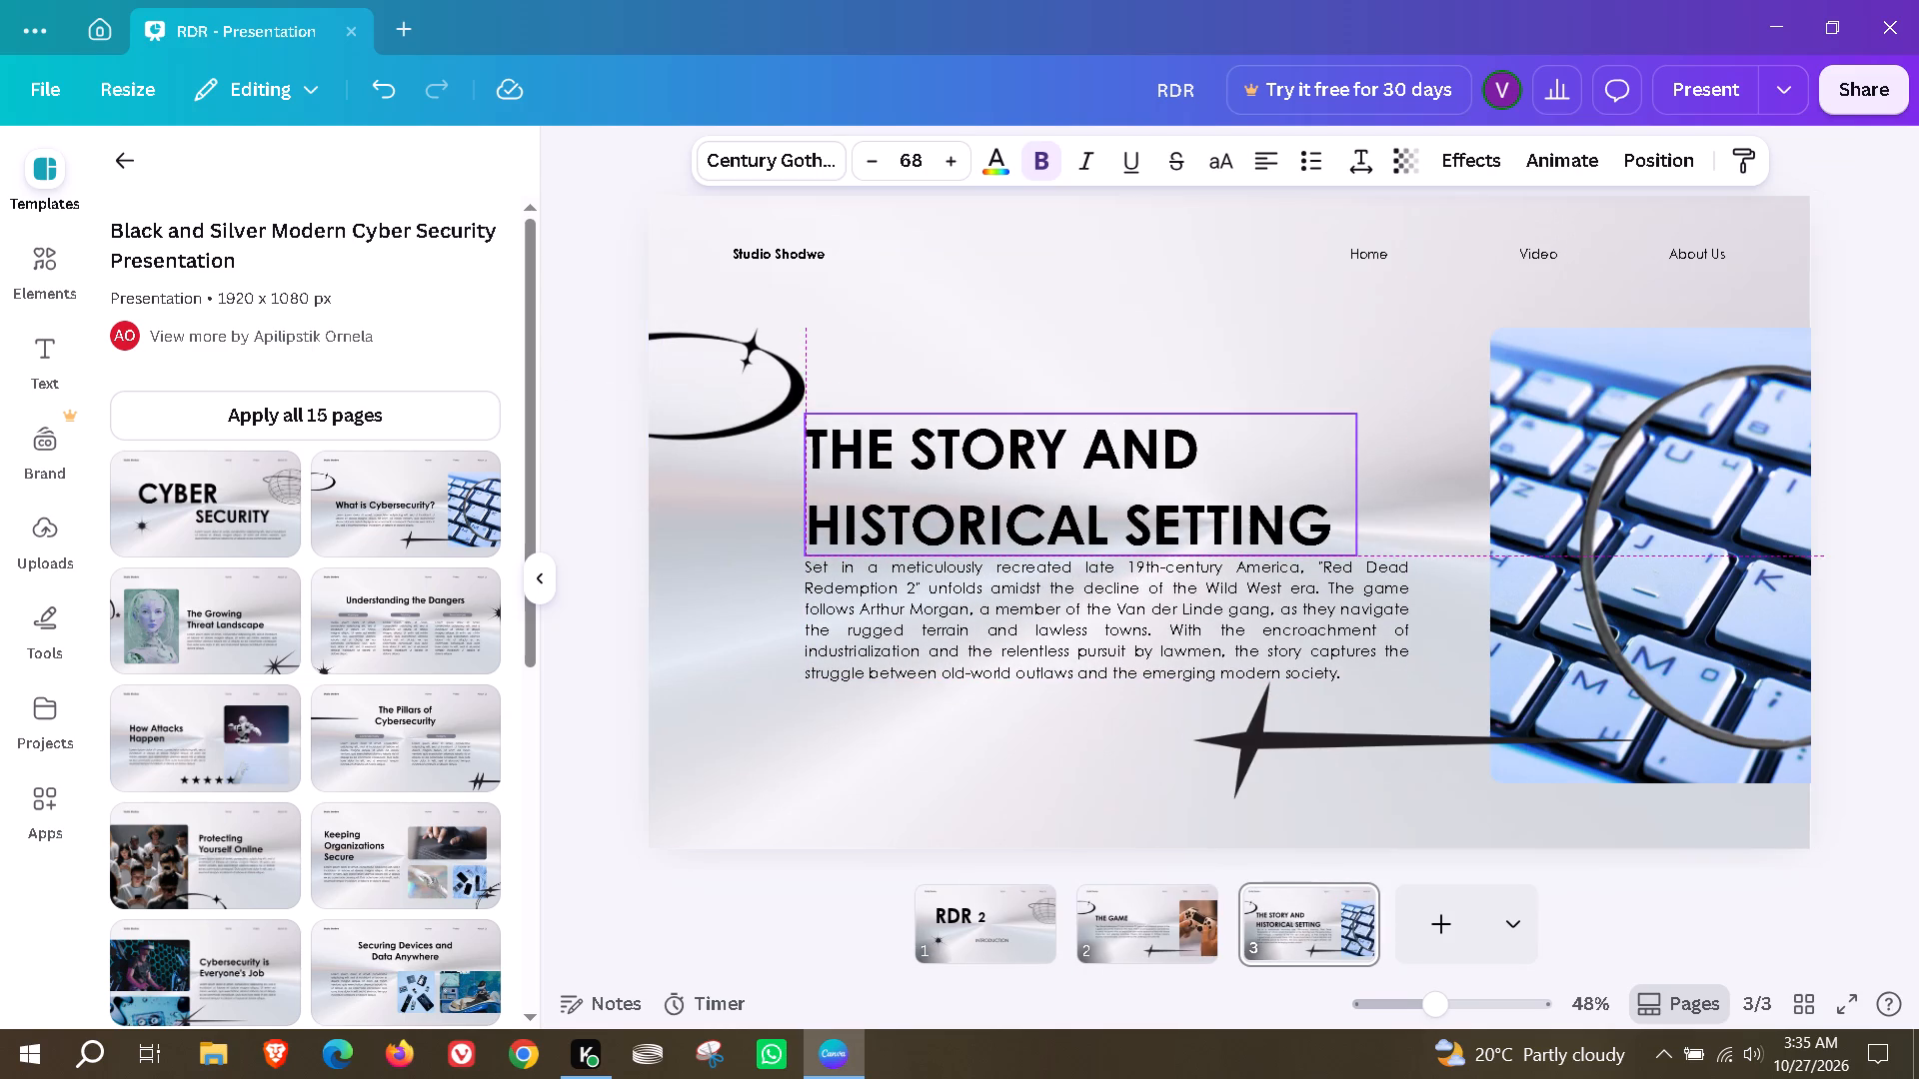
left_click_drag(914, 503, 915, 502)
left_click_drag(1350, 539, 1320, 519)
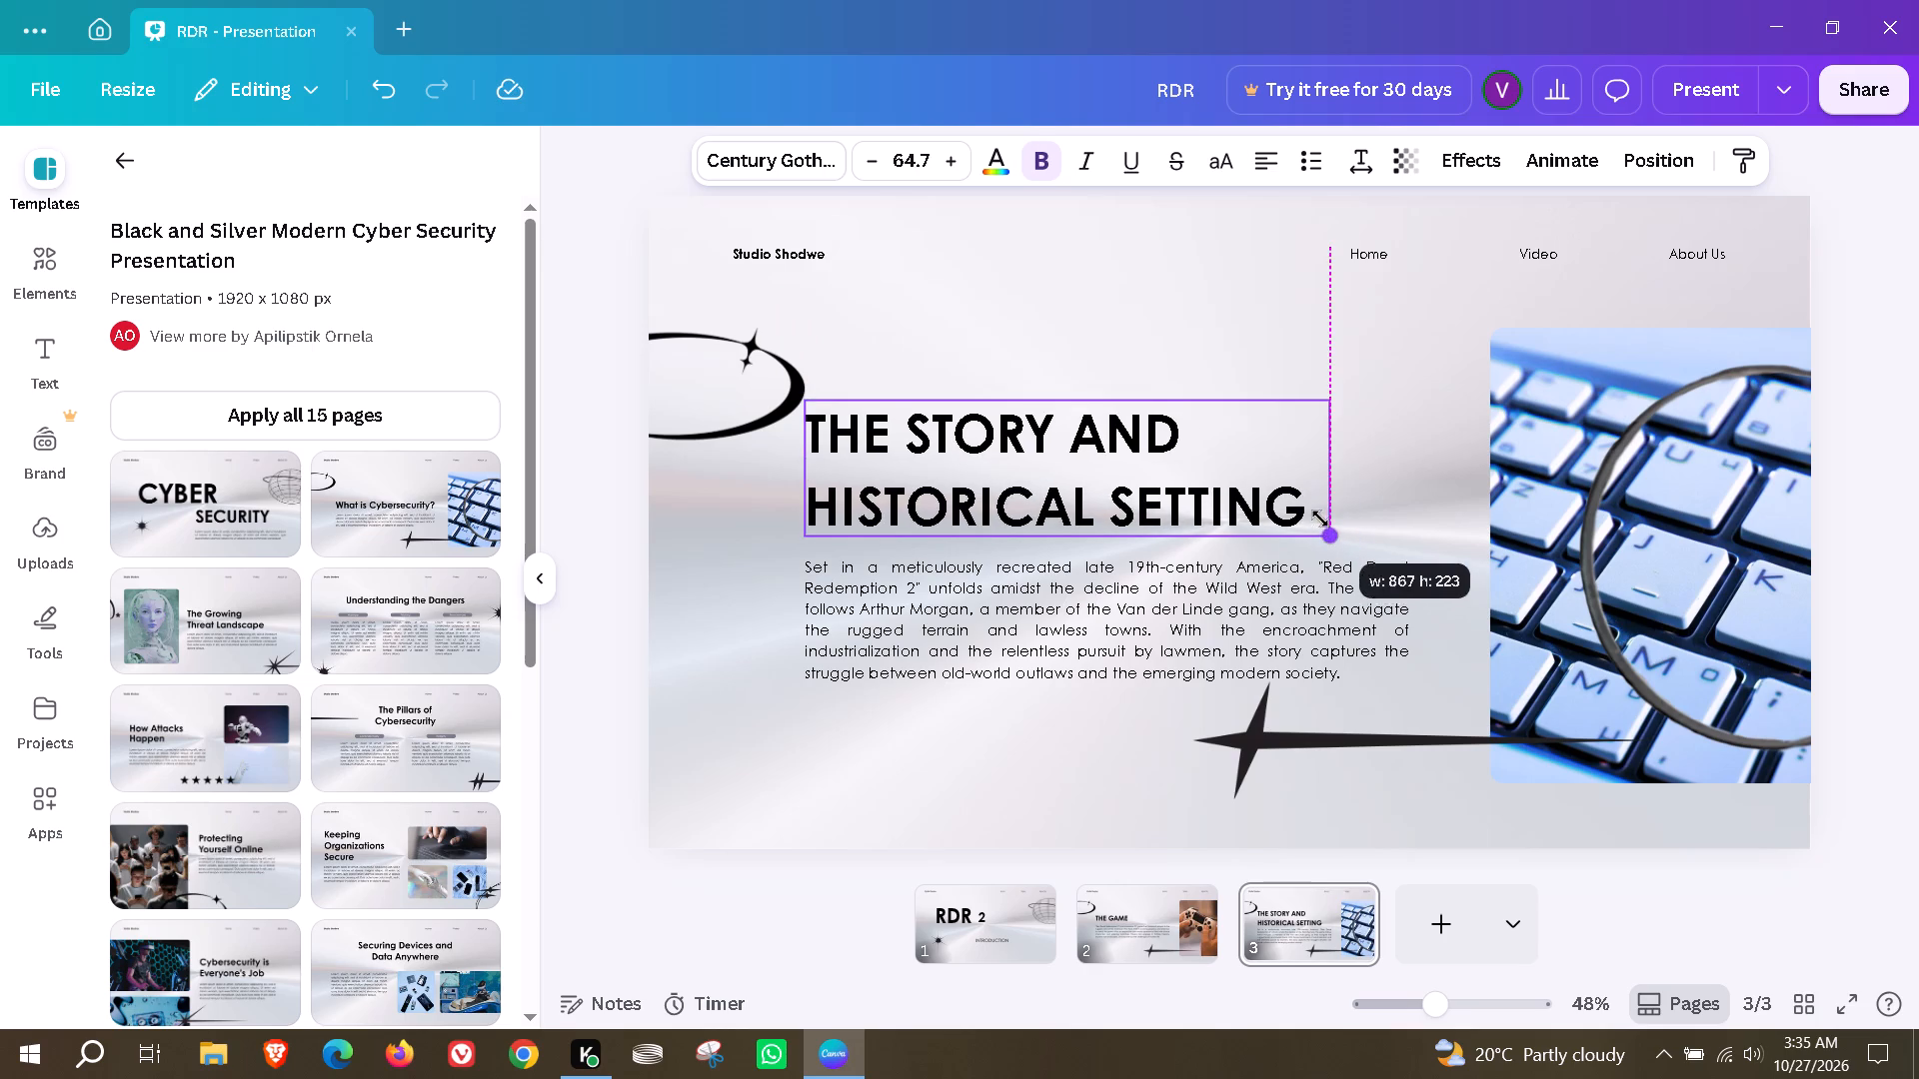
left_click_drag(1320, 519, 1276, 503)
left_click_drag(1126, 473, 1122, 493)
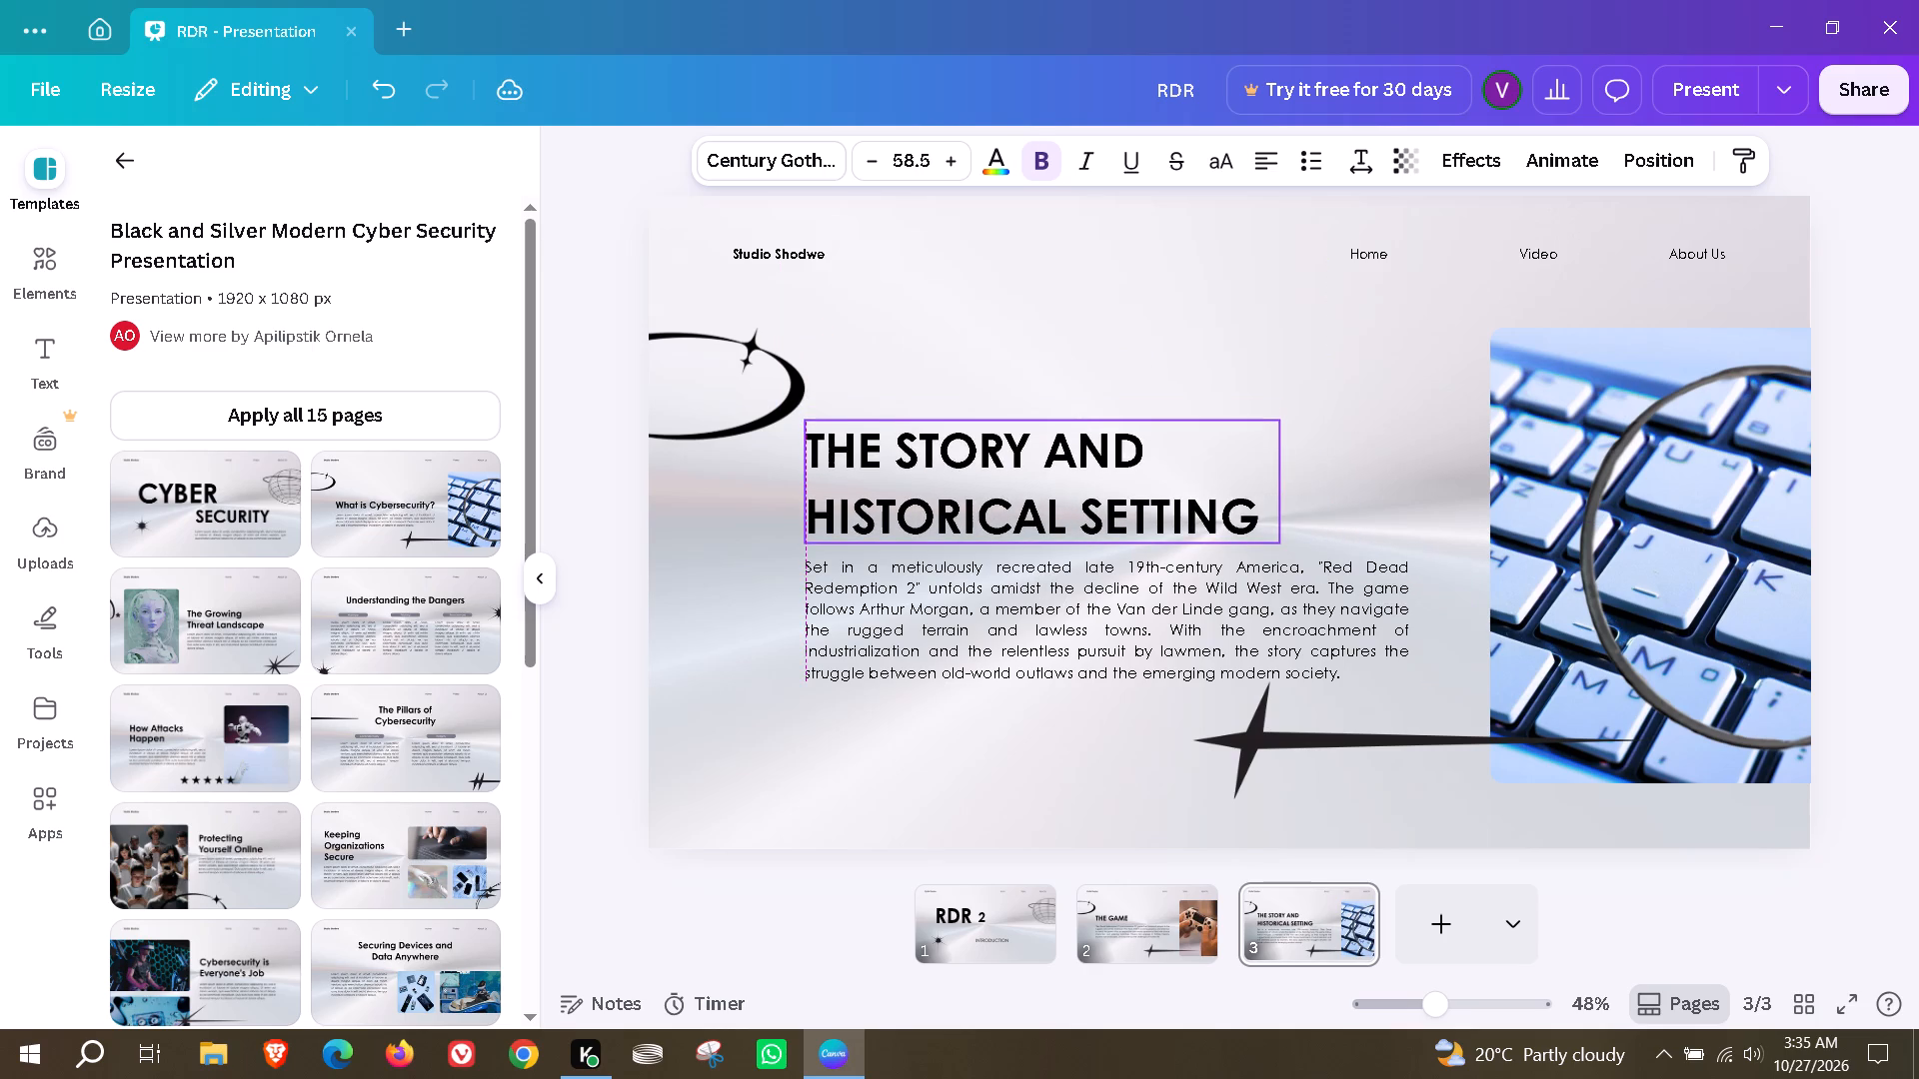
left_click_drag(1122, 493, 1119, 483)
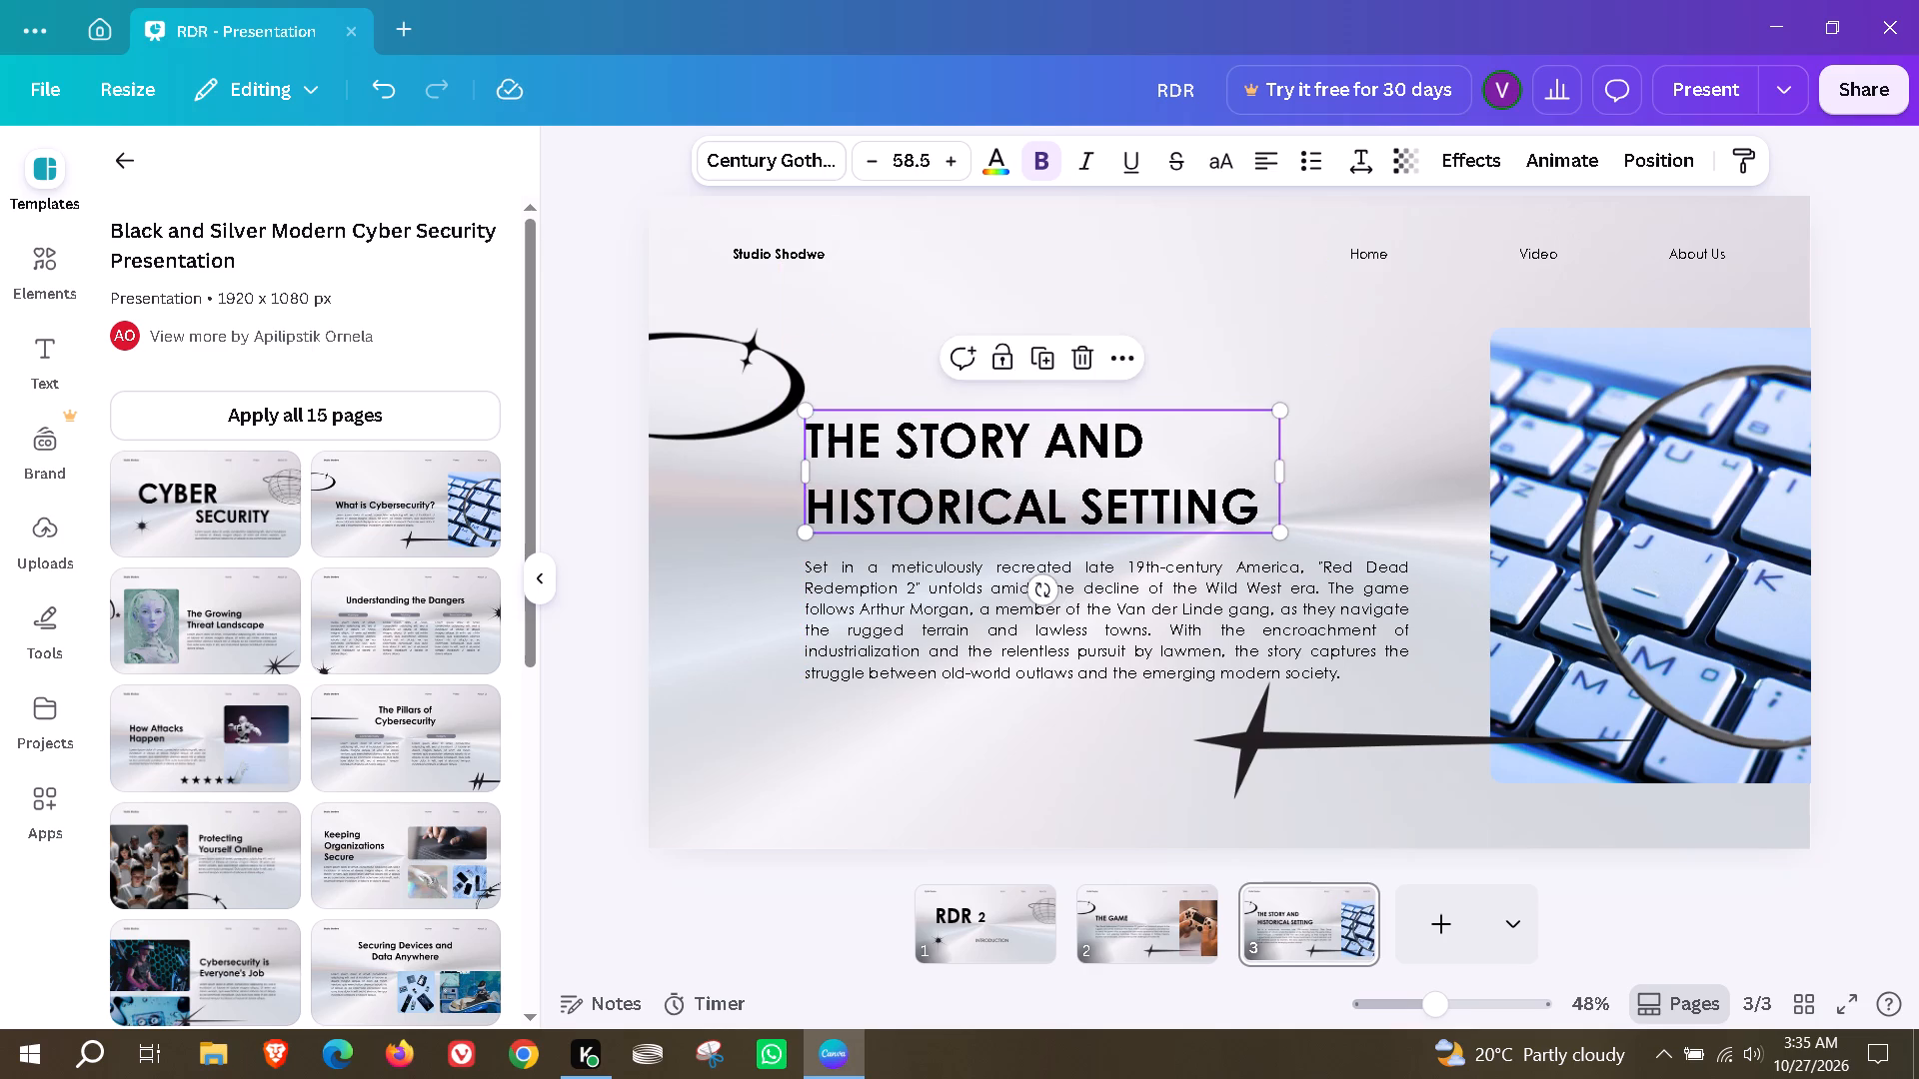
left_click(798, 695)
left_click(801, 881)
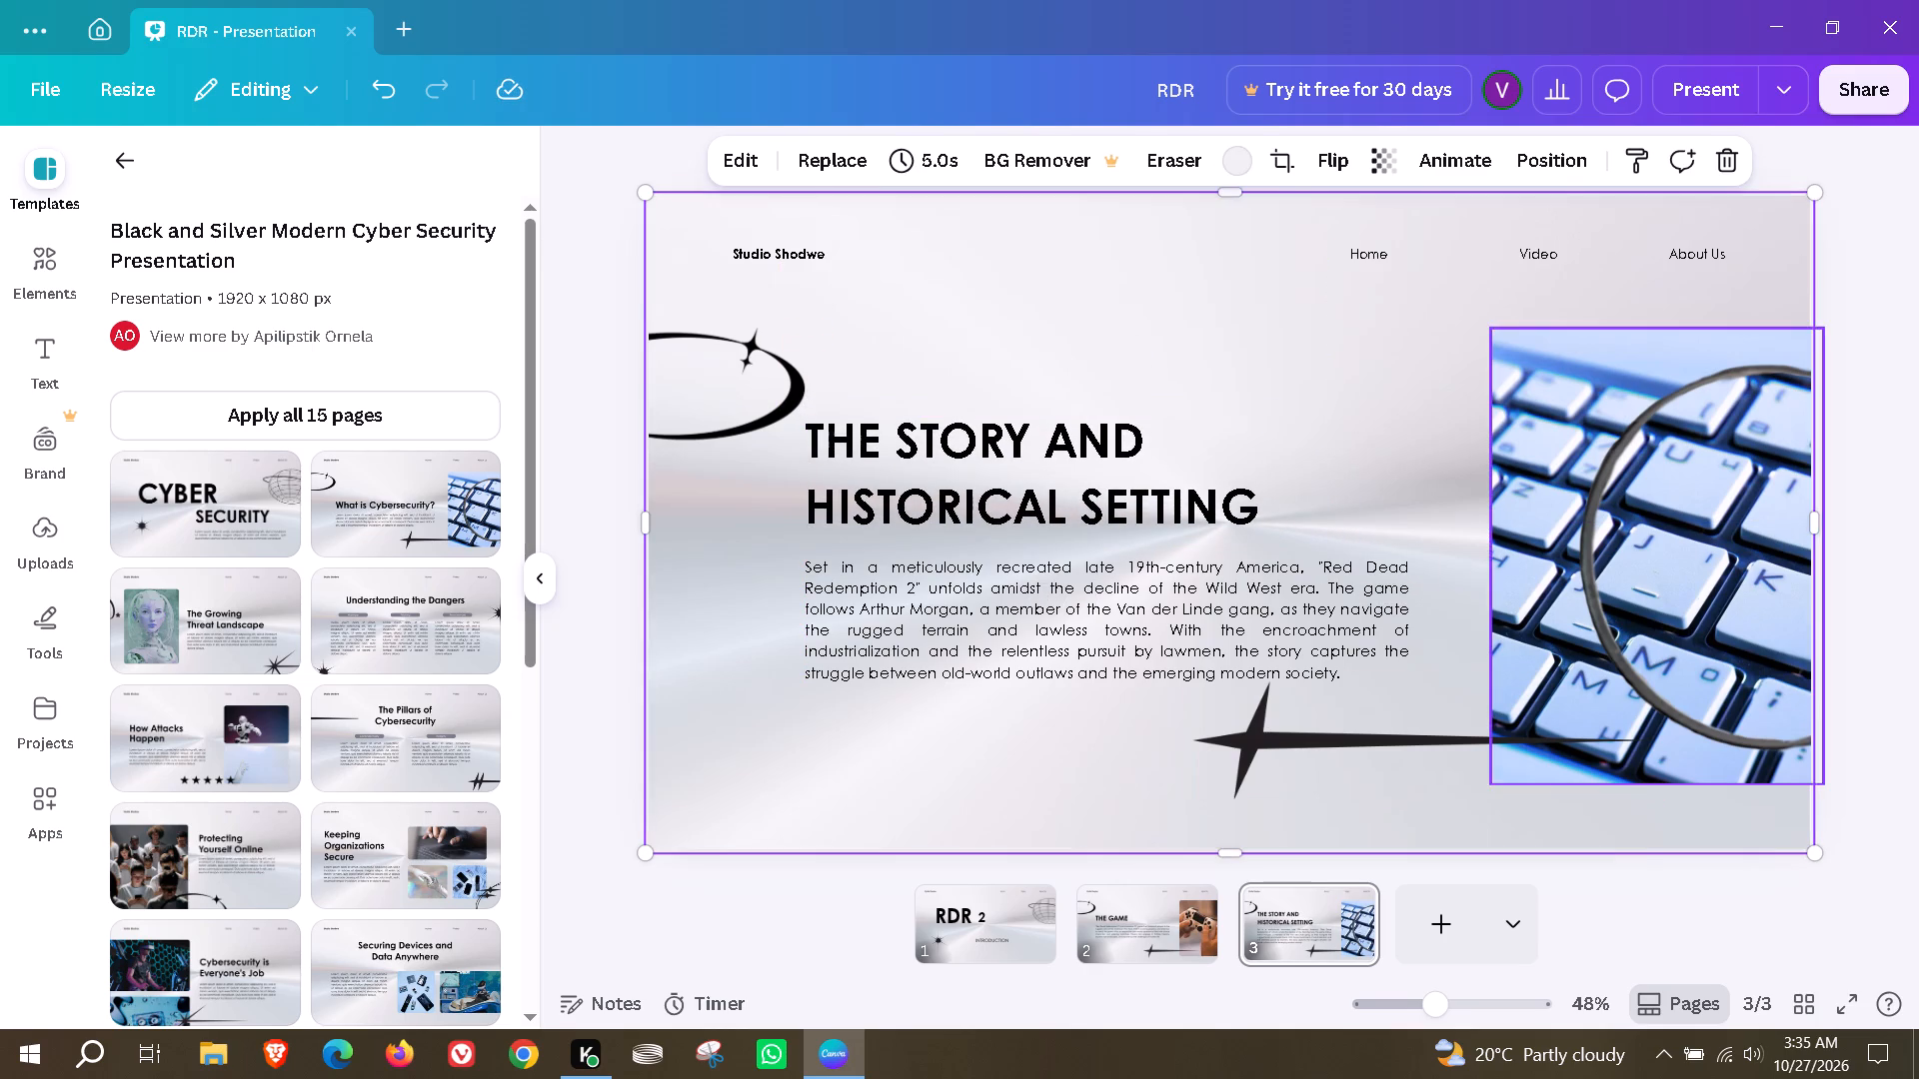
left_click(1592, 576)
left_click(886, 726)
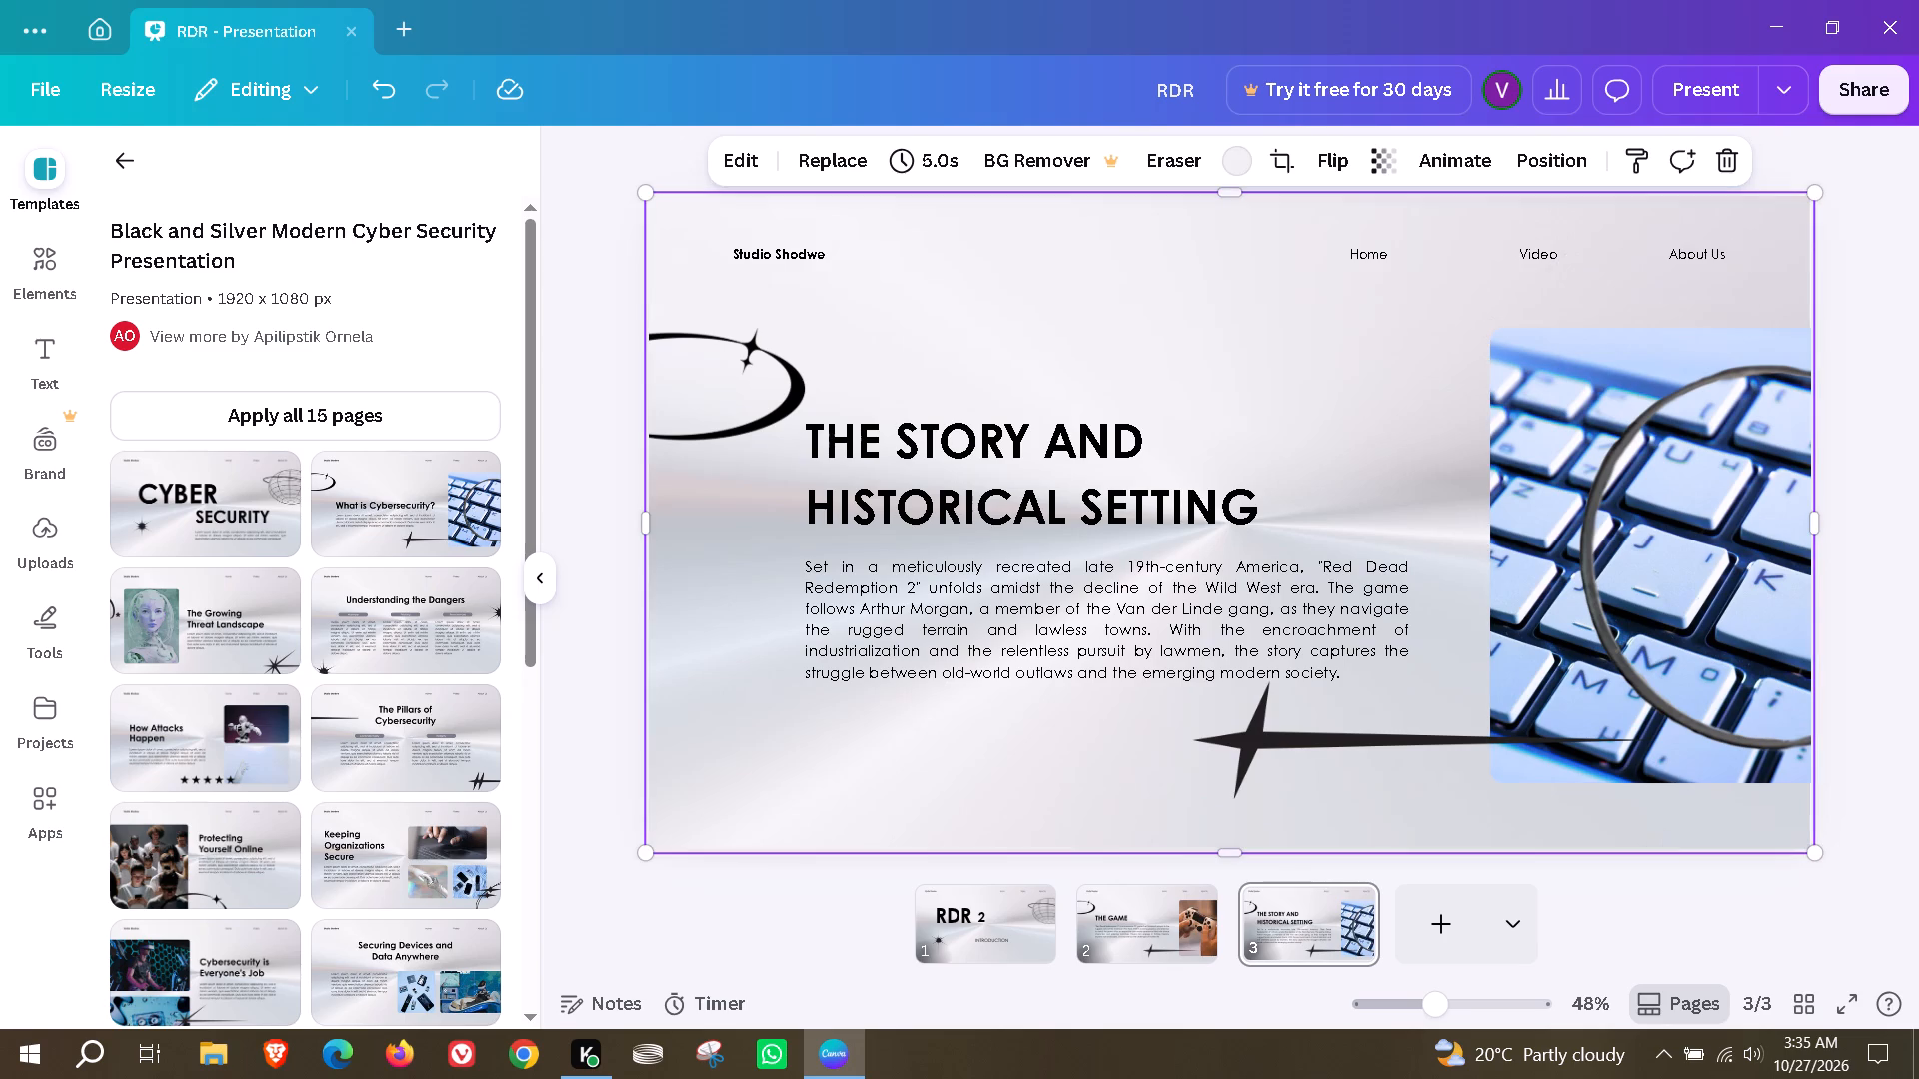
Add the template's "Understanding the Dangers" page as page 4.
left_click(380, 635)
left_click(1072, 618)
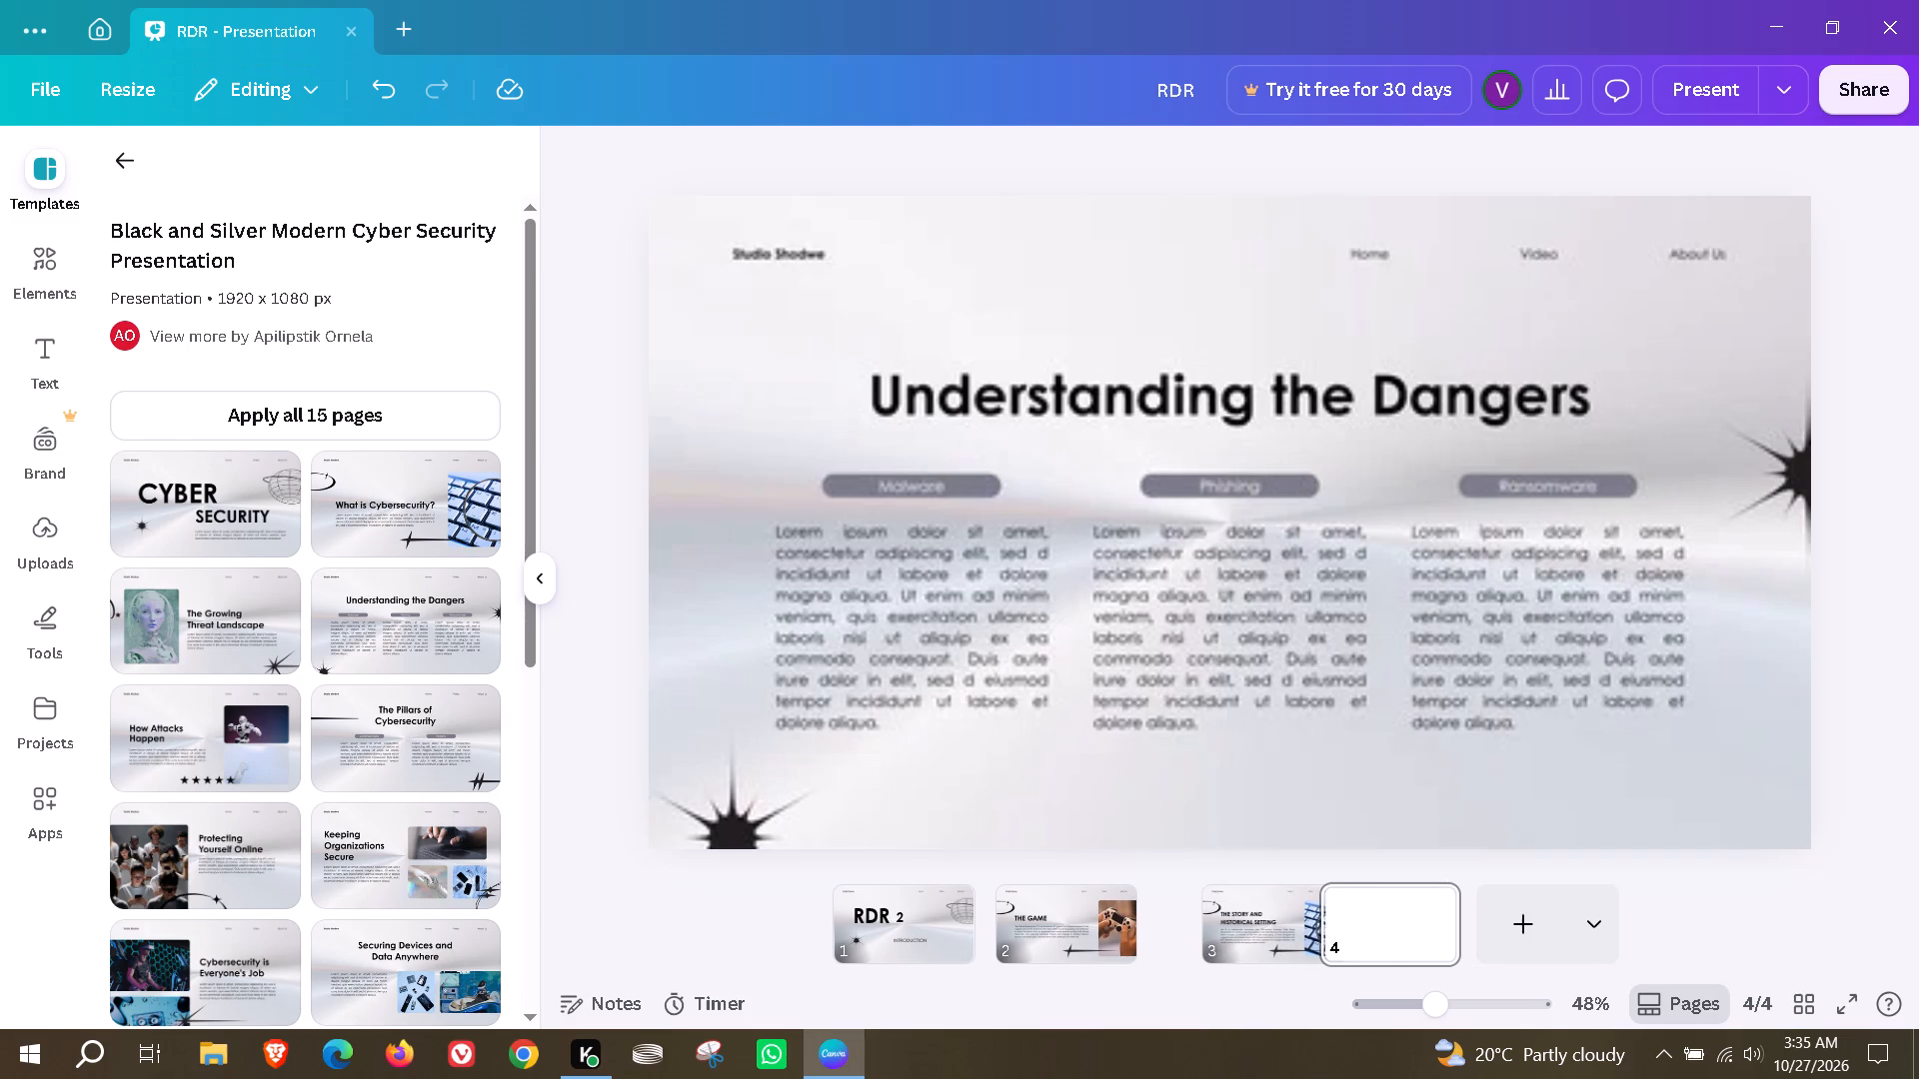
Replace the page 4 heading with ARTHUR MORGAN.
double_click(1257, 412)
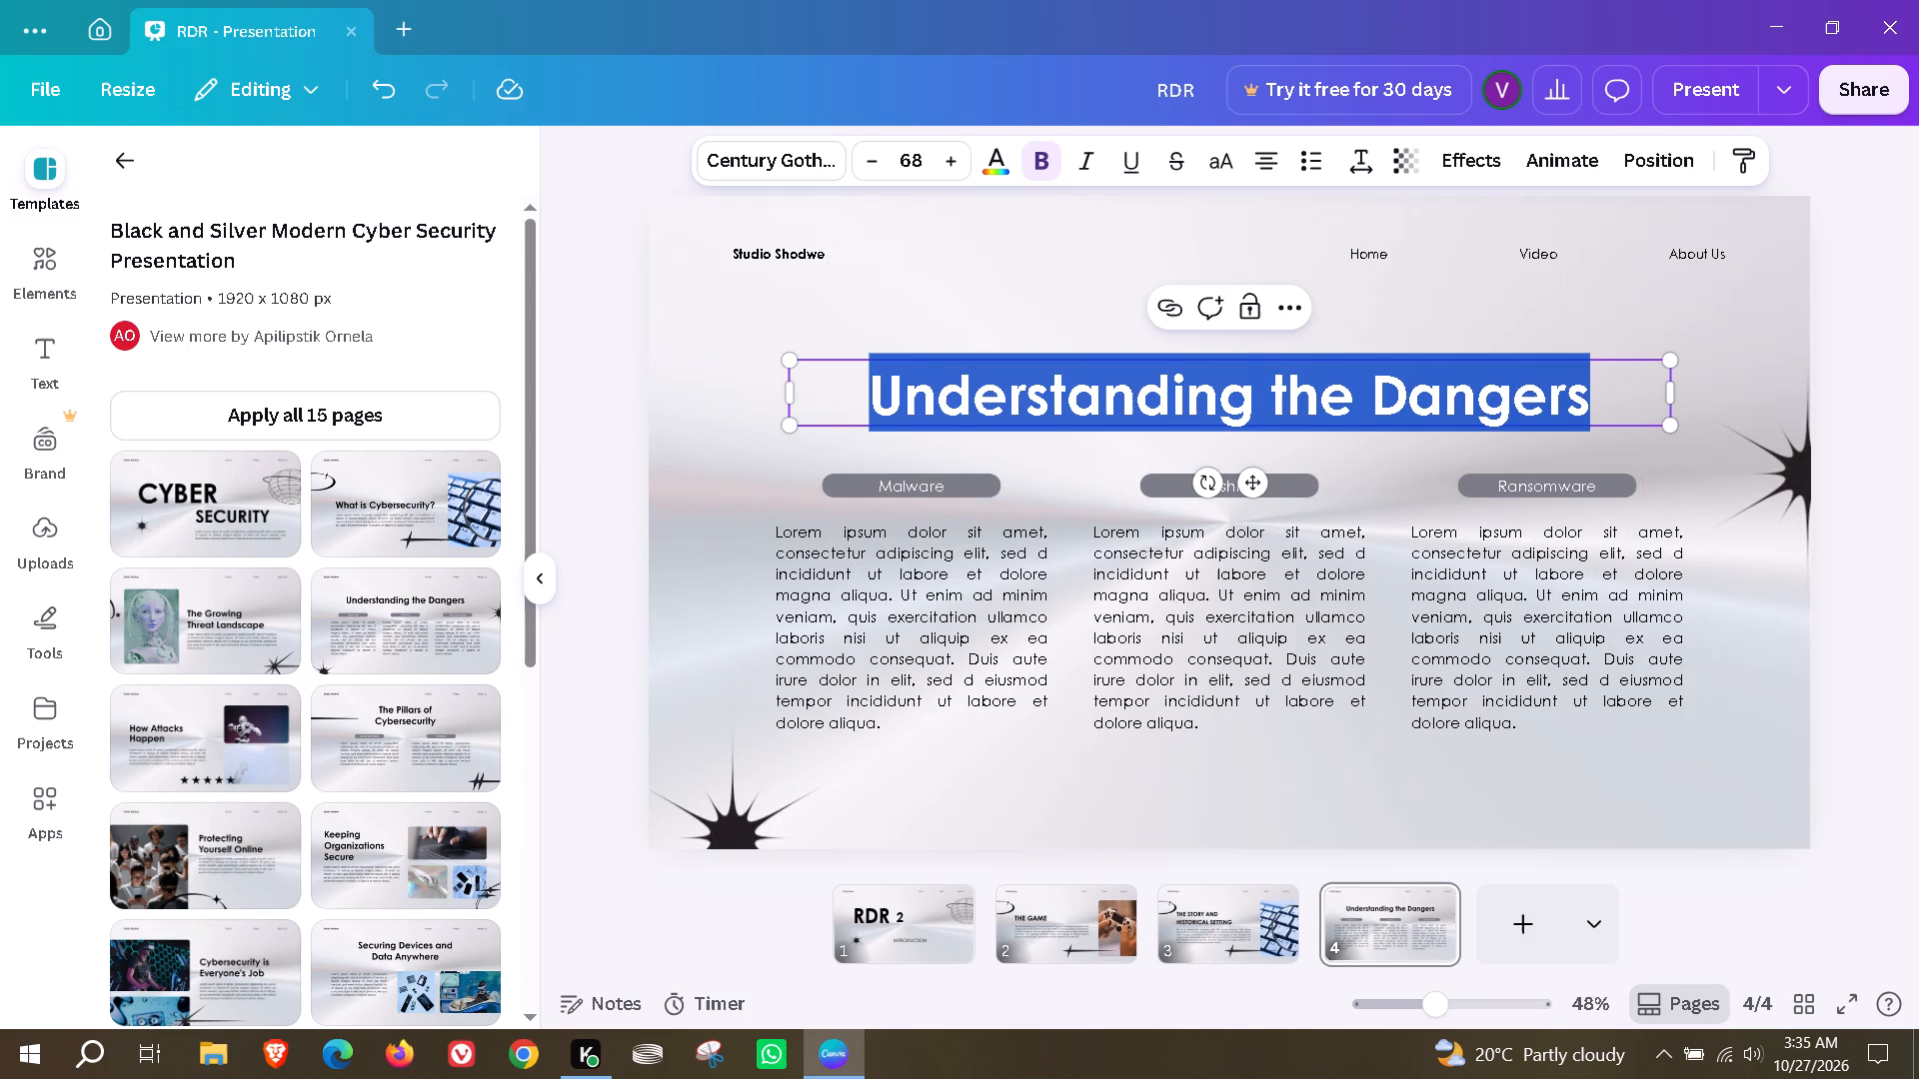
type("ARTHUR MORGAN")
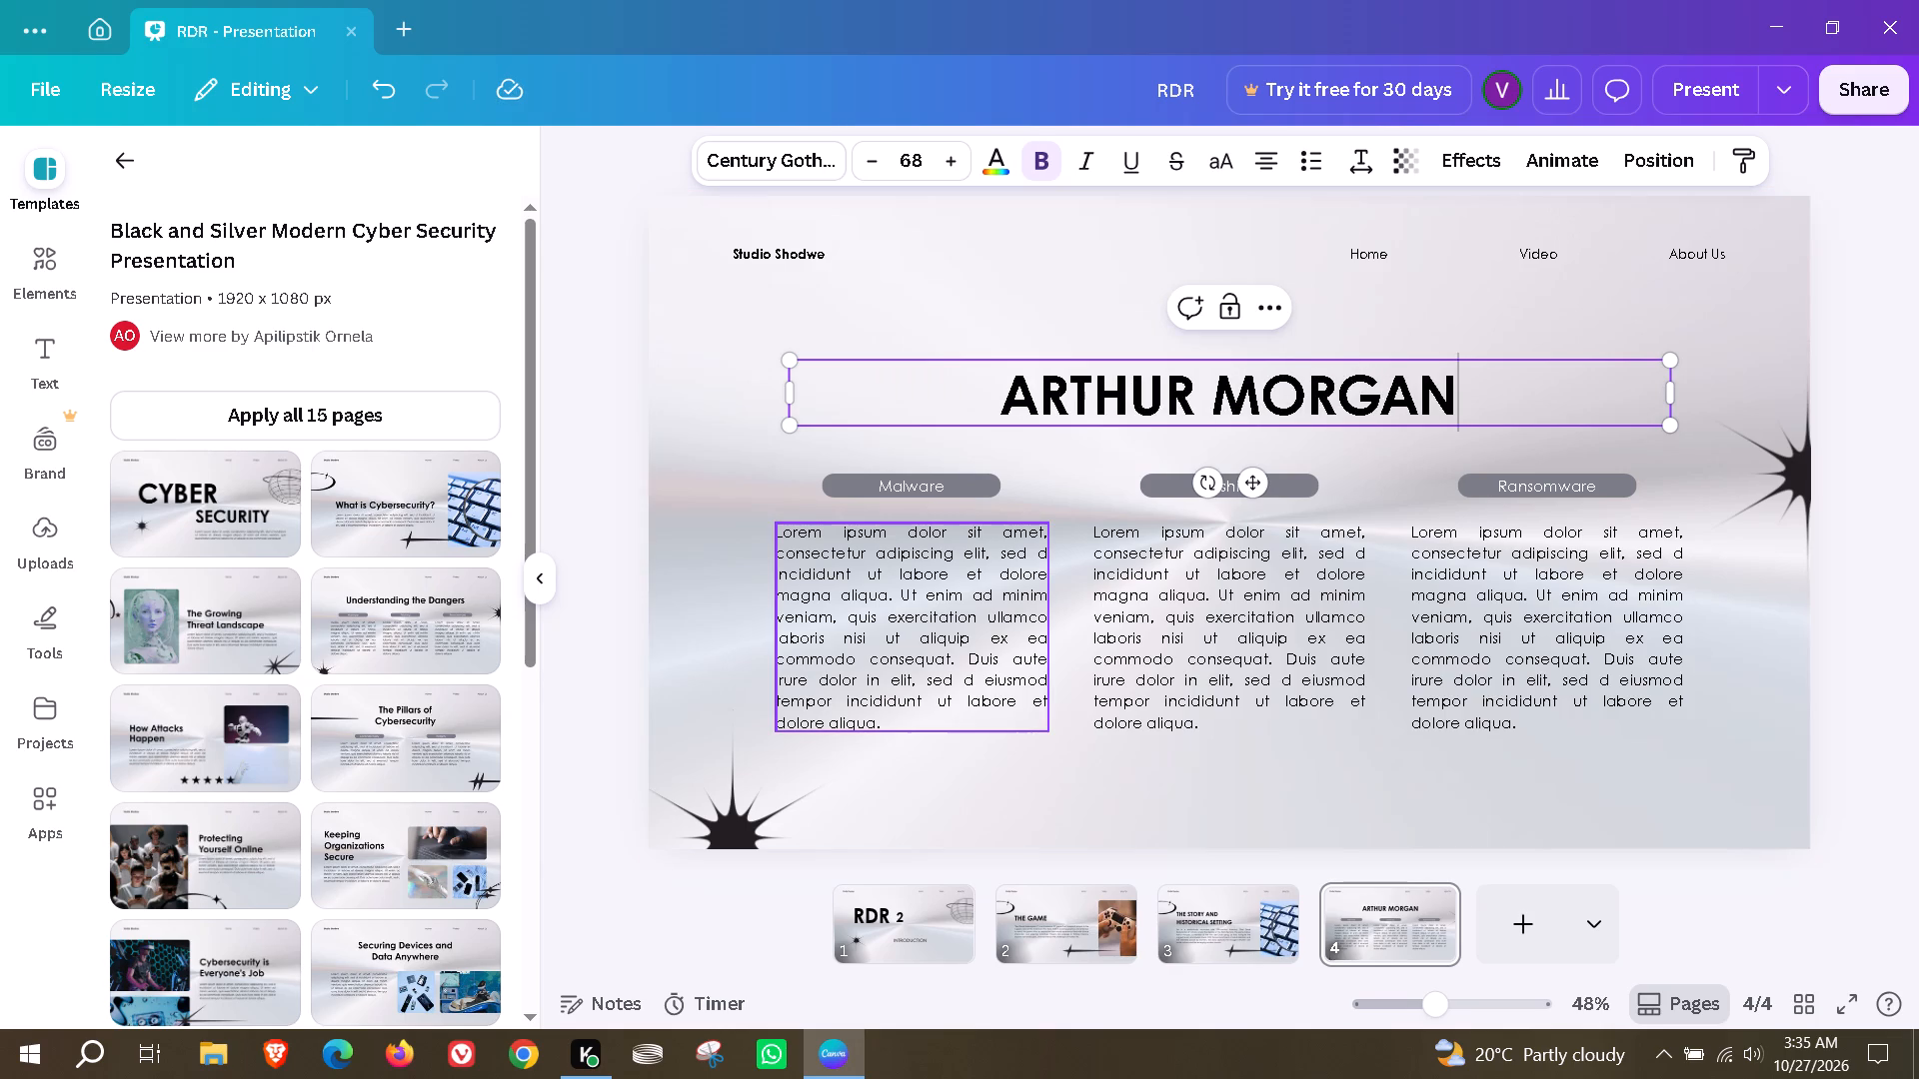
Replace page 4's first-column paragraph using Transform text with the prompt "generate 3-4 lines on history of arthur morgan rdr 2 main player".
double_click(930, 601)
left_click(951, 483)
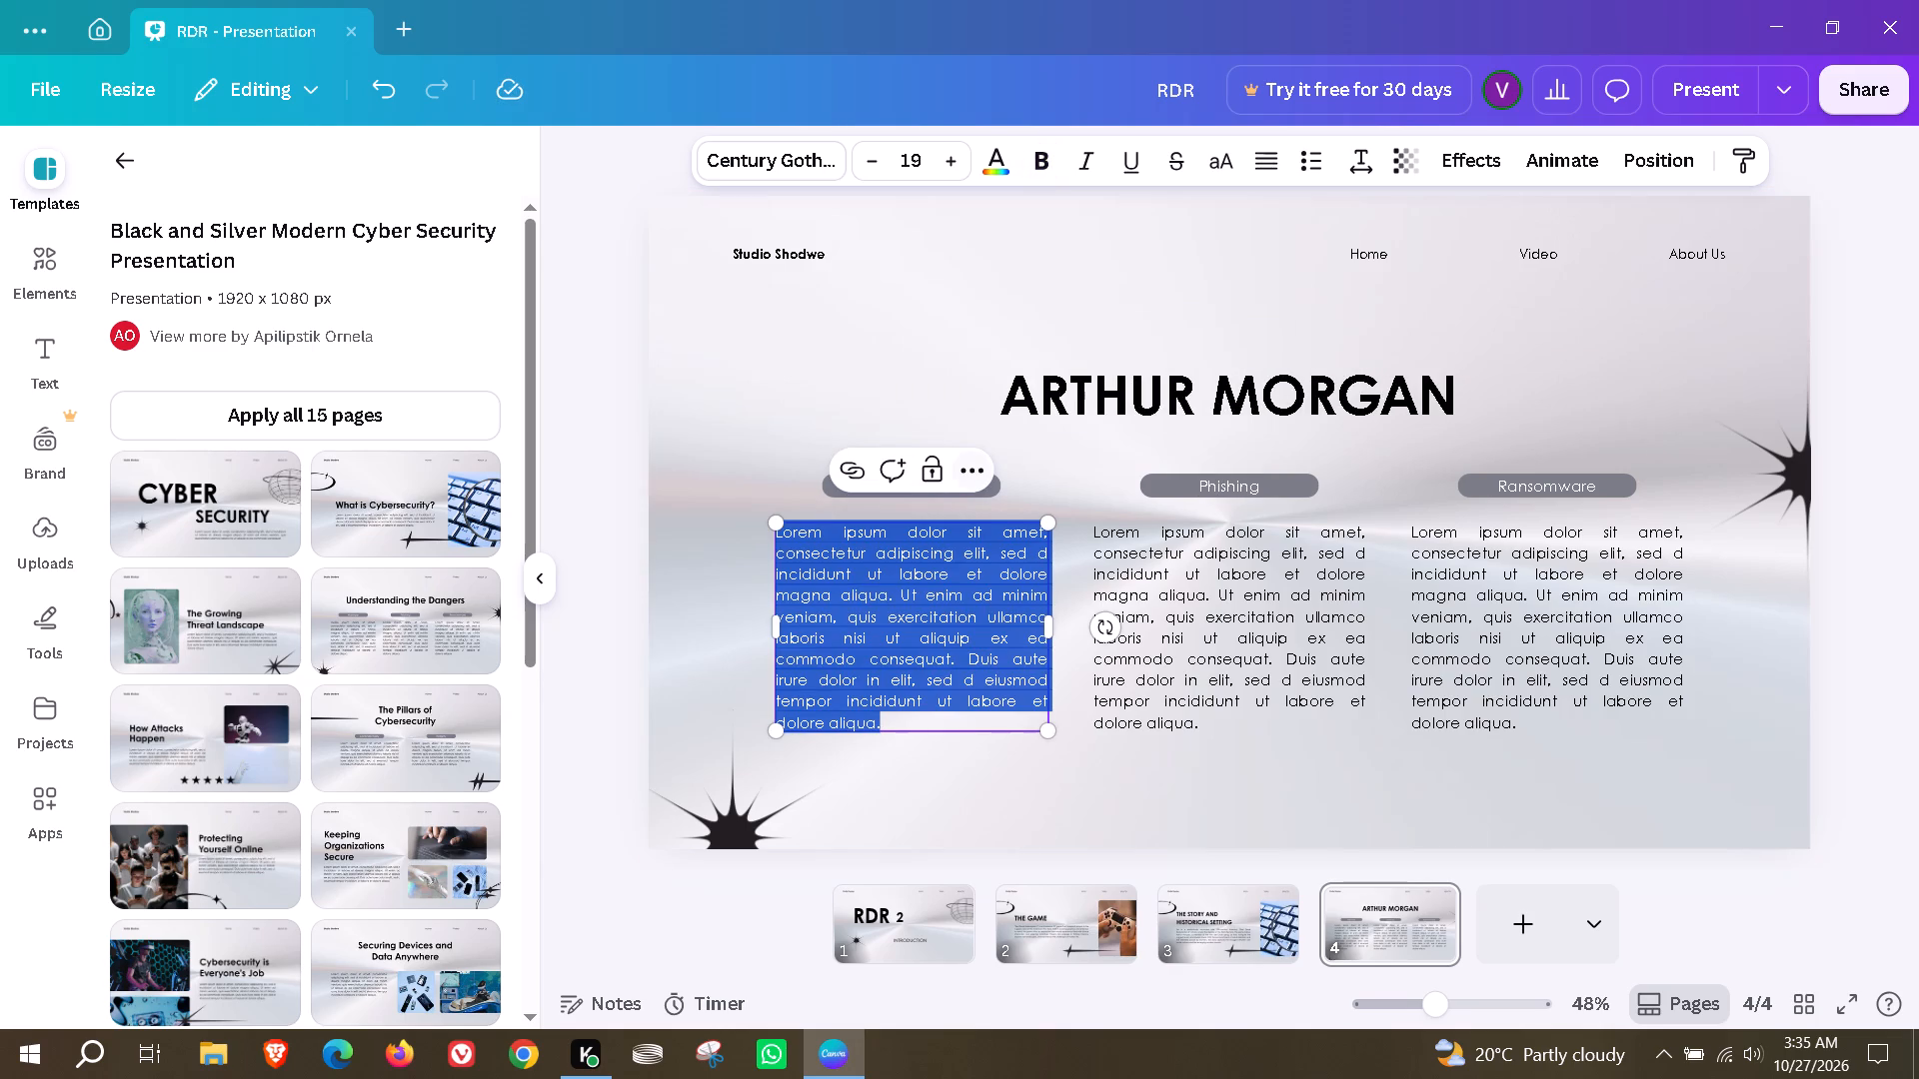
left_click(959, 477)
scroll(1067, 935, "down", 1)
left_click(1078, 944)
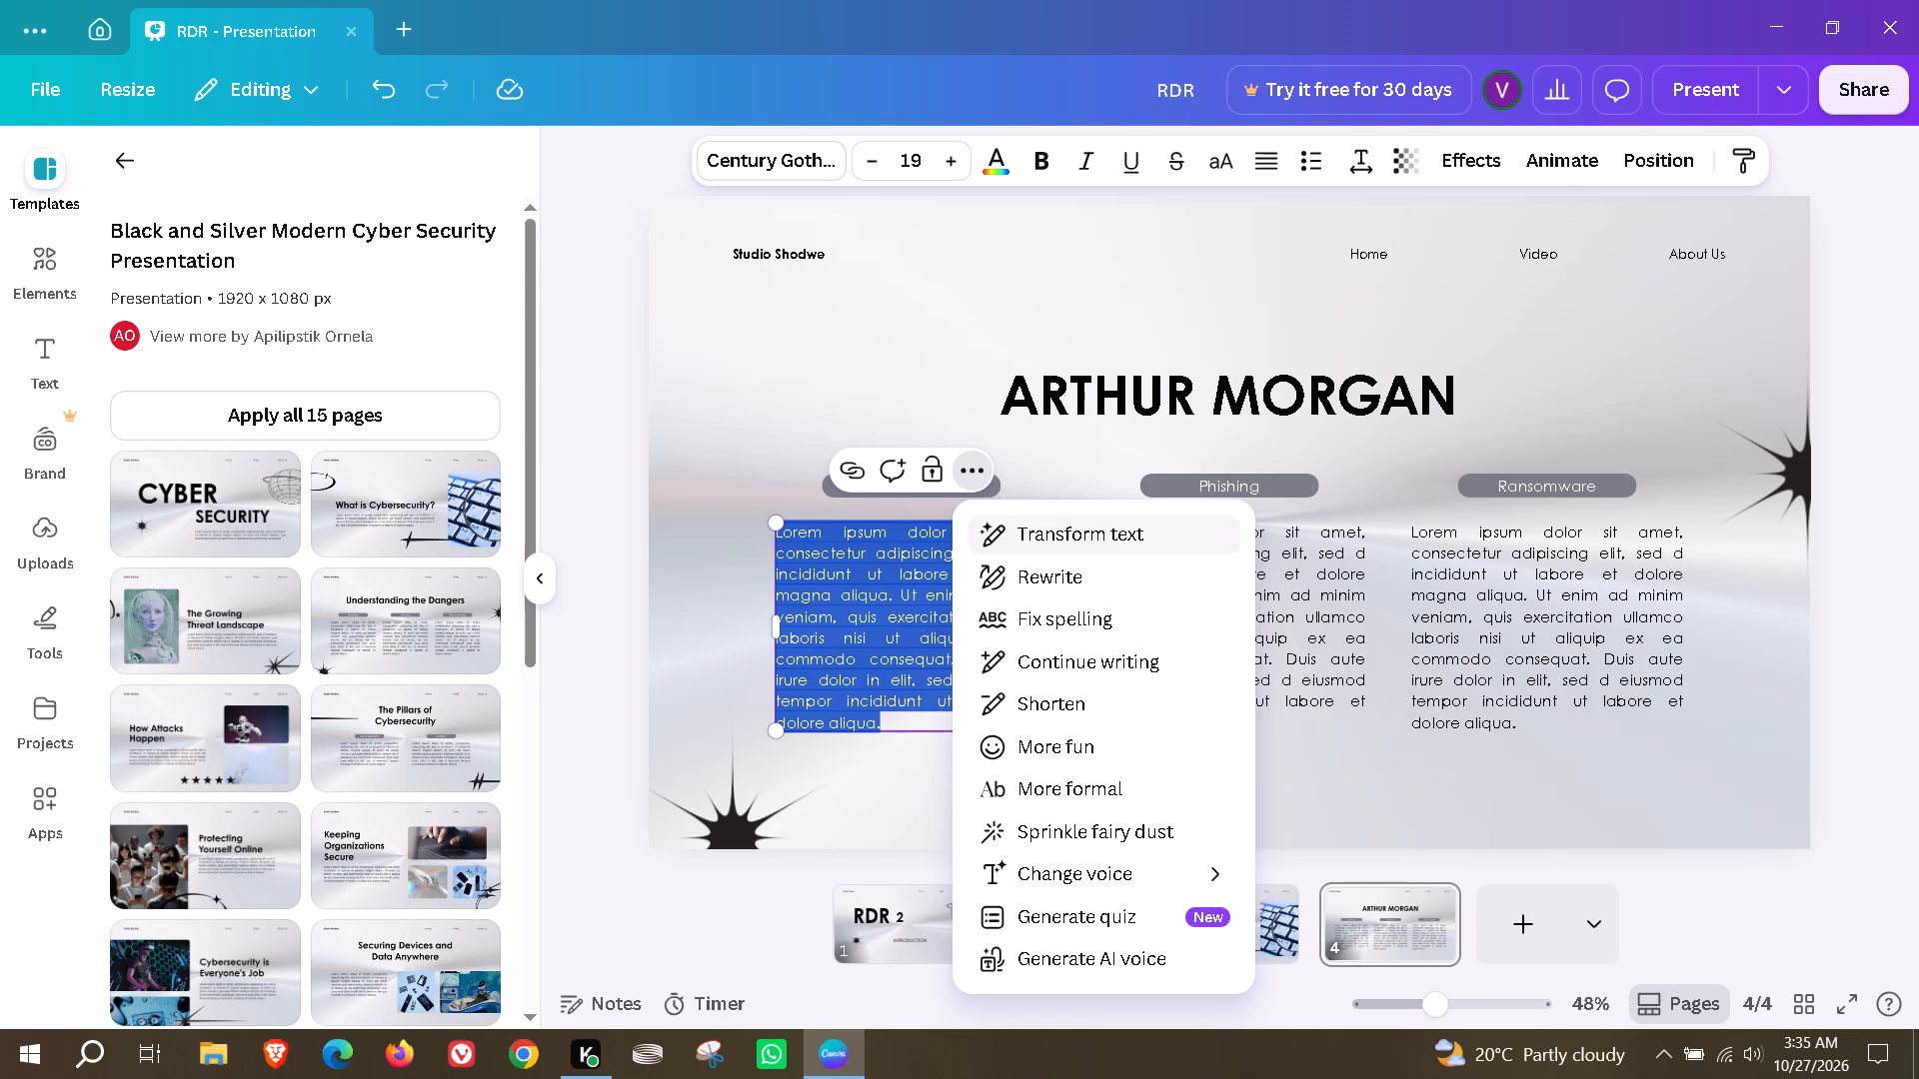
left_click(1067, 537)
type("genr")
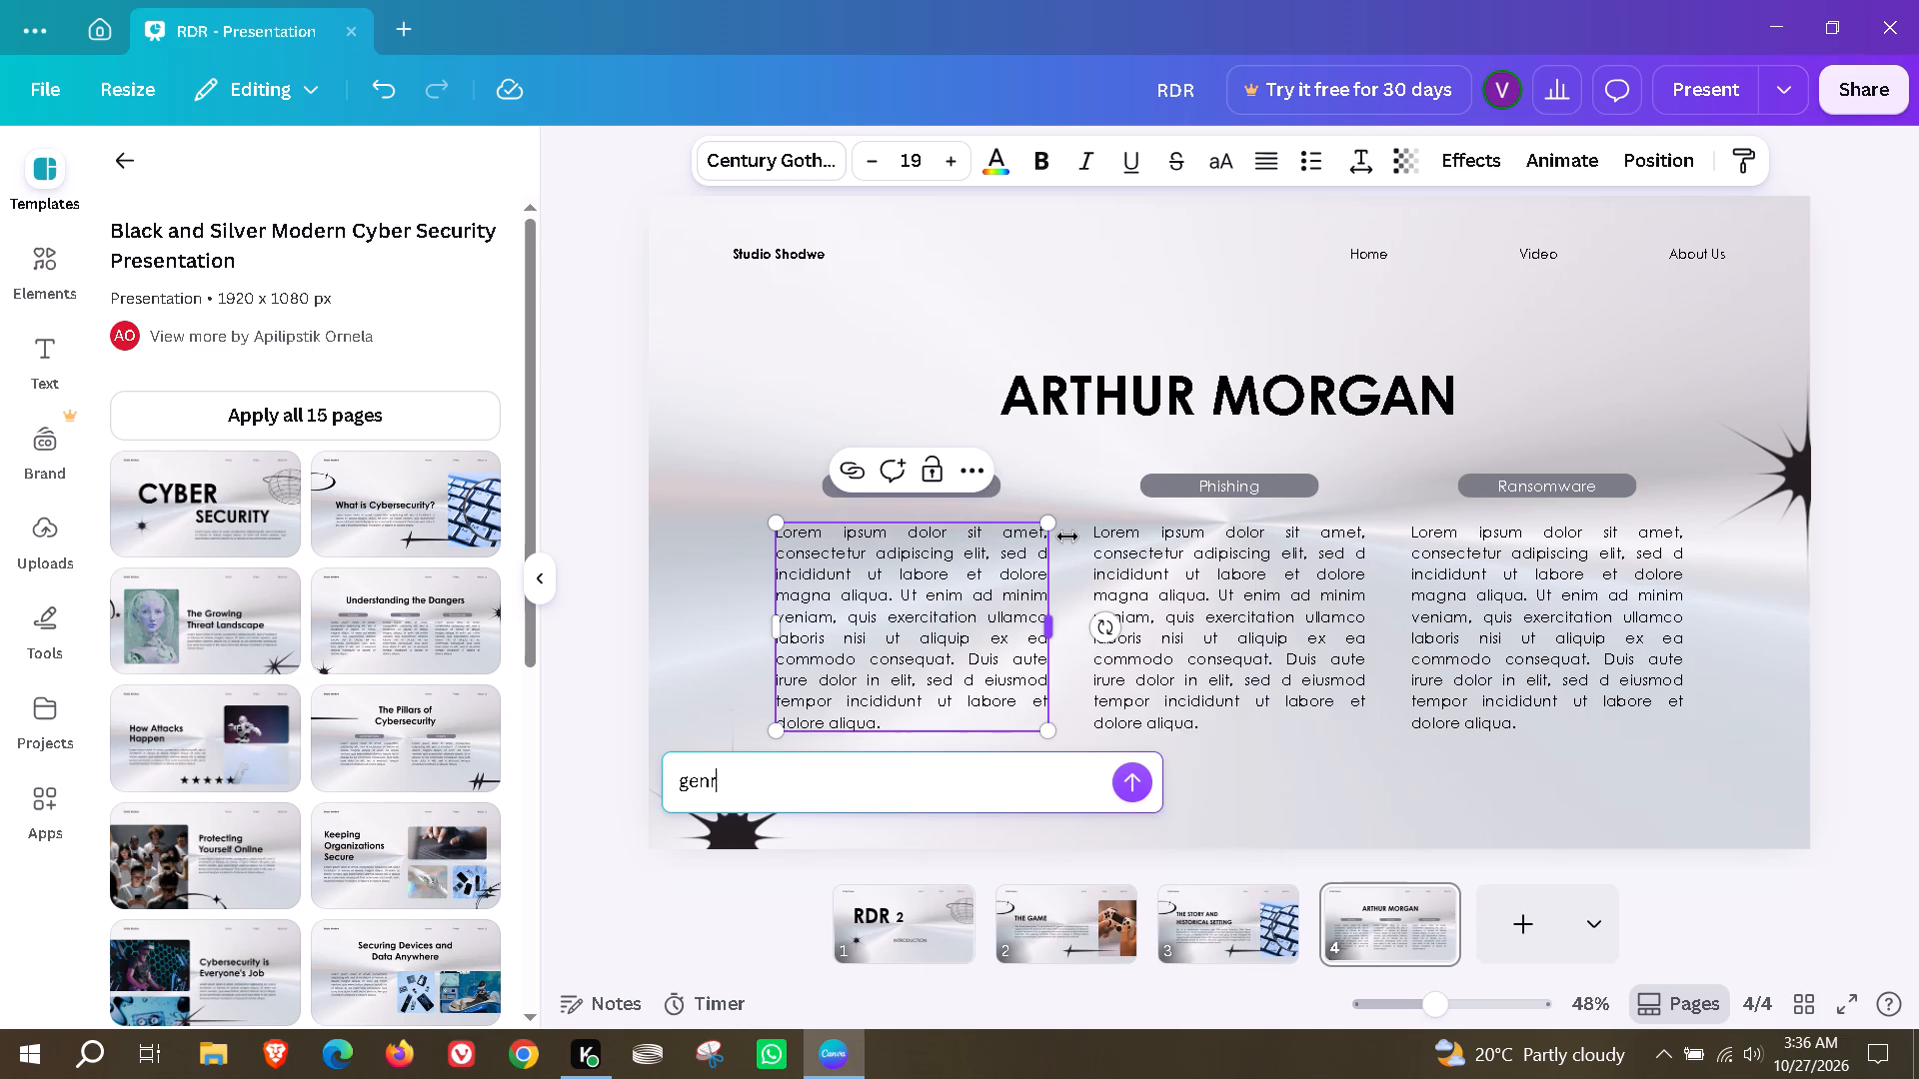
key("BackSpace")
type("erate")
key("space")
type("3-4 lines on history of arthur m")
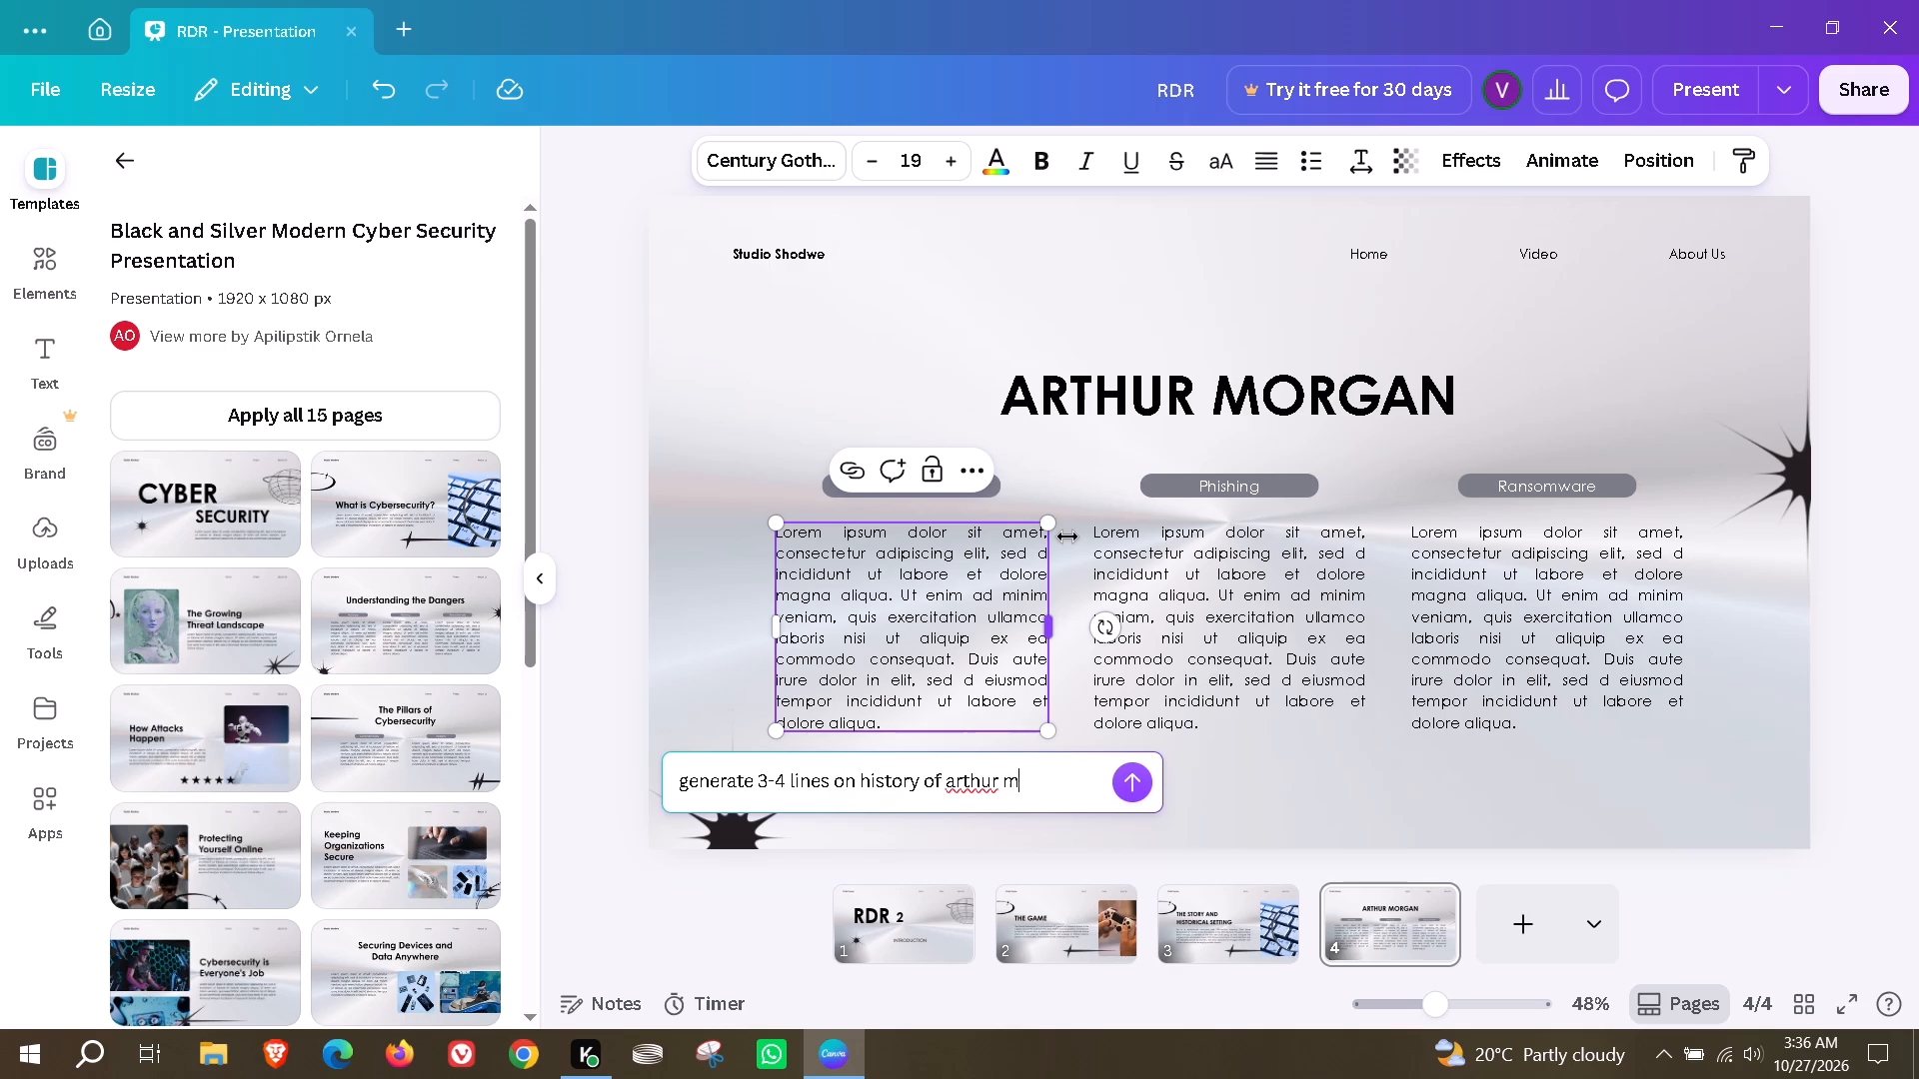
type("orga")
key("space")
key("BackSpace")
type("n rdr 2 main")
key("space")
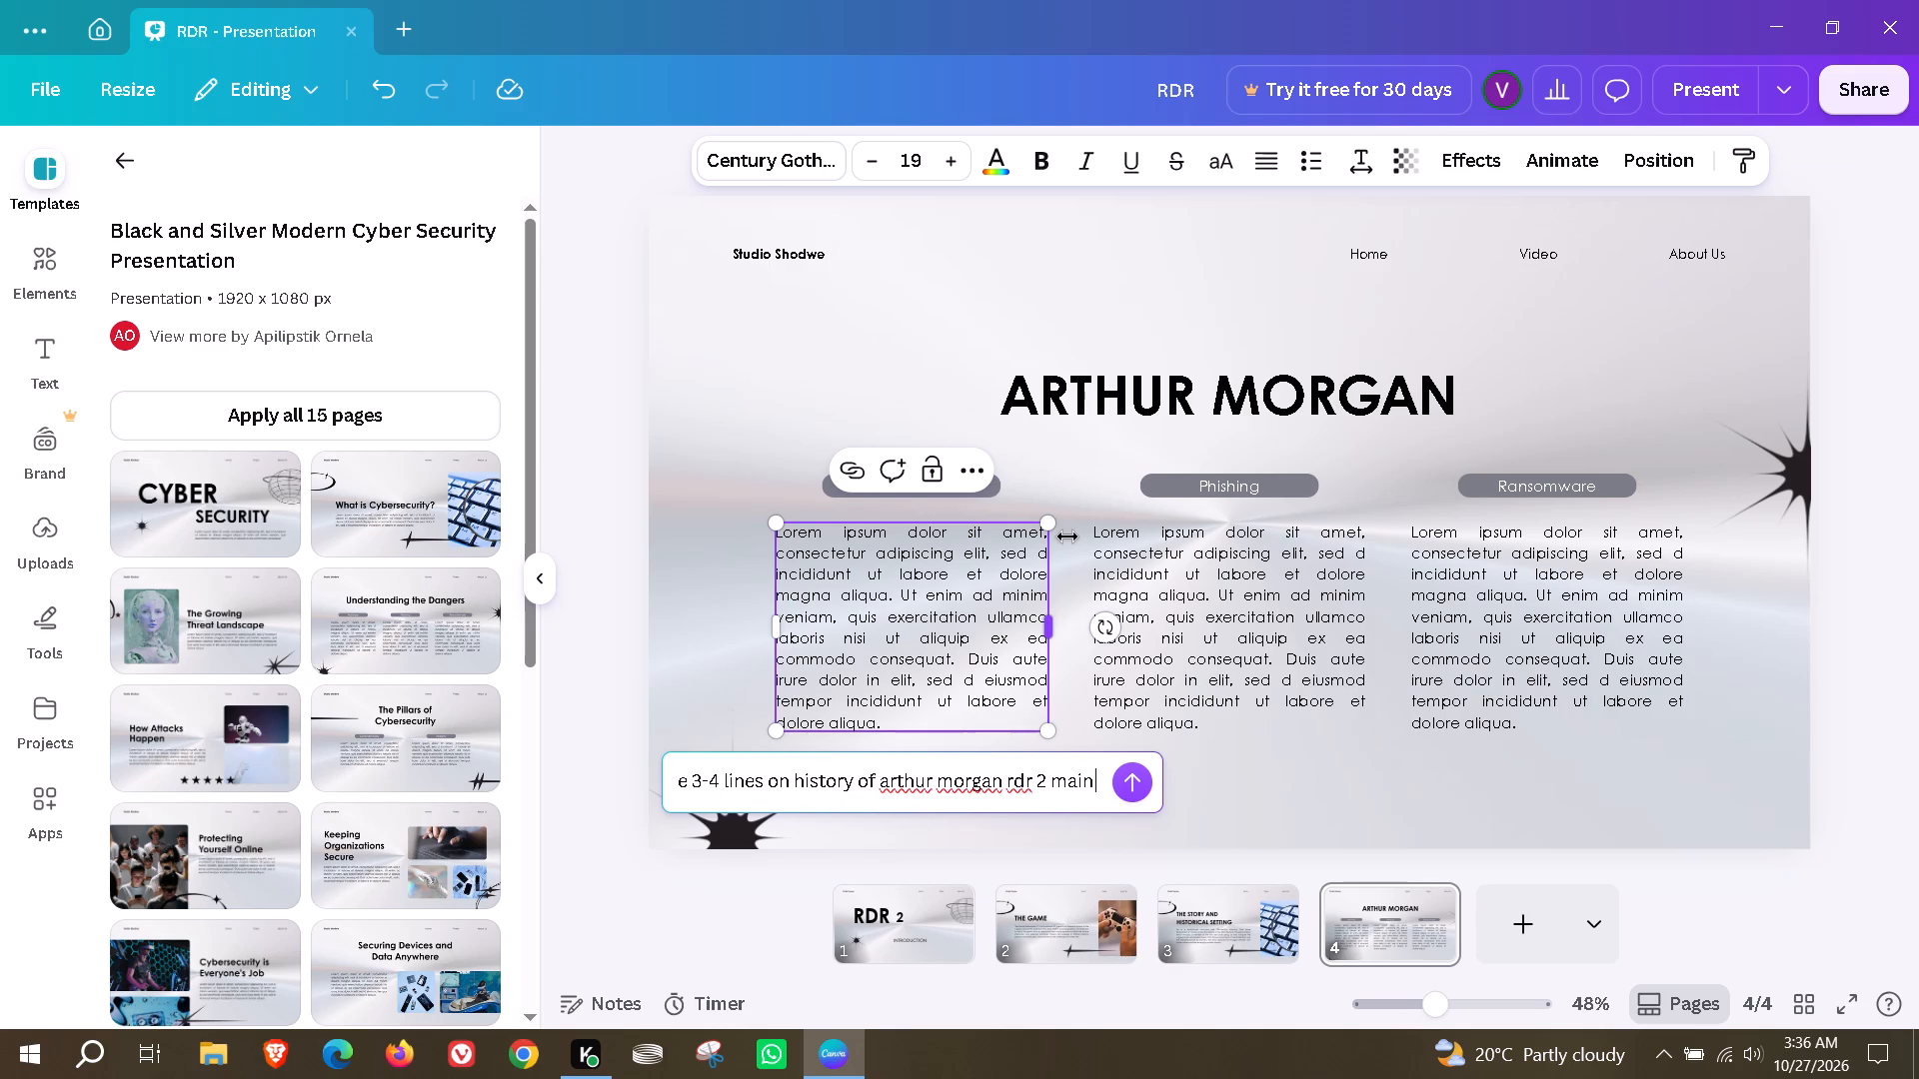
type("player")
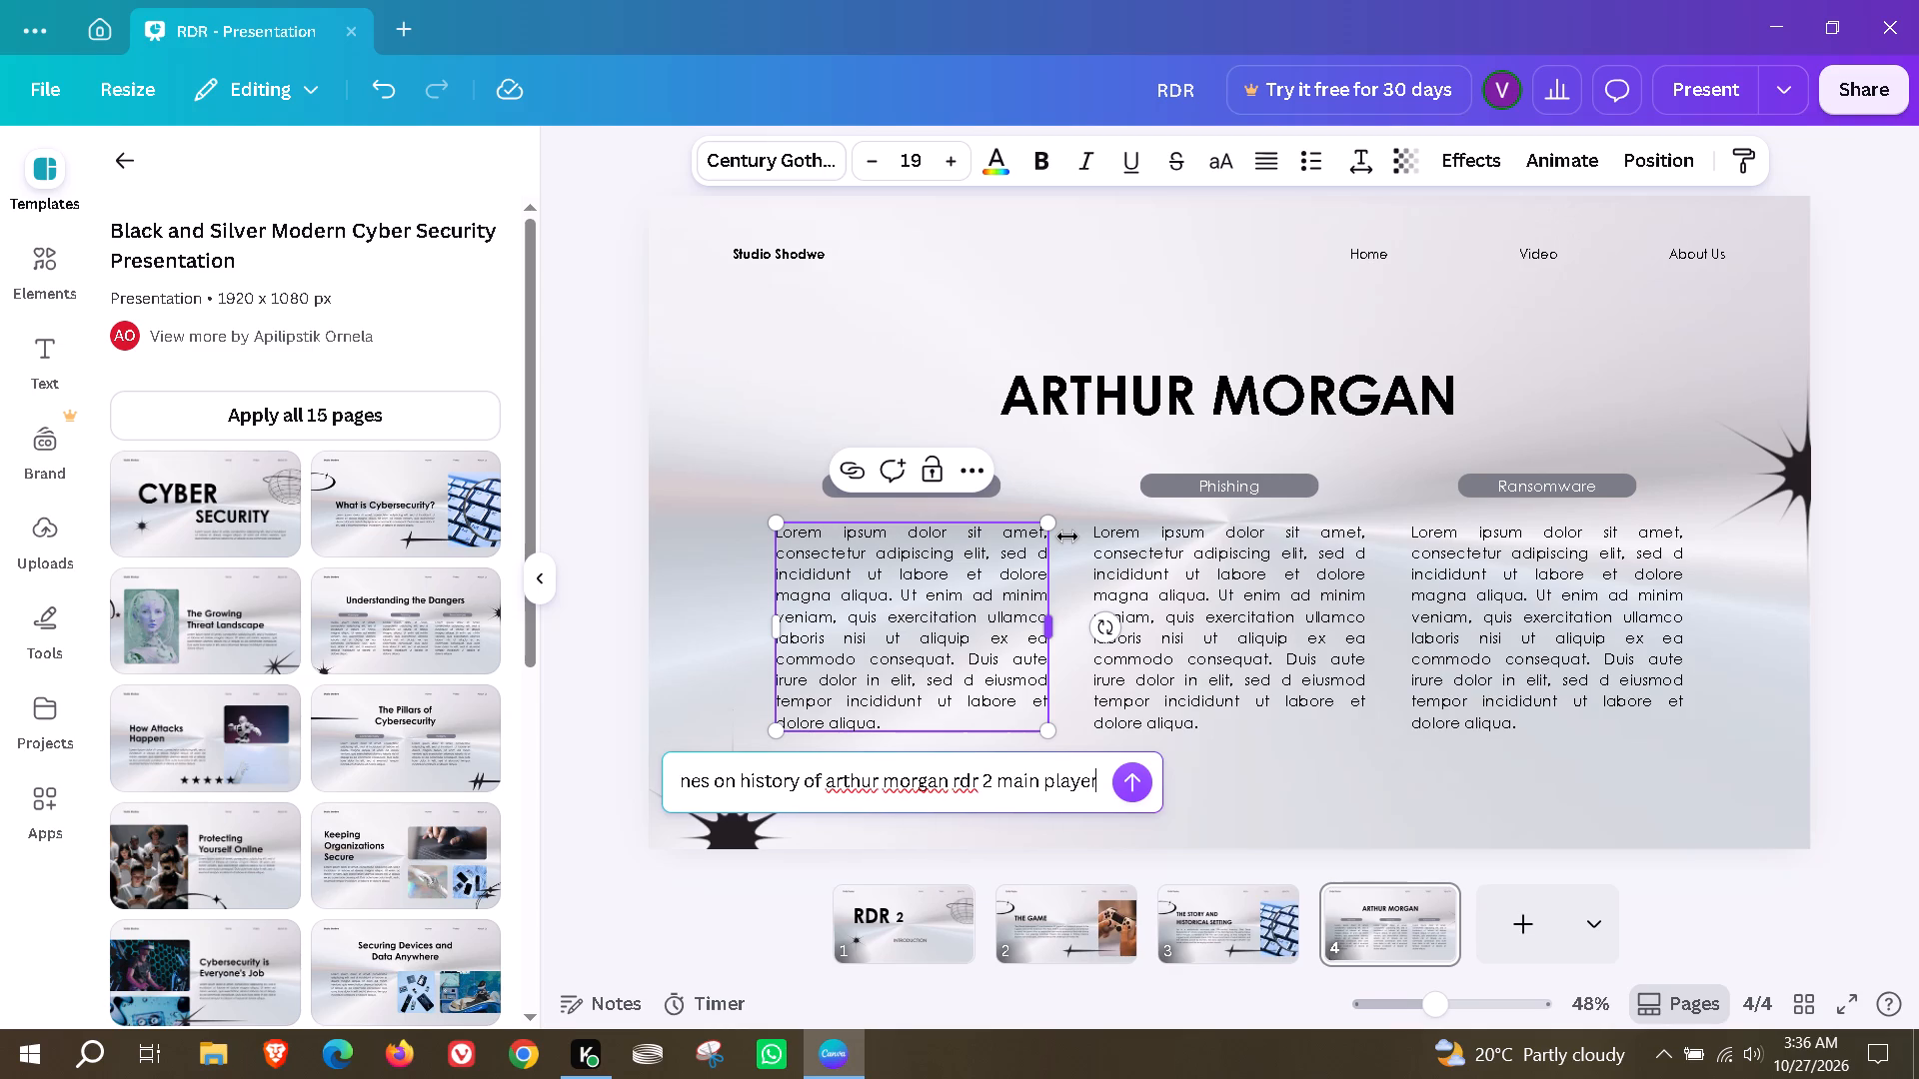
key("Return")
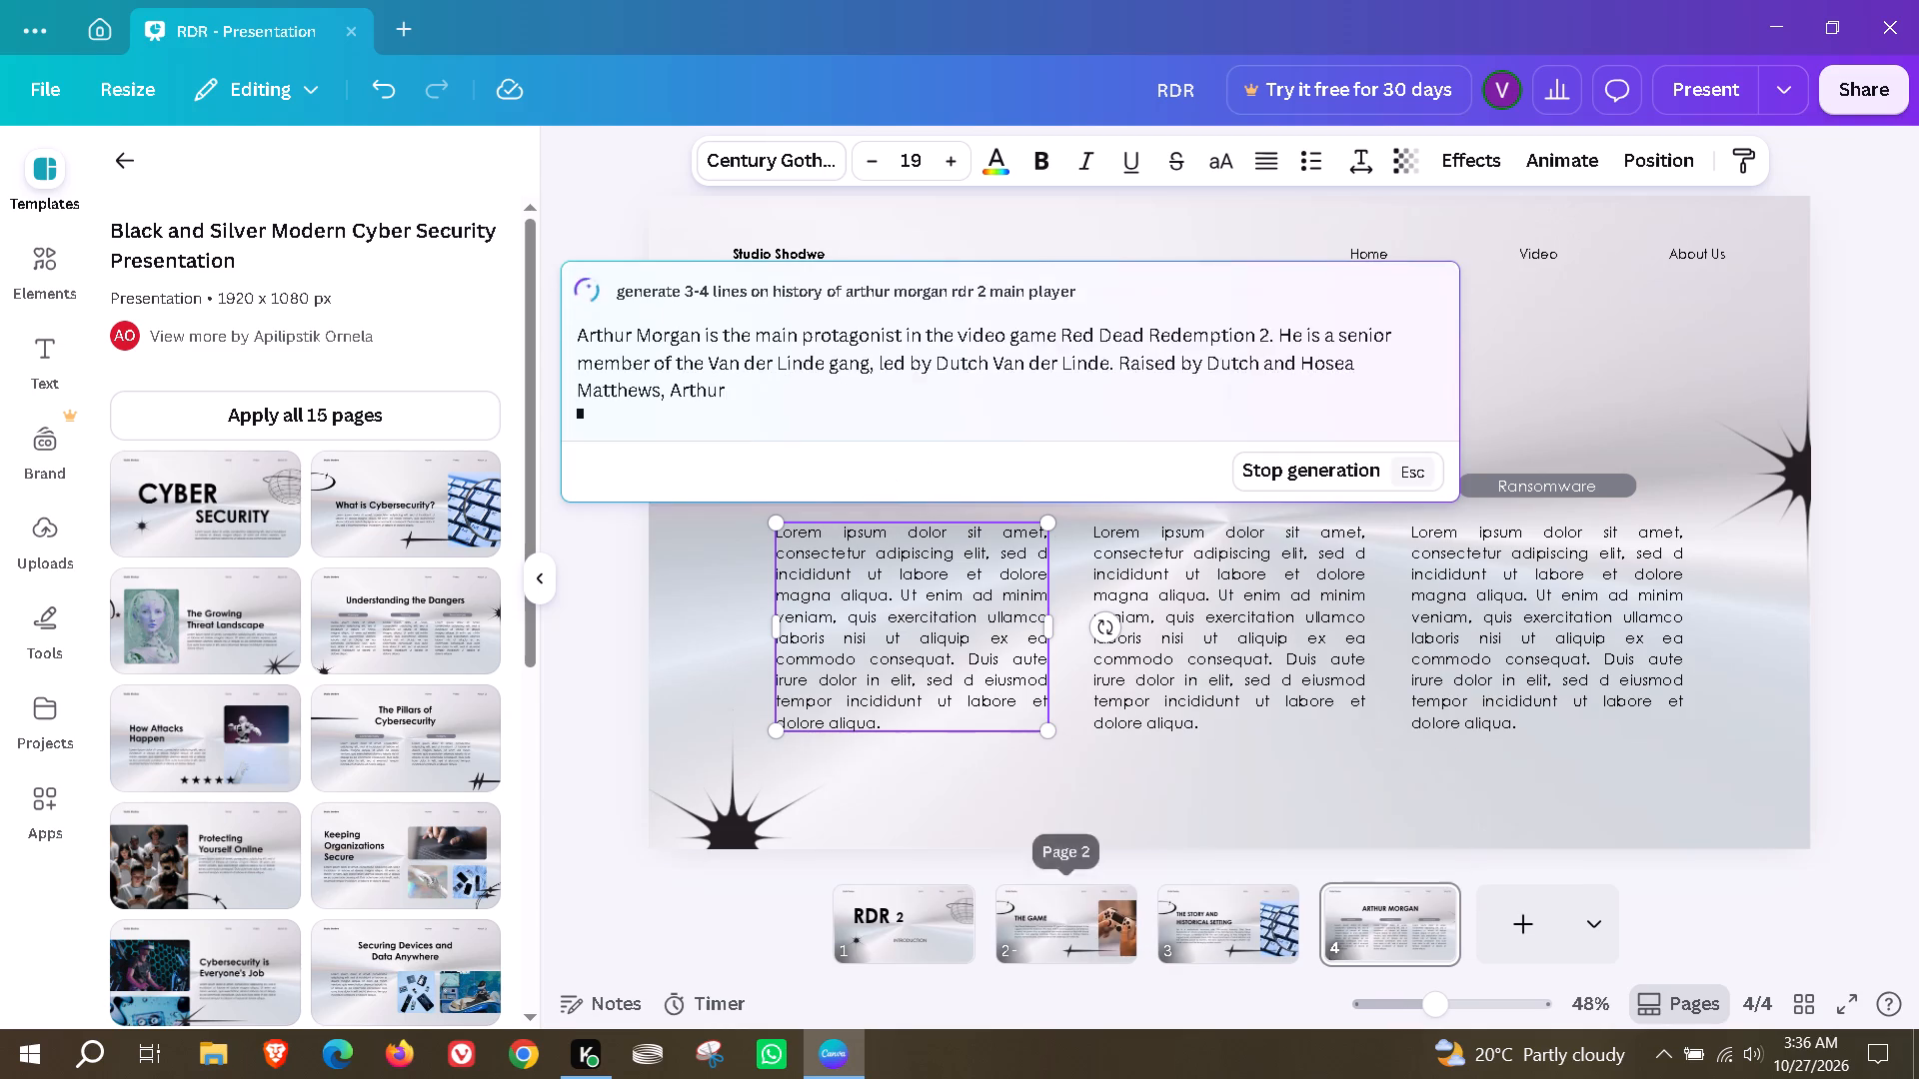
left_click(1351, 460)
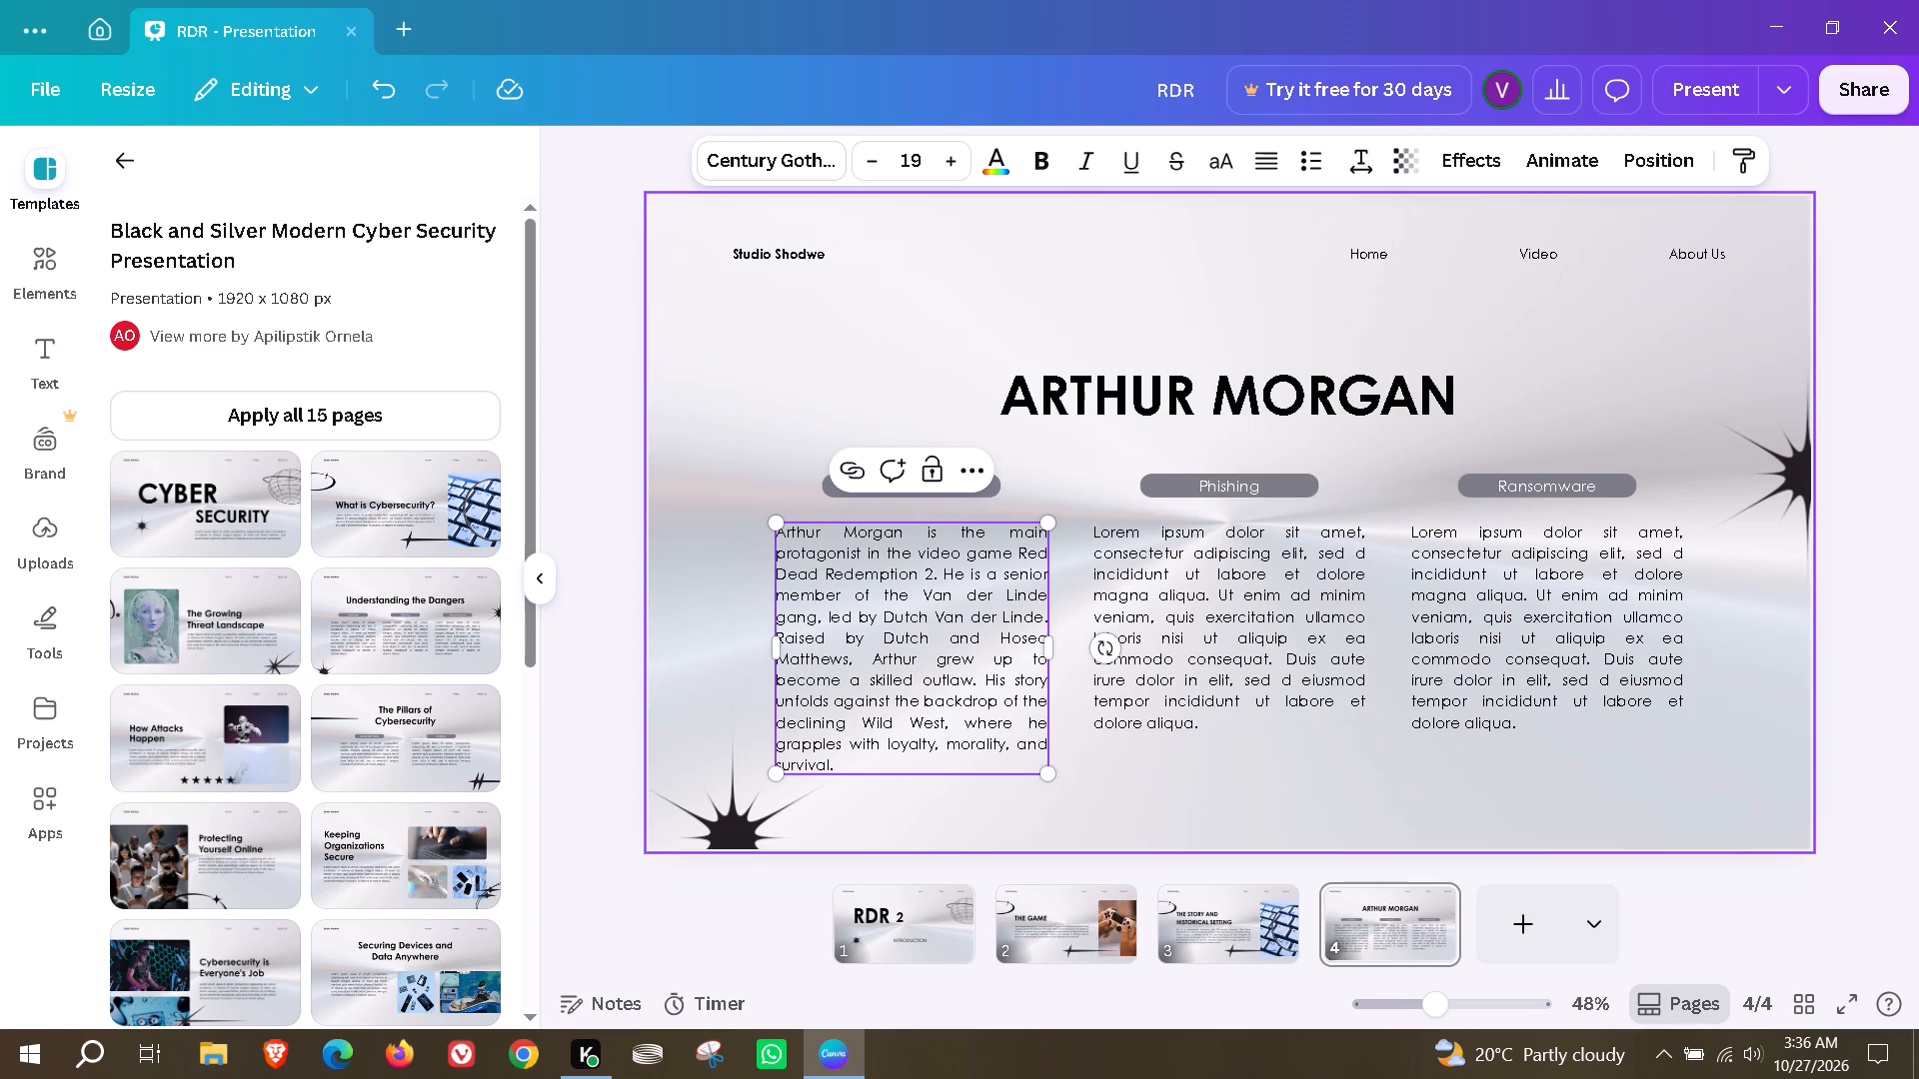
left_click_drag(946, 682, 947, 657)
left_click(735, 632)
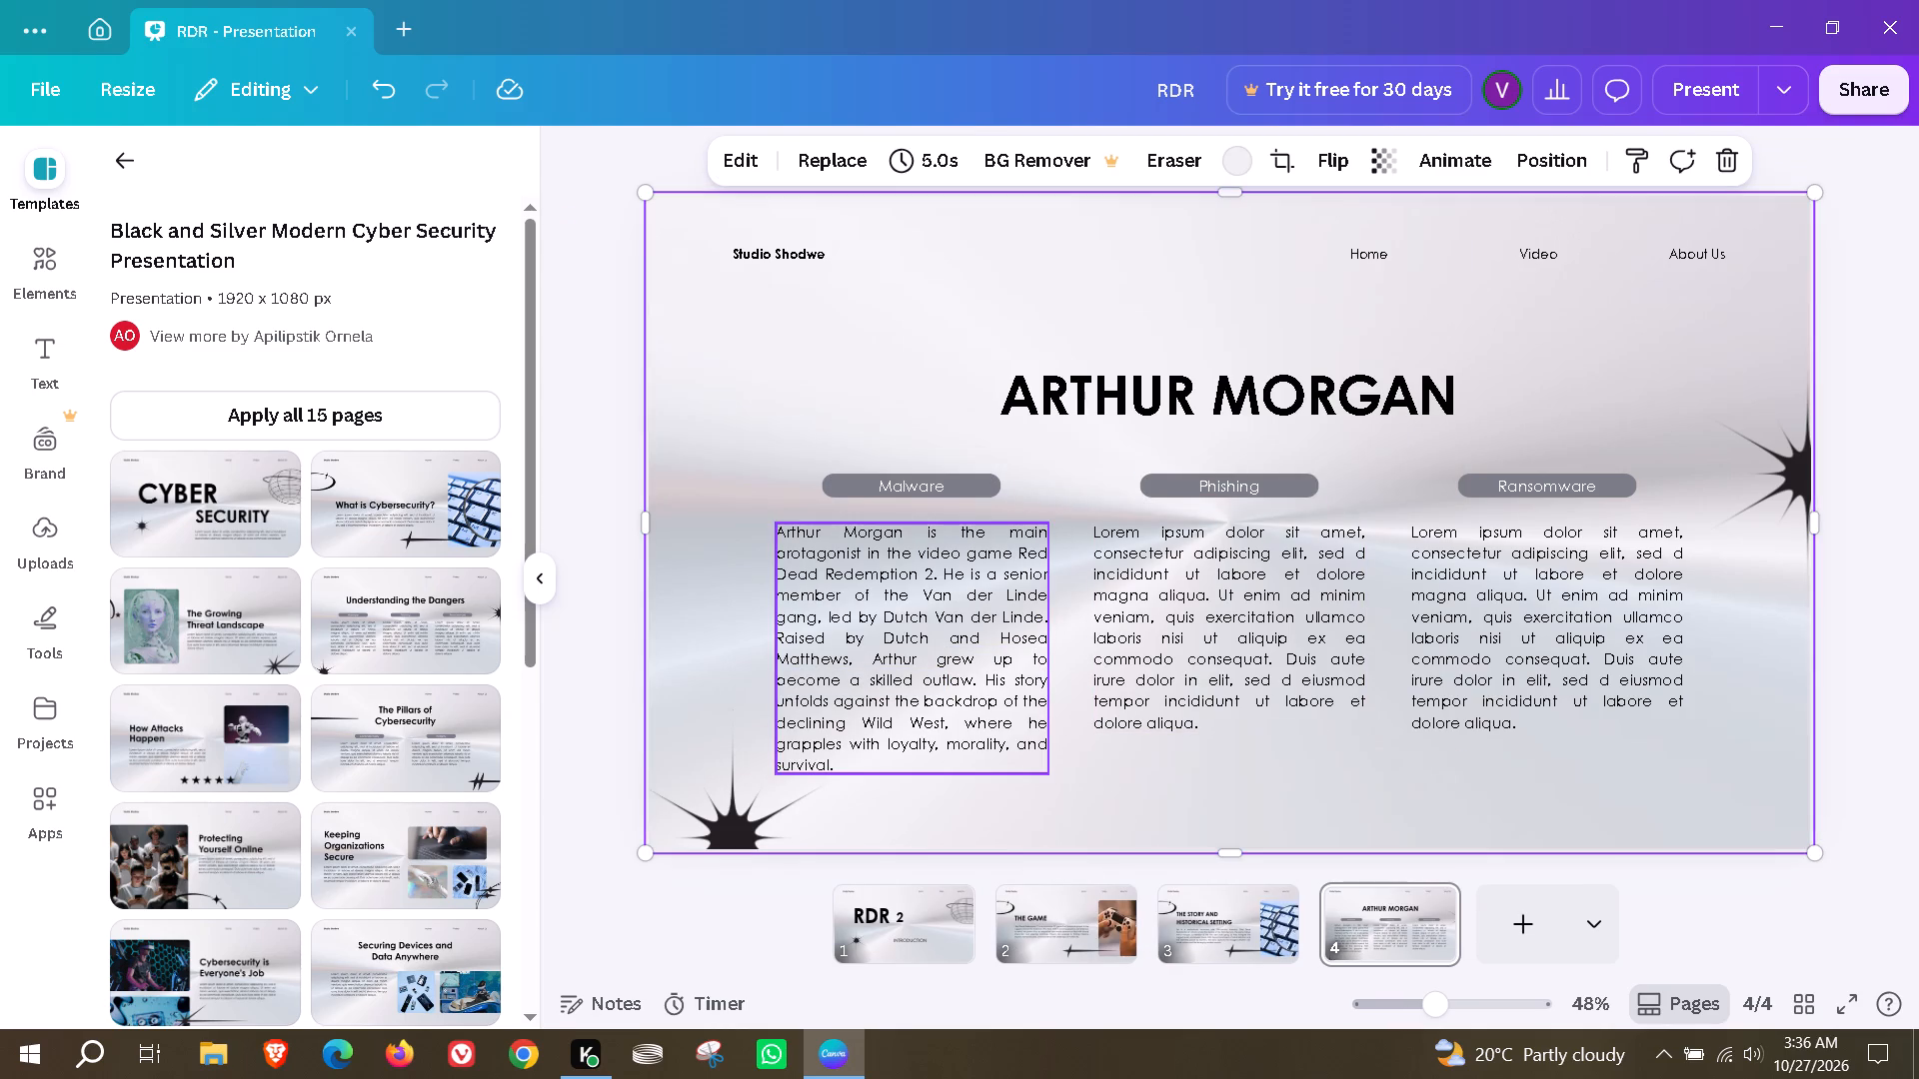
Rename the page 4 column labels Malware and Phishing as HISTORY and SITUATION.
left_click(955, 492)
double_click(945, 480)
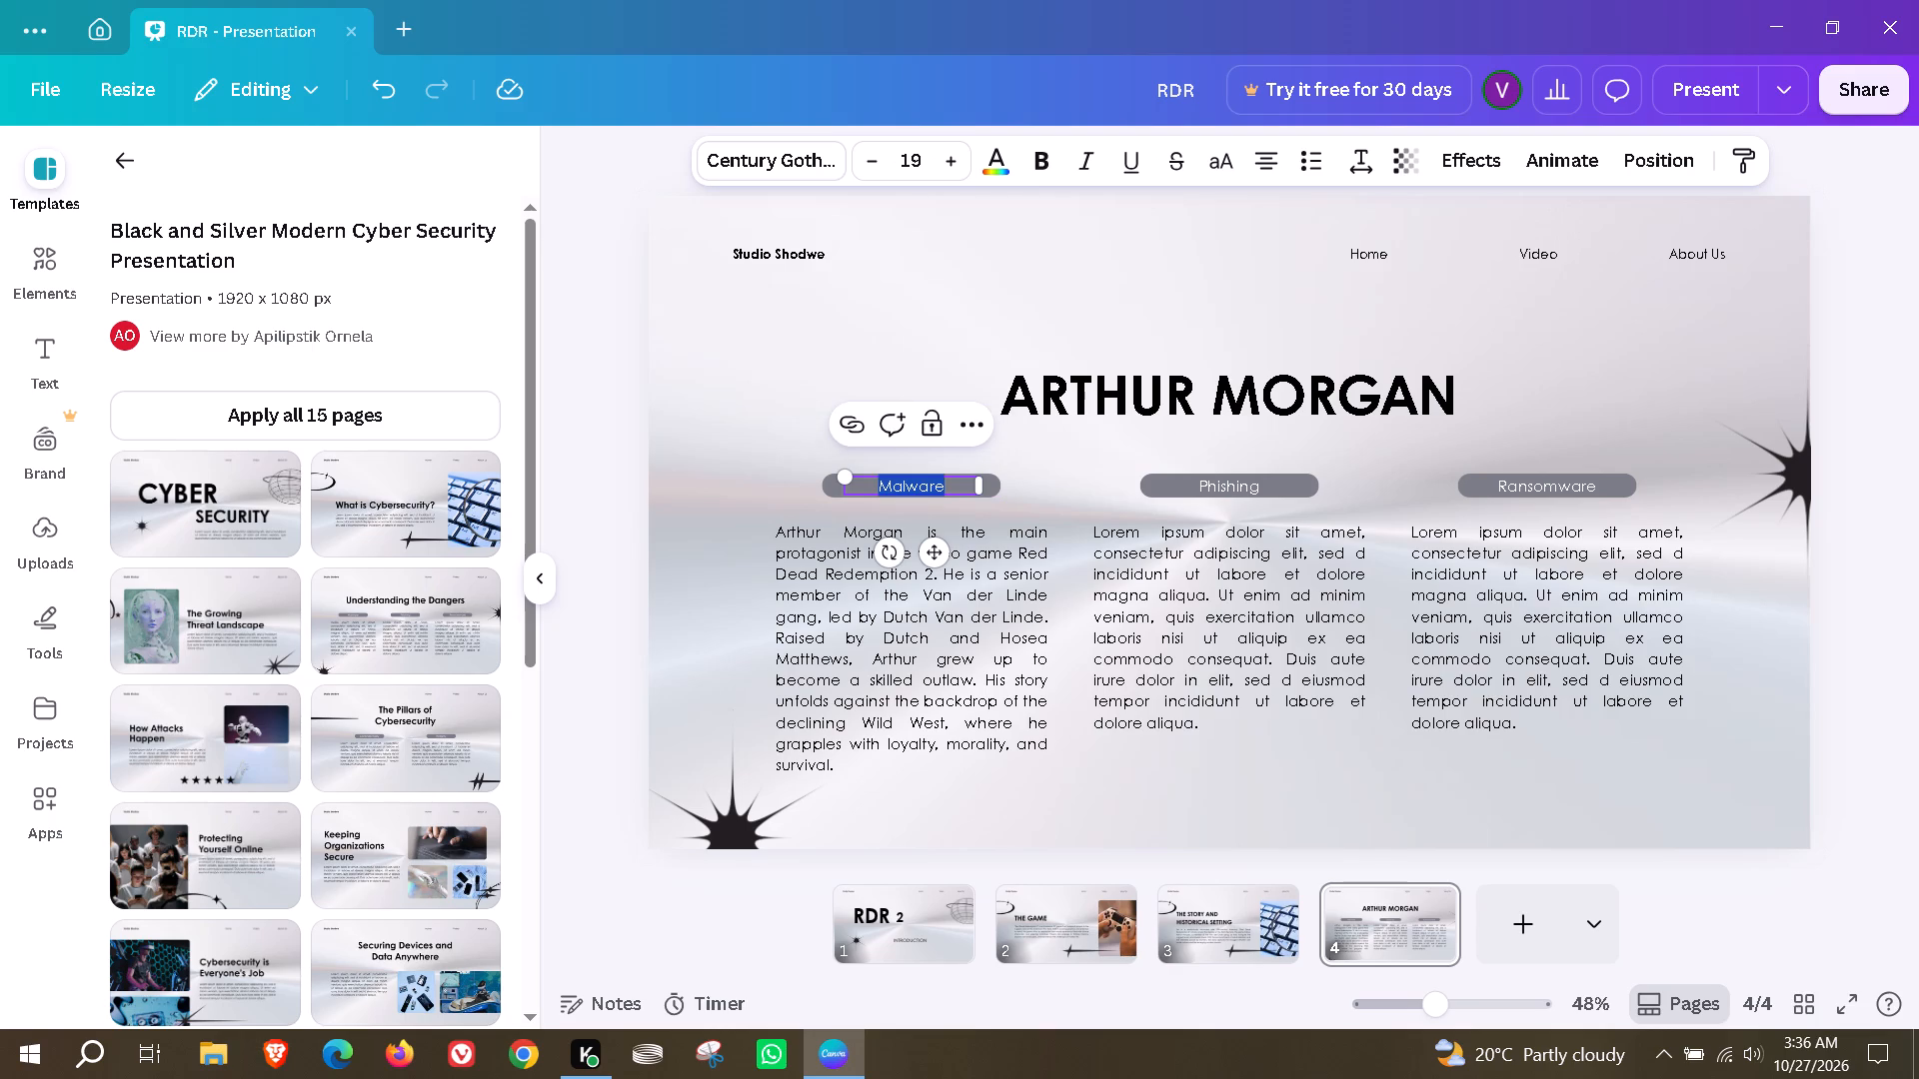
type("HISTORY")
double_click(1198, 493)
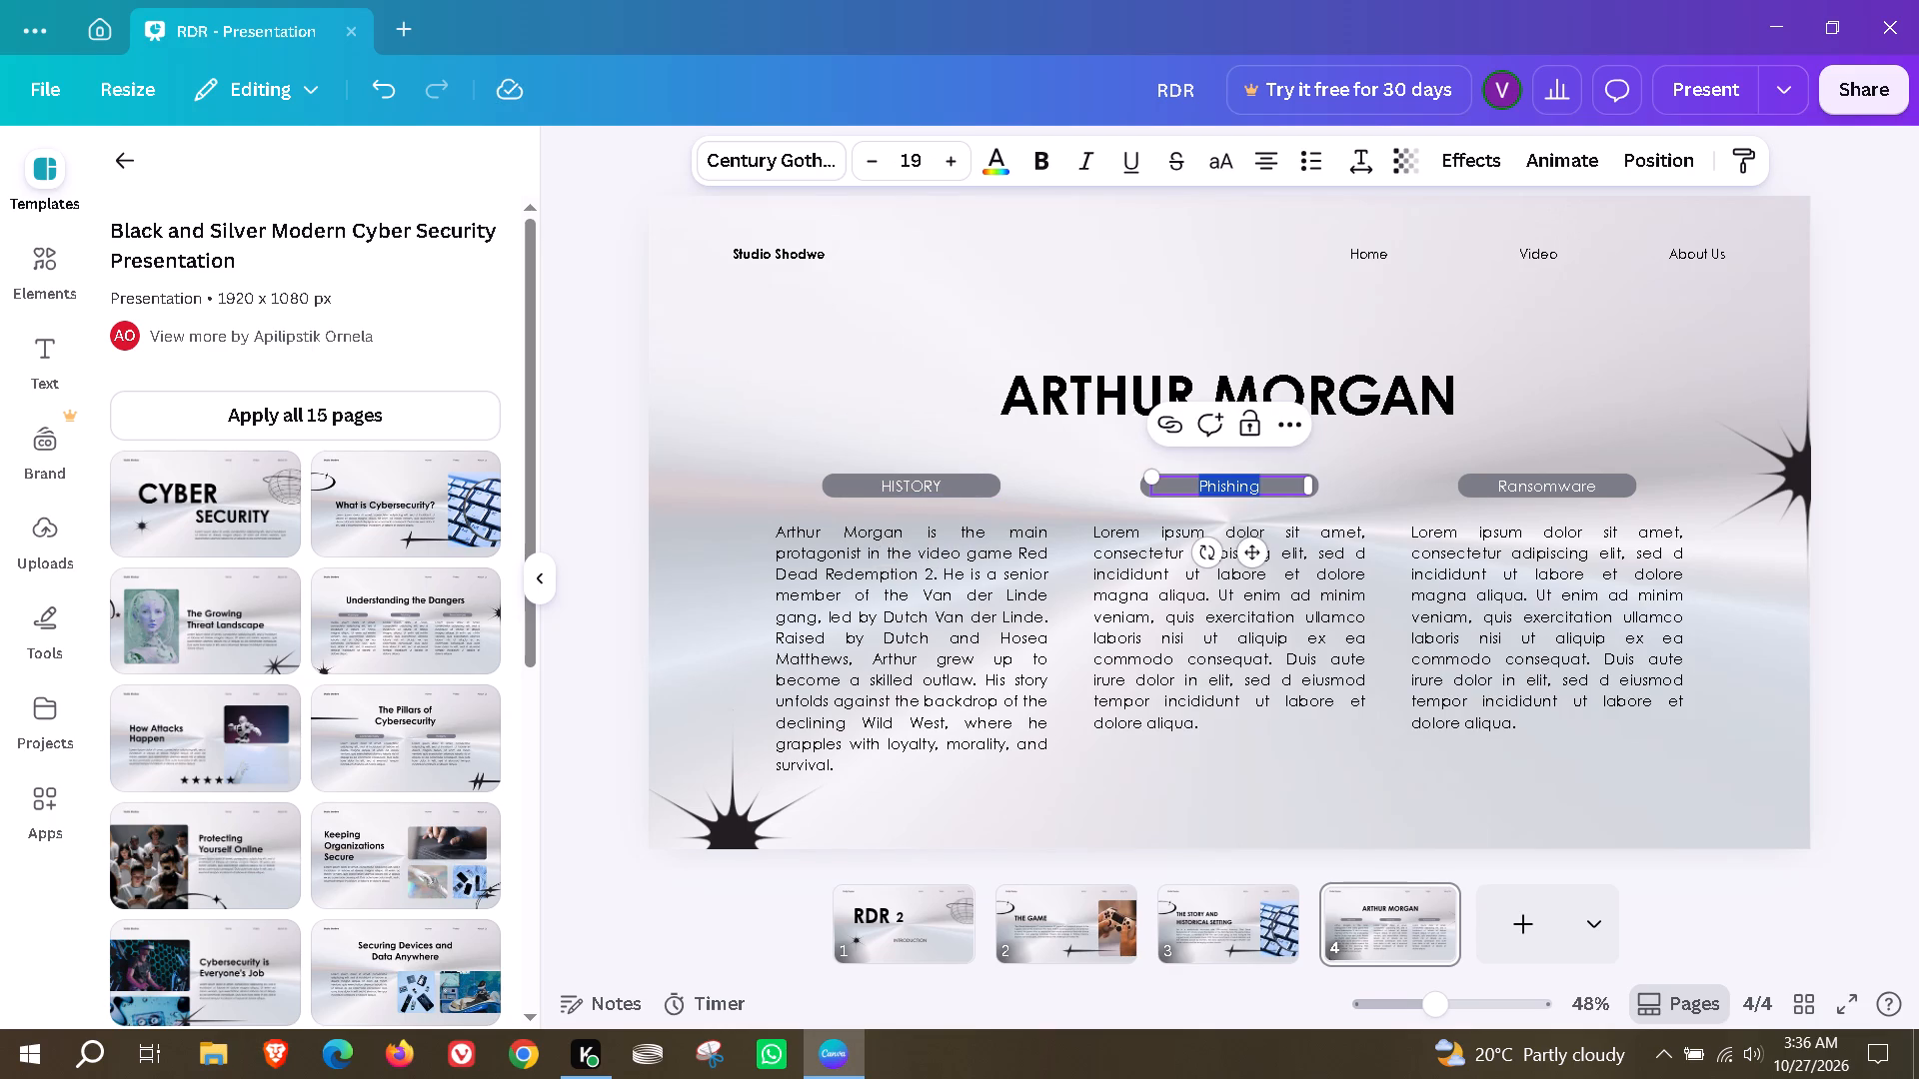
type("SITUATION")
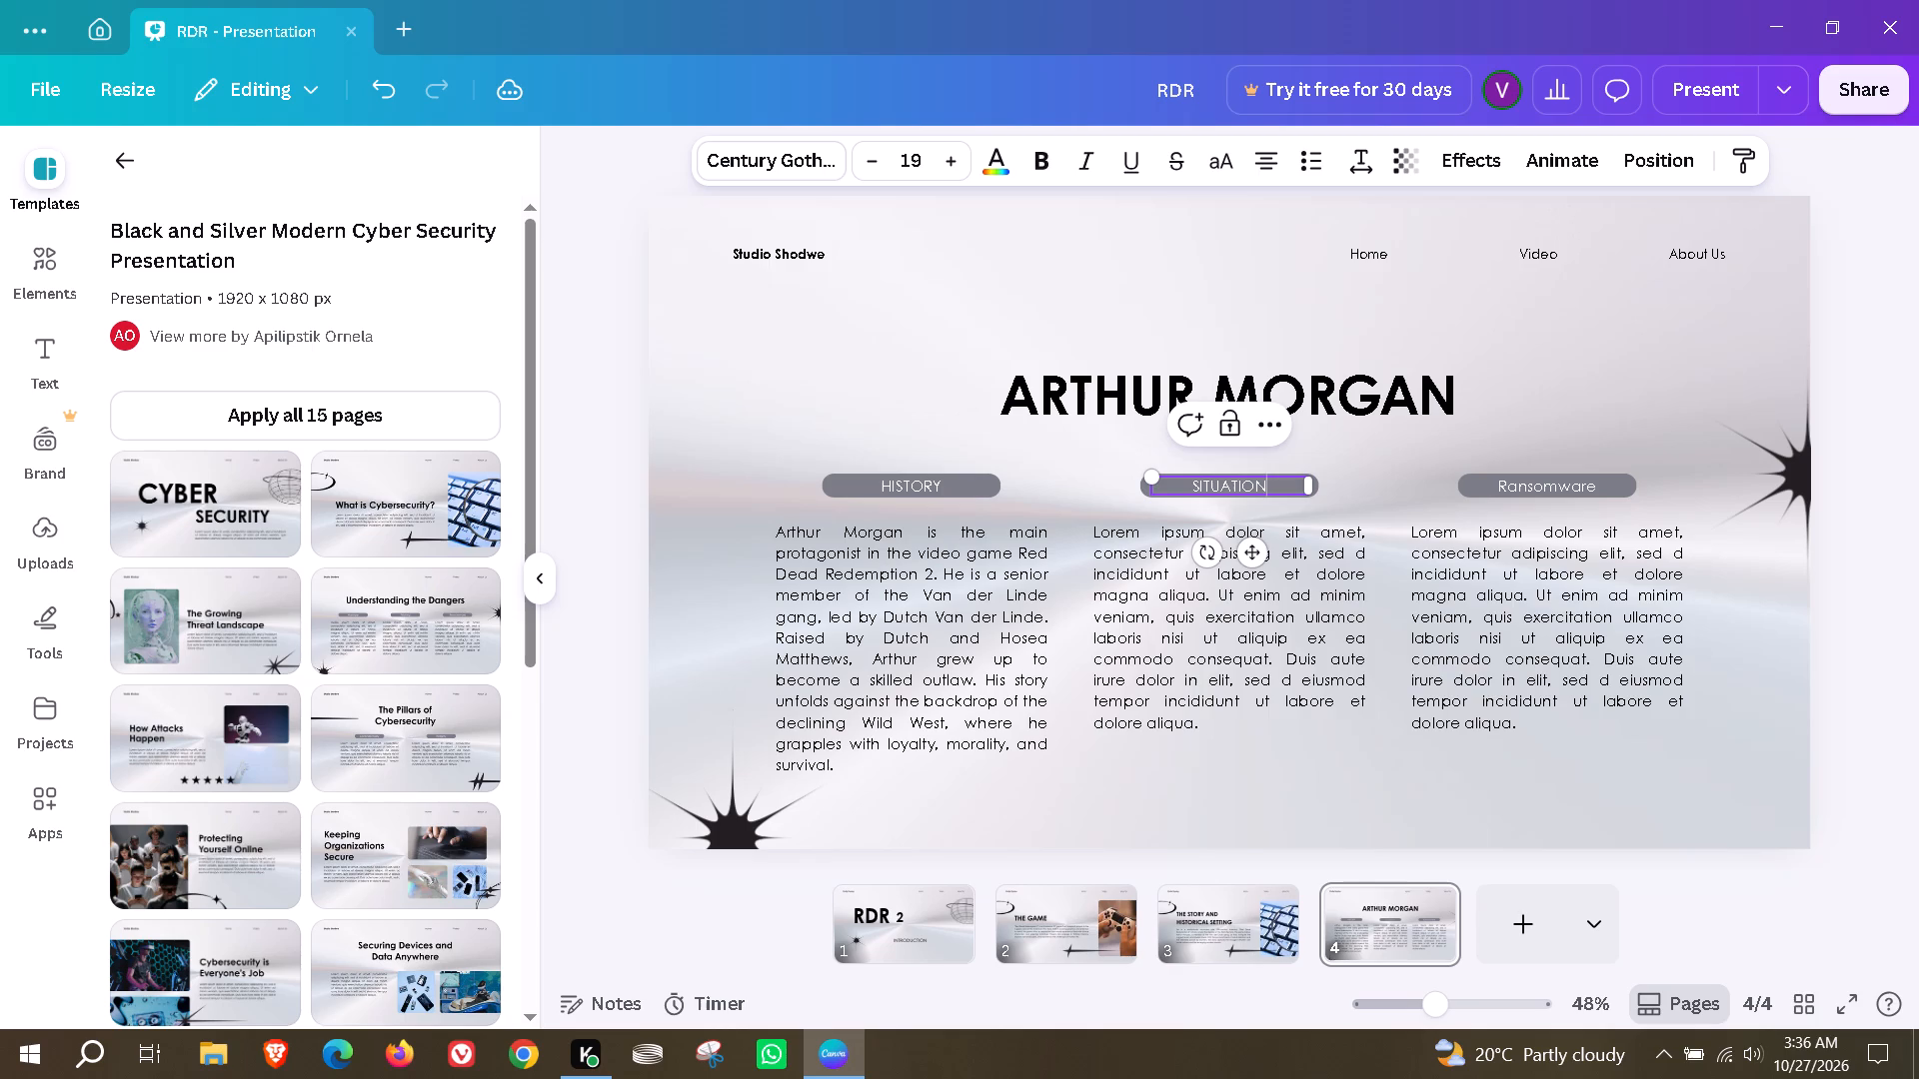
Replace page 4's SITUATION column paragraph using Transform text with the prompt "generate 3-4 lines on situation of arthur morgan rdr 2".
double_click(1239, 636)
left_click(1282, 472)
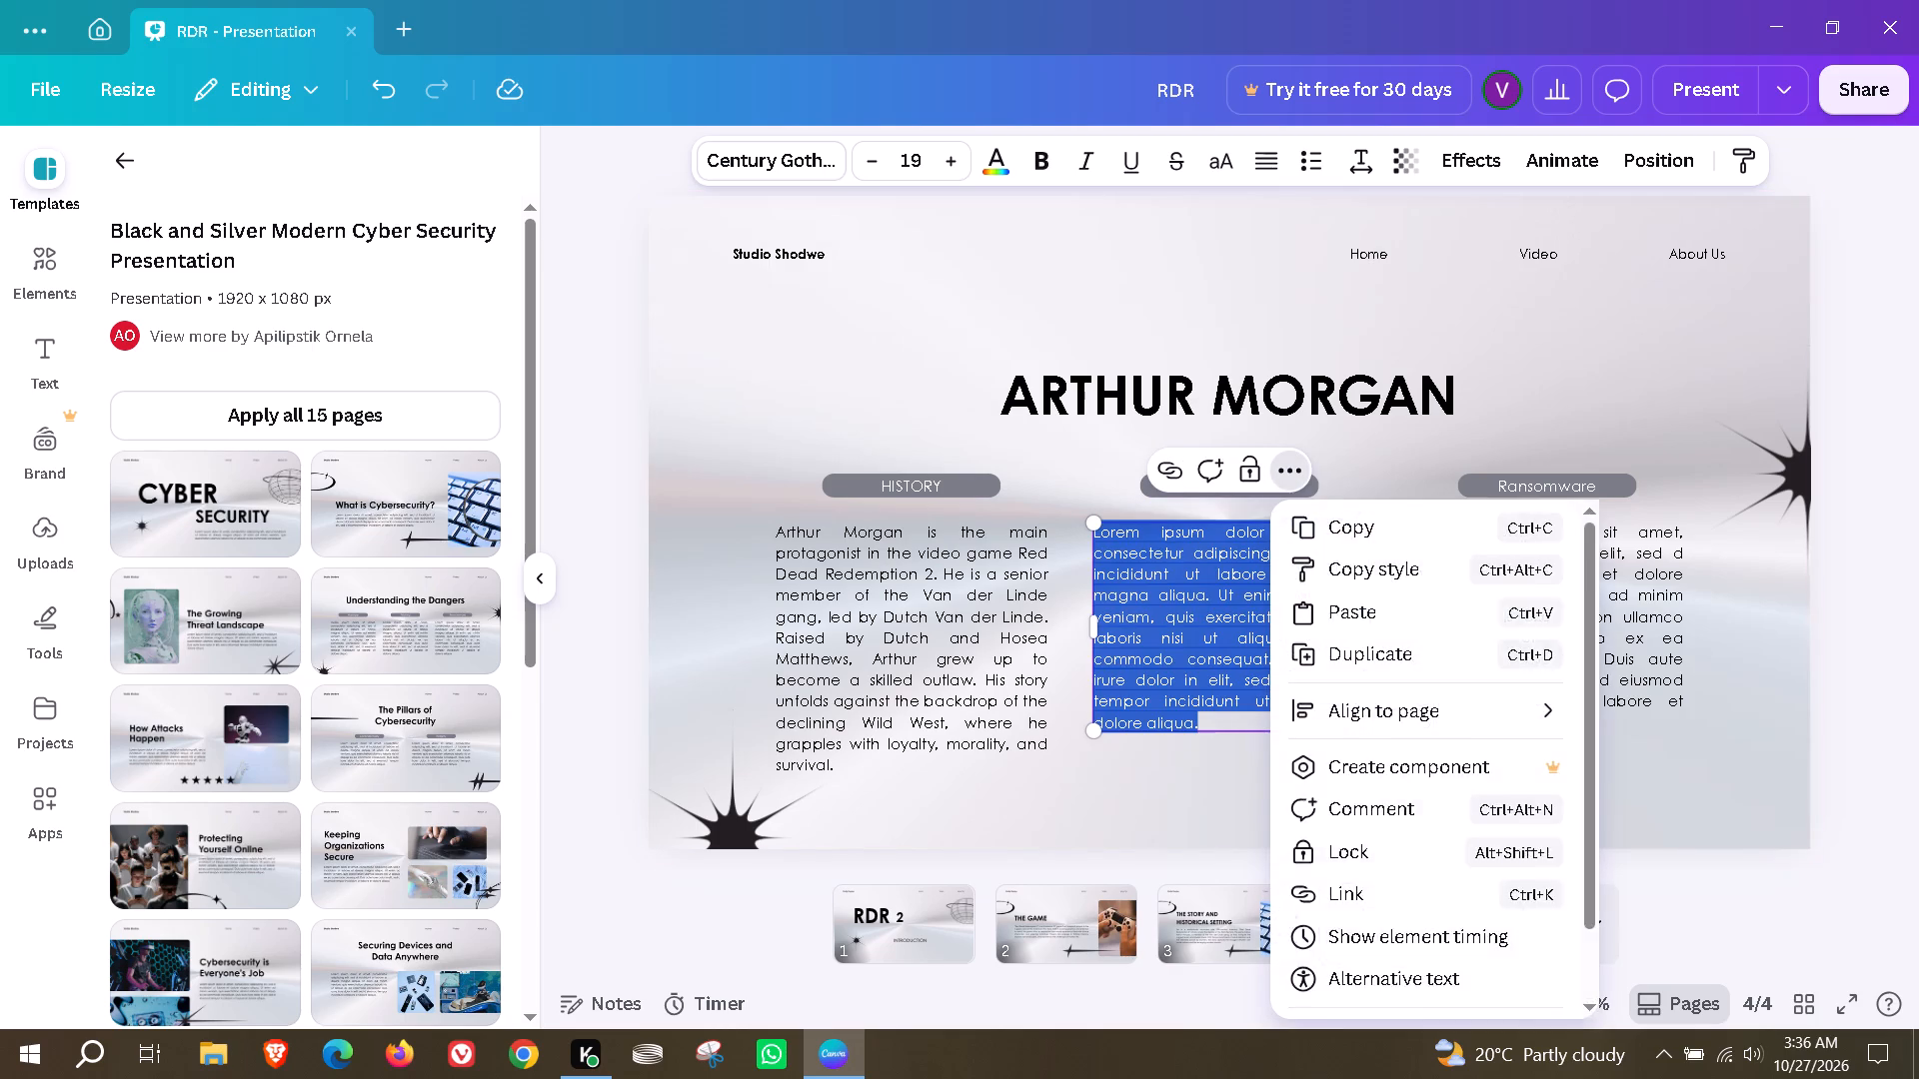
scroll(1309, 680, "down", 3)
left_click(1372, 952)
left_click(1399, 551)
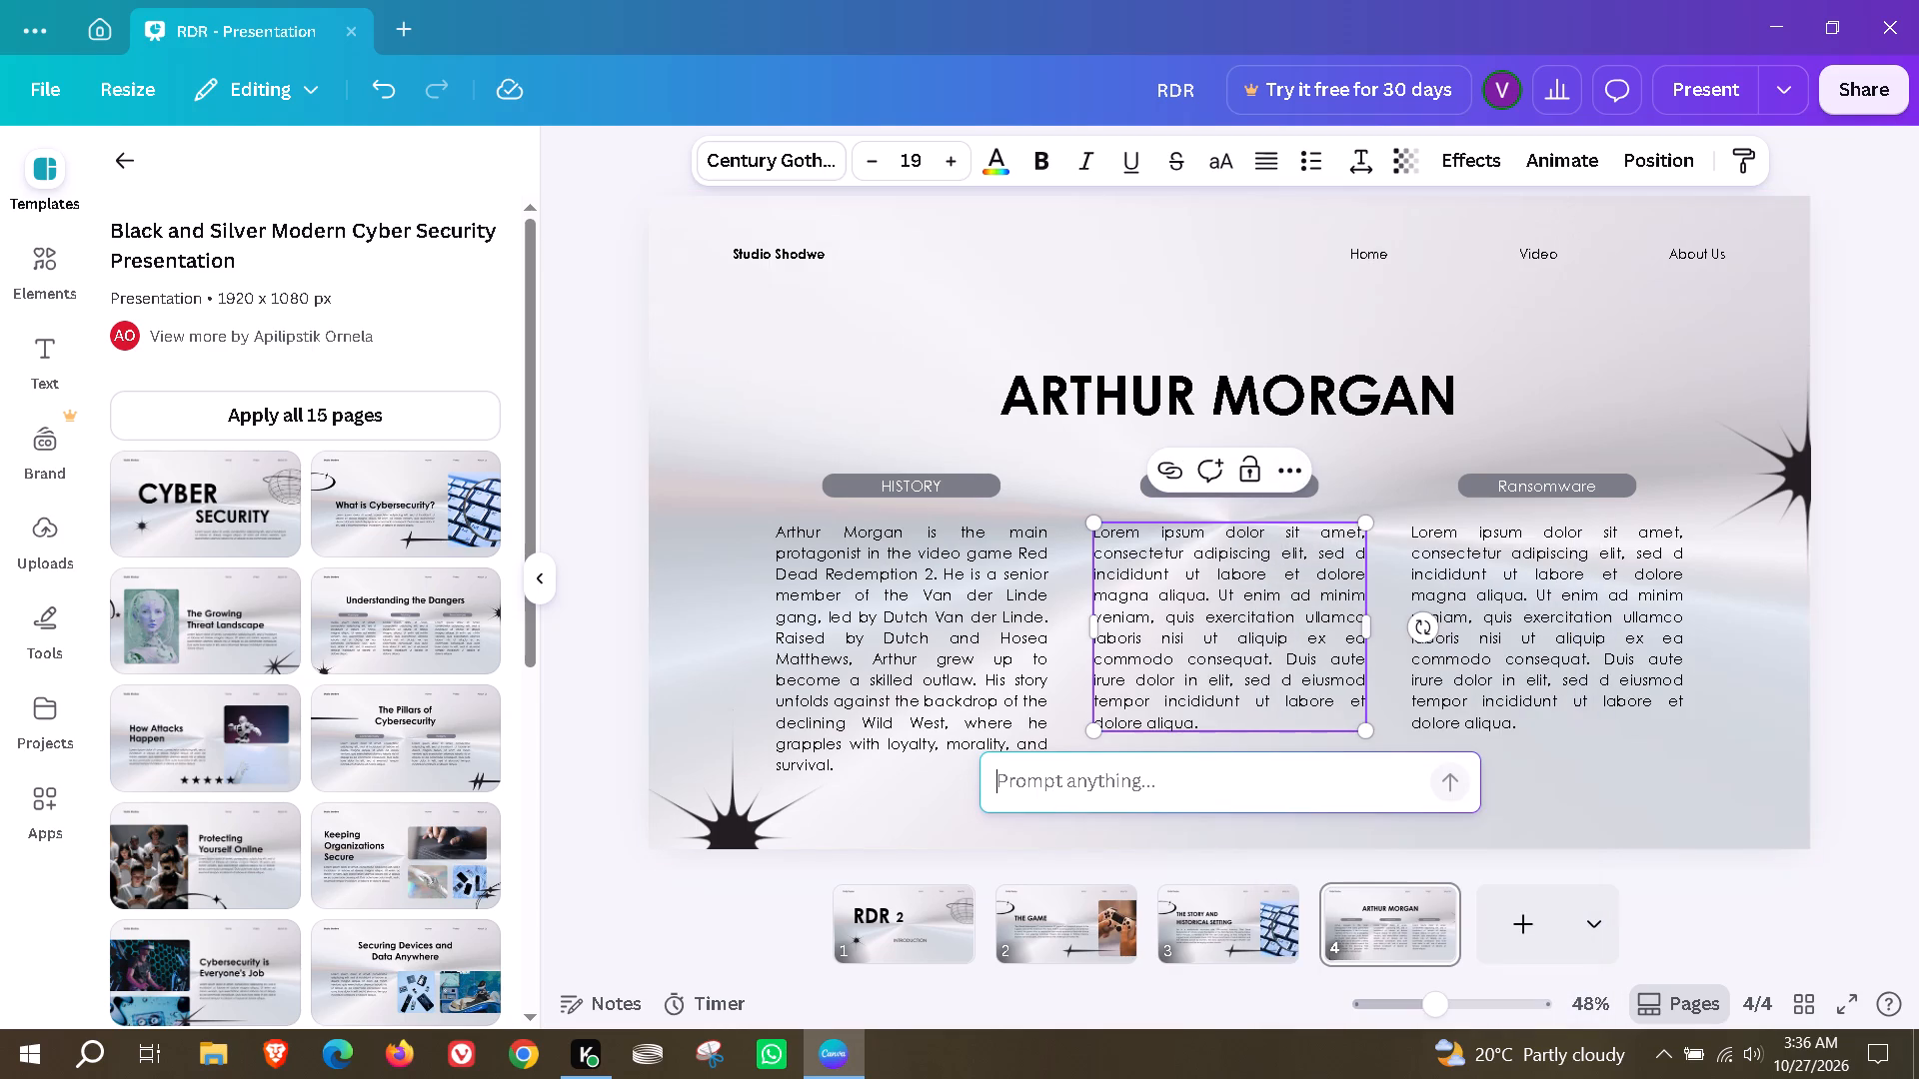
type("generate")
key("space")
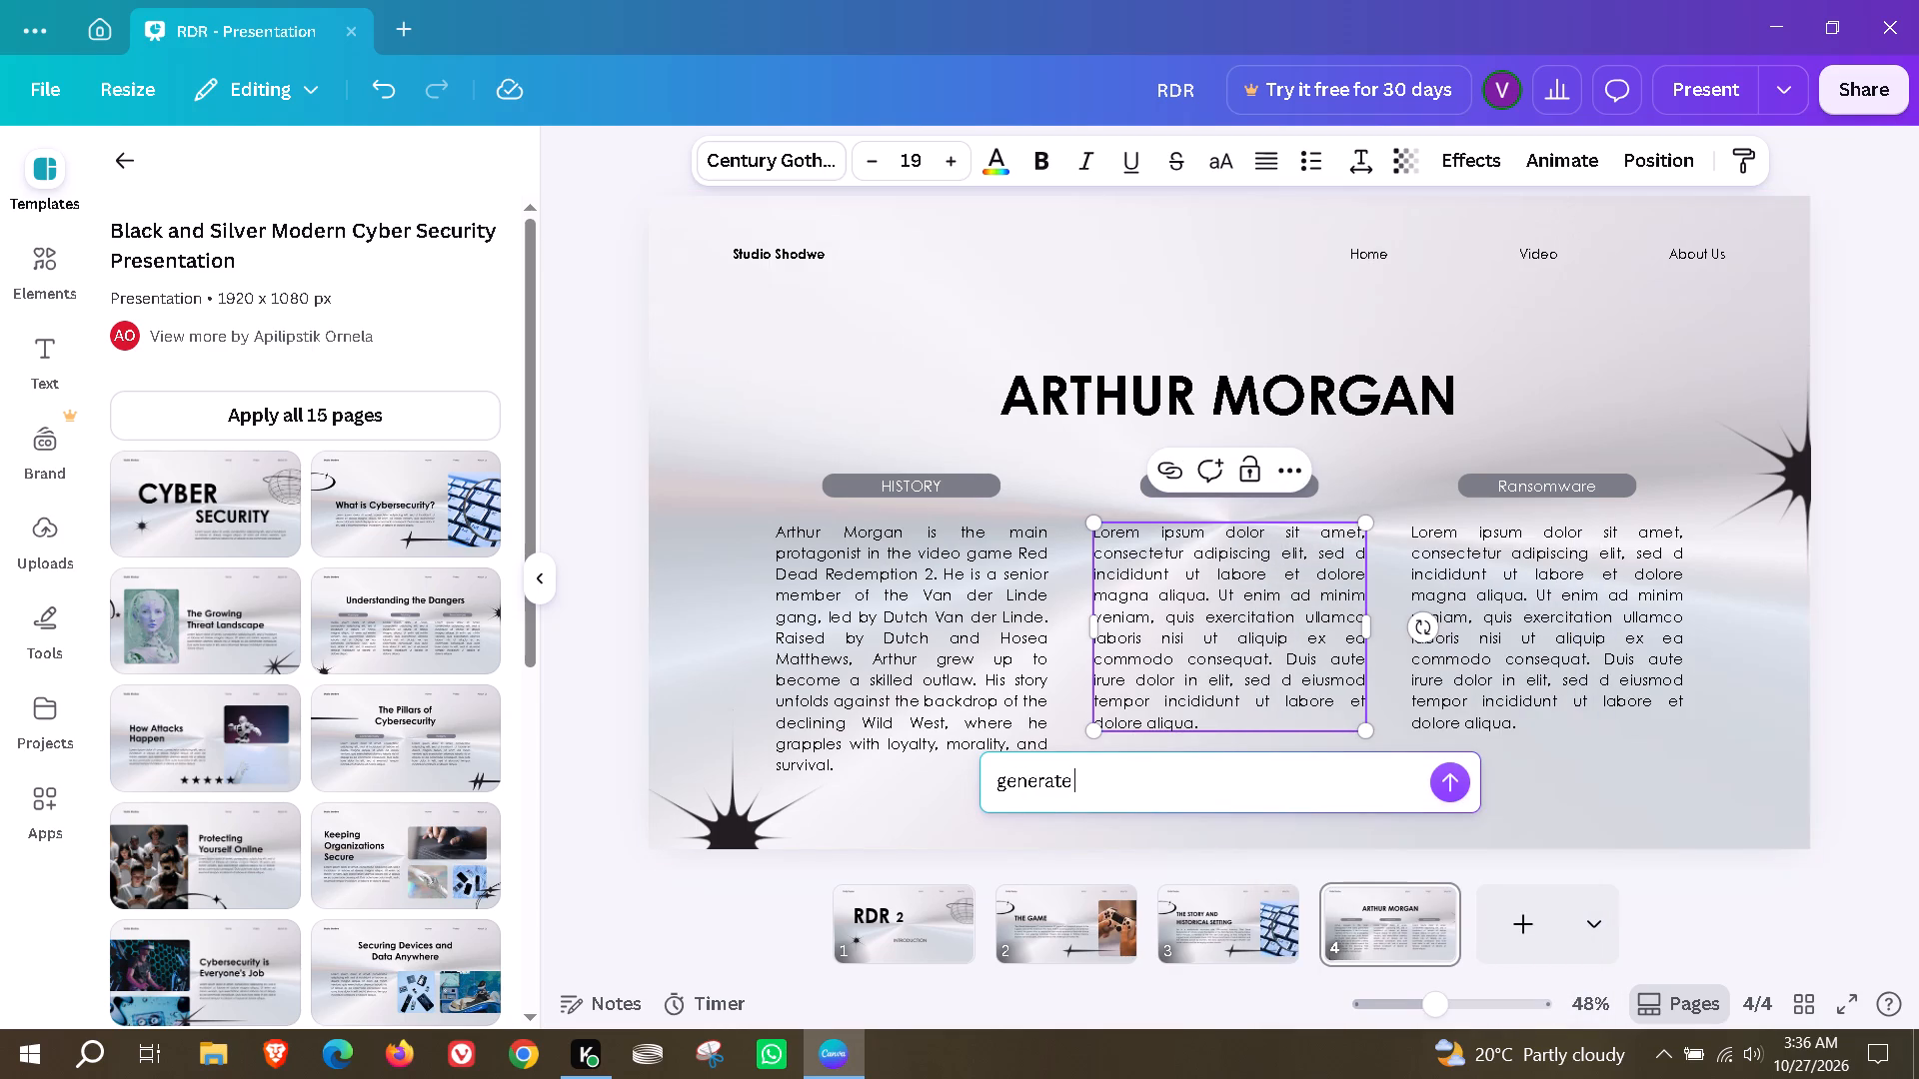
type("3-4 lines on current")
key("space")
key("BackSpace")
key("BackSpace")
key("BackSpace")
key("BackSpace")
key("BackSpace")
key("BackSpace")
key("BackSpace")
key("BackSpace")
type("situa")
type("it")
key("BackSpace")
key("BackSpace")
type("toi")
key("BackSpace")
key("BackSpace")
type("ion of arthur moragn")
key("BackSpace")
key("BackSpace")
key("BackSpace")
type("gan")
key("space")
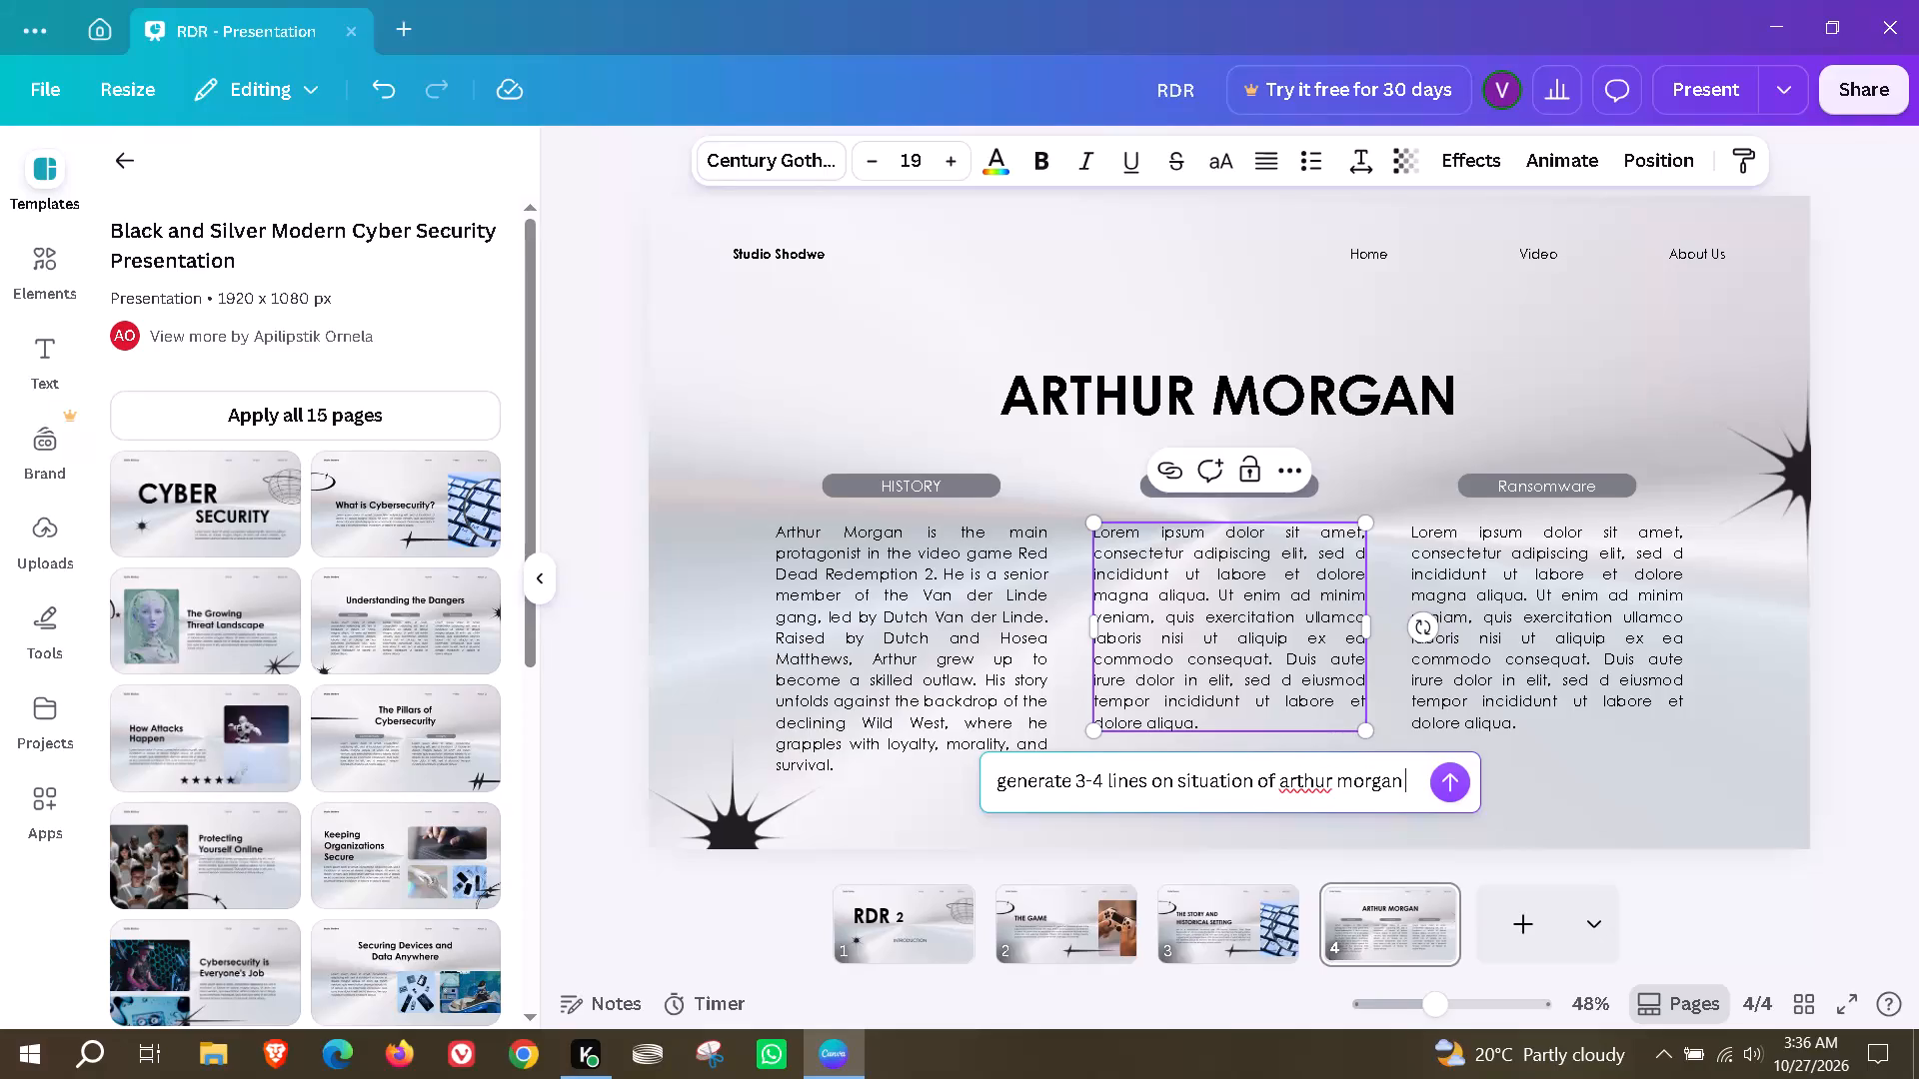
type("rdr 2")
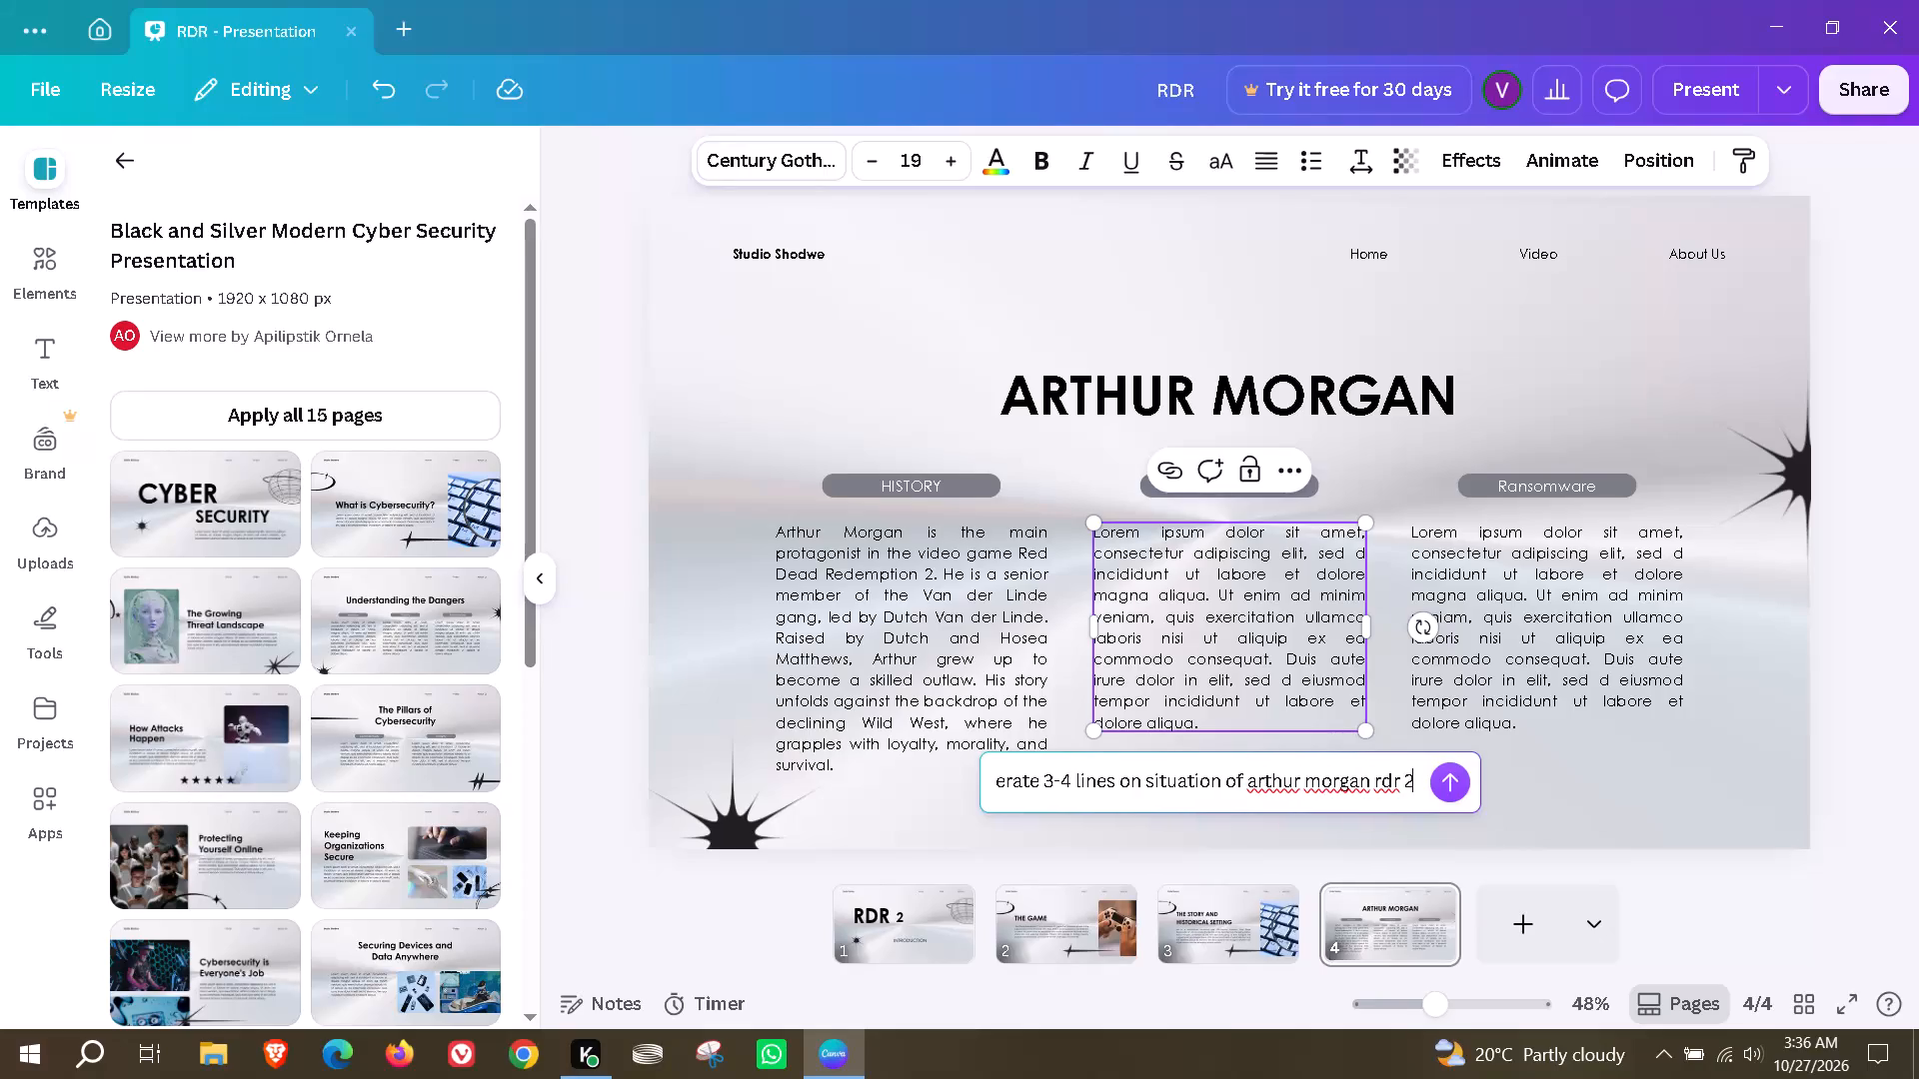
key("Return")
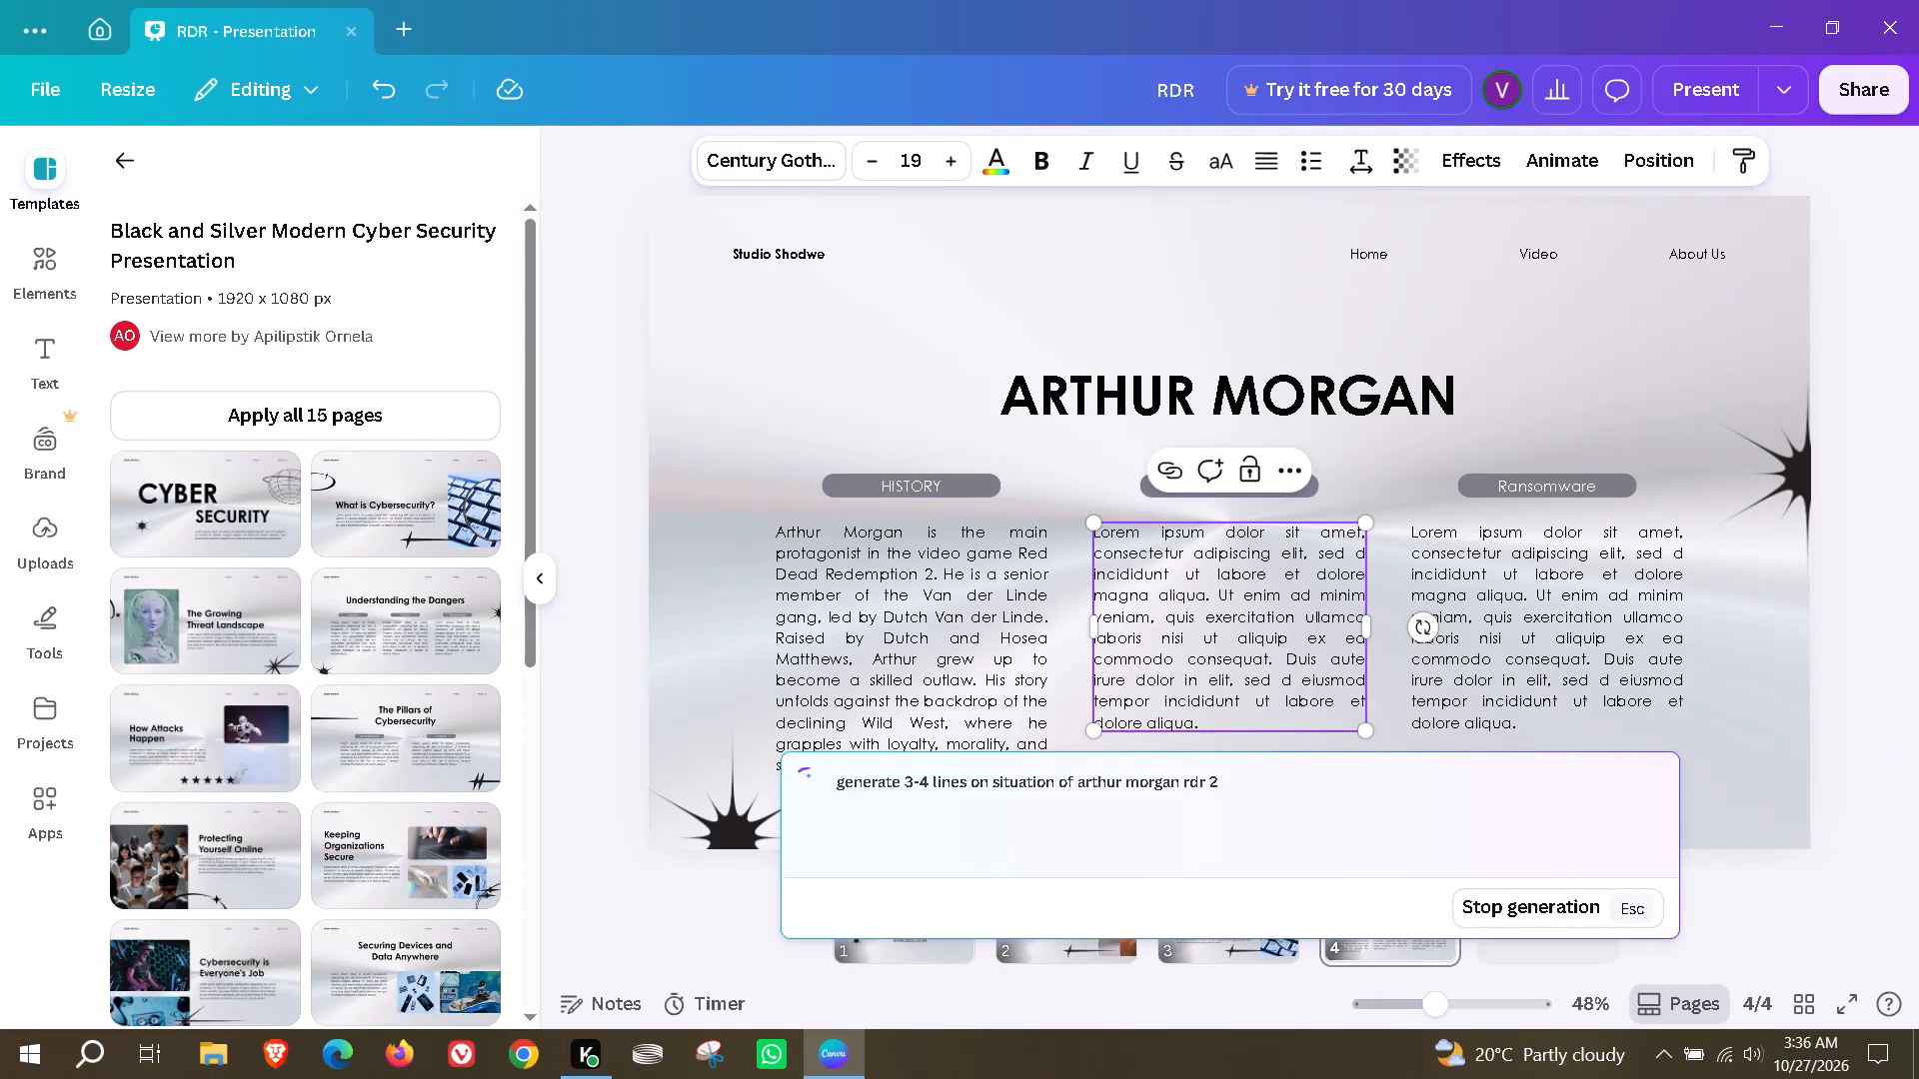
left_click(1557, 461)
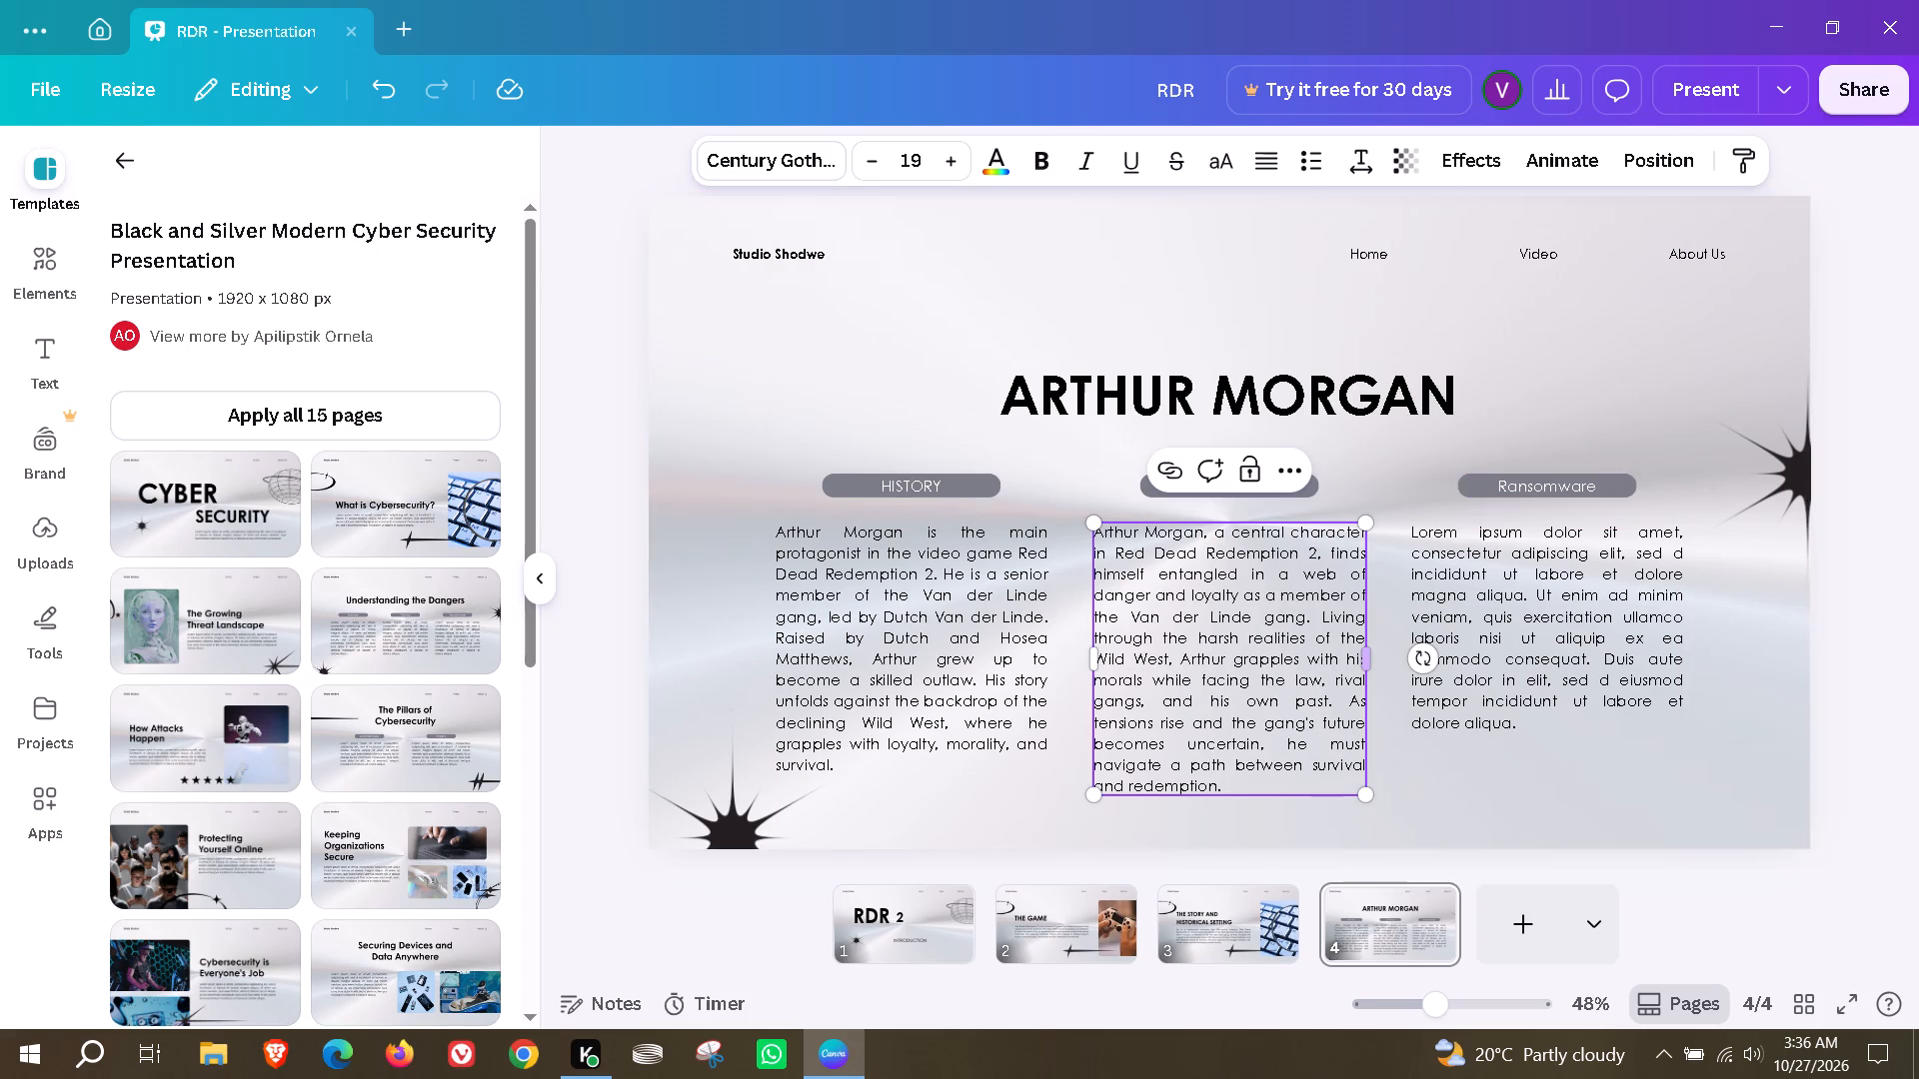
left_click(1482, 806)
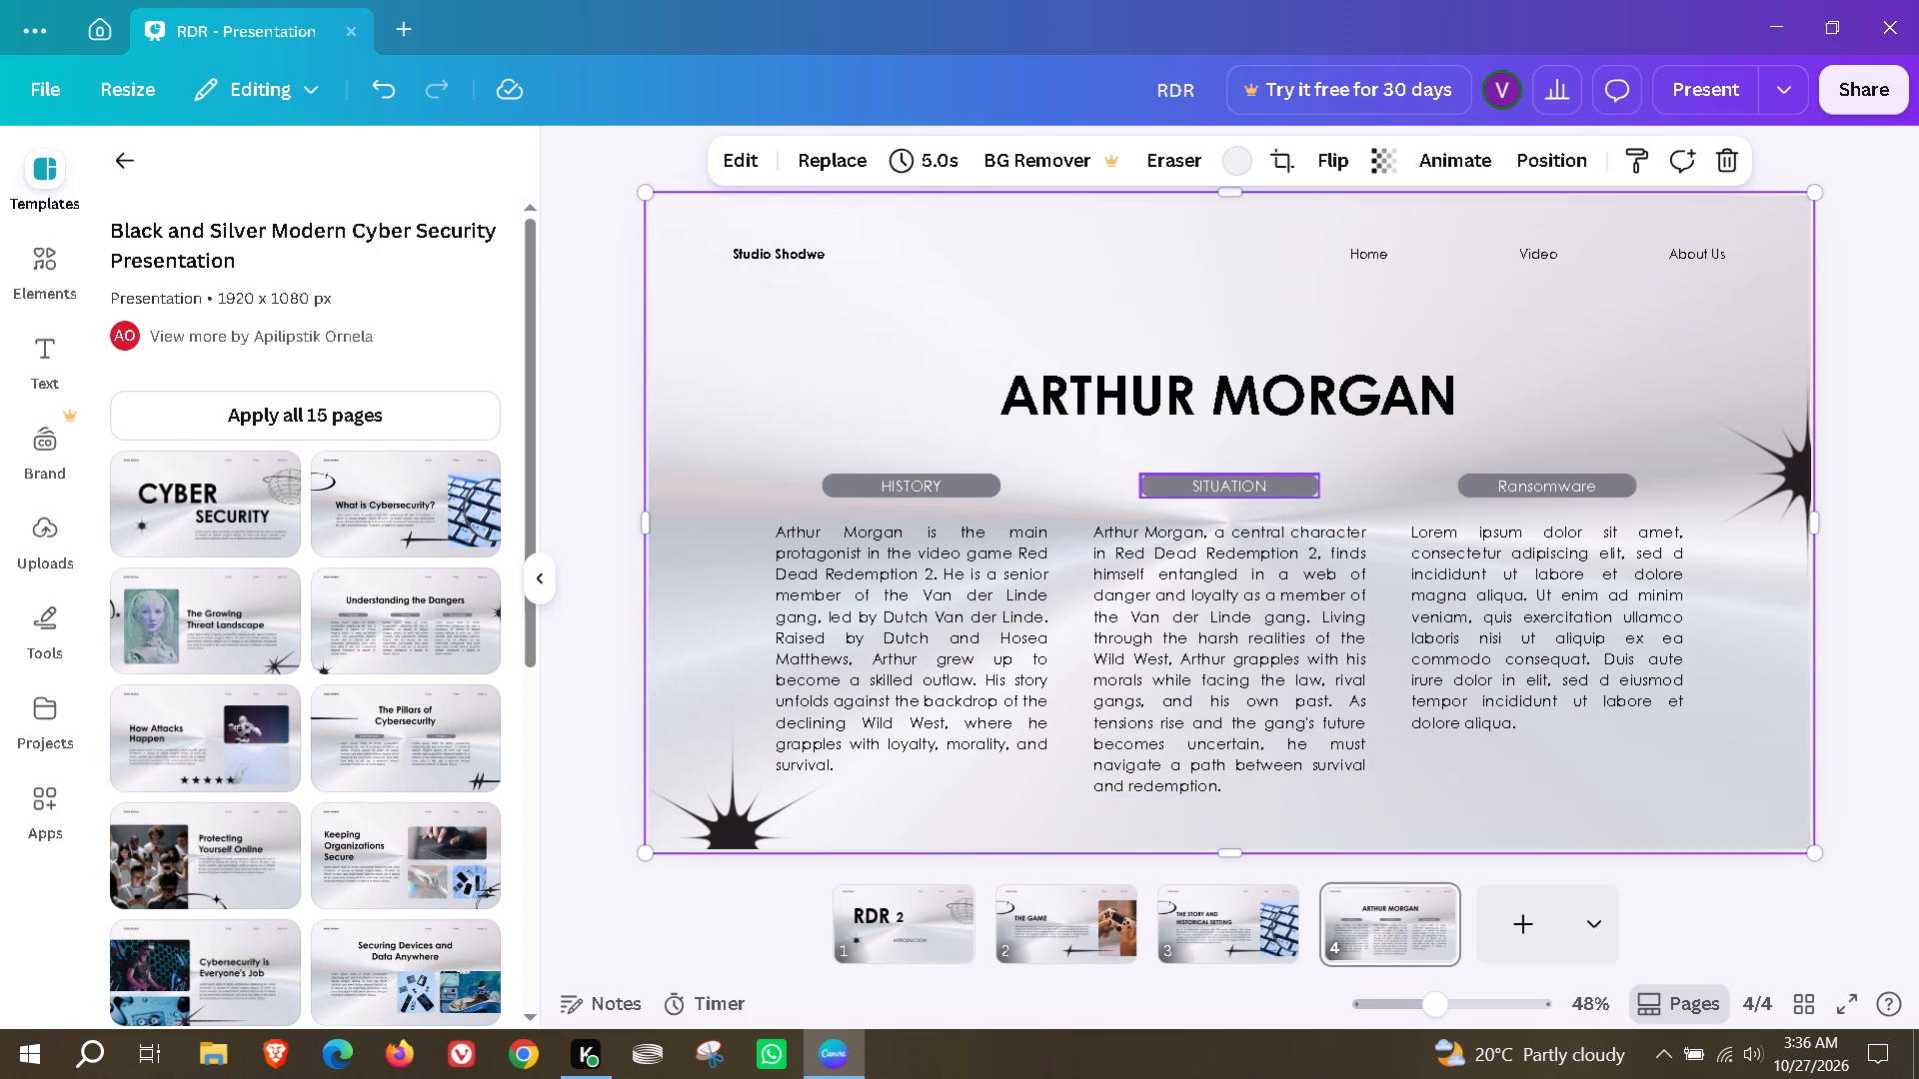
Rename the page 4 column label Ransomware as SOLUTION.
left_click(1241, 477)
double_click(1580, 480)
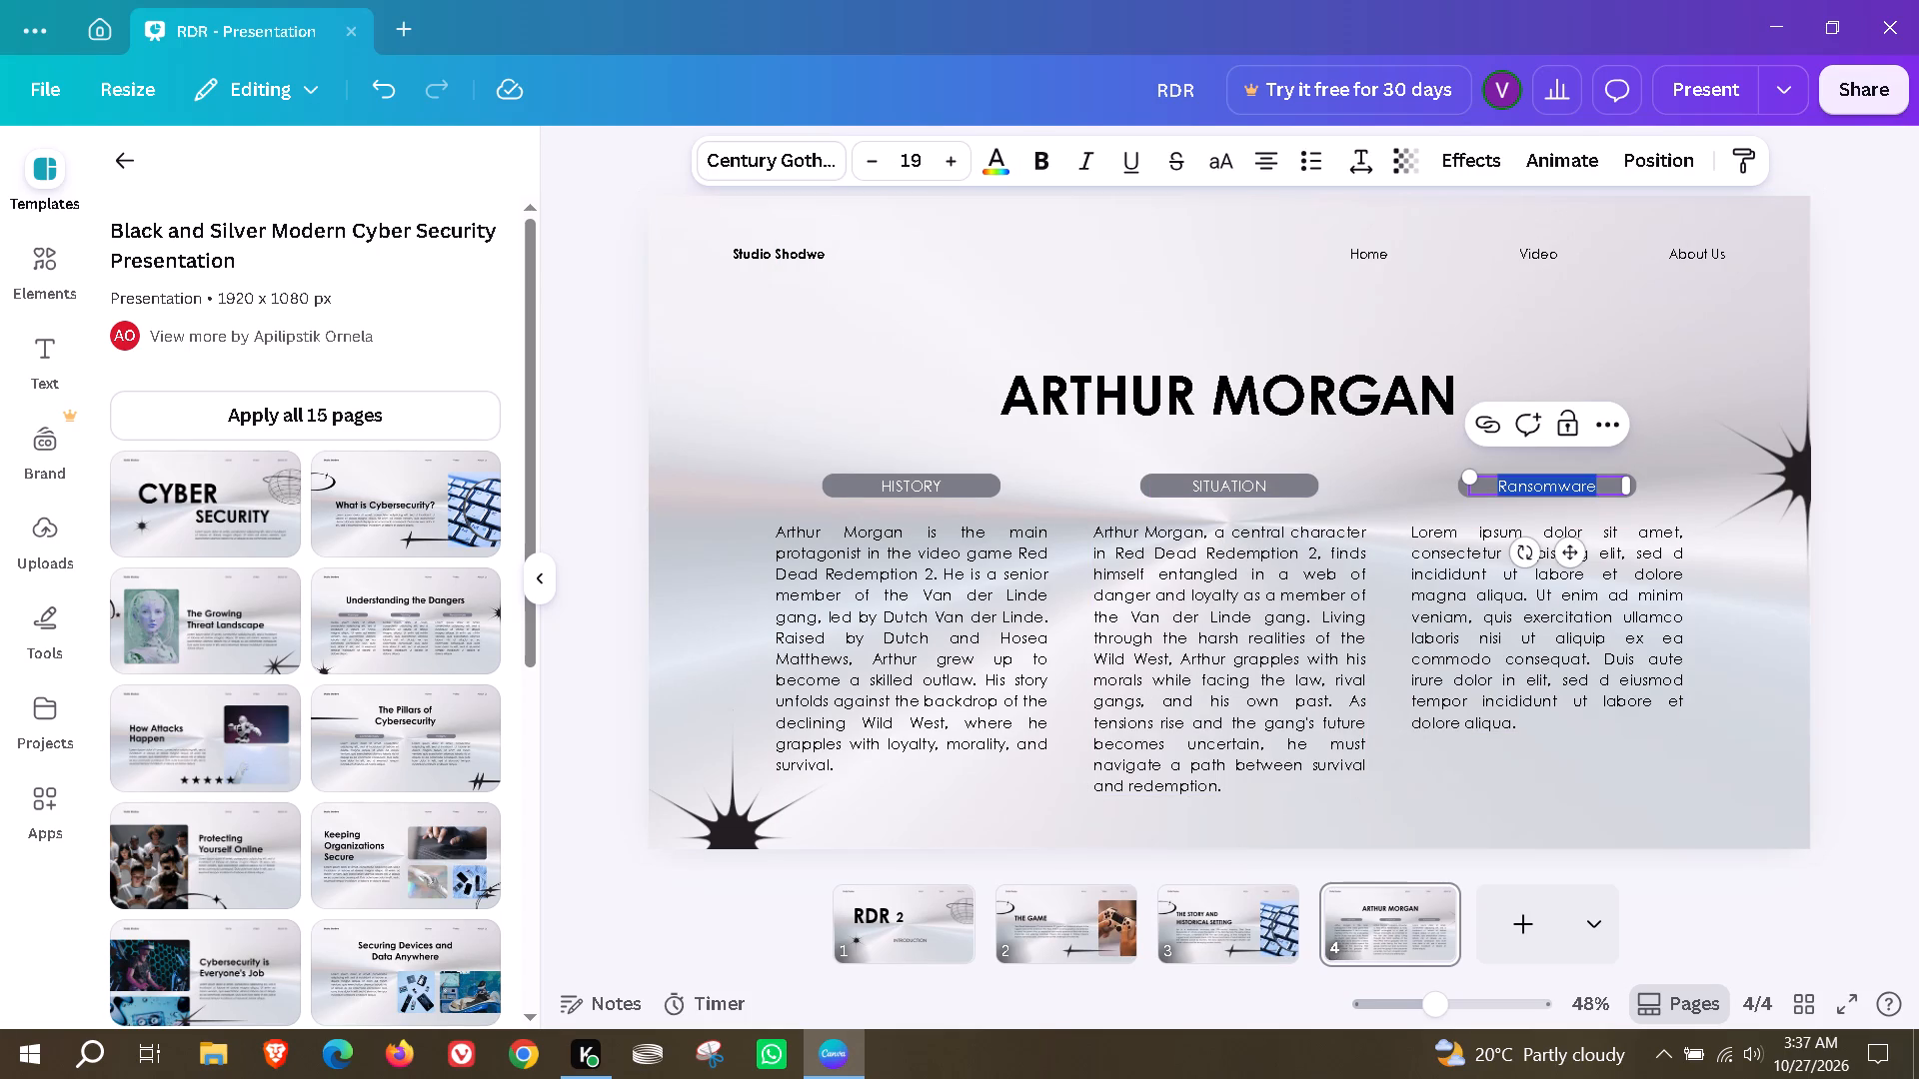
type("SOLUTION")
Replace page 4's third-column paragraph using Transform text, prompting "generate 3-4 lines on topic , what steps did arthur morgan take to solve his family issues rdr 2".
double_click(1643, 627)
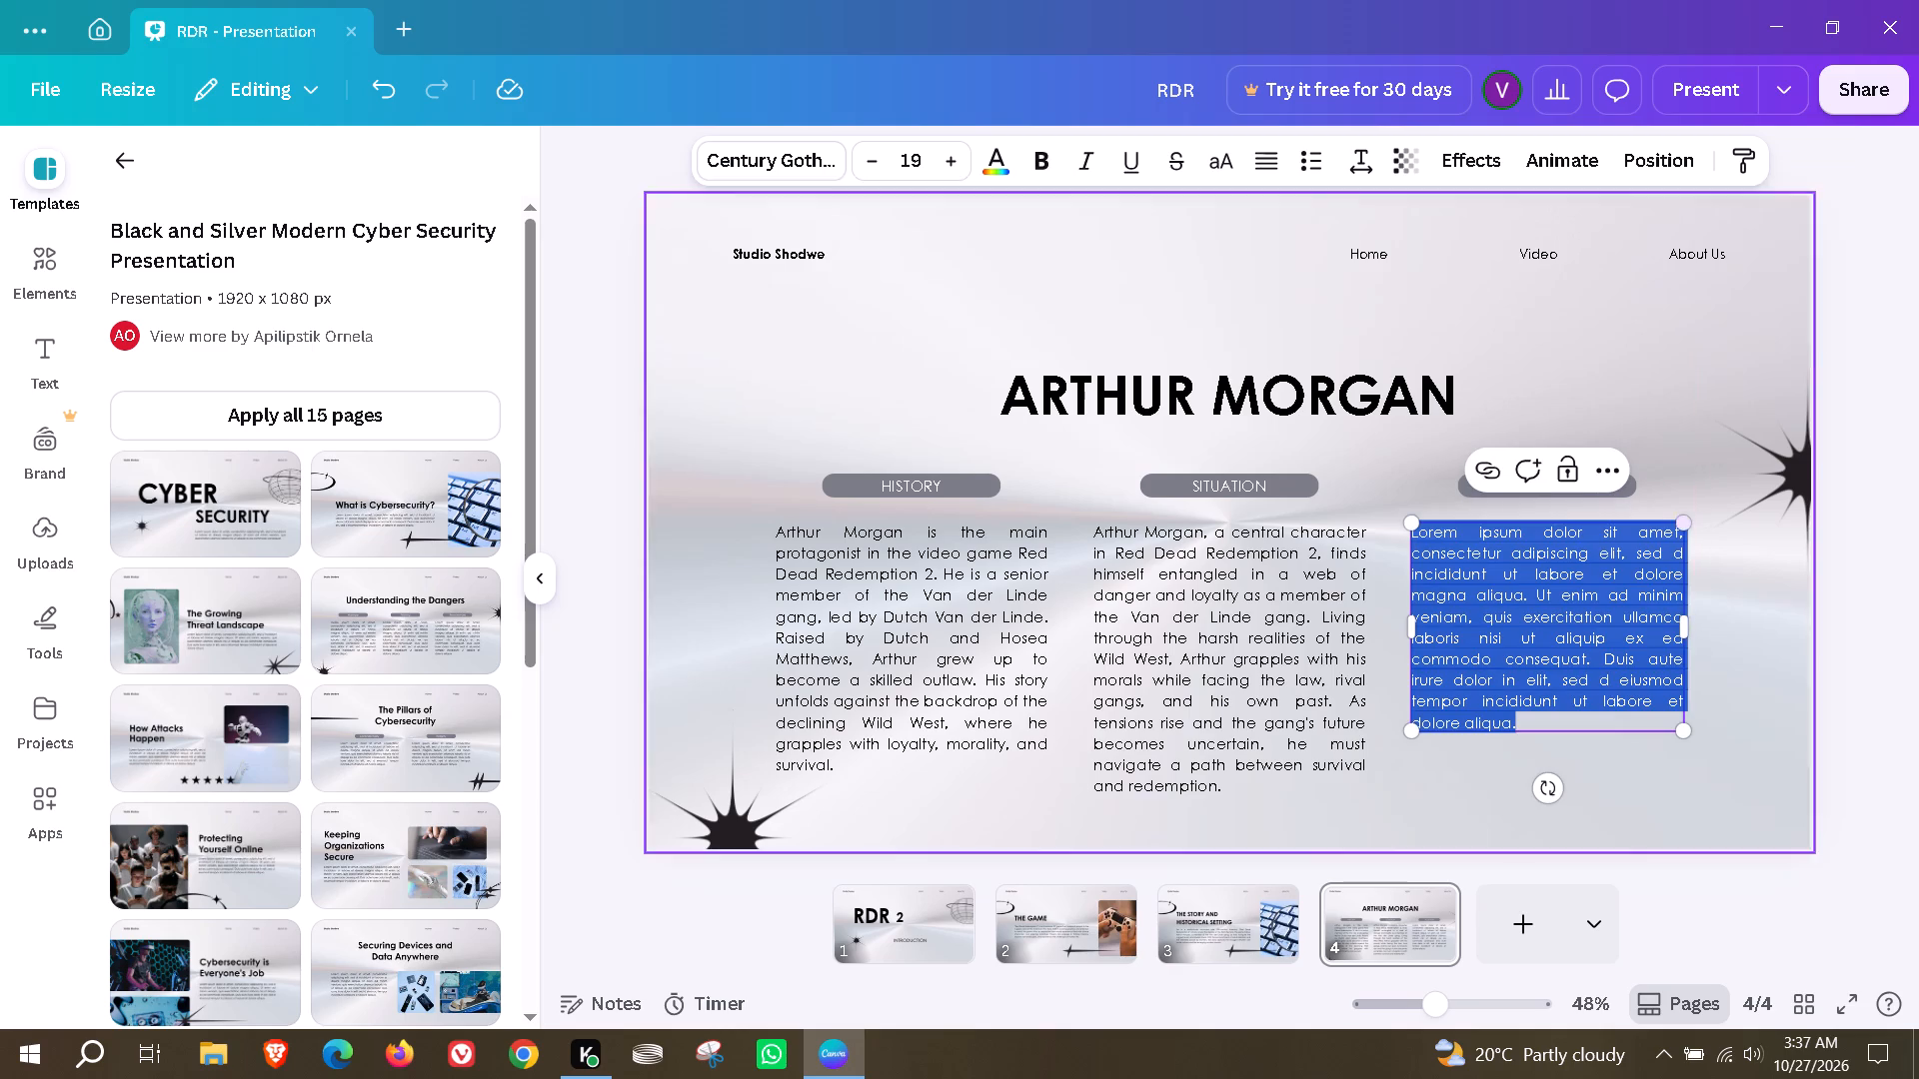
left_click(1615, 469)
scroll(1589, 825, "down", 3)
left_click(1684, 942)
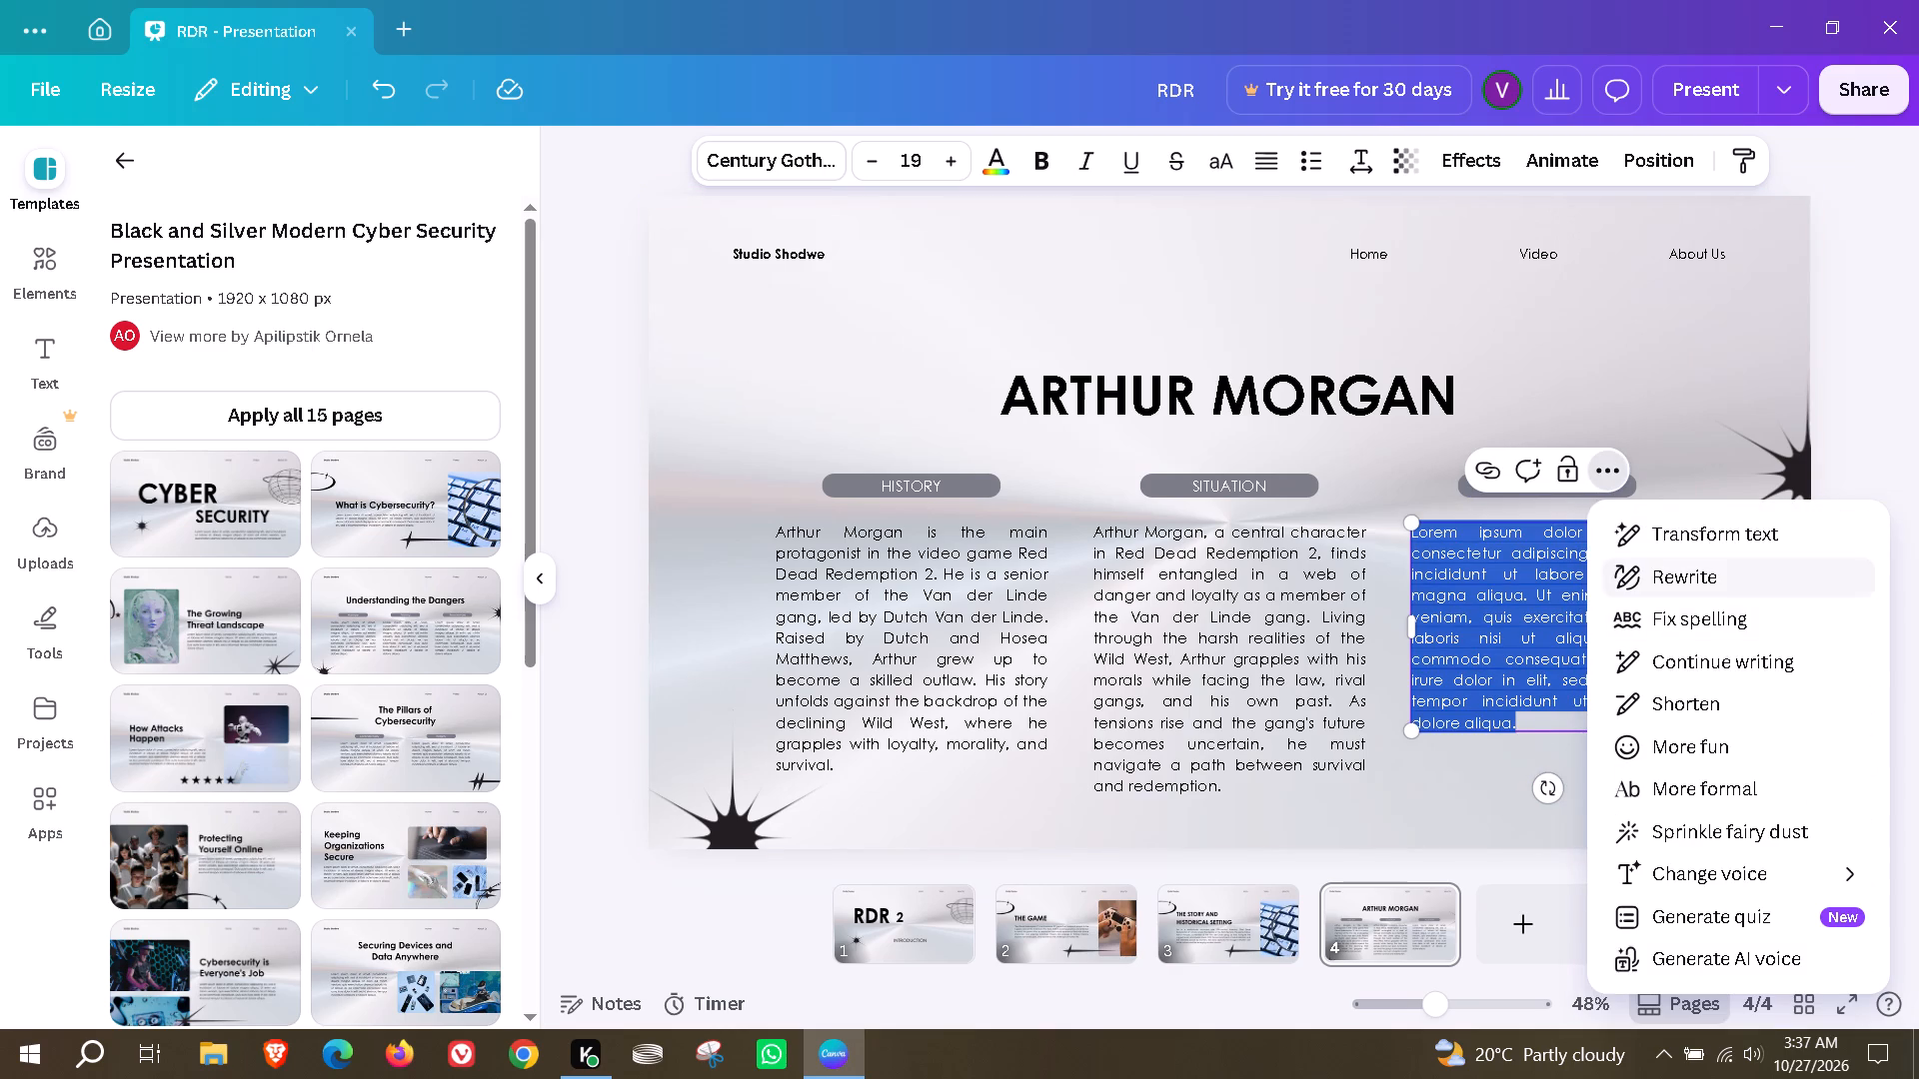
left_click(1687, 543)
type("generate 3-4")
key("space")
type("lines on topic , what")
key("space")
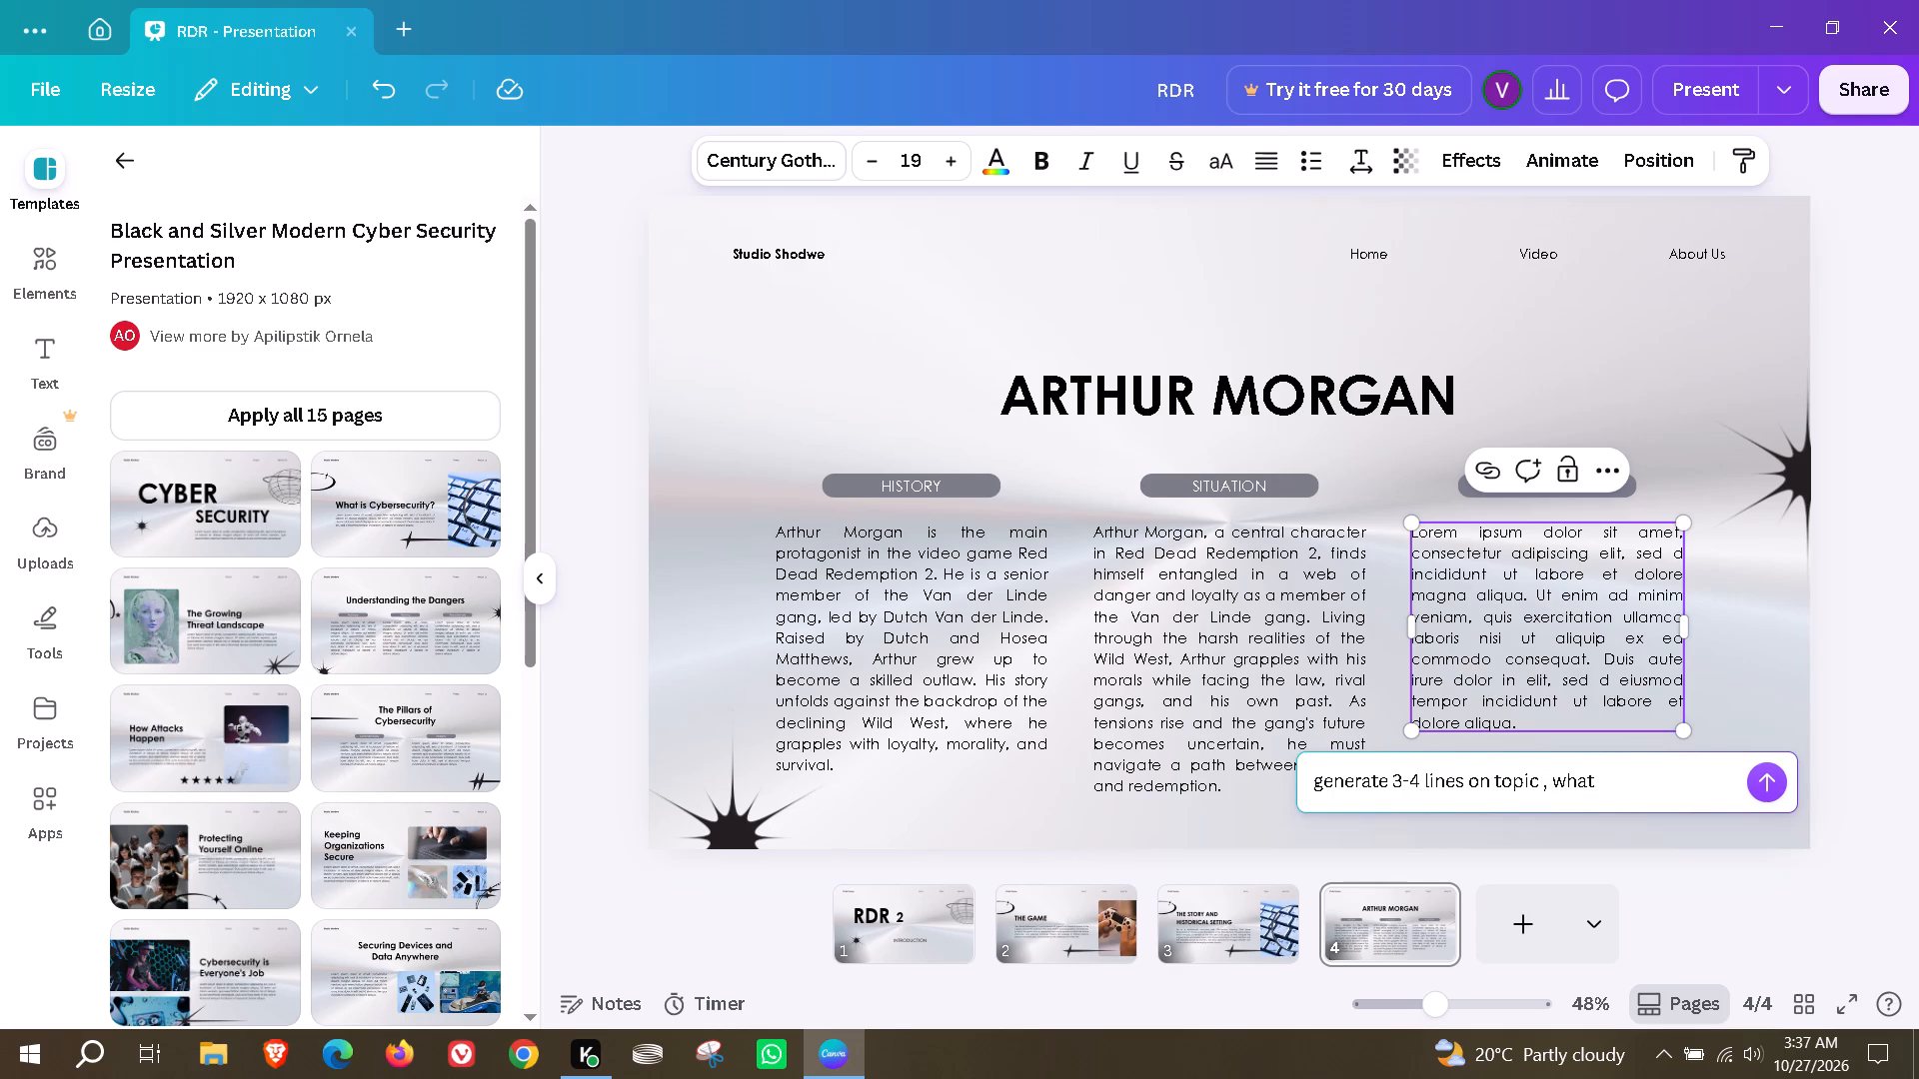
type("steps did arthur morgan take to so")
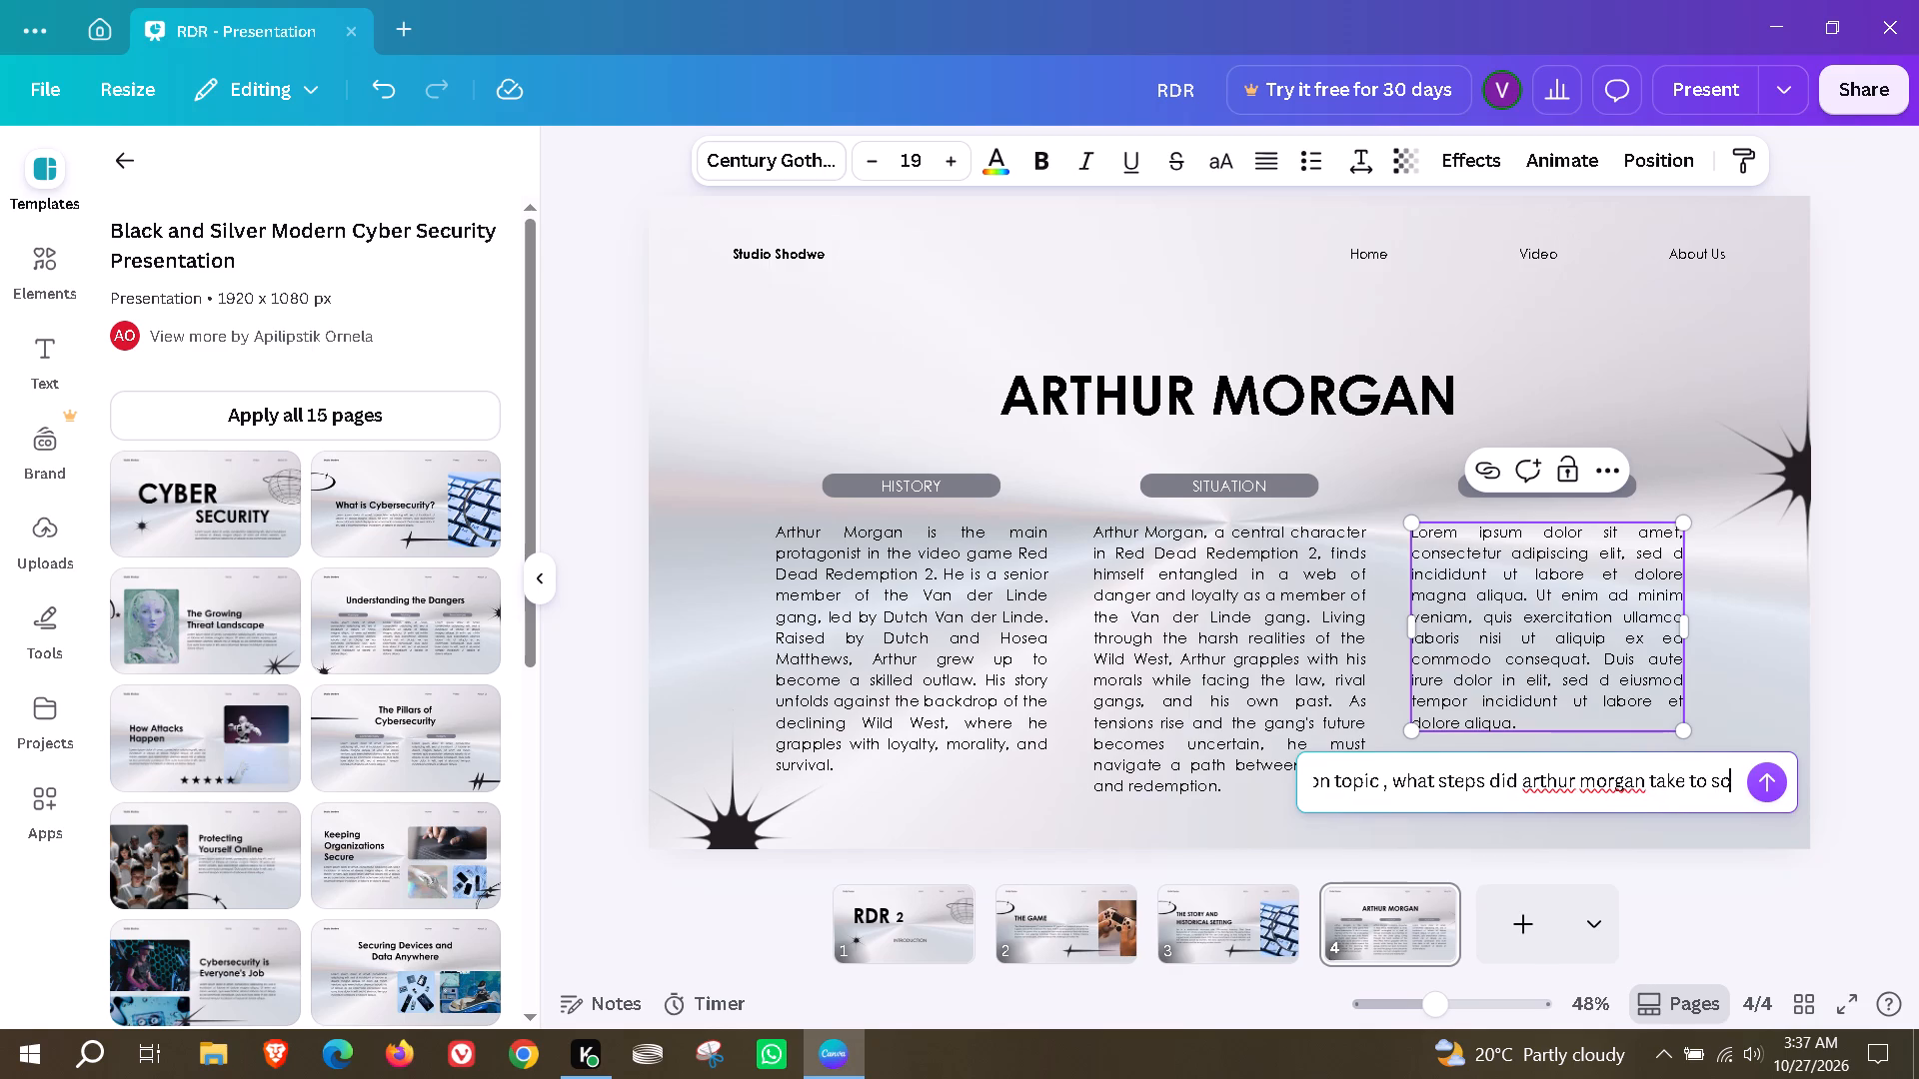
type("lve i")
key("BackSpace")
type("his famk")
key("BackSpace")
type("ily issues")
key("space")
type("rdr 2")
key("Return")
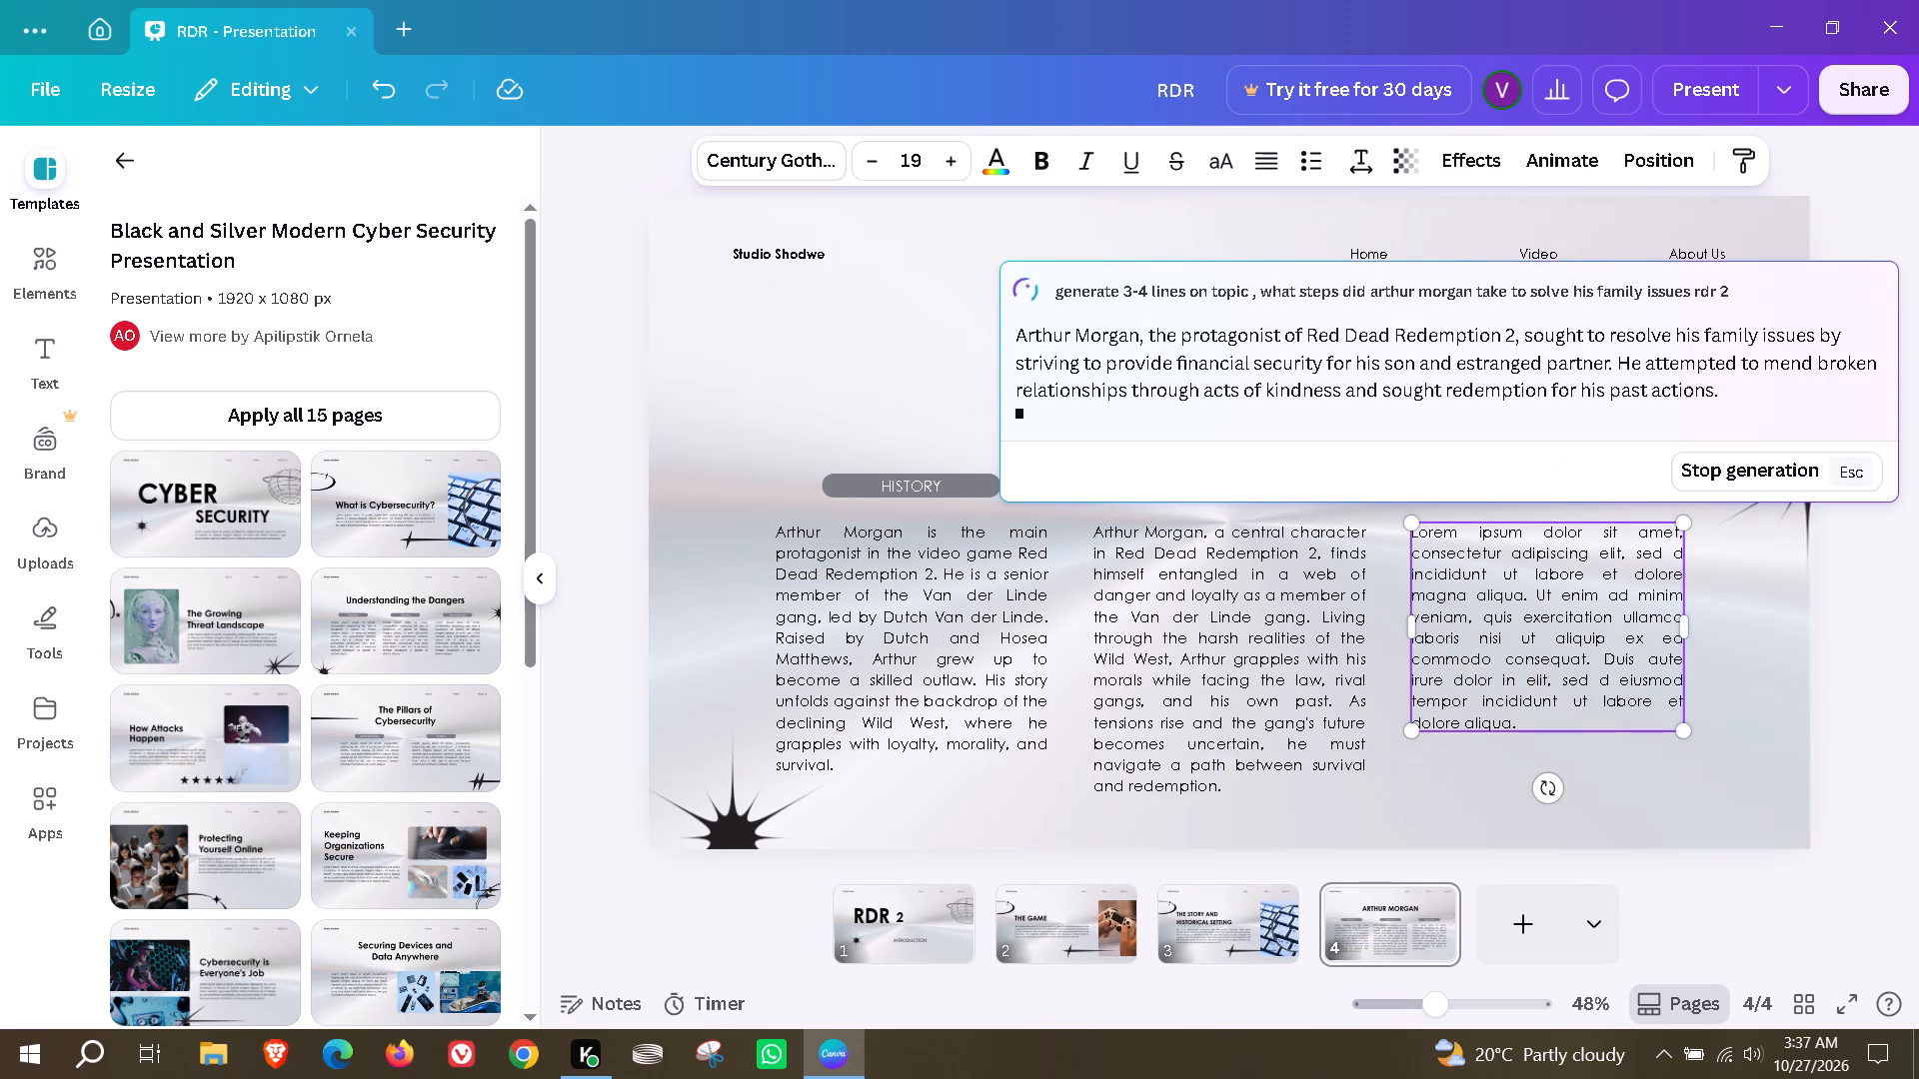
left_click(1795, 475)
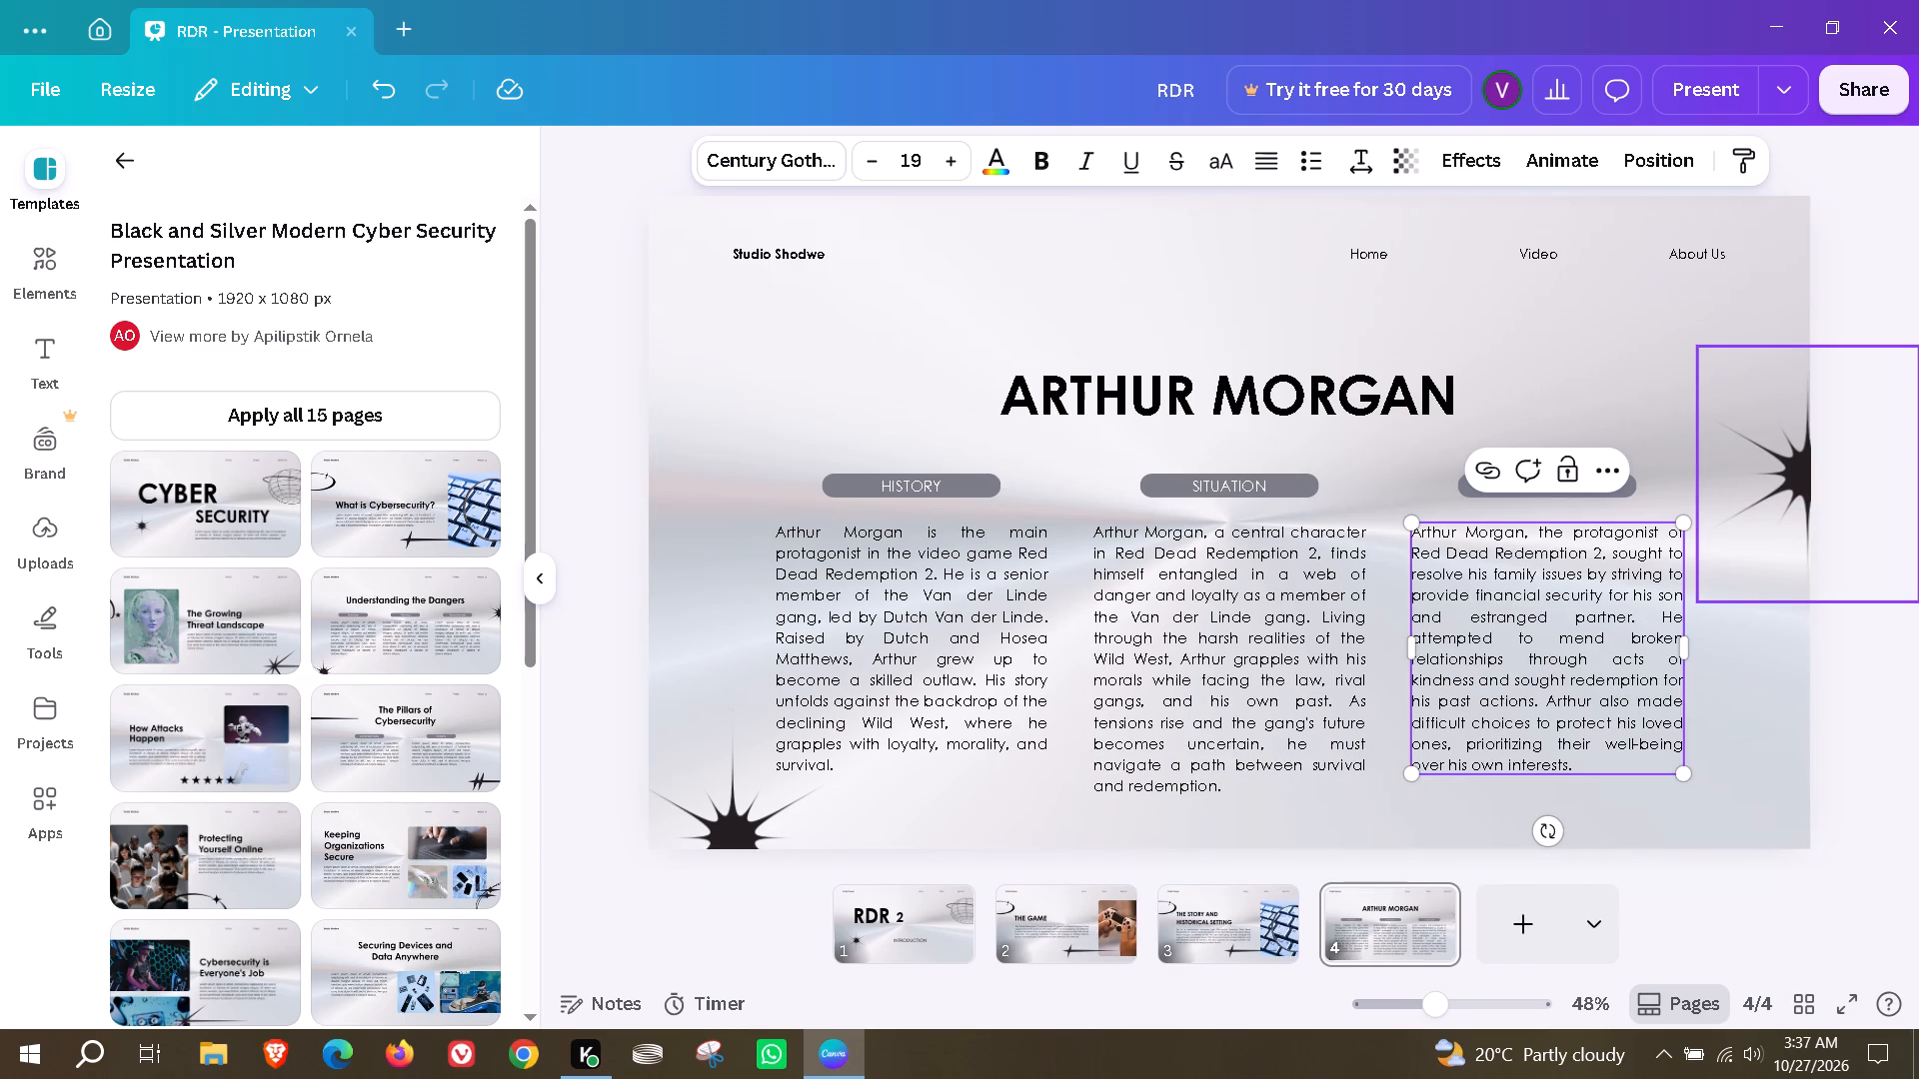
left_click(1679, 373)
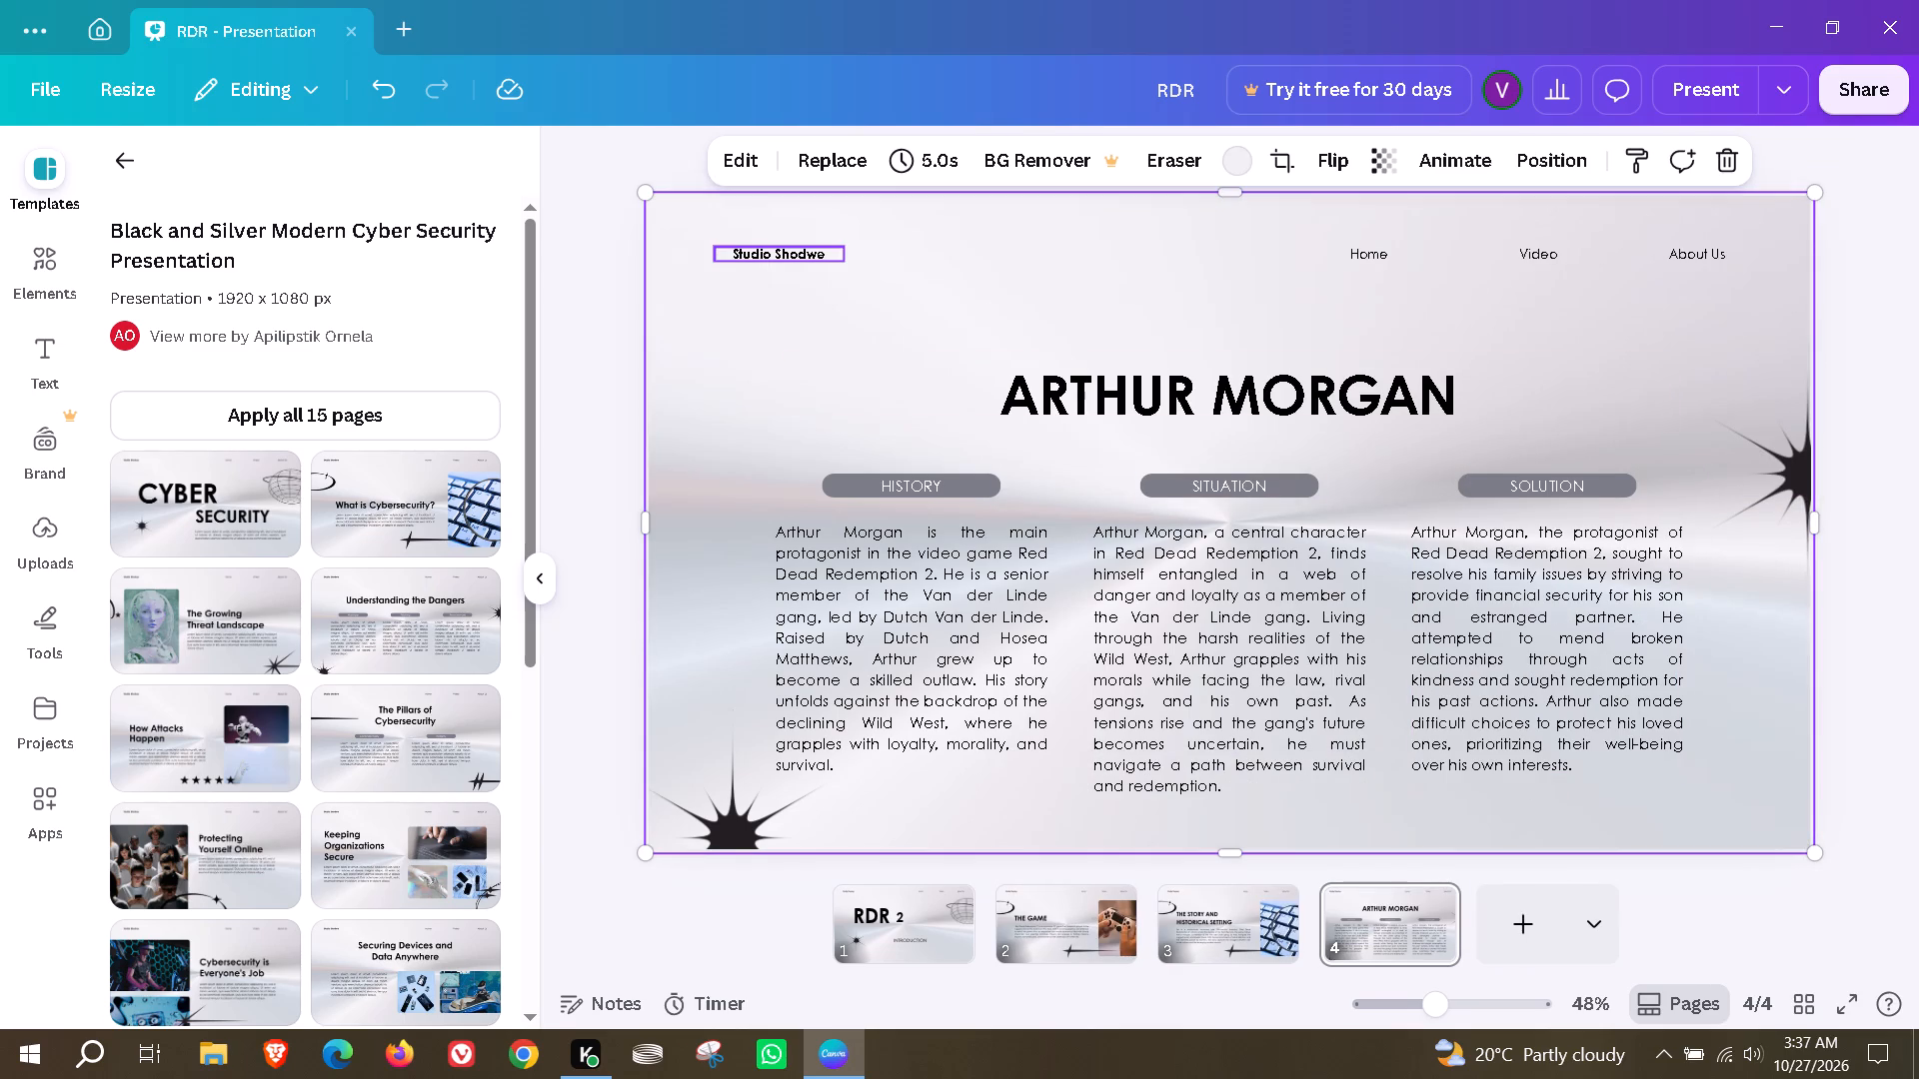
left_click(1702, 252)
left_click(1550, 326)
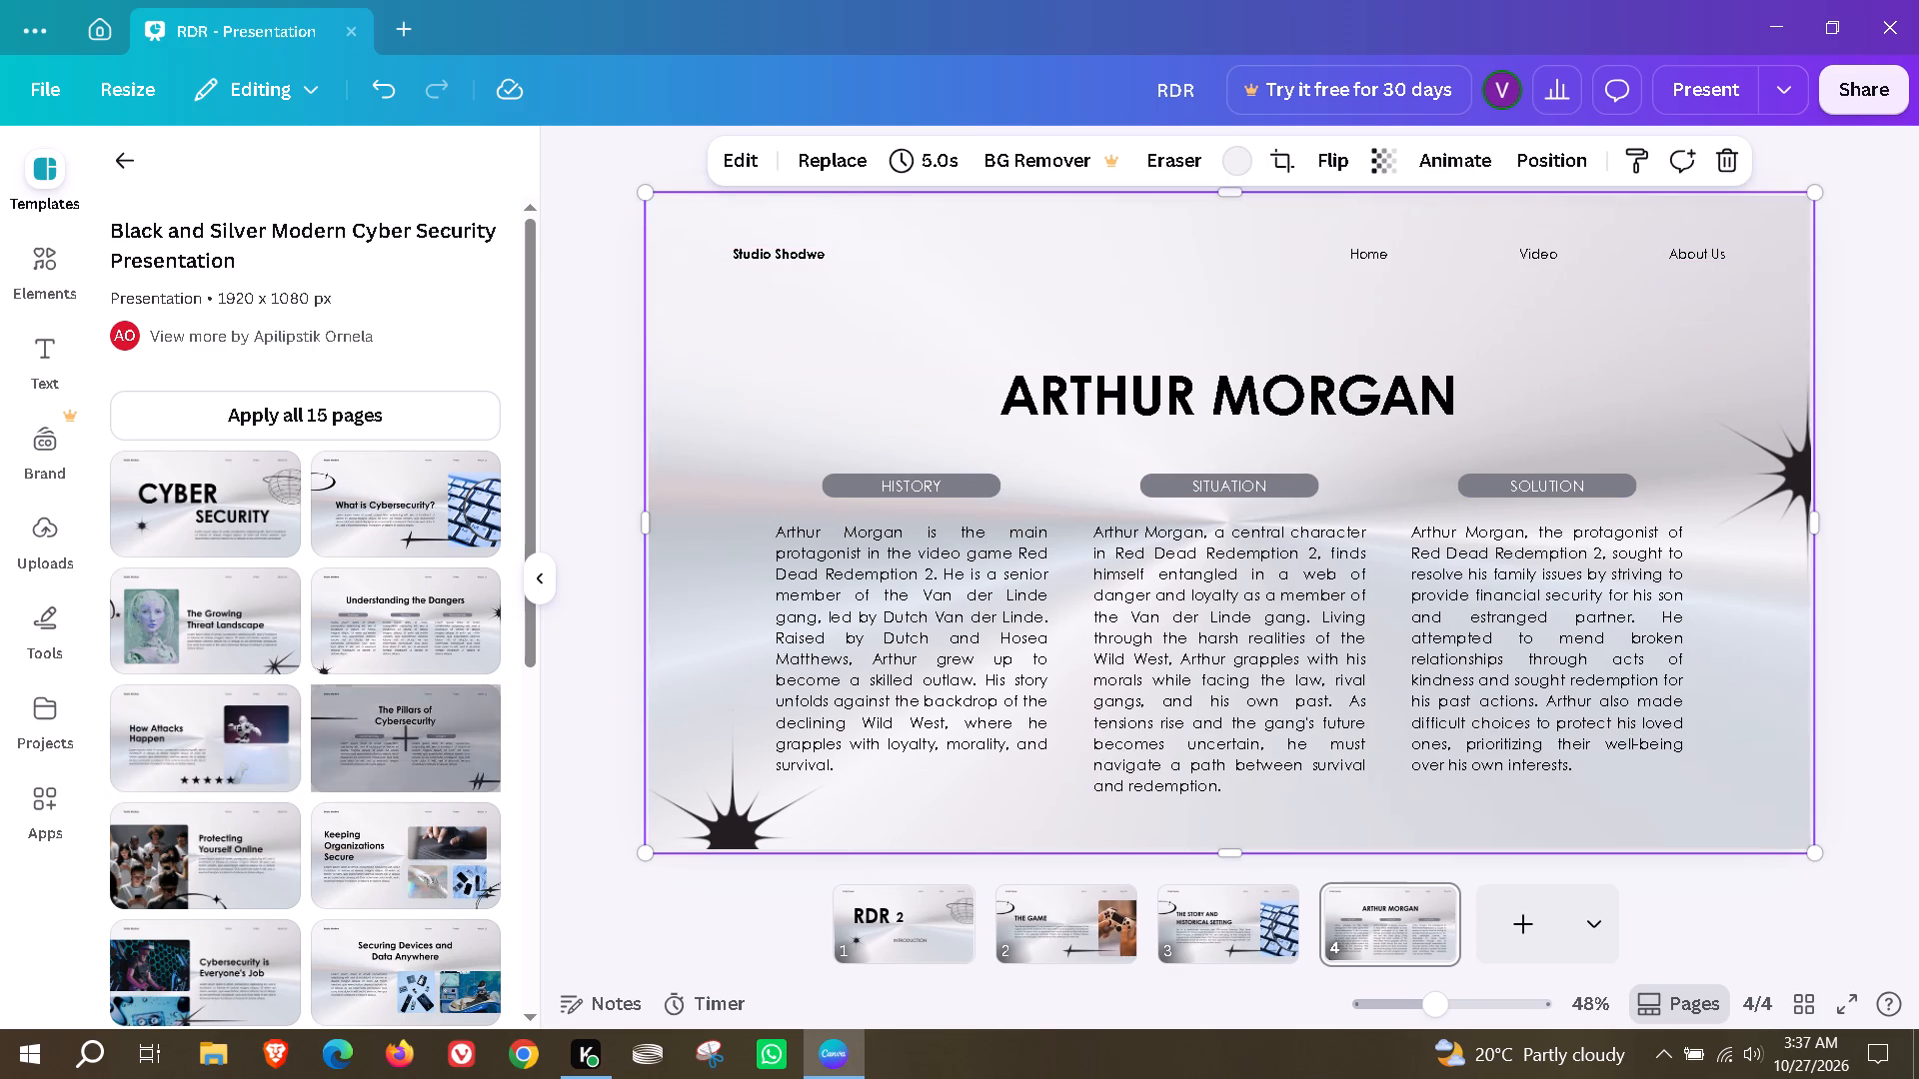
Add the template's "How Attacks Happen" page as page 5.
left_click(182, 744)
left_click(1047, 613)
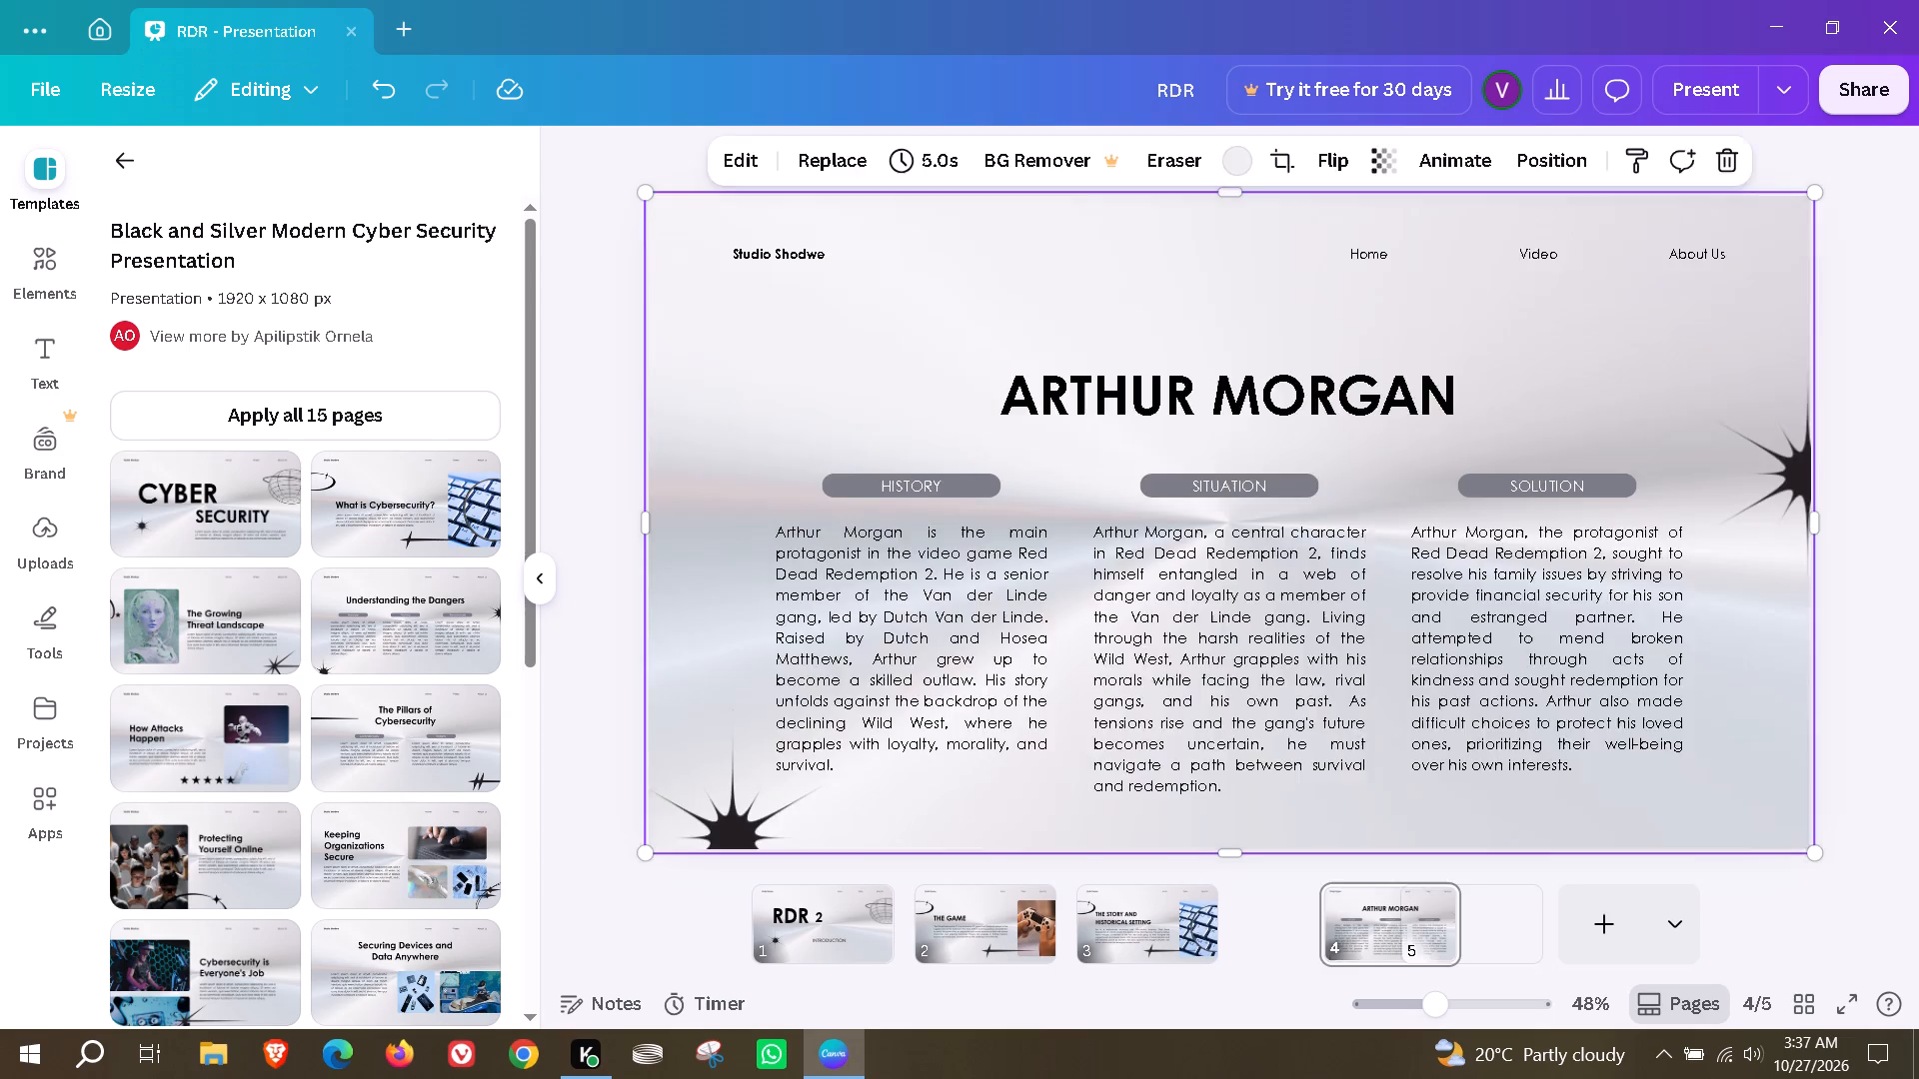
Replace the page 5 heading with THE VAN DER LINDE GANG.
double_click(1016, 490)
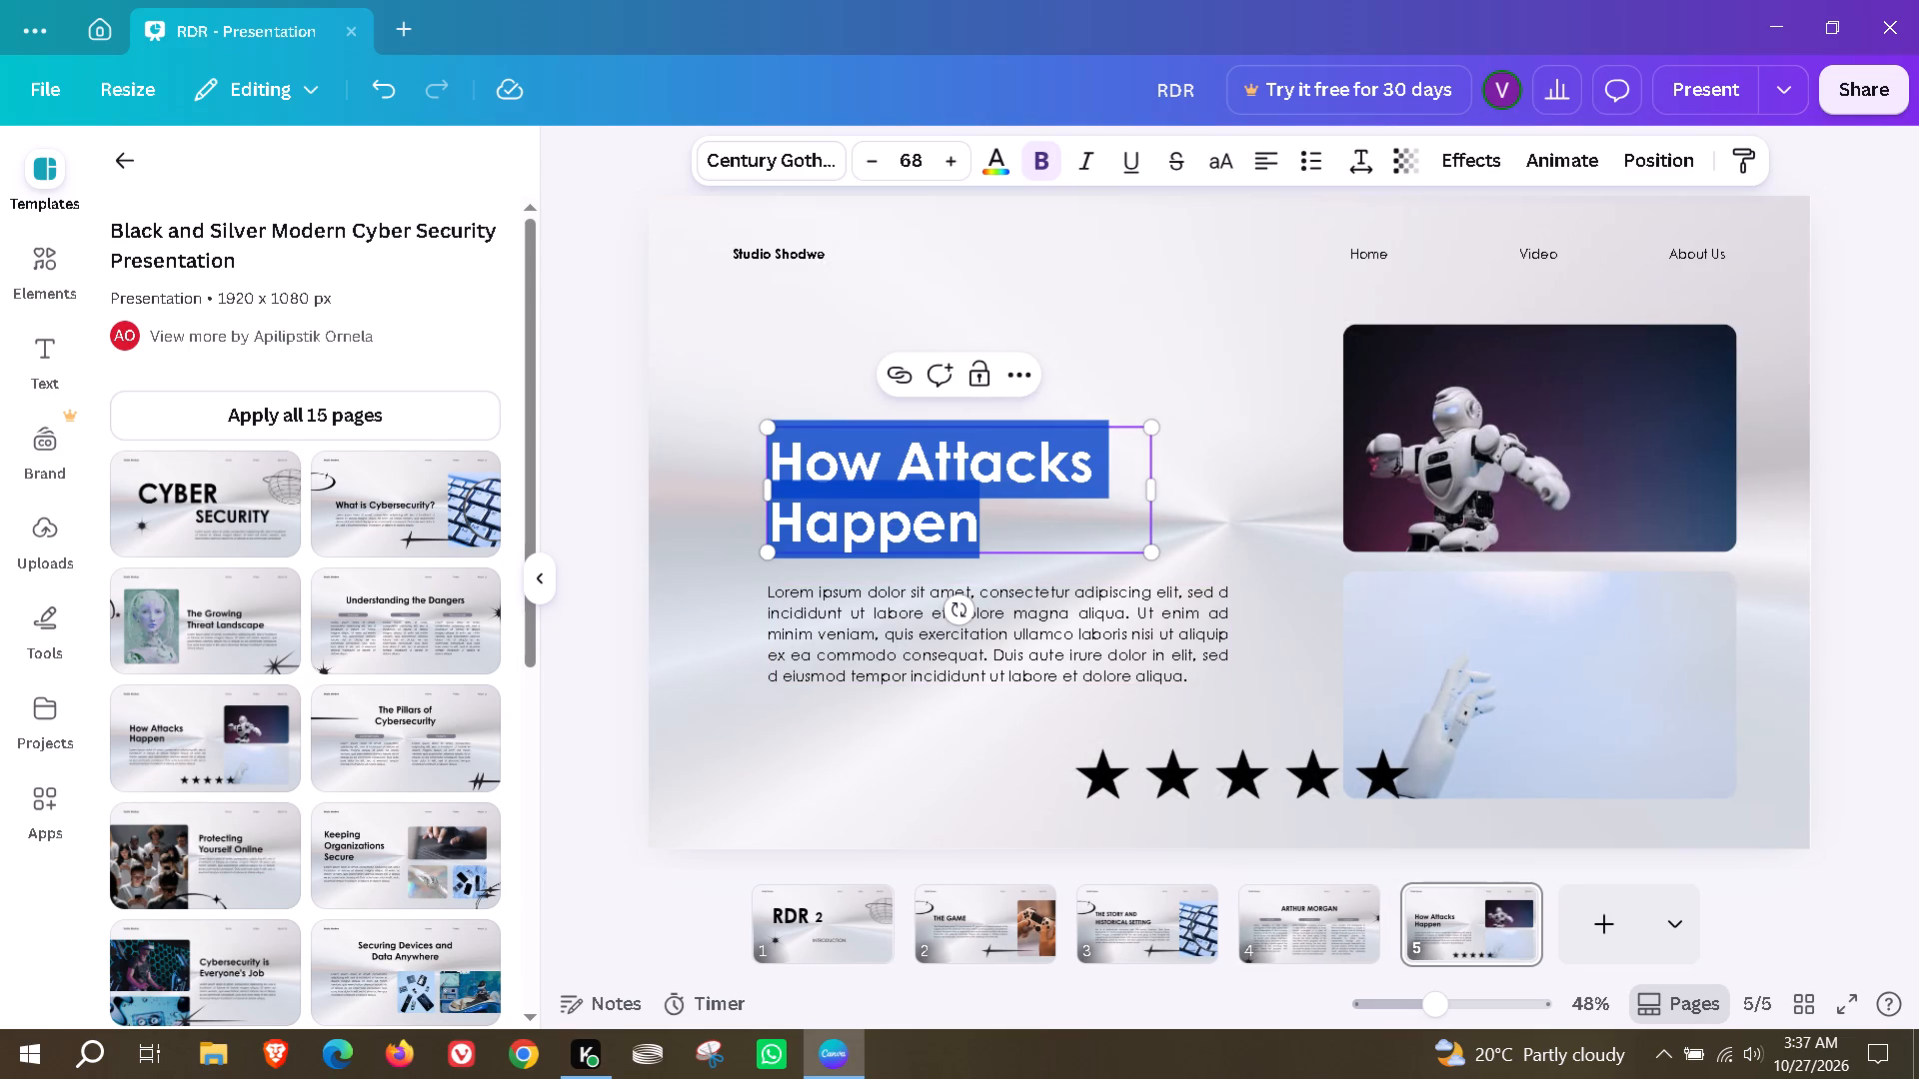
type("THE VAN DE")
key("space")
key("shift+BackSpace")
type("R LINDE GANG")
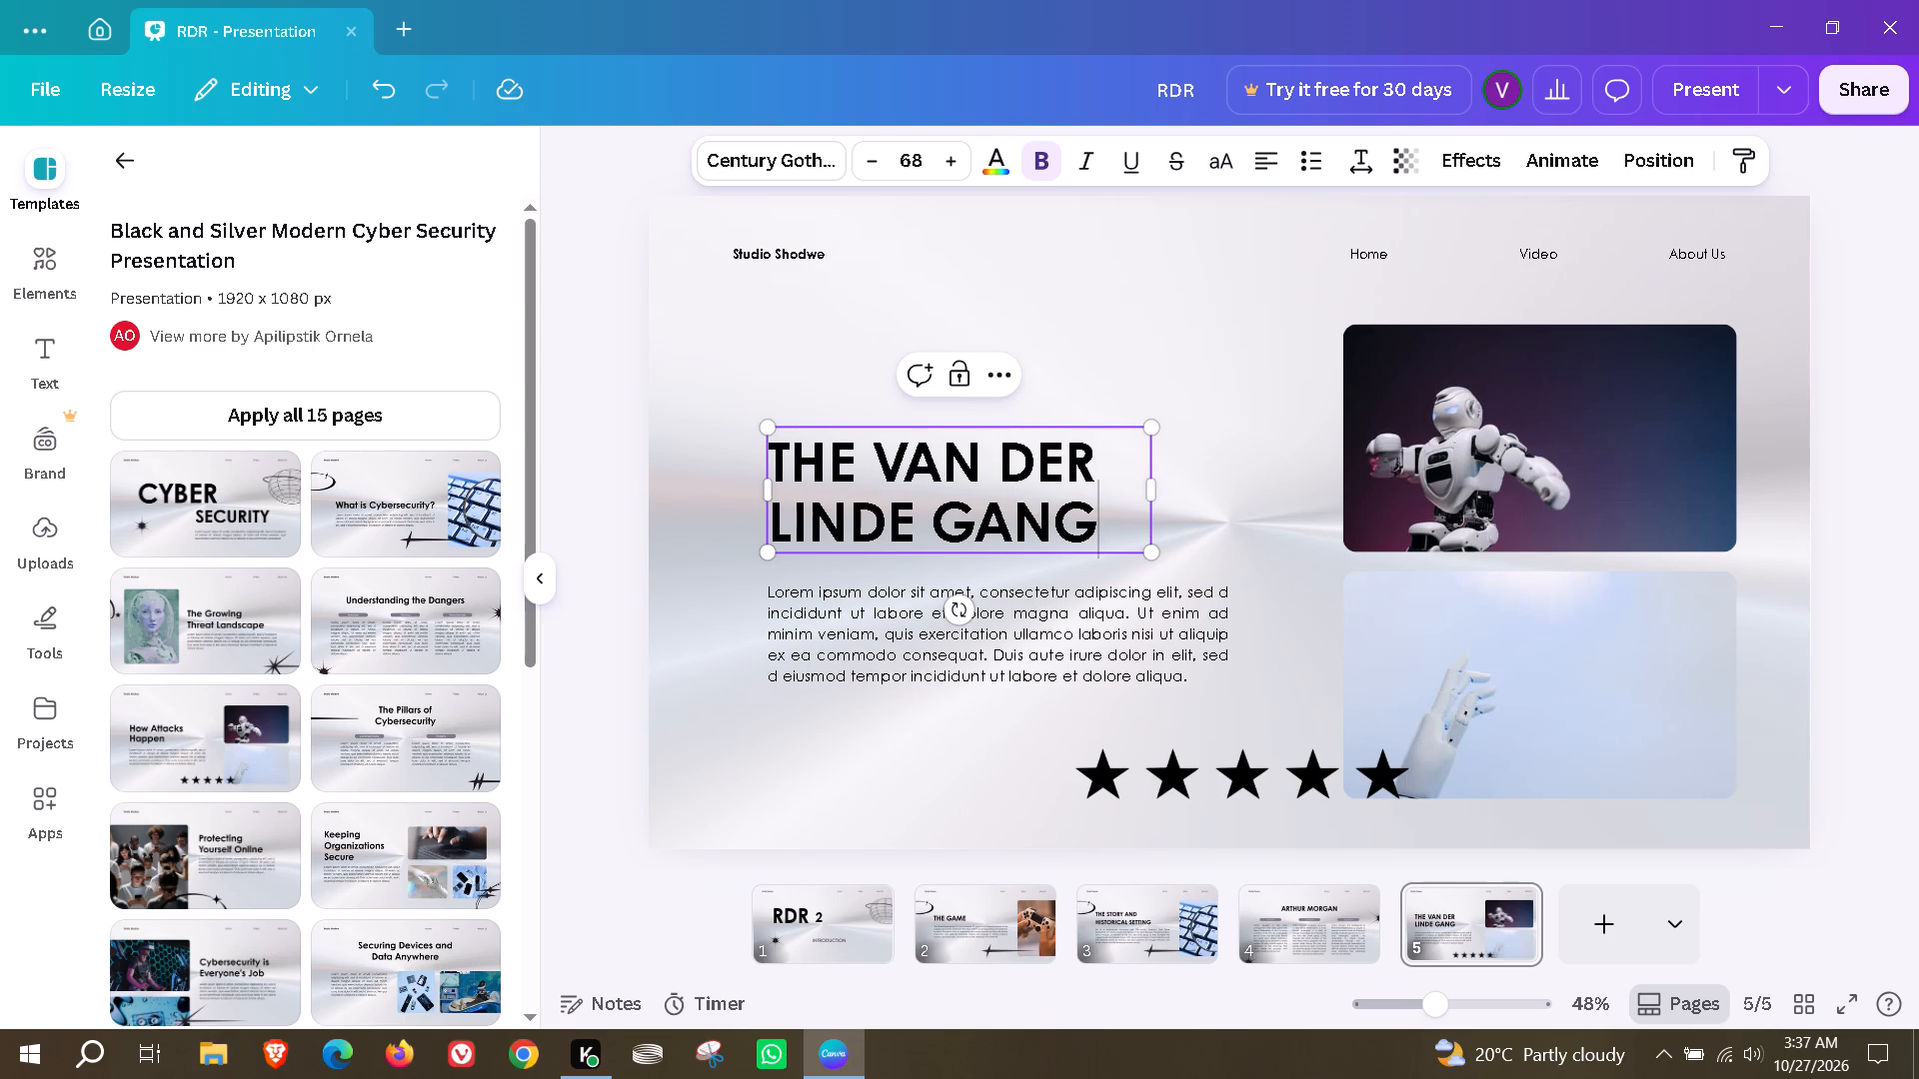
Replace page 5's placeholder paragraph using Transform text with the prompt "generate 3-4 lines on van der linde gang in rdr 2".
double_click(1072, 642)
left_click(1074, 530)
scroll(1177, 657, "down", 4)
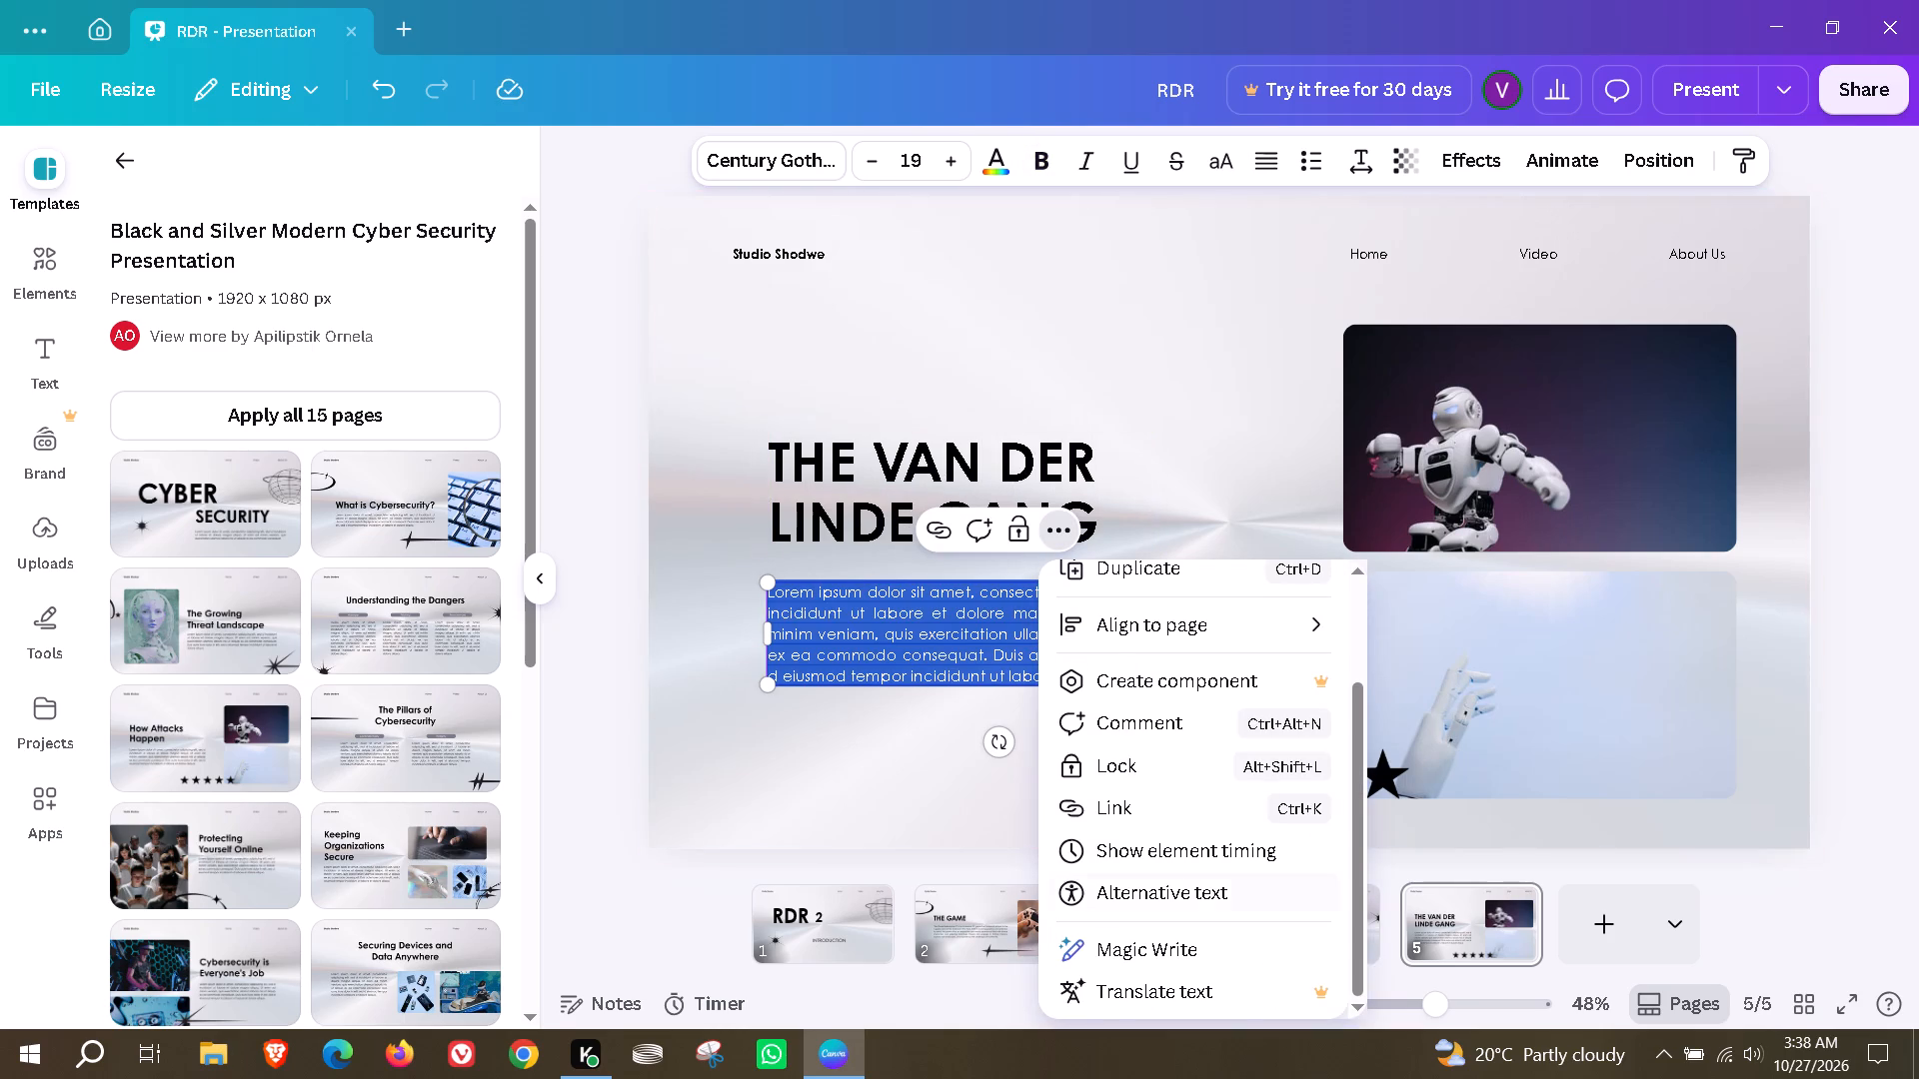
left_click(1166, 959)
left_click(1200, 583)
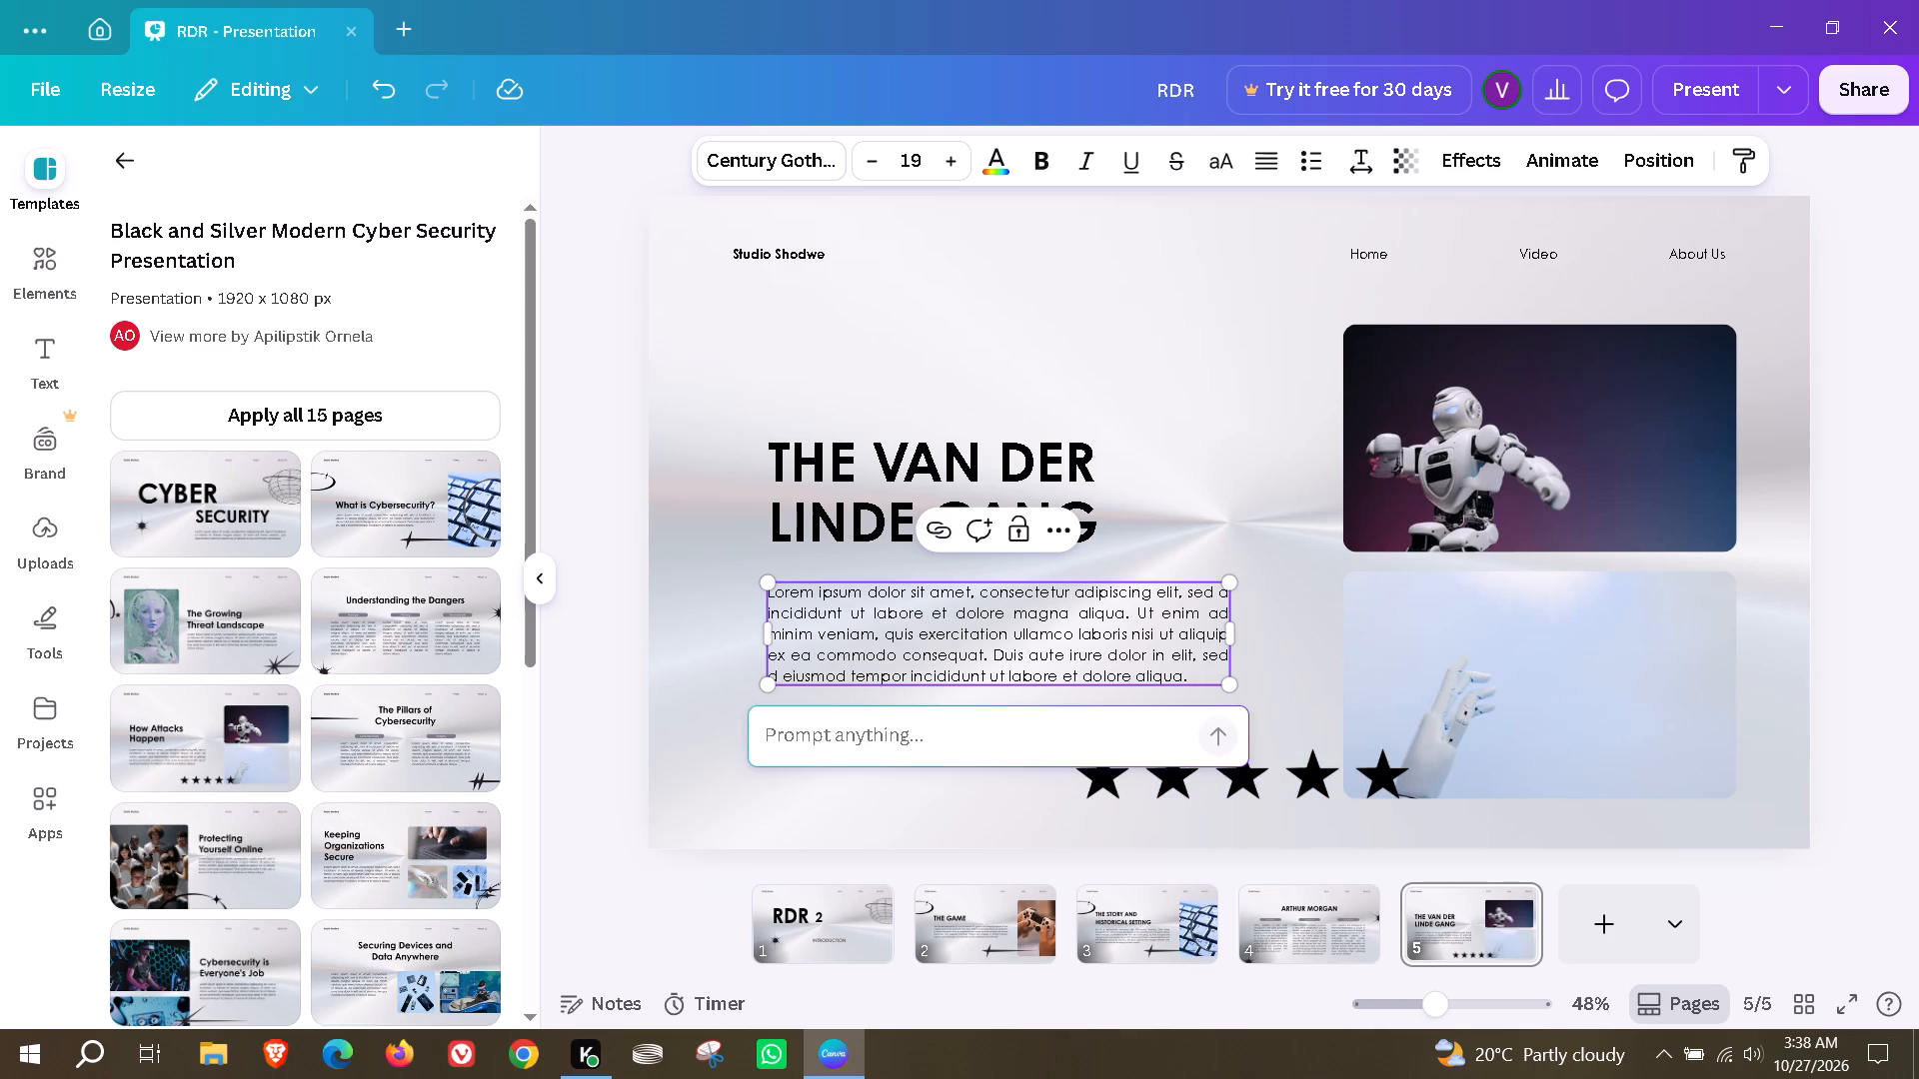
type("gee")
key("BackSpace")
type("nerate")
key("space")
type("3-4 in")
key("BackSpace")
key("BackSpace")
type("lines on")
key("space")
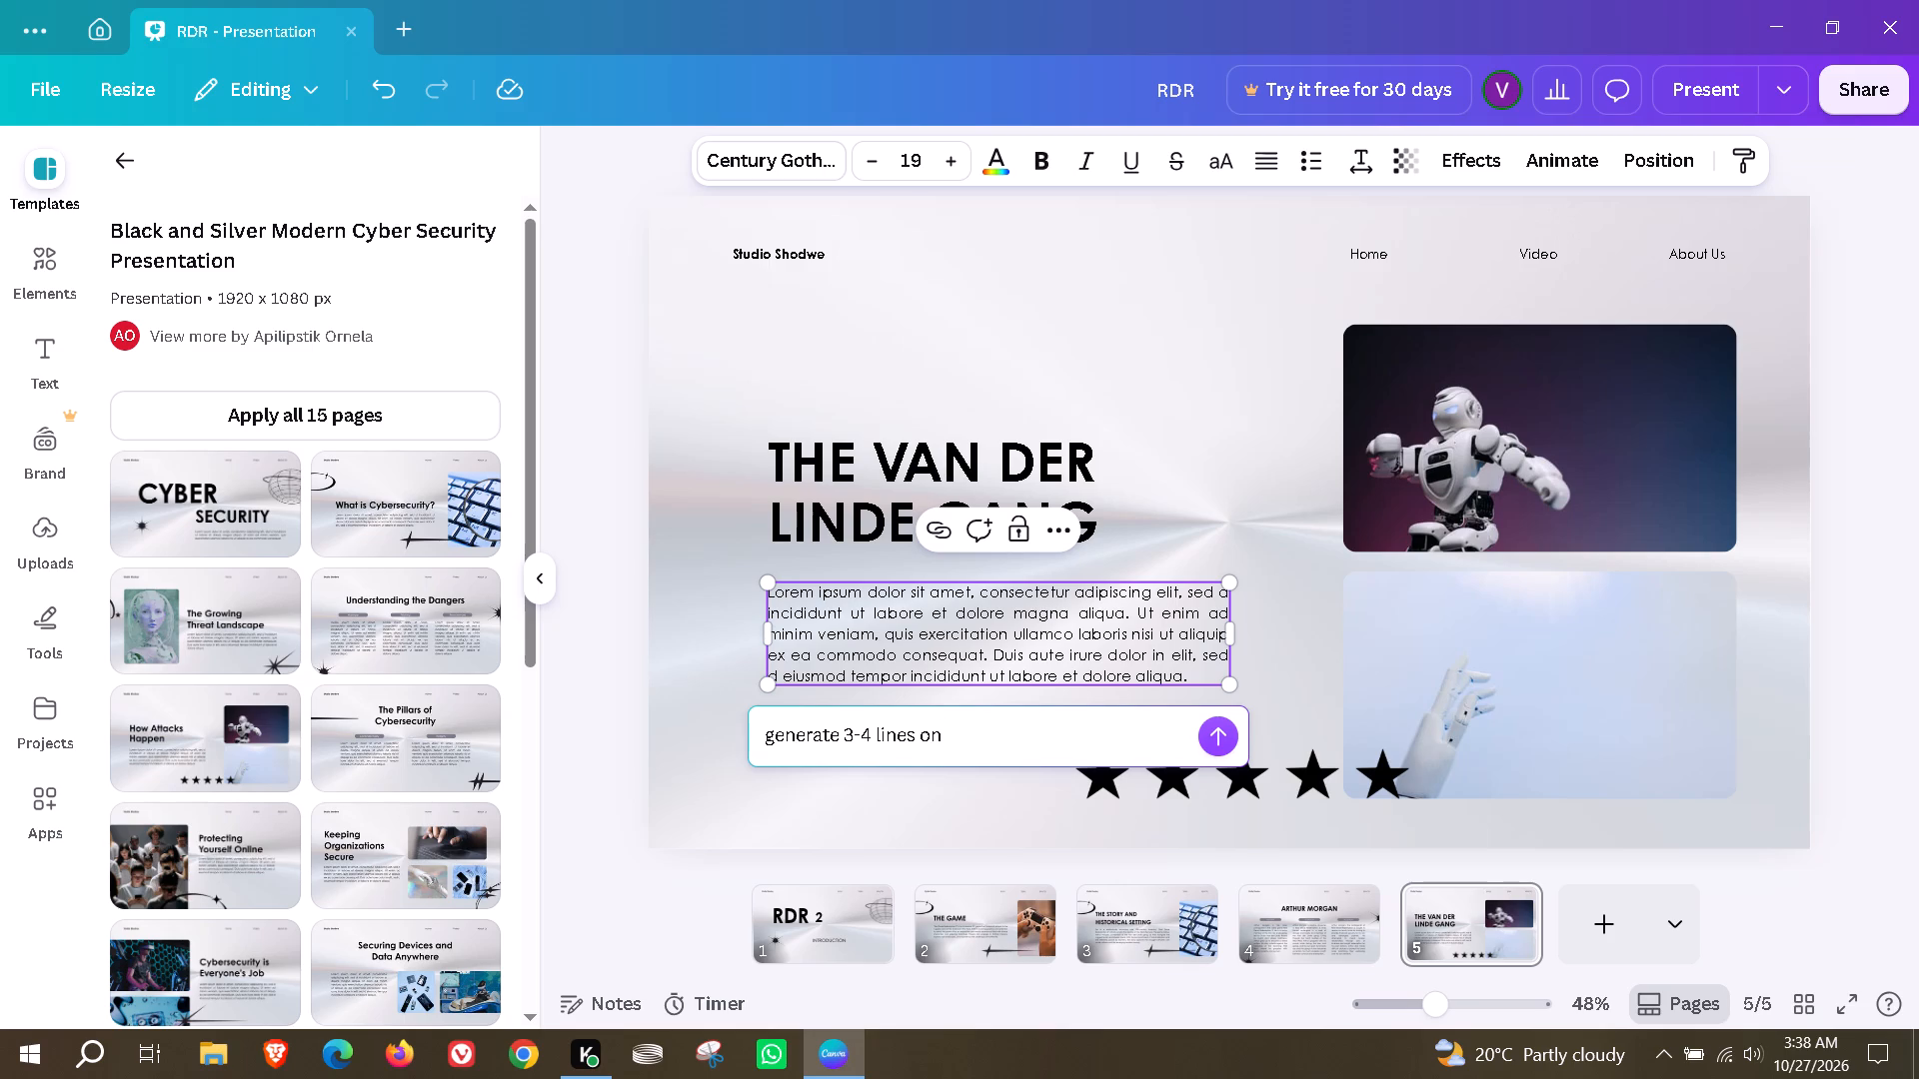
type("van der linde gang")
key("space")
type("in rdr 2")
key("space")
key("Return")
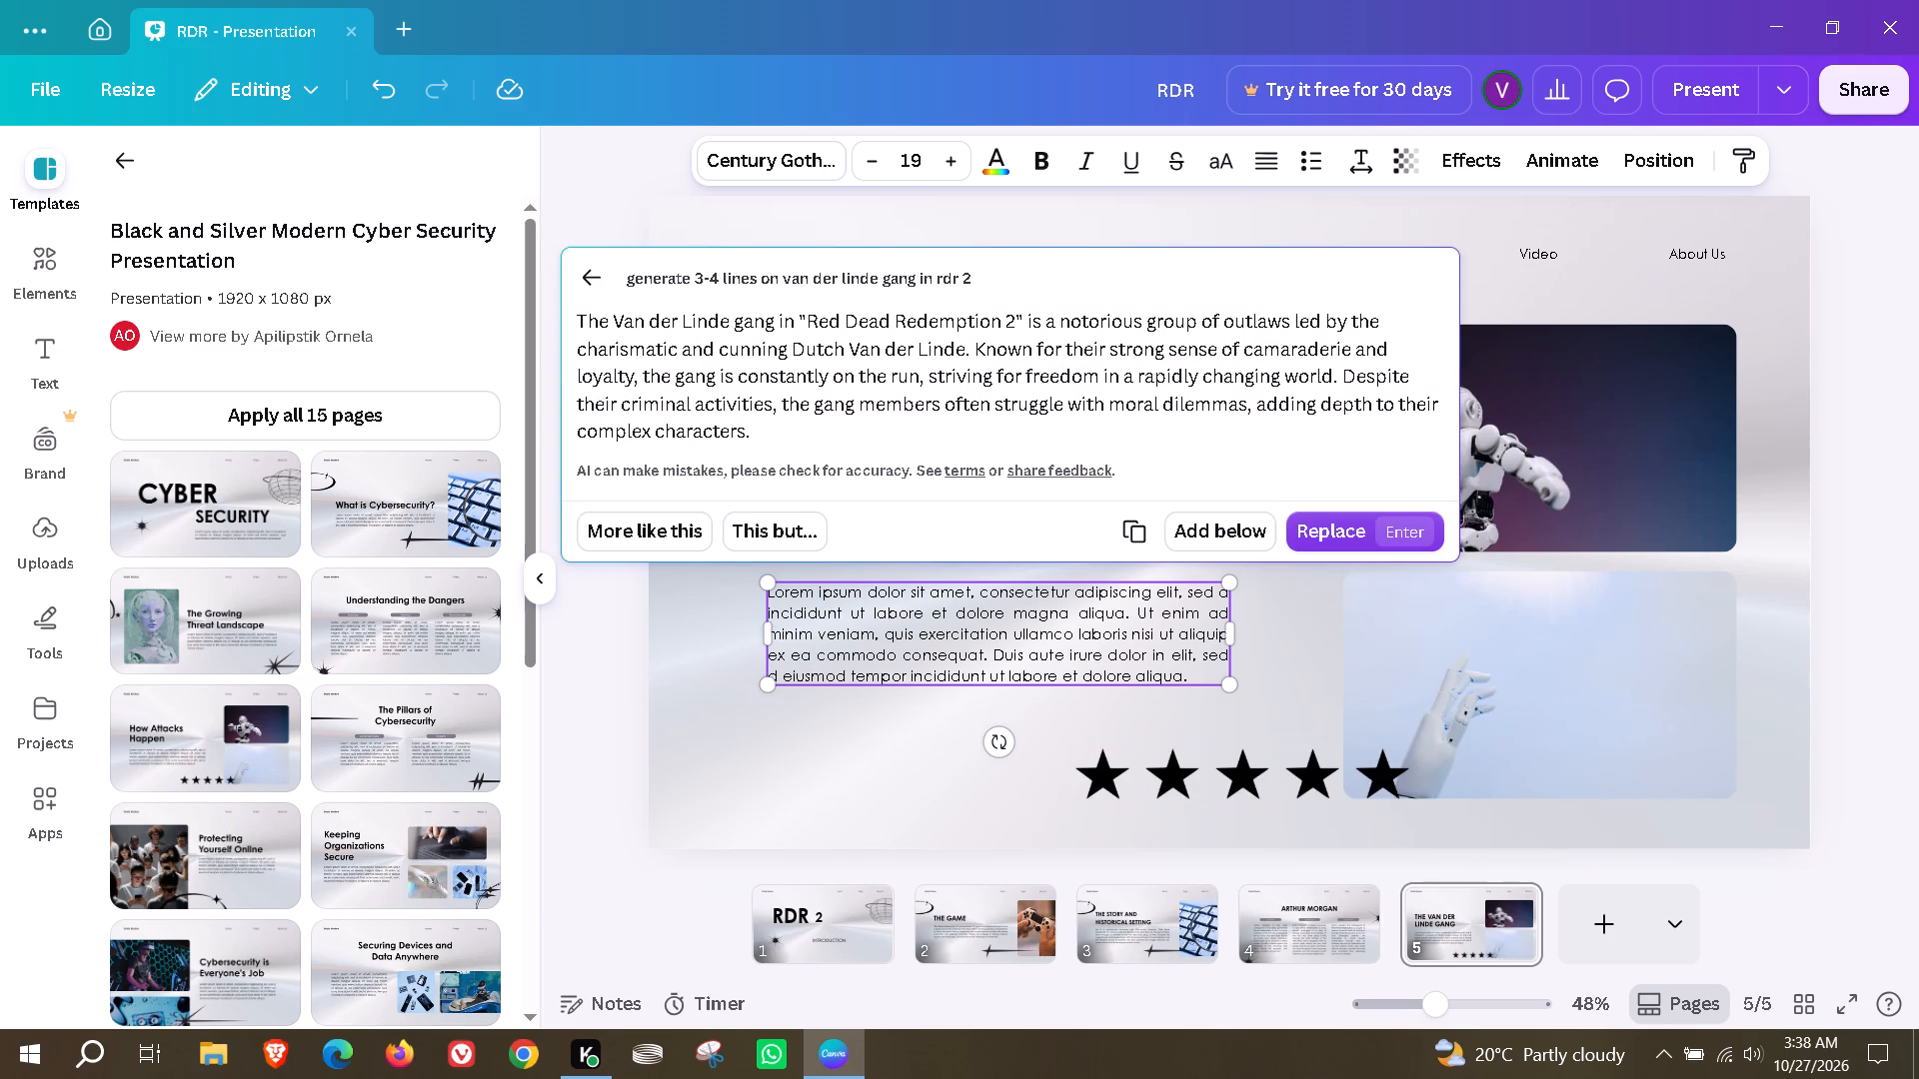
left_click(1324, 535)
Move the page 5 paragraph slightly up, closer to the heading and with its edge still aligned to it.
left_click_drag(966, 647, 974, 628)
left_click(755, 759)
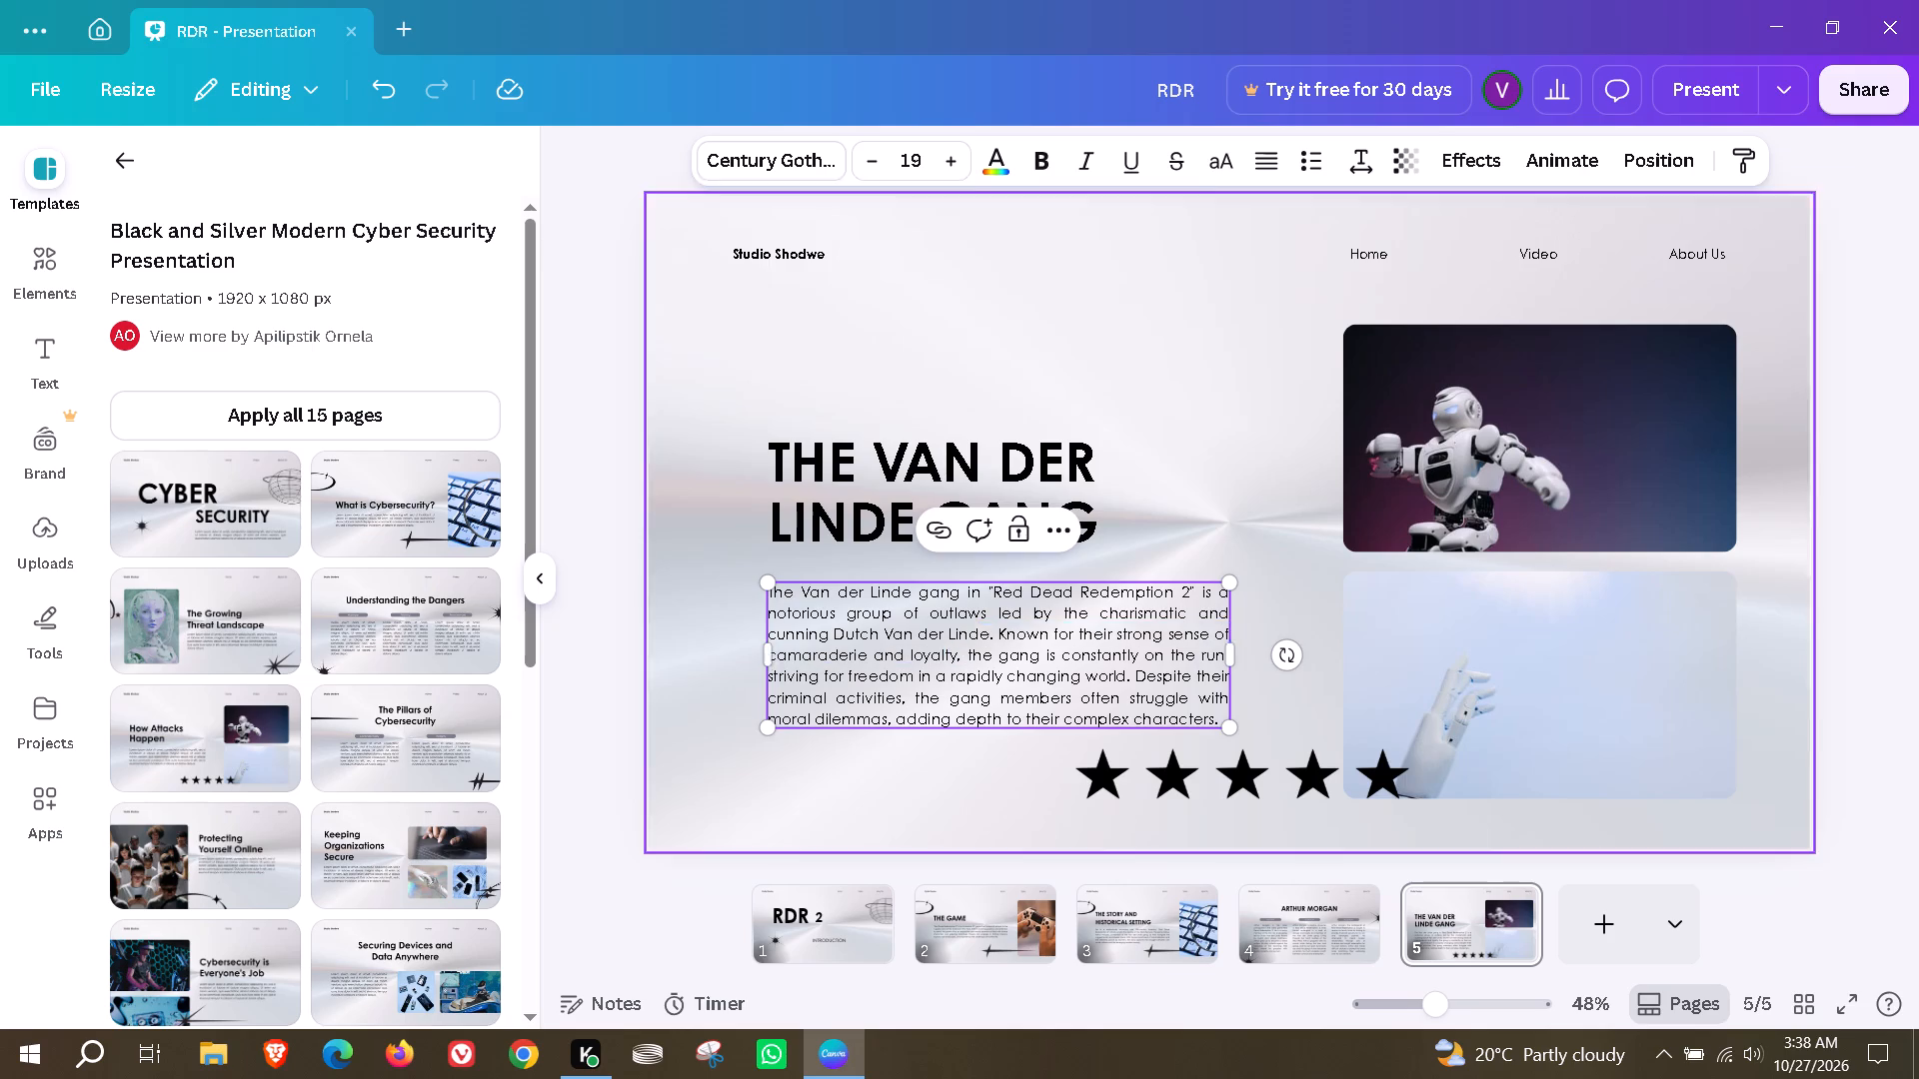
left_click(950, 676)
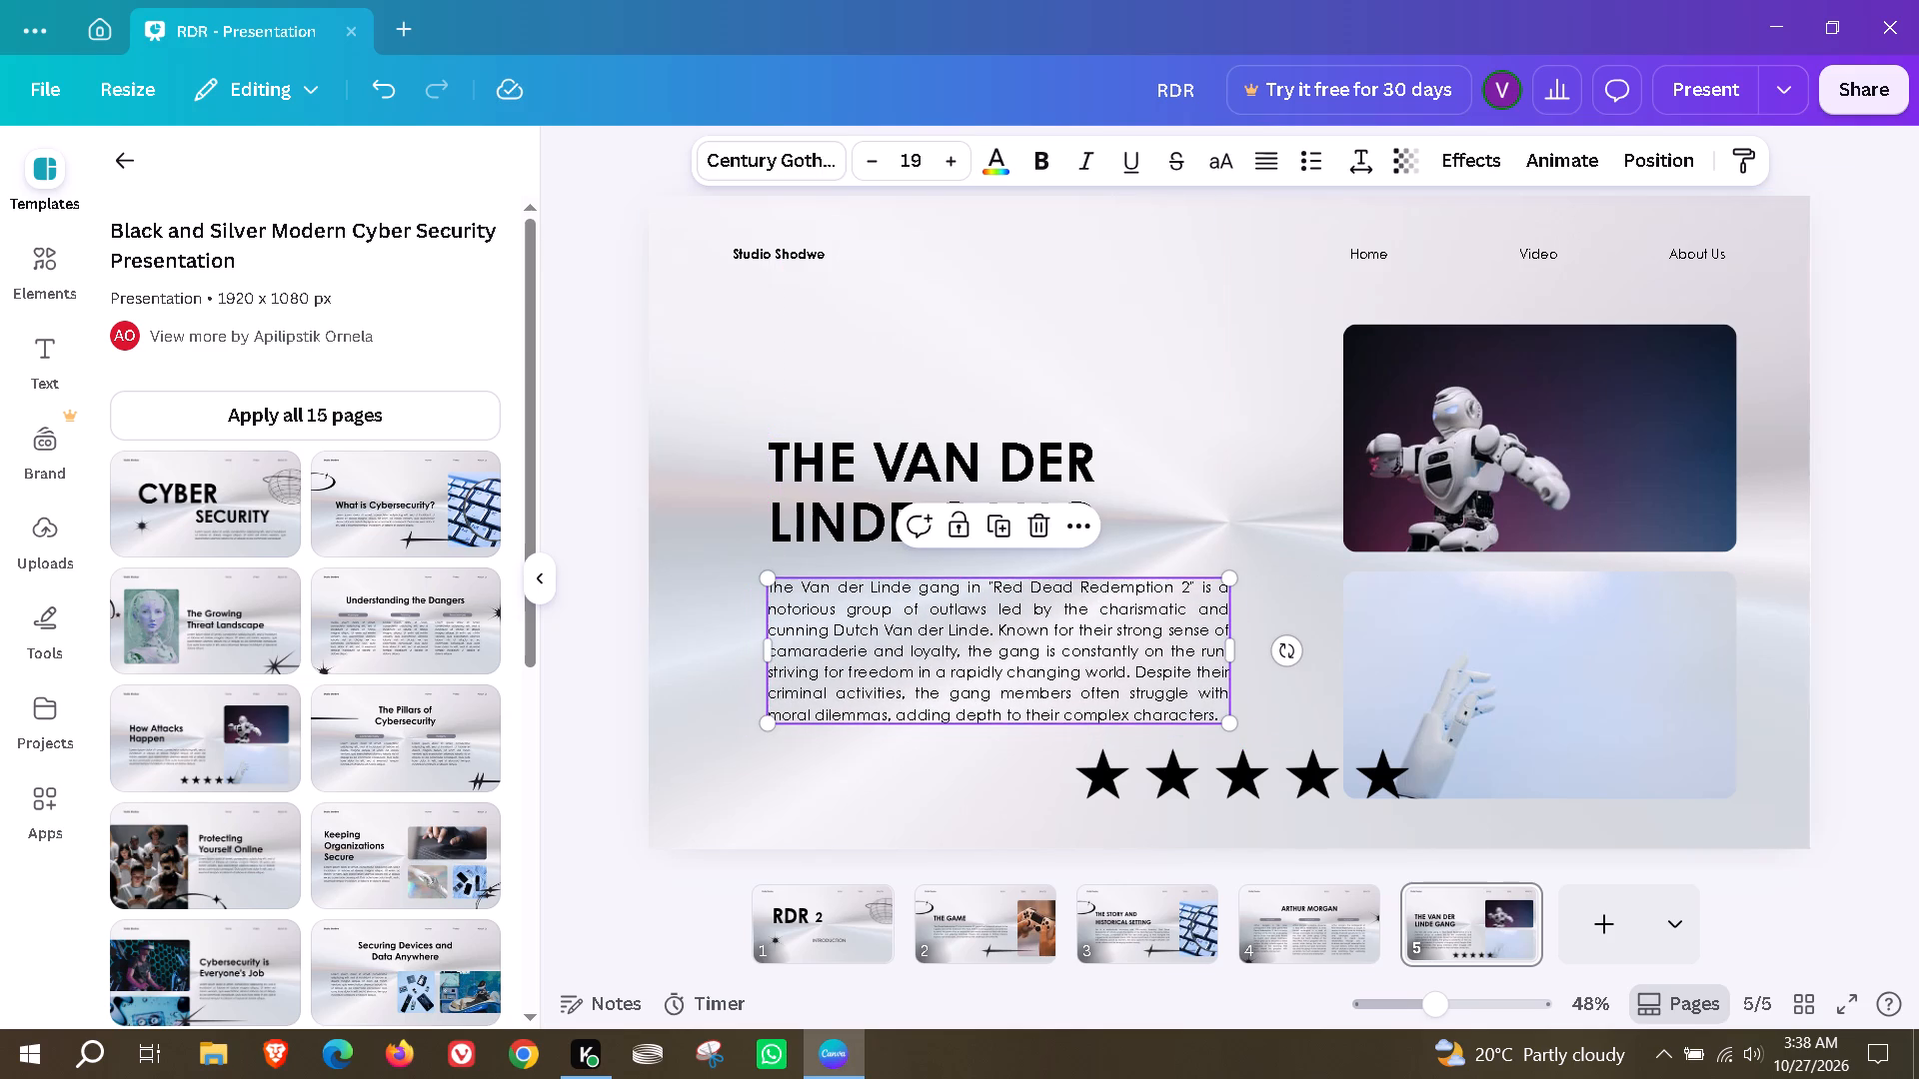
left_click(962, 666)
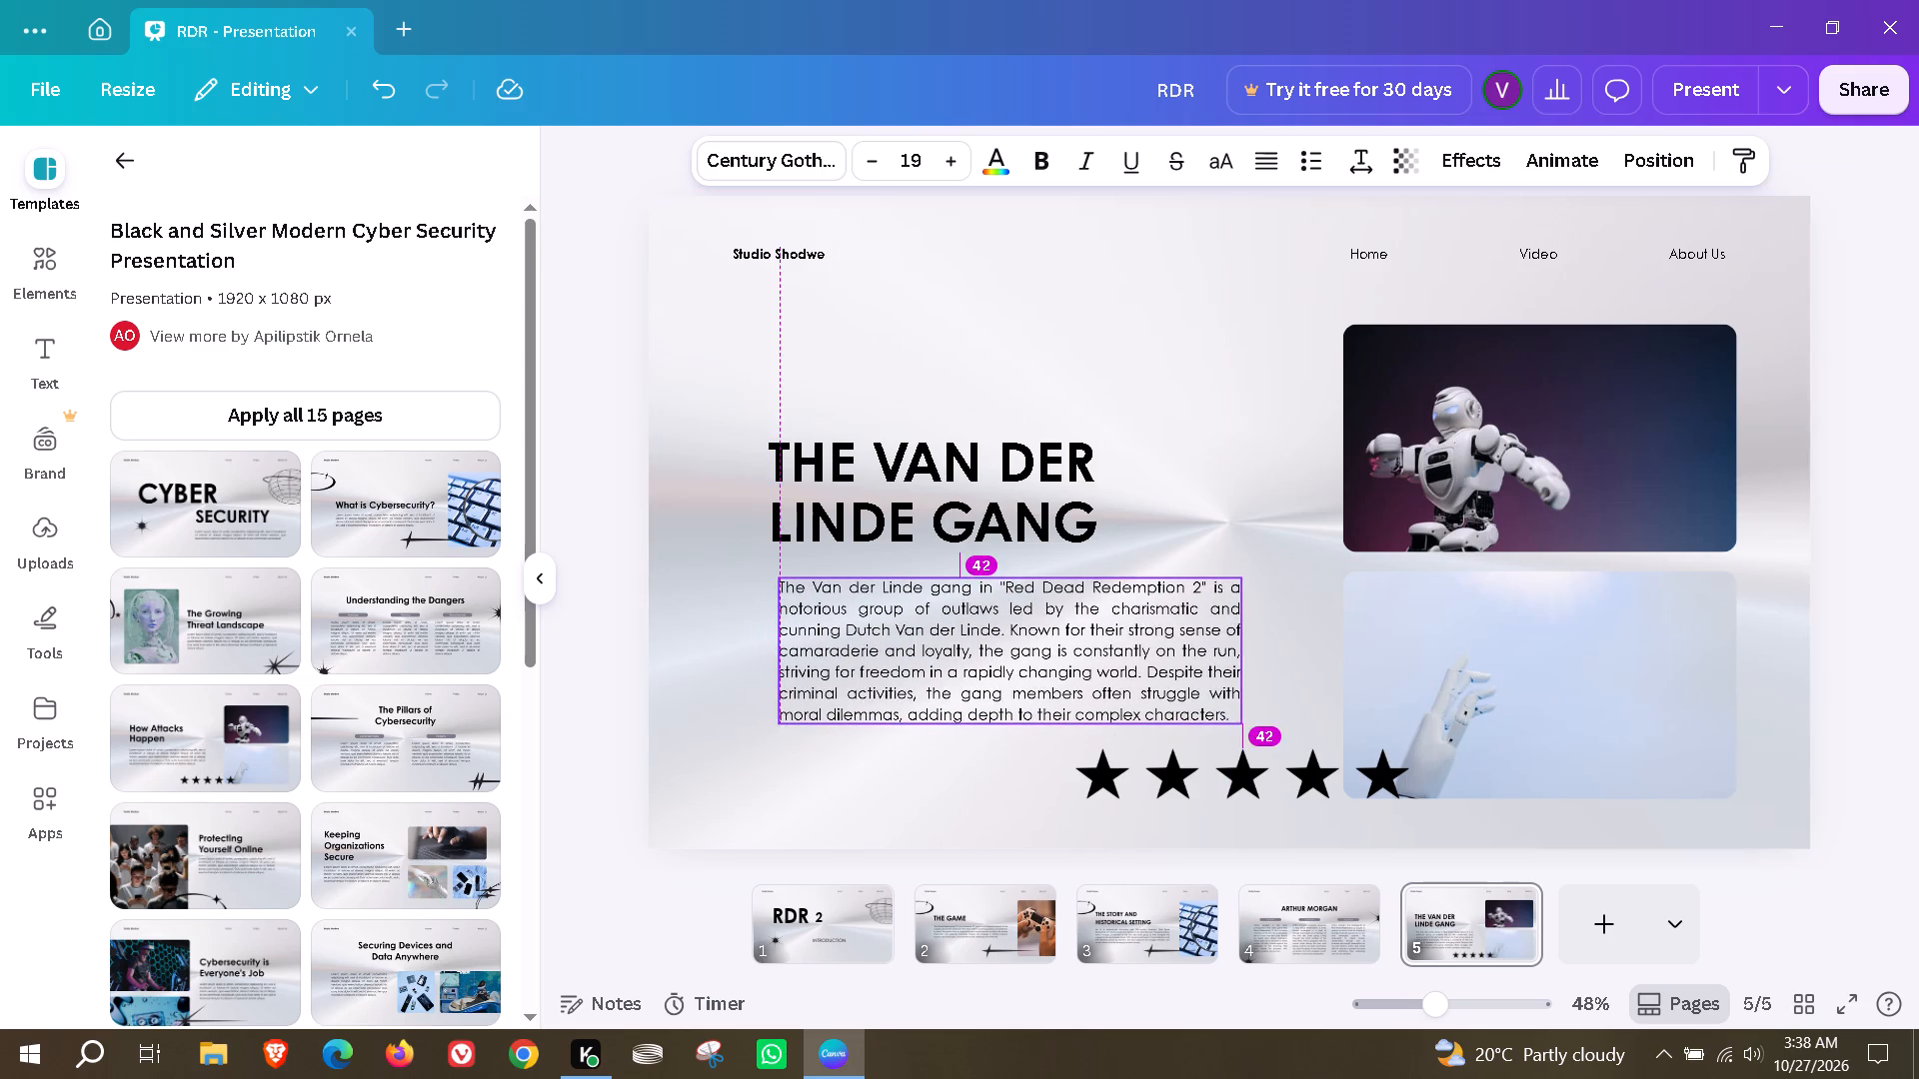
left_click(1004, 779)
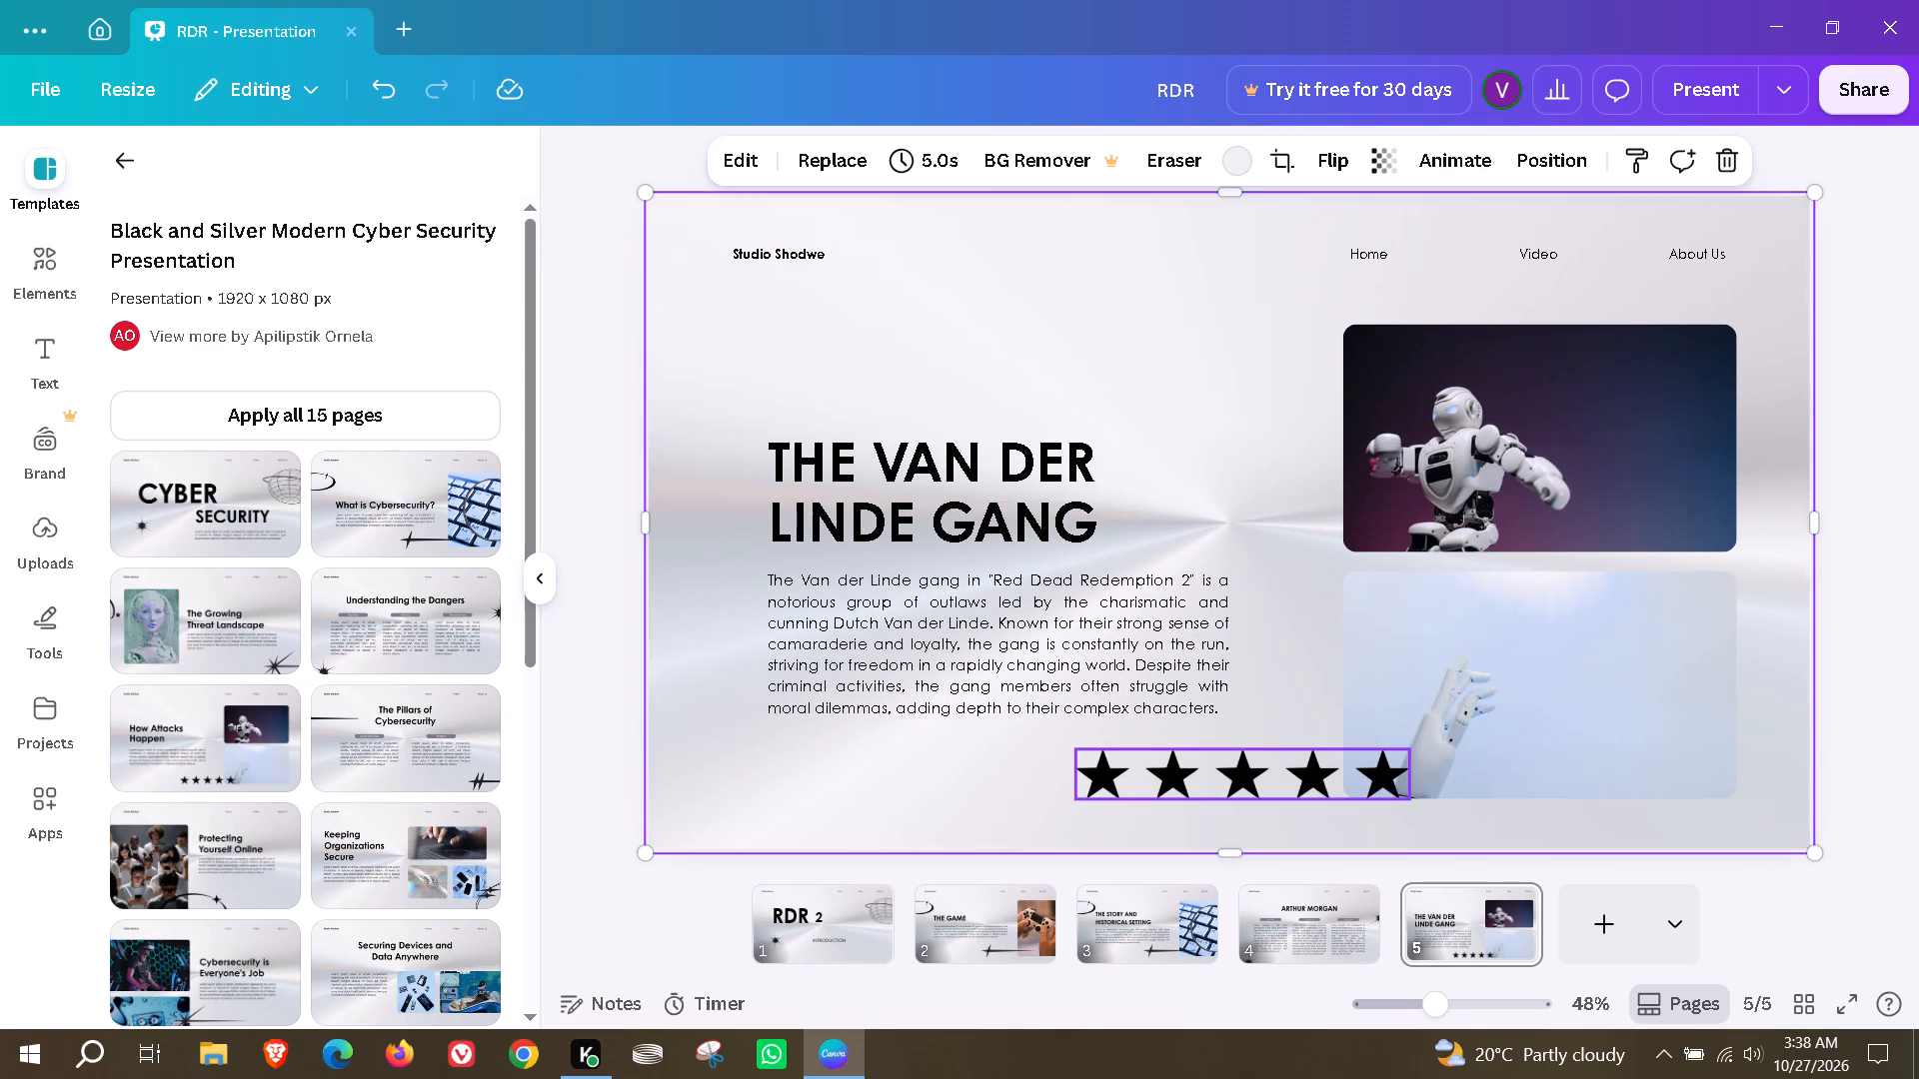
Move page 5's row of five stars off the lower image to sit beneath the paragraph.
left_click_drag(1280, 776, 988, 769)
left_click(1235, 757)
left_click(955, 799)
left_click_drag(960, 787, 978, 787)
left_click(1223, 774)
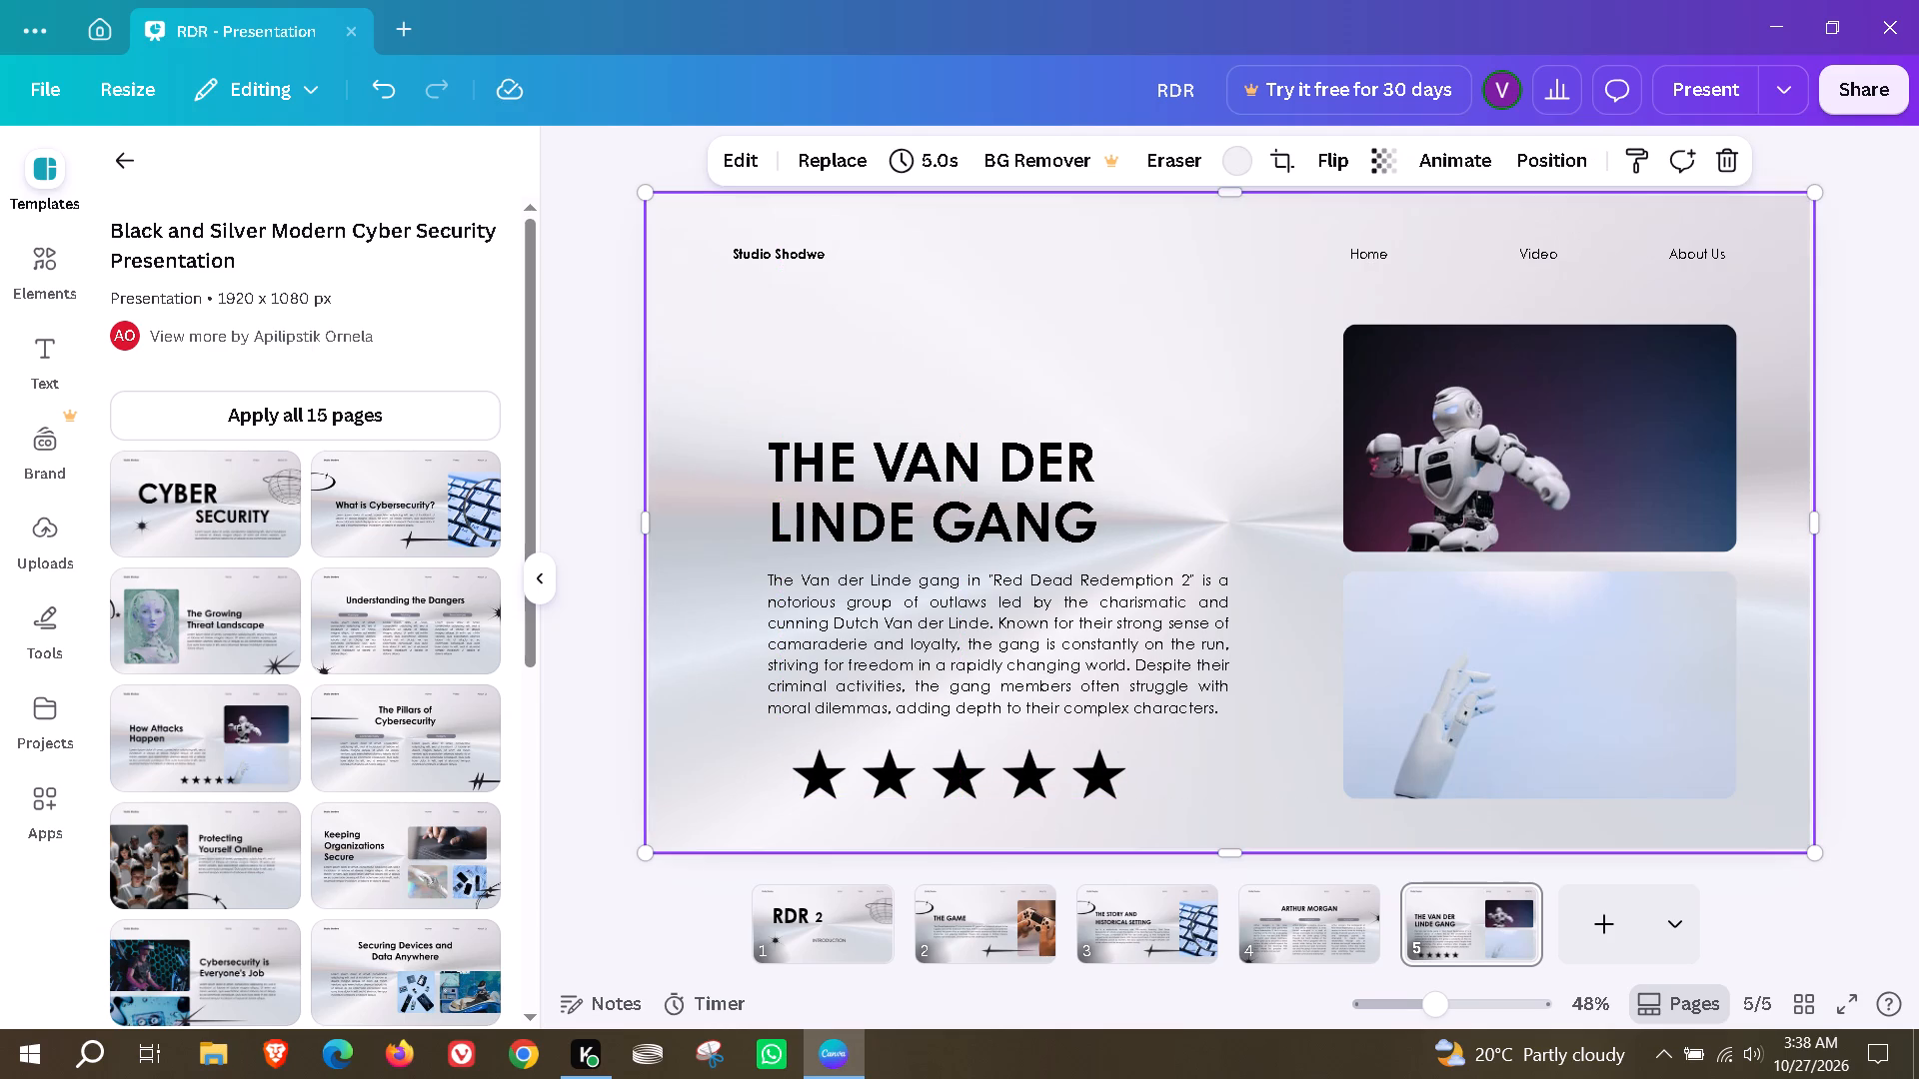
left_click(580, 894)
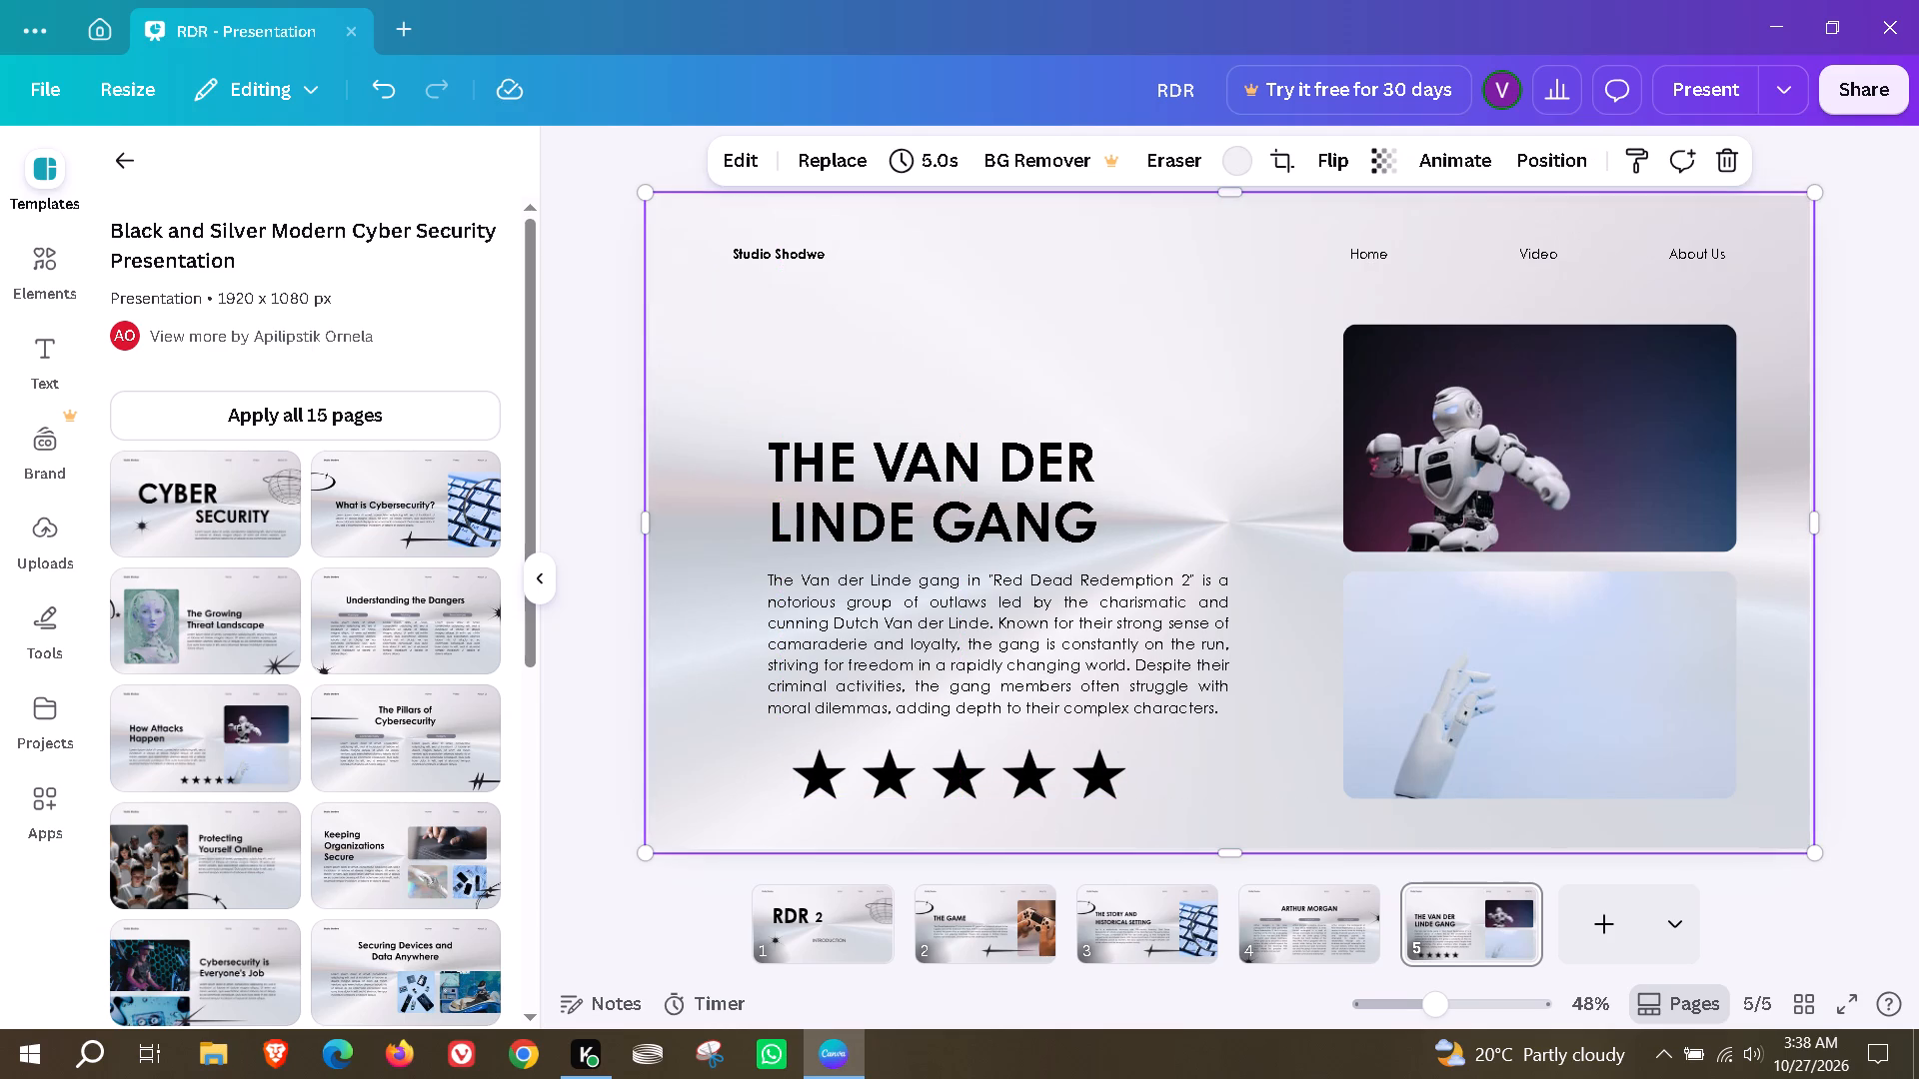
Add the template's "The Pillars of Cybersecurity" page as page 6.
left_click(422, 722)
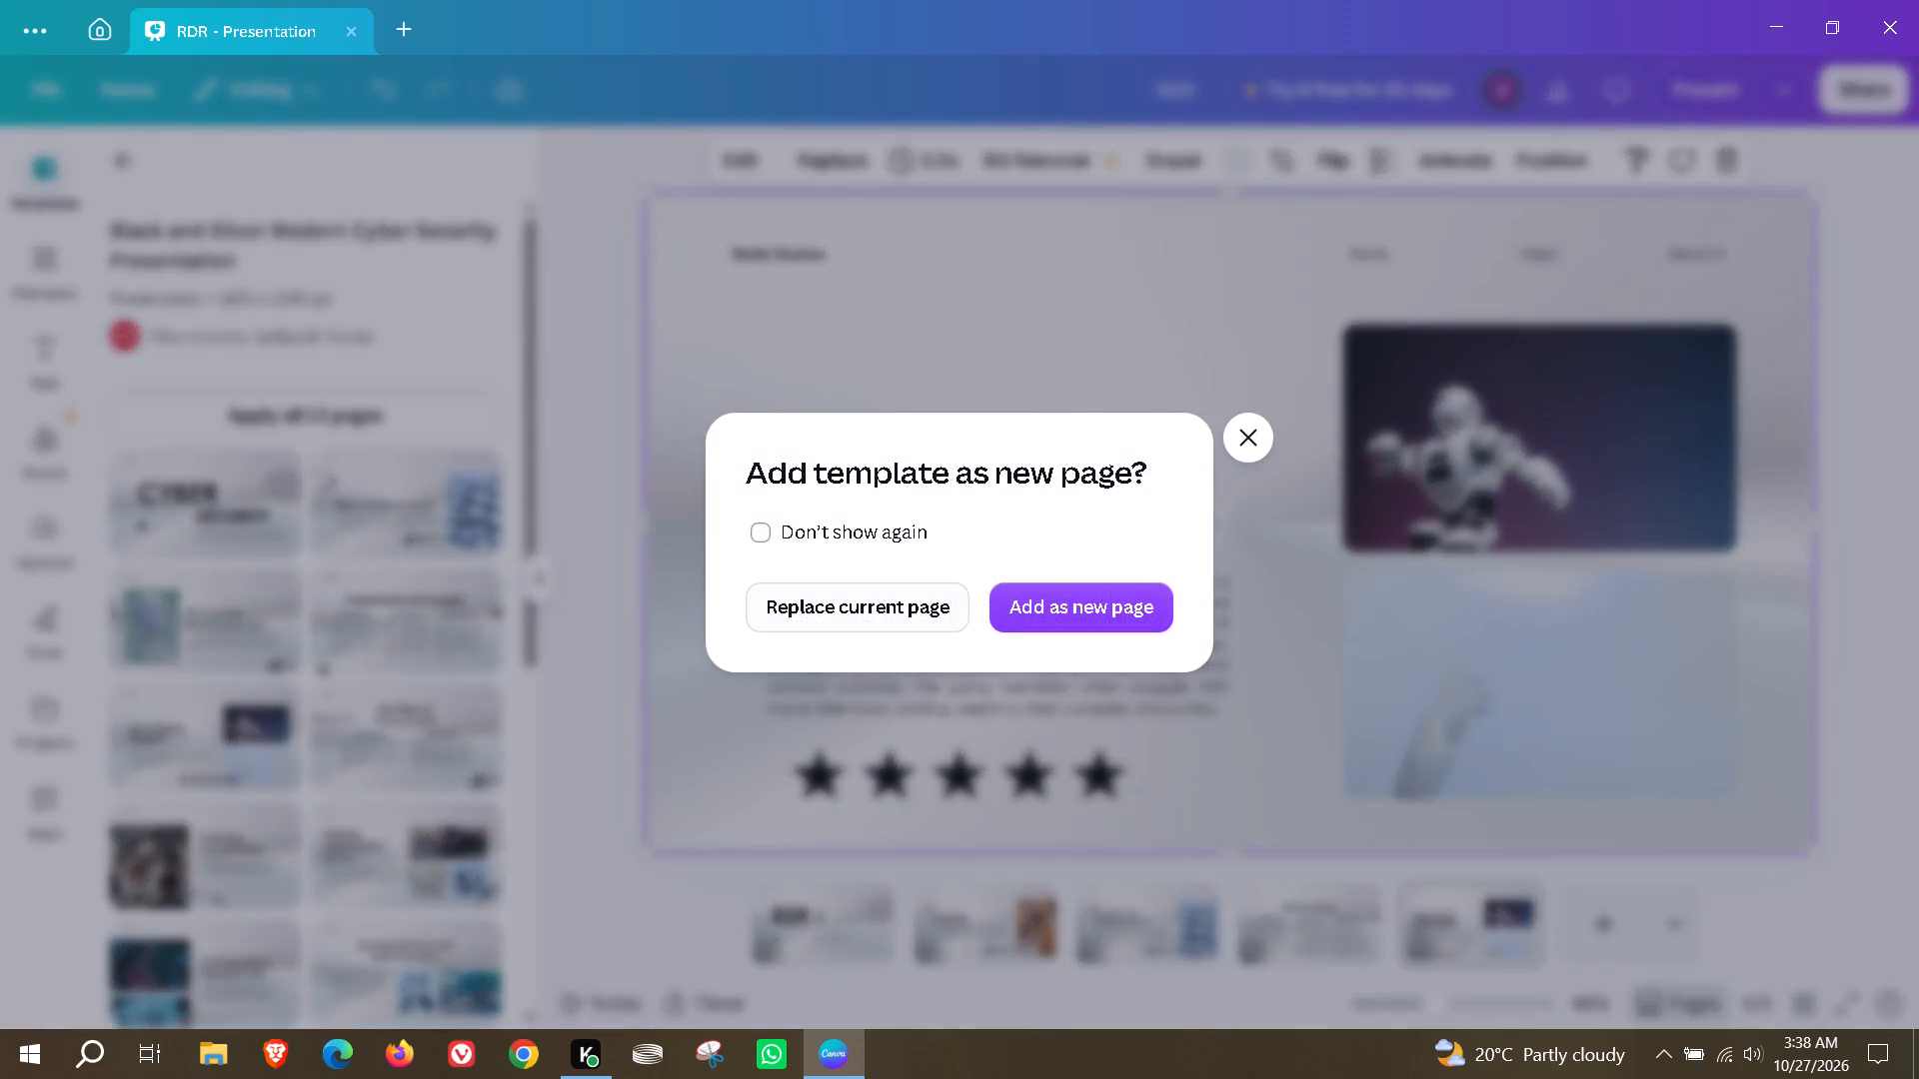
left_click(1053, 607)
Replace page 6's heading "The Pillars of Cybersecurity" with "AN ENORMOUS OPEN WORLD GAME".
double_click(1208, 365)
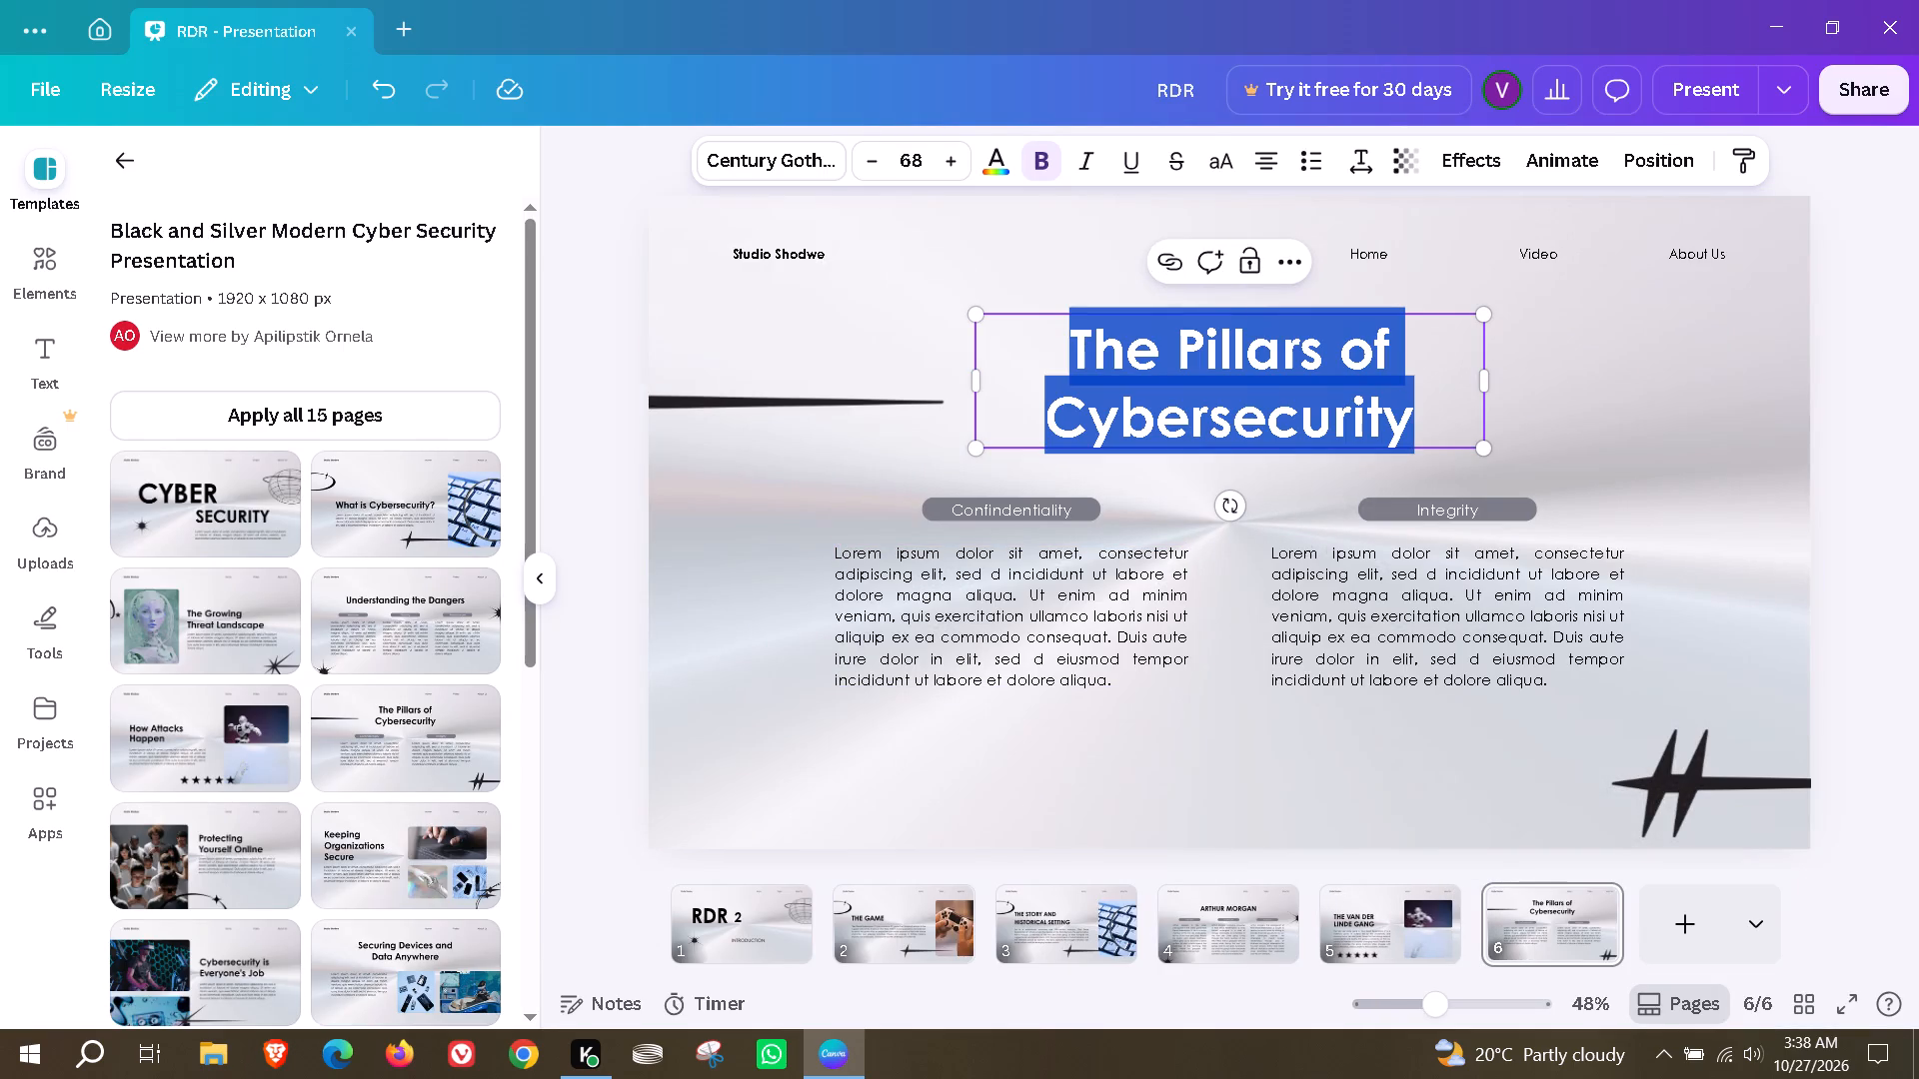
type("AN ENOM")
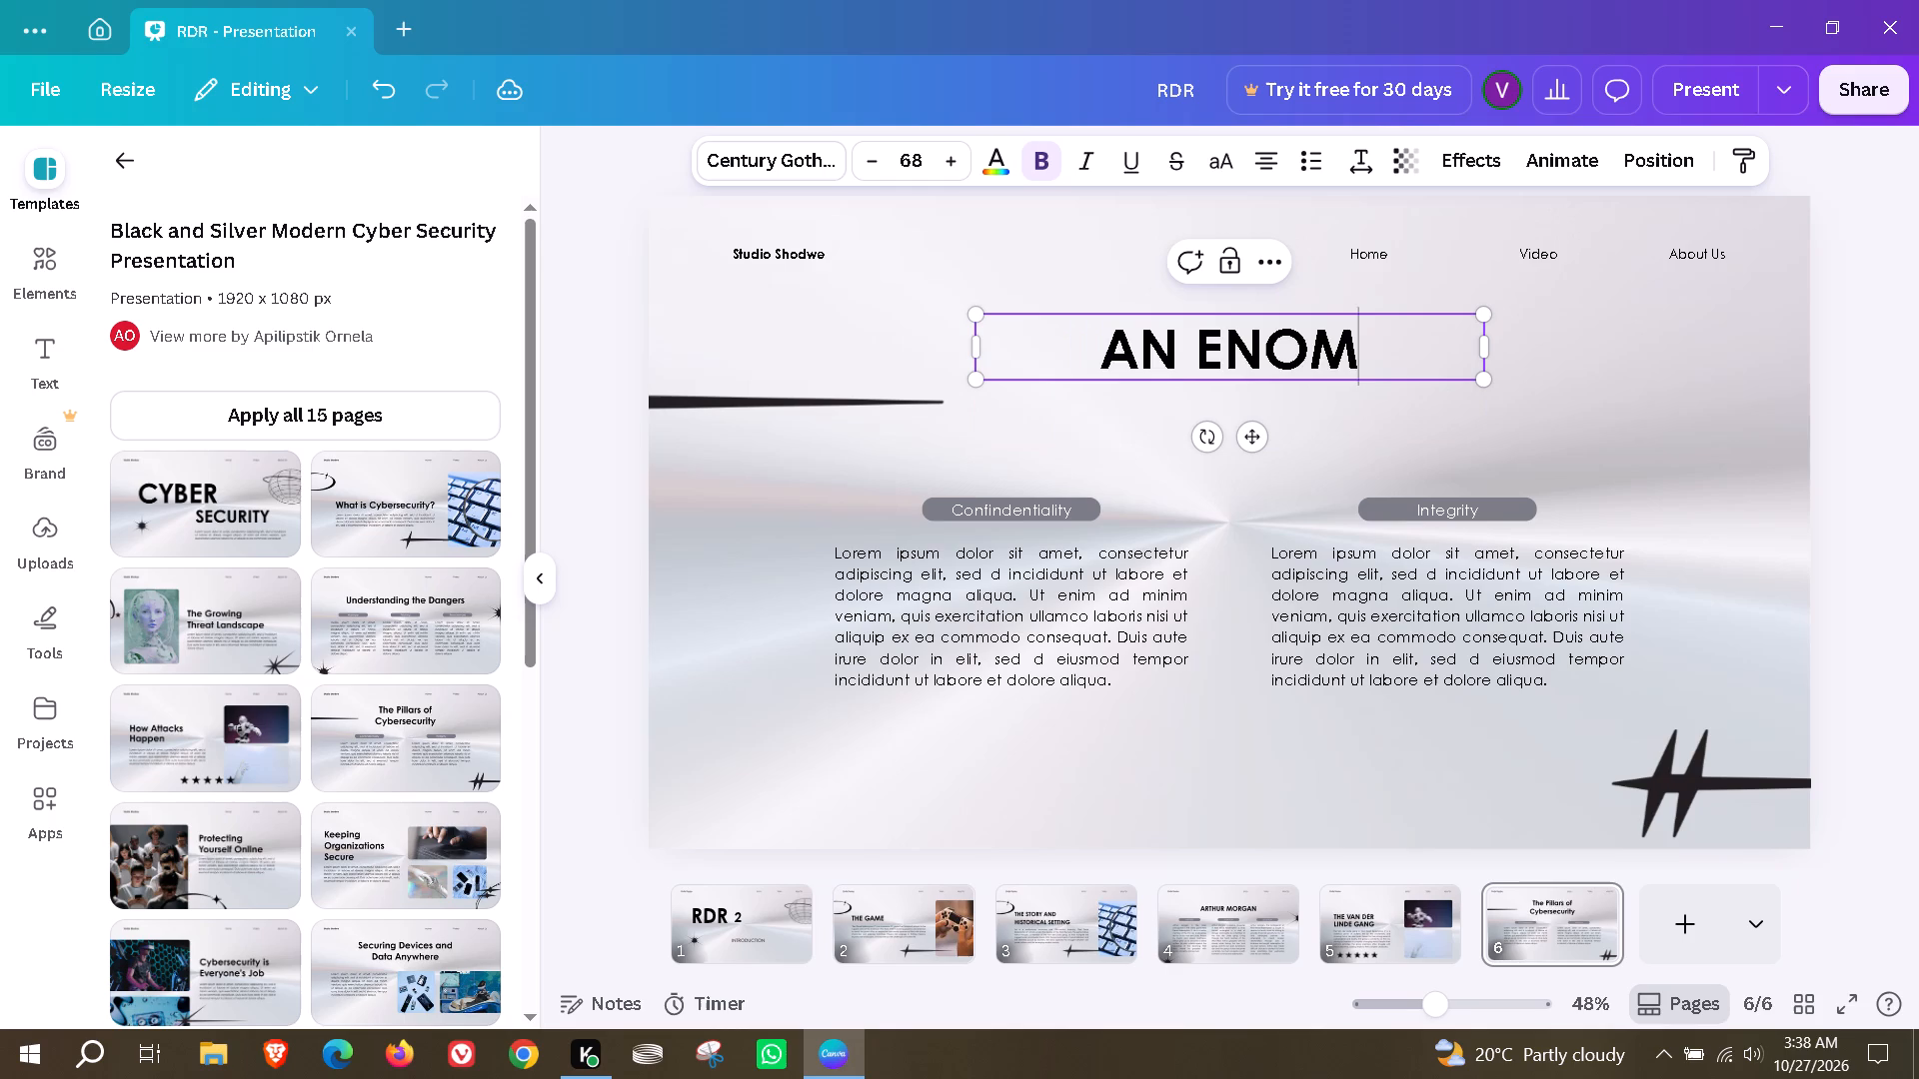
key("shift+BackSpace")
type("RMOUS OPE")
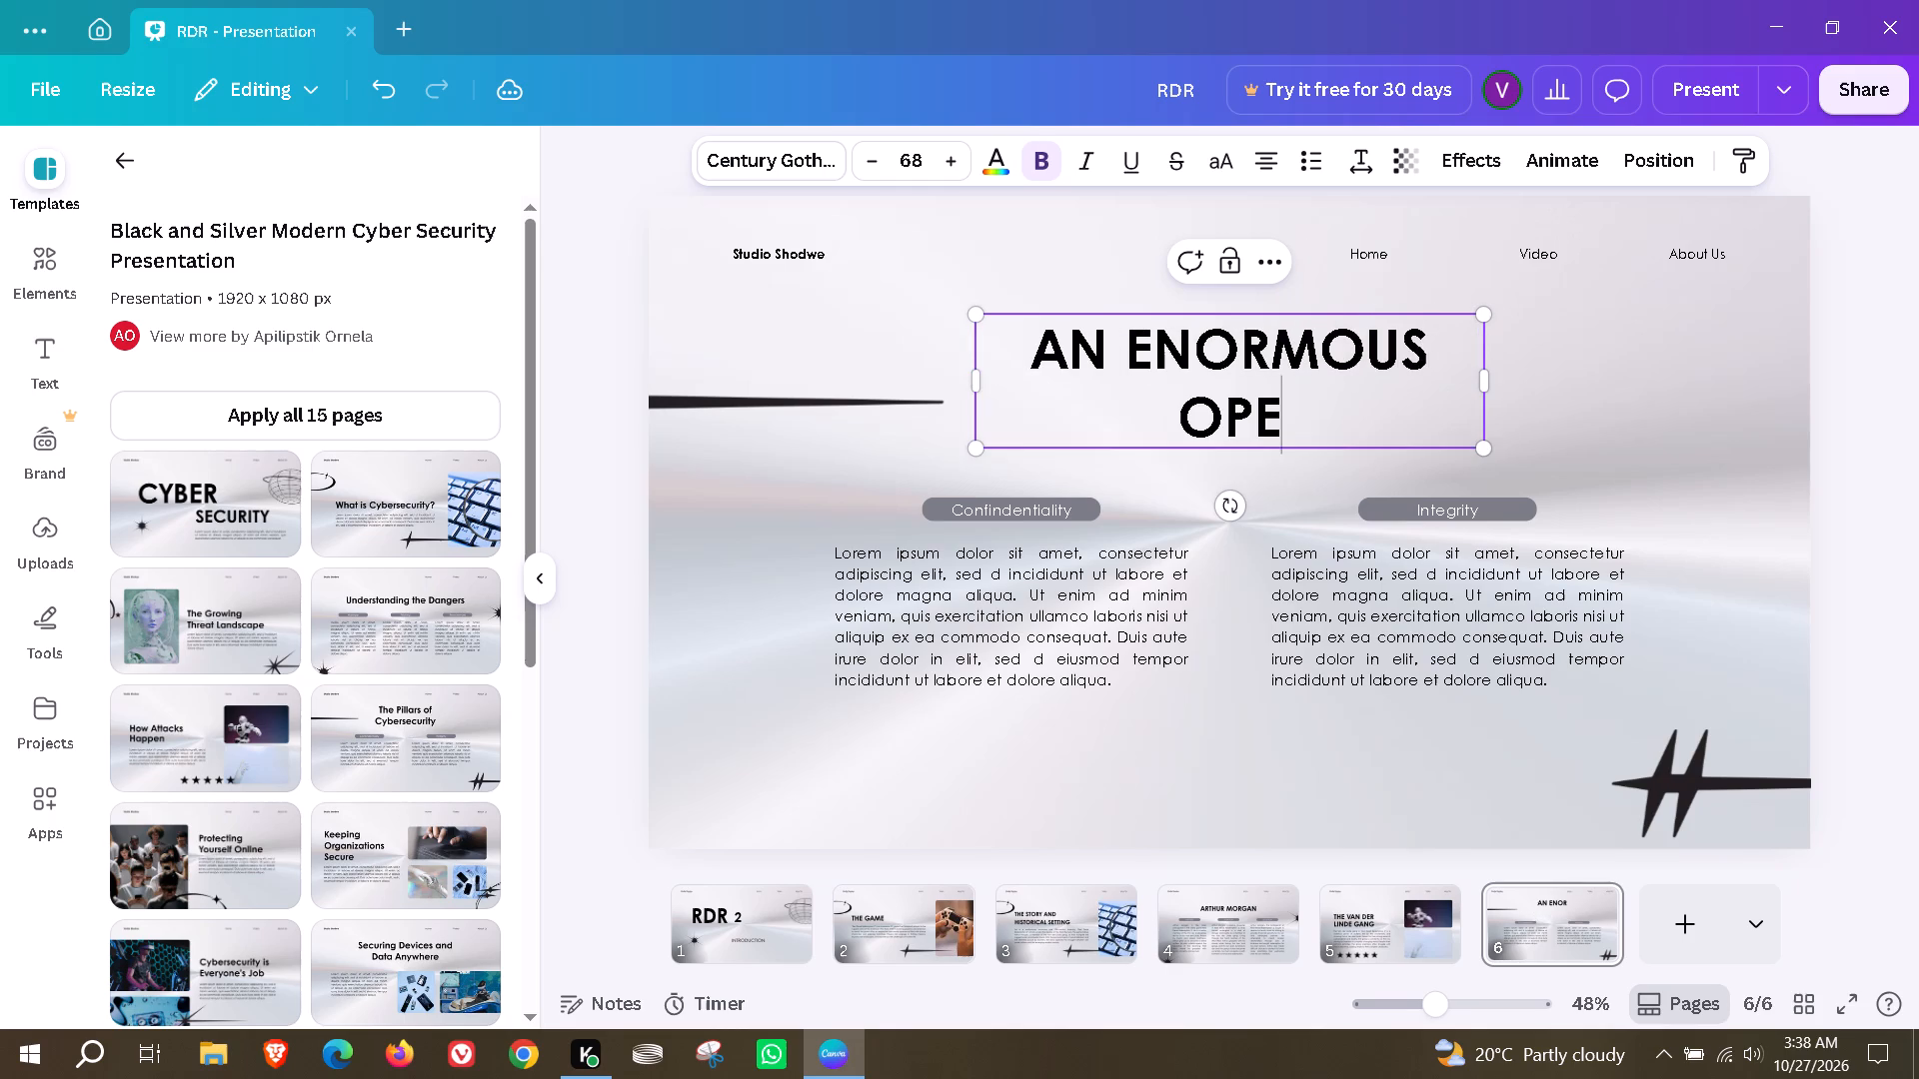
key("space")
key("shift+BackSpace")
type("N WORLD GAME")
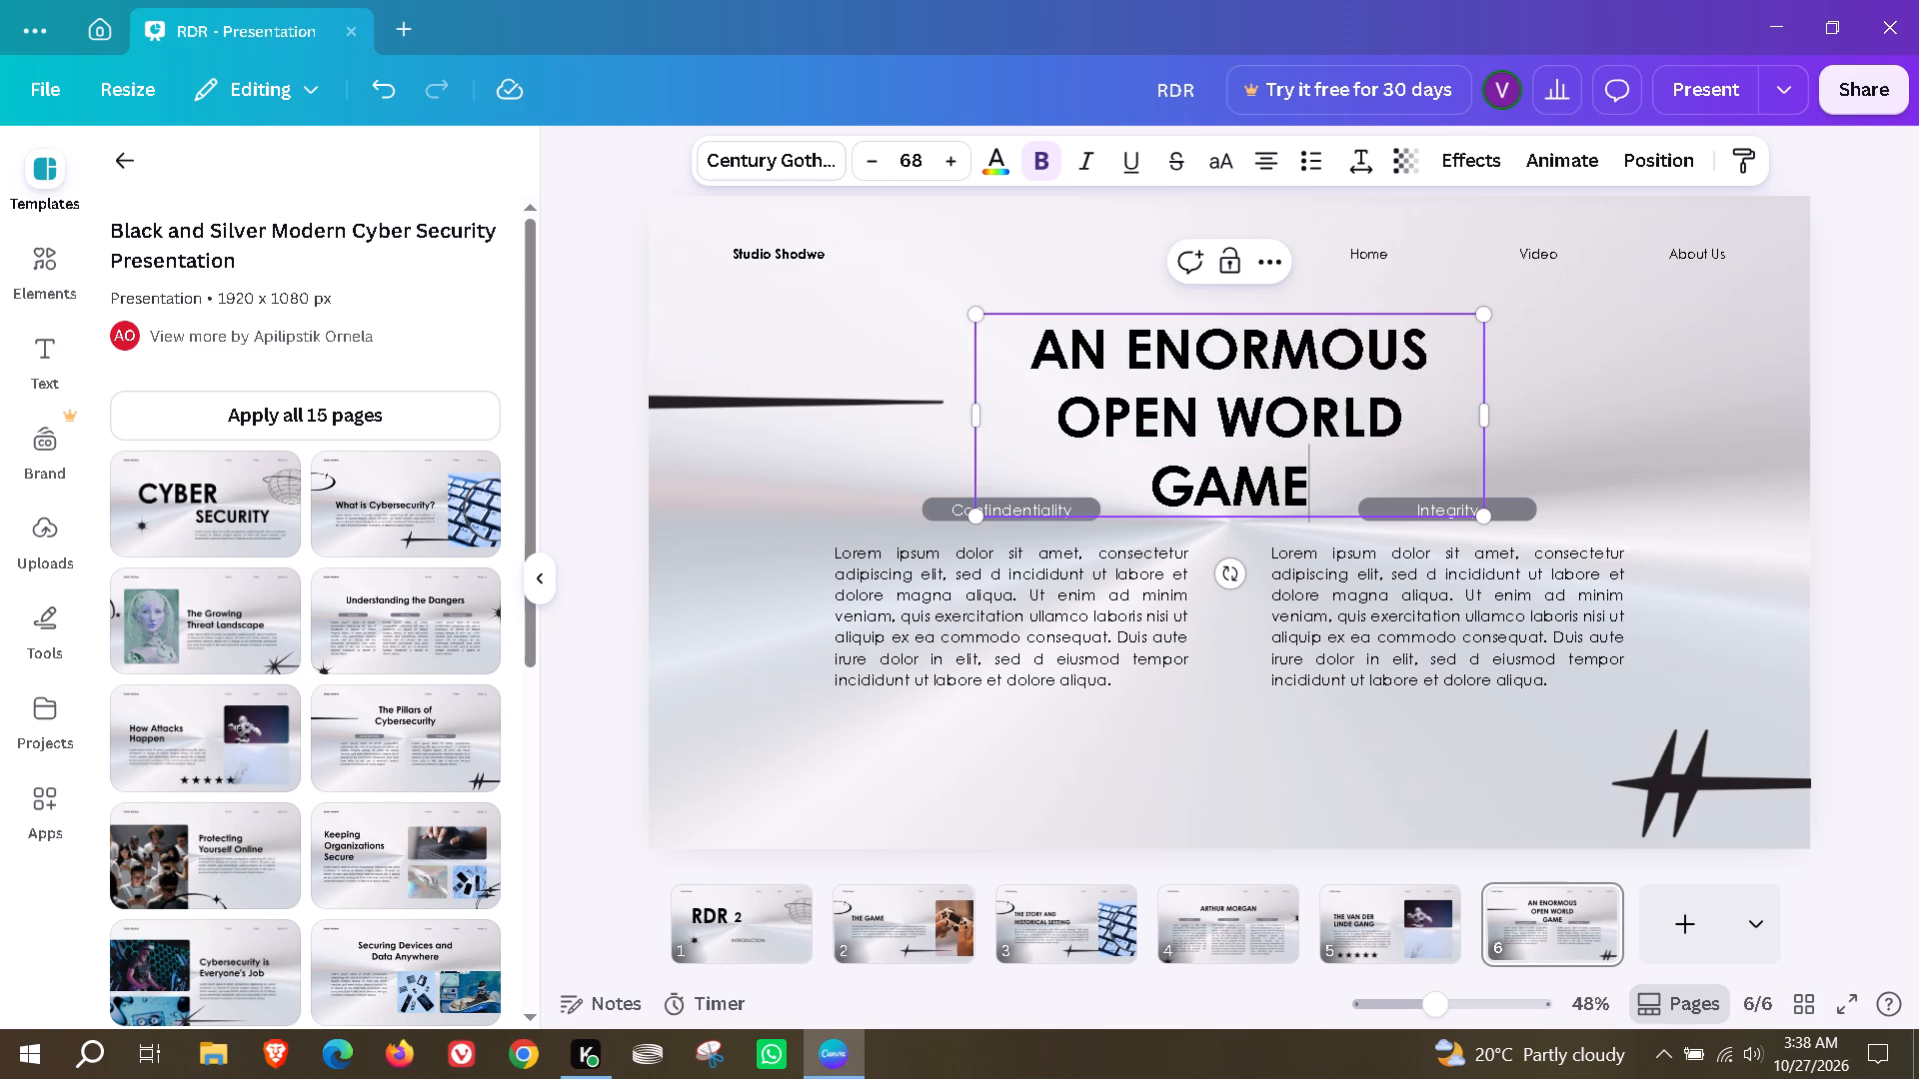
Widen page 6's heading text box so the heading fits on two lines, and shift it slightly back towards the page centre.
left_click_drag(1490, 420, 1545, 420)
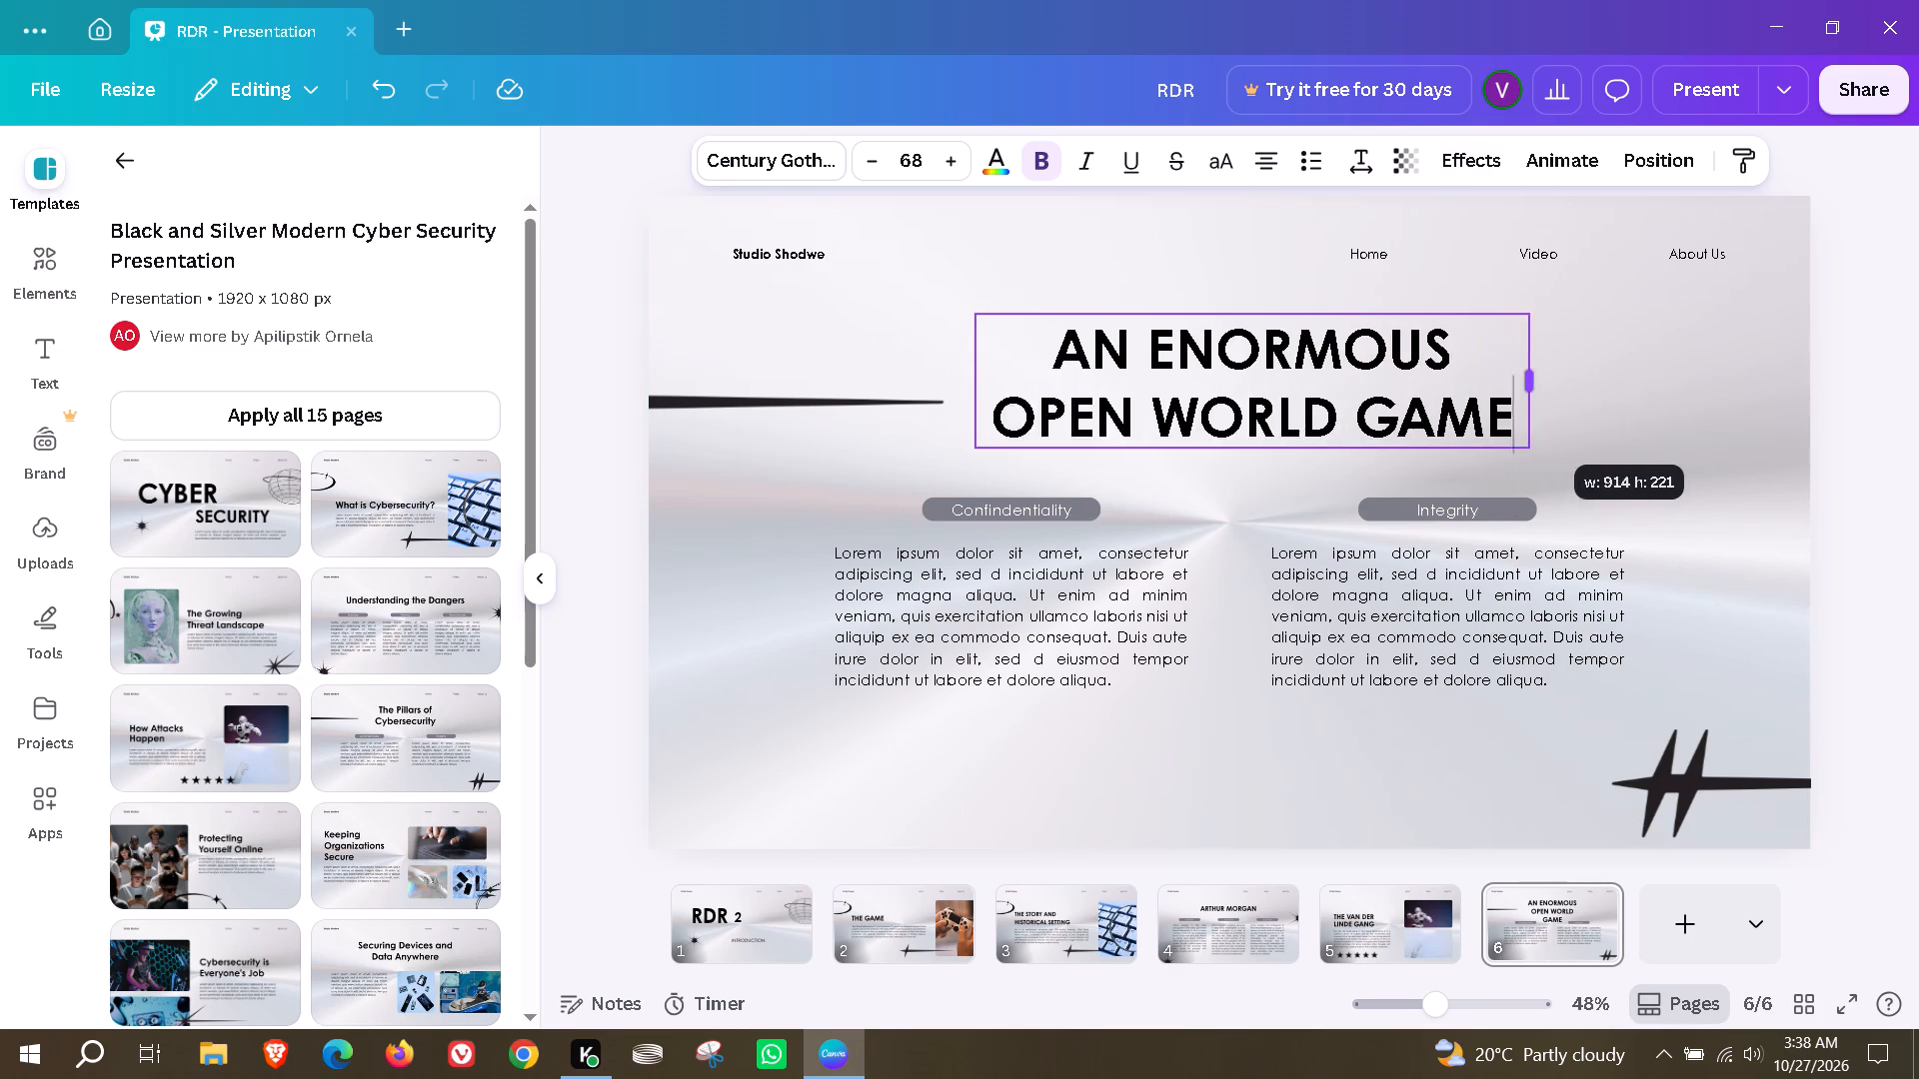
left_click_drag(1545, 420, 1608, 420)
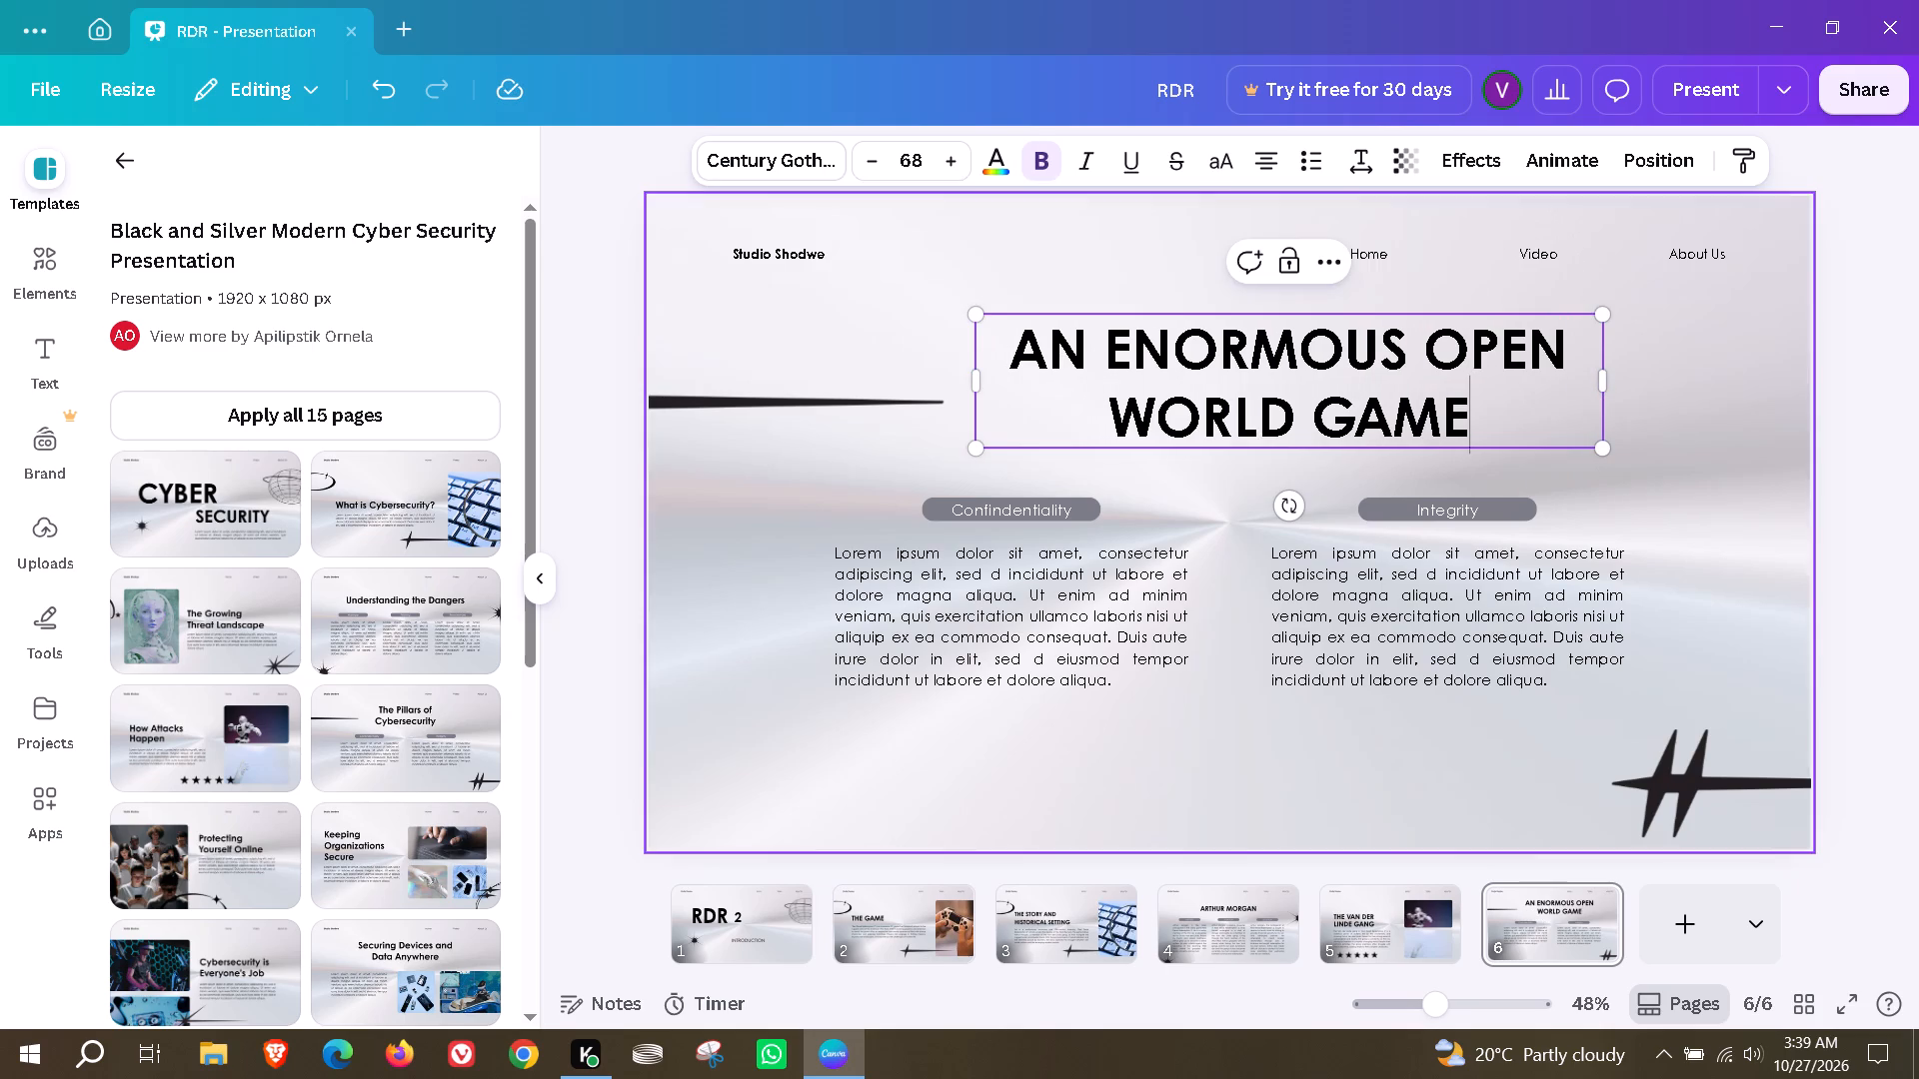
left_click(1683, 482)
left_click_drag(1344, 403, 1326, 403)
left_click(1685, 447)
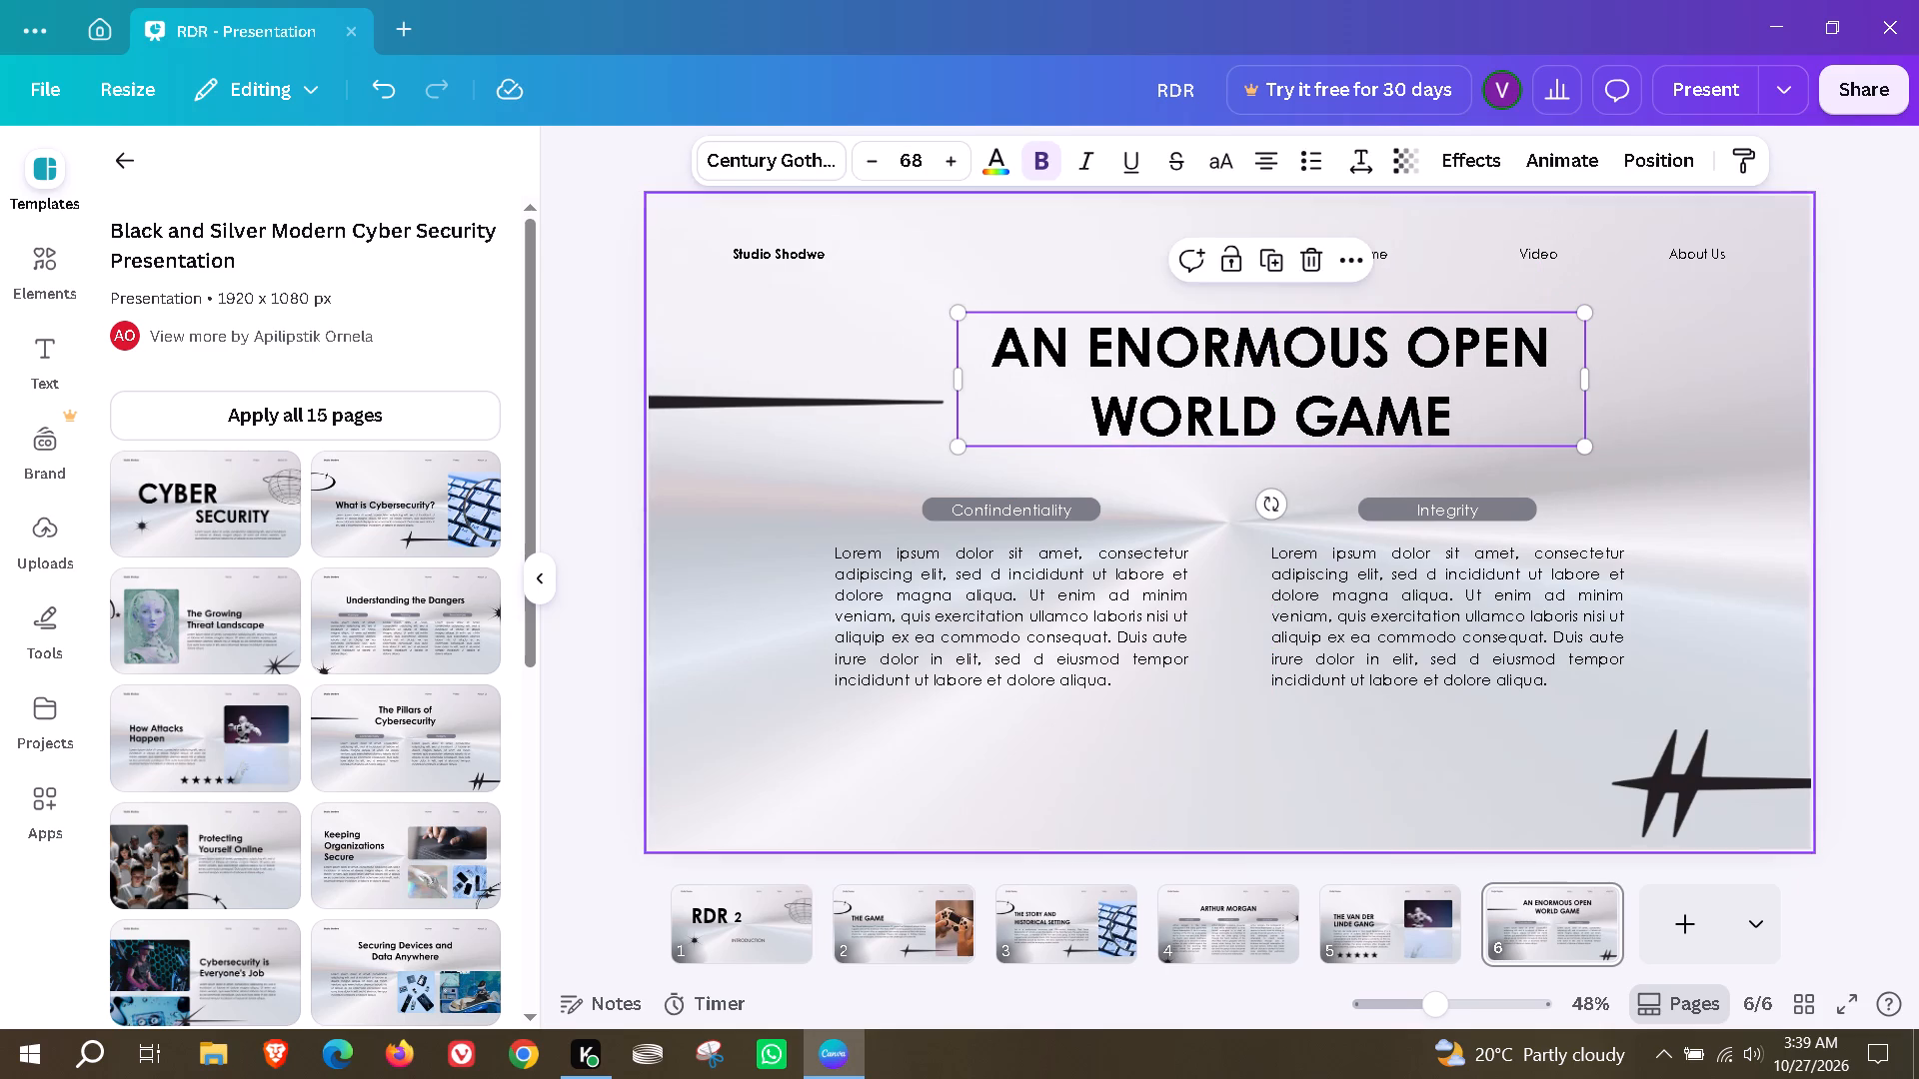
Delete the "Confindentiality" and "Integrity" labels and the rounded bars behind them on page 6.
double_click(1007, 514)
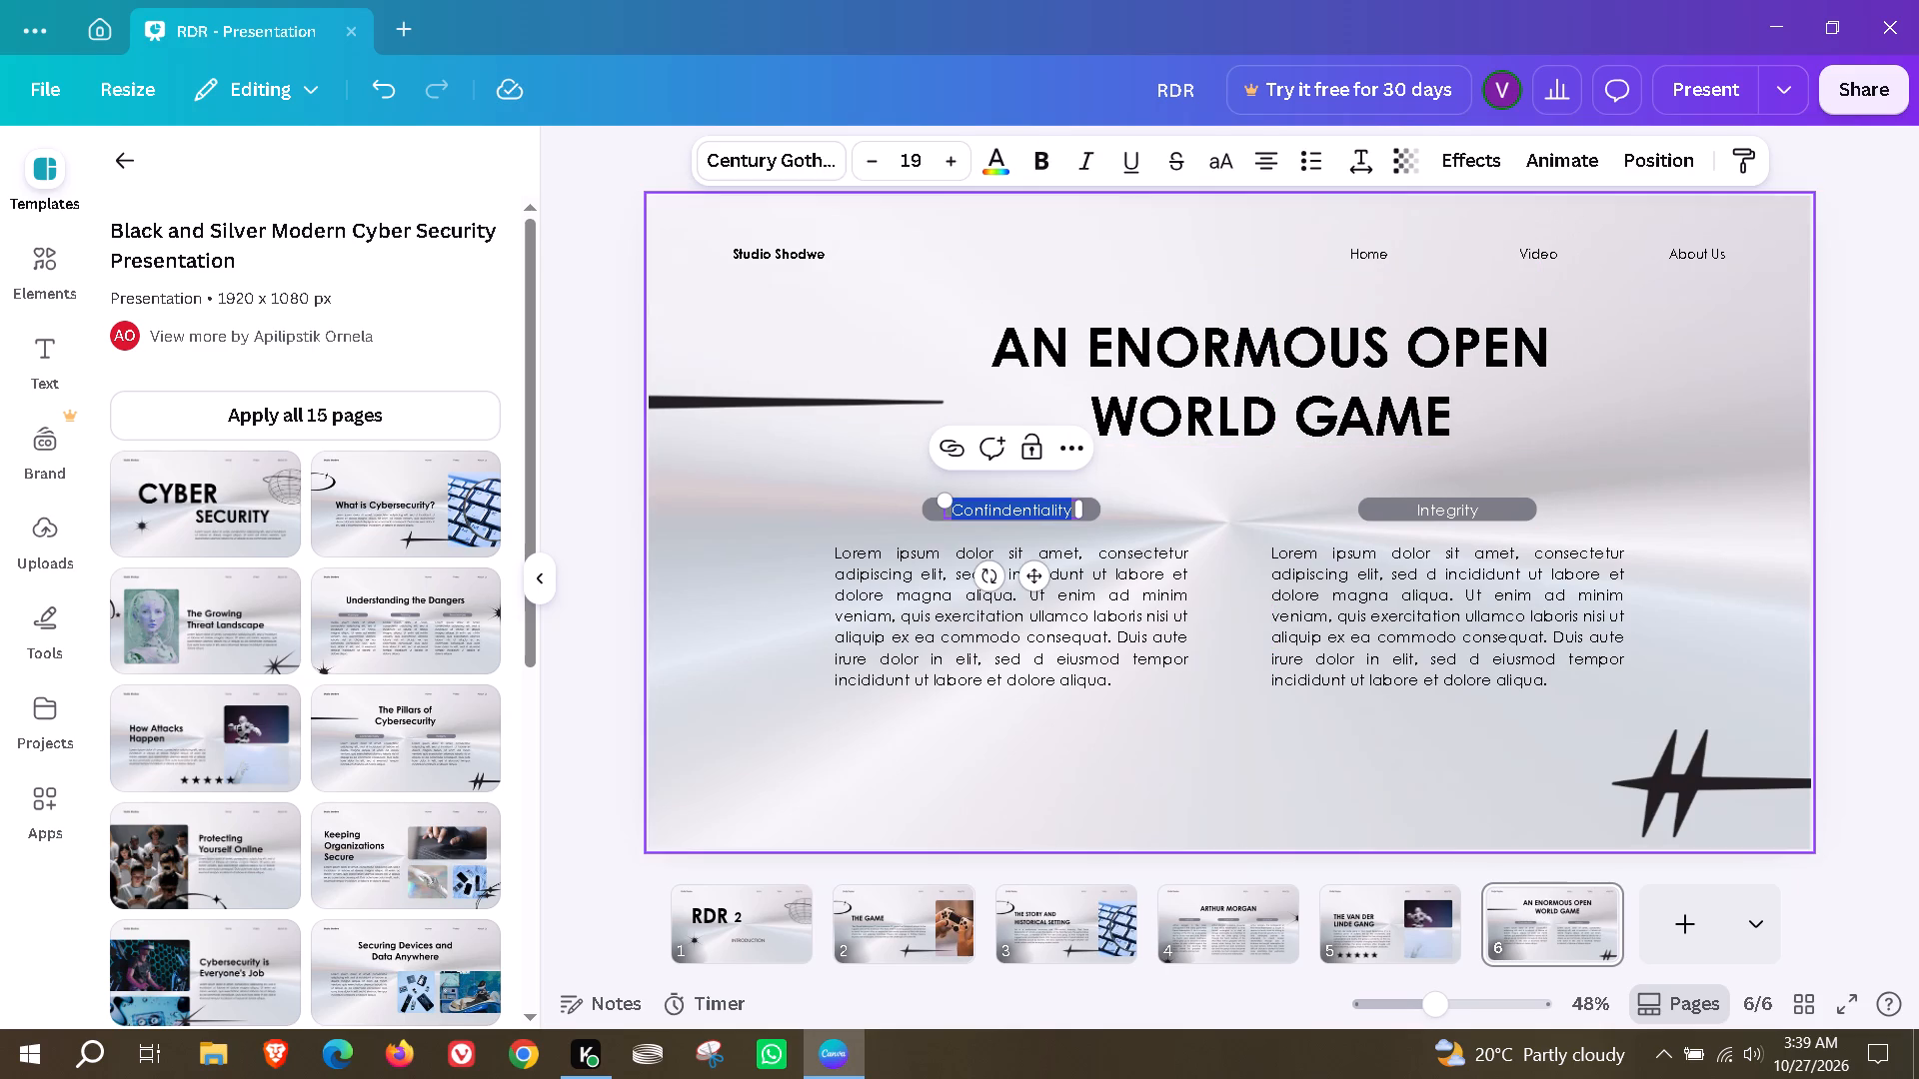
left_click(1069, 445)
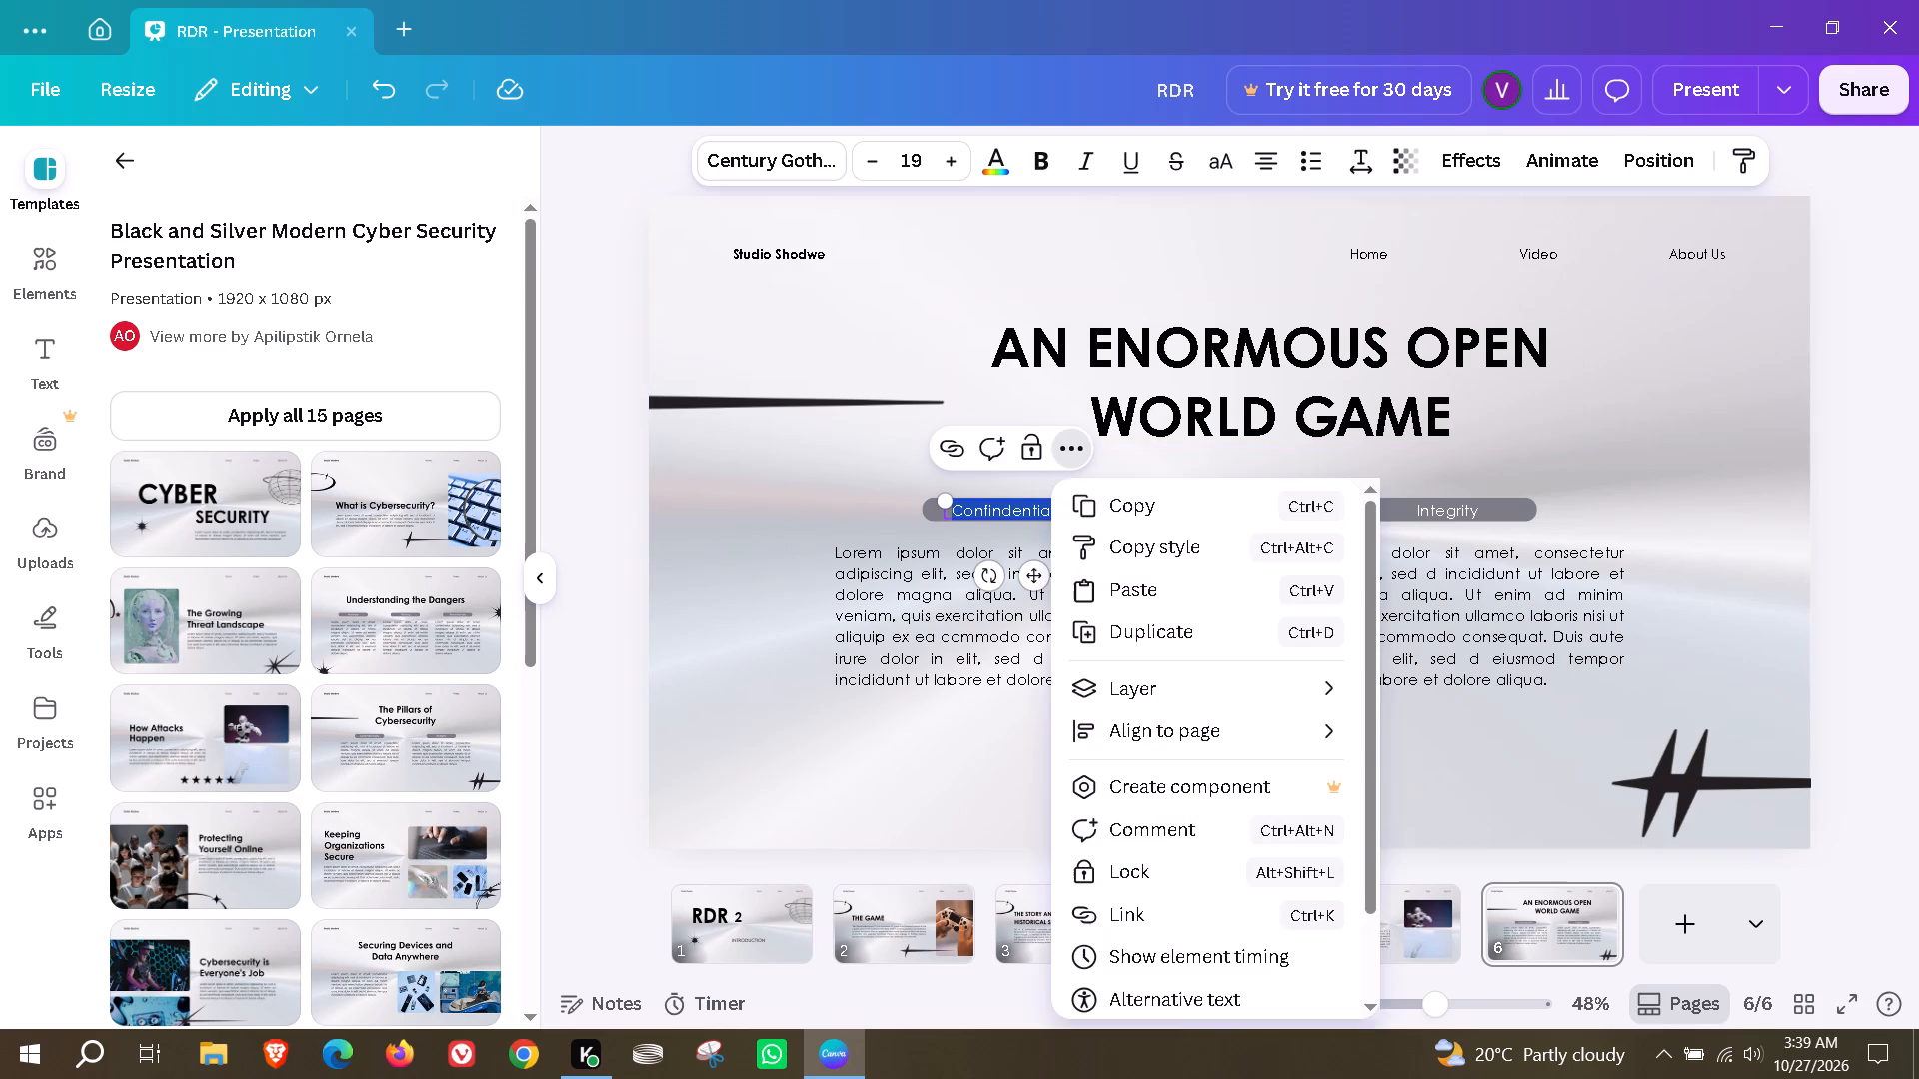
left_click(805, 796)
left_click(1025, 504)
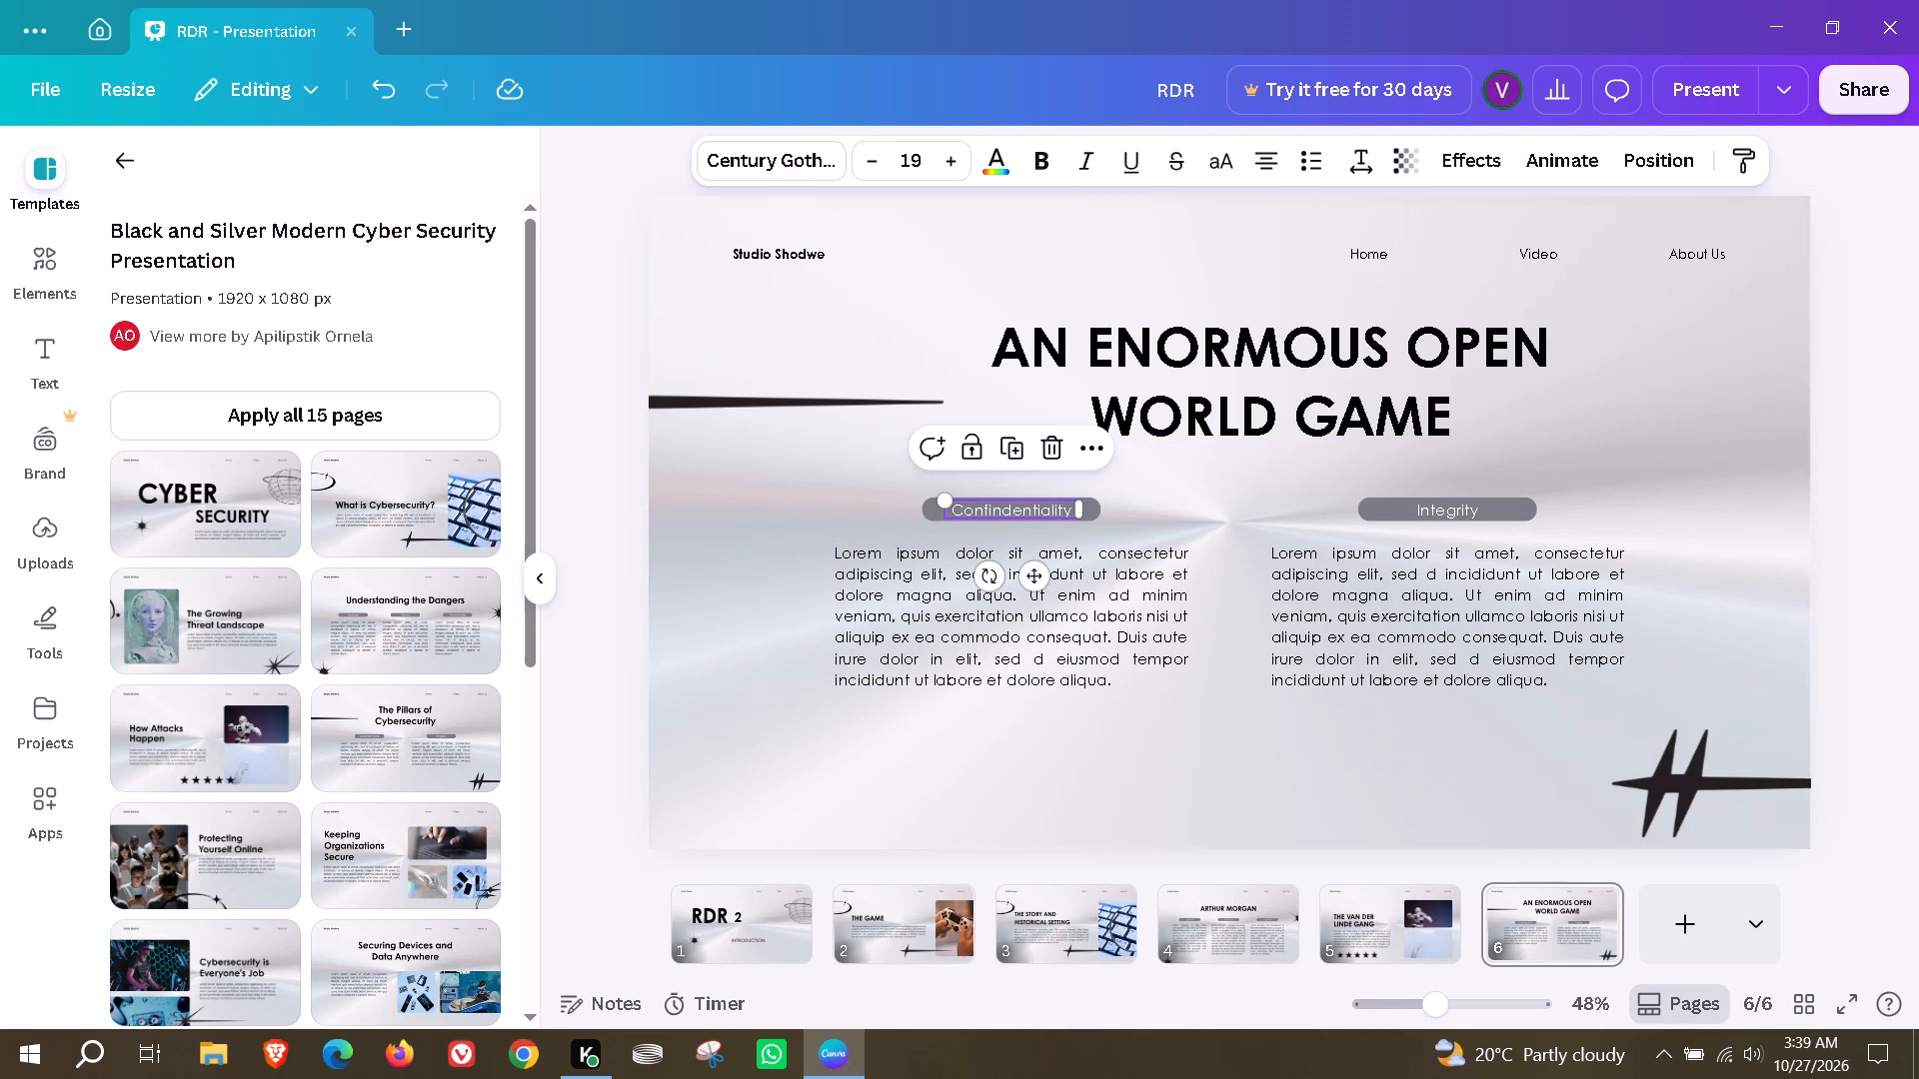
left_click(1052, 452)
left_click(1037, 506)
left_click(1056, 455)
left_click(1442, 514)
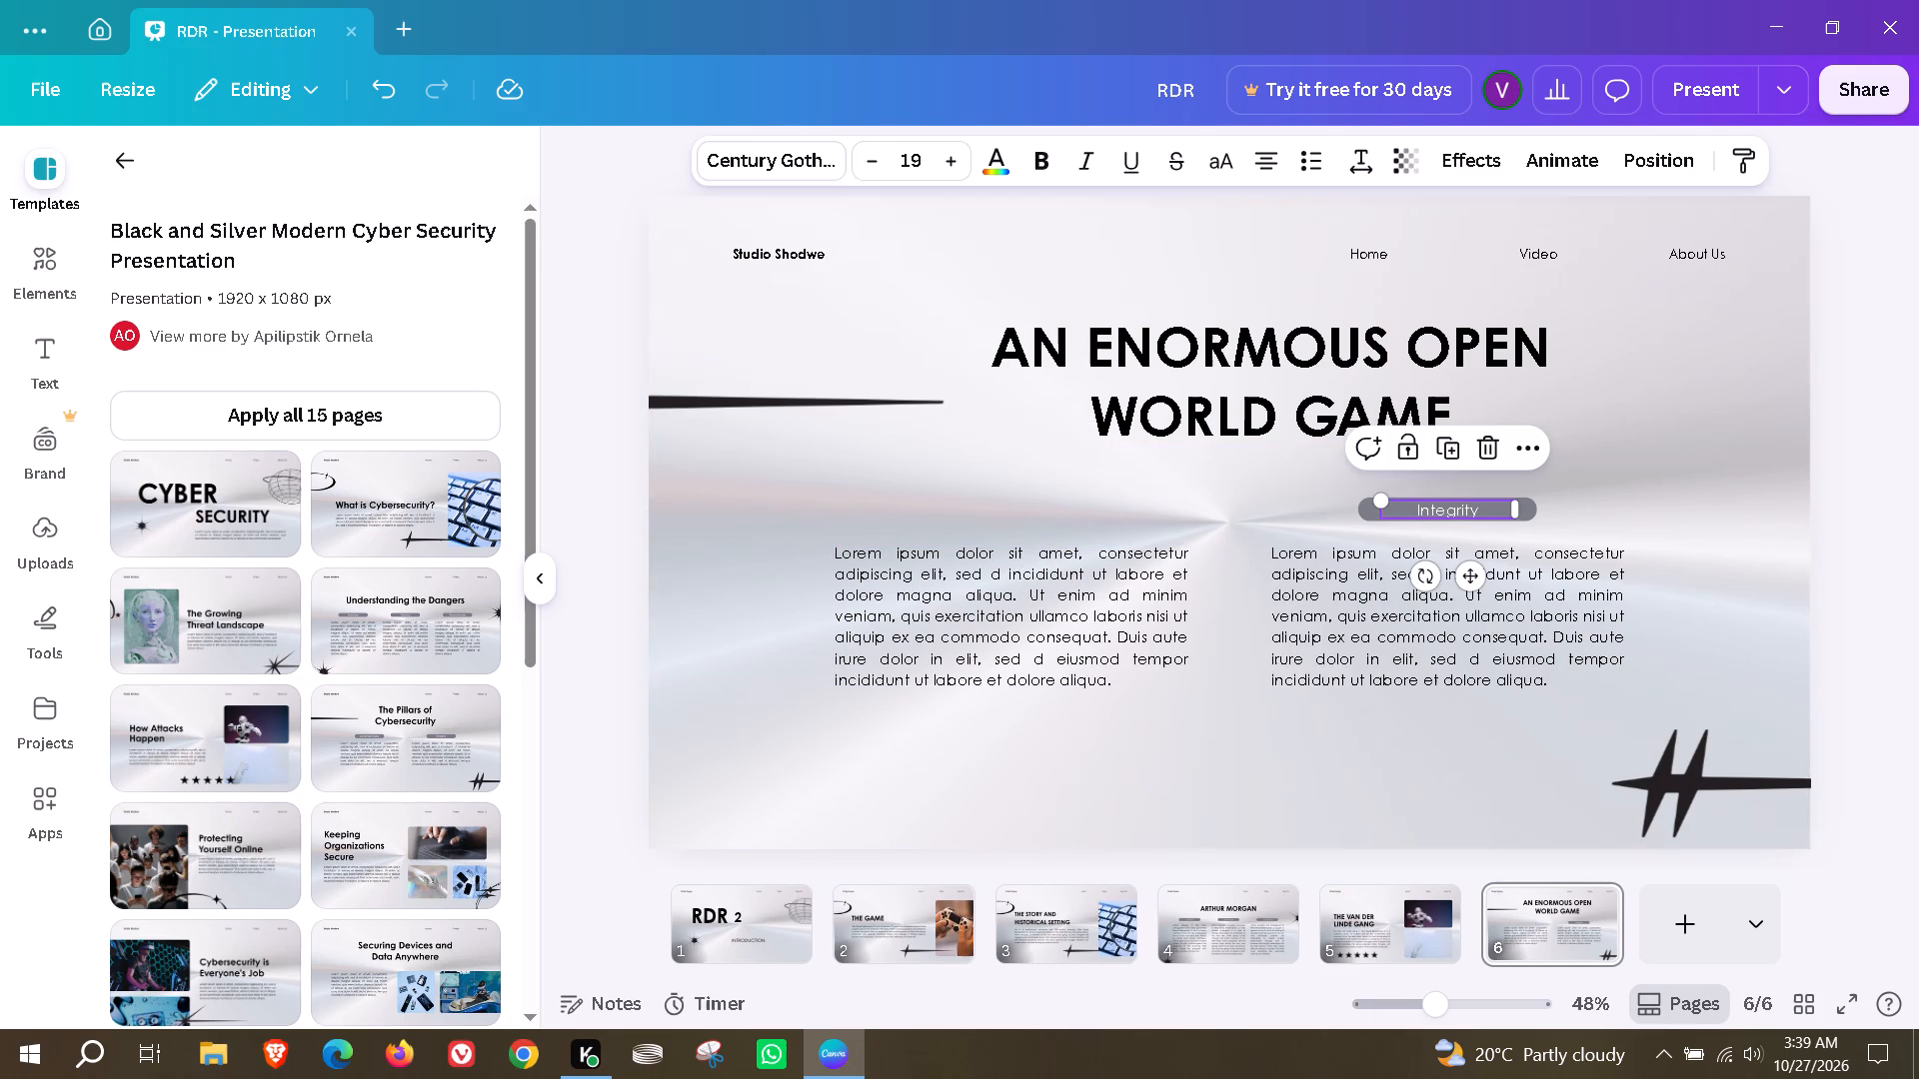
left_click(1484, 457)
left_click(1466, 497)
left_click(1487, 454)
Delete page 6's second placeholder paragraph and move the remaining one to the middle beneath the heading.
left_click(1416, 596)
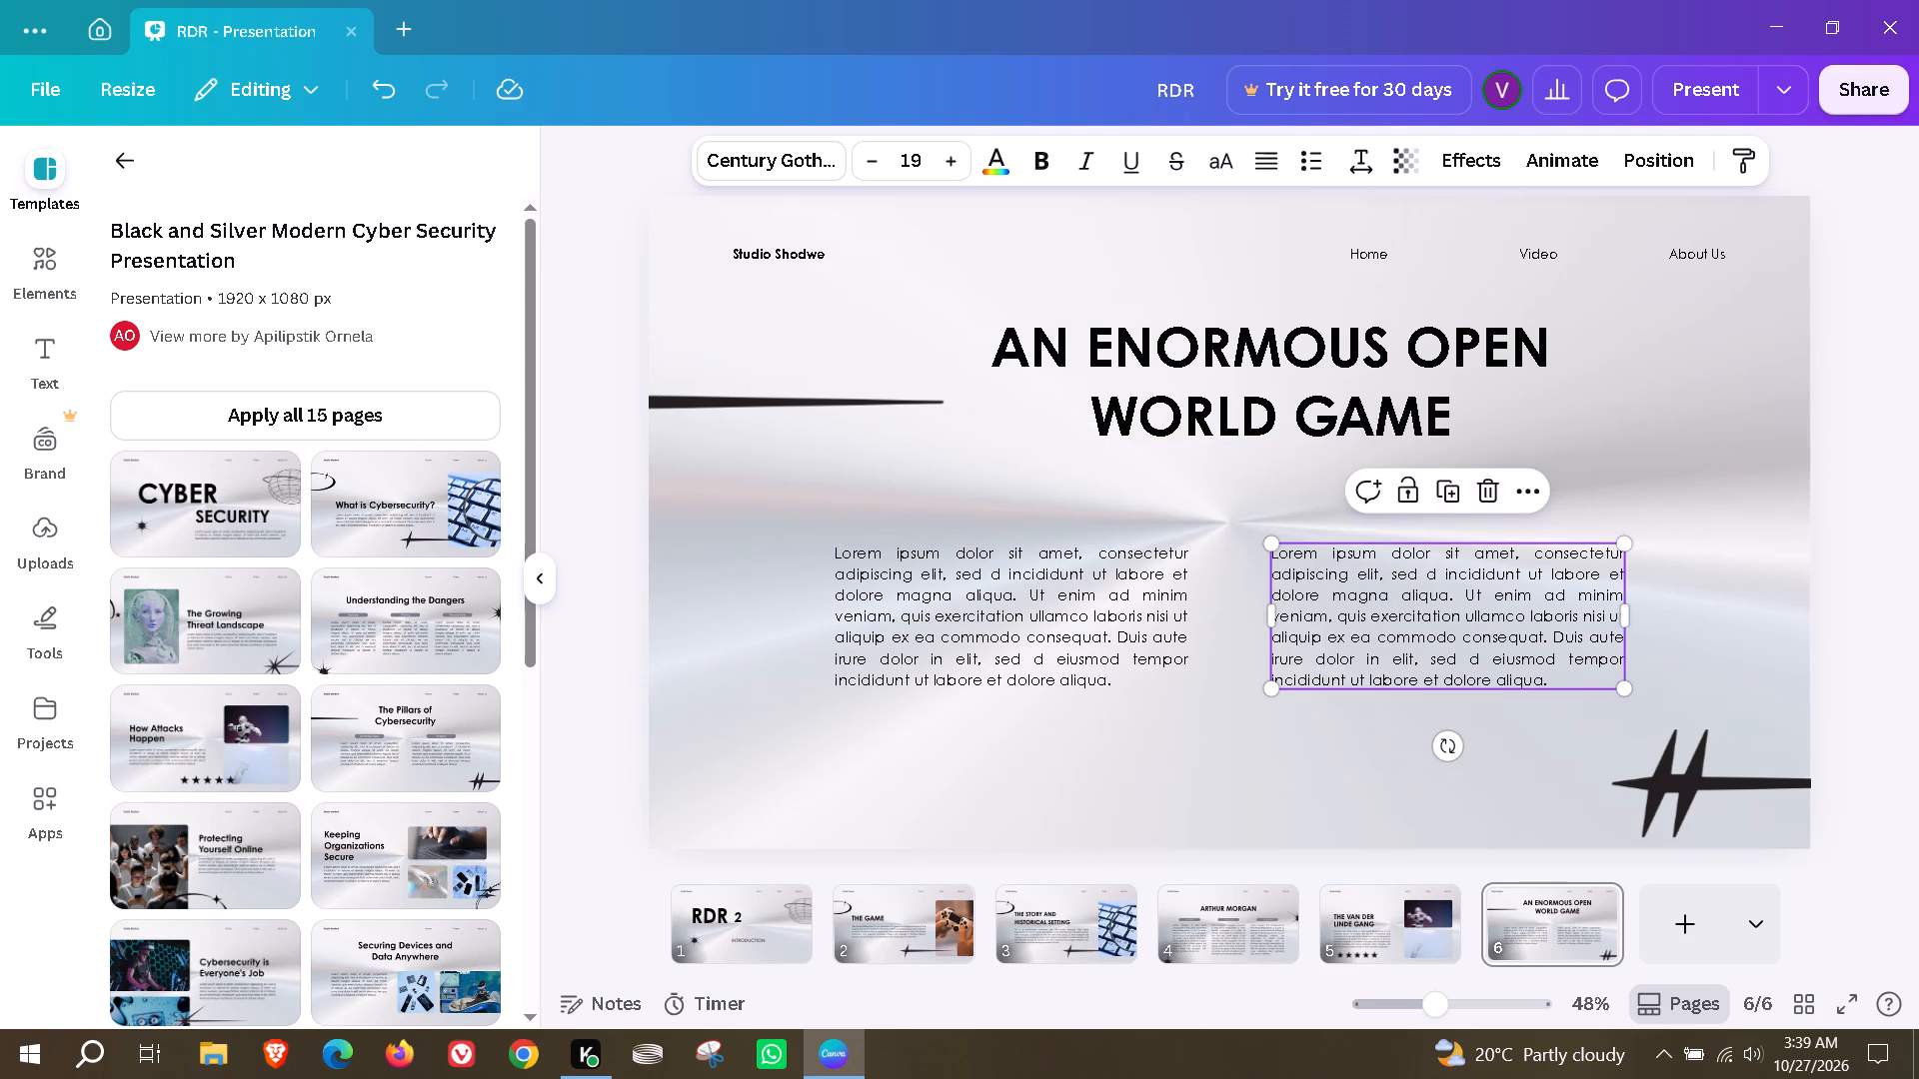
left_click(1480, 492)
left_click_drag(1058, 607, 1305, 579)
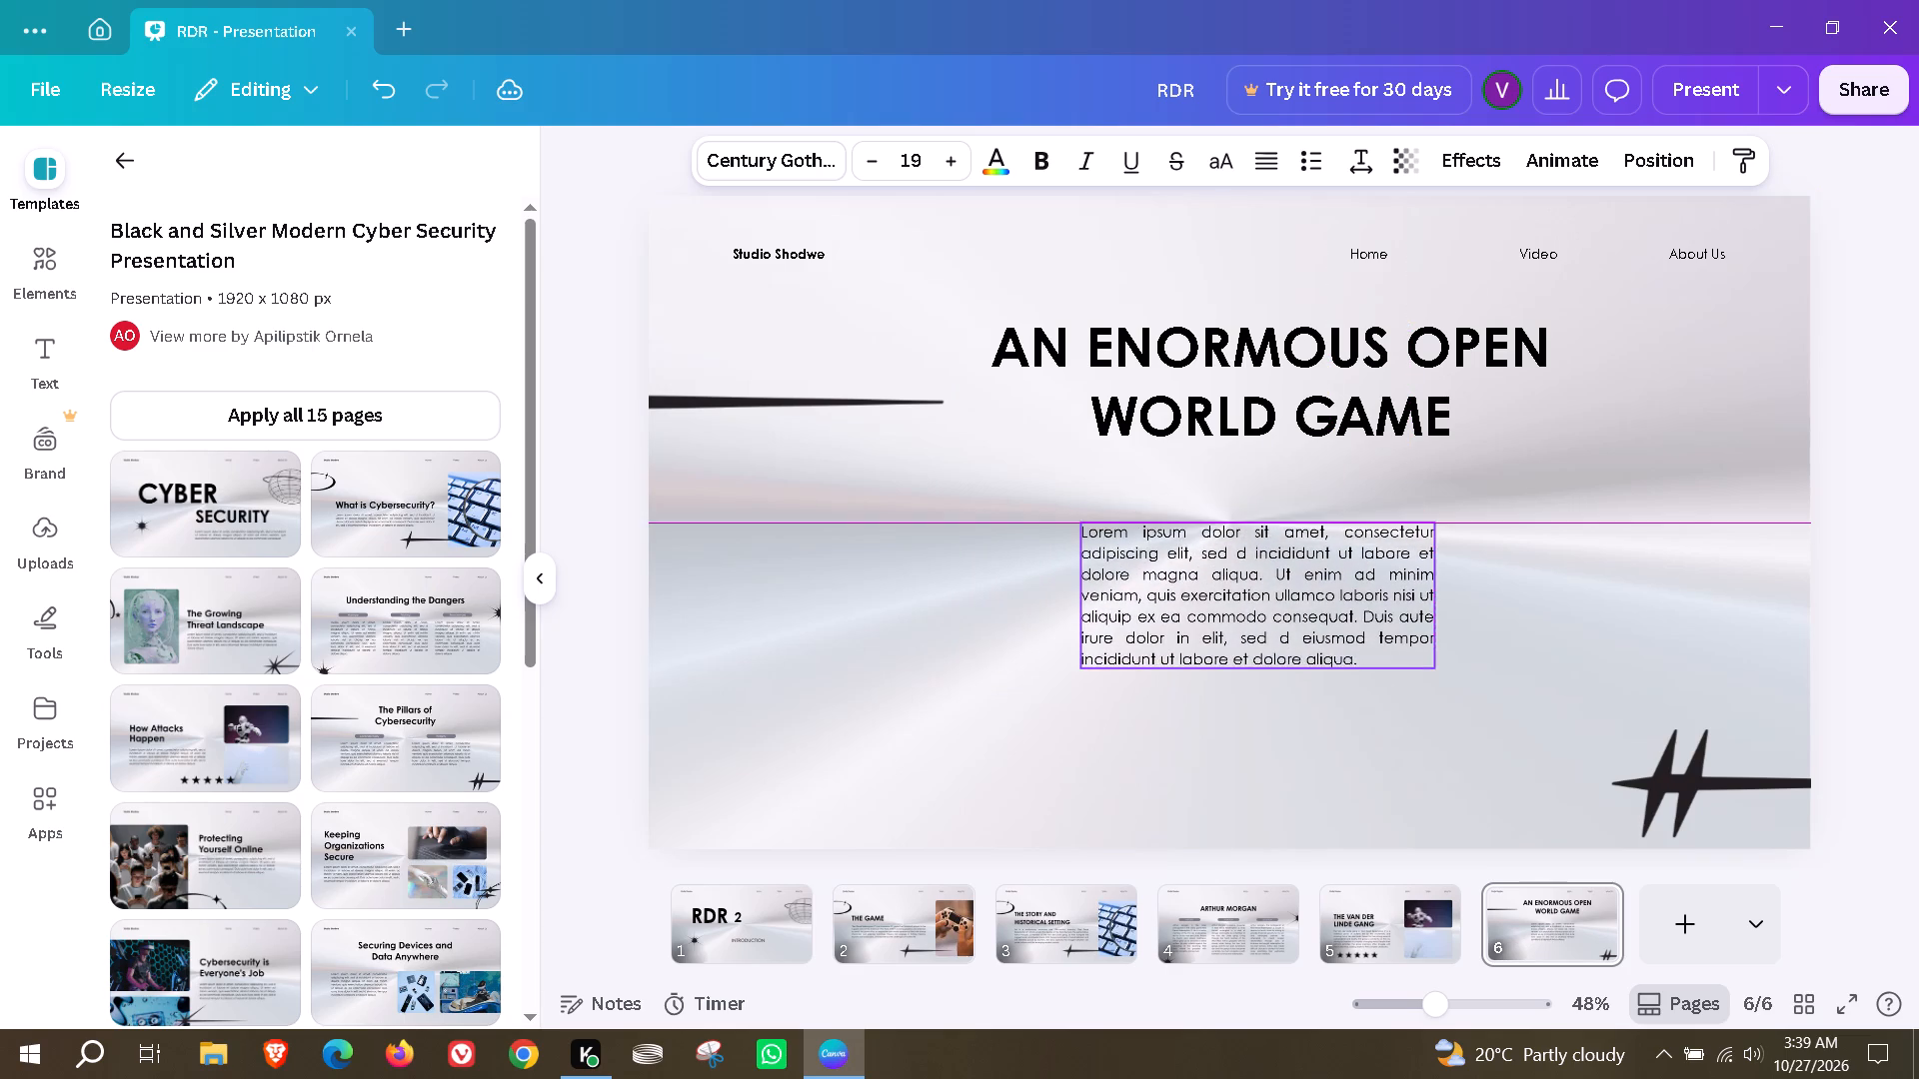
left_click_drag(1305, 579, 1317, 588)
Replace page 6's placeholder paragraph using Magic Write with the prompt "generate 5-6 lines on rdr 2 about how it is an enormous open world game".
double_click(1307, 605)
left_click(1337, 494)
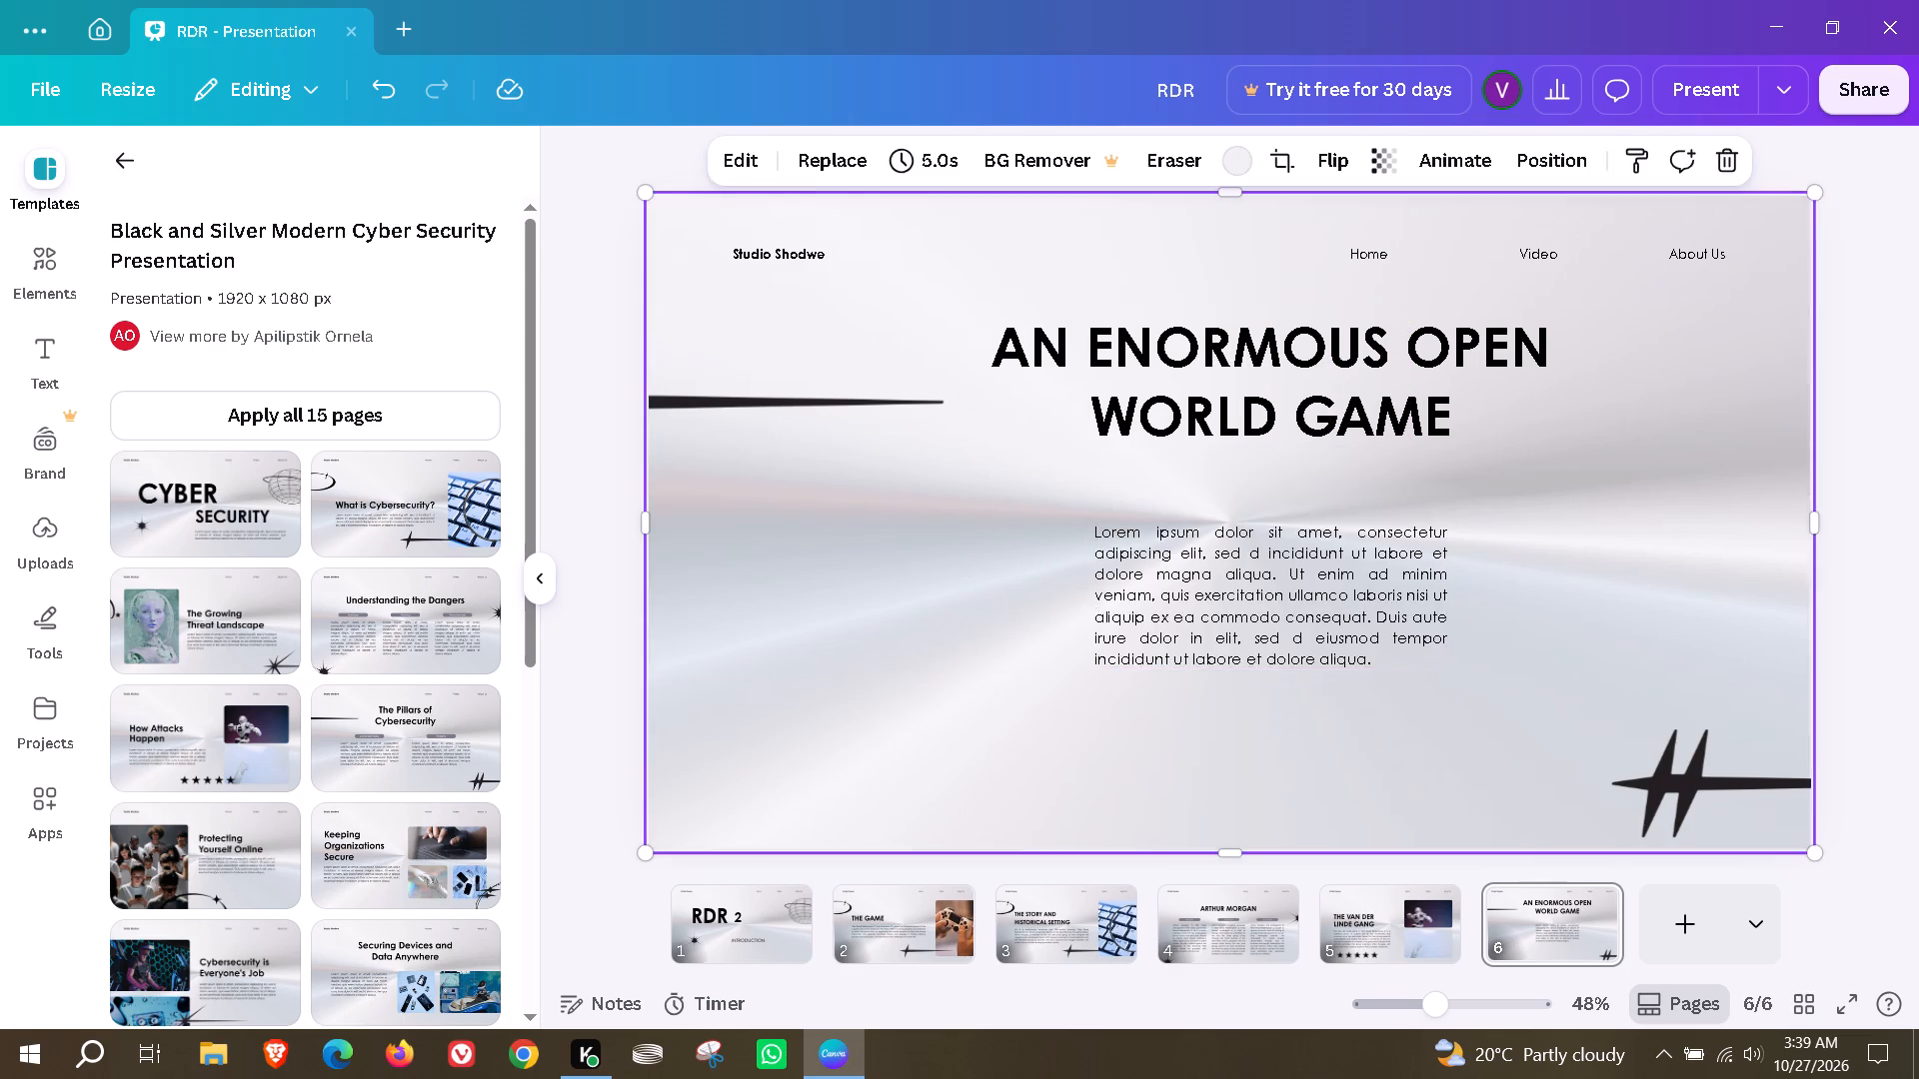
double_click(1322, 602)
left_click(1328, 483)
scroll(1332, 635, "down", 6)
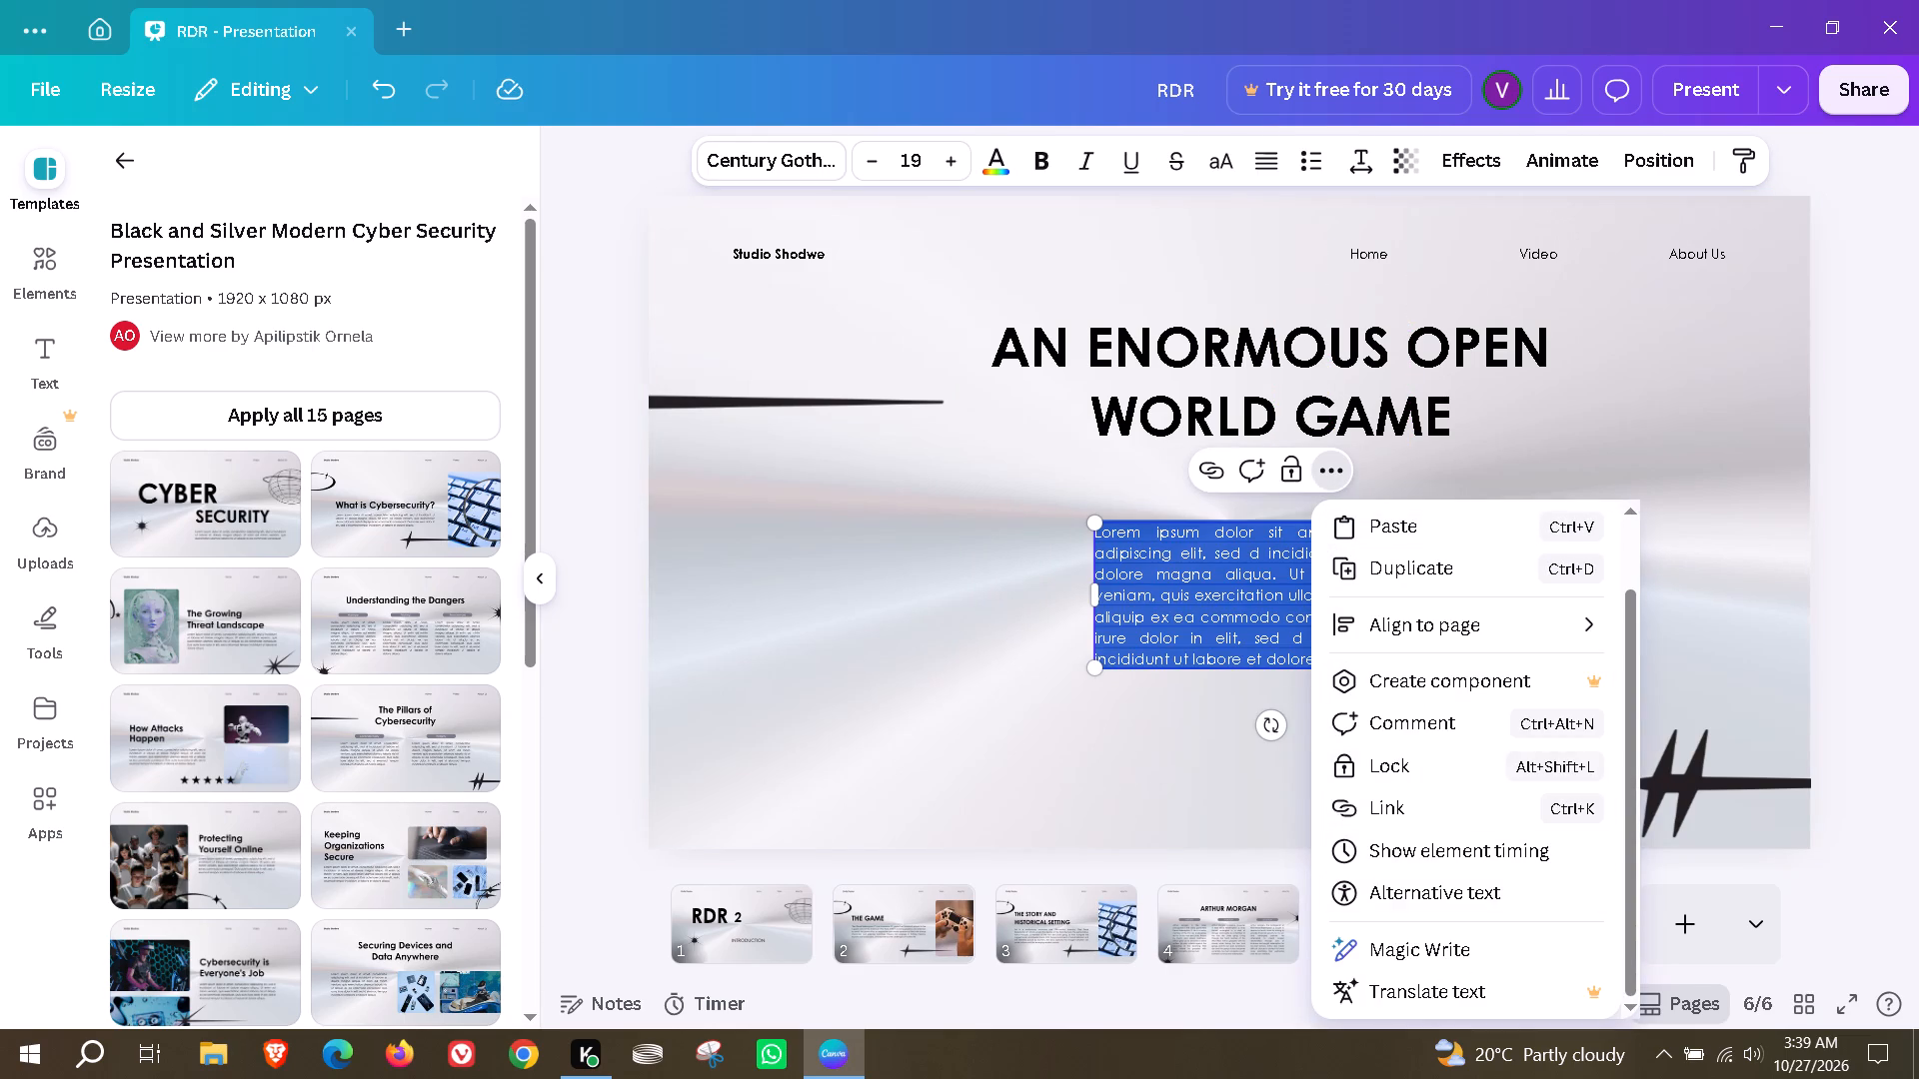
left_click(1453, 936)
left_click(1462, 519)
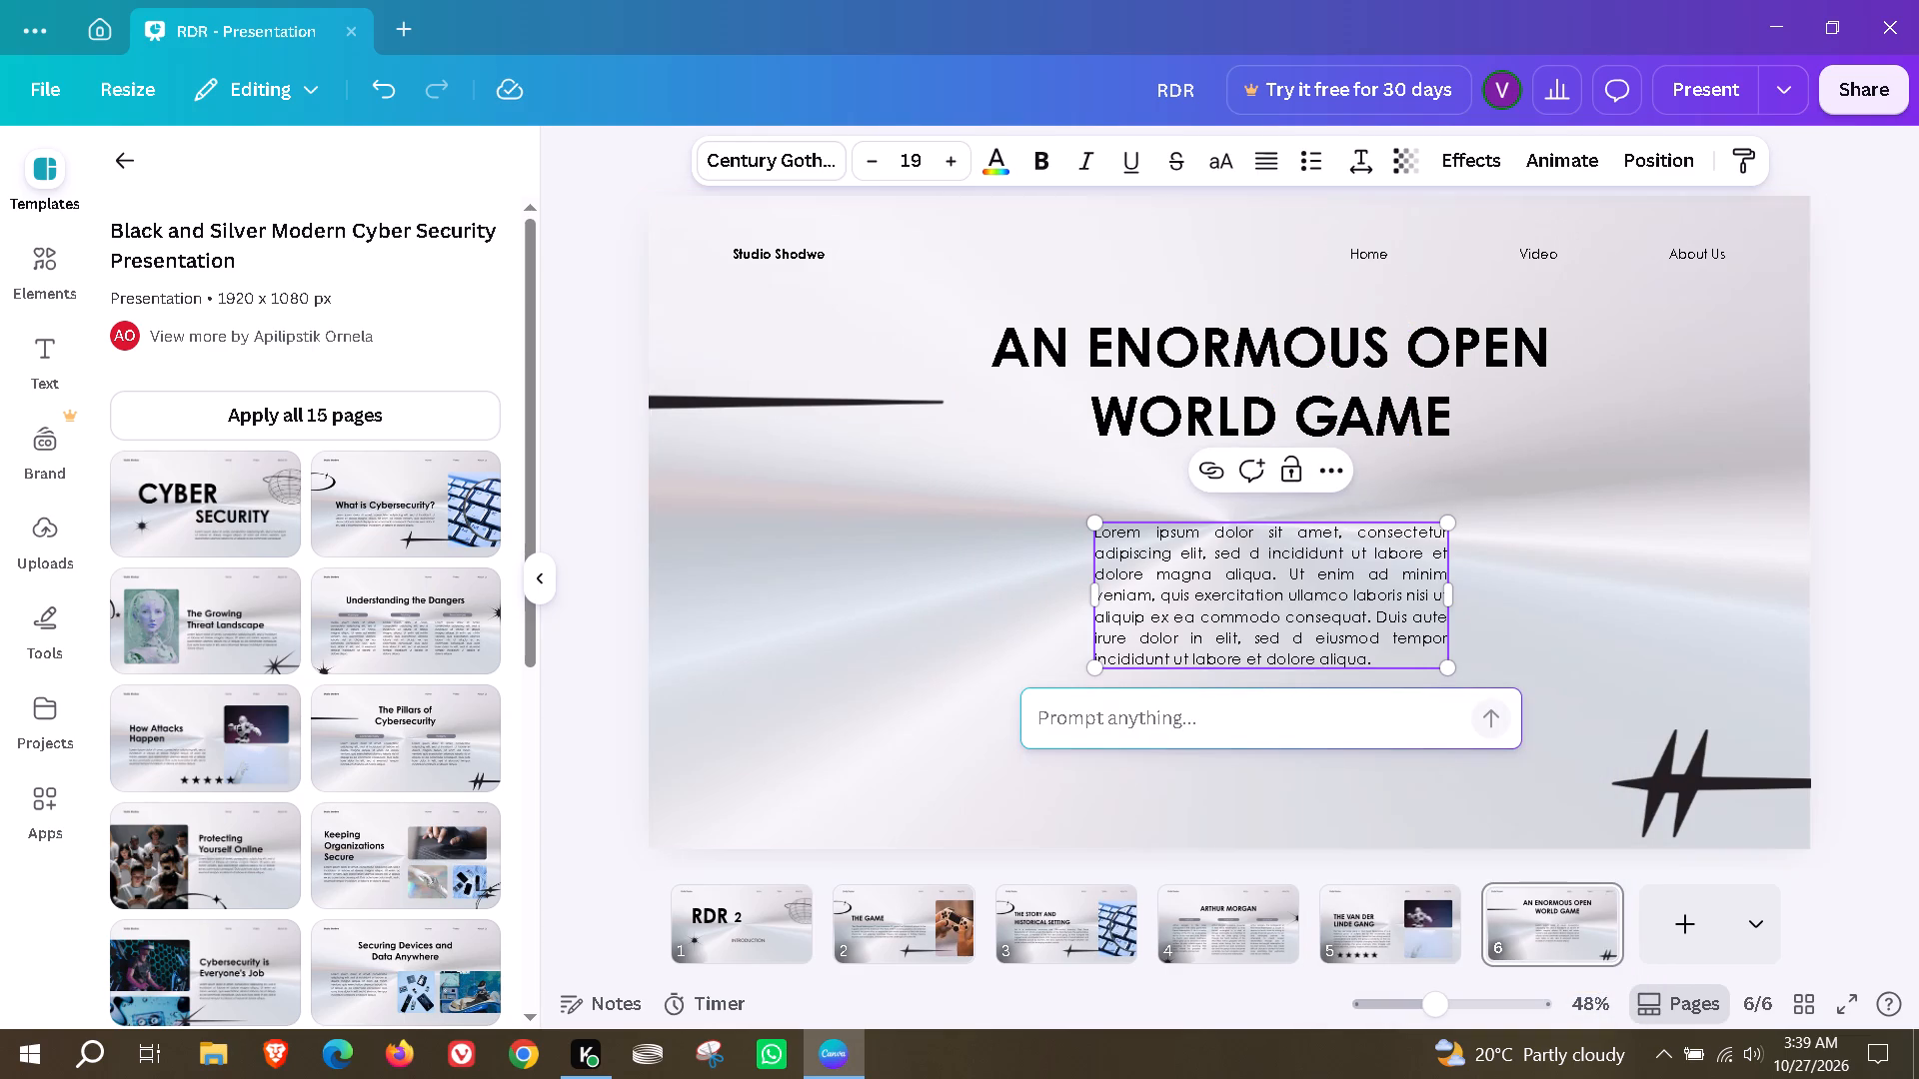
type("generat")
type("e")
key("space")
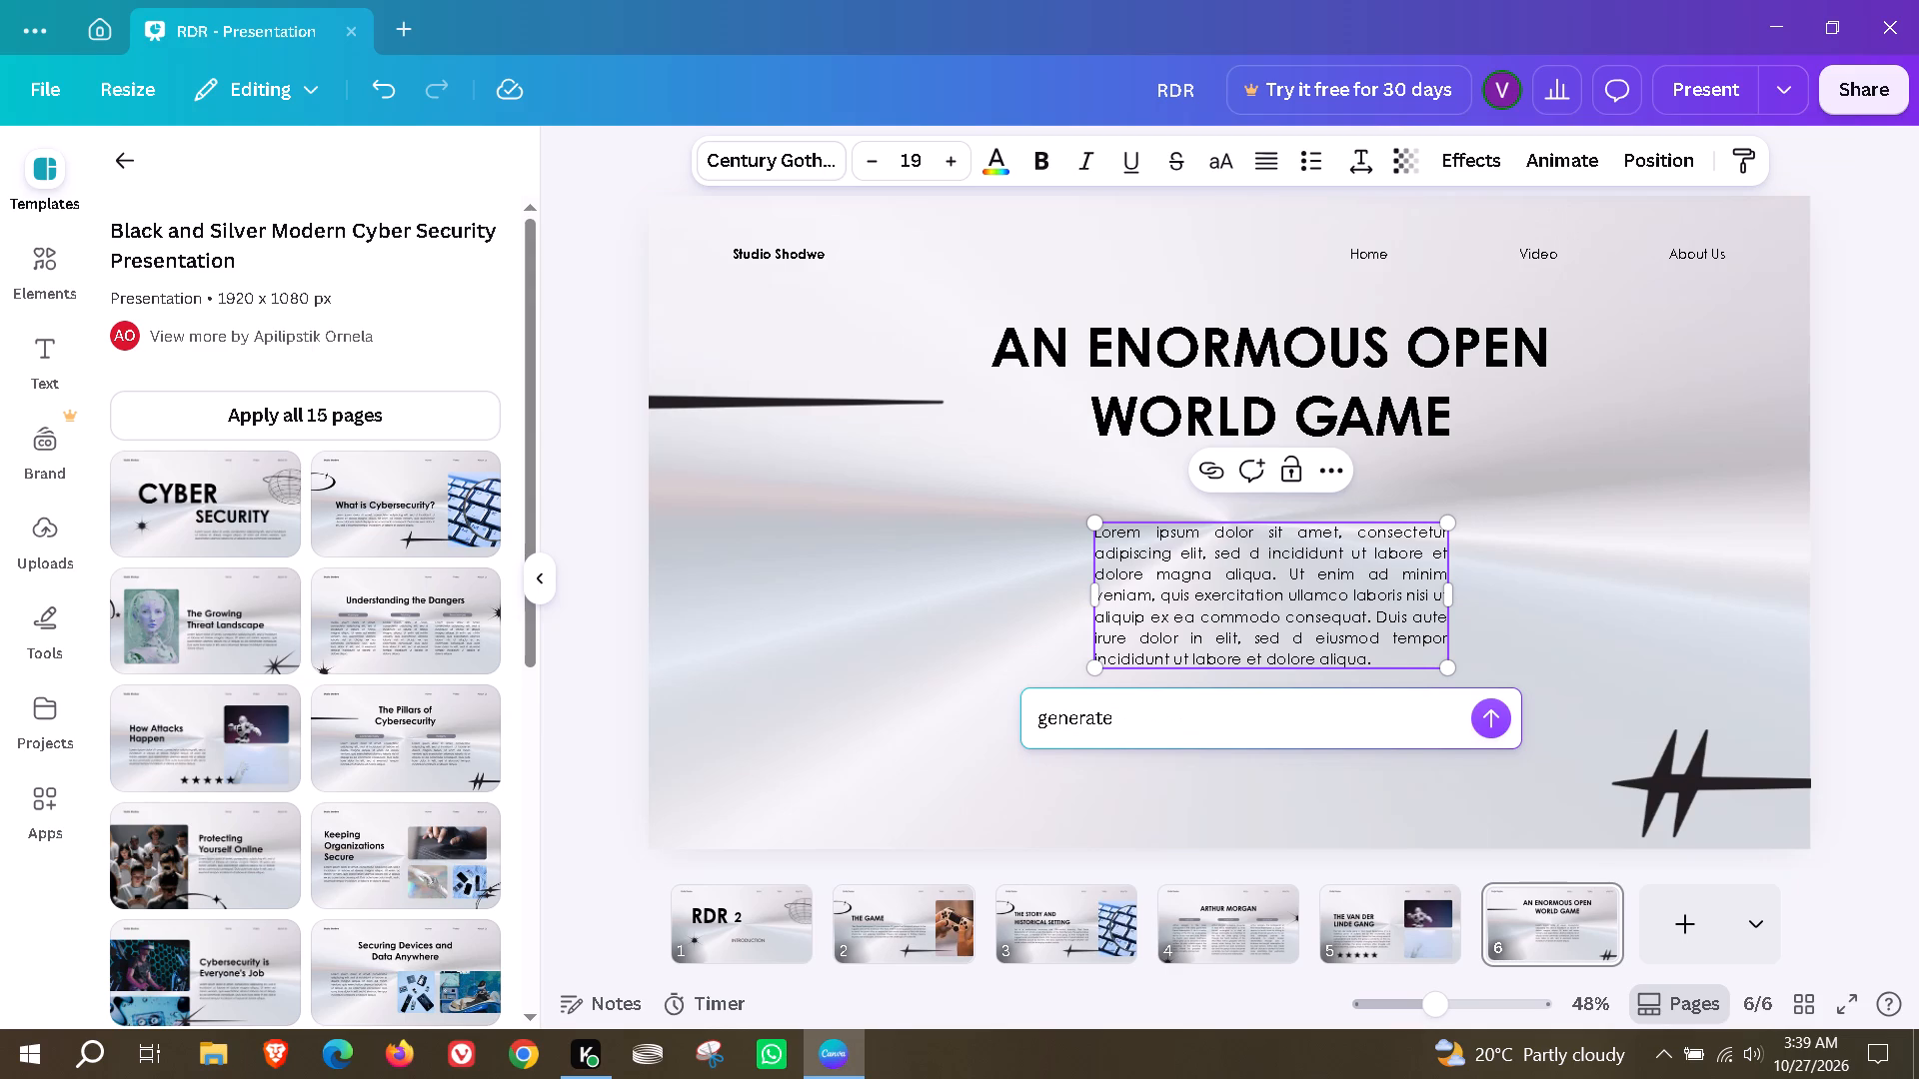
type("5-")
type("6 lines on rdr 2 about how it is an enormous oep")
key("BackSpace")
key("BackSpace")
type("pen world game")
key("Return")
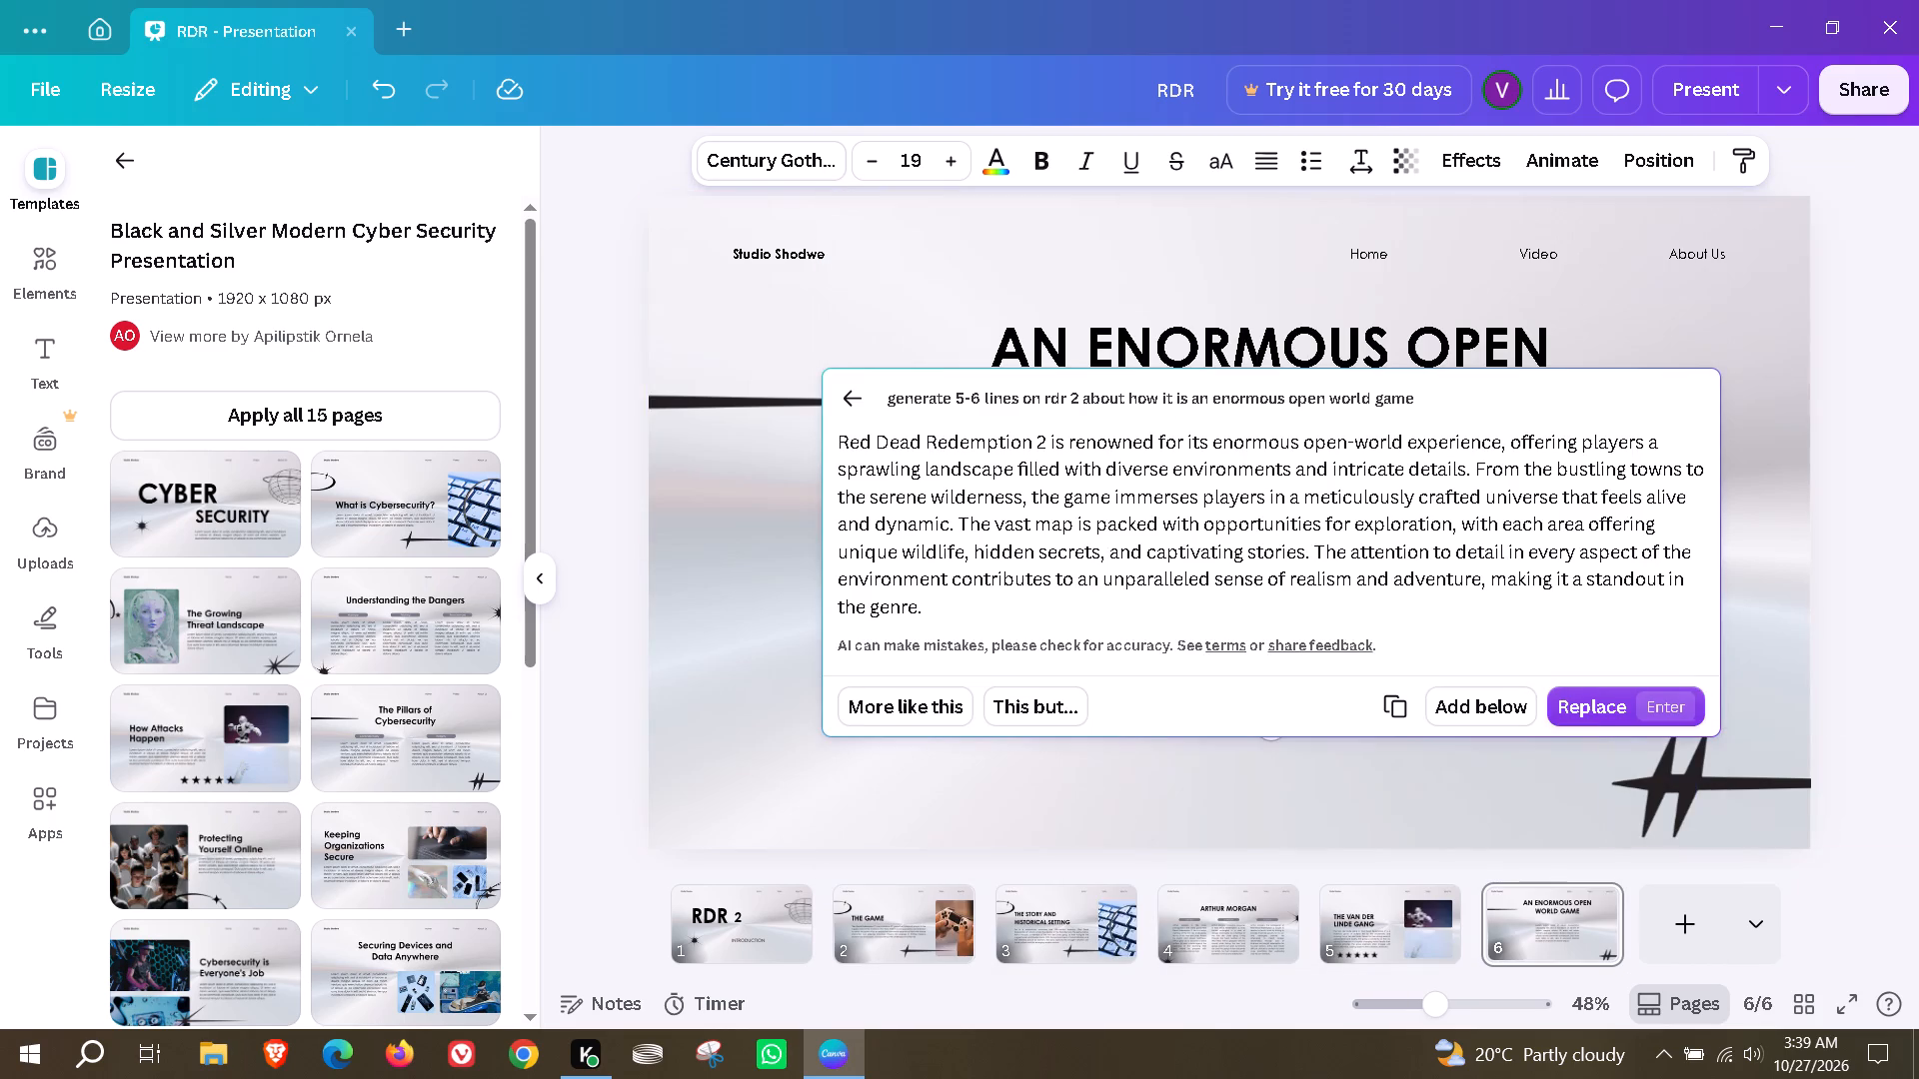
left_click(1599, 715)
Widen page 6's generated paragraph to nearly the heading's width and reposition it beneath the heading.
left_click_drag(1439, 682, 1450, 689)
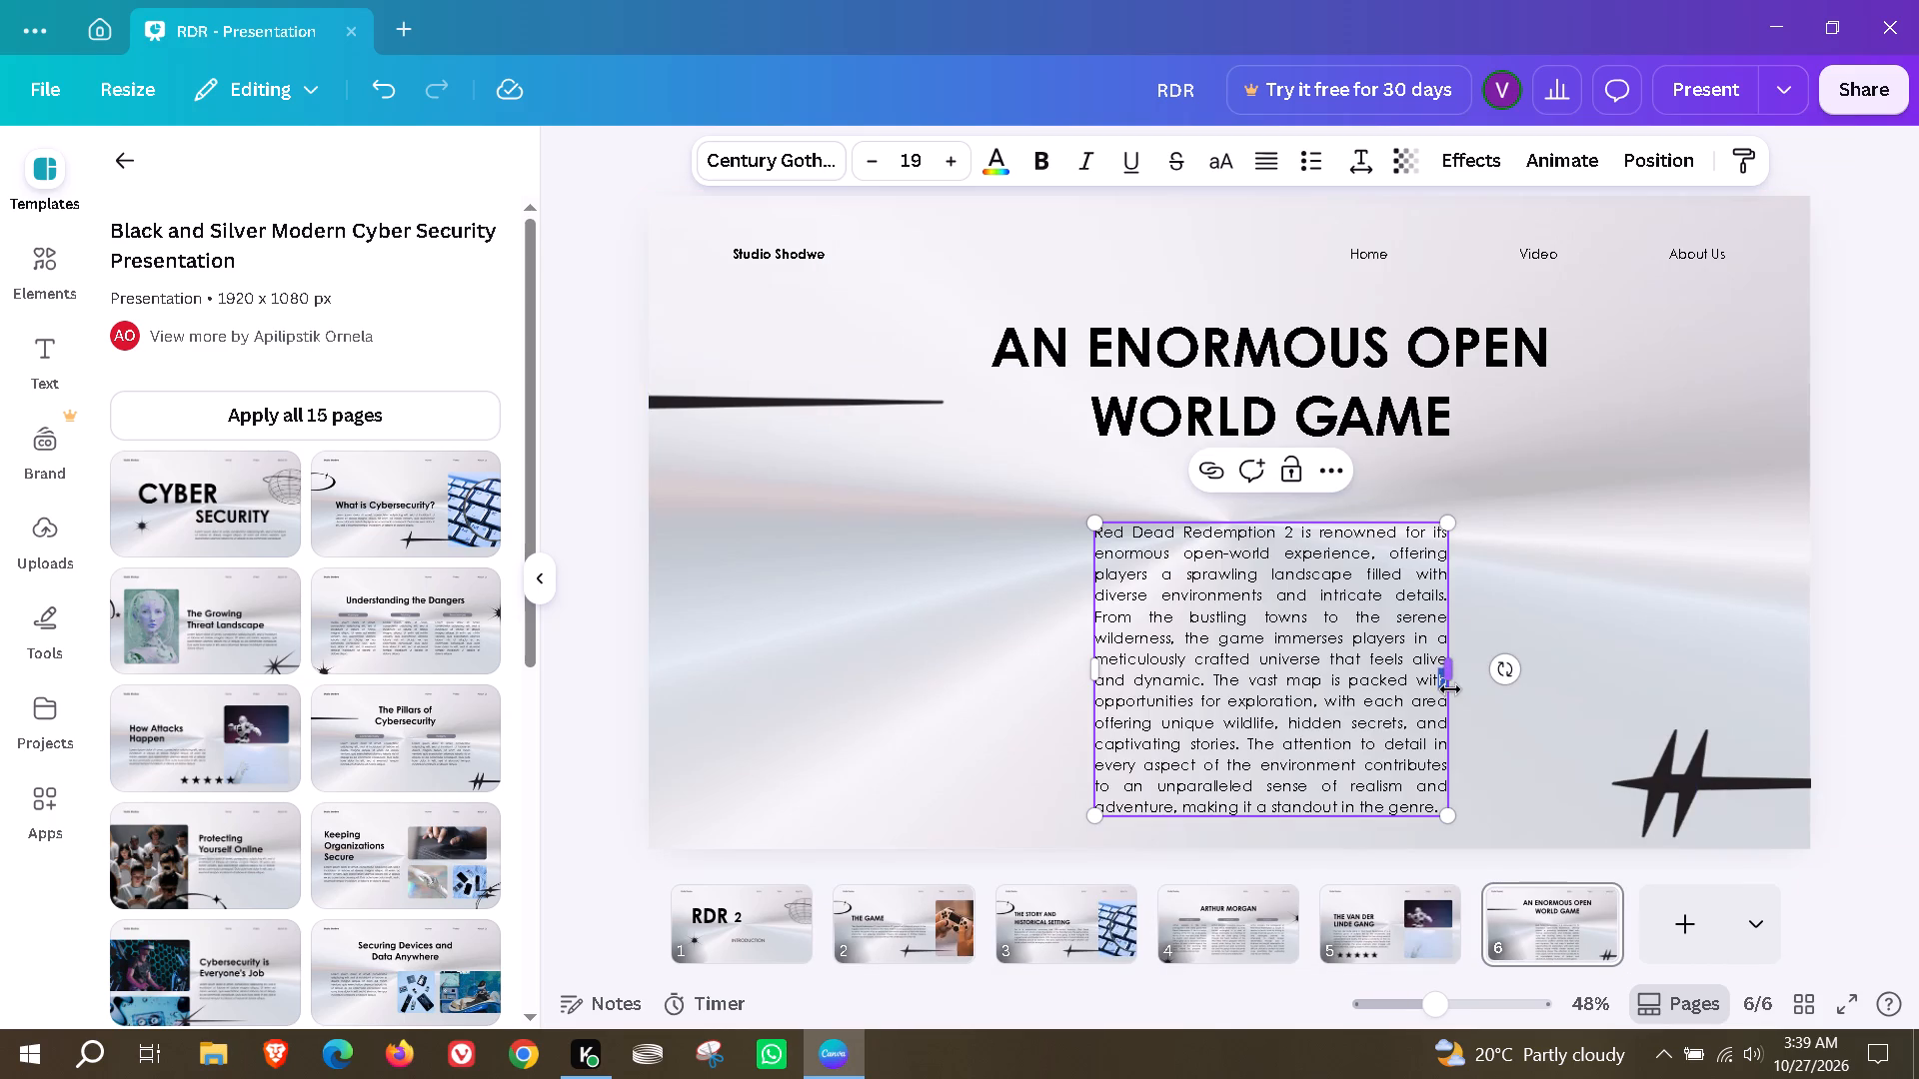
left_click_drag(1454, 681, 1635, 694)
left_click(1255, 762)
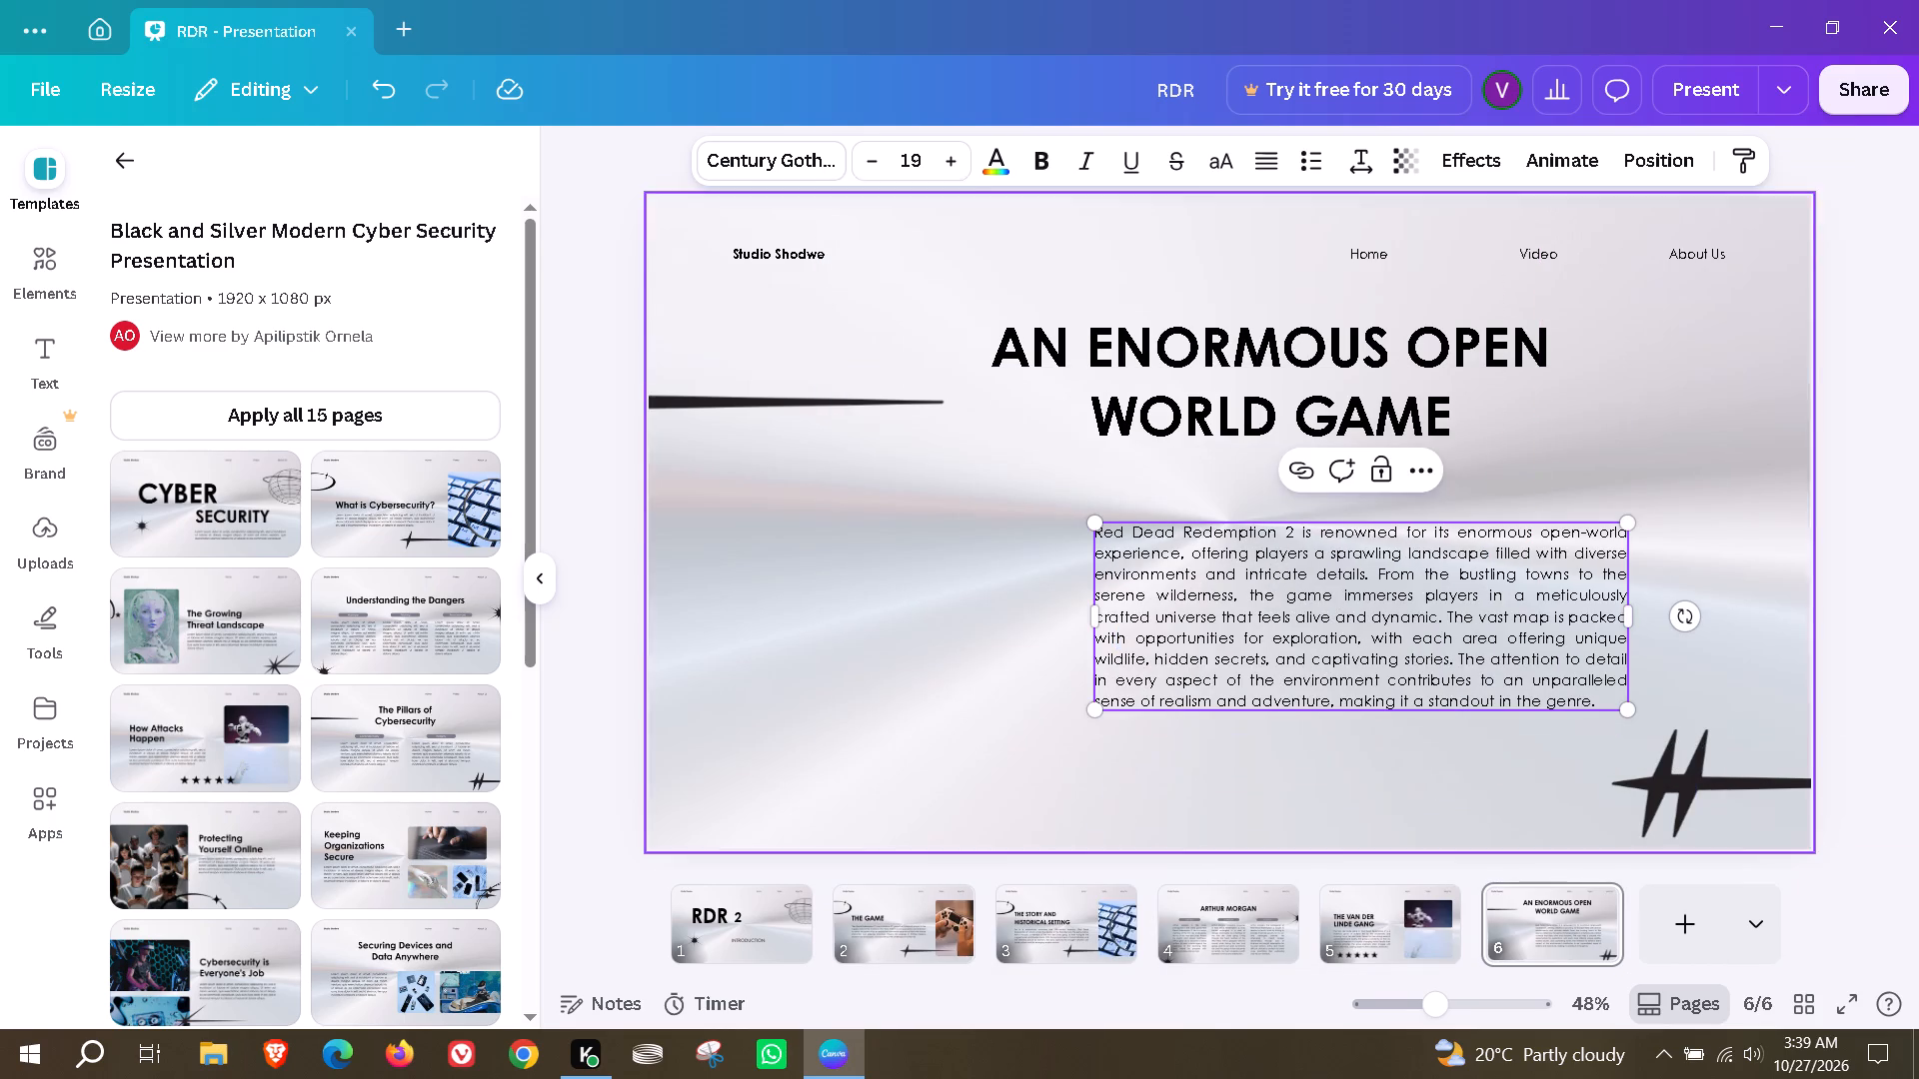
left_click_drag(1302, 641, 1228, 629)
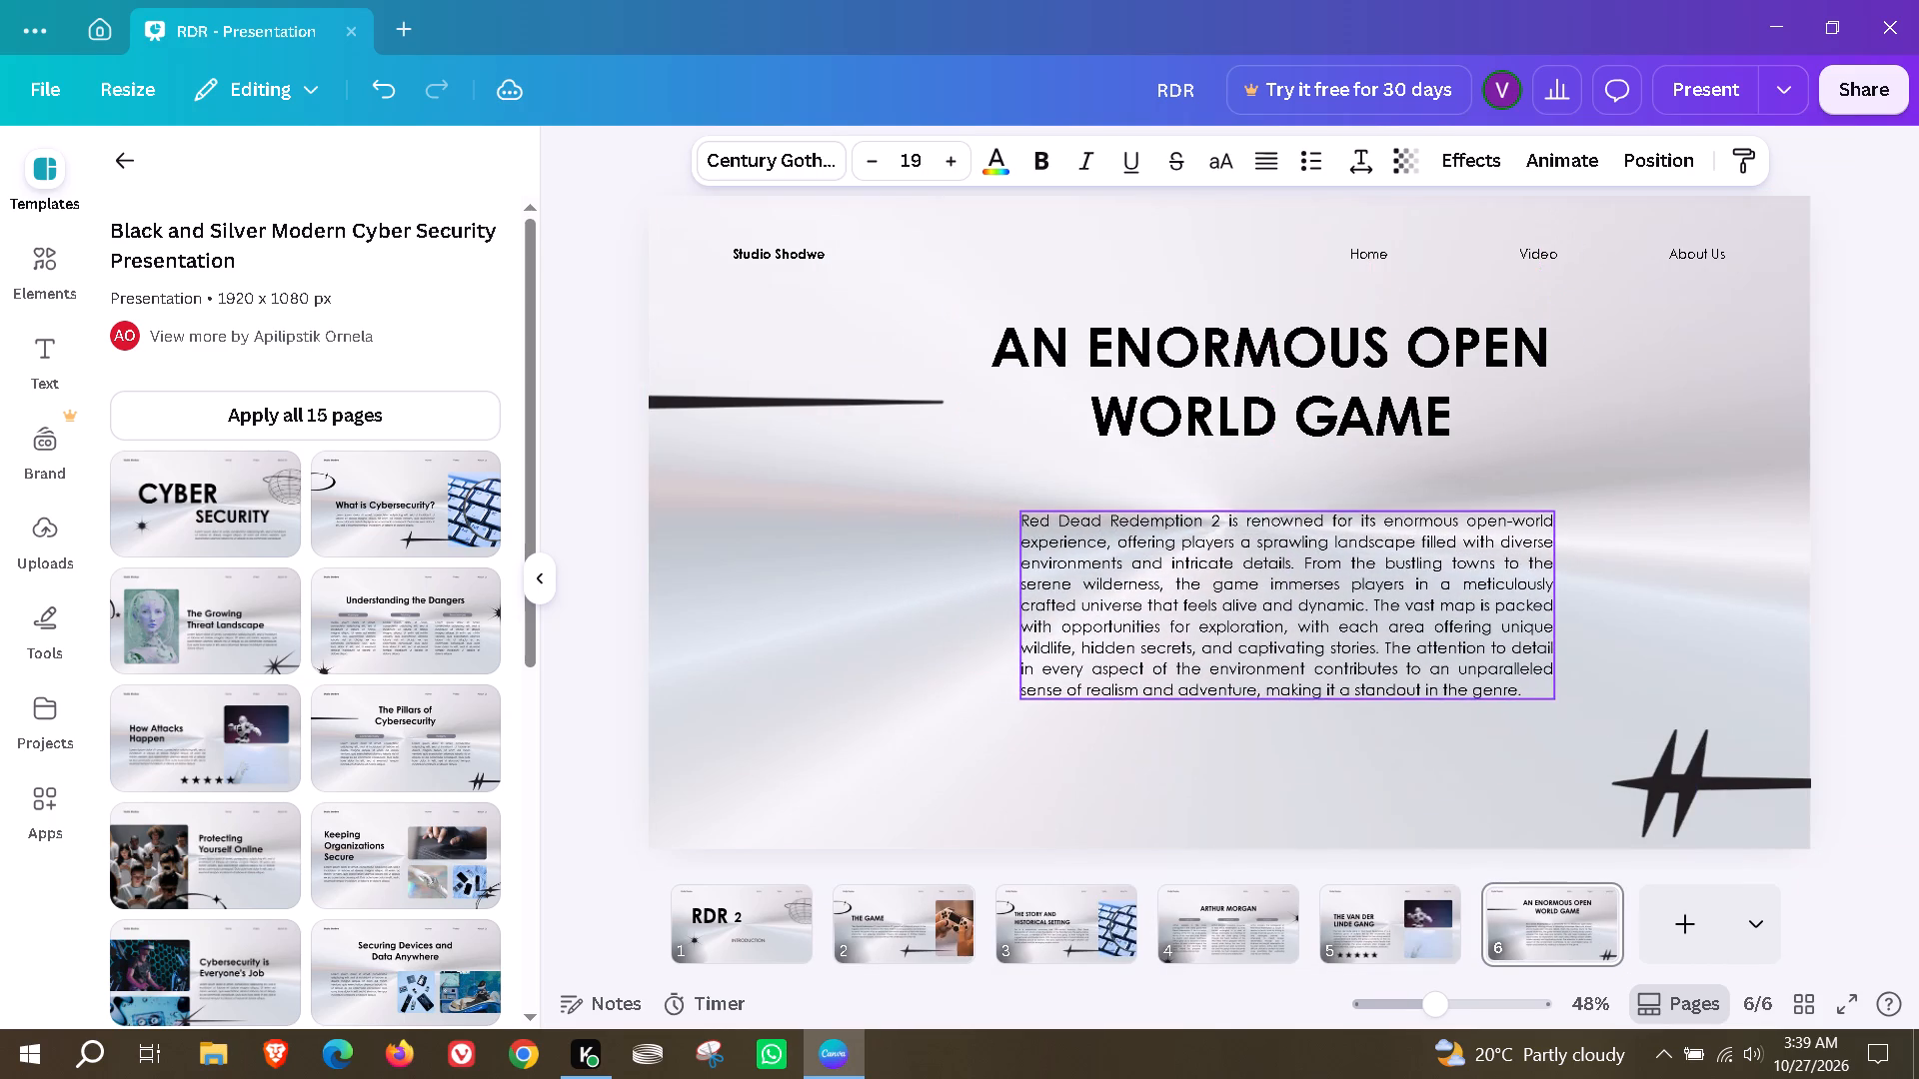
left_click_drag(1228, 629, 1229, 622)
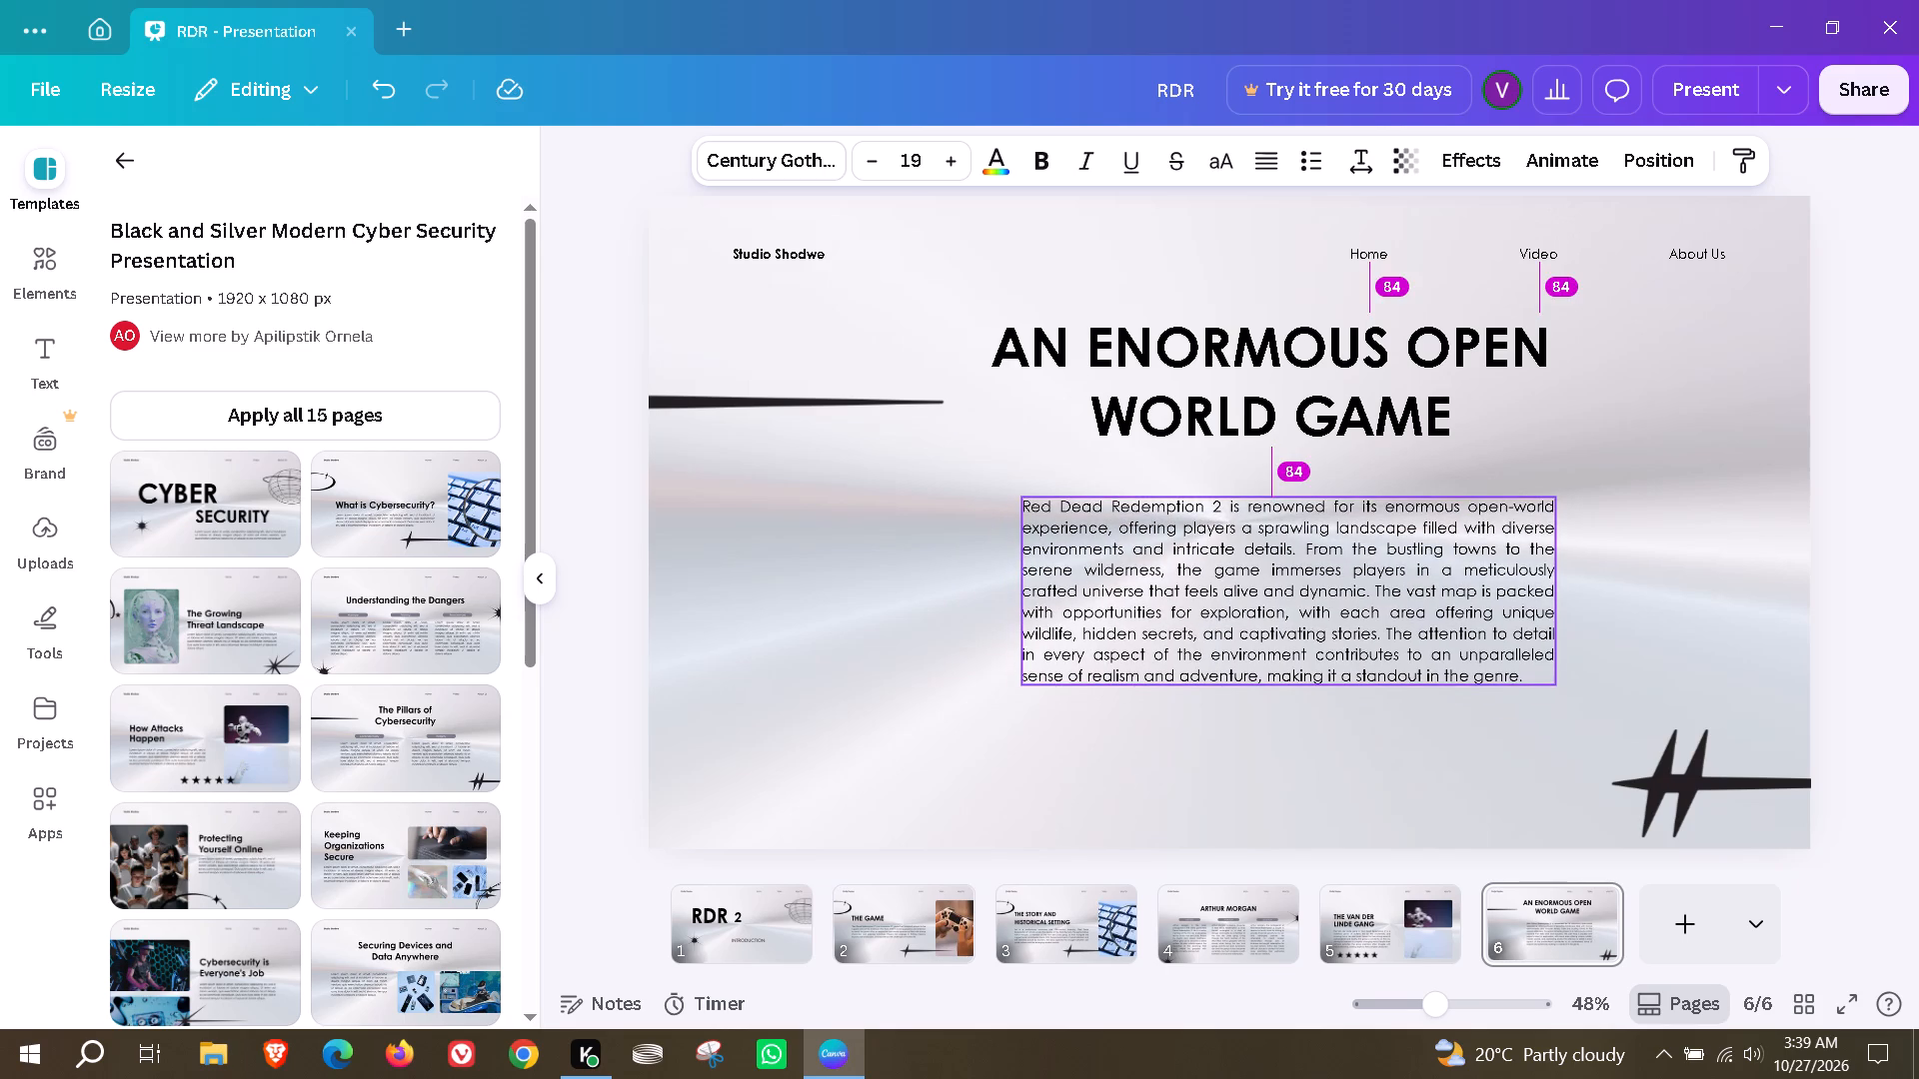
left_click_drag(1229, 622, 1227, 638)
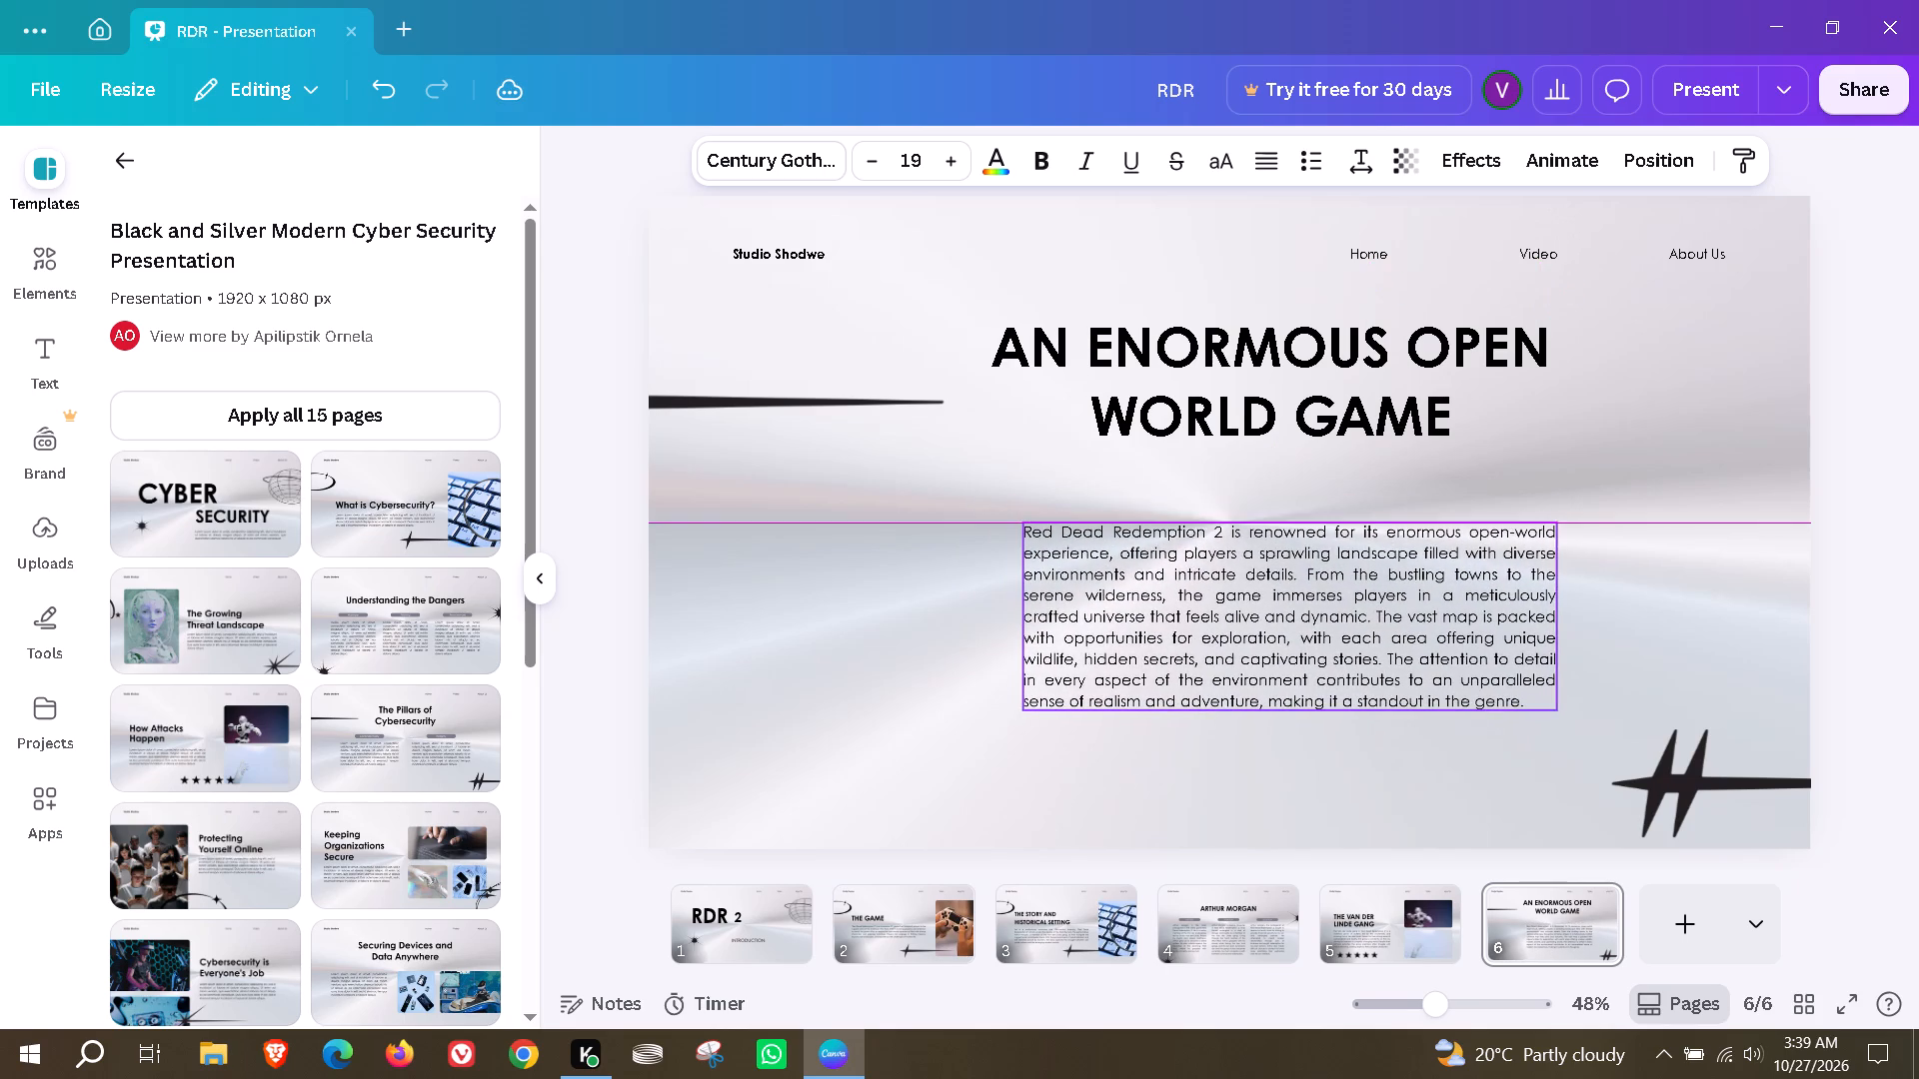
left_click_drag(1227, 638, 1225, 636)
Move page 6's heading down closer to the paragraph and roughly centred over it.
left_click_drag(1272, 397, 1285, 432)
left_click(892, 689)
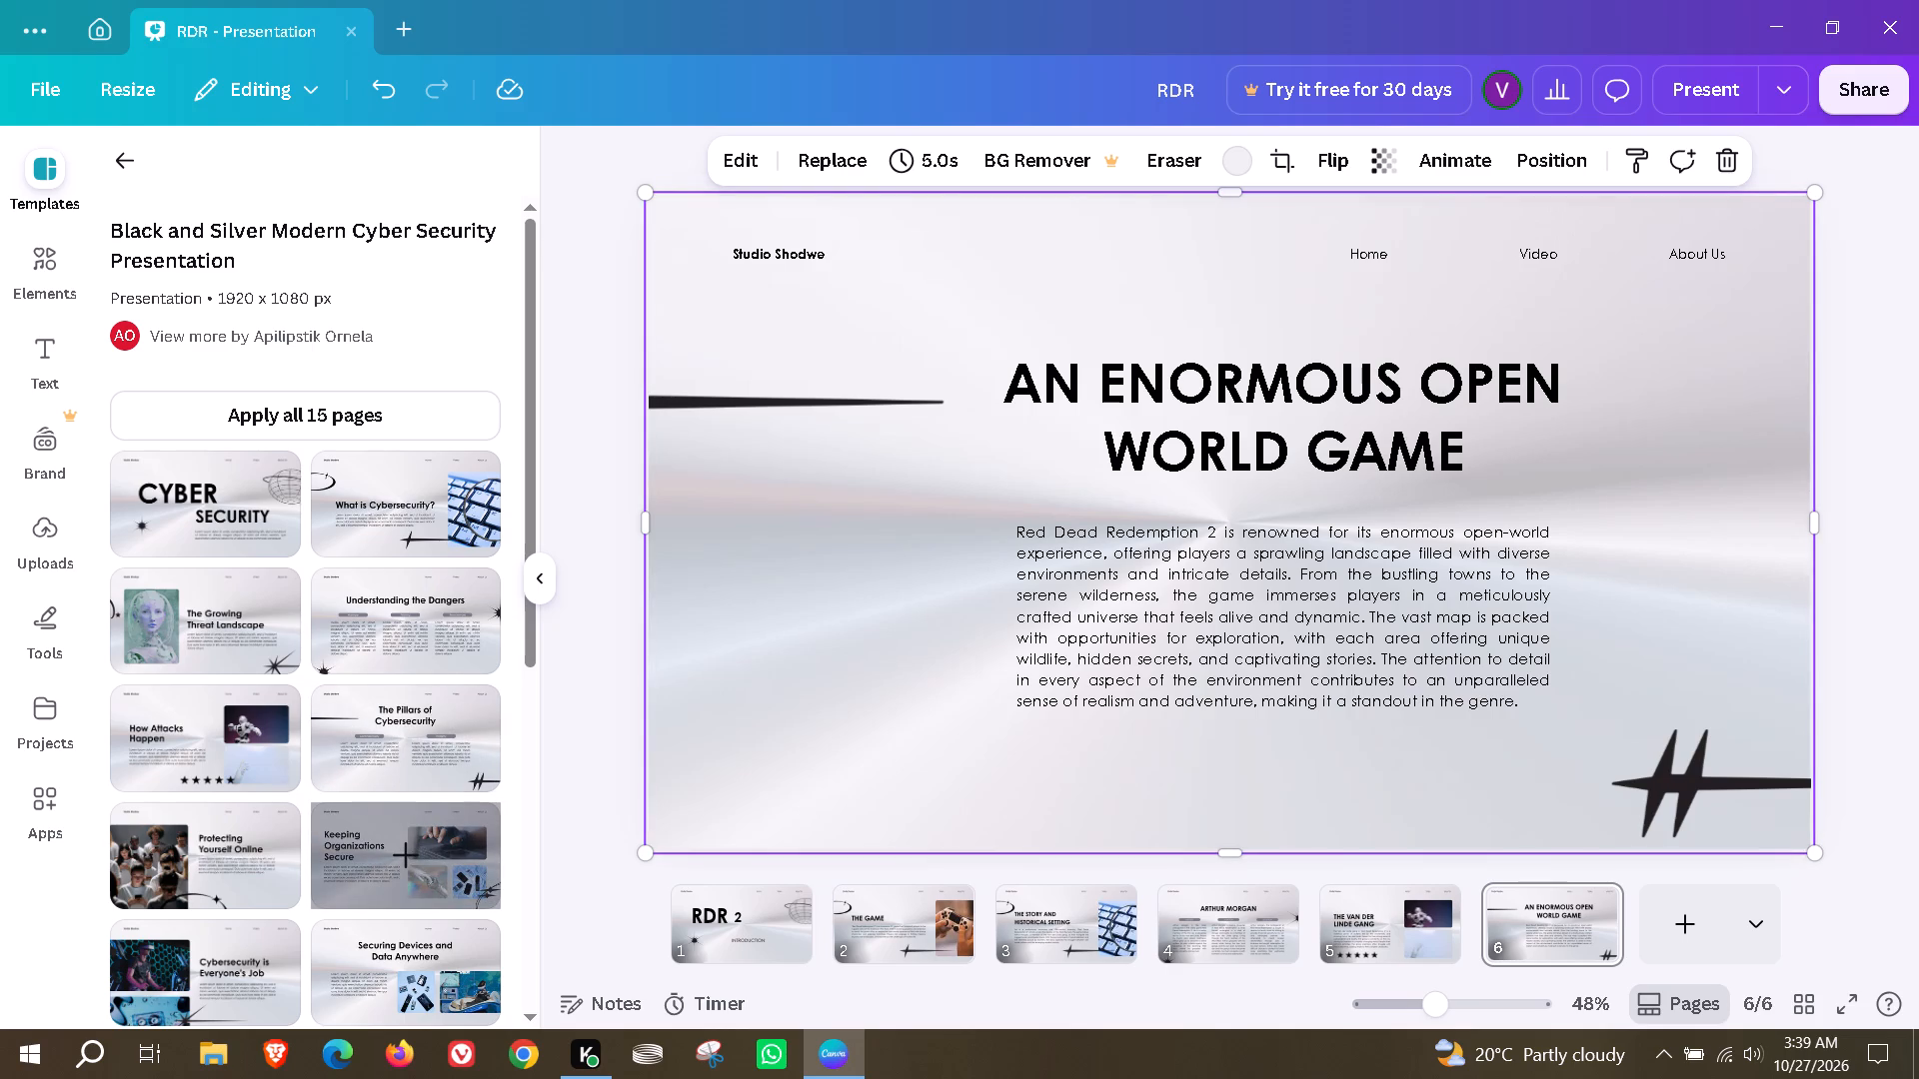
Add the template's "Protecting Yourself Online" page as page 7.
scroll(403, 811, "down", 2)
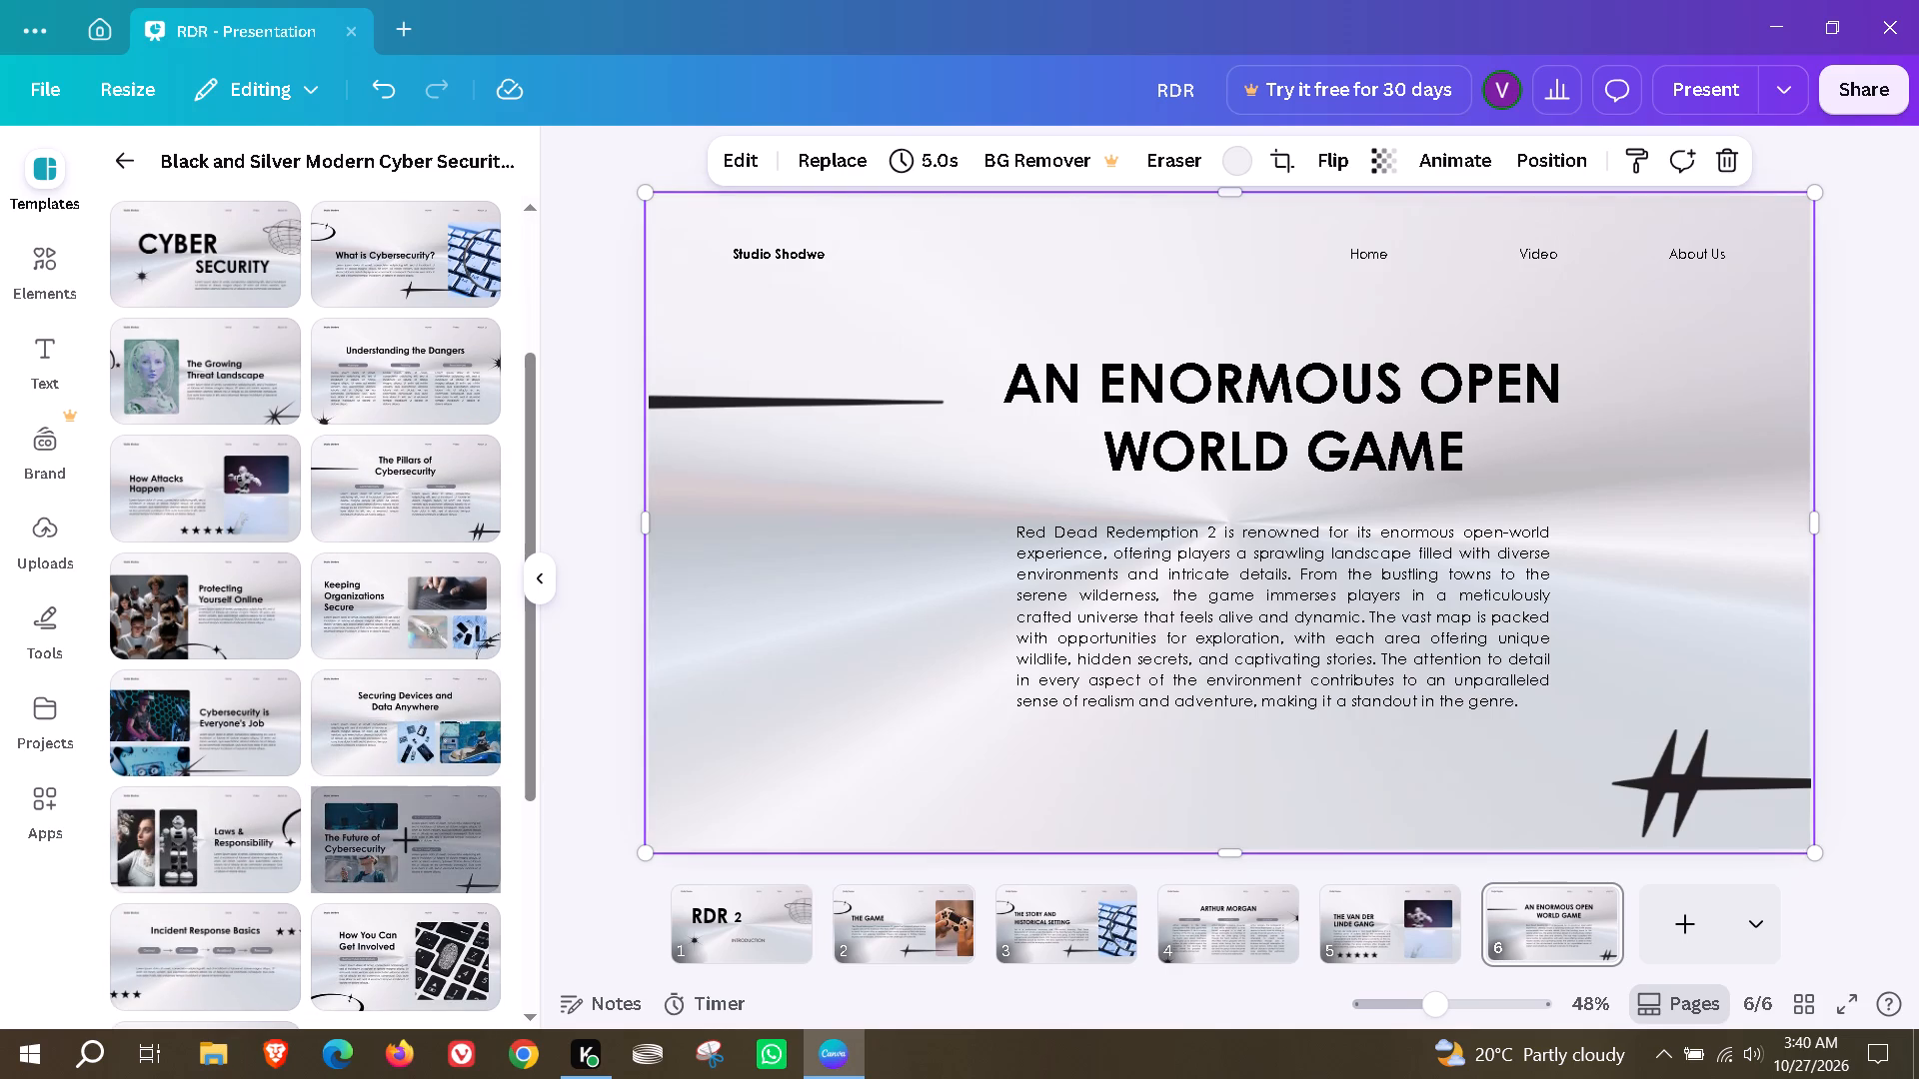
left_click(212, 571)
left_click(1174, 589)
left_click(1151, 599)
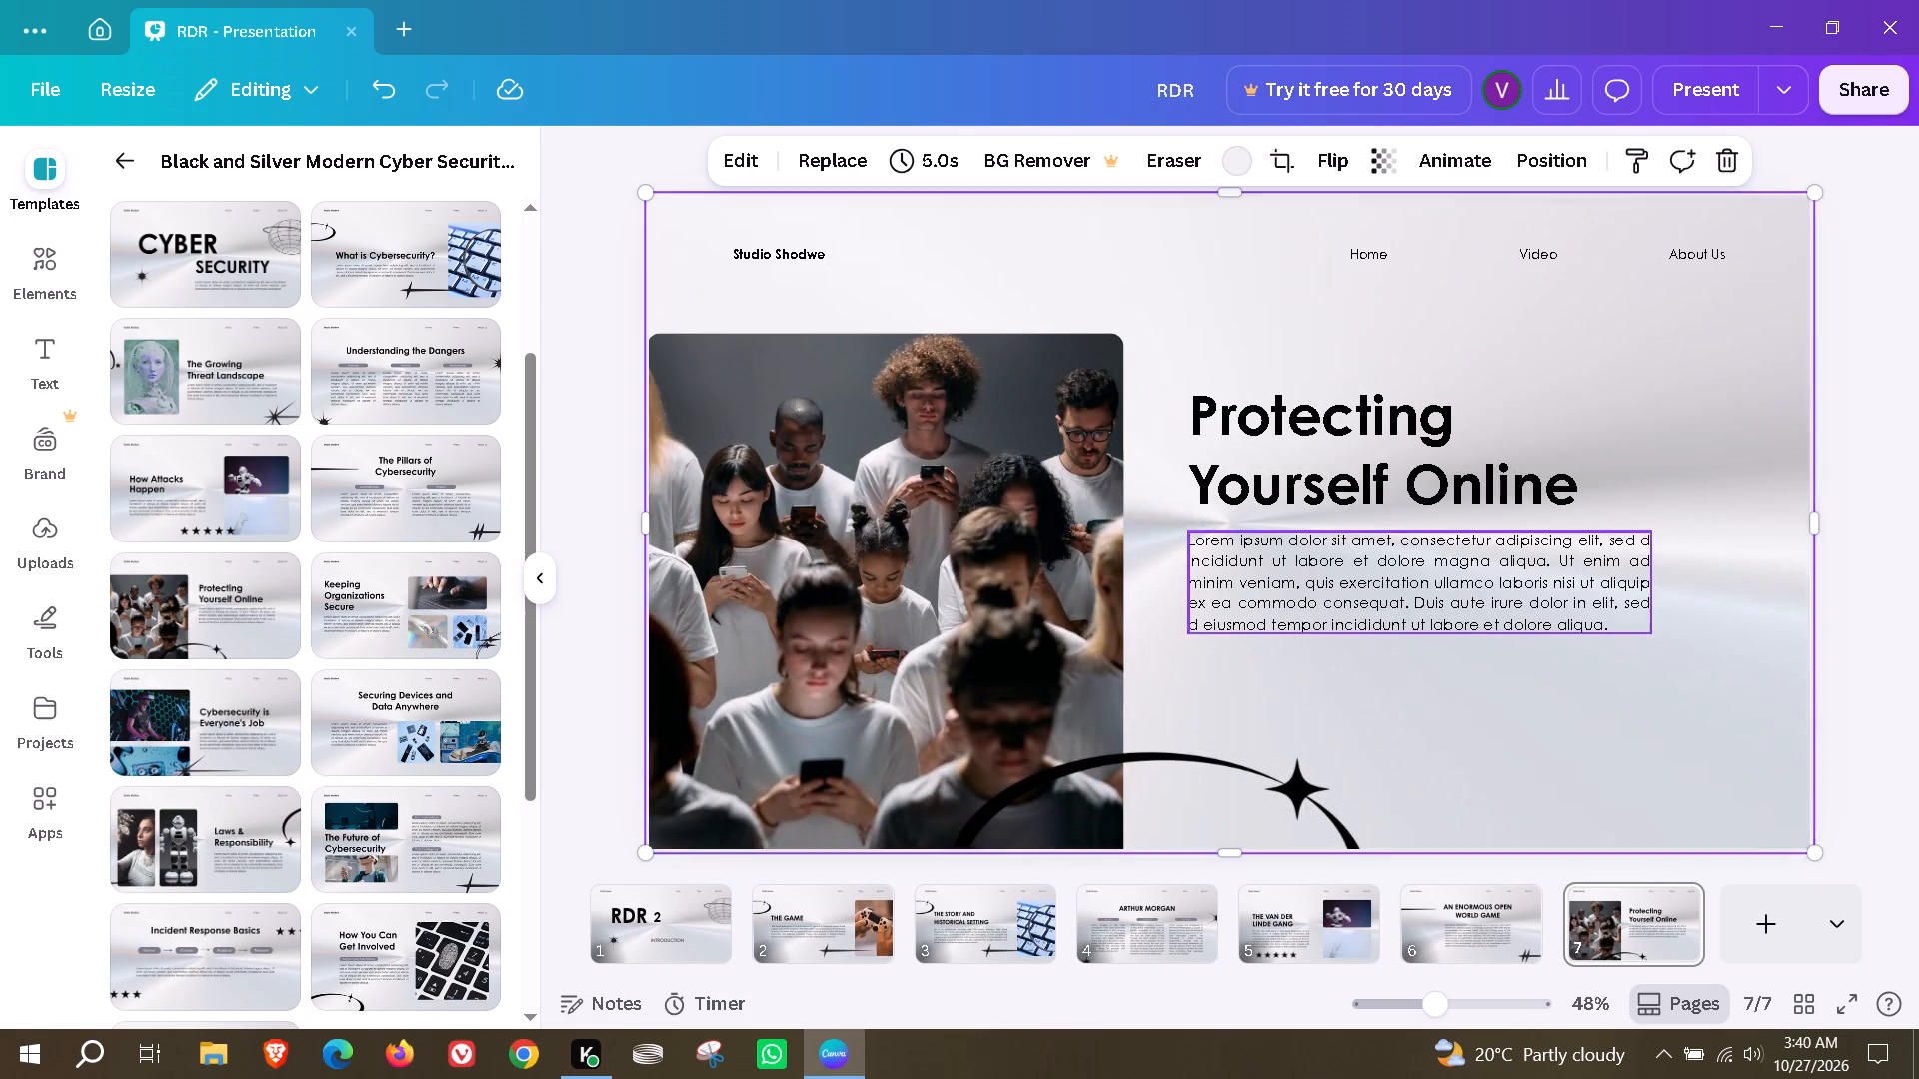
Replace page 7's heading with "THE MOST BEAUTIFUL LANDSCAPE" and widen its text box so it fits on two lines.
double_click(1312, 489)
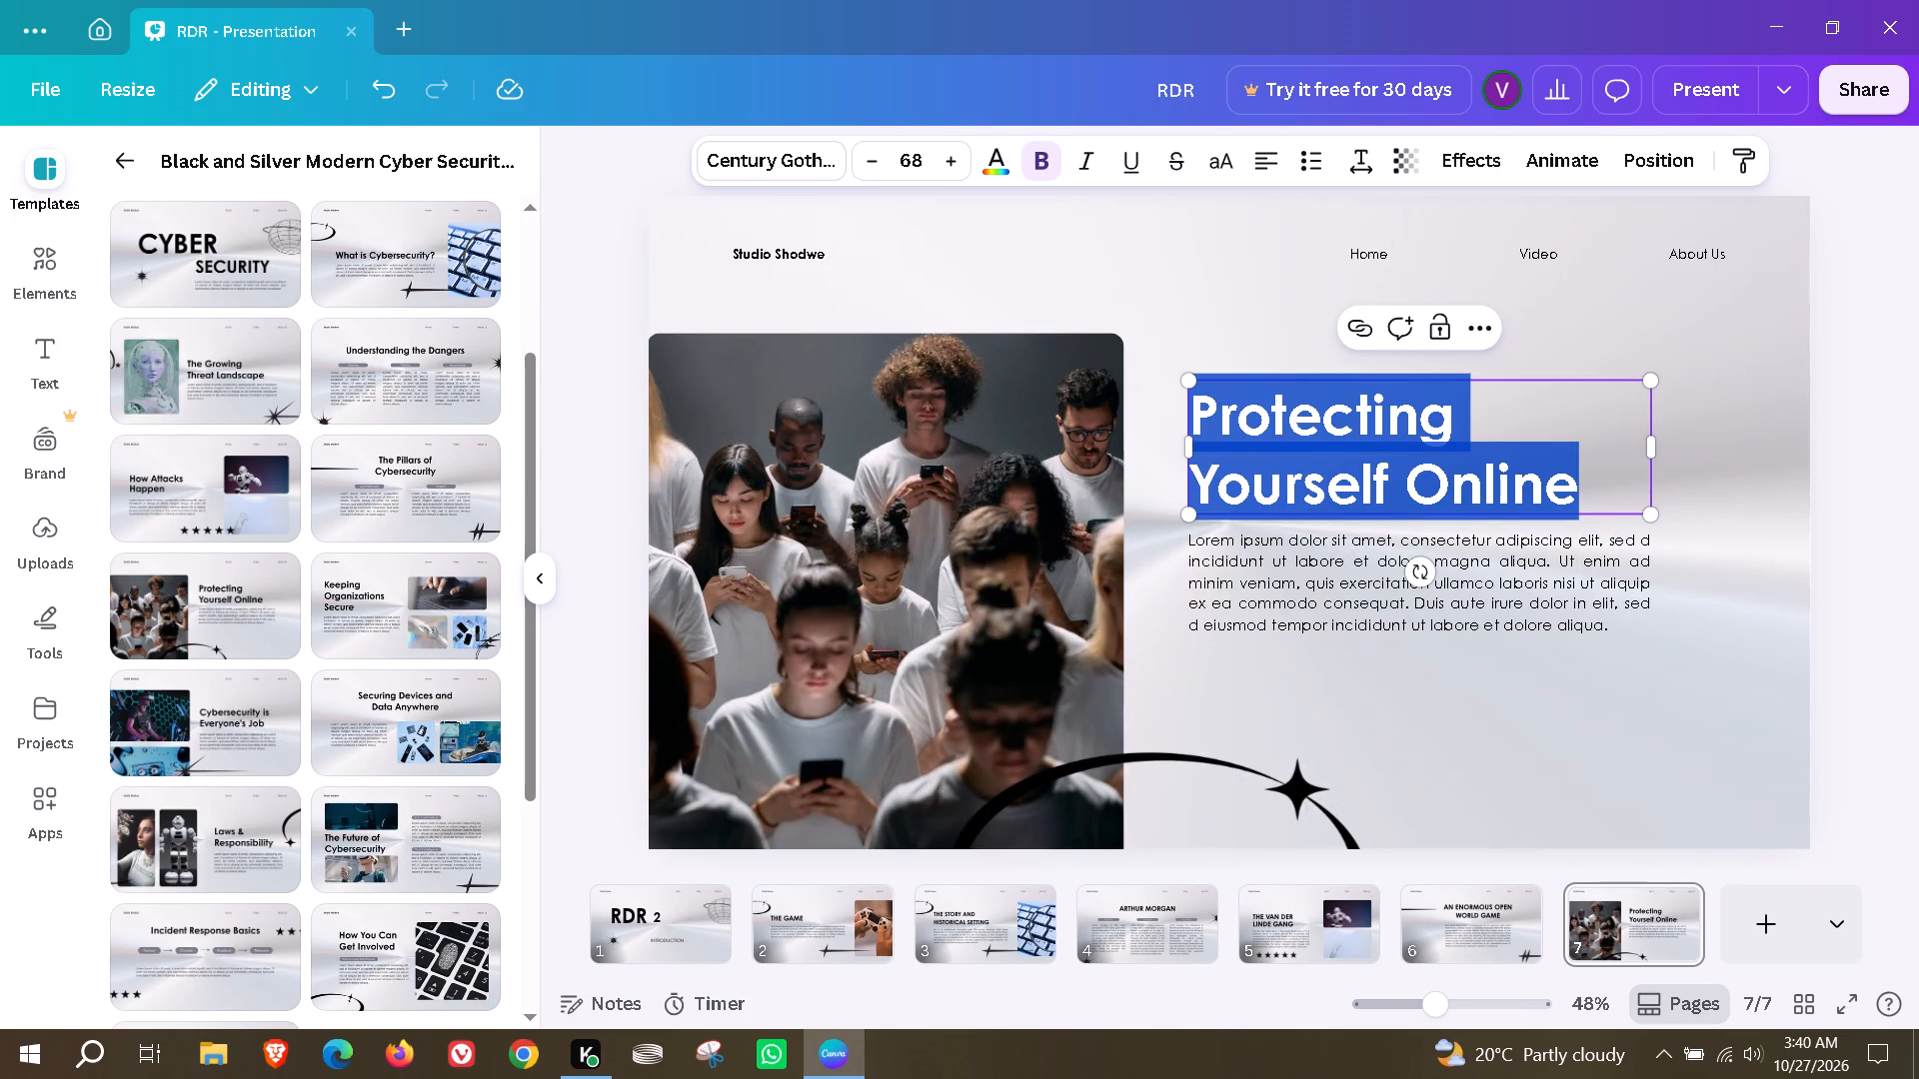
type("THE MOST BEU")
key("shift+BackSpace")
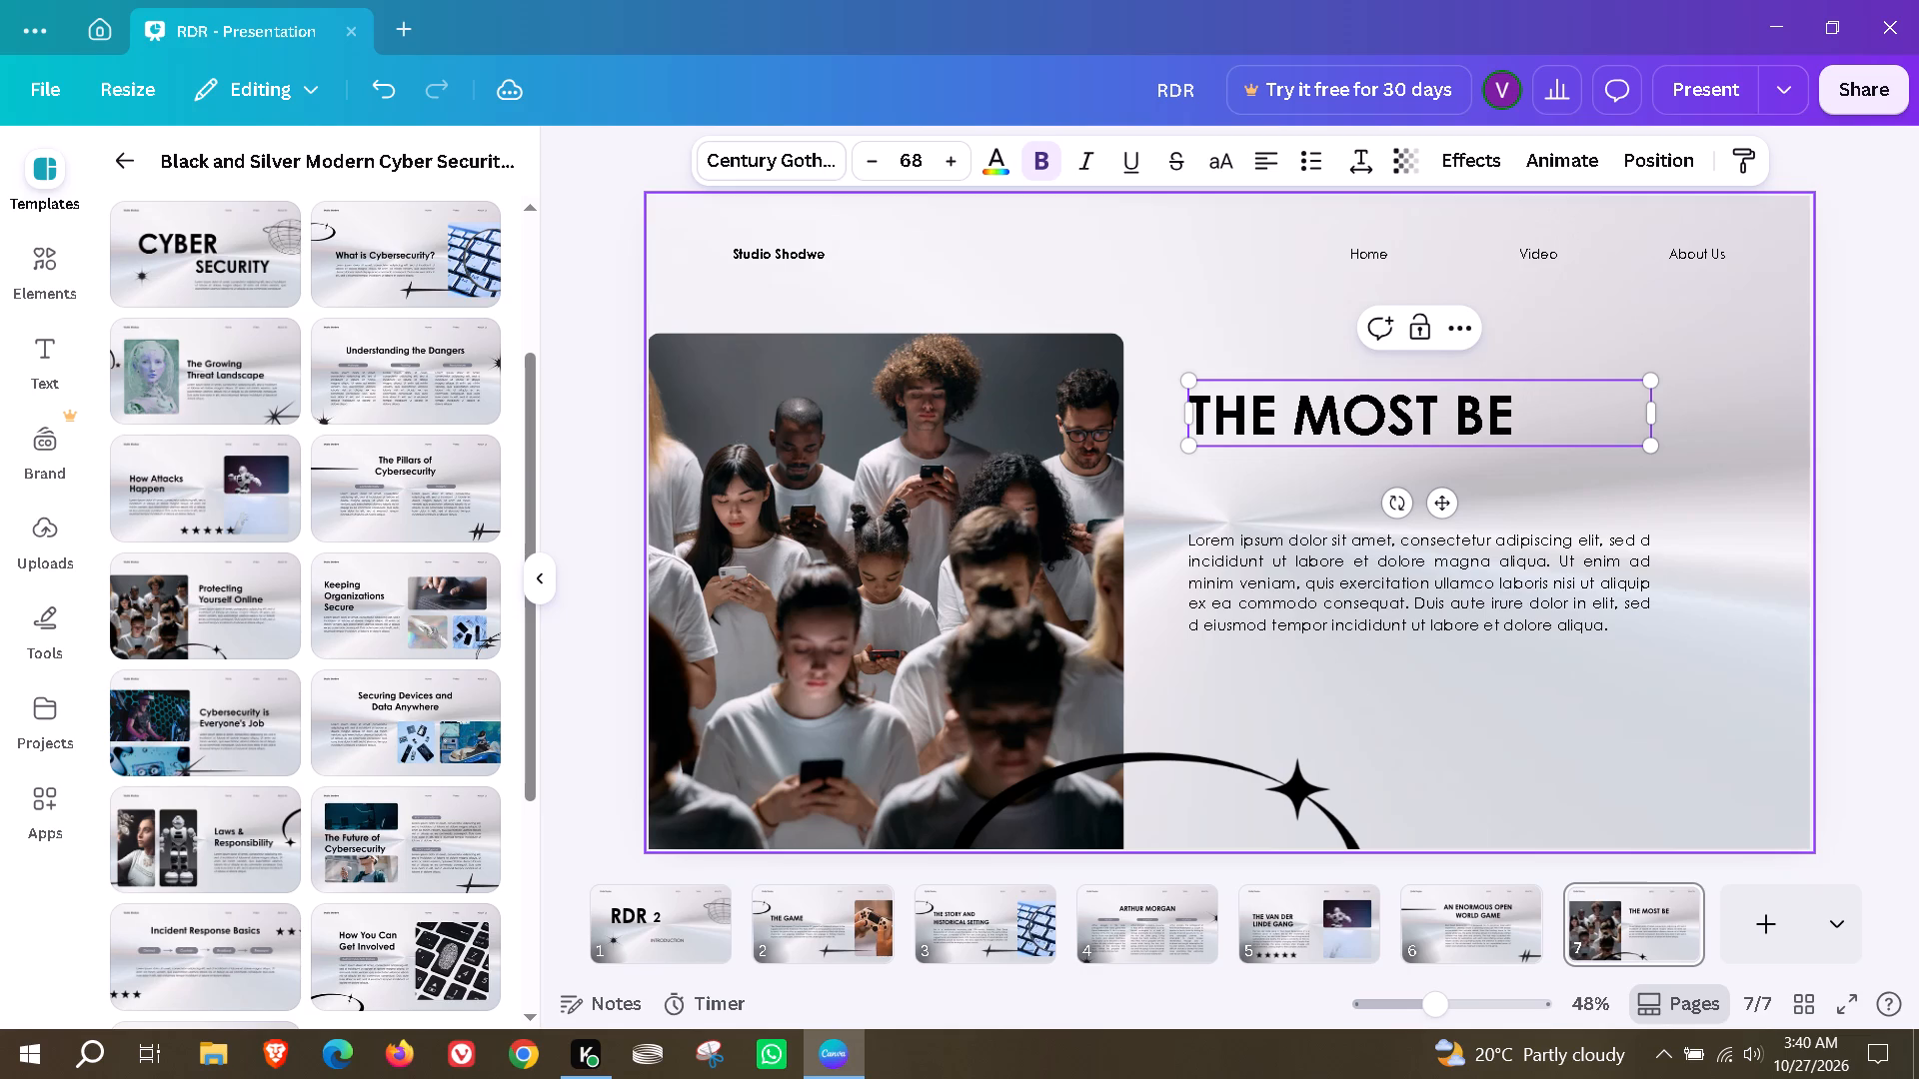
type("AT")
key("shift+BackSpace")
type("UTIFUL LANDSCAPE")
left_click_drag(1655, 485, 1753, 480)
Move page 7's placeholder paragraph down to leave a gap beneath the heading.
left_click_drag(1434, 607, 1442, 655)
Replace page 7's placeholder paragraph using Magic Write with the prompt "generate 5-6 lines on rdr 2 about how it is most beautiful landscape".
left_click(1440, 633)
left_click(1484, 543)
scroll(1572, 877, "down", 2)
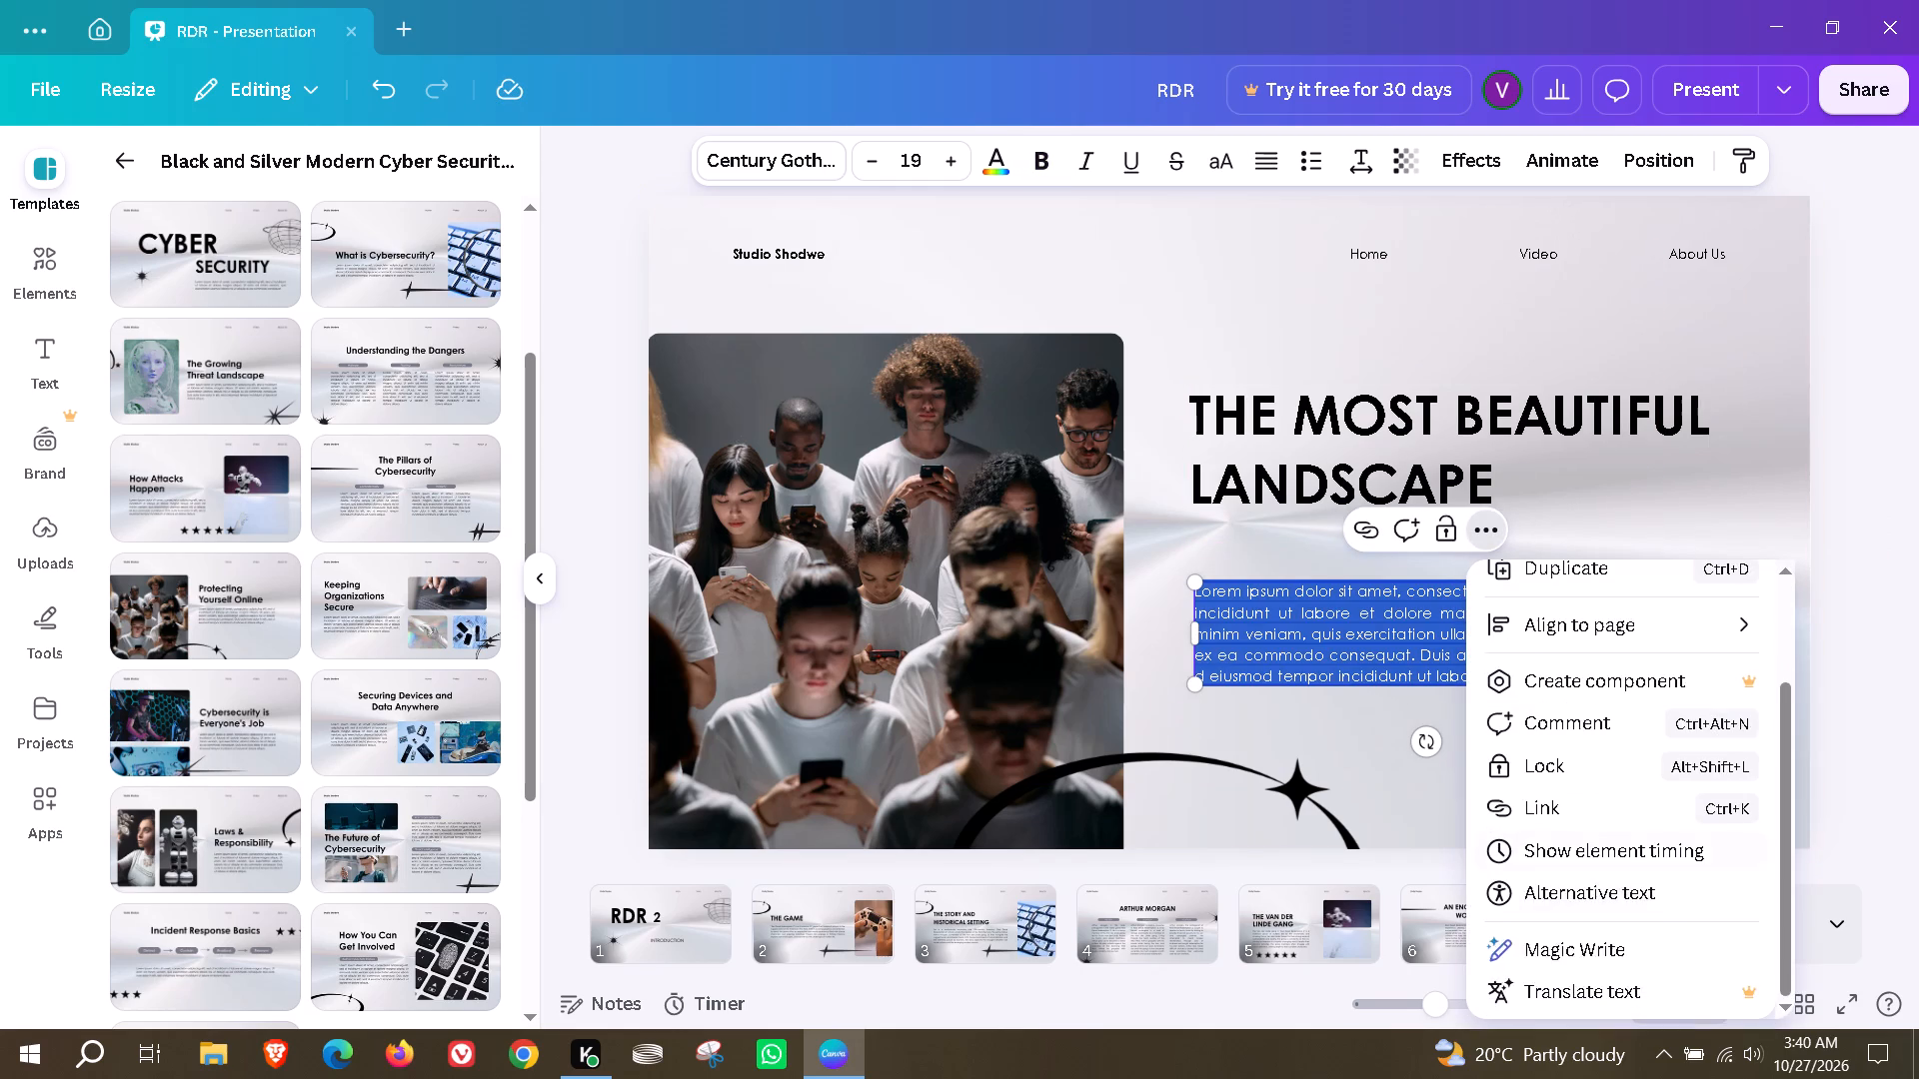
left_click(1565, 950)
left_click(1570, 581)
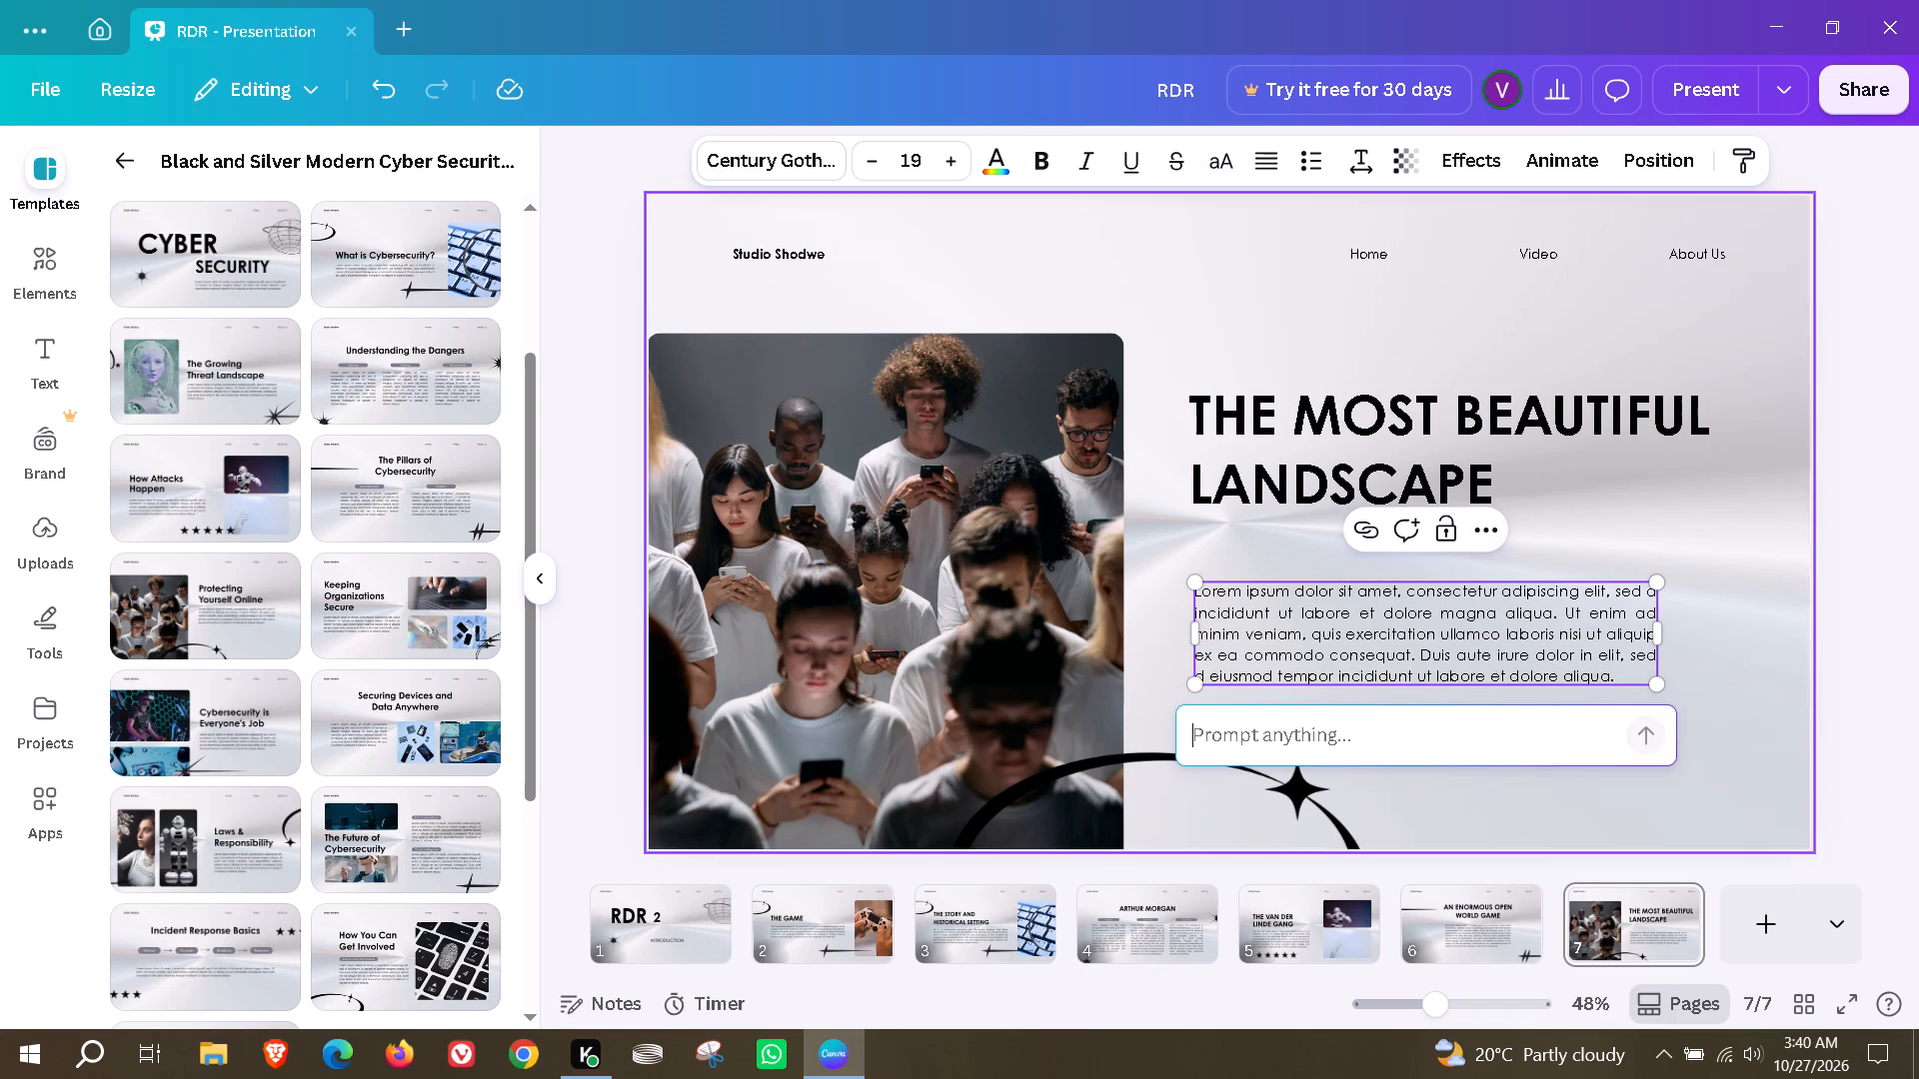
type("generate")
key("space")
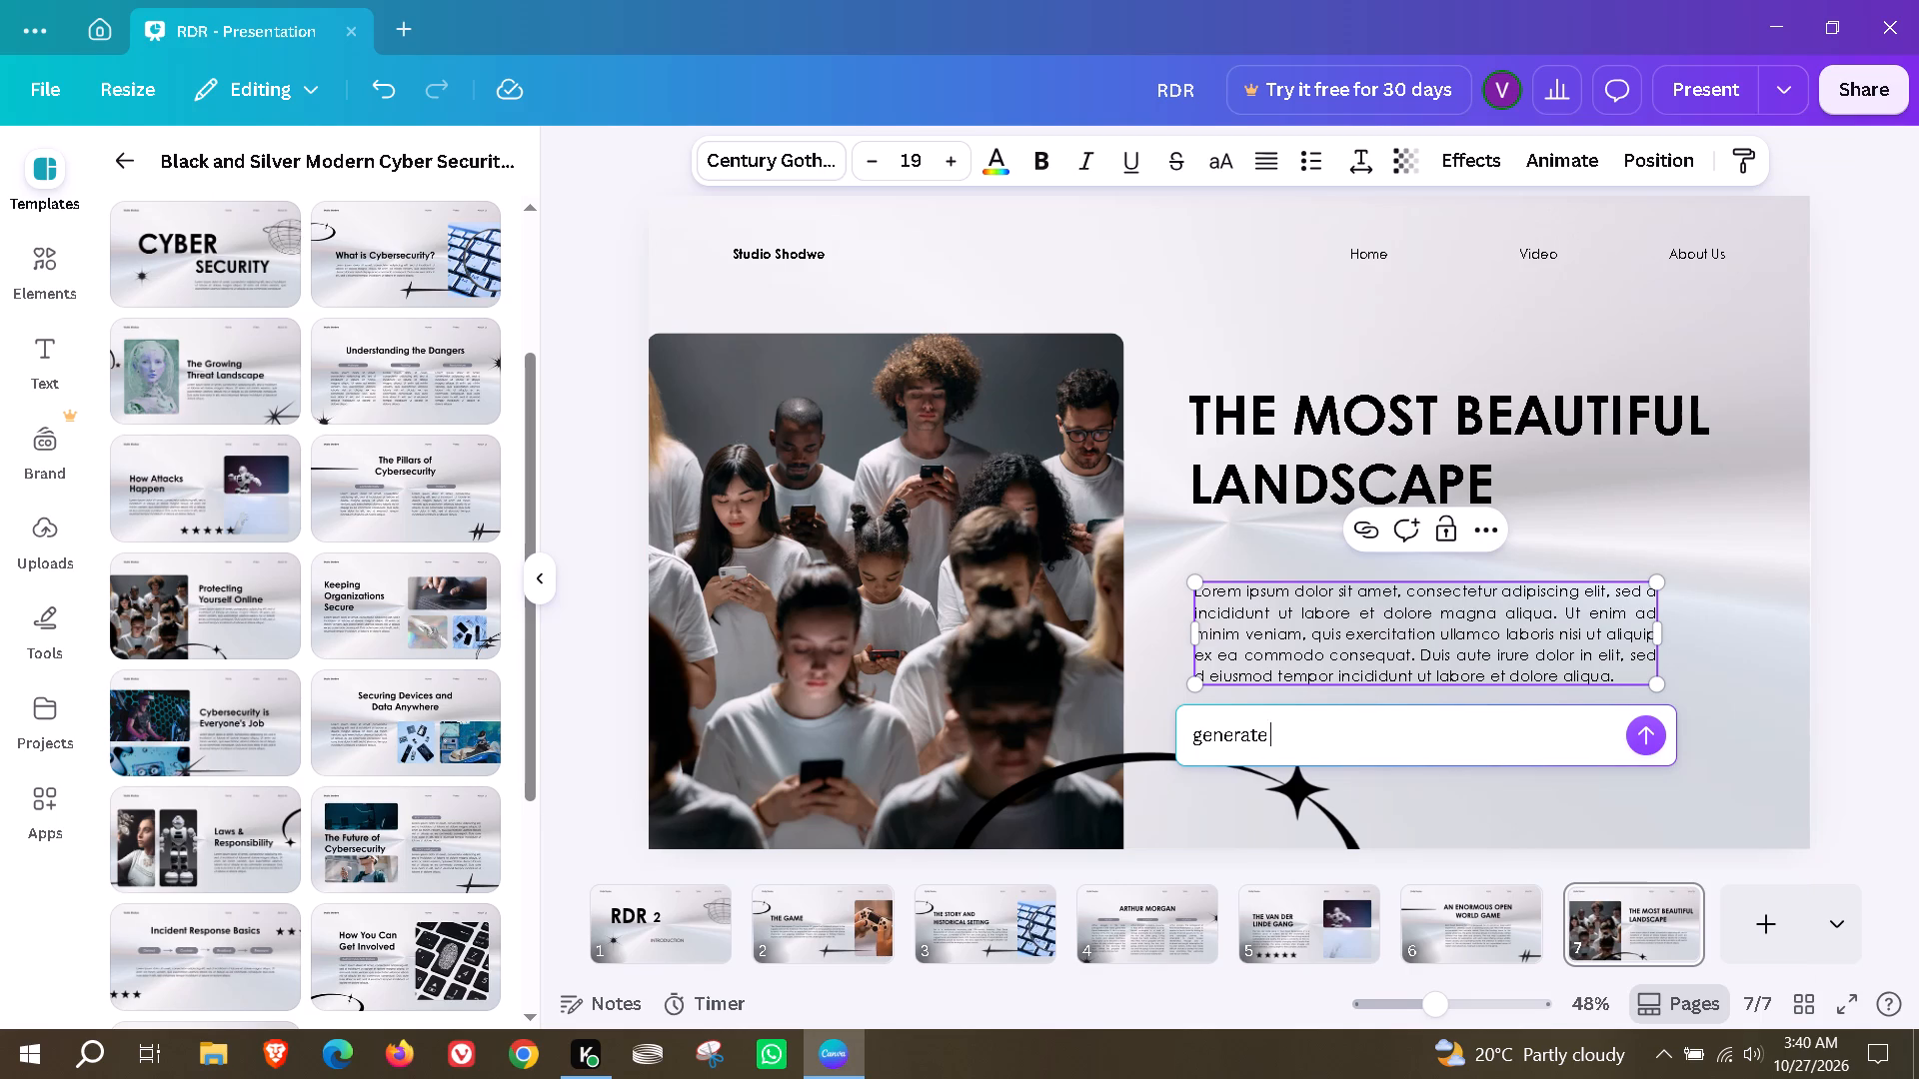
type("5-6 ies")
key("space")
key("BackSpace")
key("BackSpace")
key("BackSpace")
key("BackSpace")
type("lines on rdr 2 about how it is most beautifu")
type("l landscape")
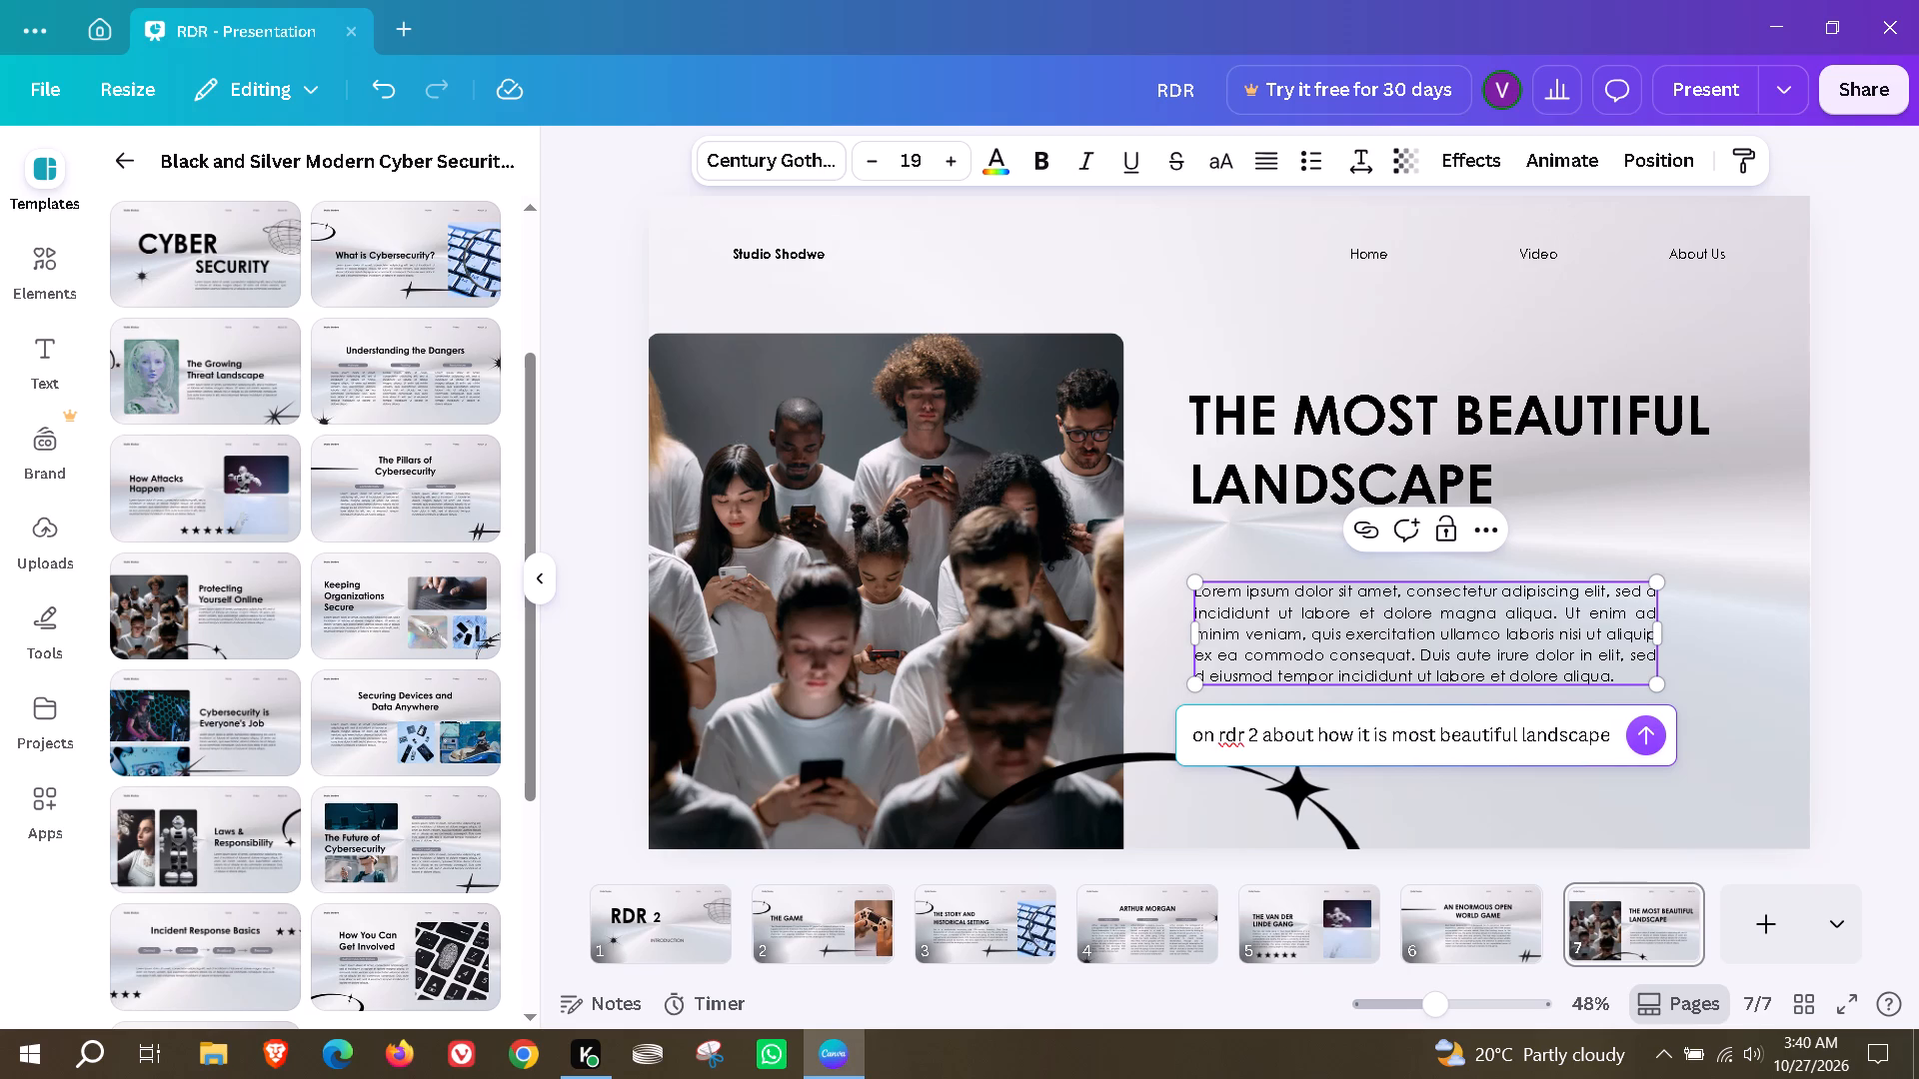
key("Return")
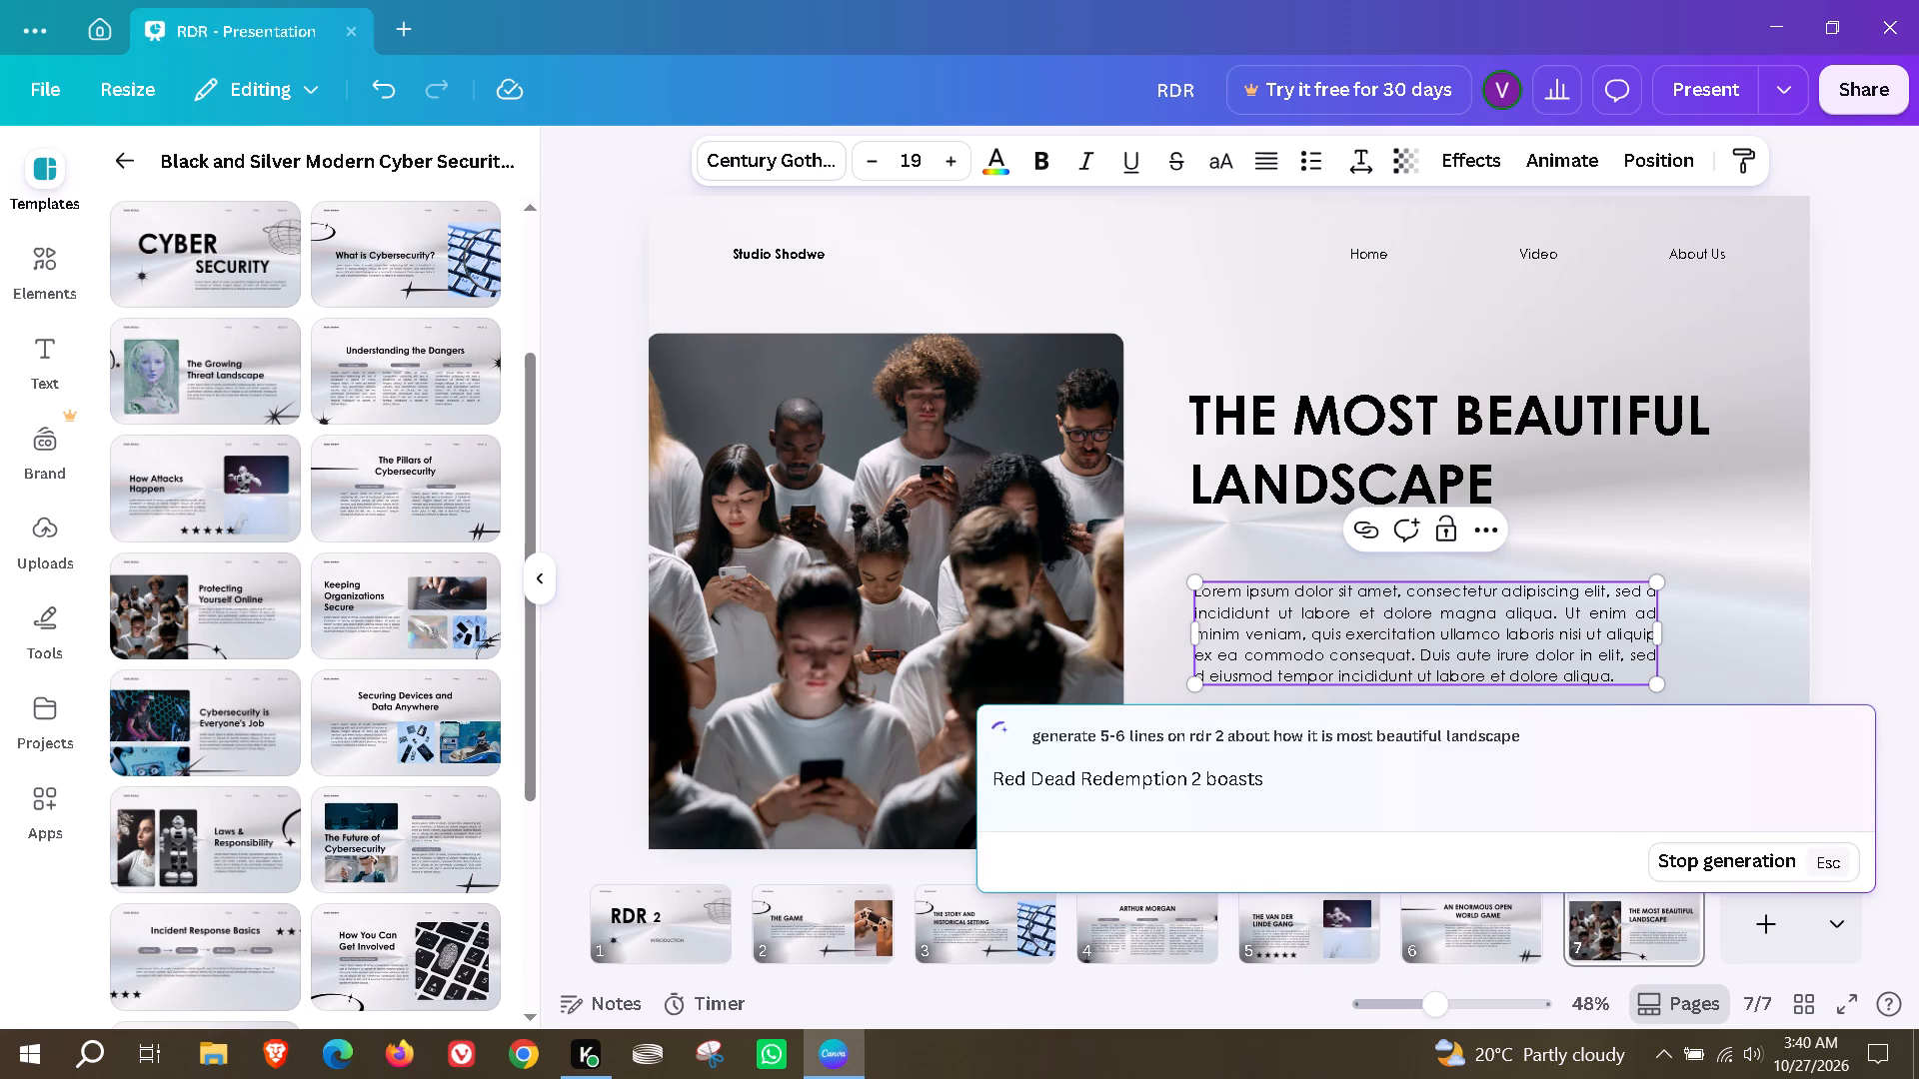
left_click(1718, 546)
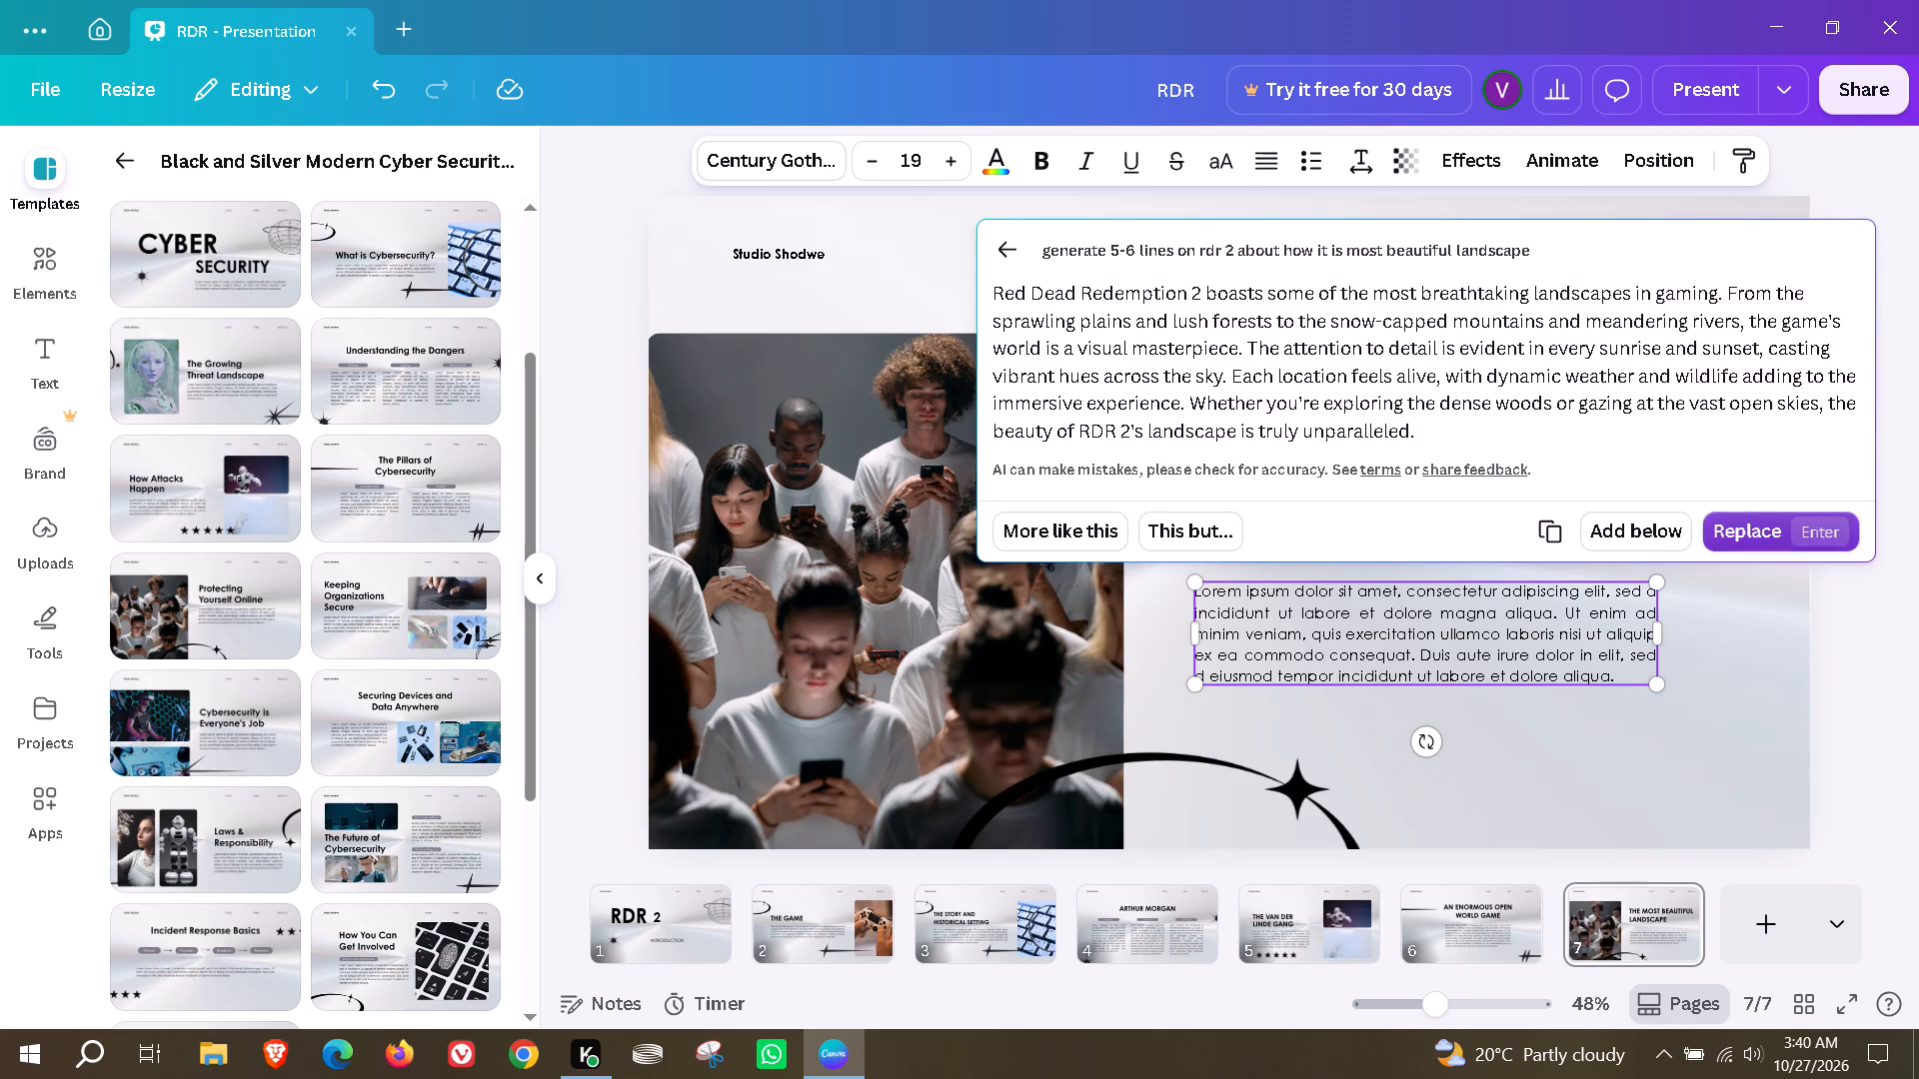
Position page 7's generated paragraph just below the heading, flush with its left edge, and widen its text box beyond the heading's width.
left_click(1476, 819)
left_click_drag(1453, 744, 1451, 704)
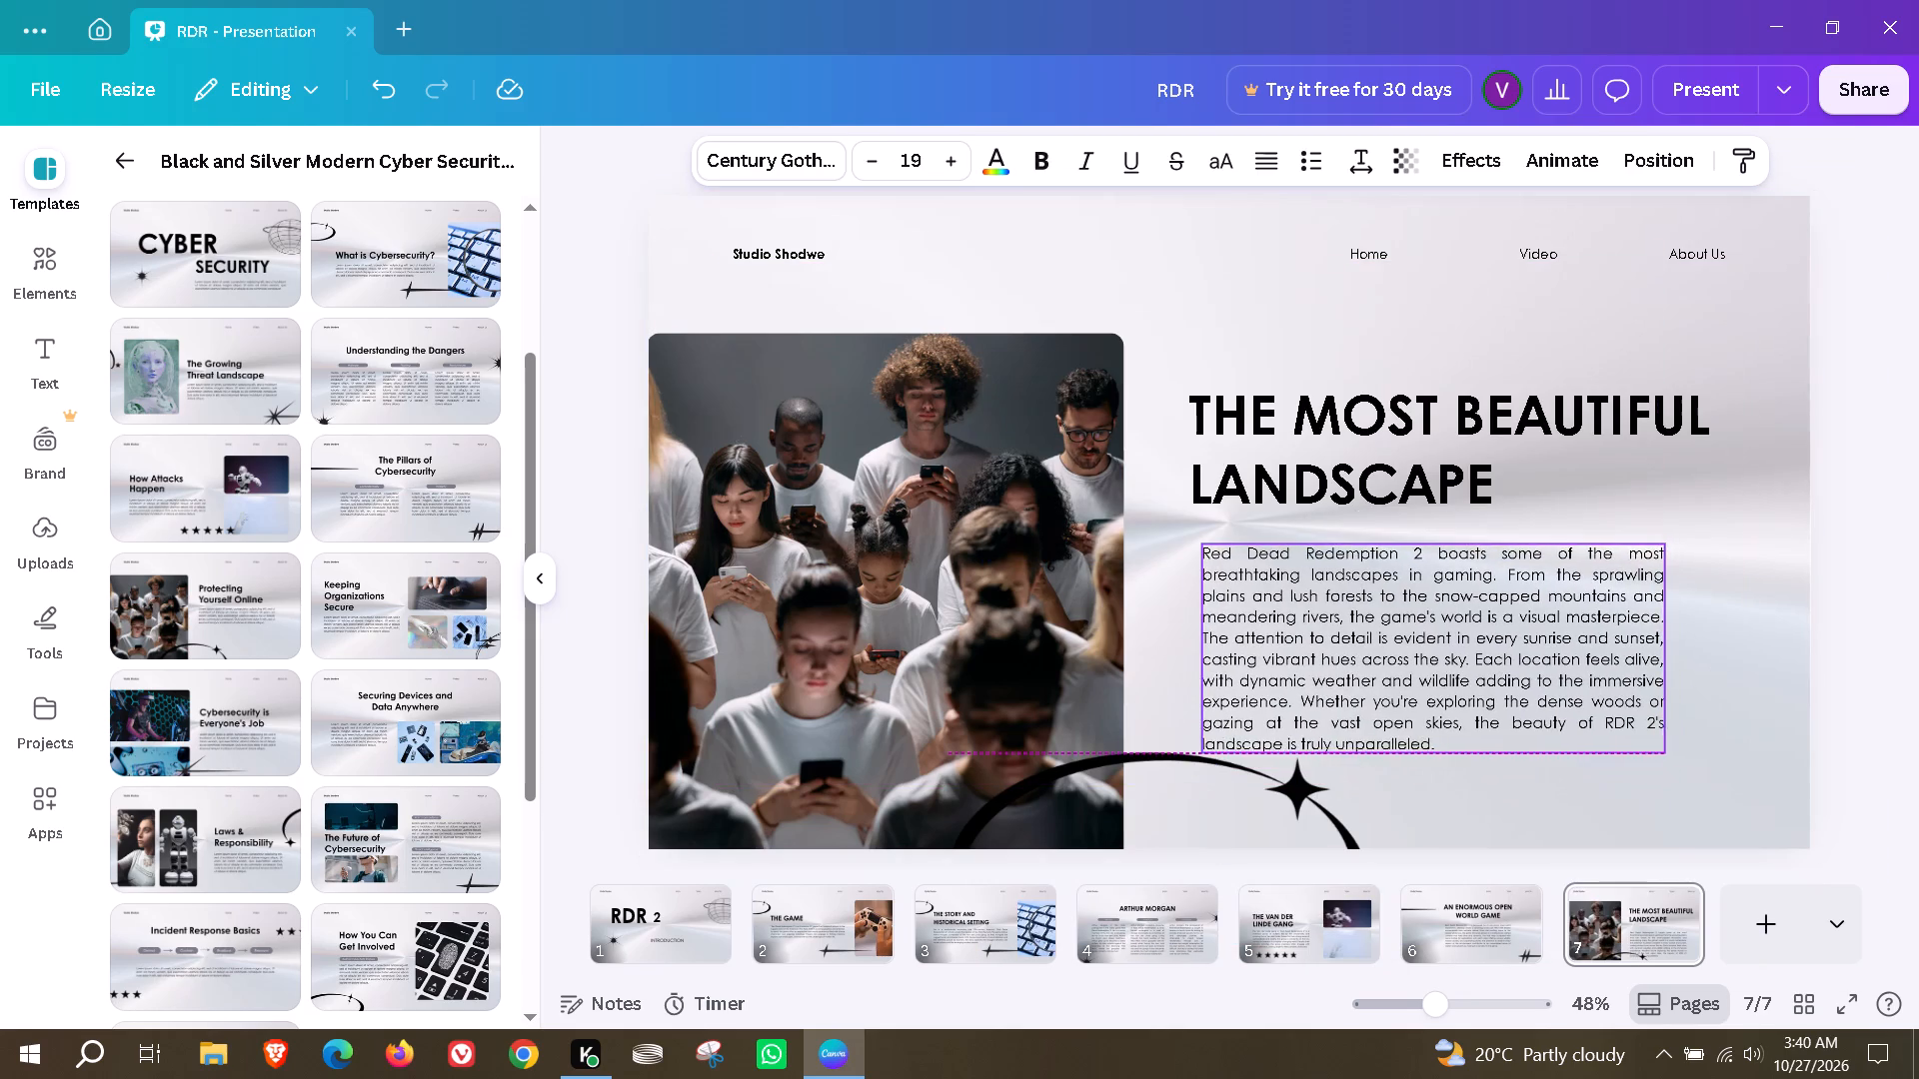
left_click_drag(1451, 704, 1445, 698)
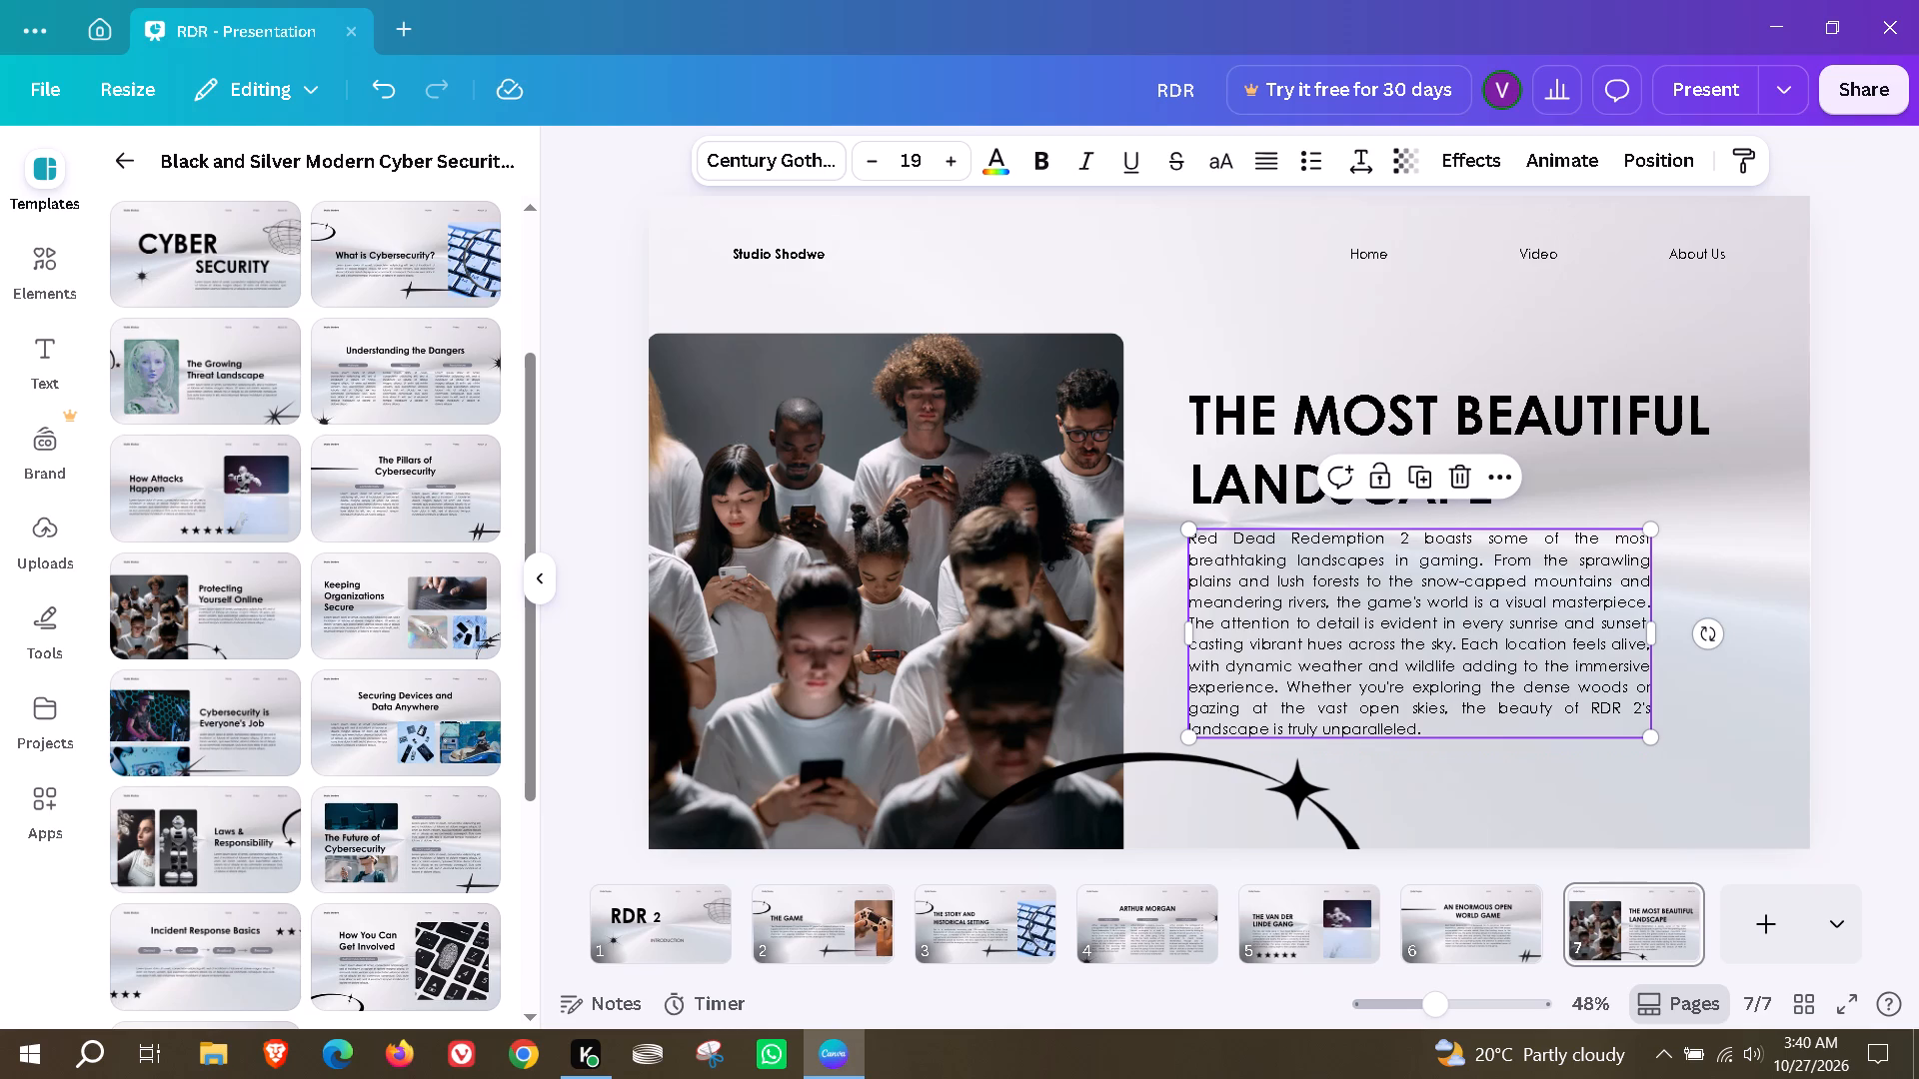
left_click_drag(1437, 637, 1435, 646)
left_click(1512, 795)
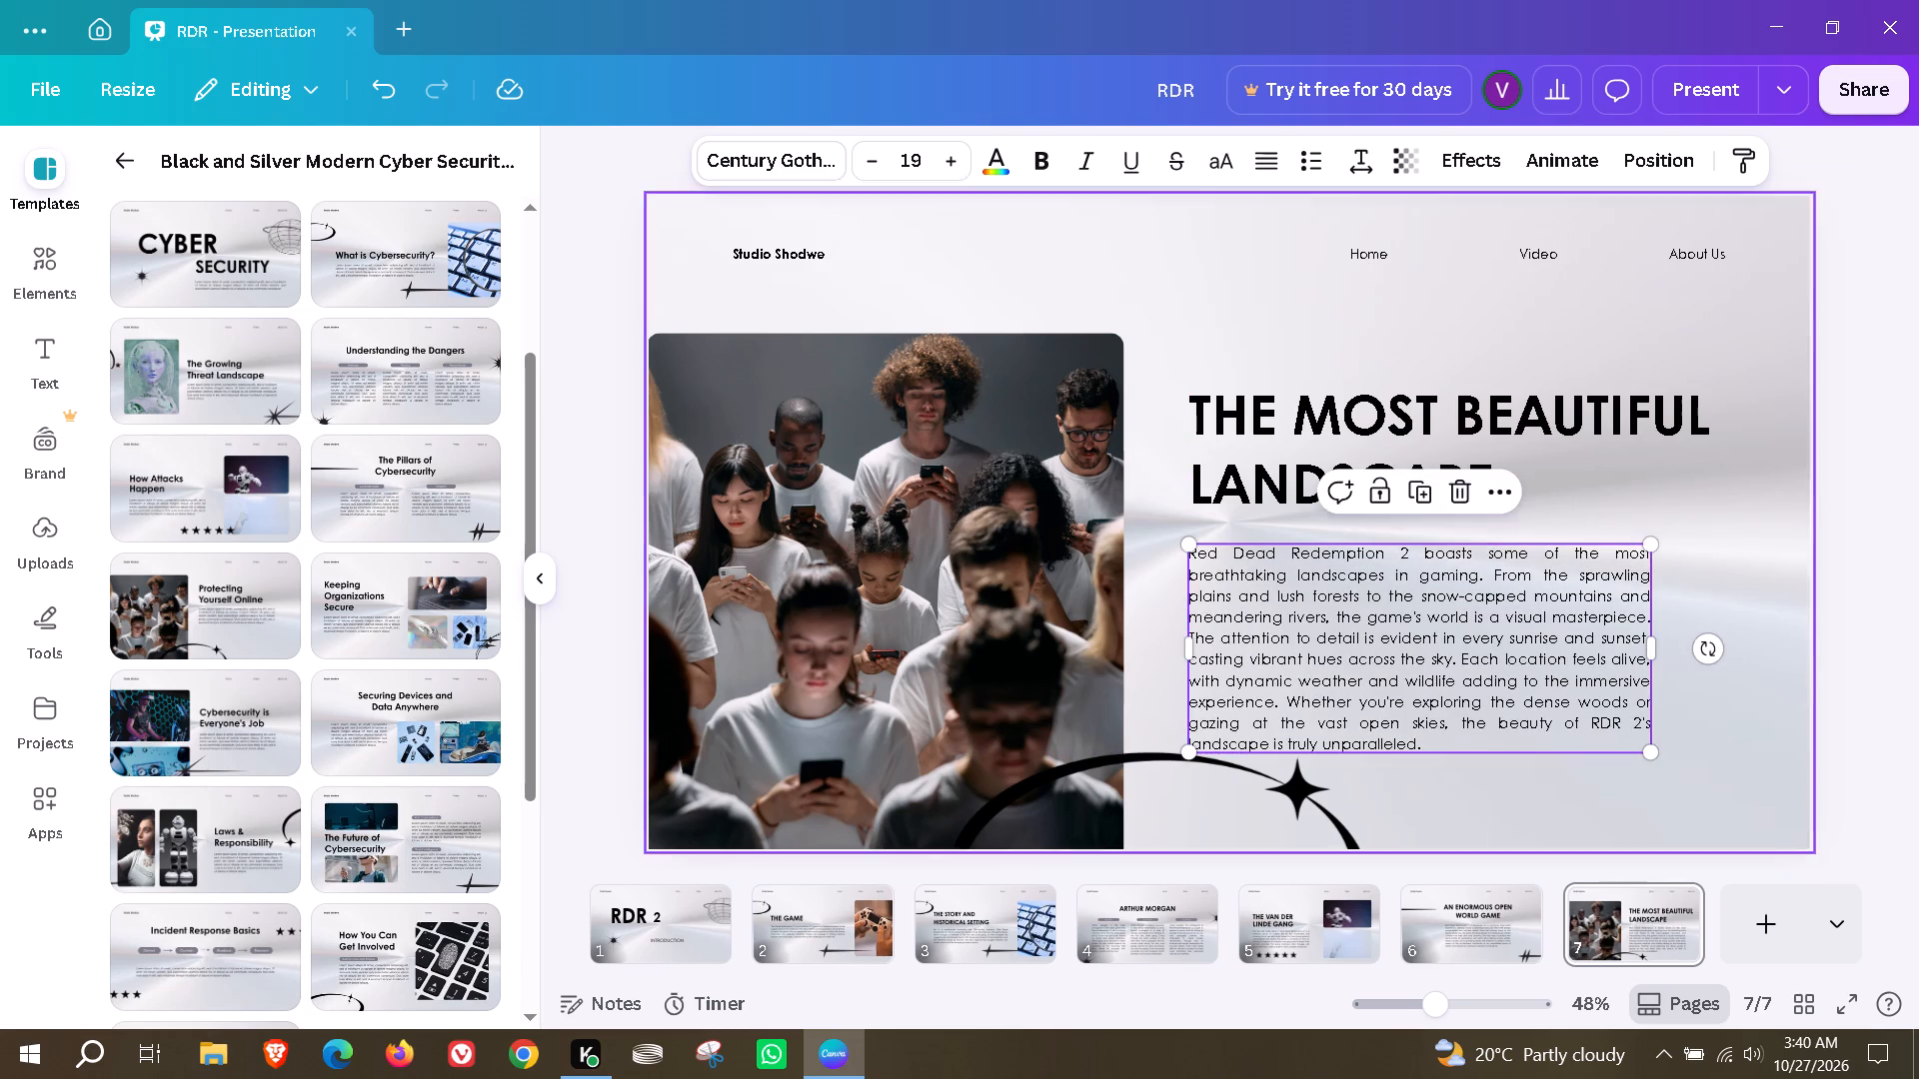
left_click(1509, 682)
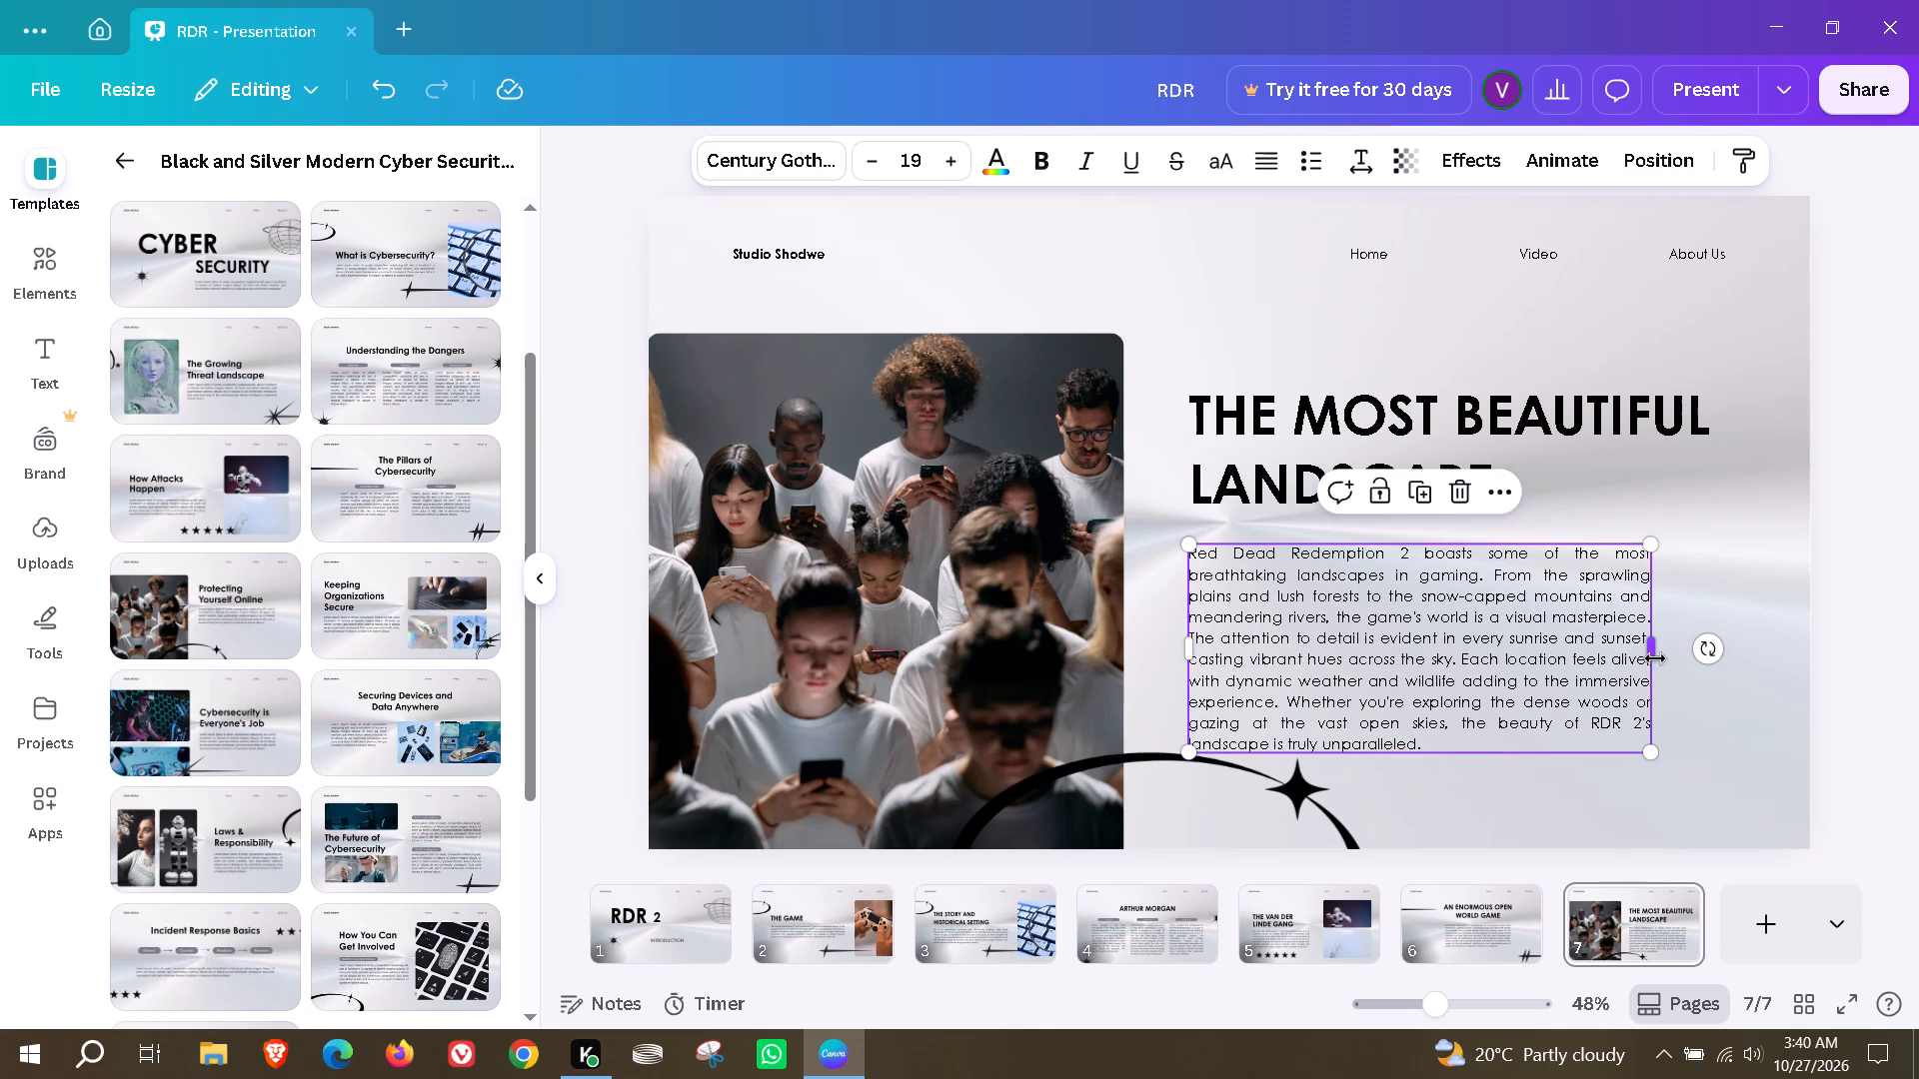
left_click_drag(1655, 658, 1752, 675)
left_click_drag(1510, 633, 1512, 645)
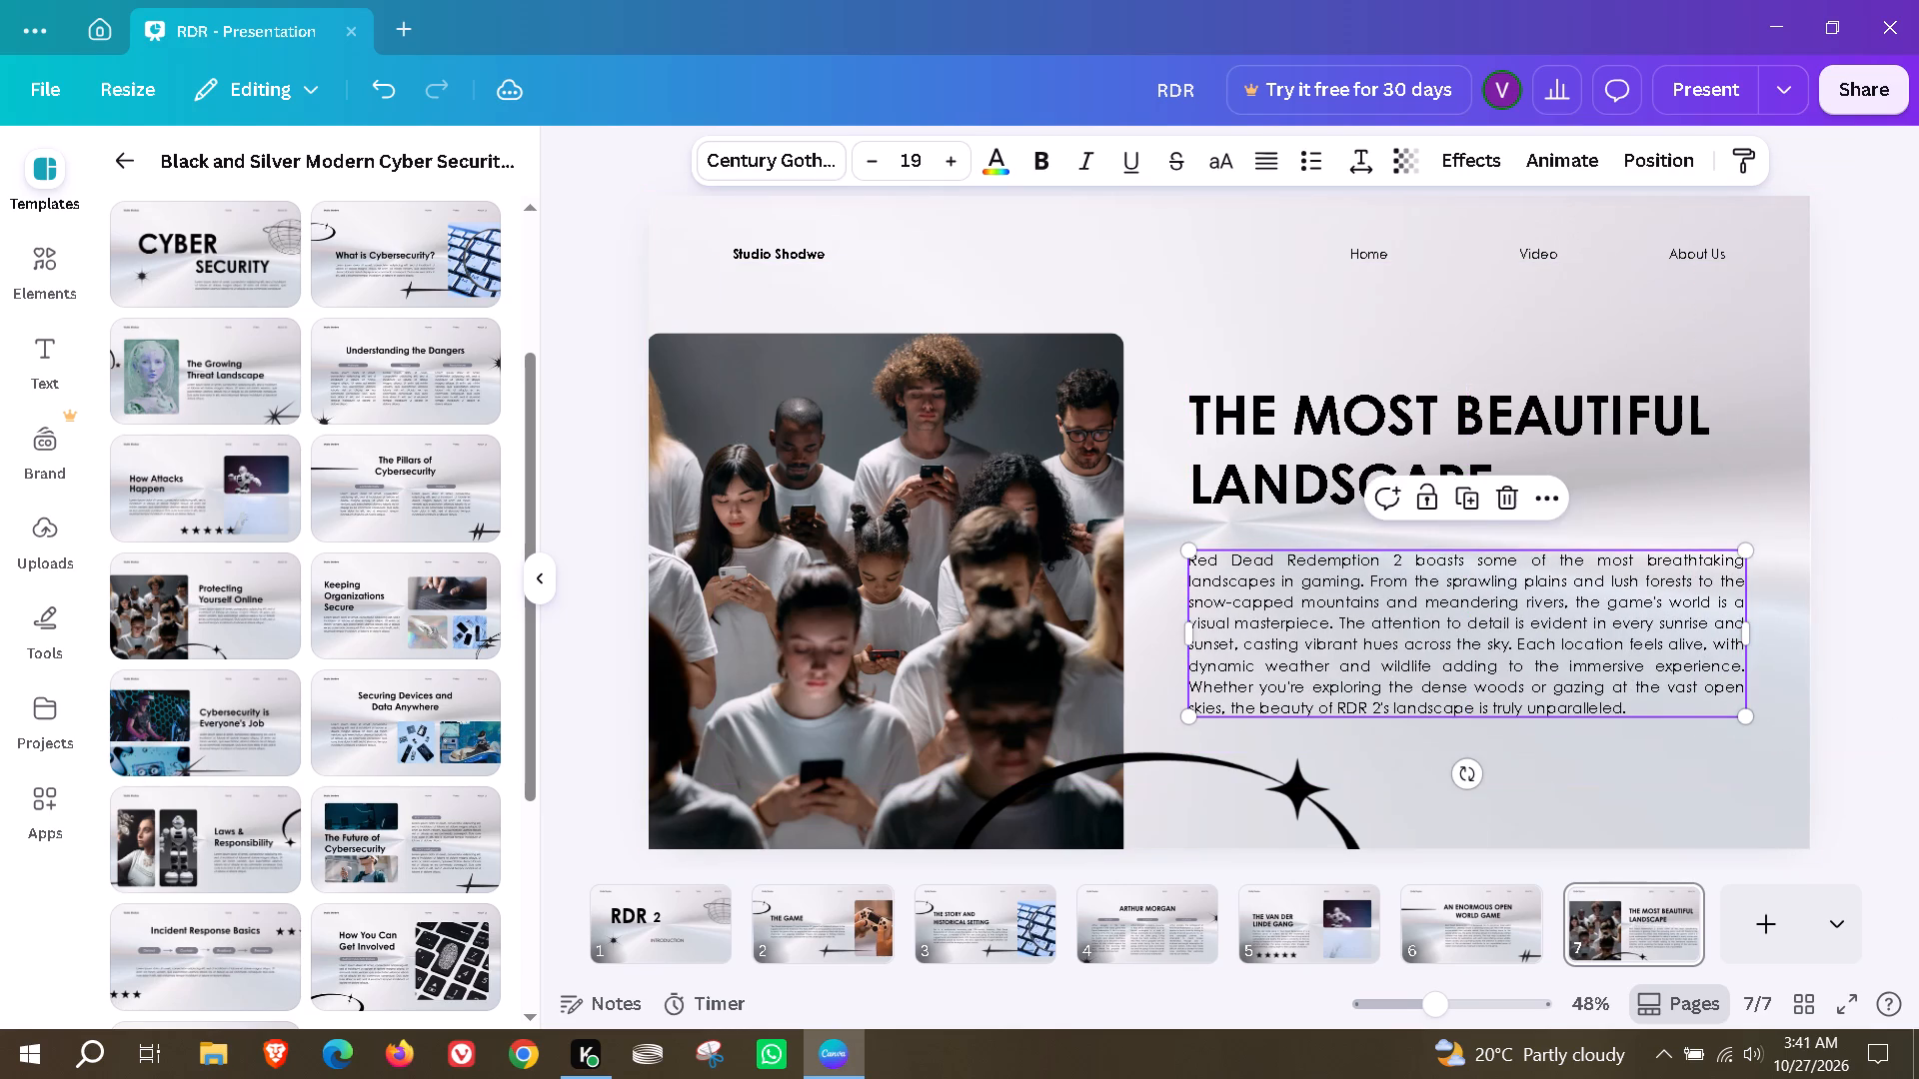
left_click(1599, 805)
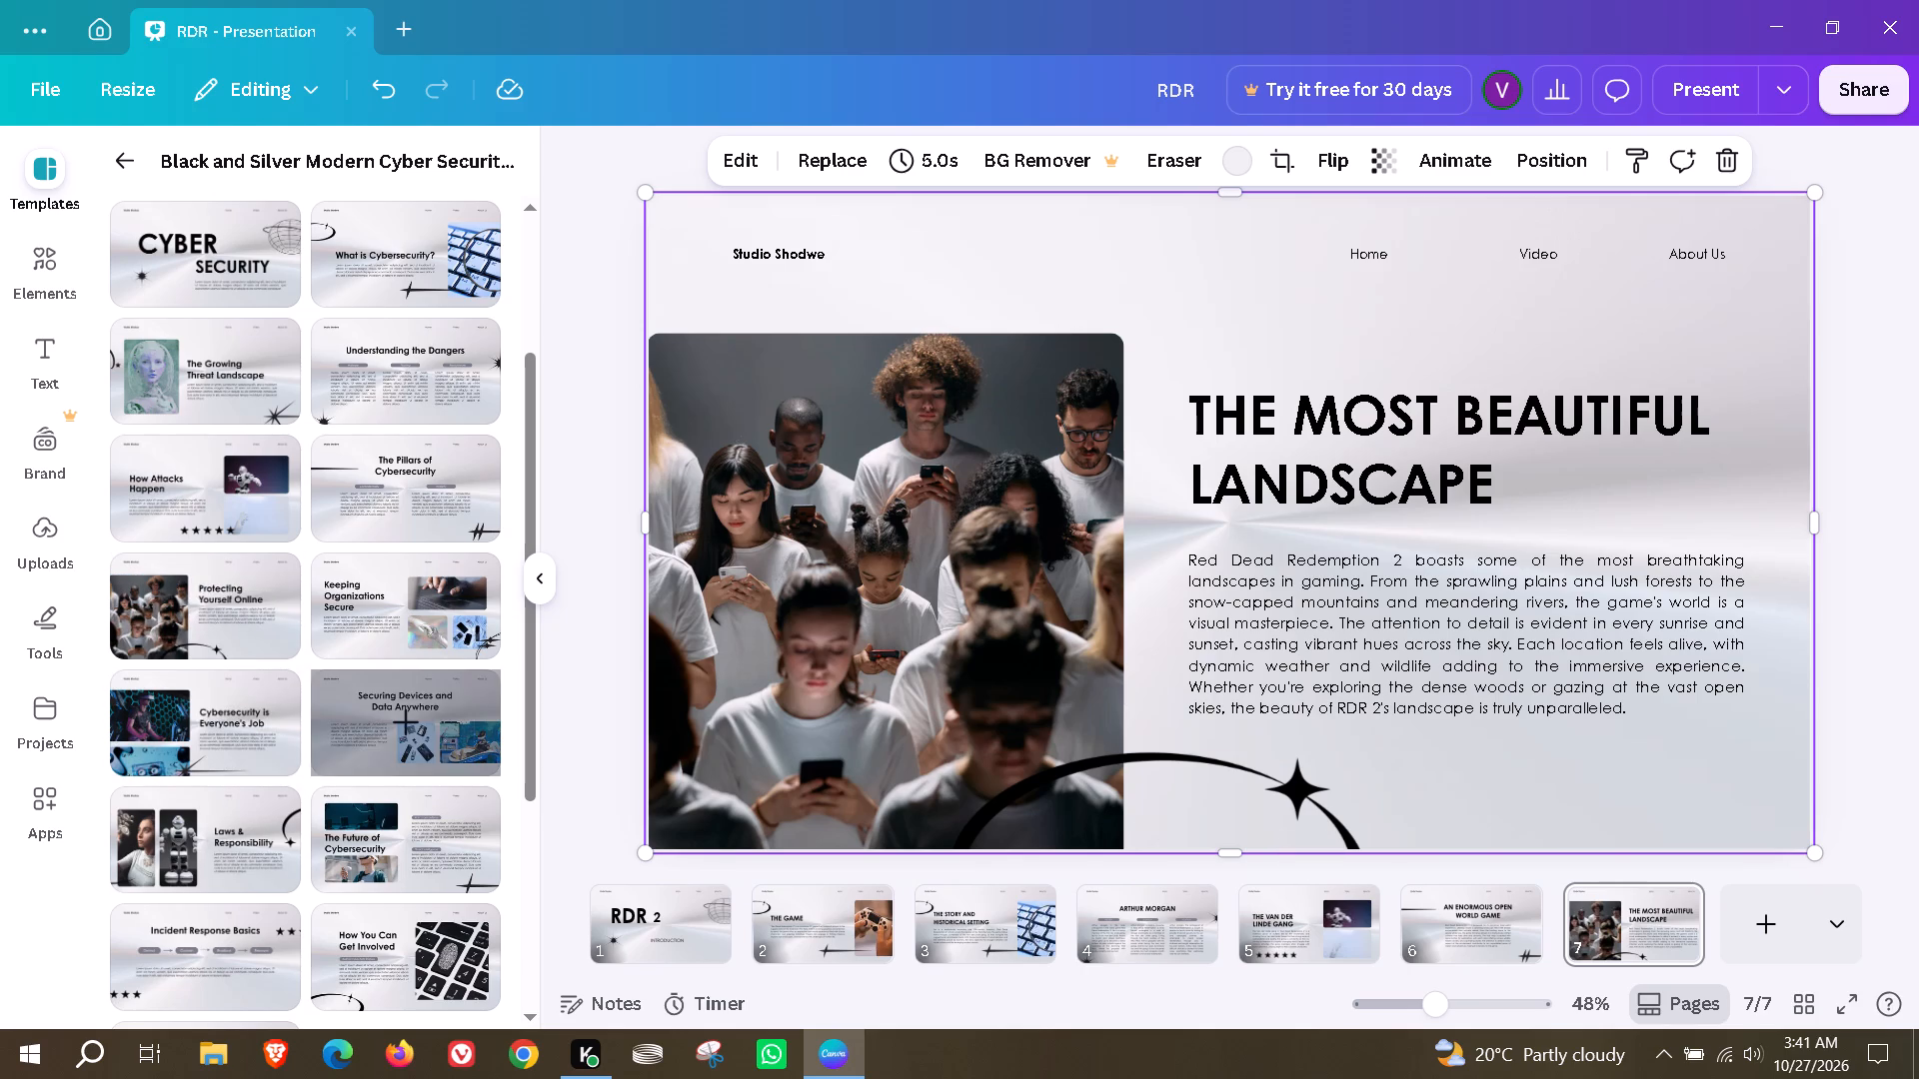
Add the template's "Keeping Organizations Secure" page as page 8.
left_click(390, 623)
left_click(1036, 609)
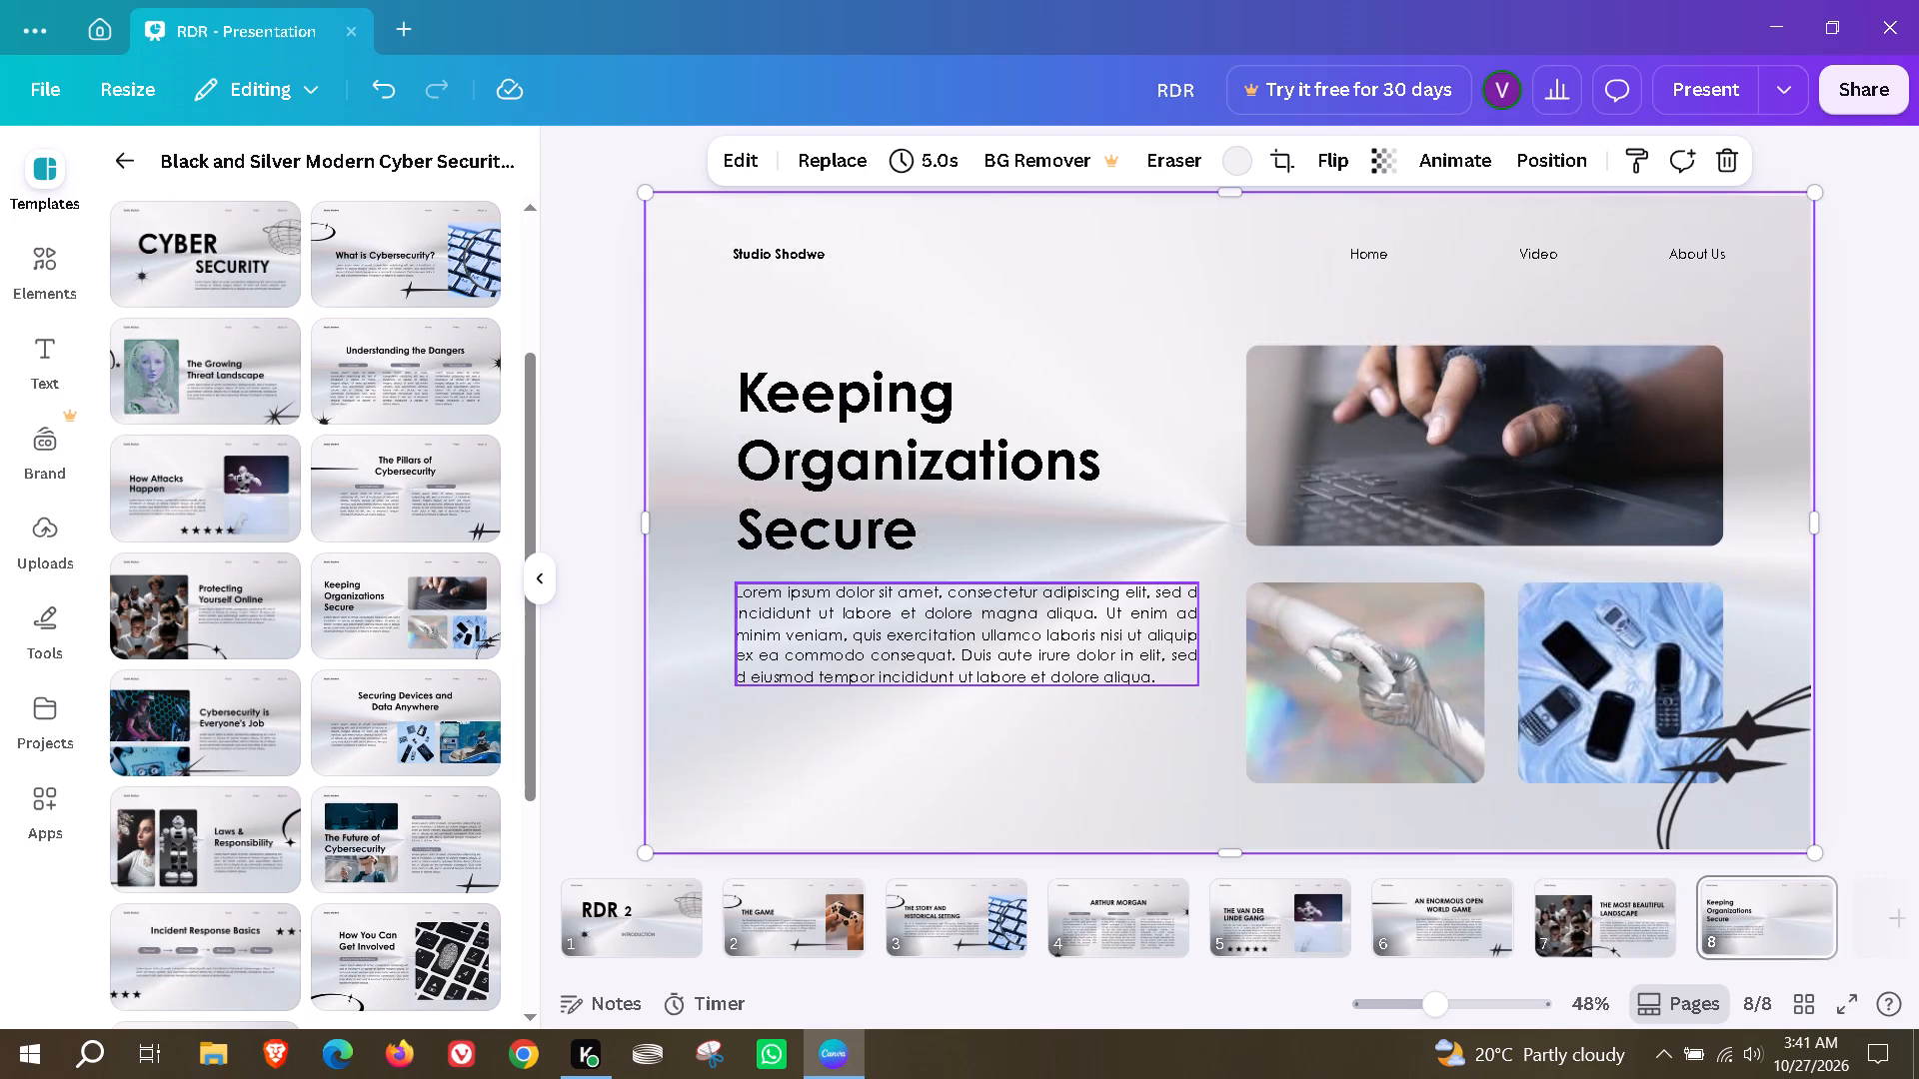
Replace page 8's heading with "REALISTIC WILDLIFE AND NATURE".
double_click(857, 485)
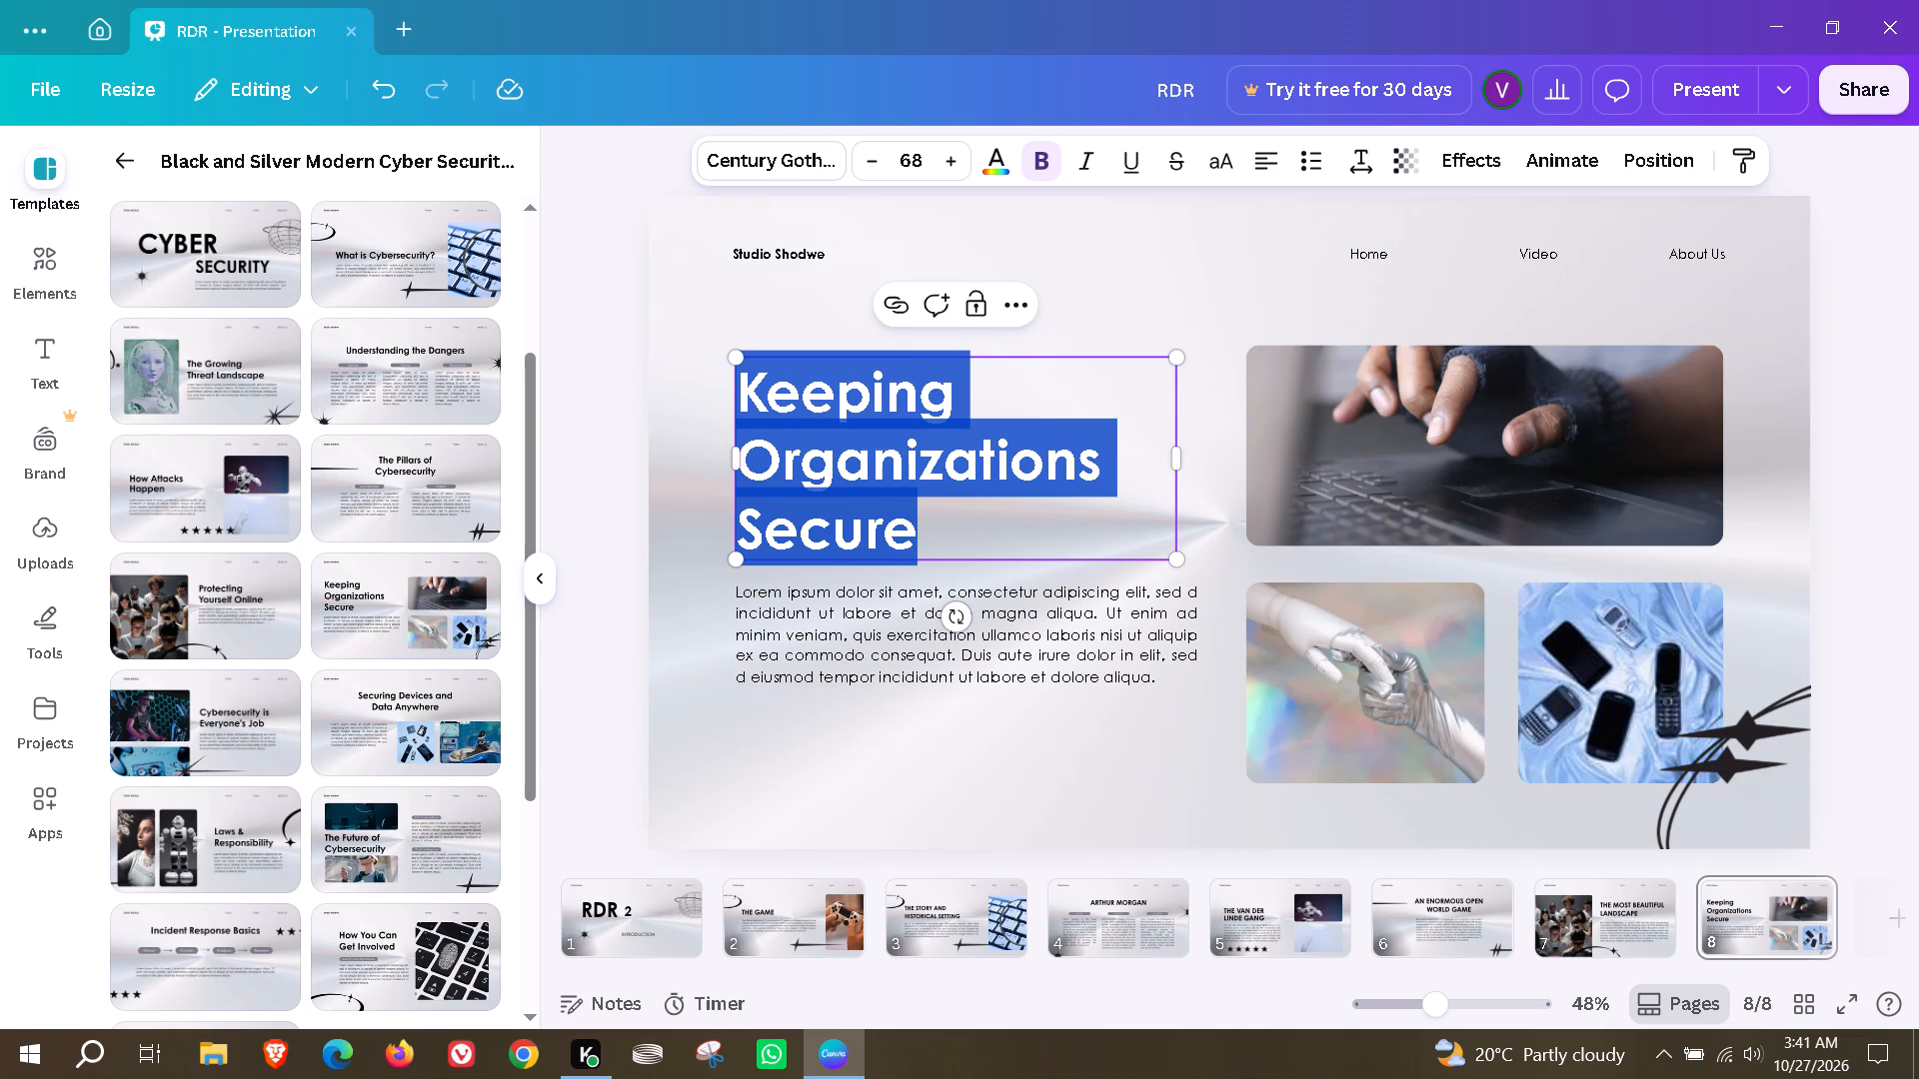
type("REALS")
key("shift+BackSpace")
type("ISTIC WILDLIFE")
key("space")
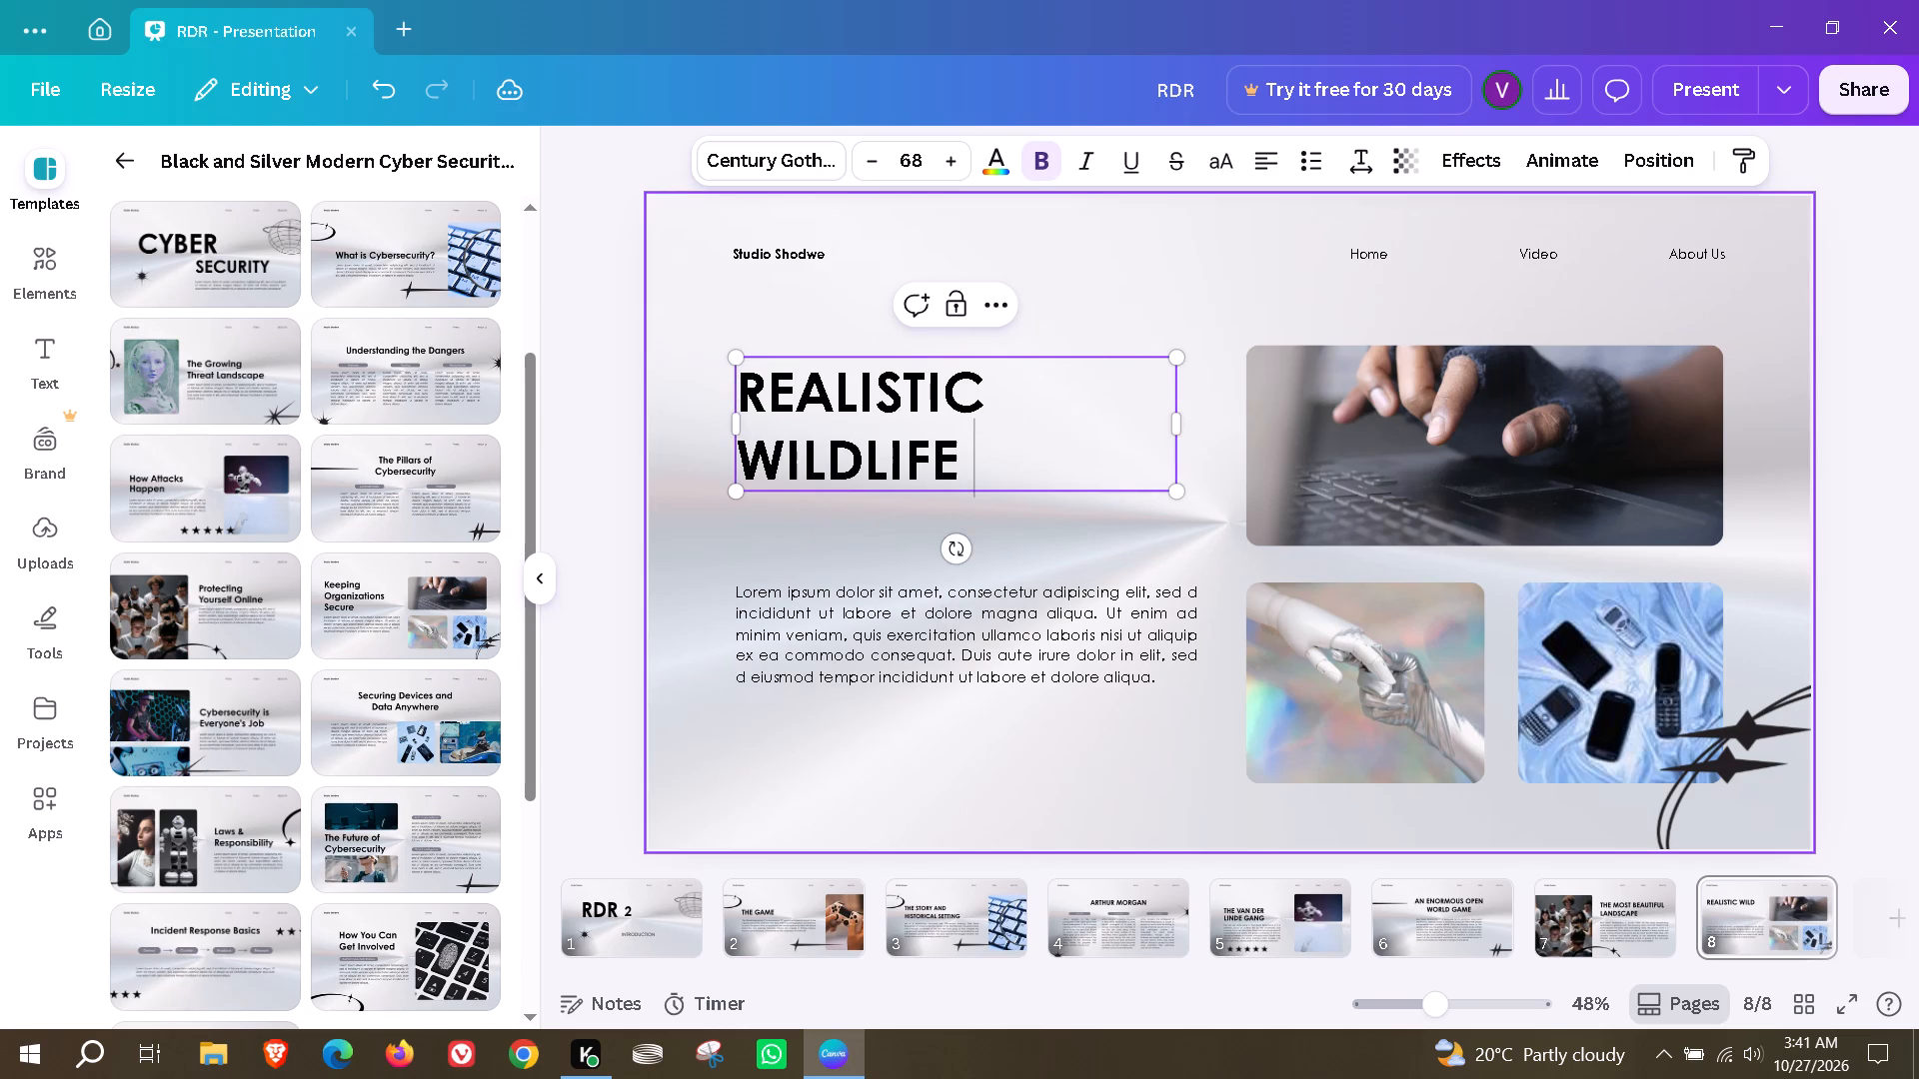
type("AND NATURE")
Replace page 8's placeholder paragraph using Magic Write with the prompt "generate 4-5 lines on rdr 2 how it has realistic wildlife and nature".
double_click(886, 645)
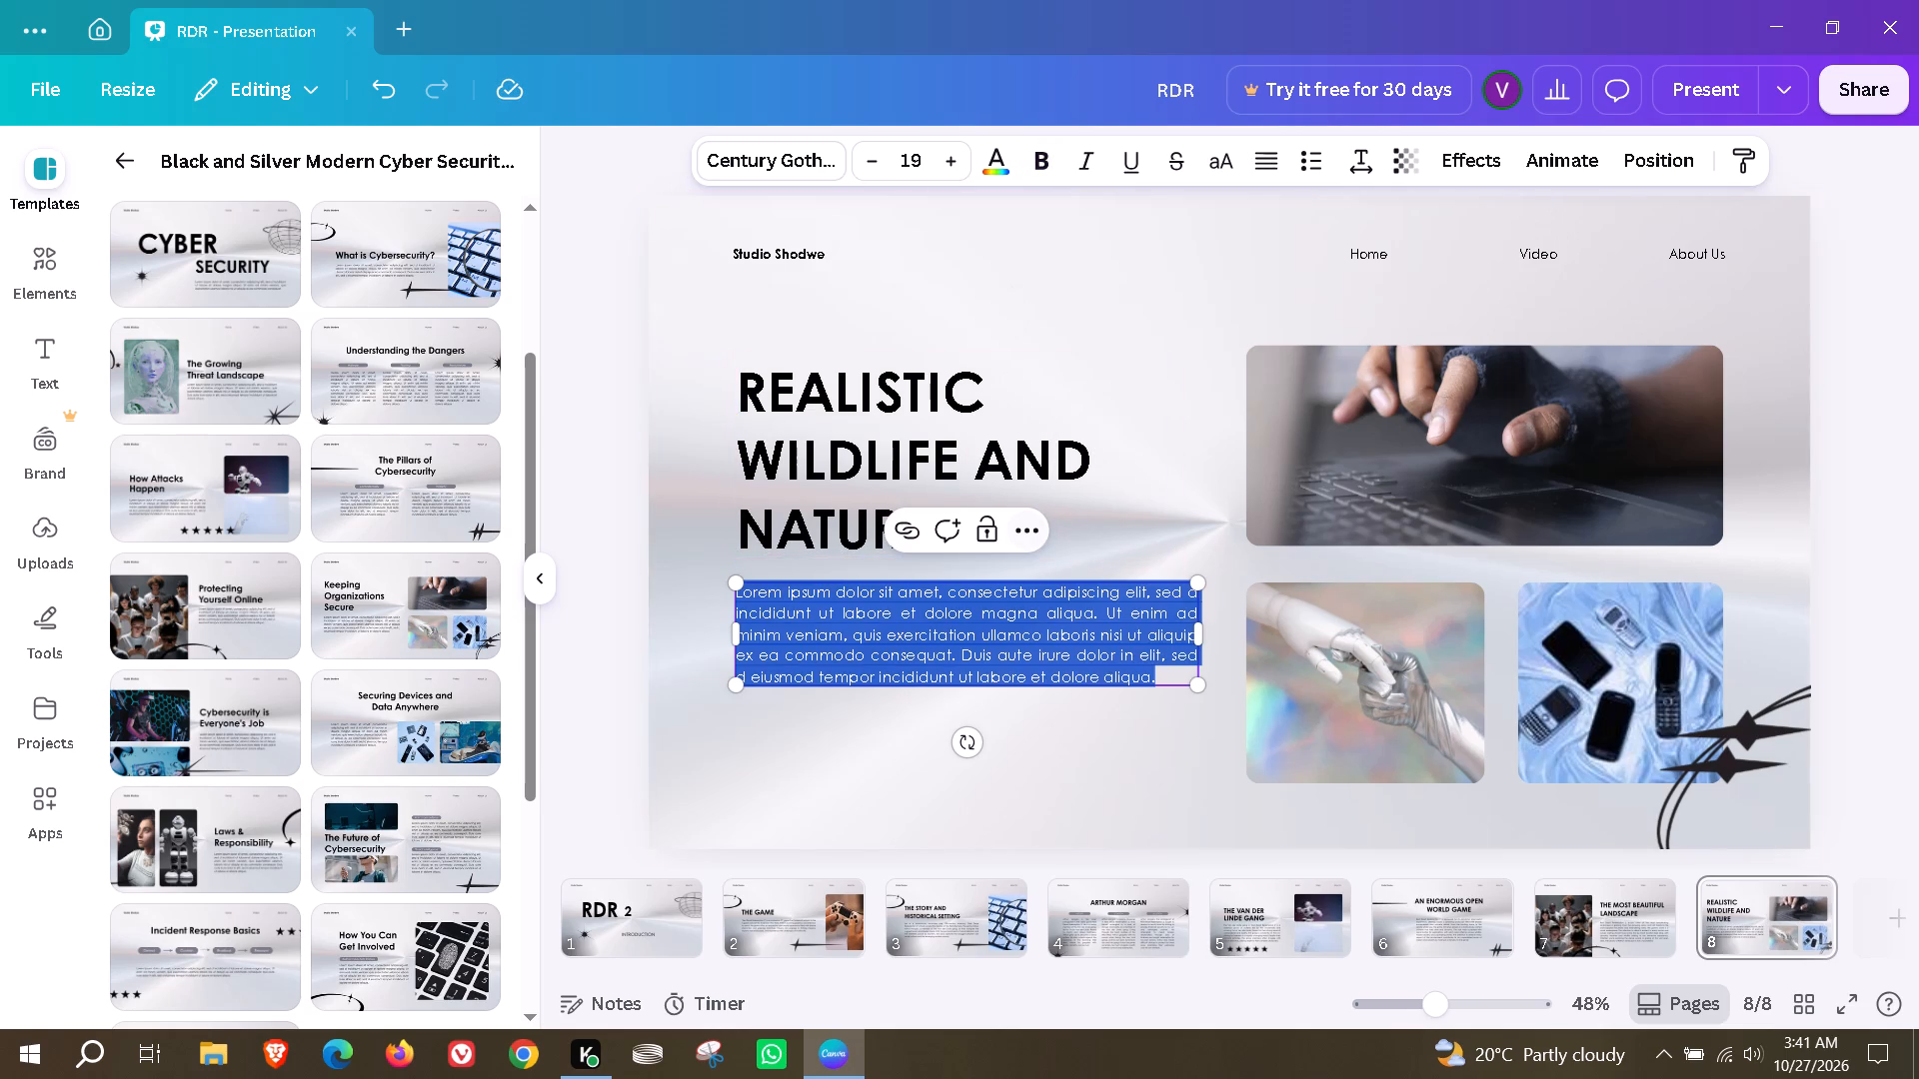
left_click(1020, 546)
scroll(1102, 862, "down", 4)
left_click(1145, 944)
left_click(1139, 576)
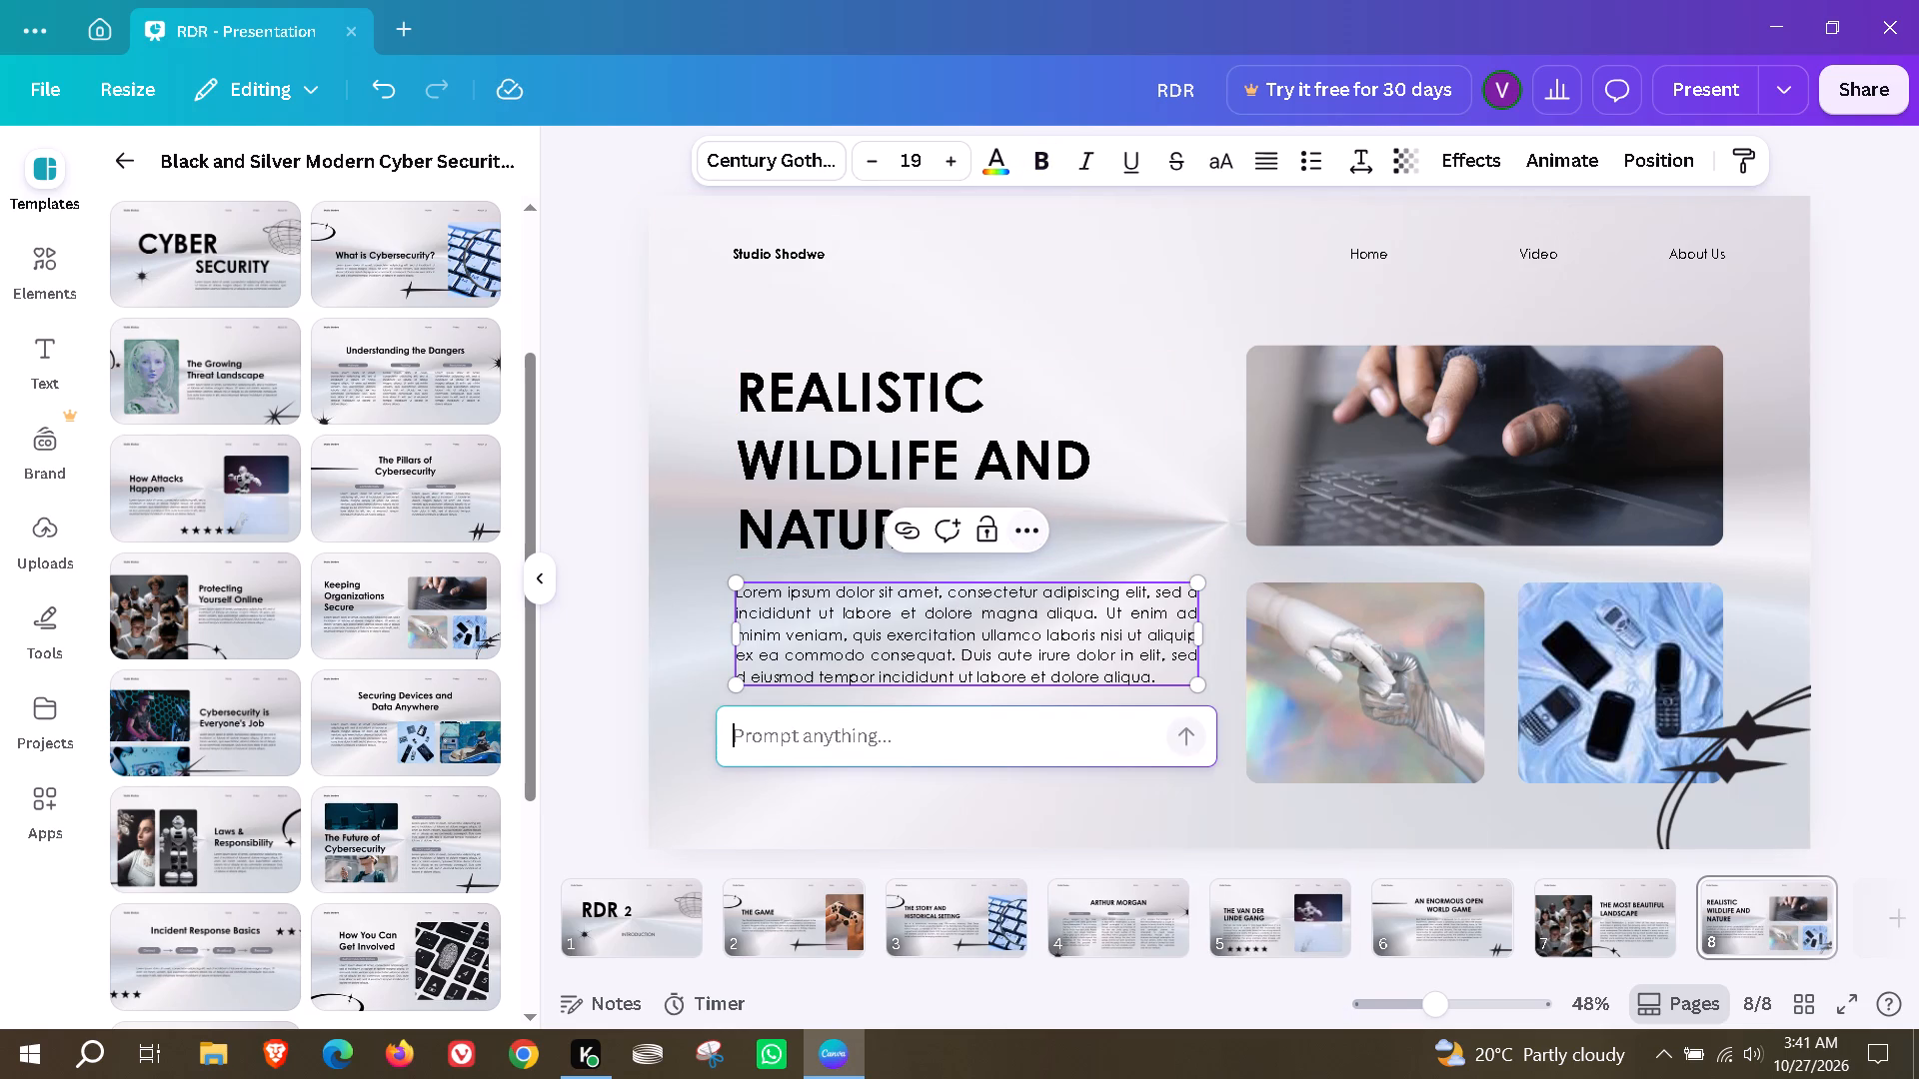
type("generate")
key("space")
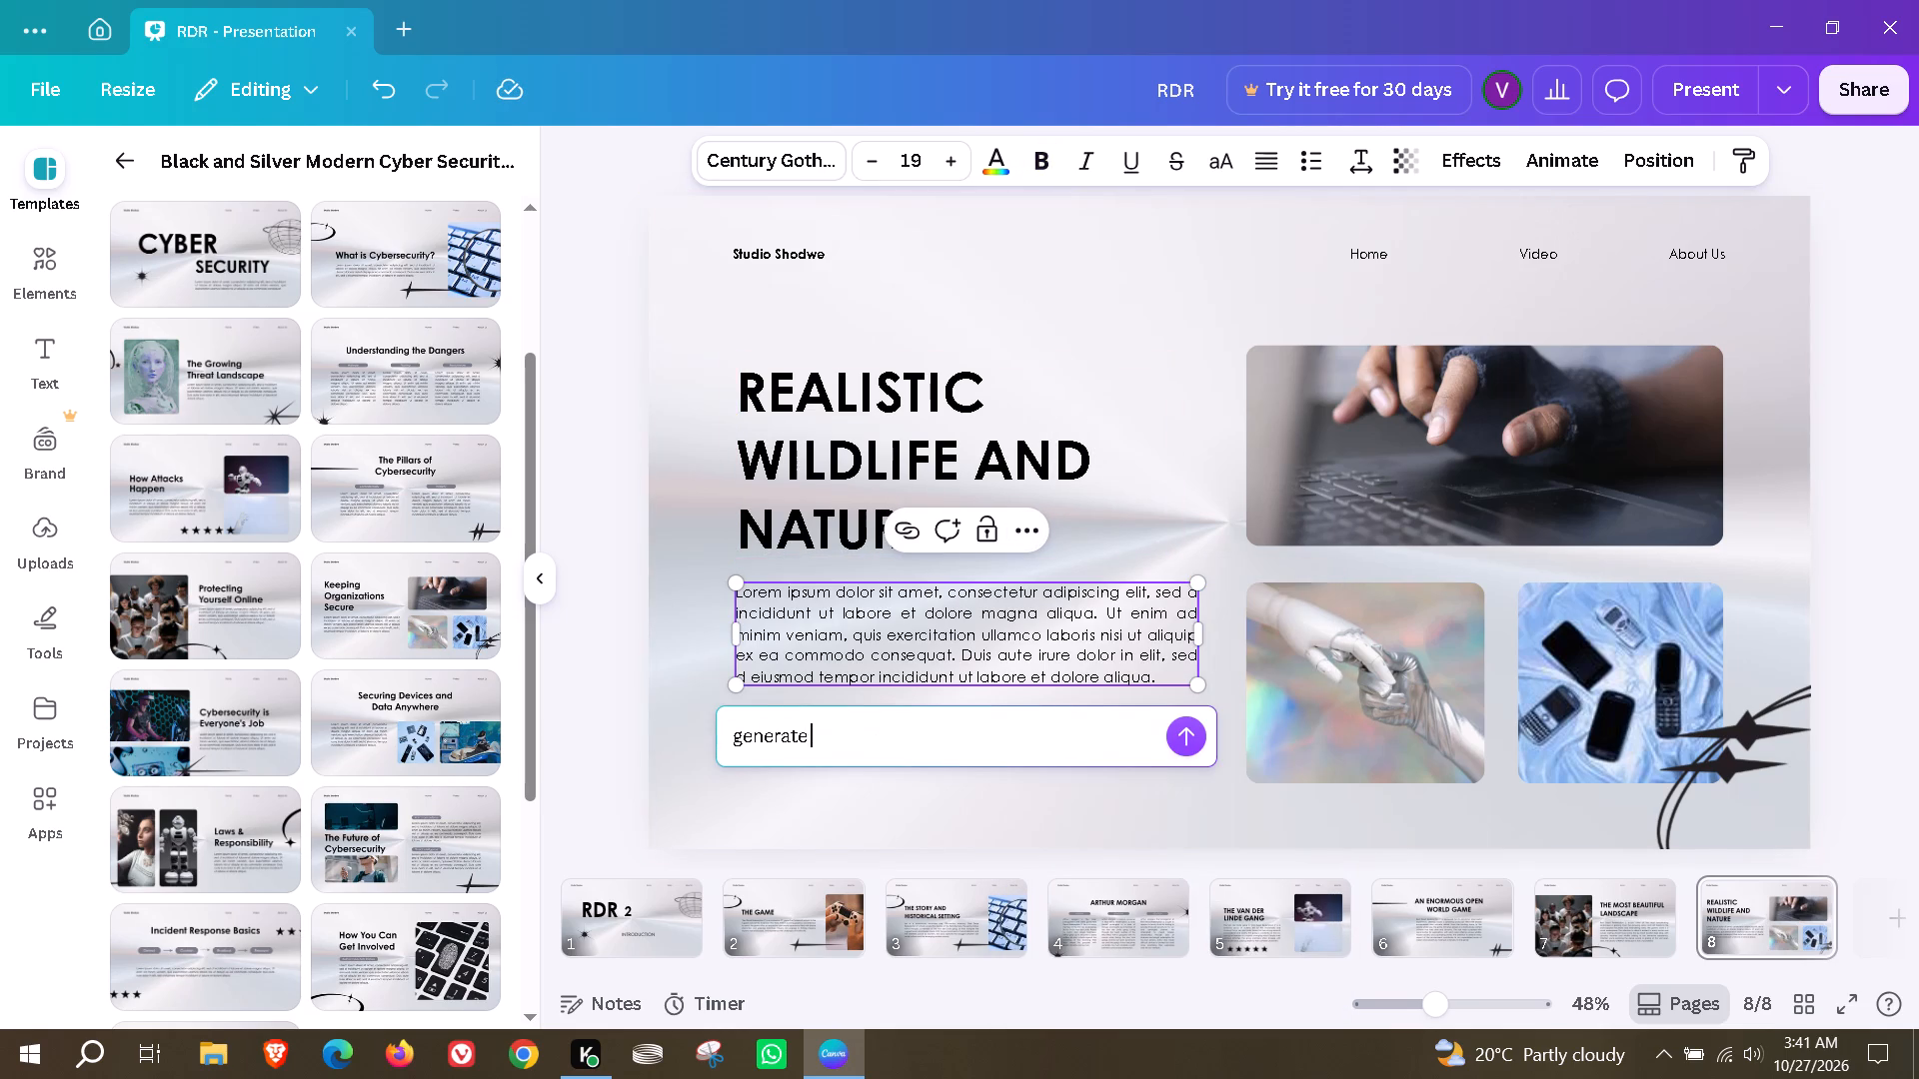
type("4-5 o")
key("BackSpace")
type("lines on rdr 2 how it has real")
type("istic wildlife and nature")
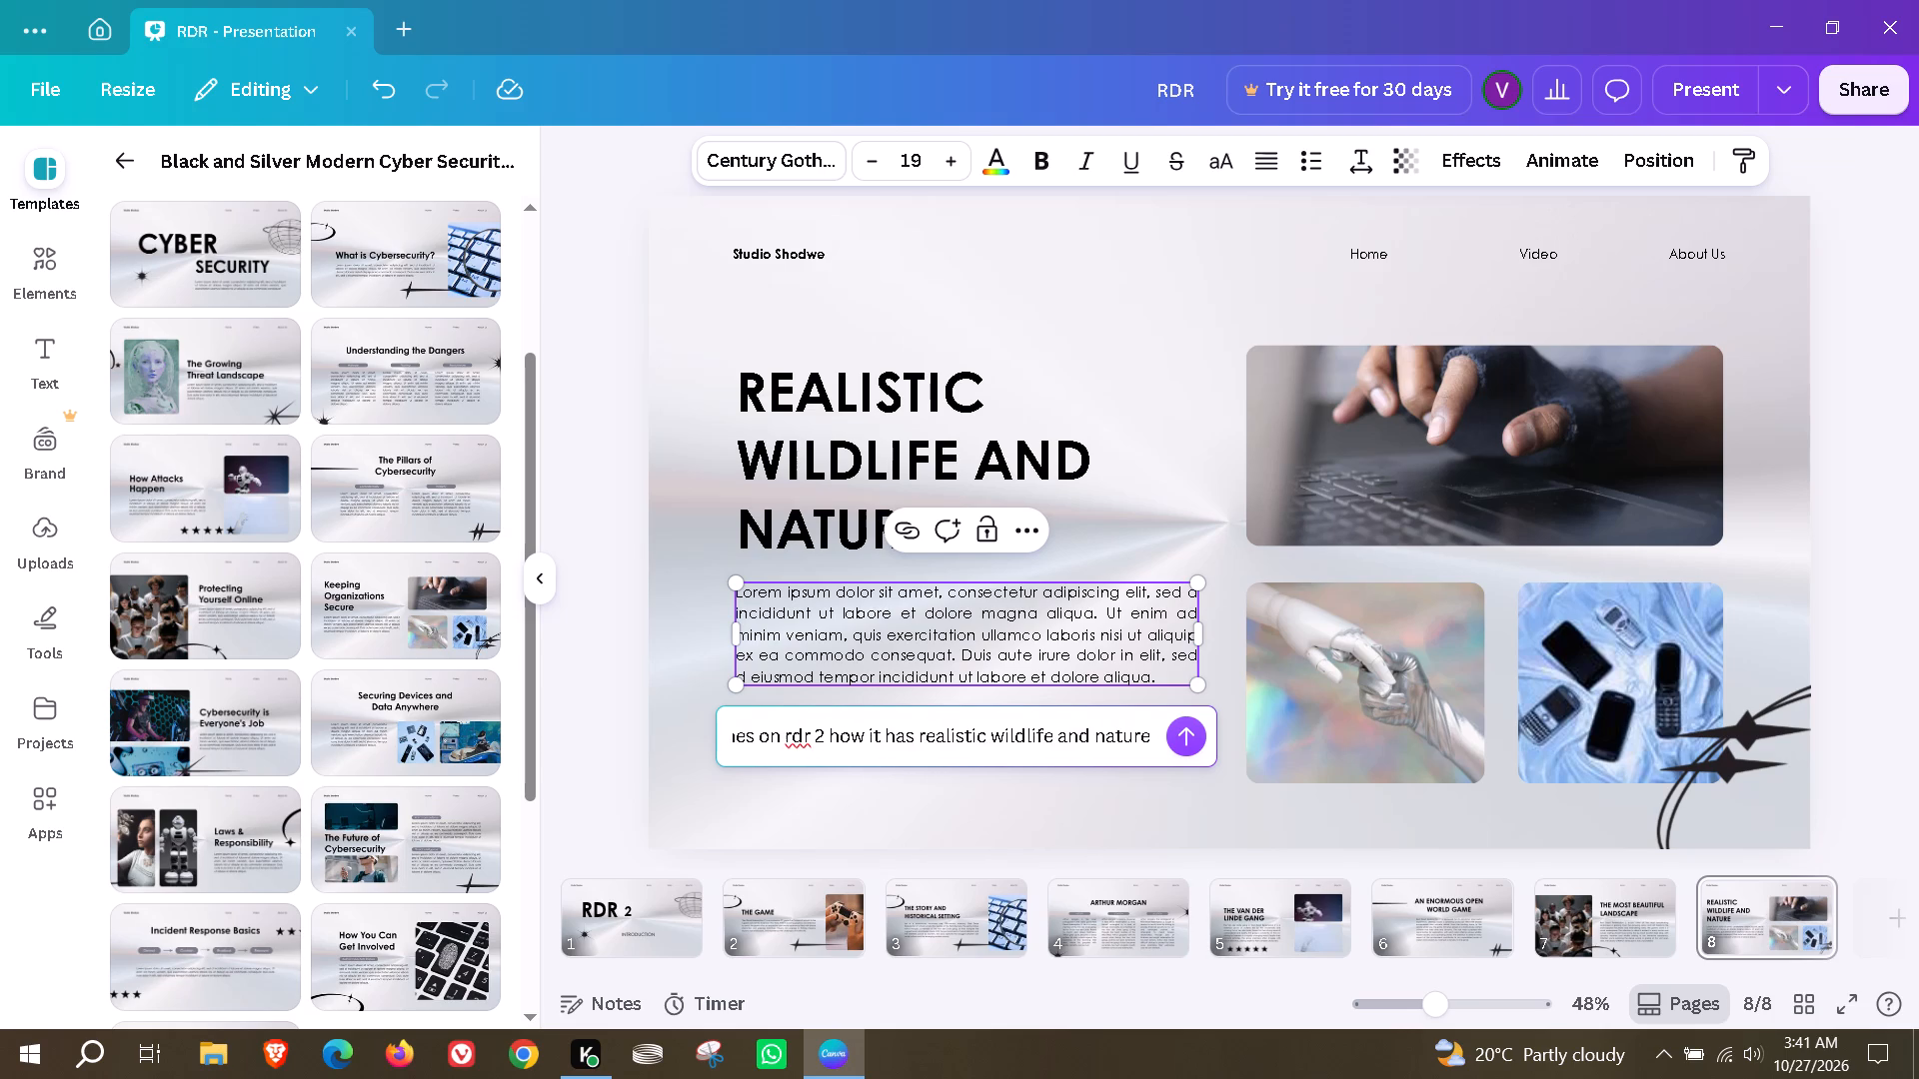
key("Return")
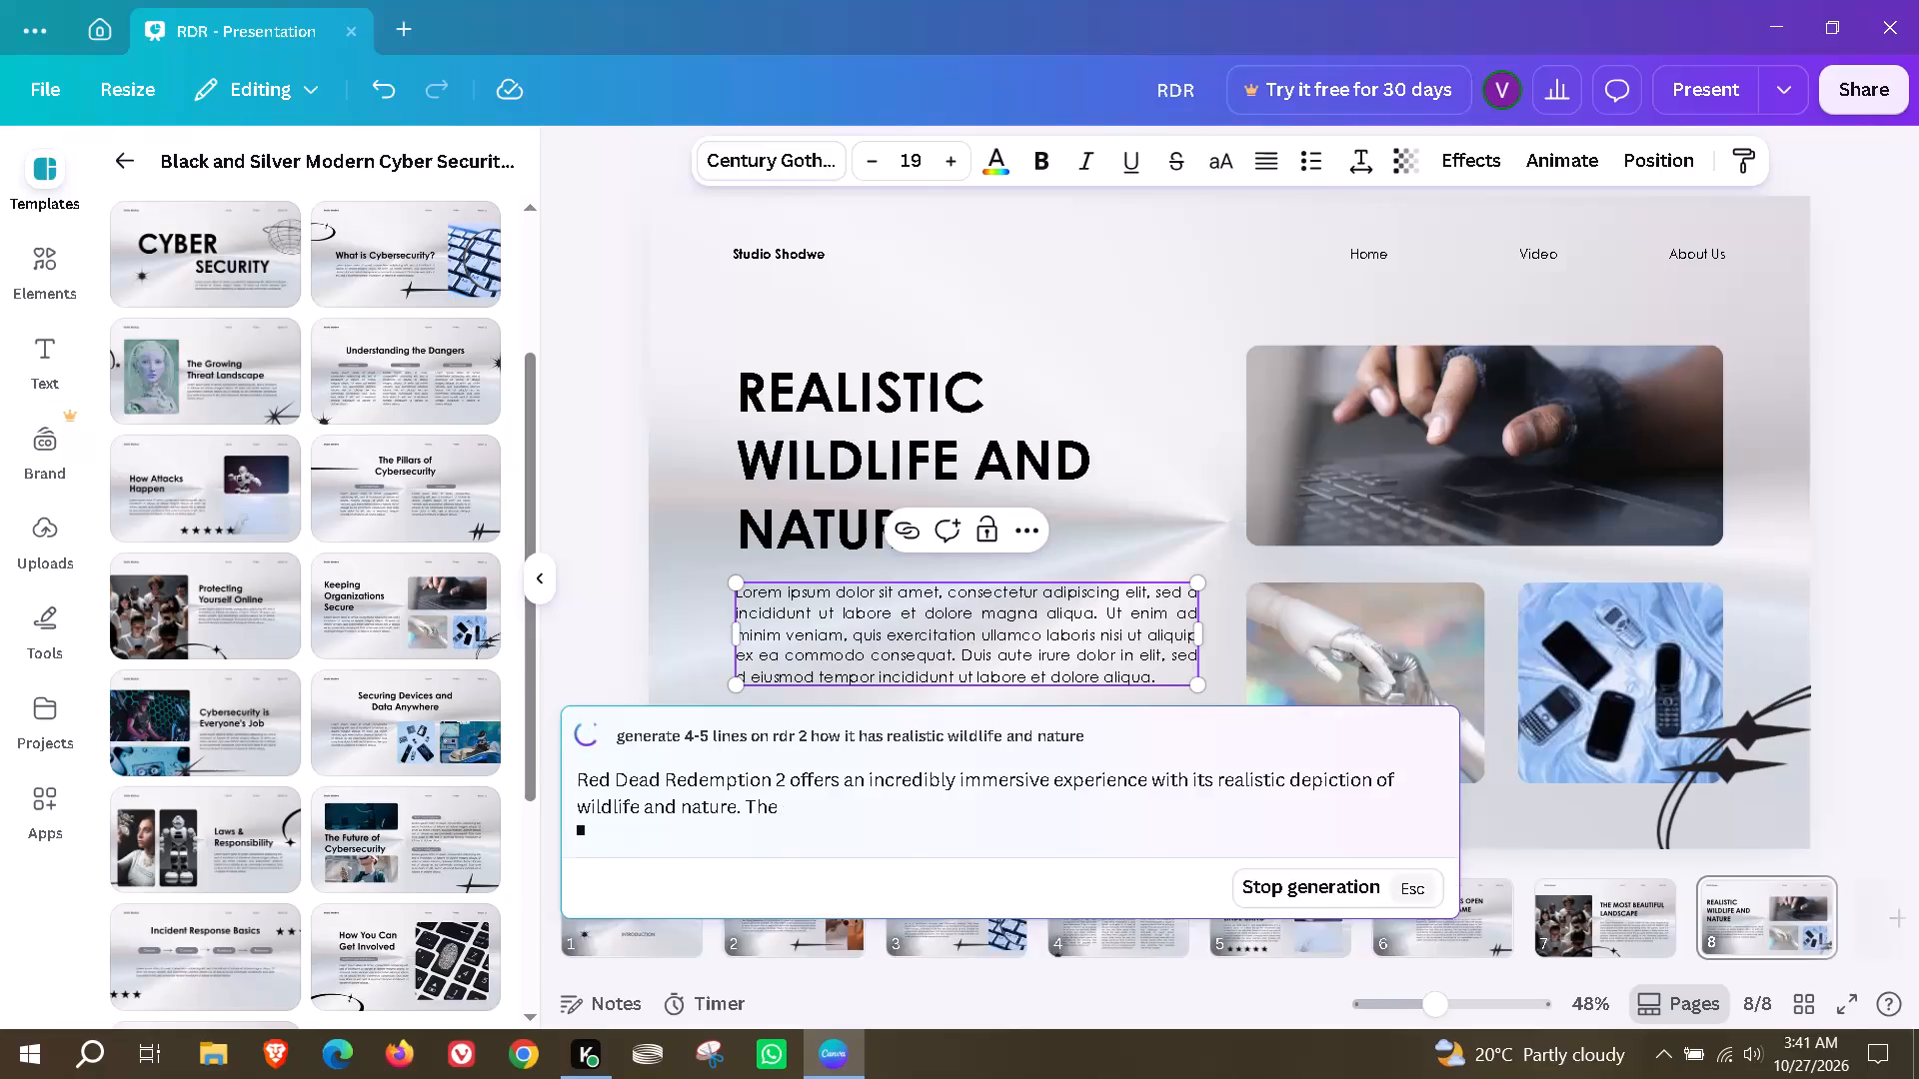
left_click(1319, 539)
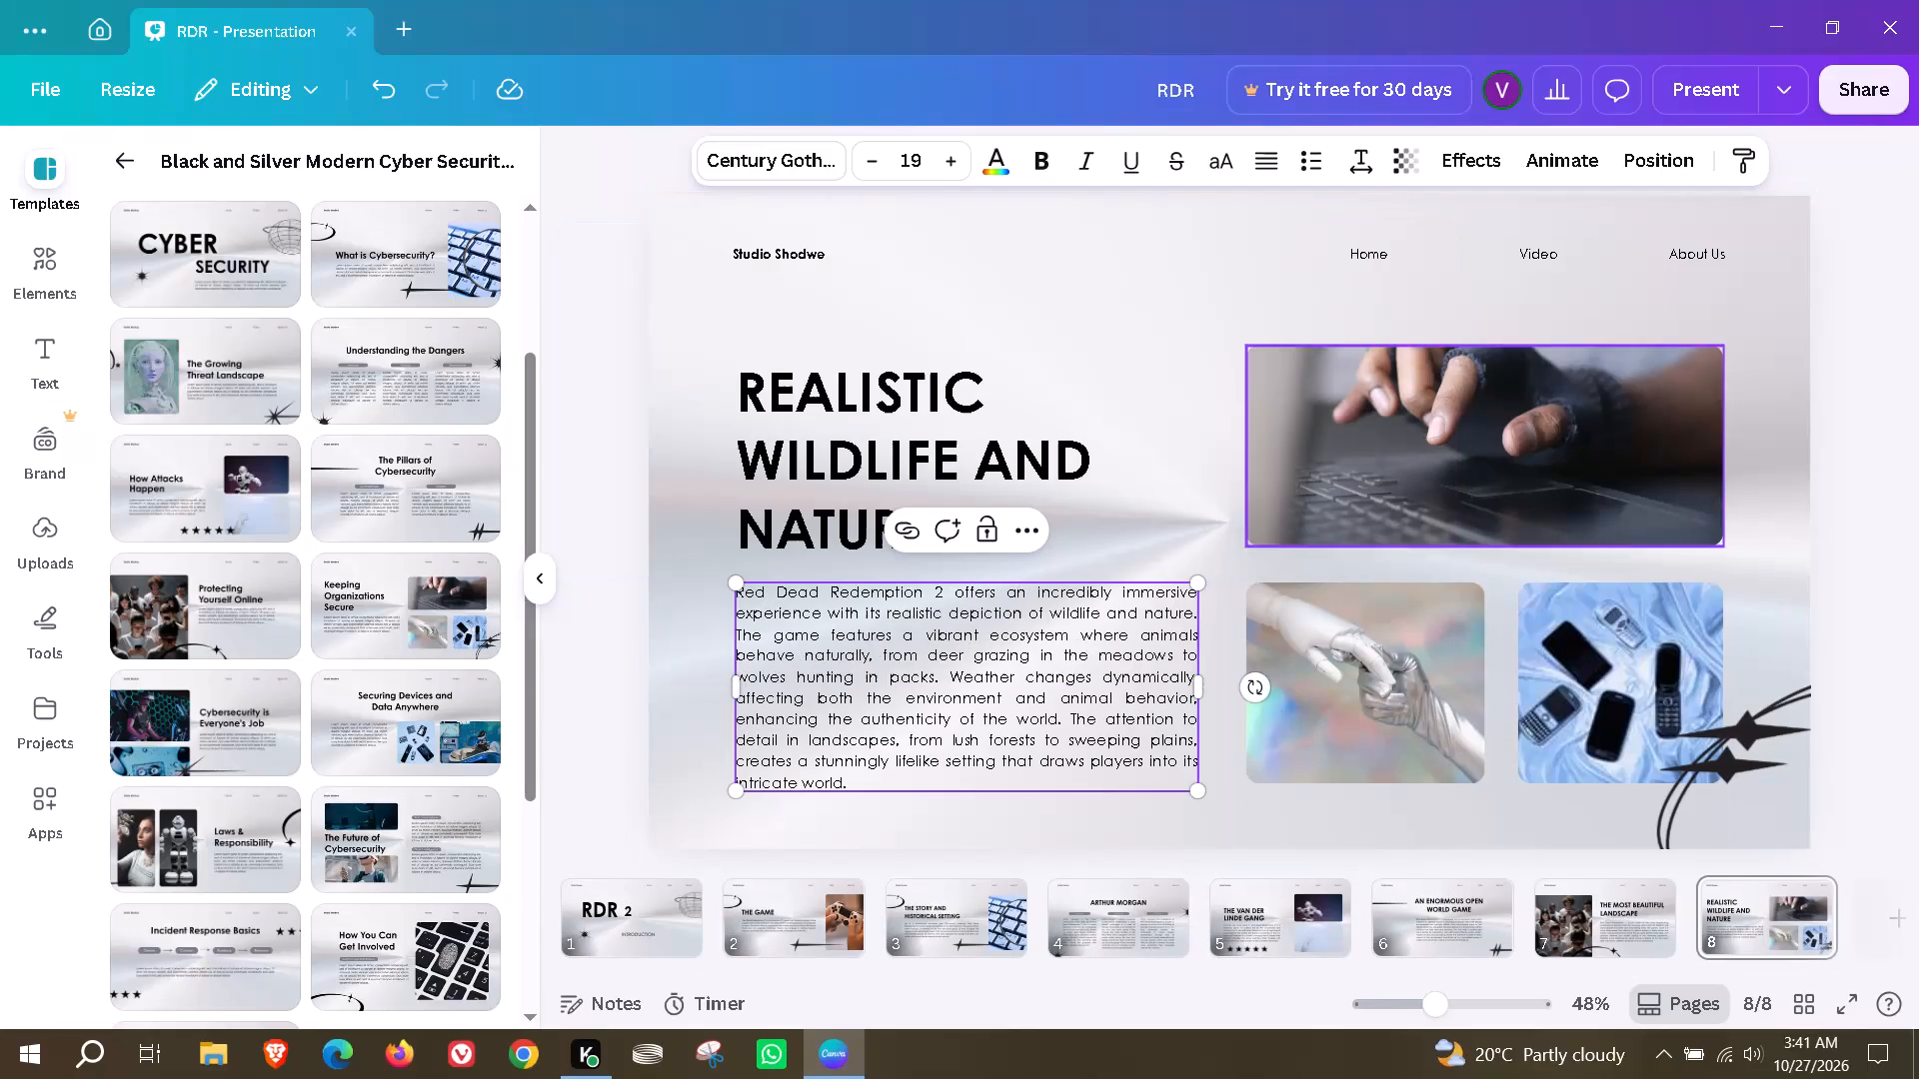
left_click(681, 689)
Move page 8's heading up slightly to open a gap, keeping the paragraph's top level with the two lower photos.
left_click_drag(895, 688, 896, 676)
left_click_drag(891, 467, 891, 464)
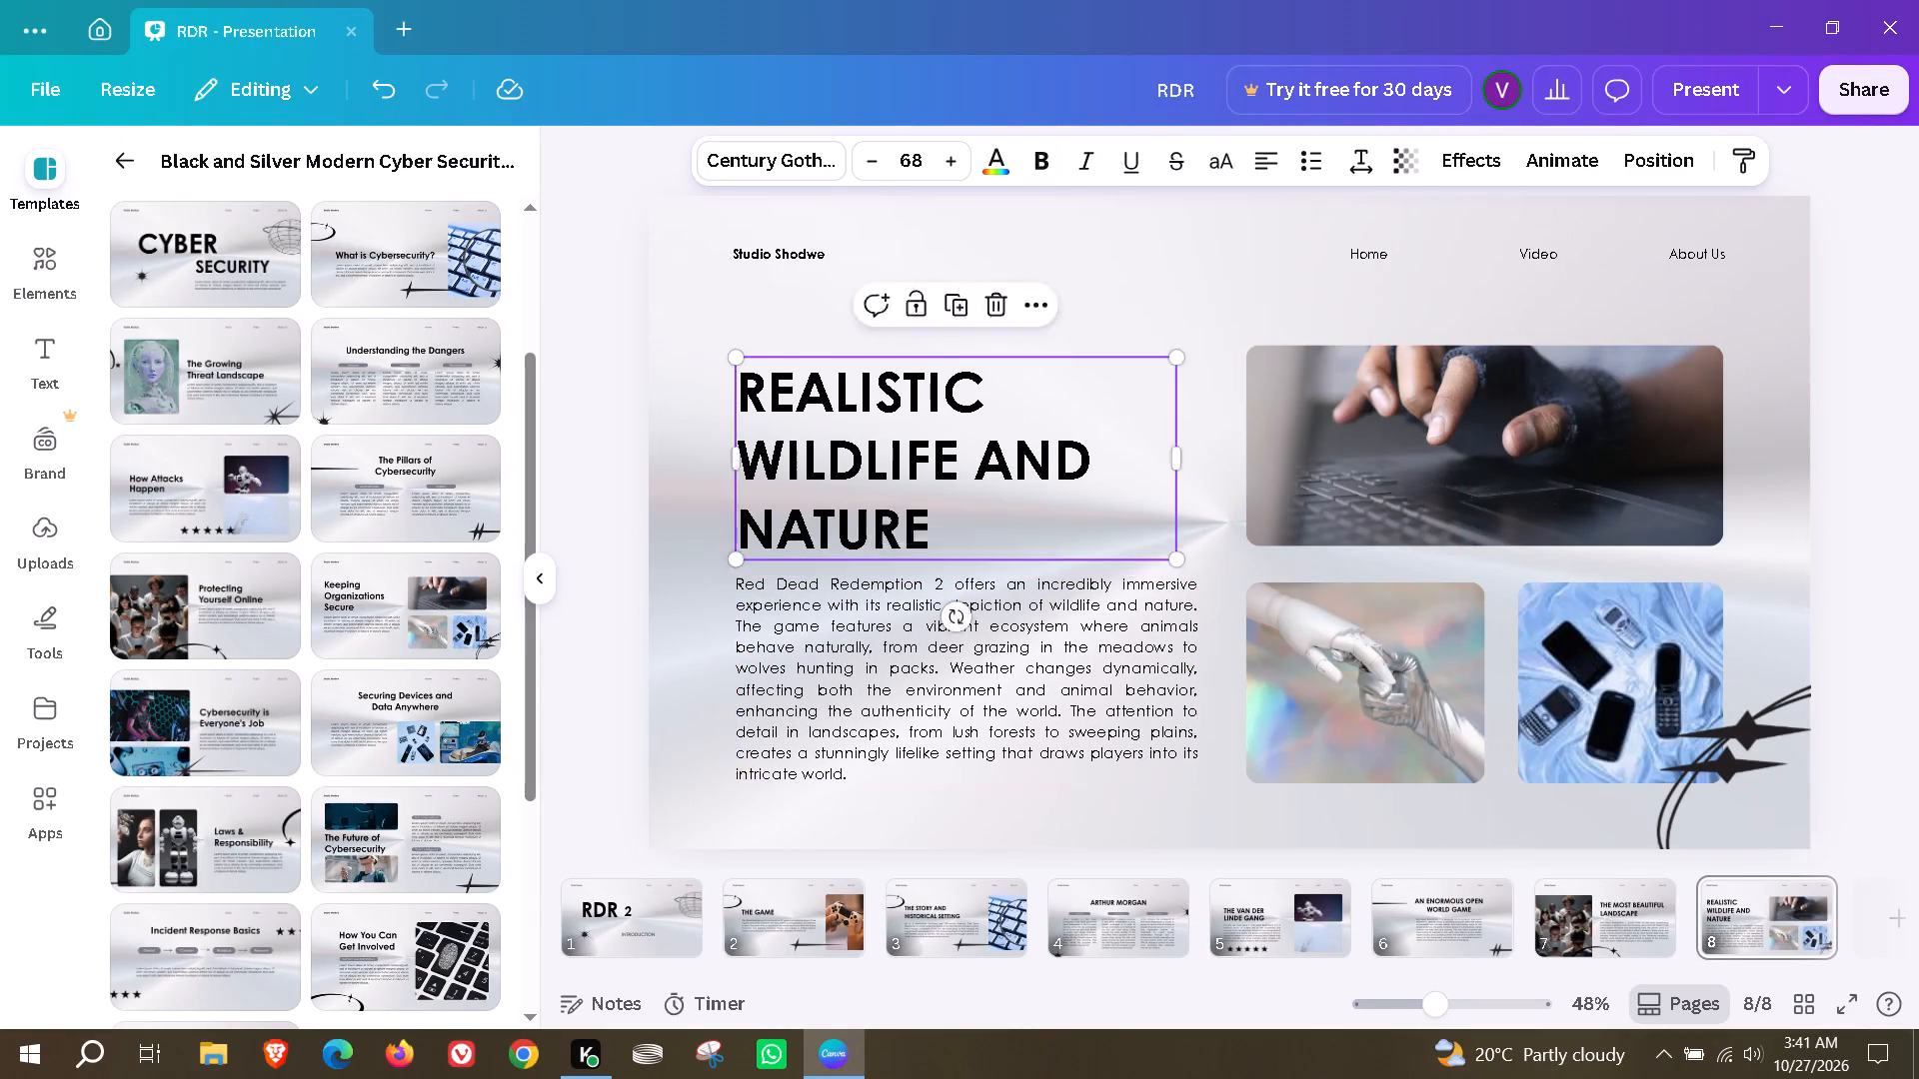
left_click_drag(891, 464, 894, 457)
left_click_drag(960, 689, 964, 701)
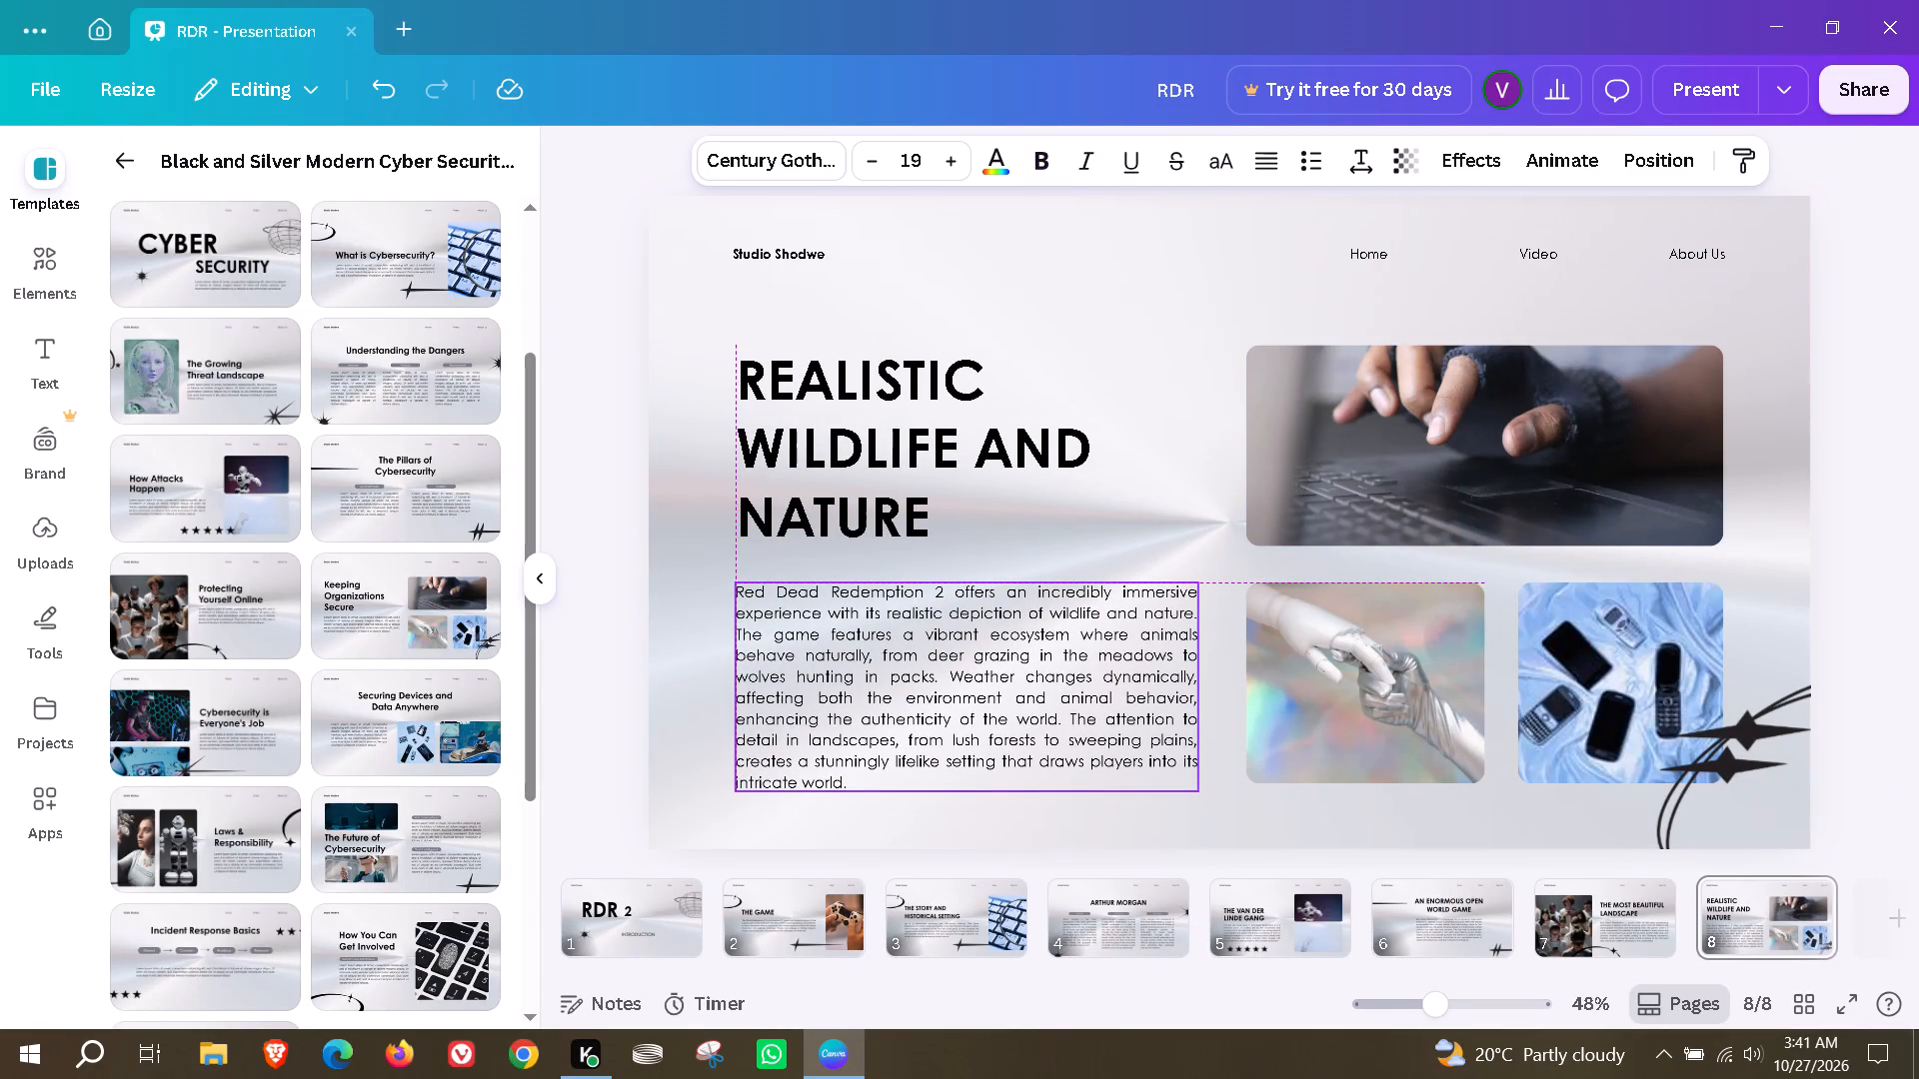
left_click_drag(964, 701, 965, 699)
left_click(680, 781)
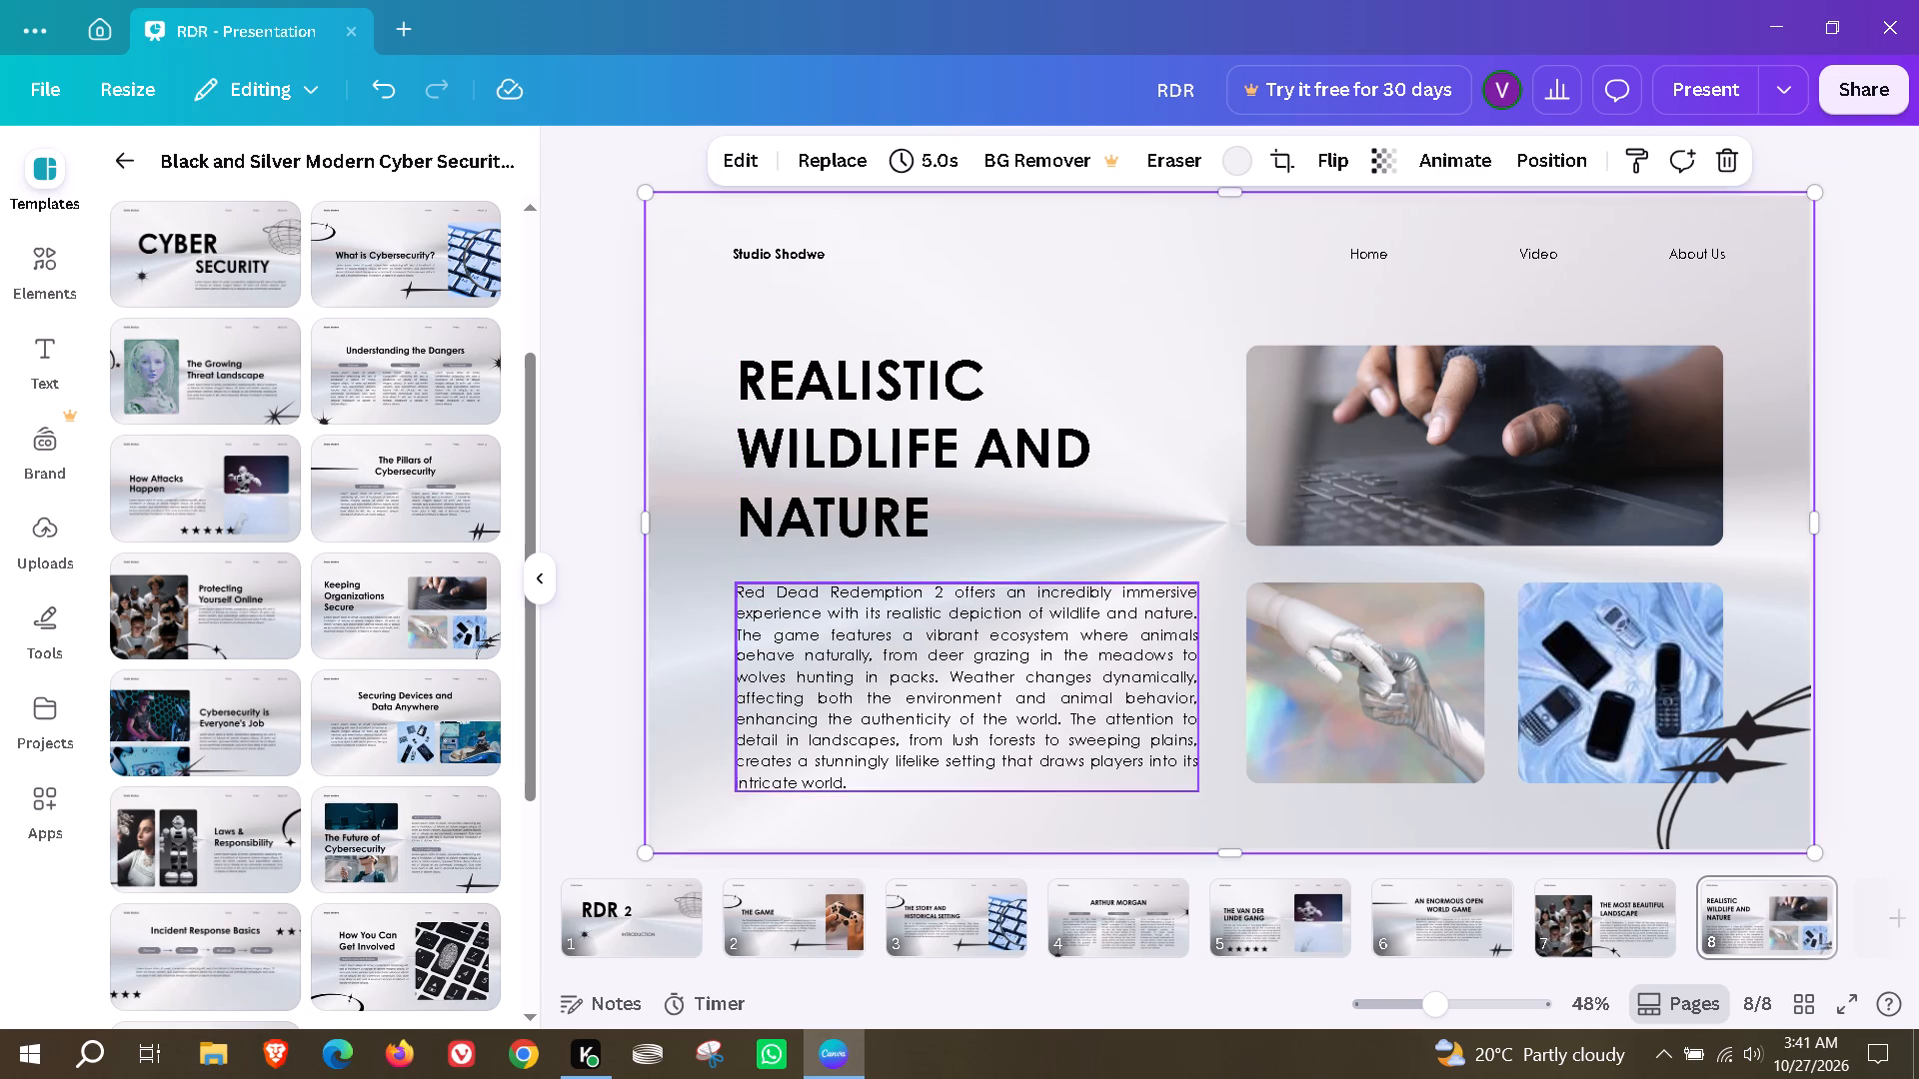
left_click(1036, 869)
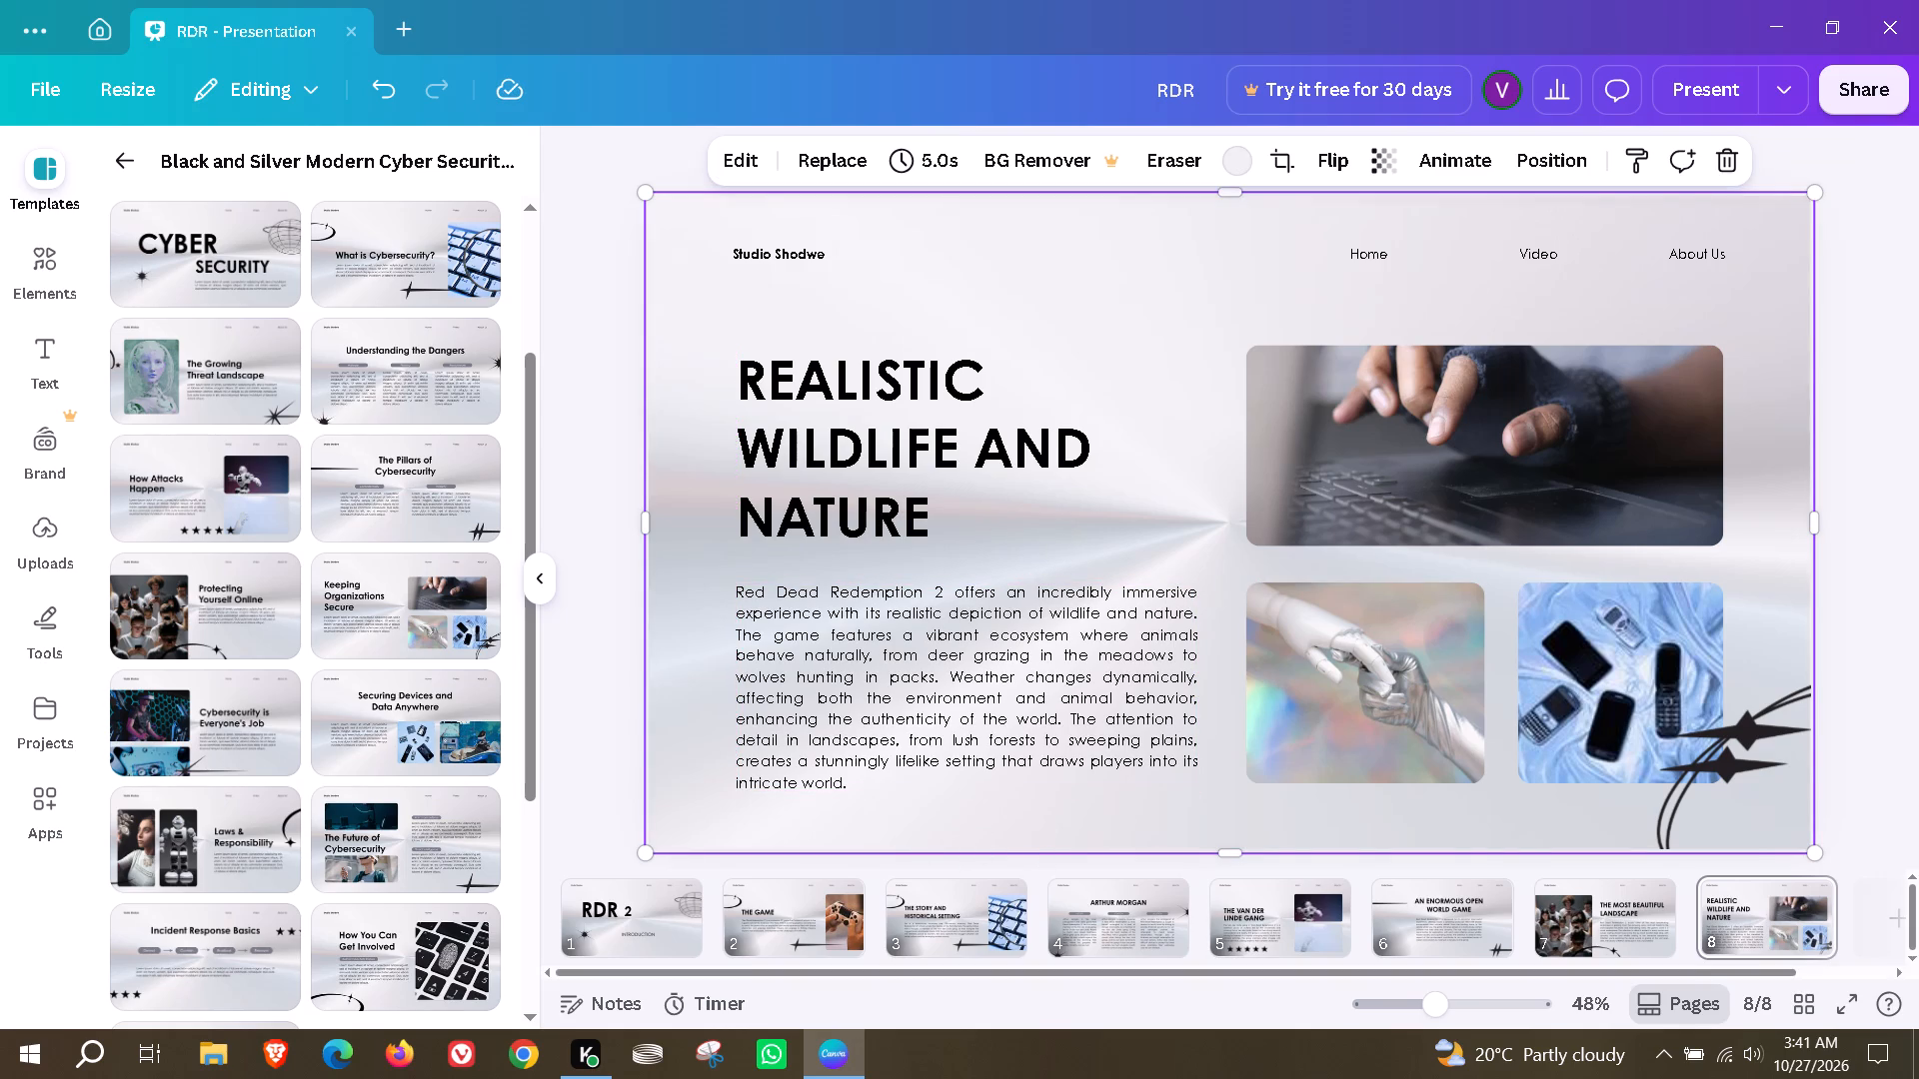
left_click(1047, 865)
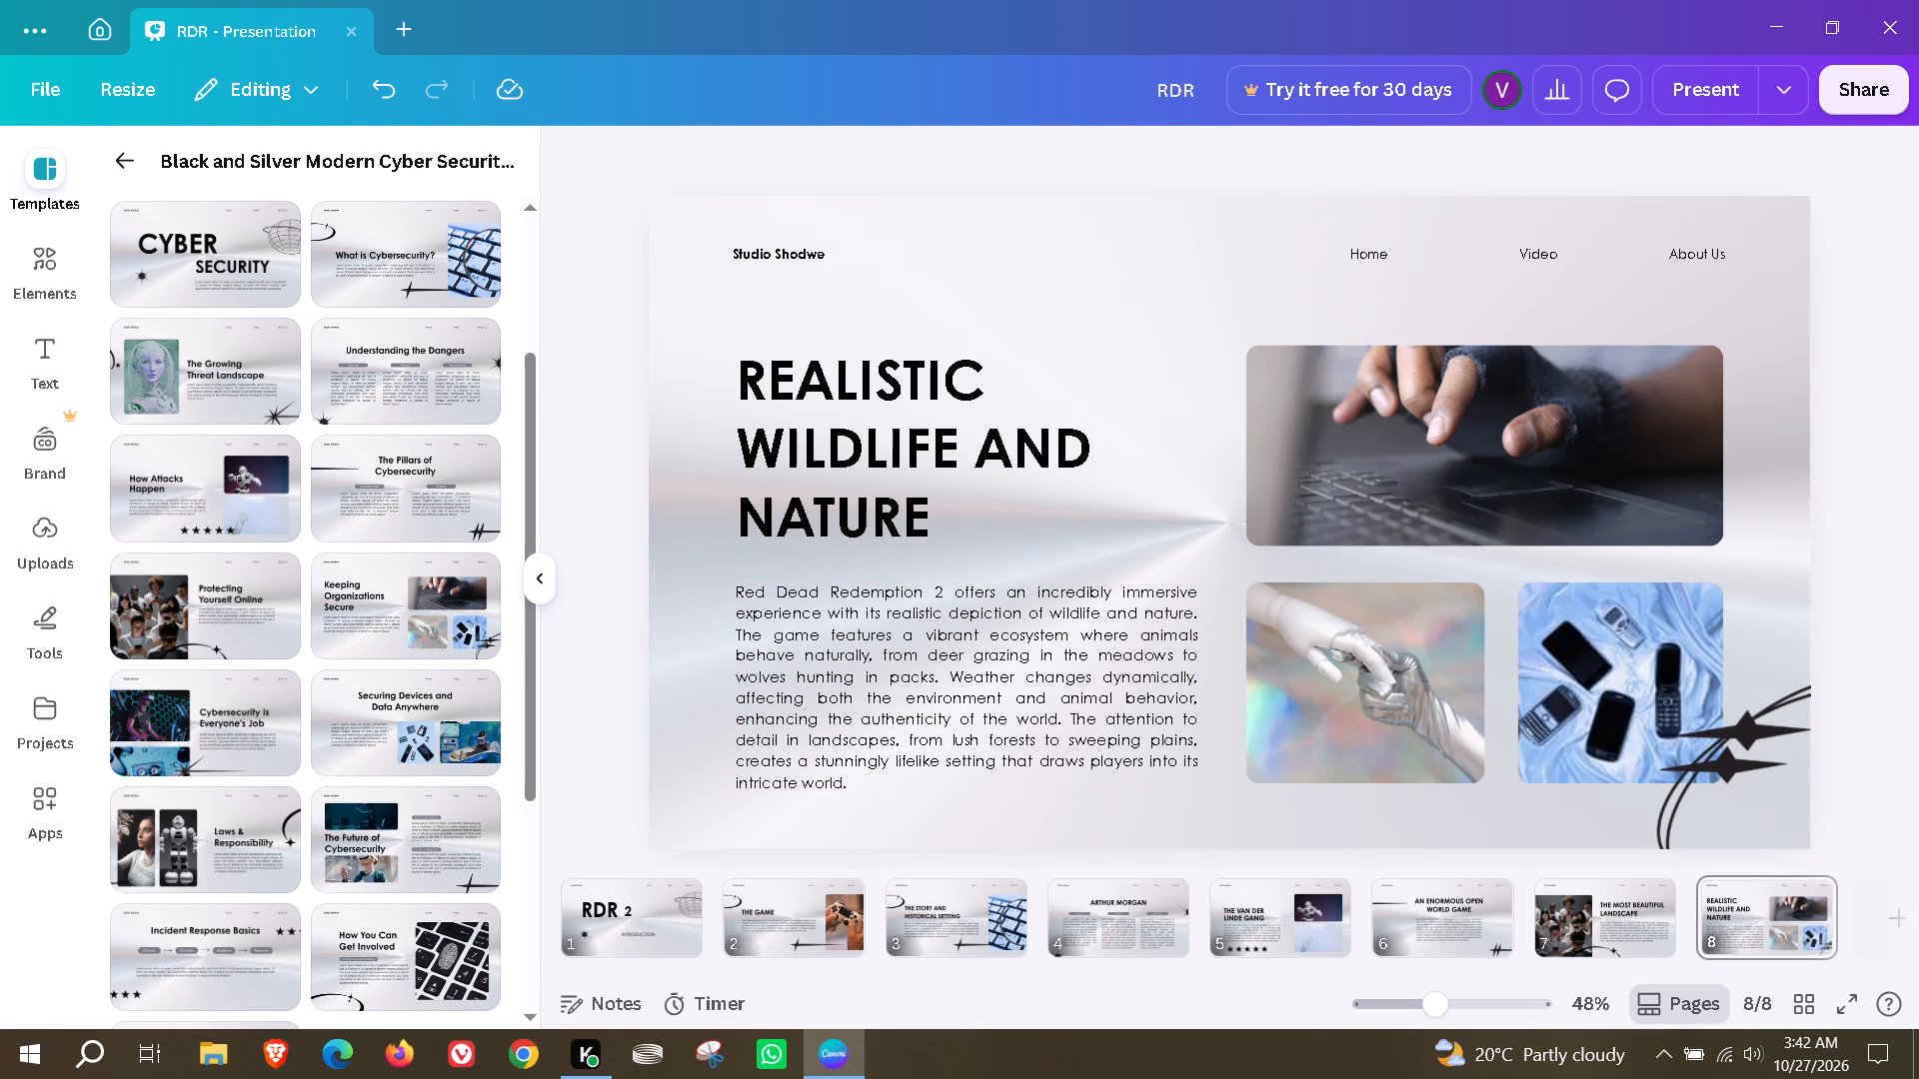
Add the template's "Cybersecurity is Everyone's Job" page as page 9.
scroll(1809, 935, "down", 2)
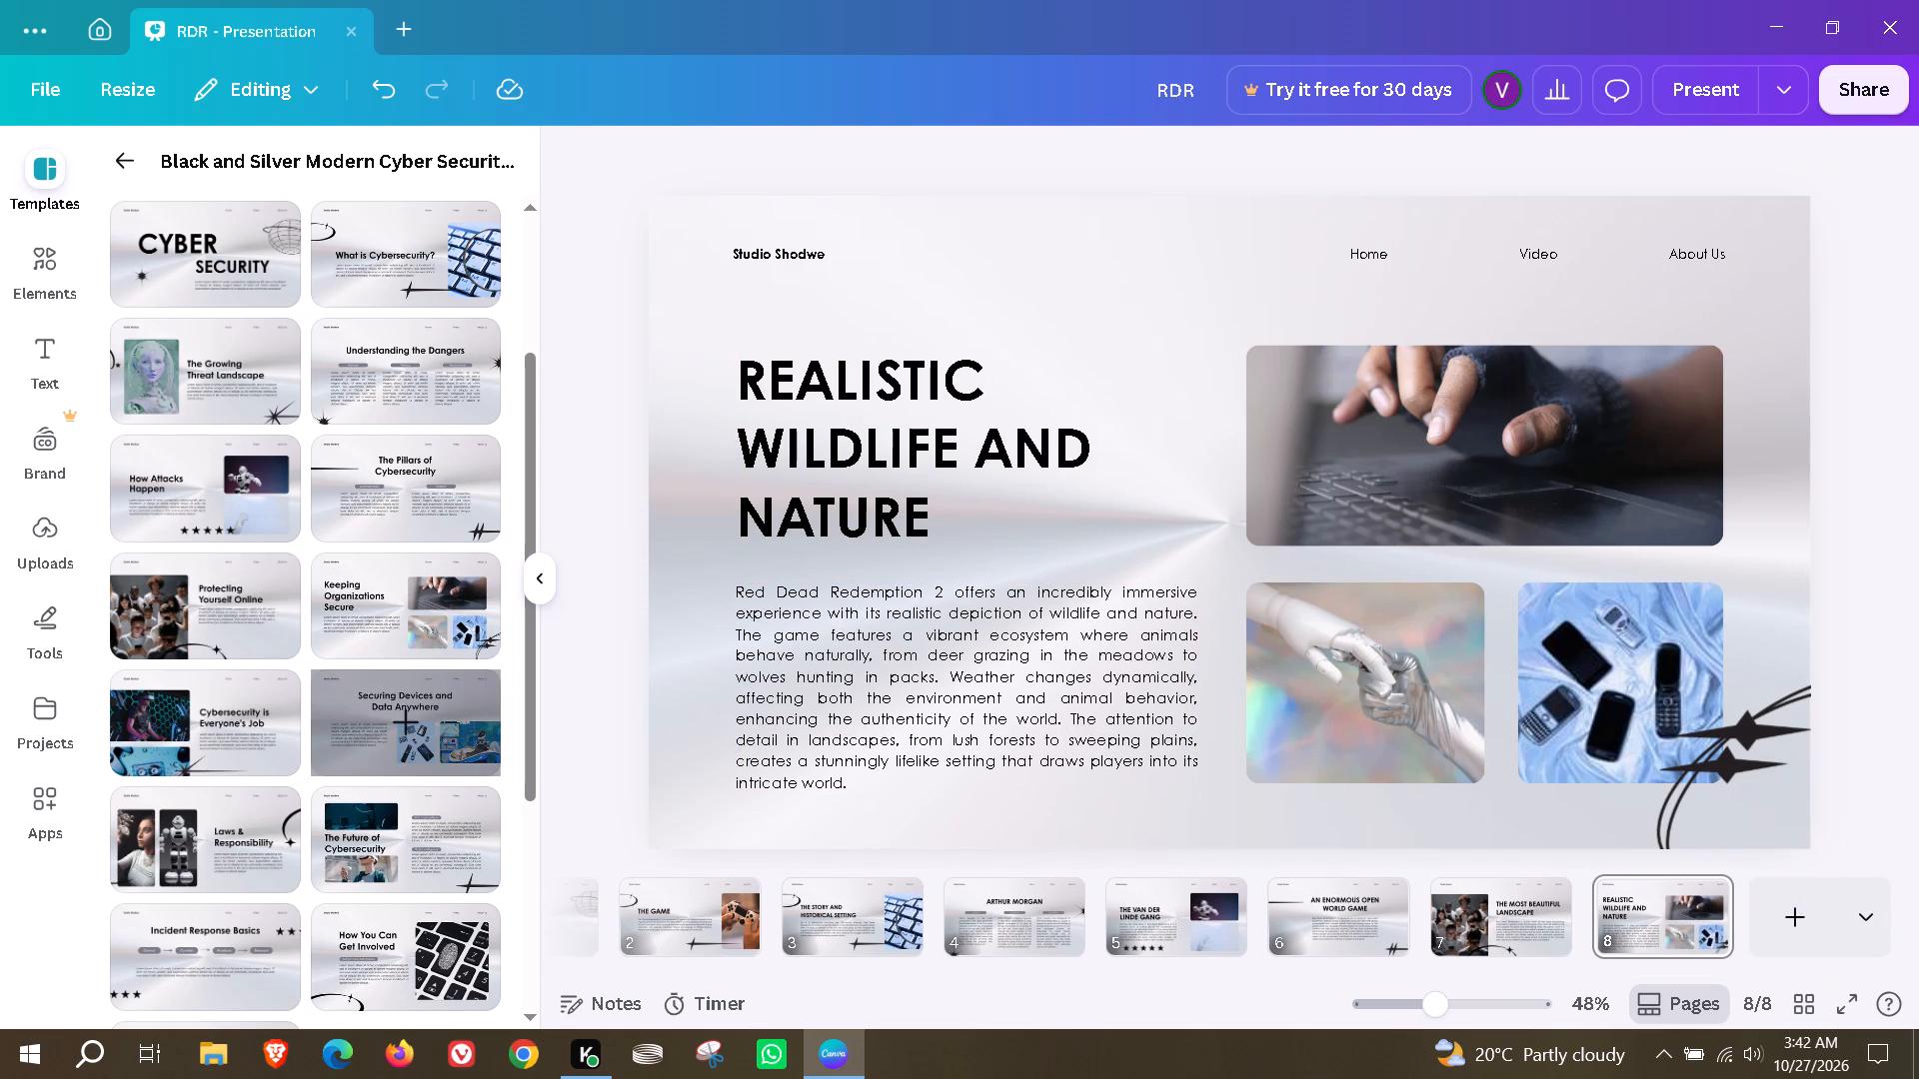
scroll(388, 682, "down", 1)
left_click(237, 602)
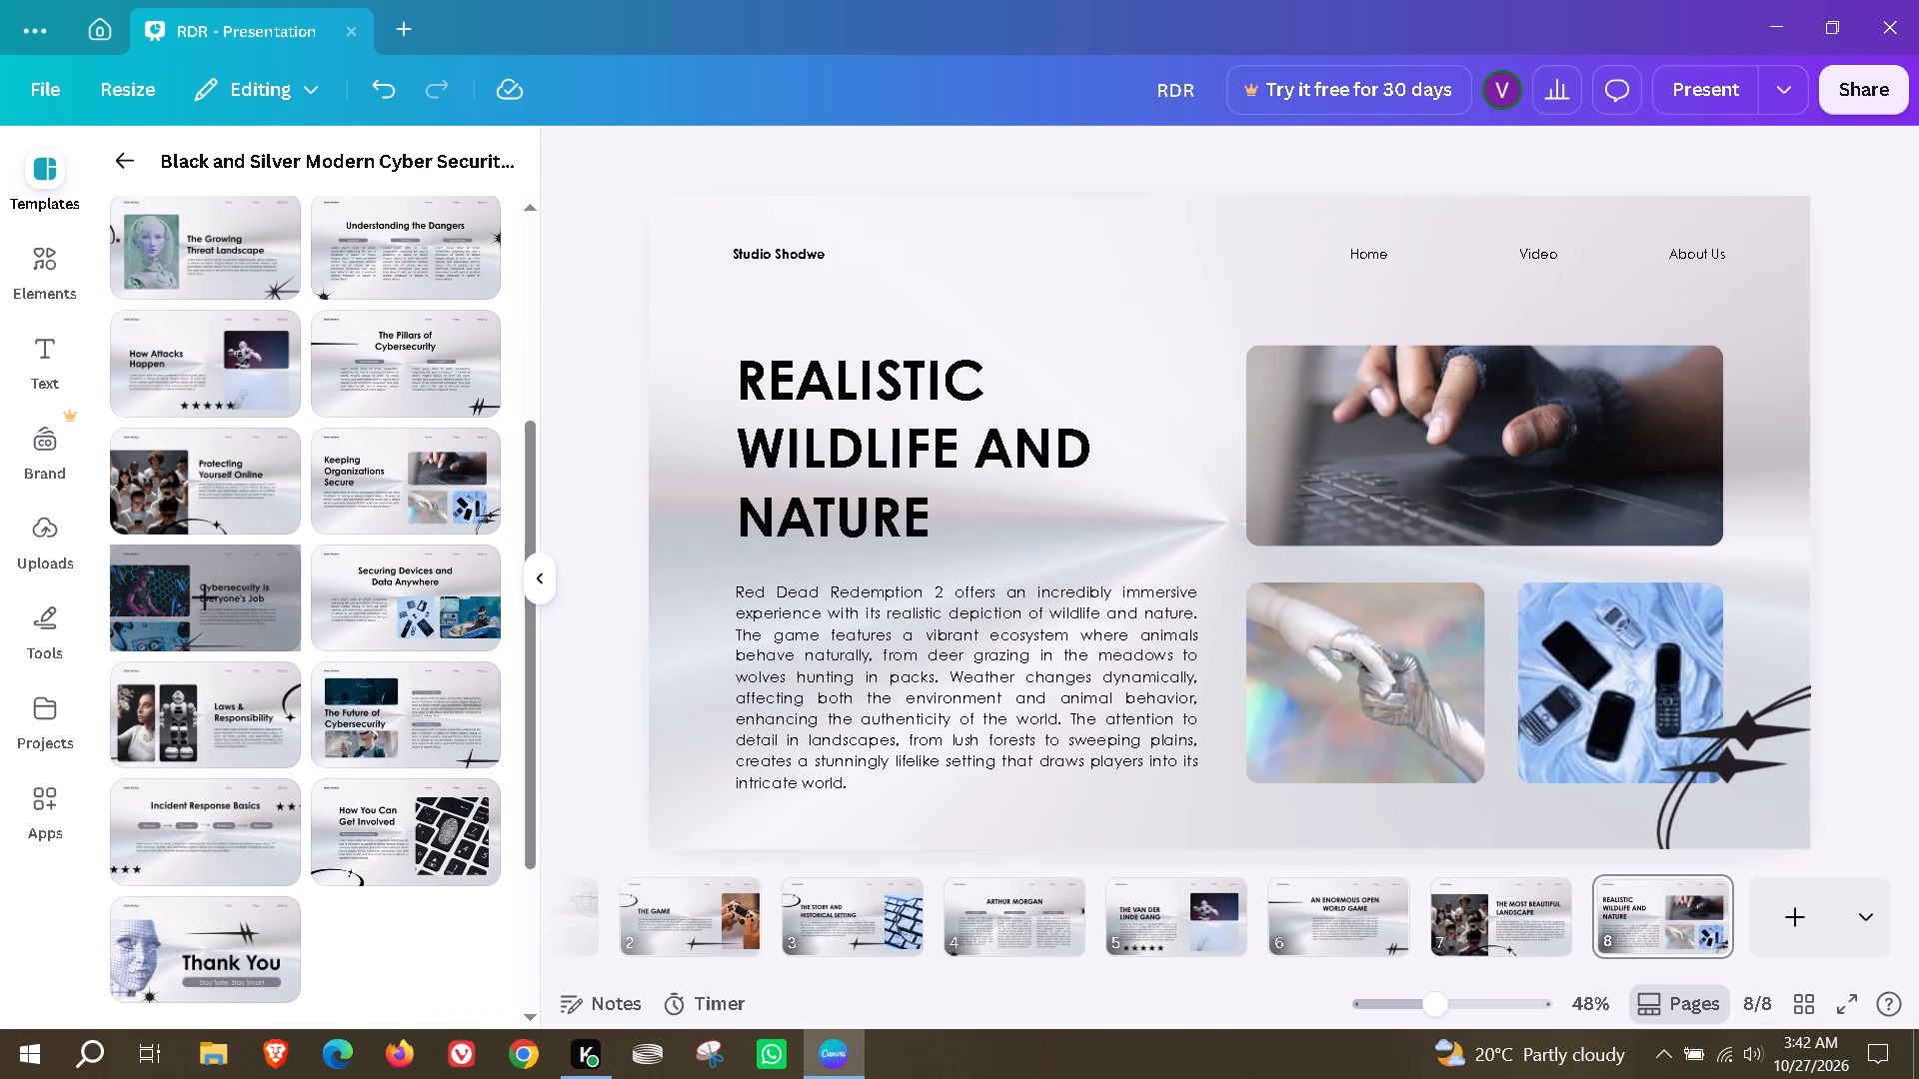
left_click(1104, 600)
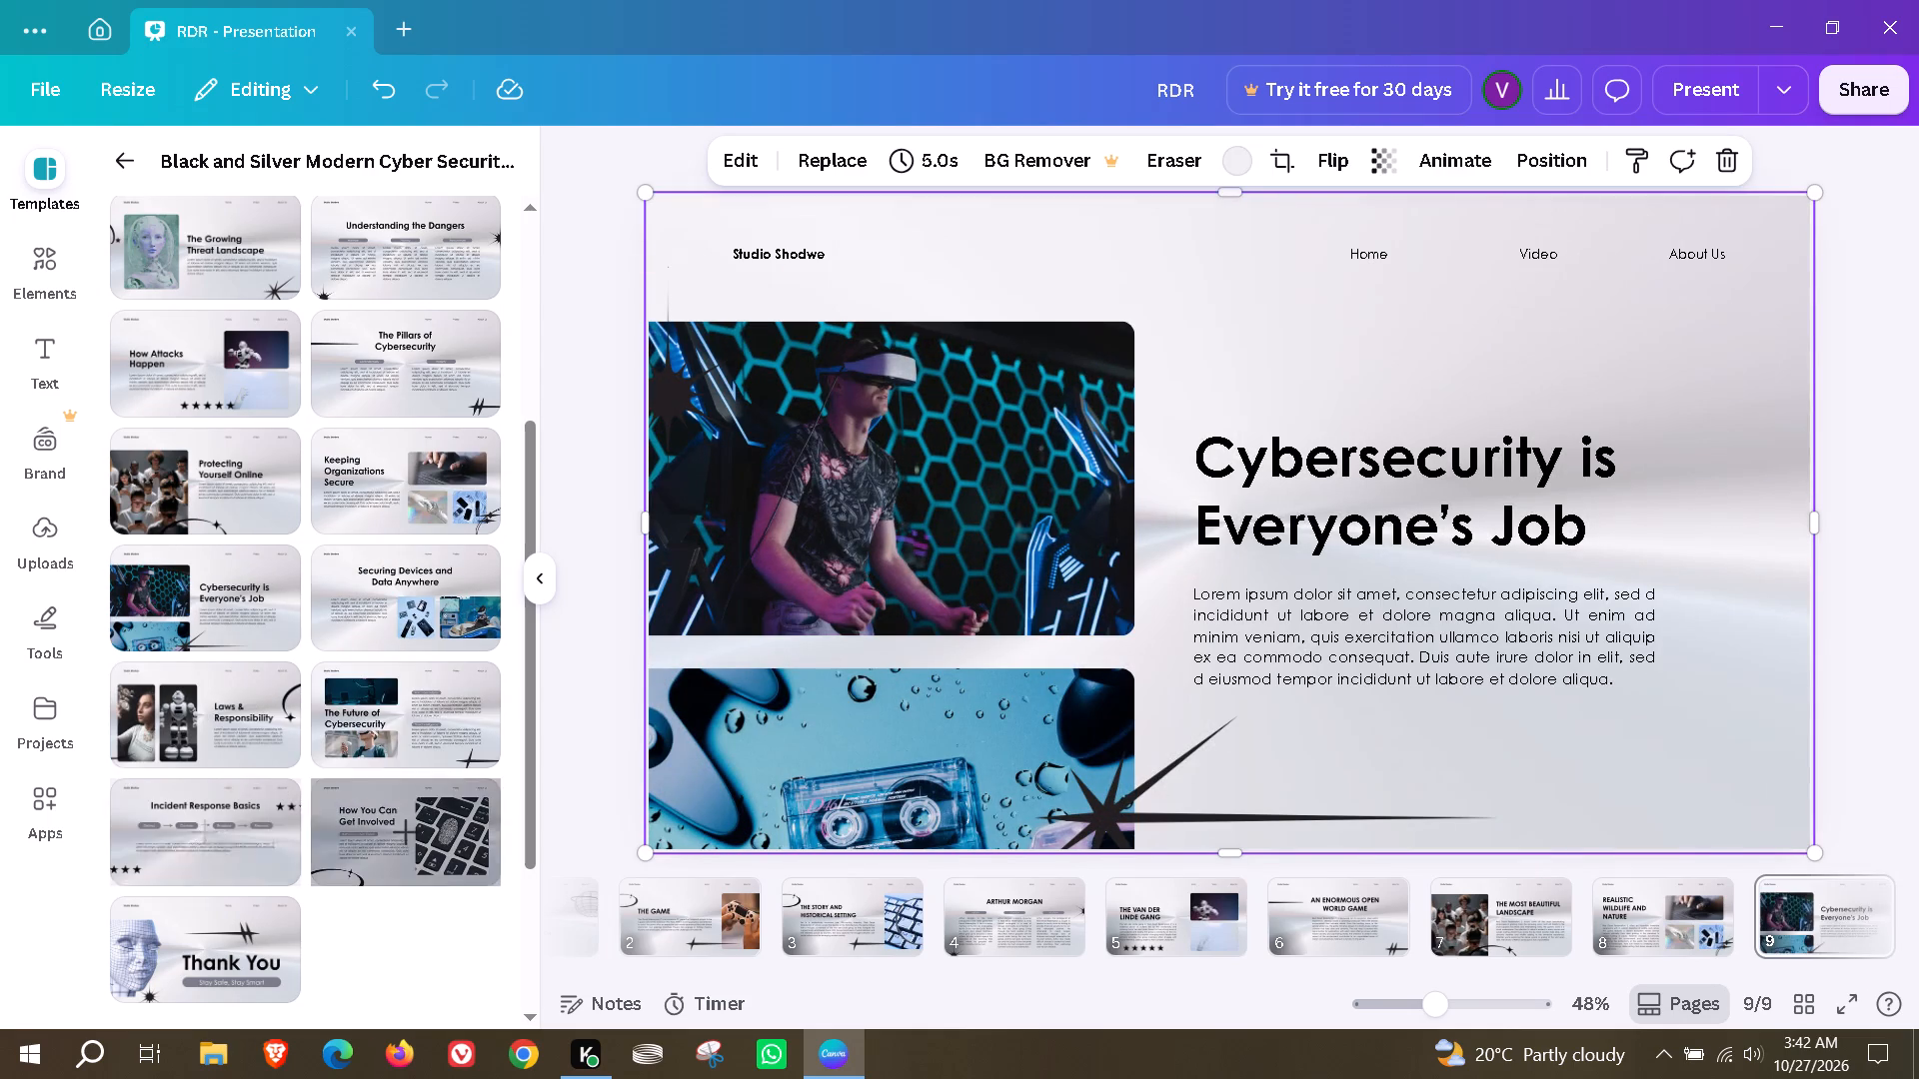
Replace page 9's heading with "HORSE AND TRAVEL".
double_click(1330, 495)
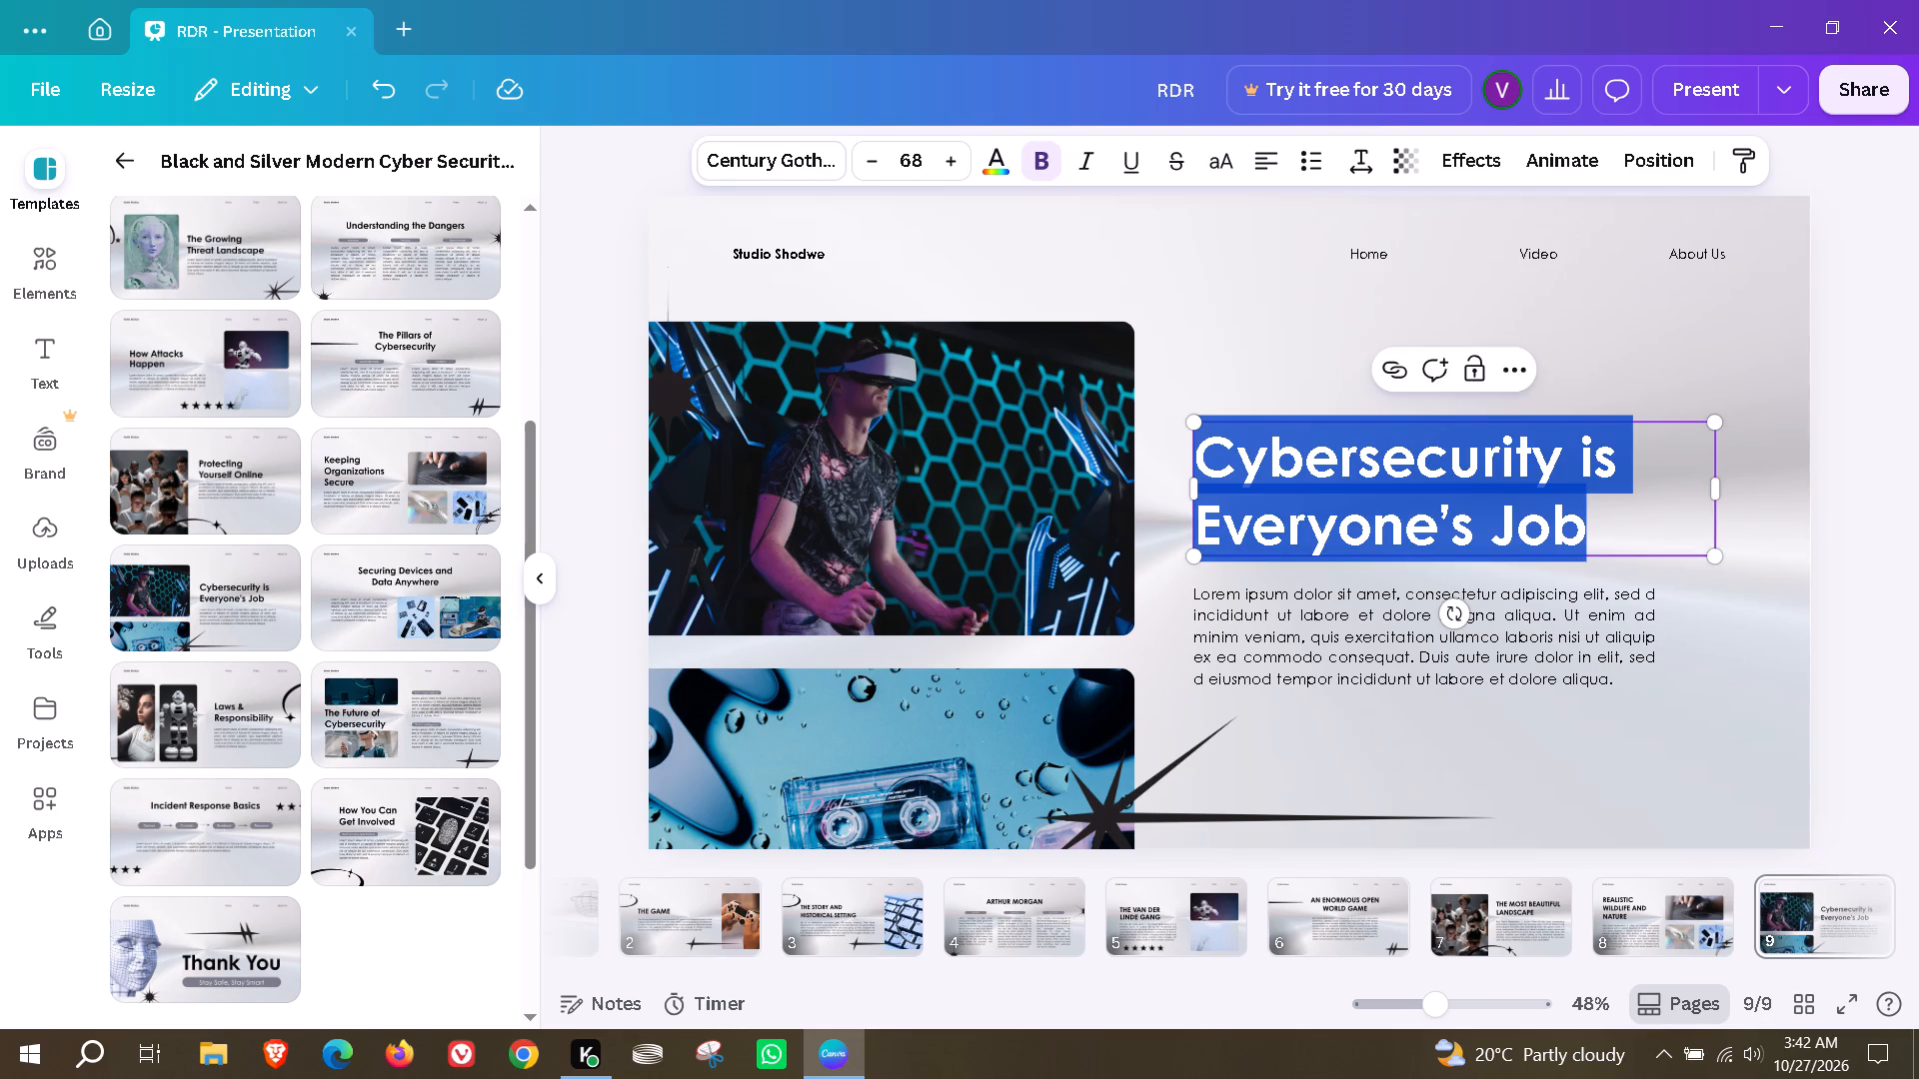
key("BackSpace")
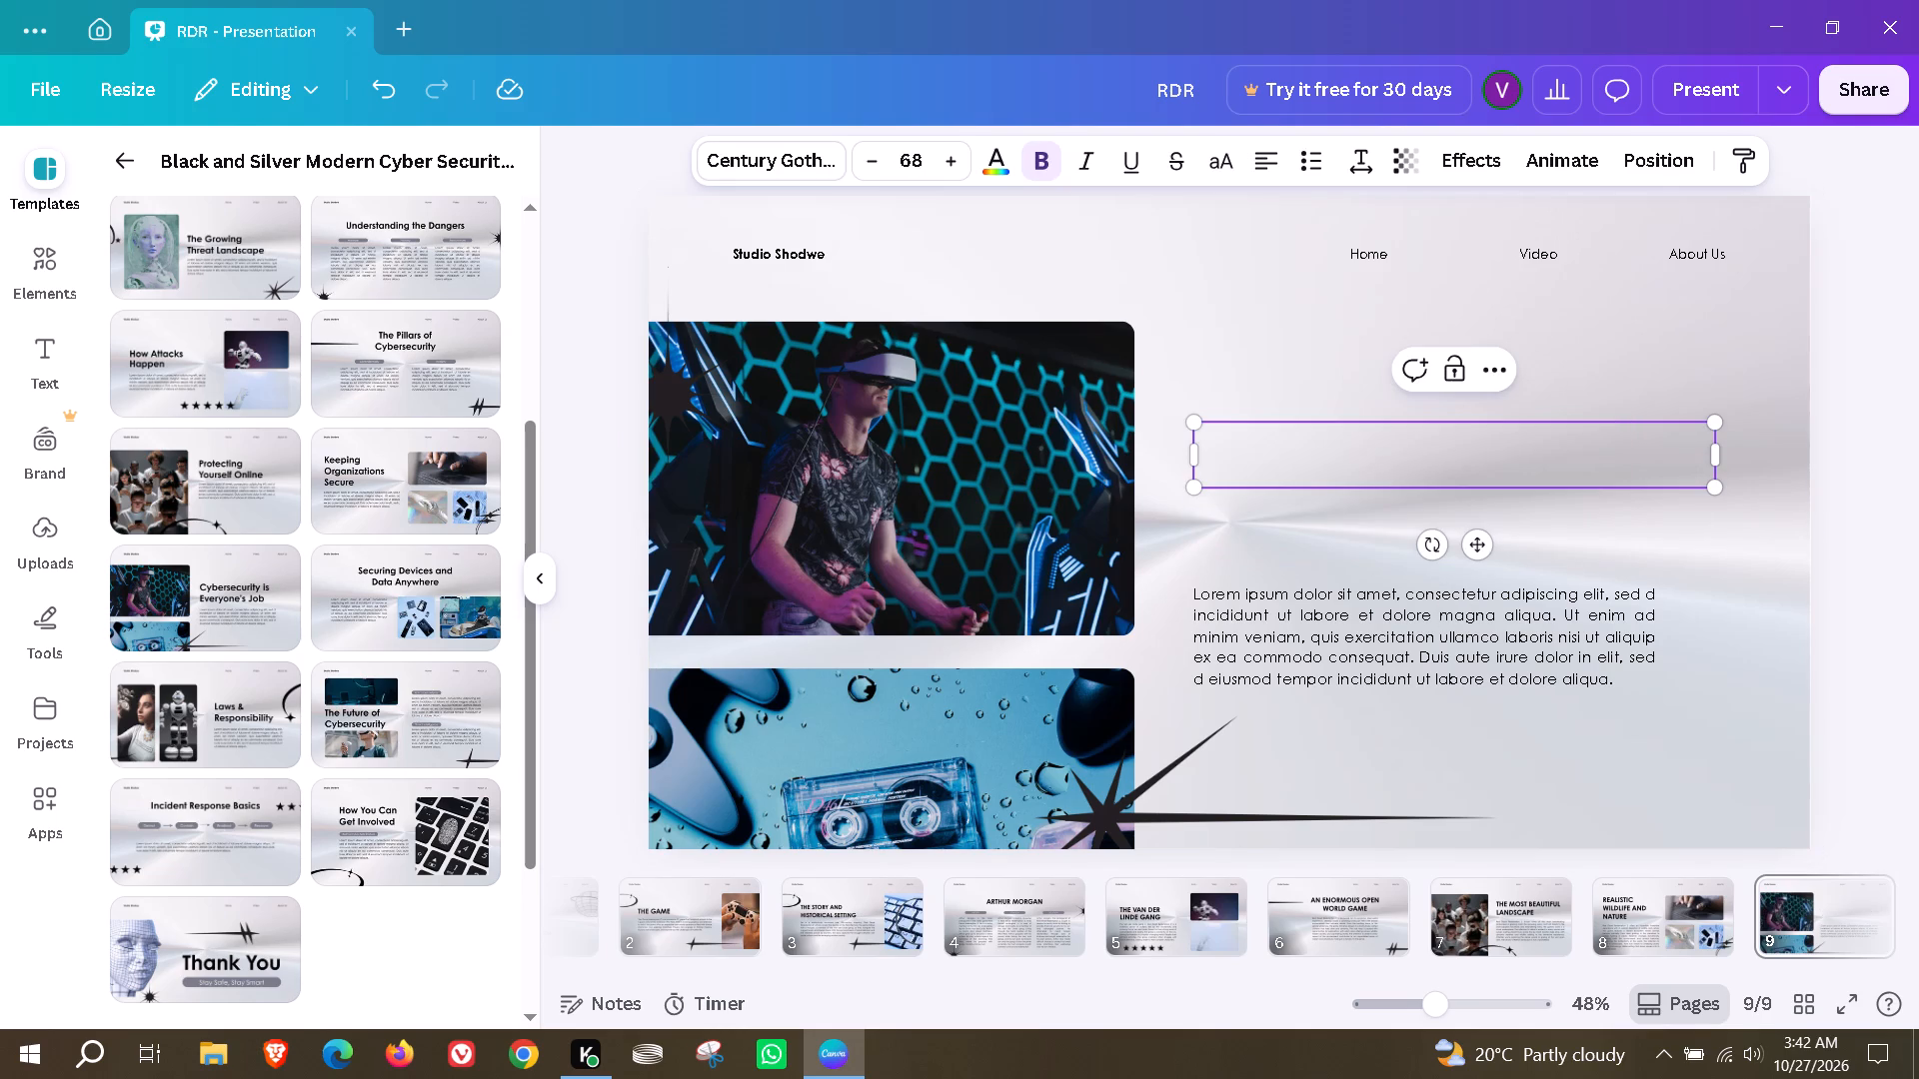
type("HORS")
key("space")
key("shift+BackSpace")
type("E AND TRAVEL")
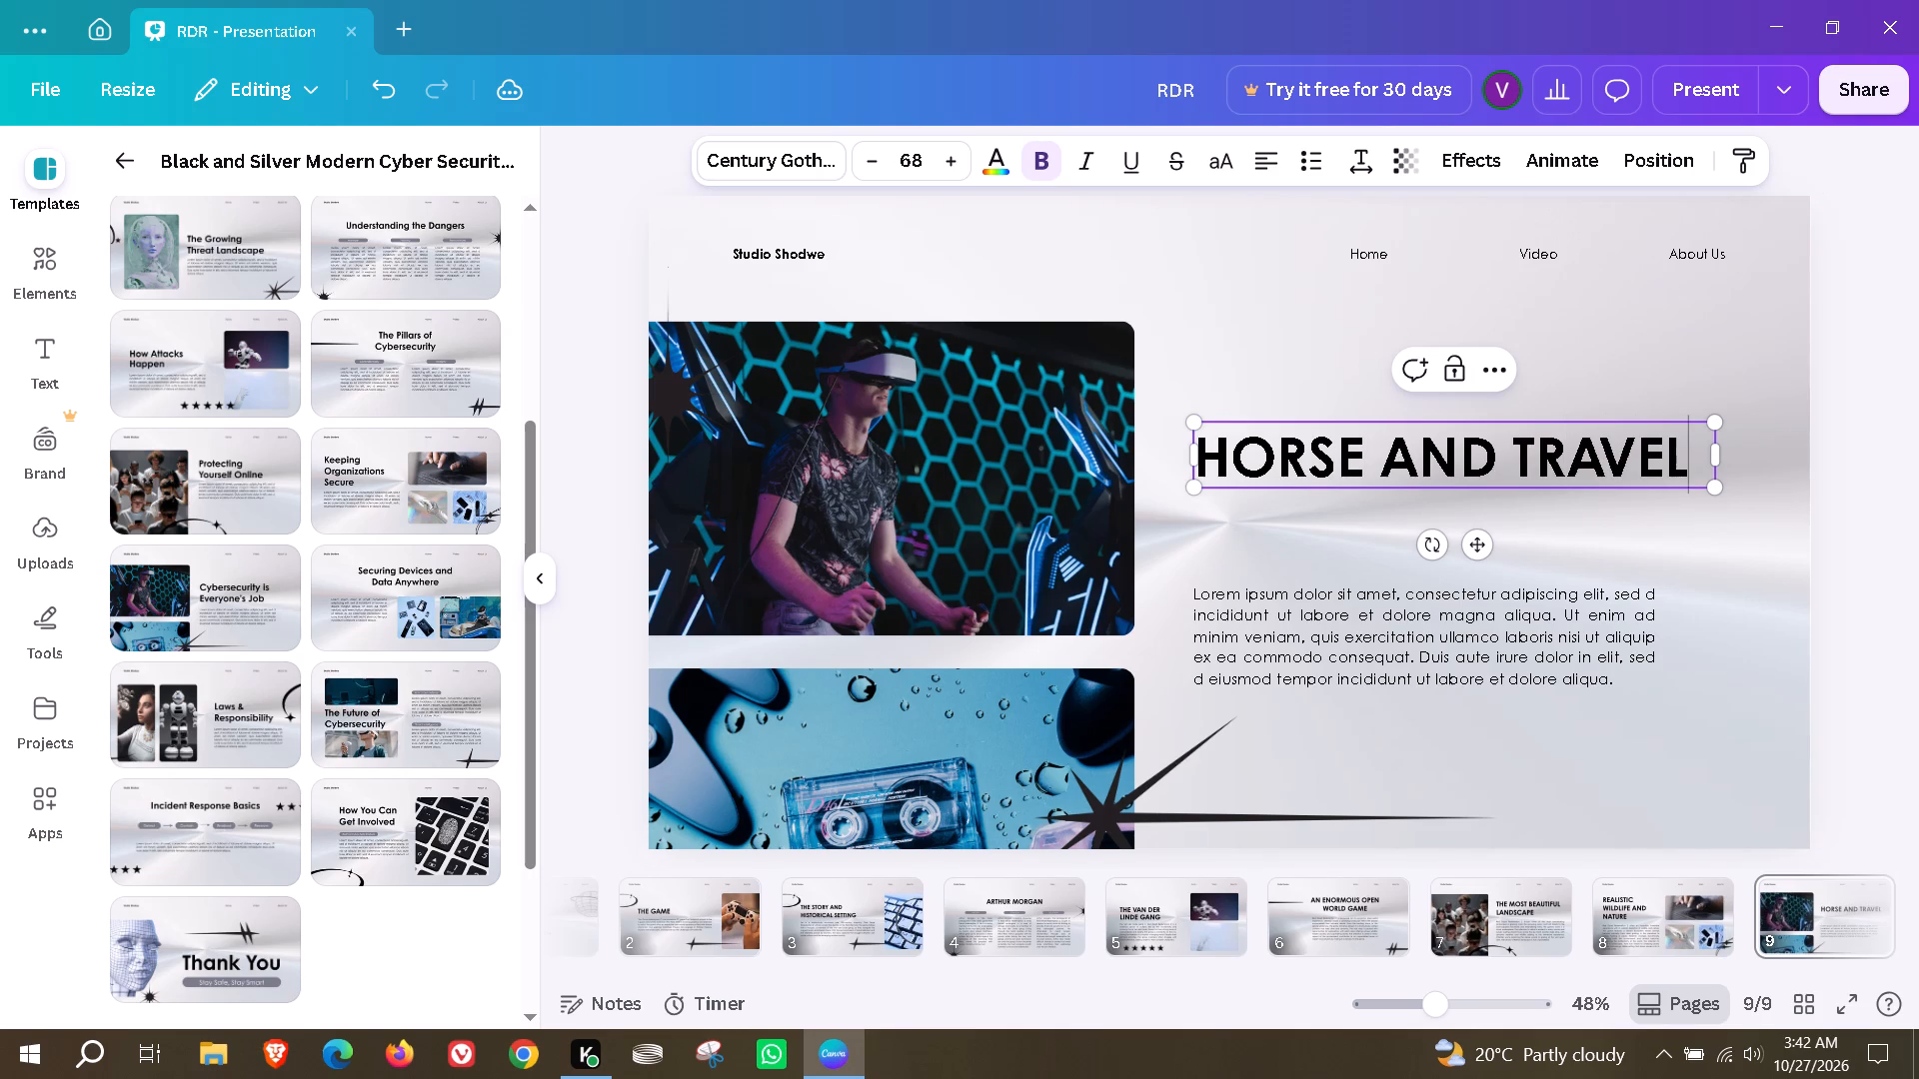
Replace page 9's placeholder paragraph using Magic Write with the prompt "generate on rdr 2 about how horse and travel is loved".
double_click(1341, 606)
left_click(1484, 520)
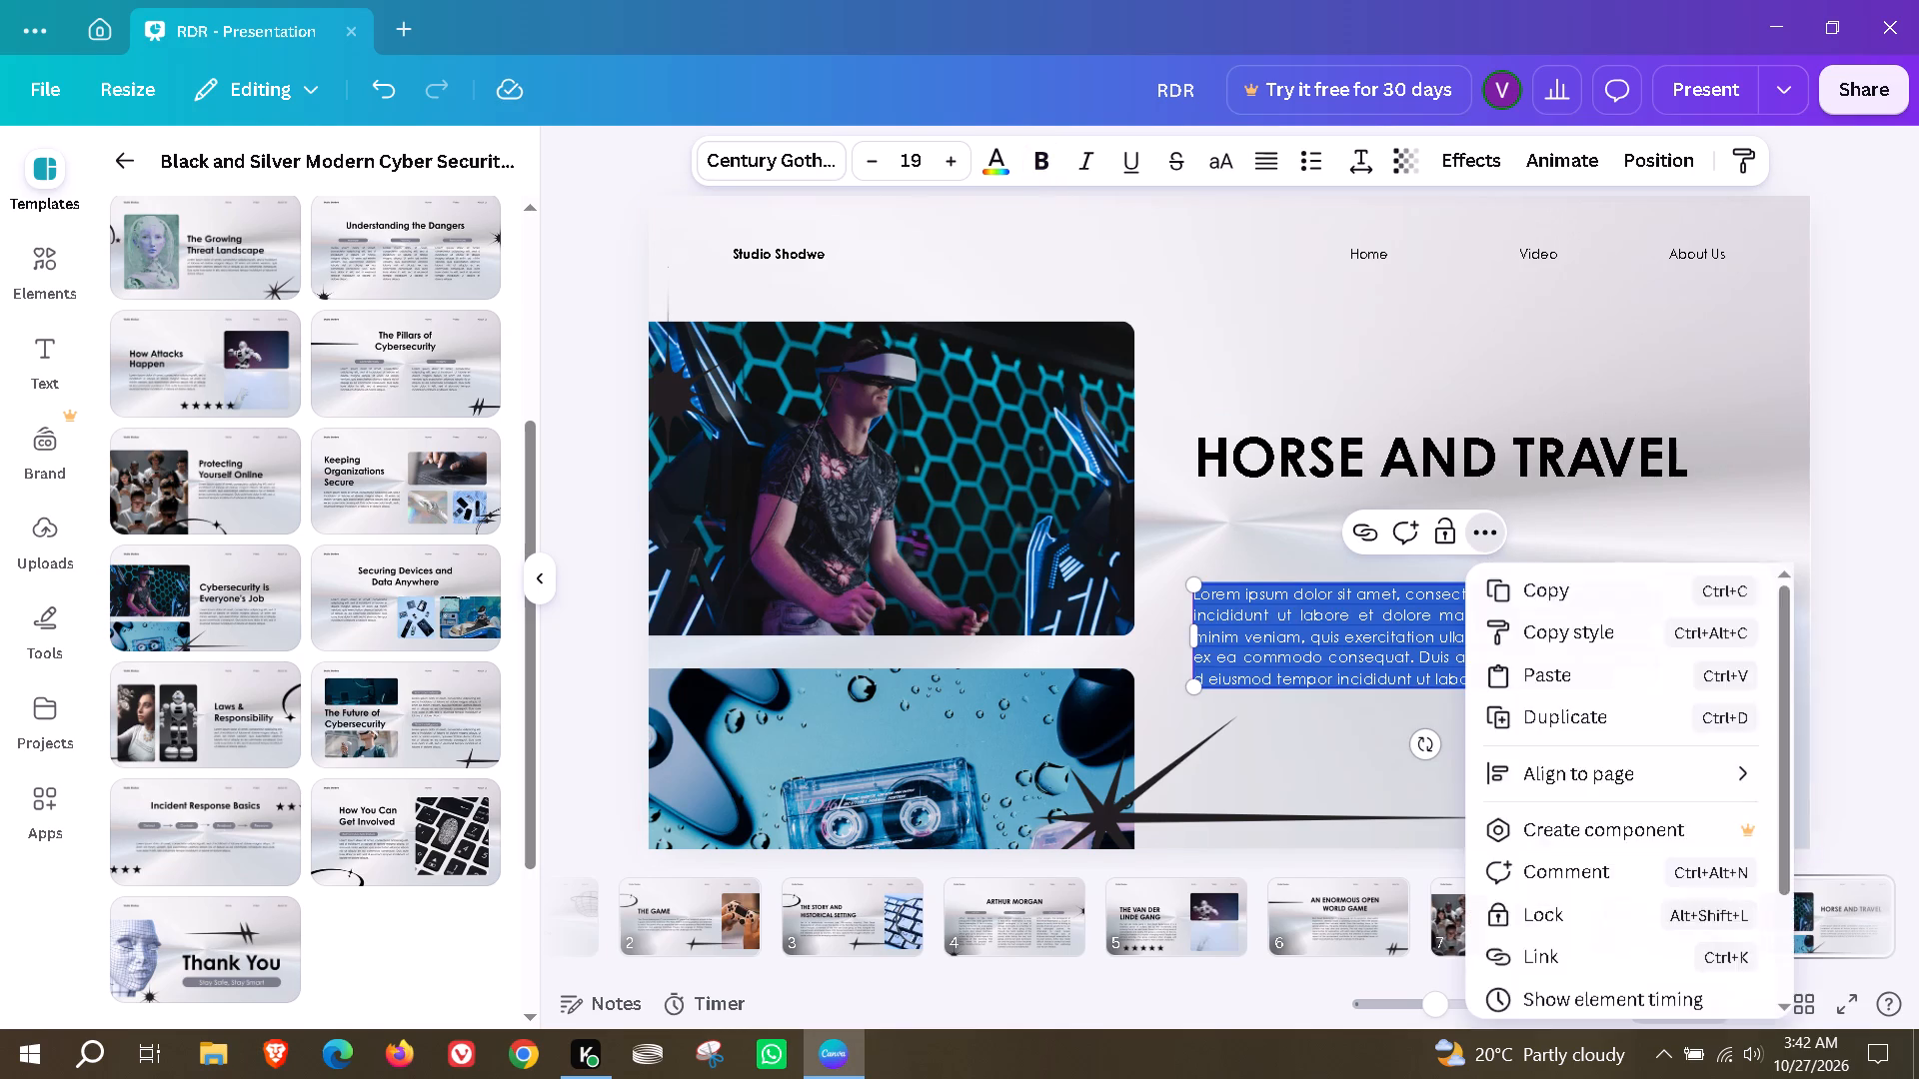
scroll(1482, 807, "down", 3)
left_click(1537, 945)
left_click(1611, 584)
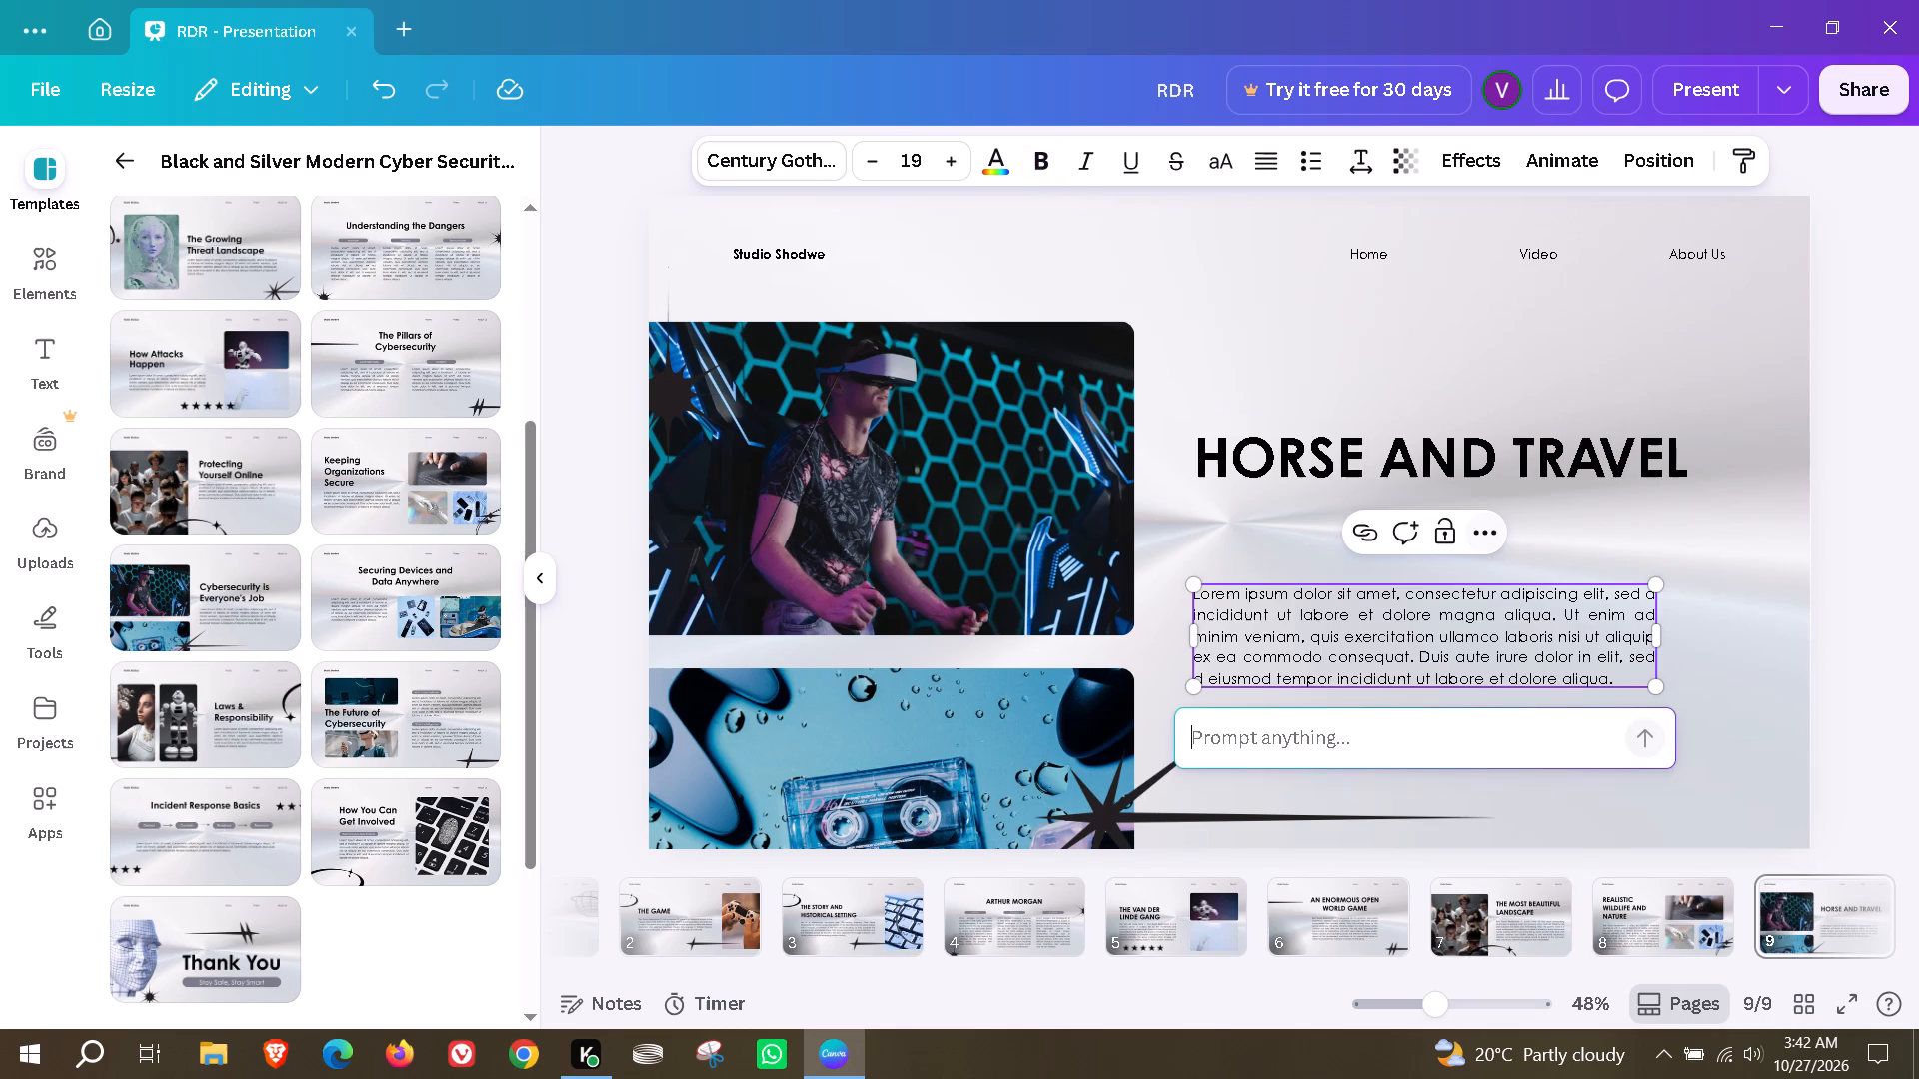
type("generate on rdr 2 ab")
type("out hw")
key("BackSpace")
type("ow")
key("space")
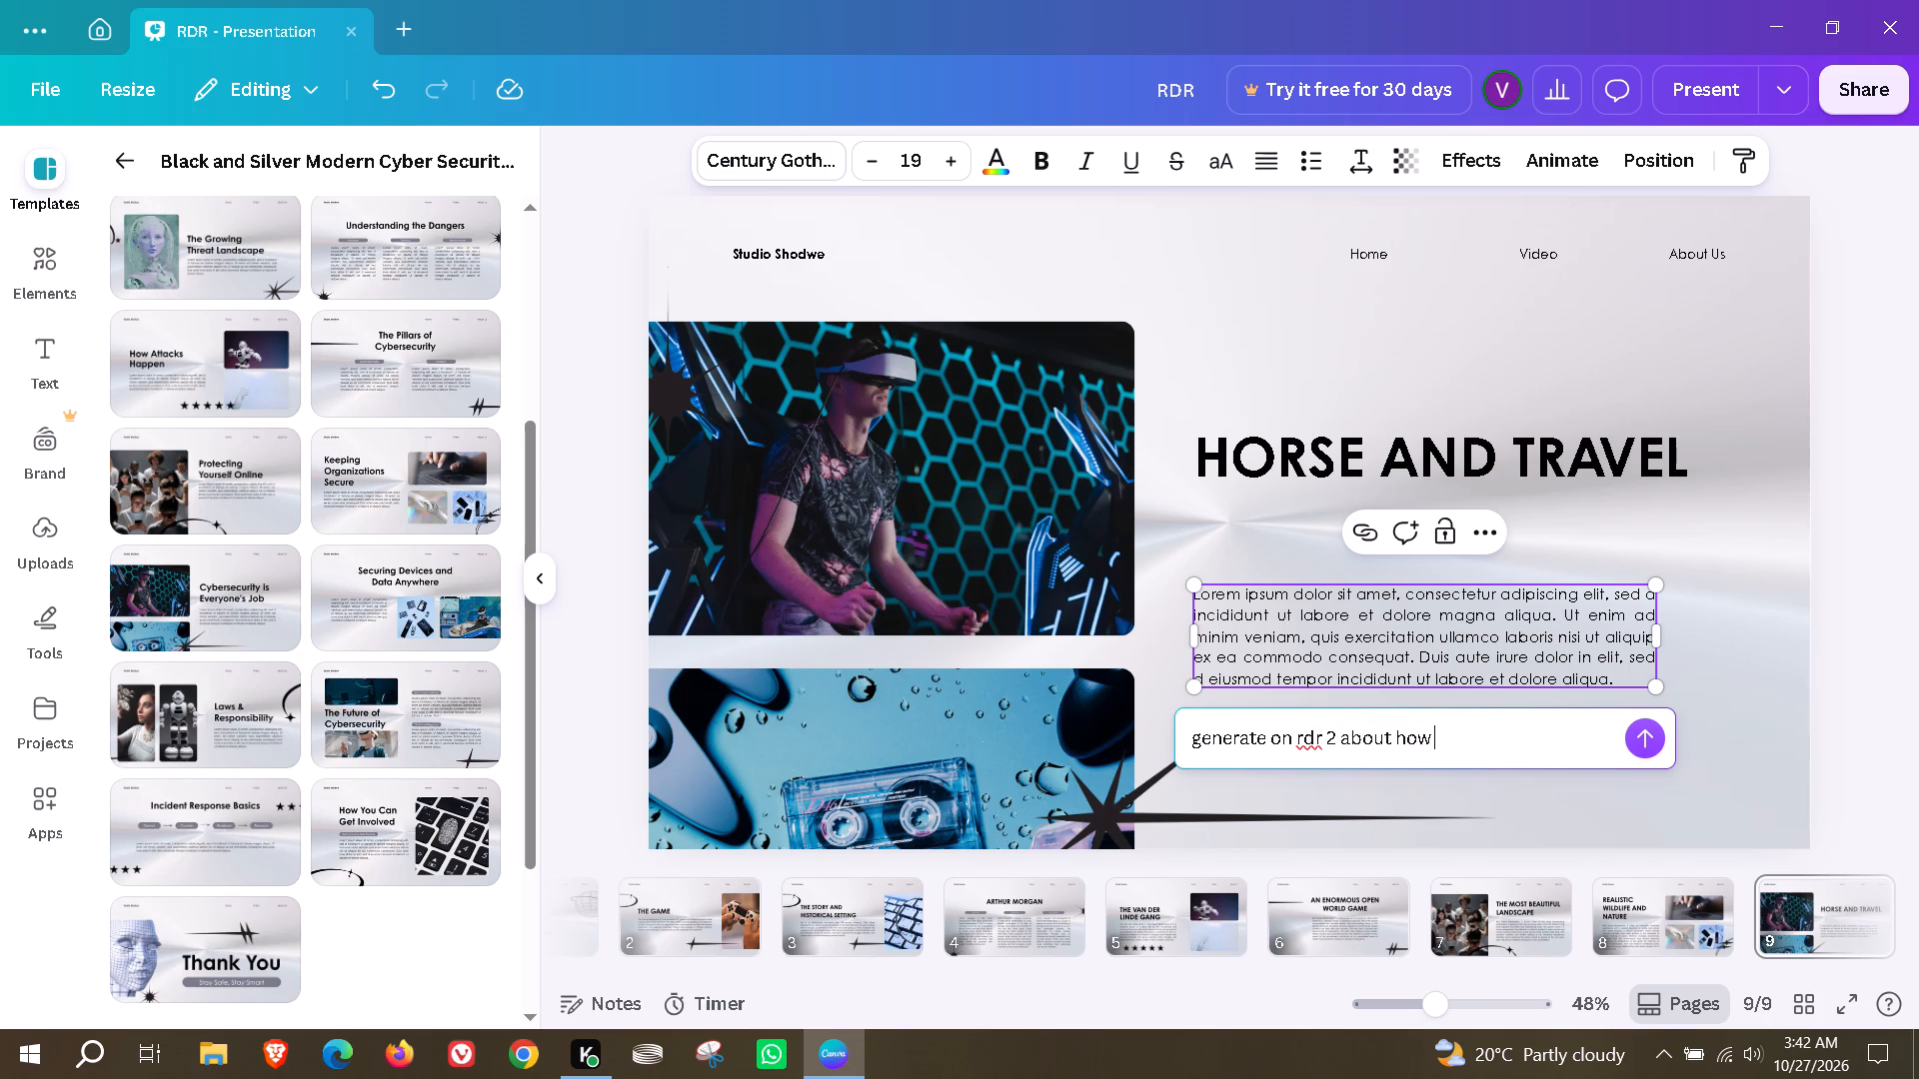
type("horse and ta")
key("BackSpace")
type("rave")
key("space")
key("BackSpace")
type("l is loved")
key("Return")
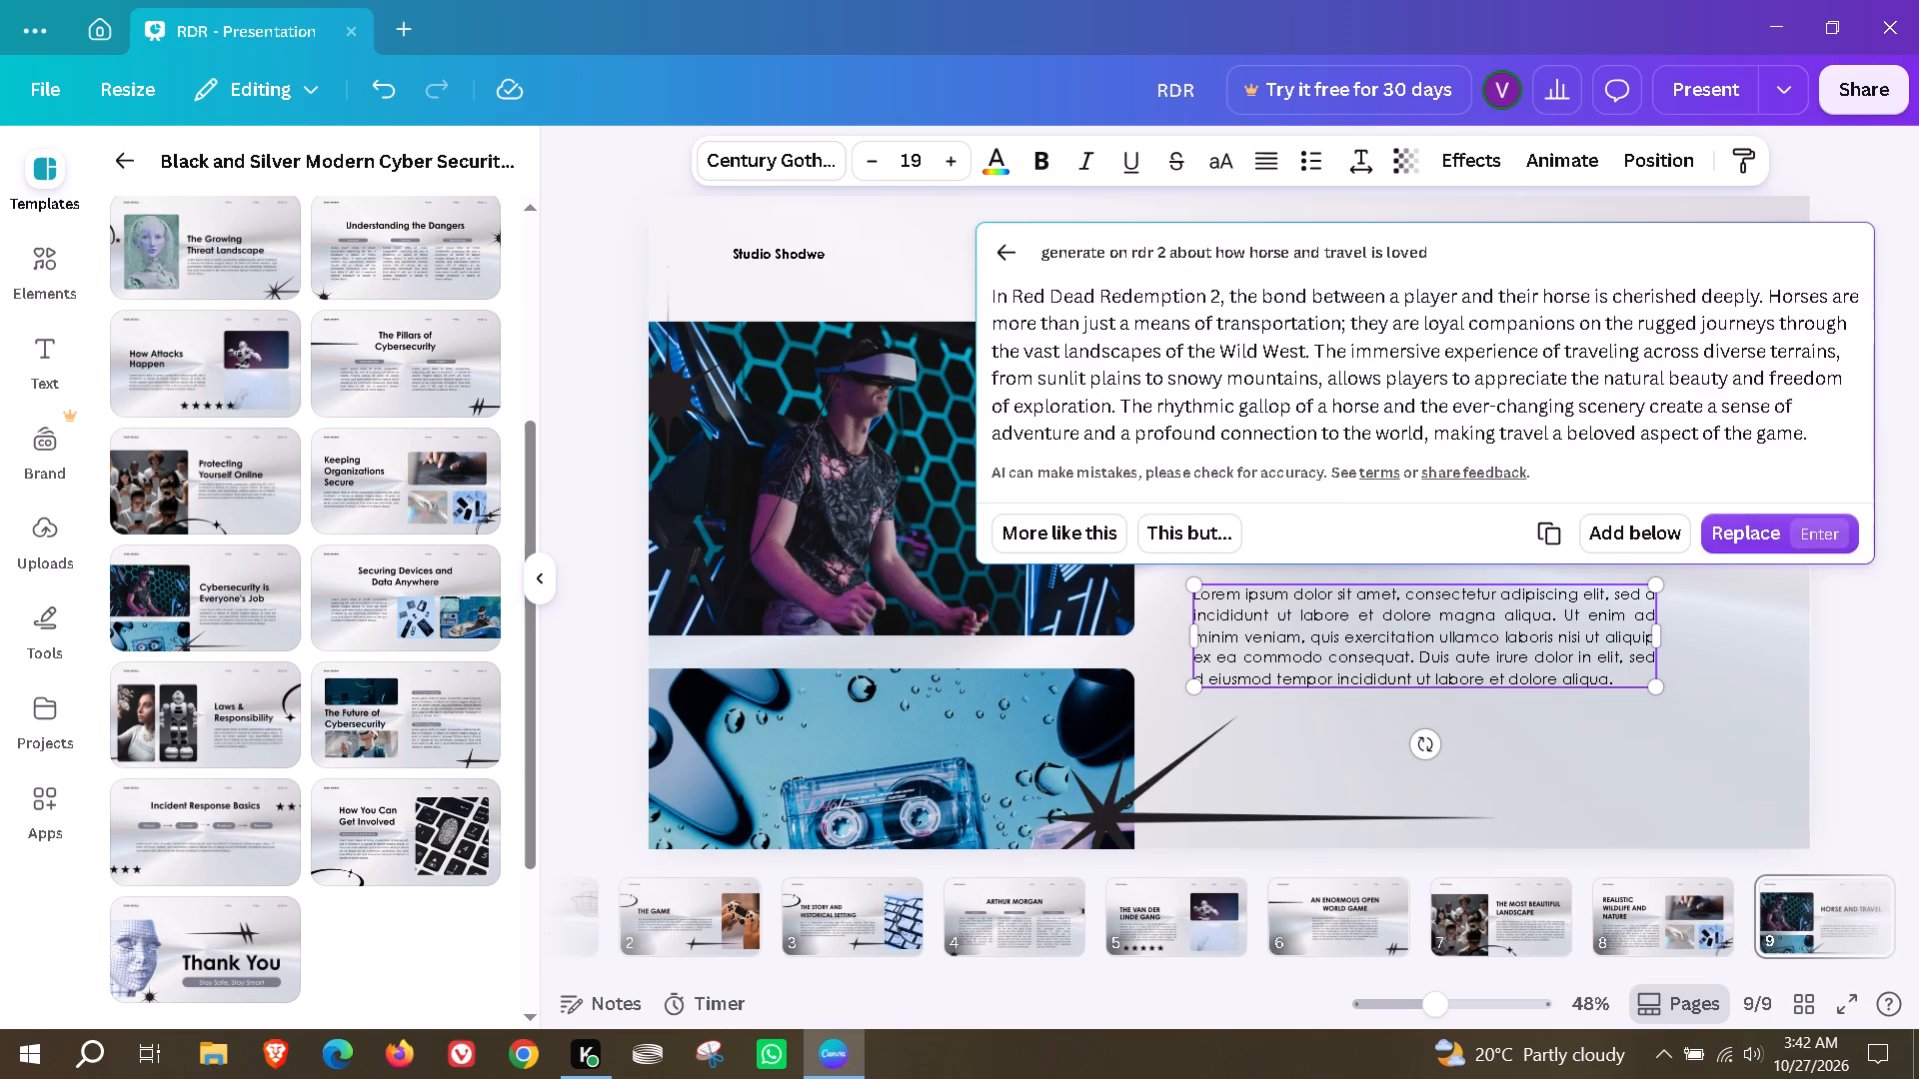
left_click(1726, 534)
Move page 9's generated paragraph up beneath the heading, lining its right edge up with the end of the heading text.
left_click_drag(1533, 746, 1546, 718)
left_click(1708, 760)
left_click_drag(1435, 709, 1461, 626)
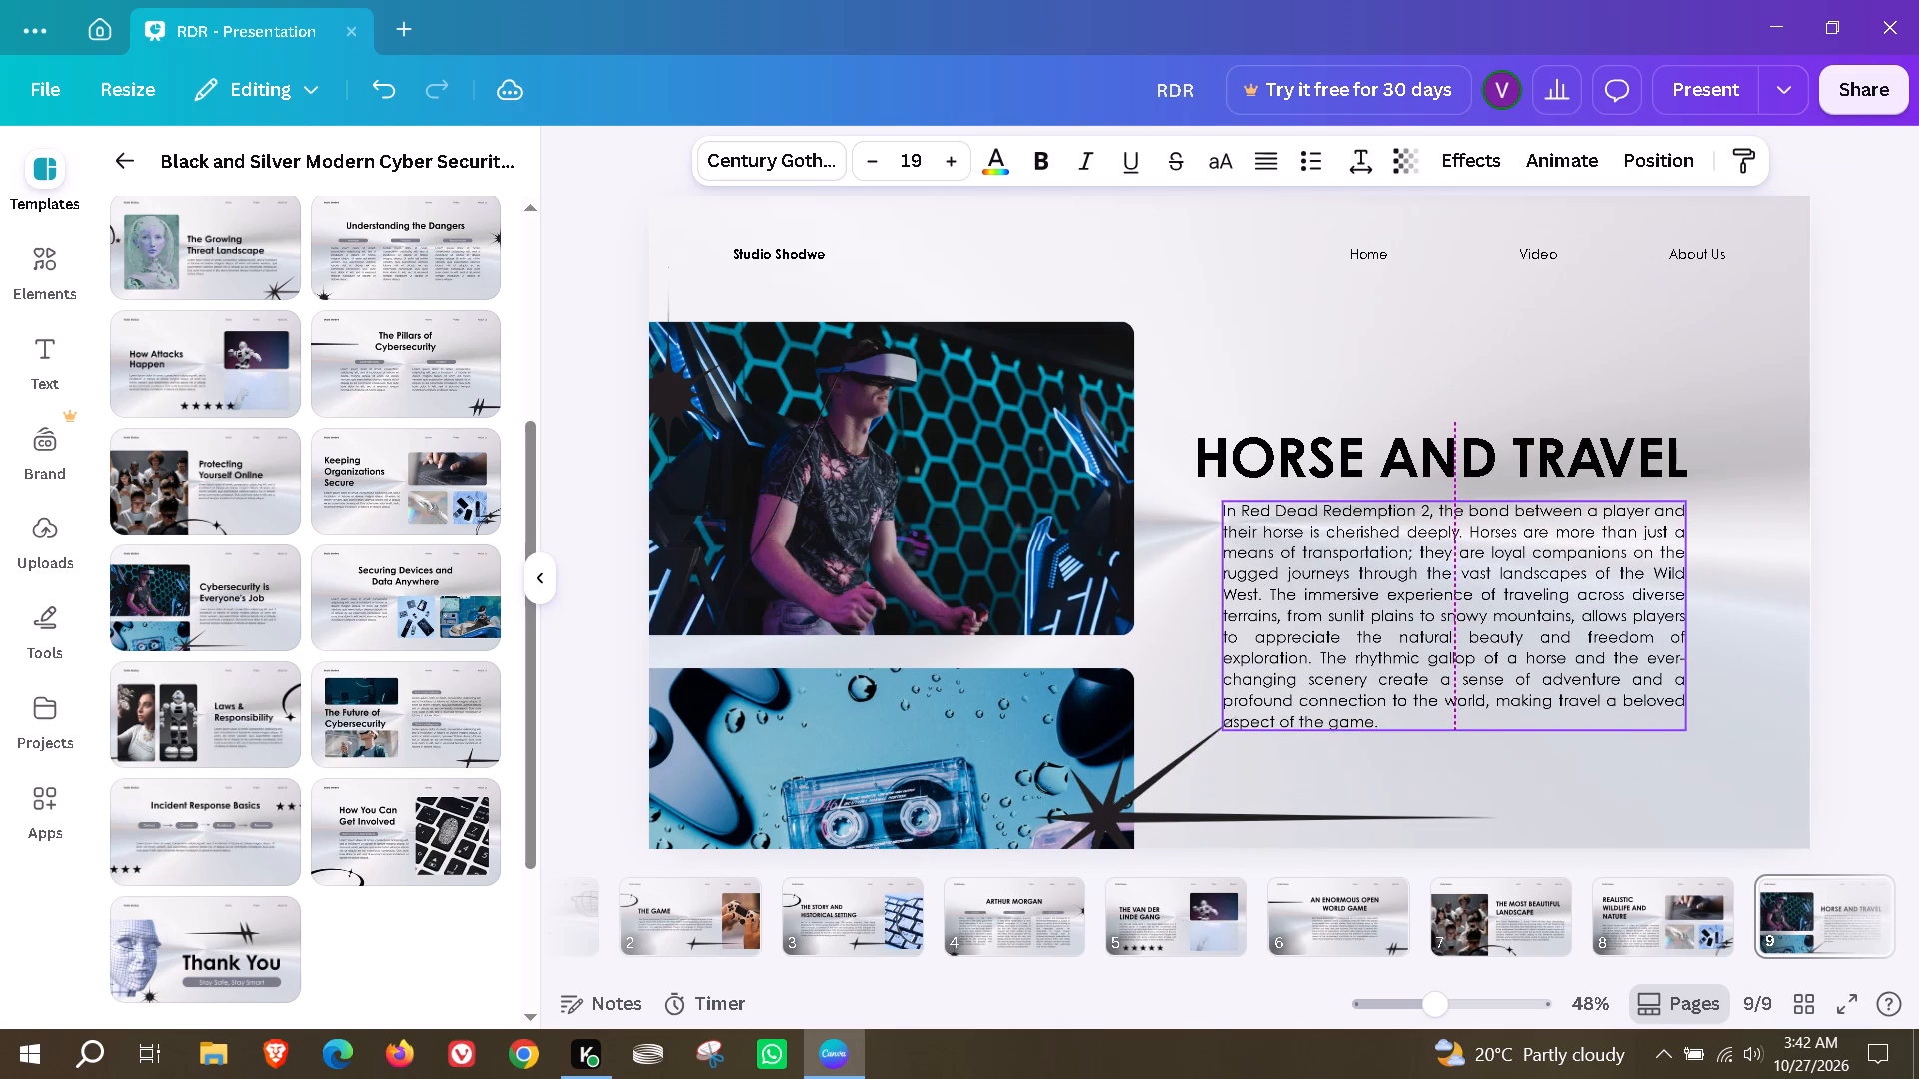
left_click_drag(1461, 626, 1461, 651)
left_click(1676, 808)
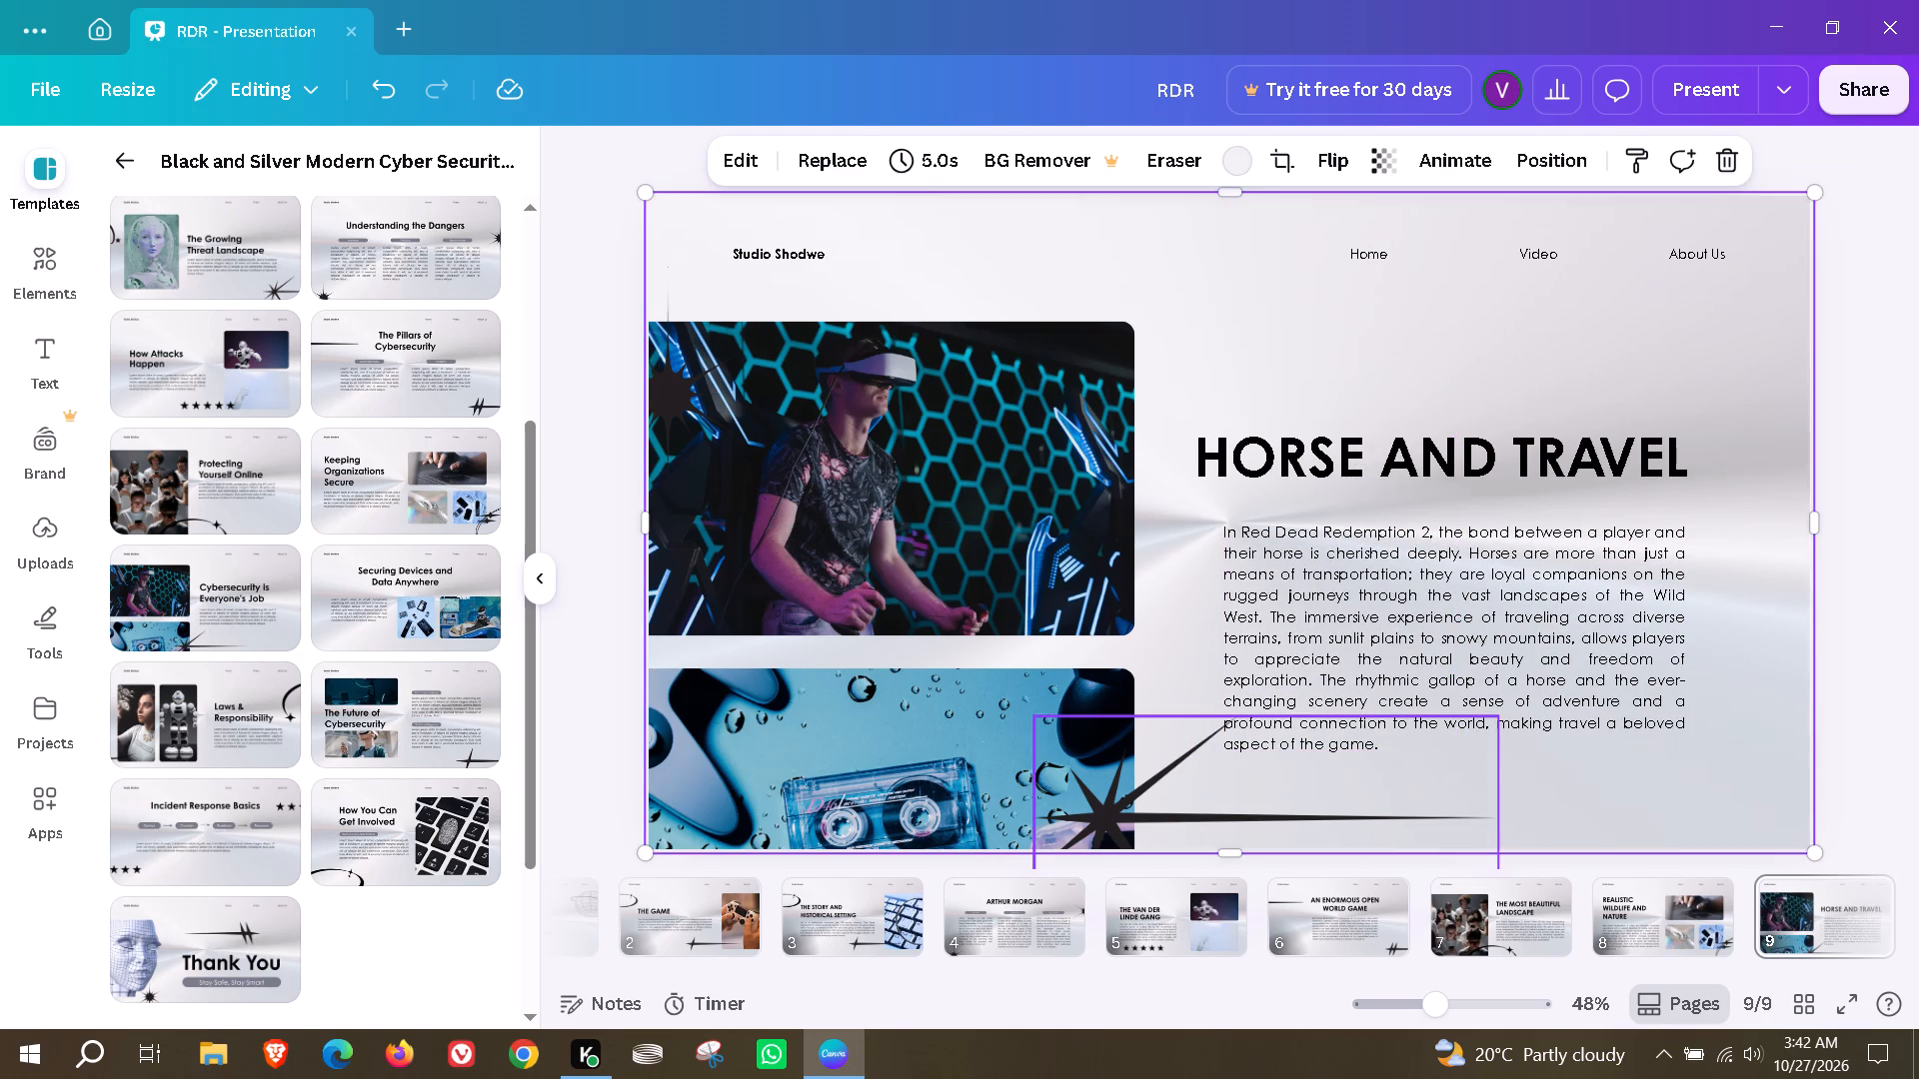
Shift page 9's black starburst graphic slightly down and left, away from the paragraph.
left_click(1149, 813)
left_click_drag(1152, 812, 1135, 819)
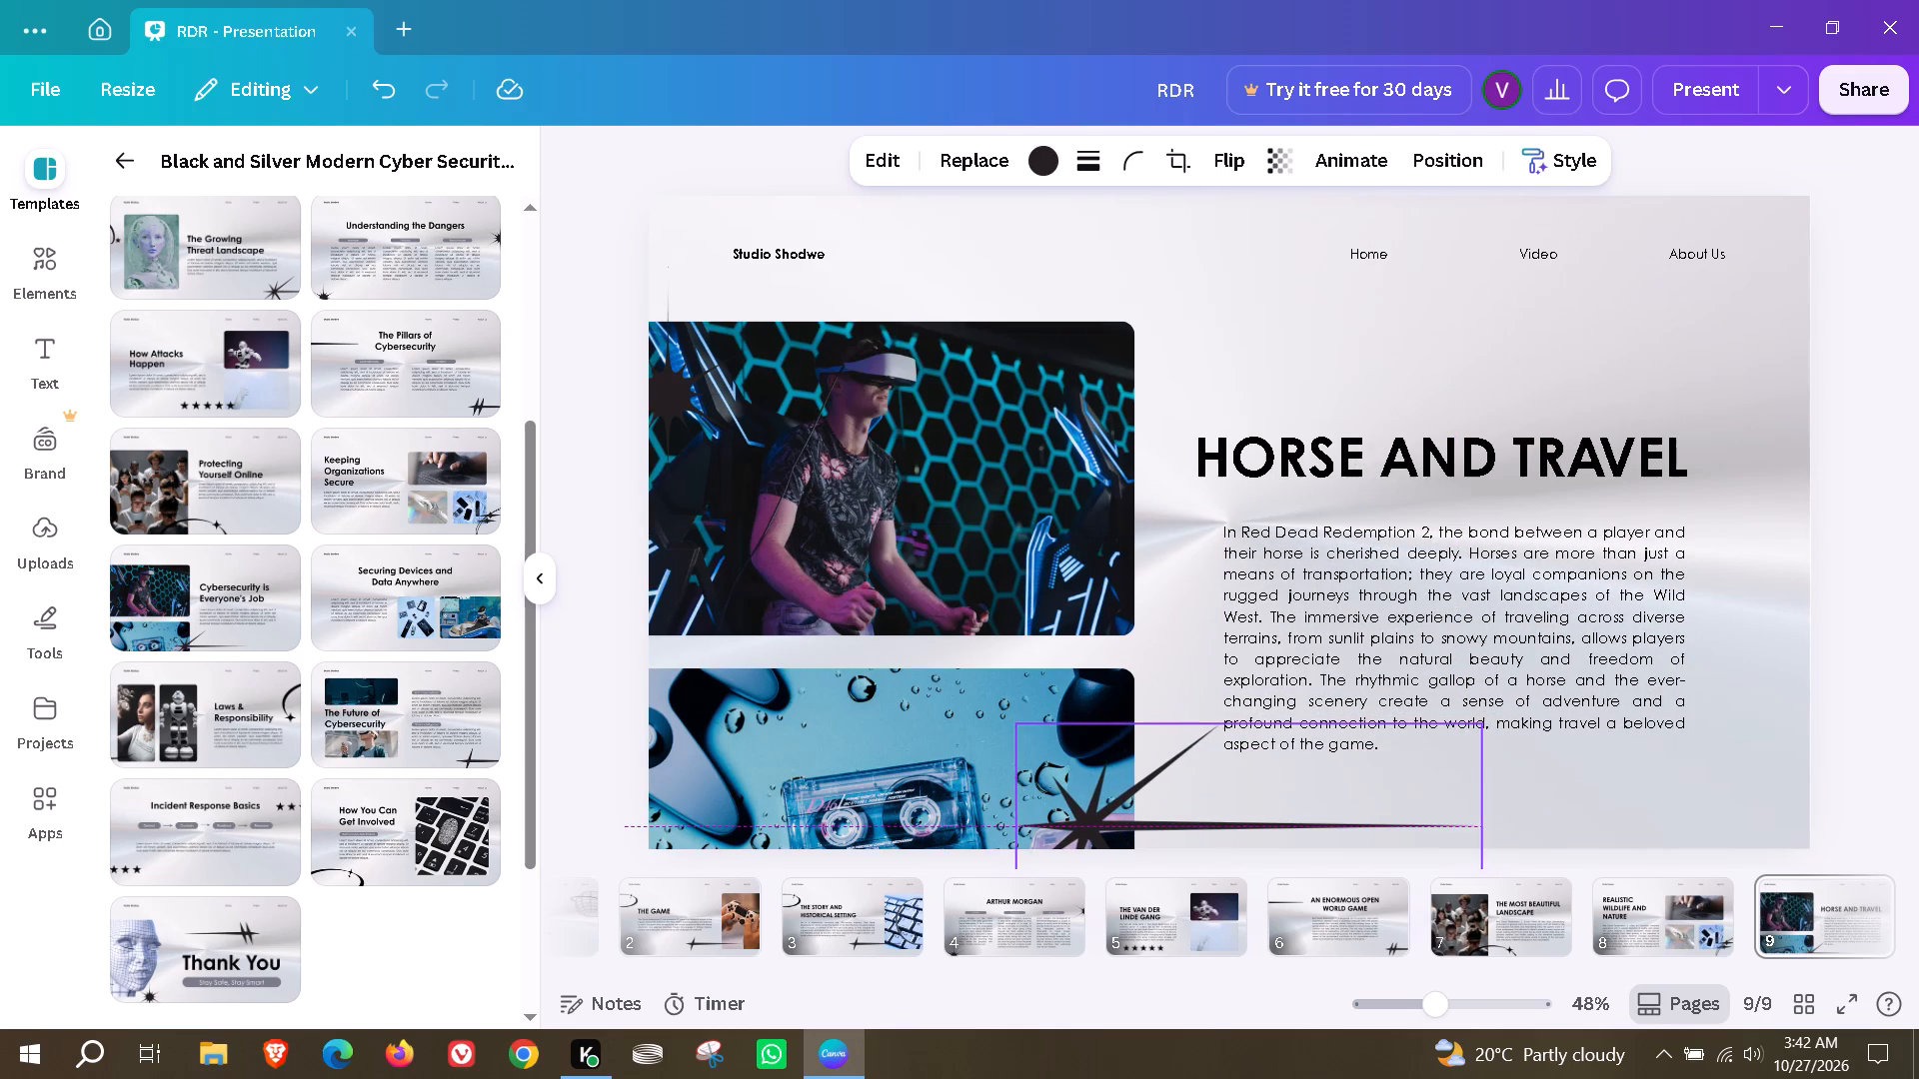
left_click_drag(1135, 819, 1137, 821)
left_click(1701, 783)
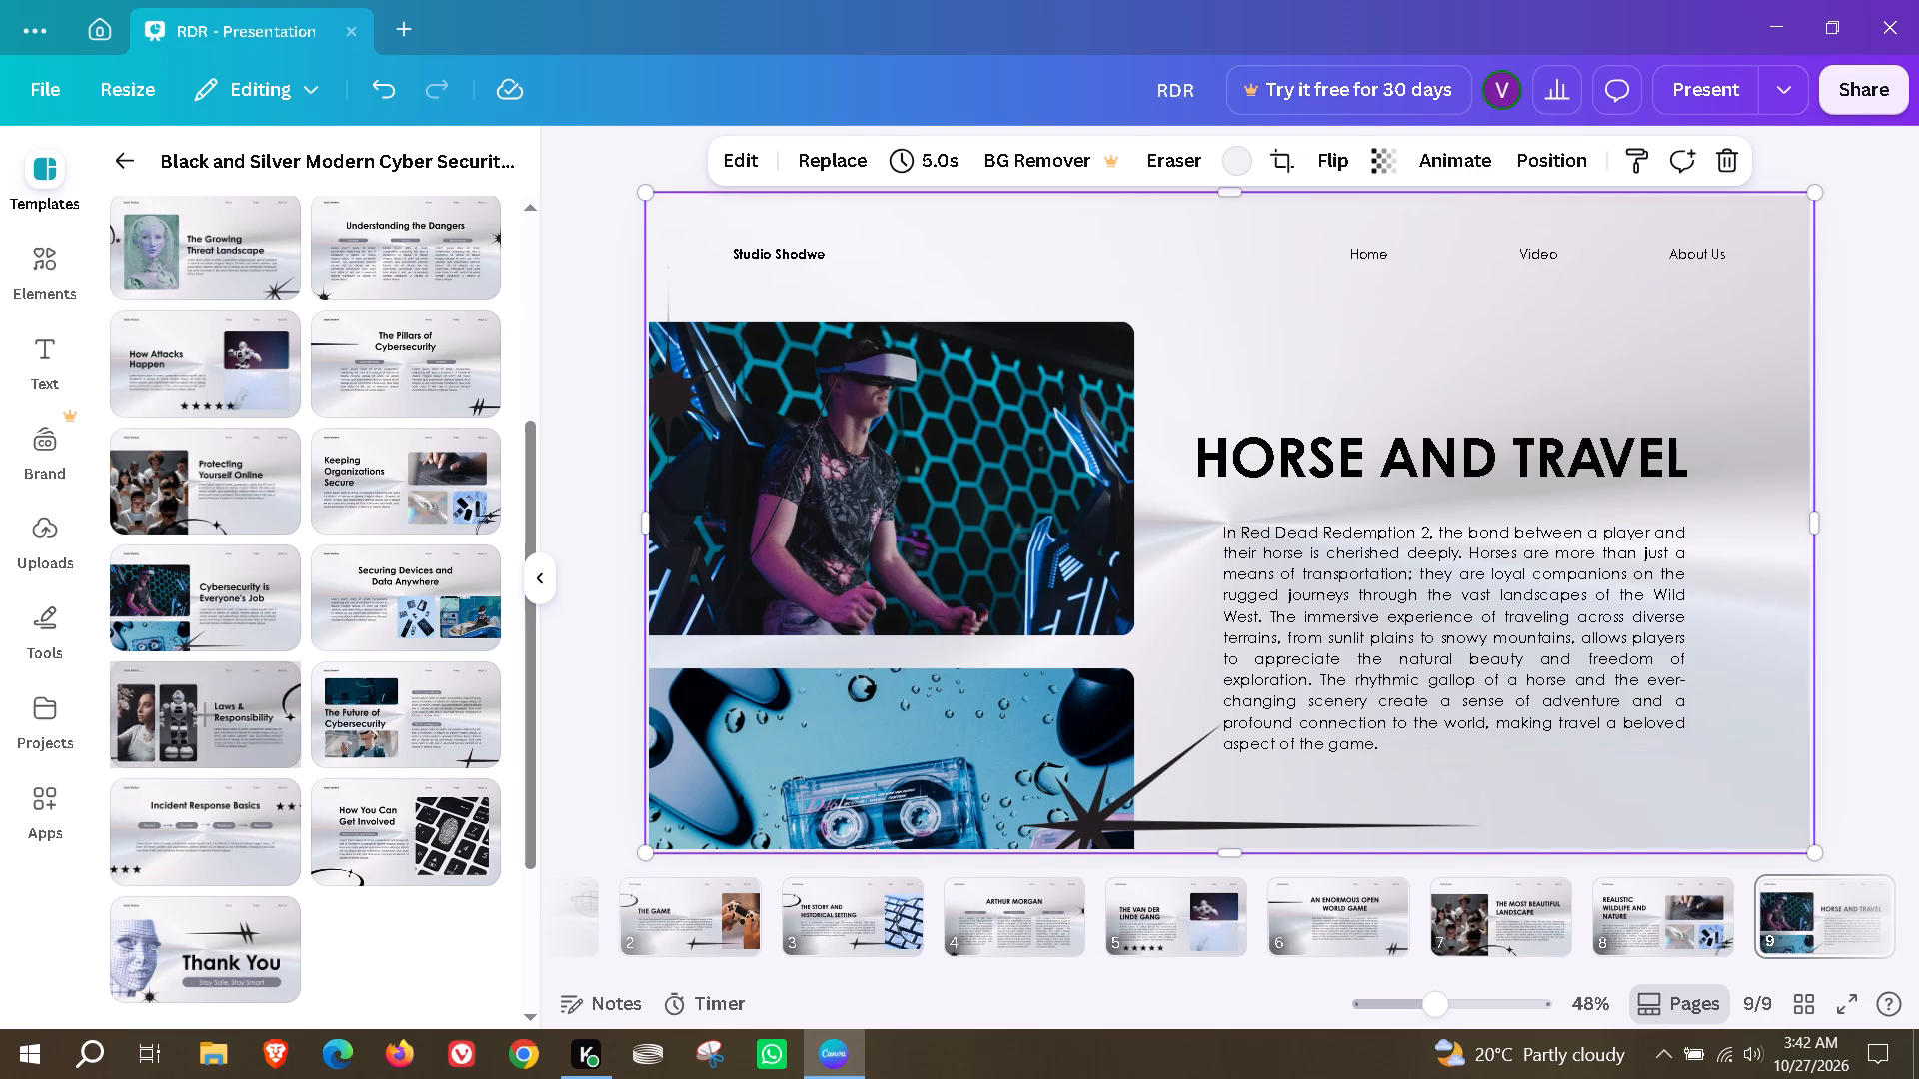
Add the "Securing Devices and Data Anywhere" template page as new page 10.
left_click(377, 603)
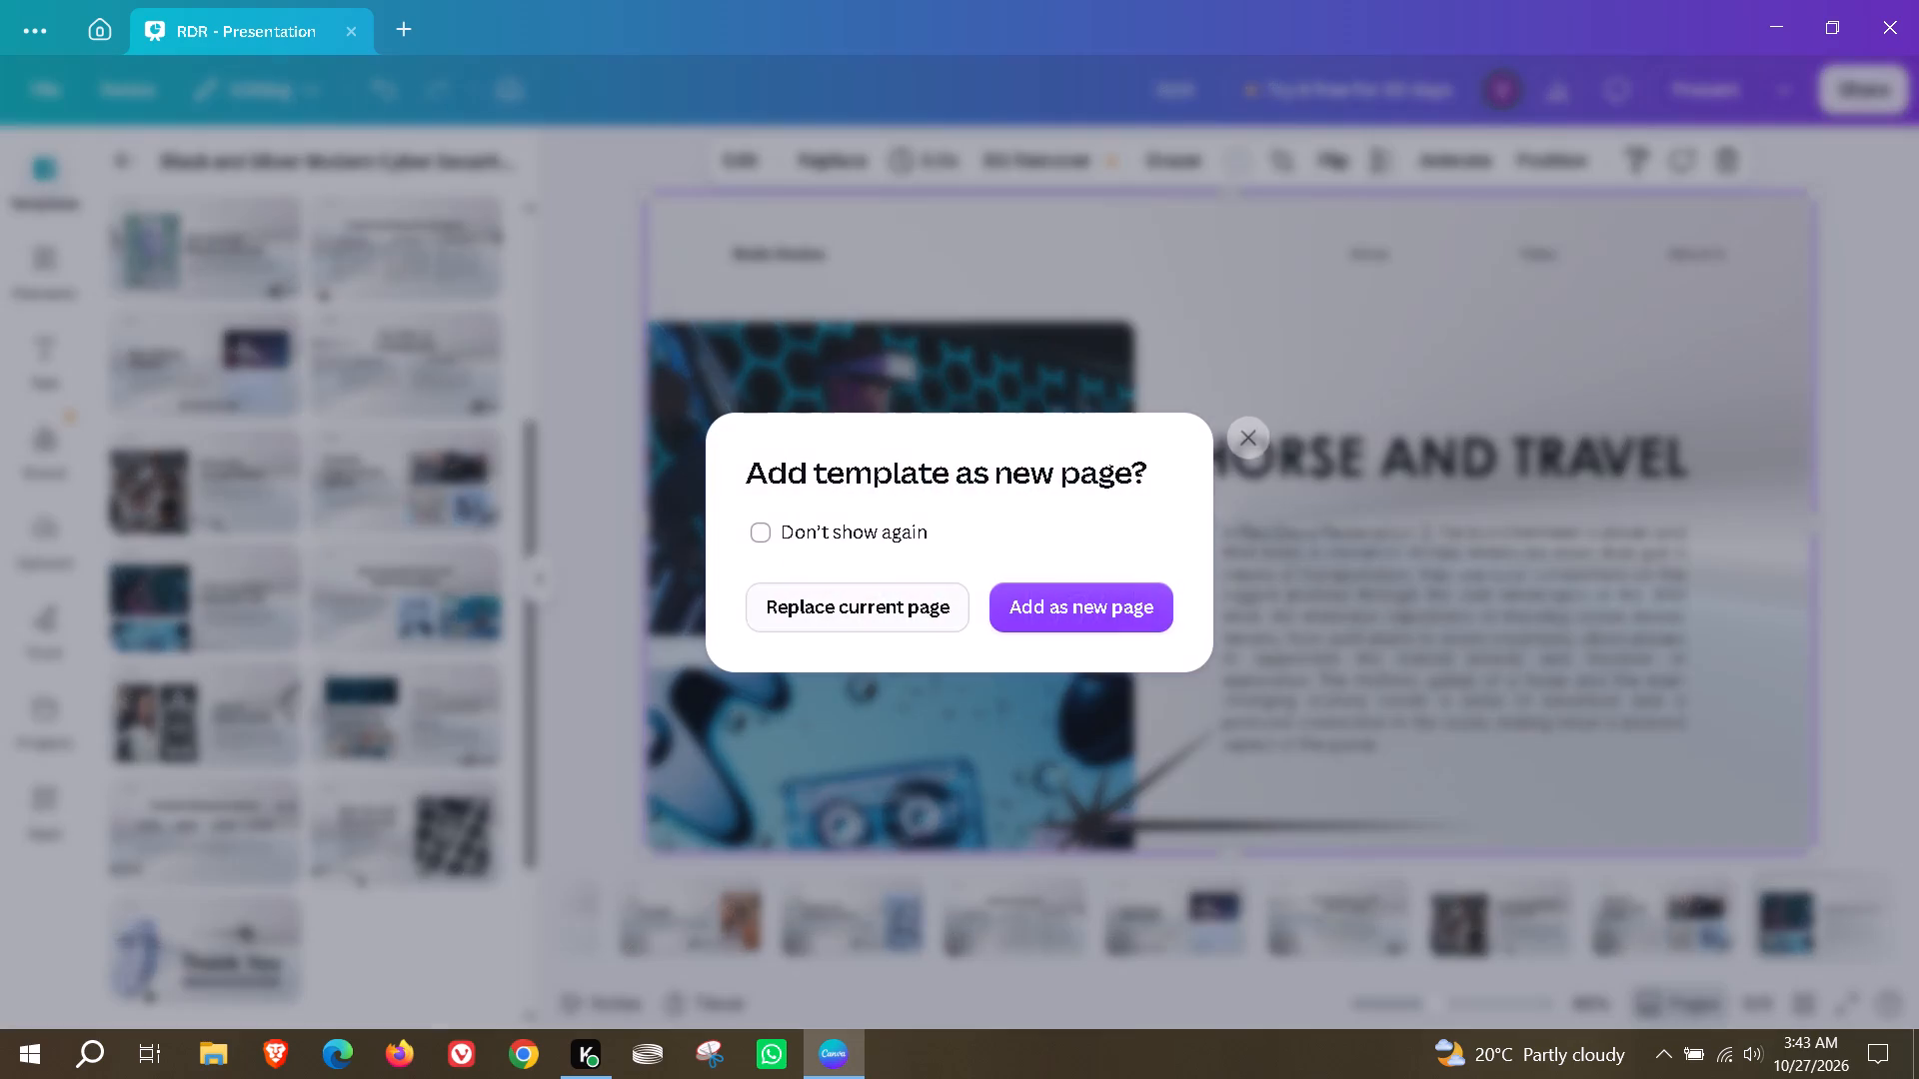
left_click(1051, 601)
Replace page 10's heading with "MISSIONS AND FREEDOM".
double_click(1257, 365)
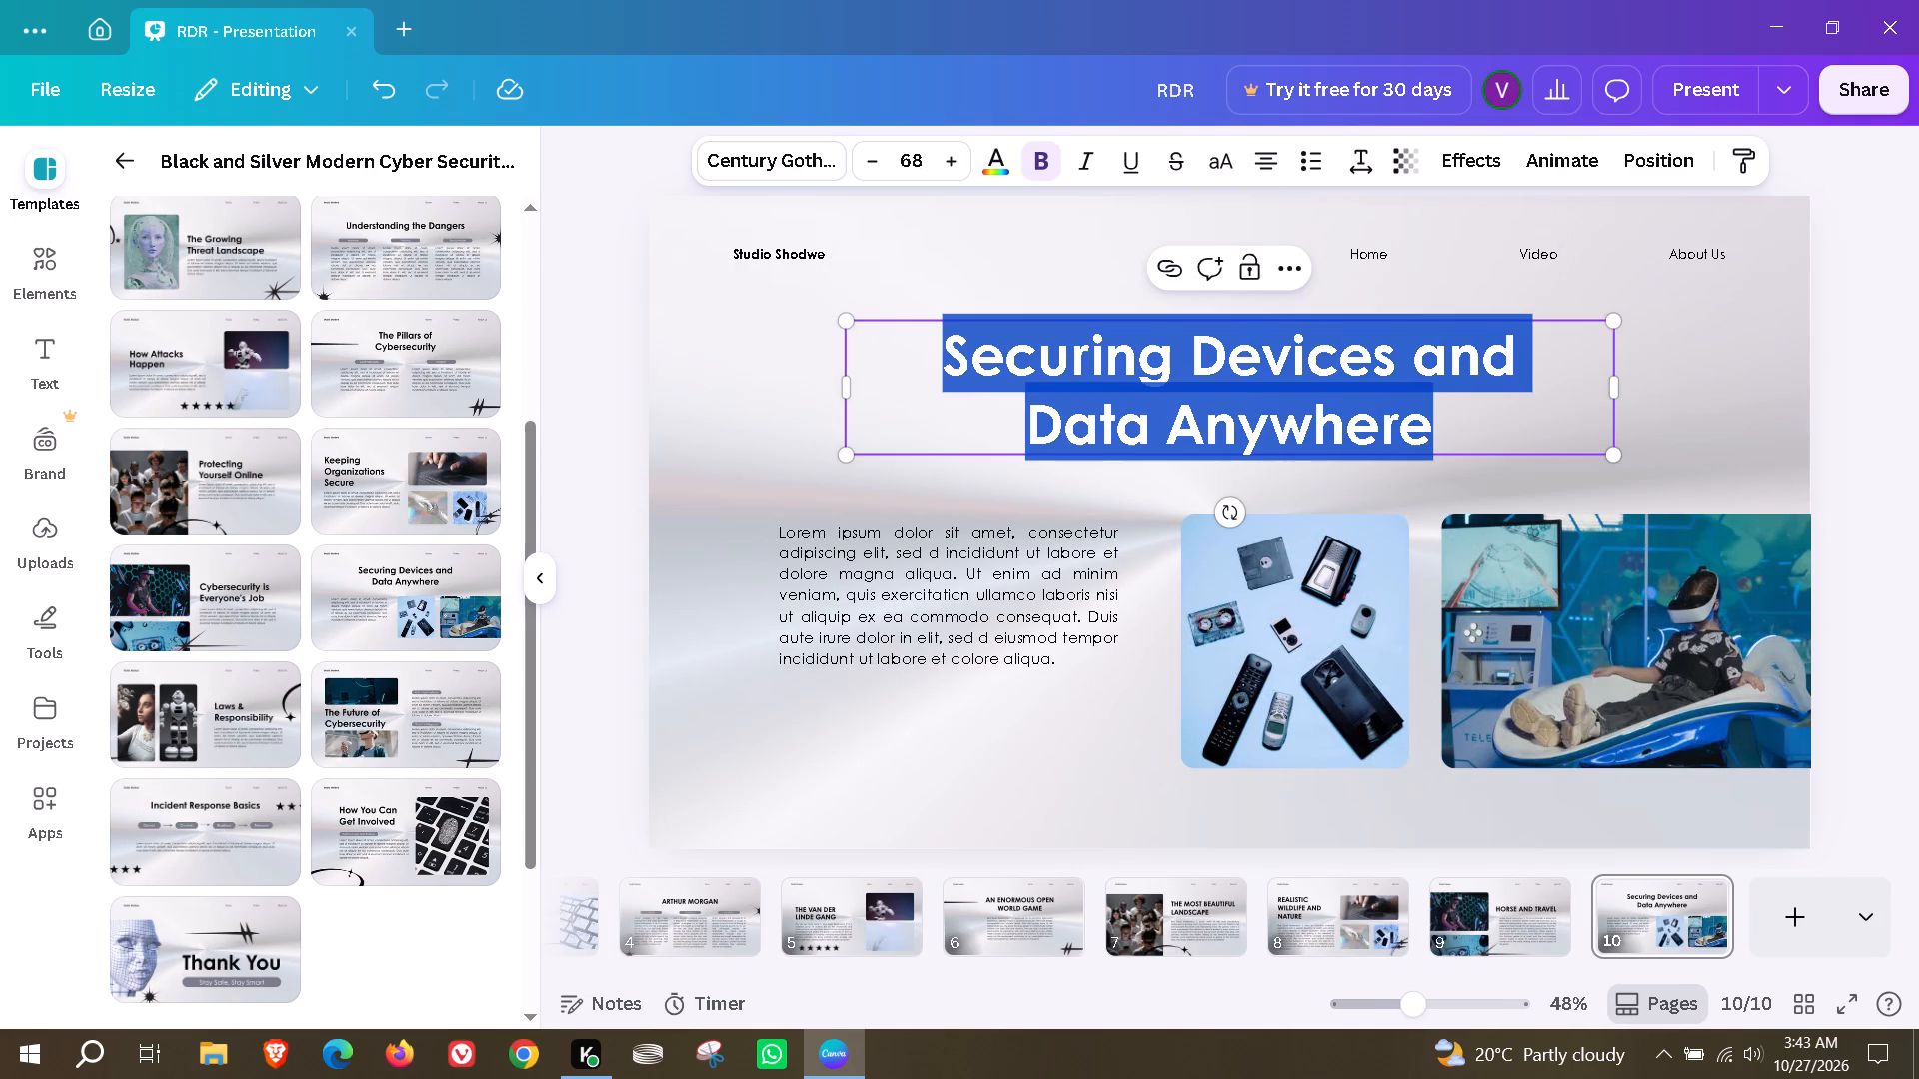
type("MISSIONS AND FREEDI")
key("shift+BackSpace")
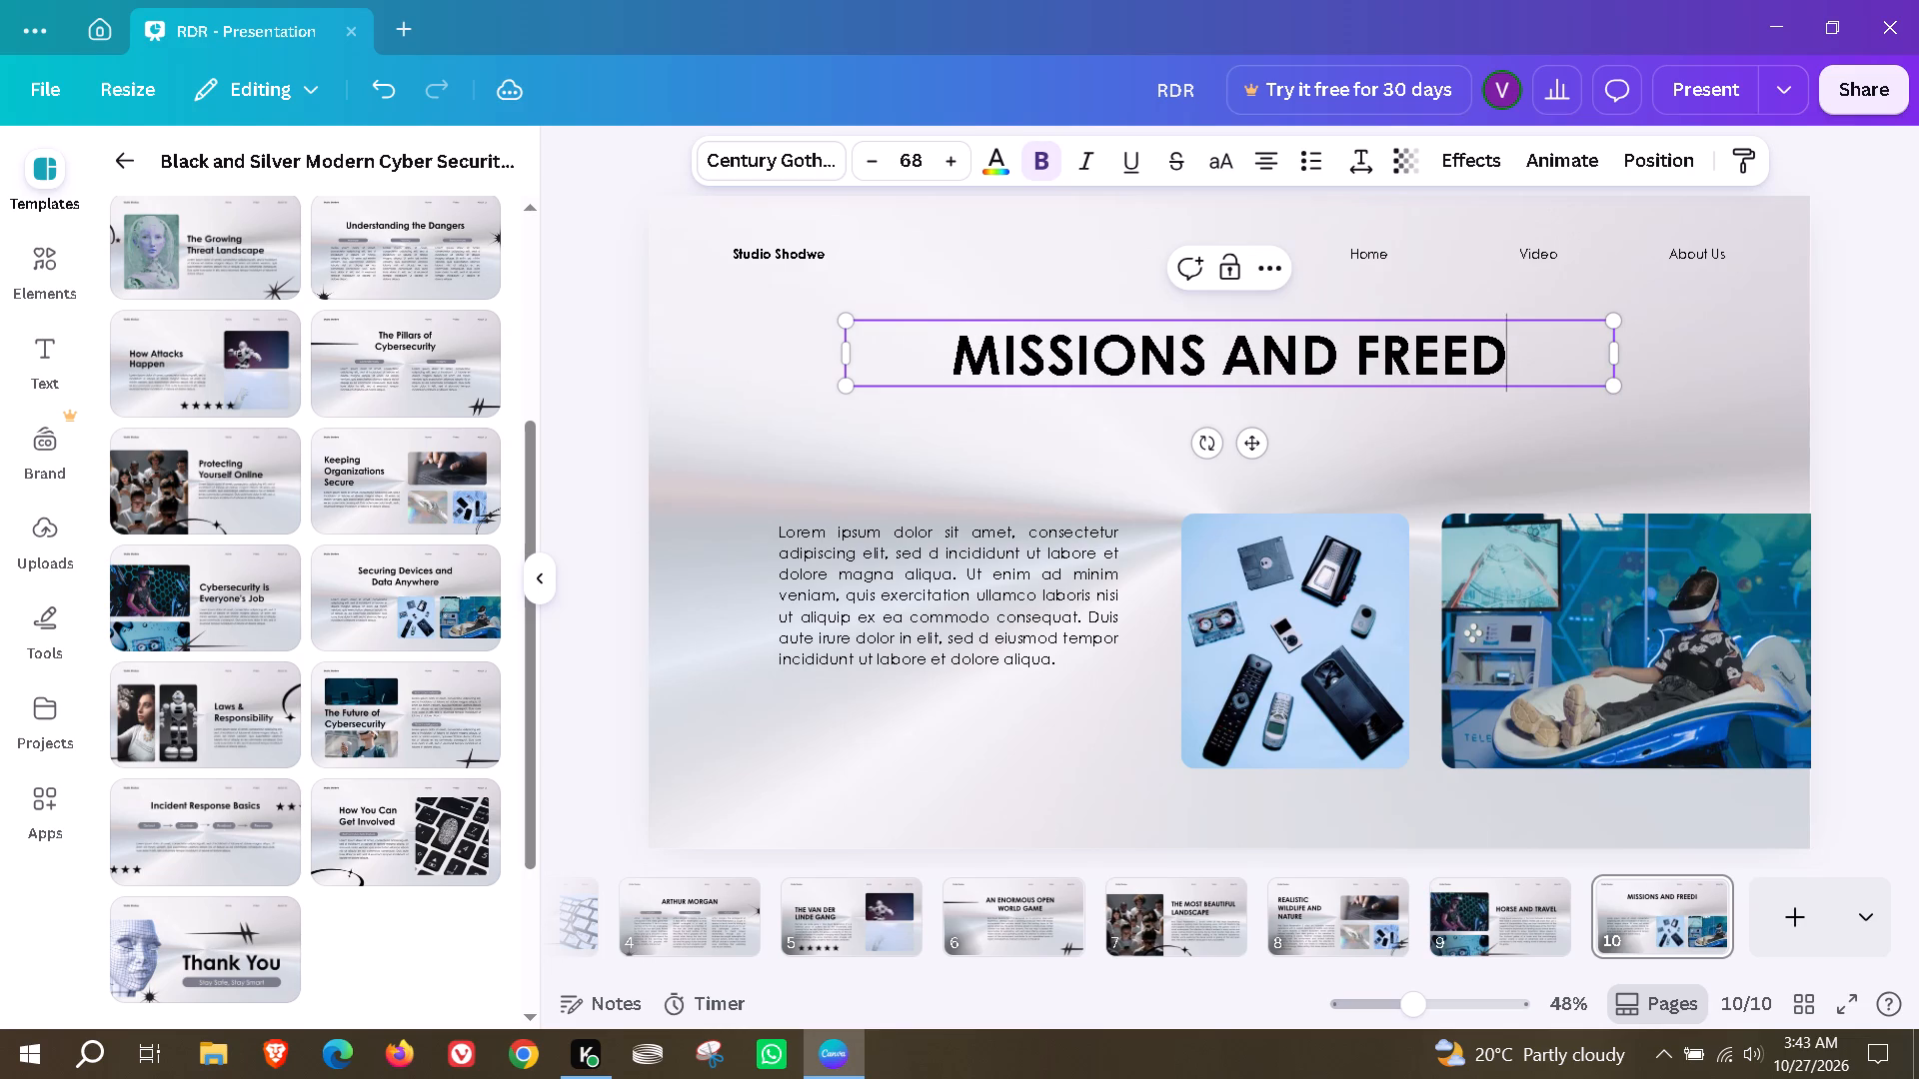
type("OM")
Replace page 10's placeholder paragraph using Magic Write with the prompt "generate 3-4 lines on rdr 2 about how it's mission and freedom feels".
double_click(1033, 604)
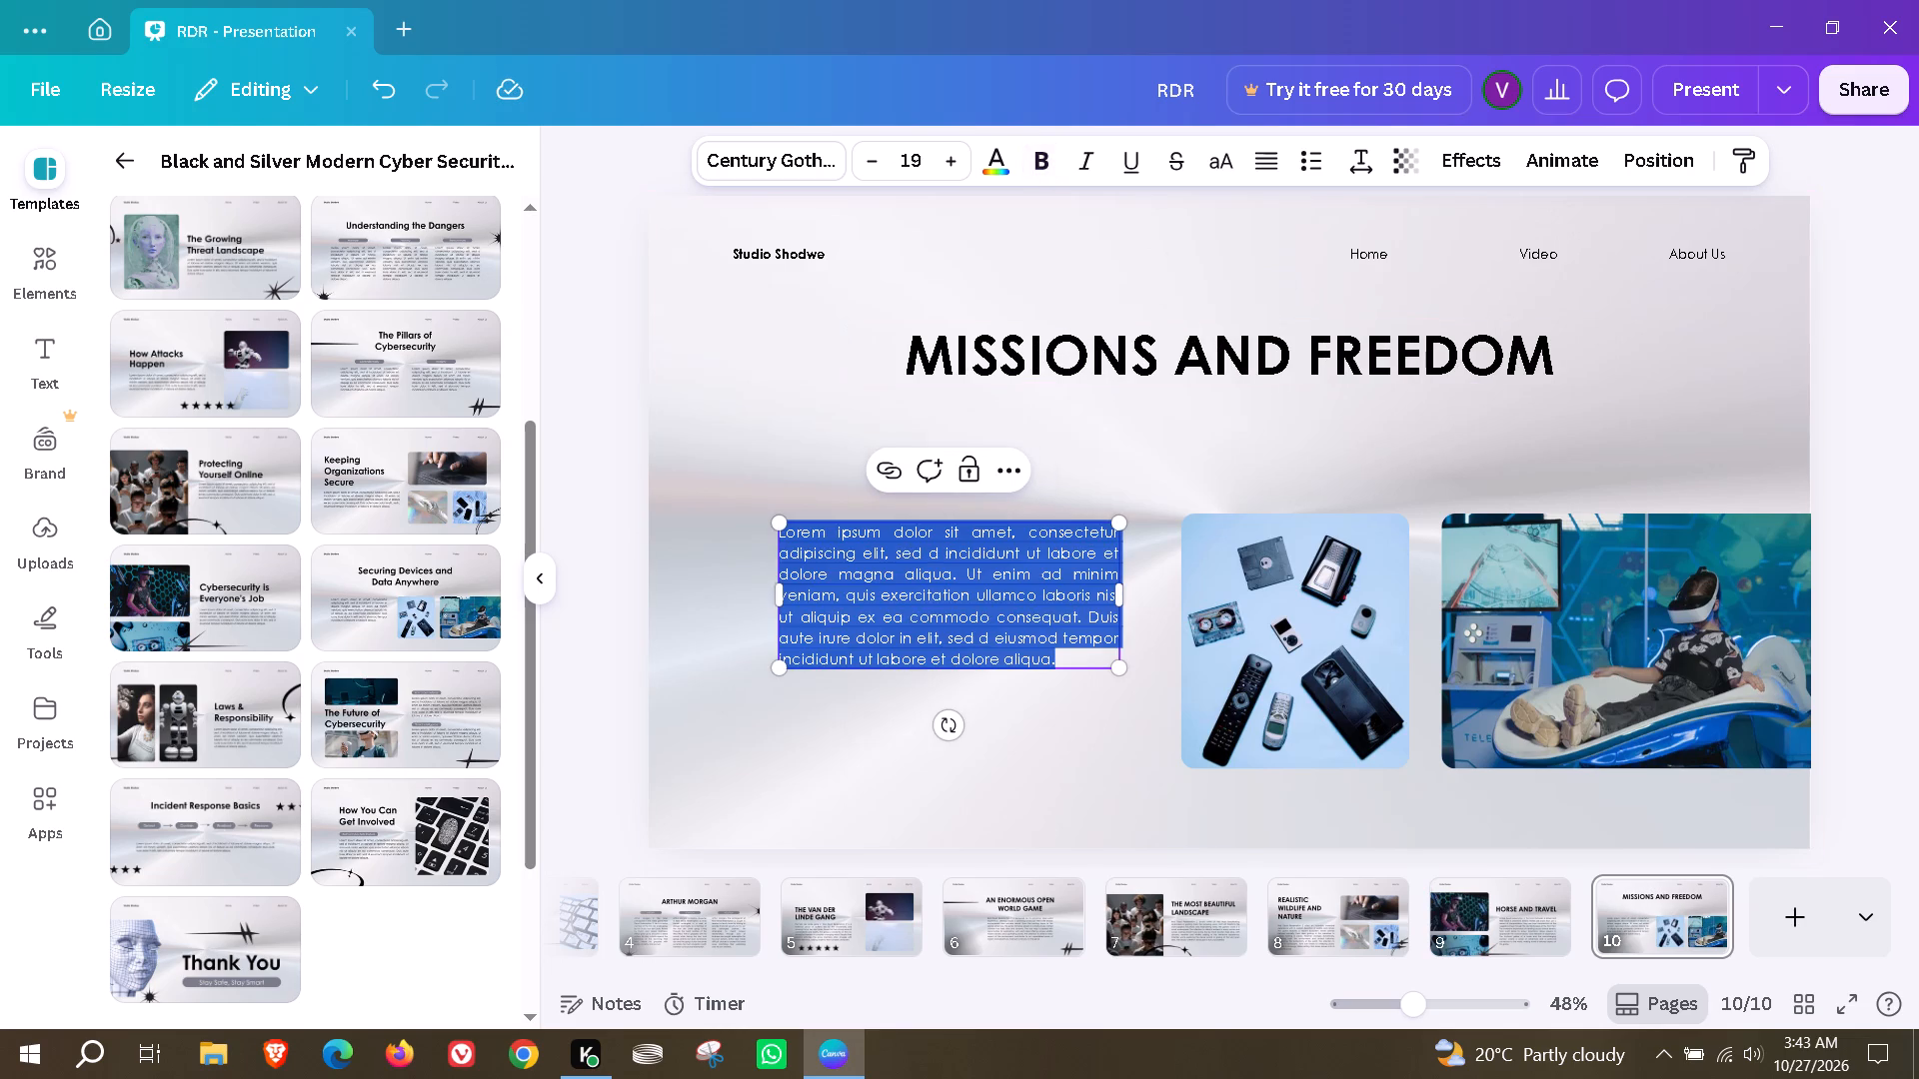
left_click(1031, 479)
double_click(989, 597)
left_click(1016, 462)
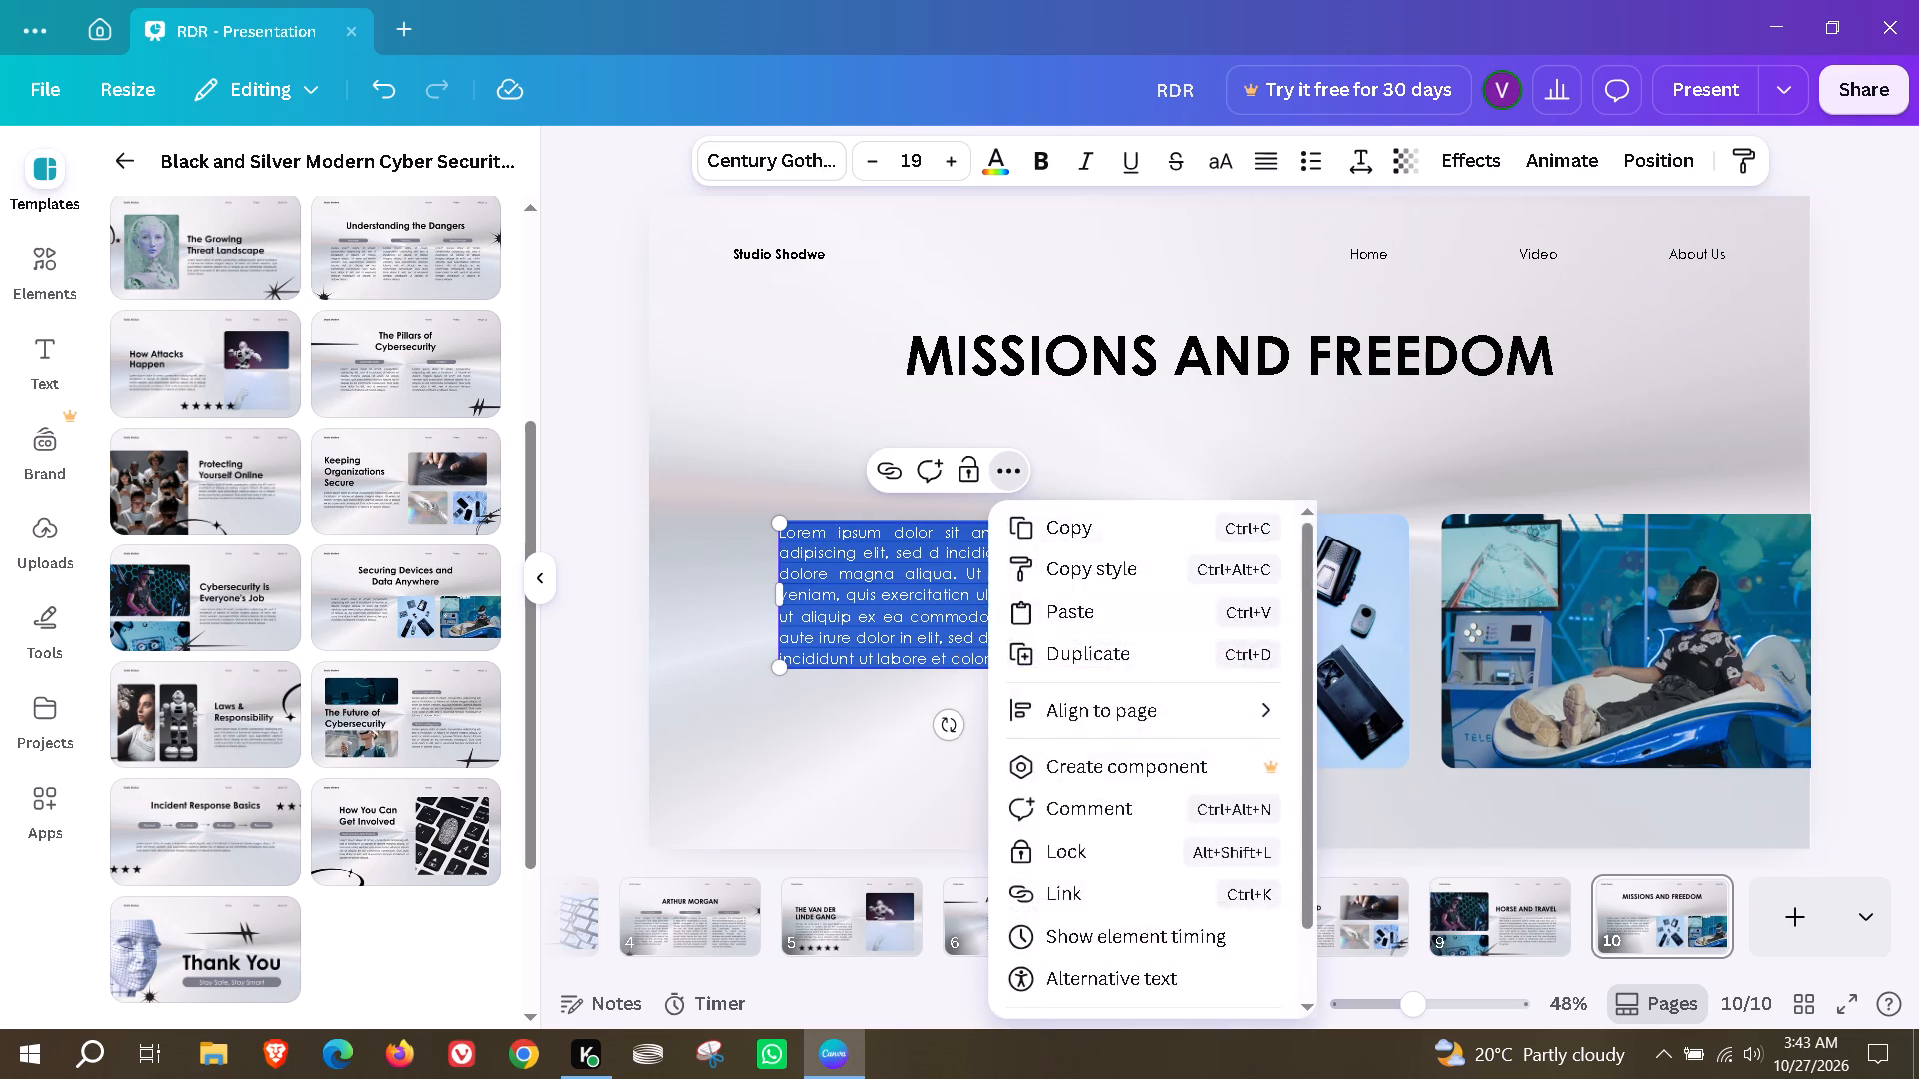
scroll(1031, 705, "down", 4)
left_click(1131, 950)
left_click(1099, 546)
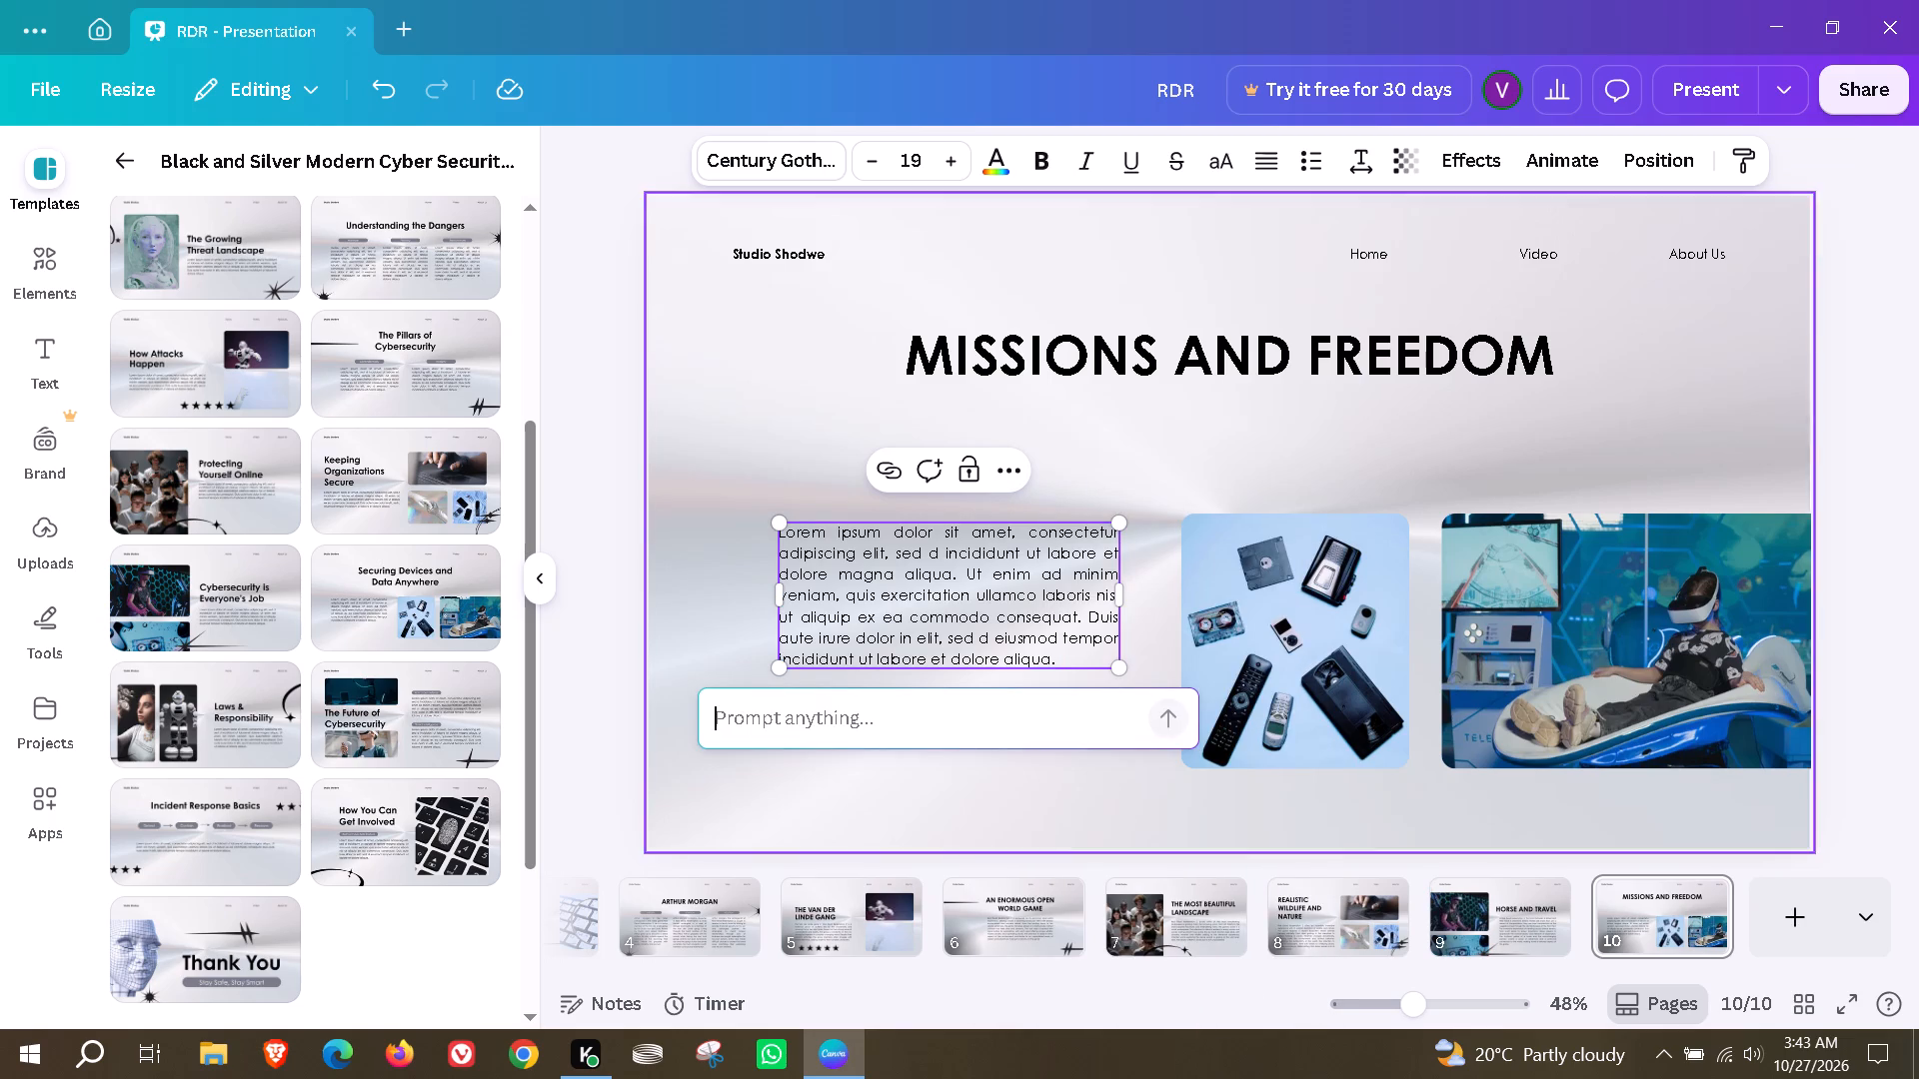
type("generate 3-4 lines on rdr 2 about how its")
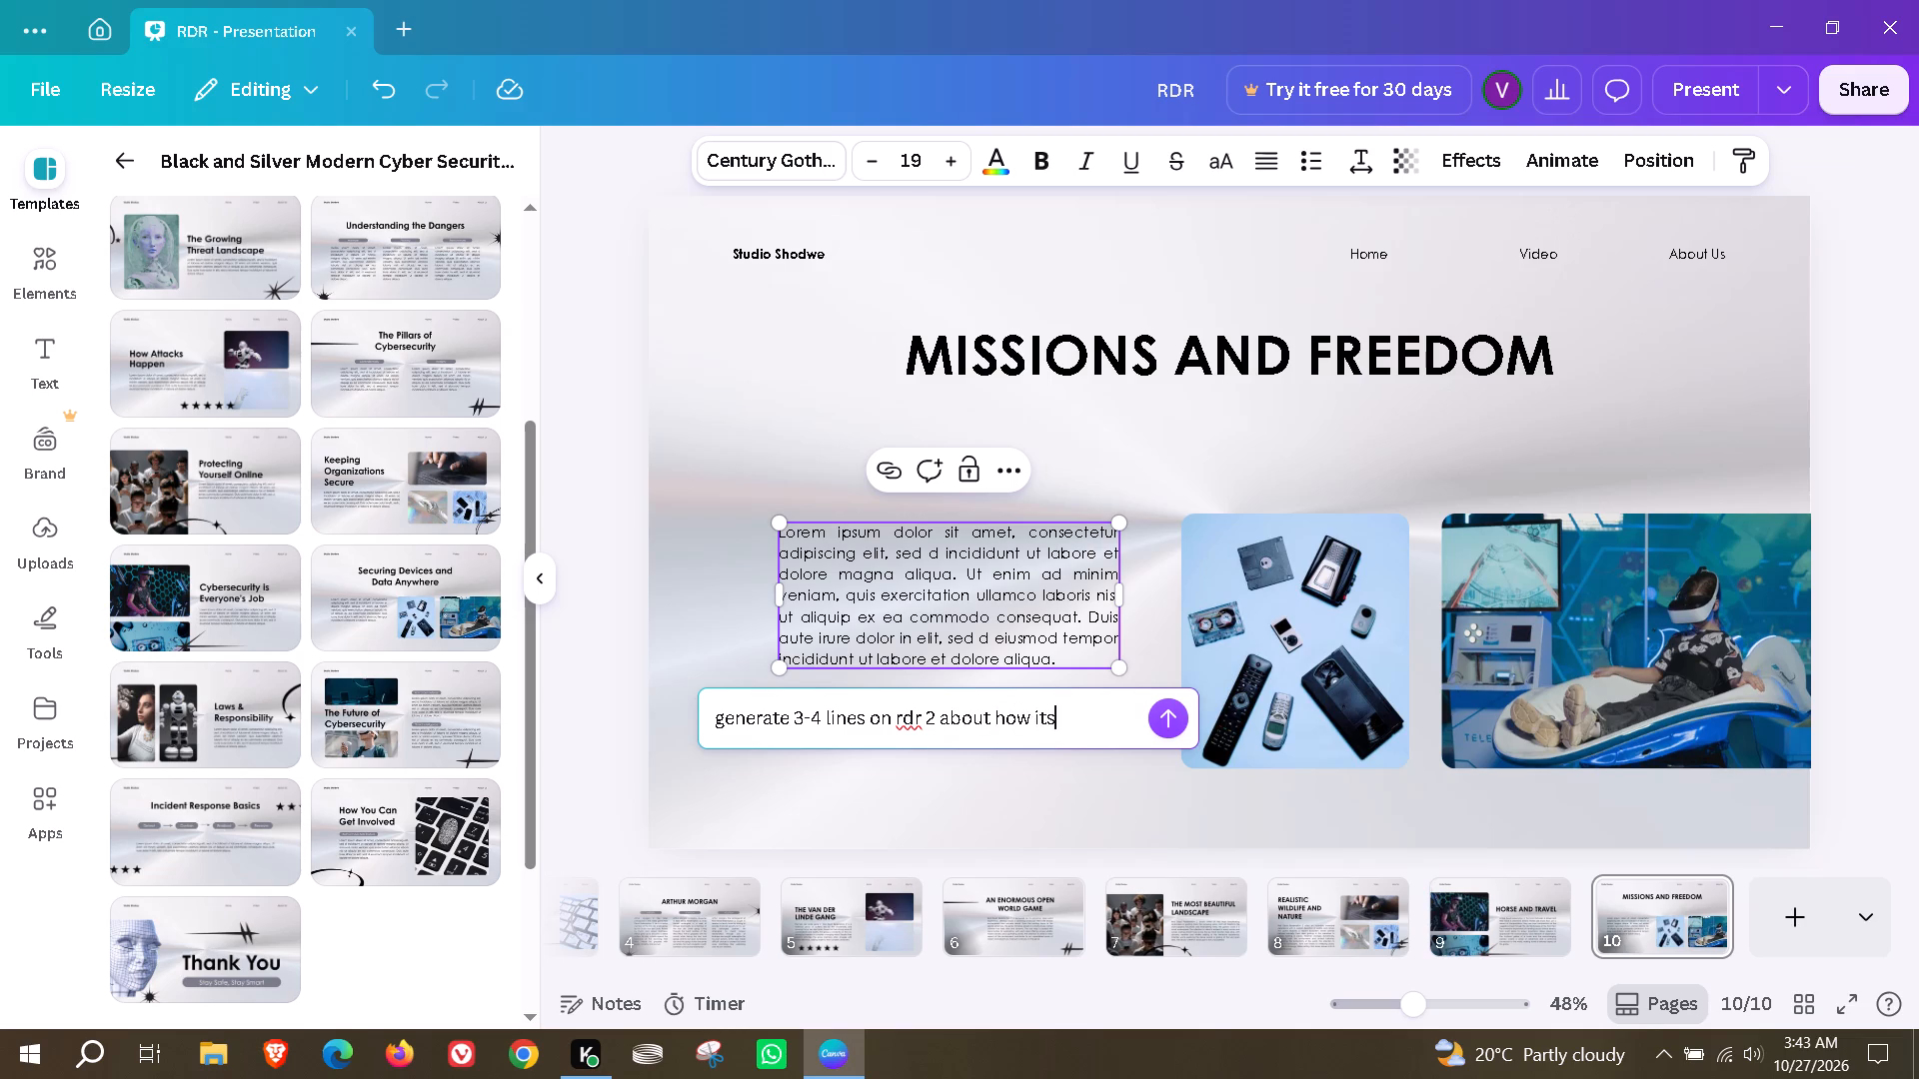
key("BackSpace")
type("'s misi")
key("BackSpace")
type("sion and freedom")
key("space")
type("feels")
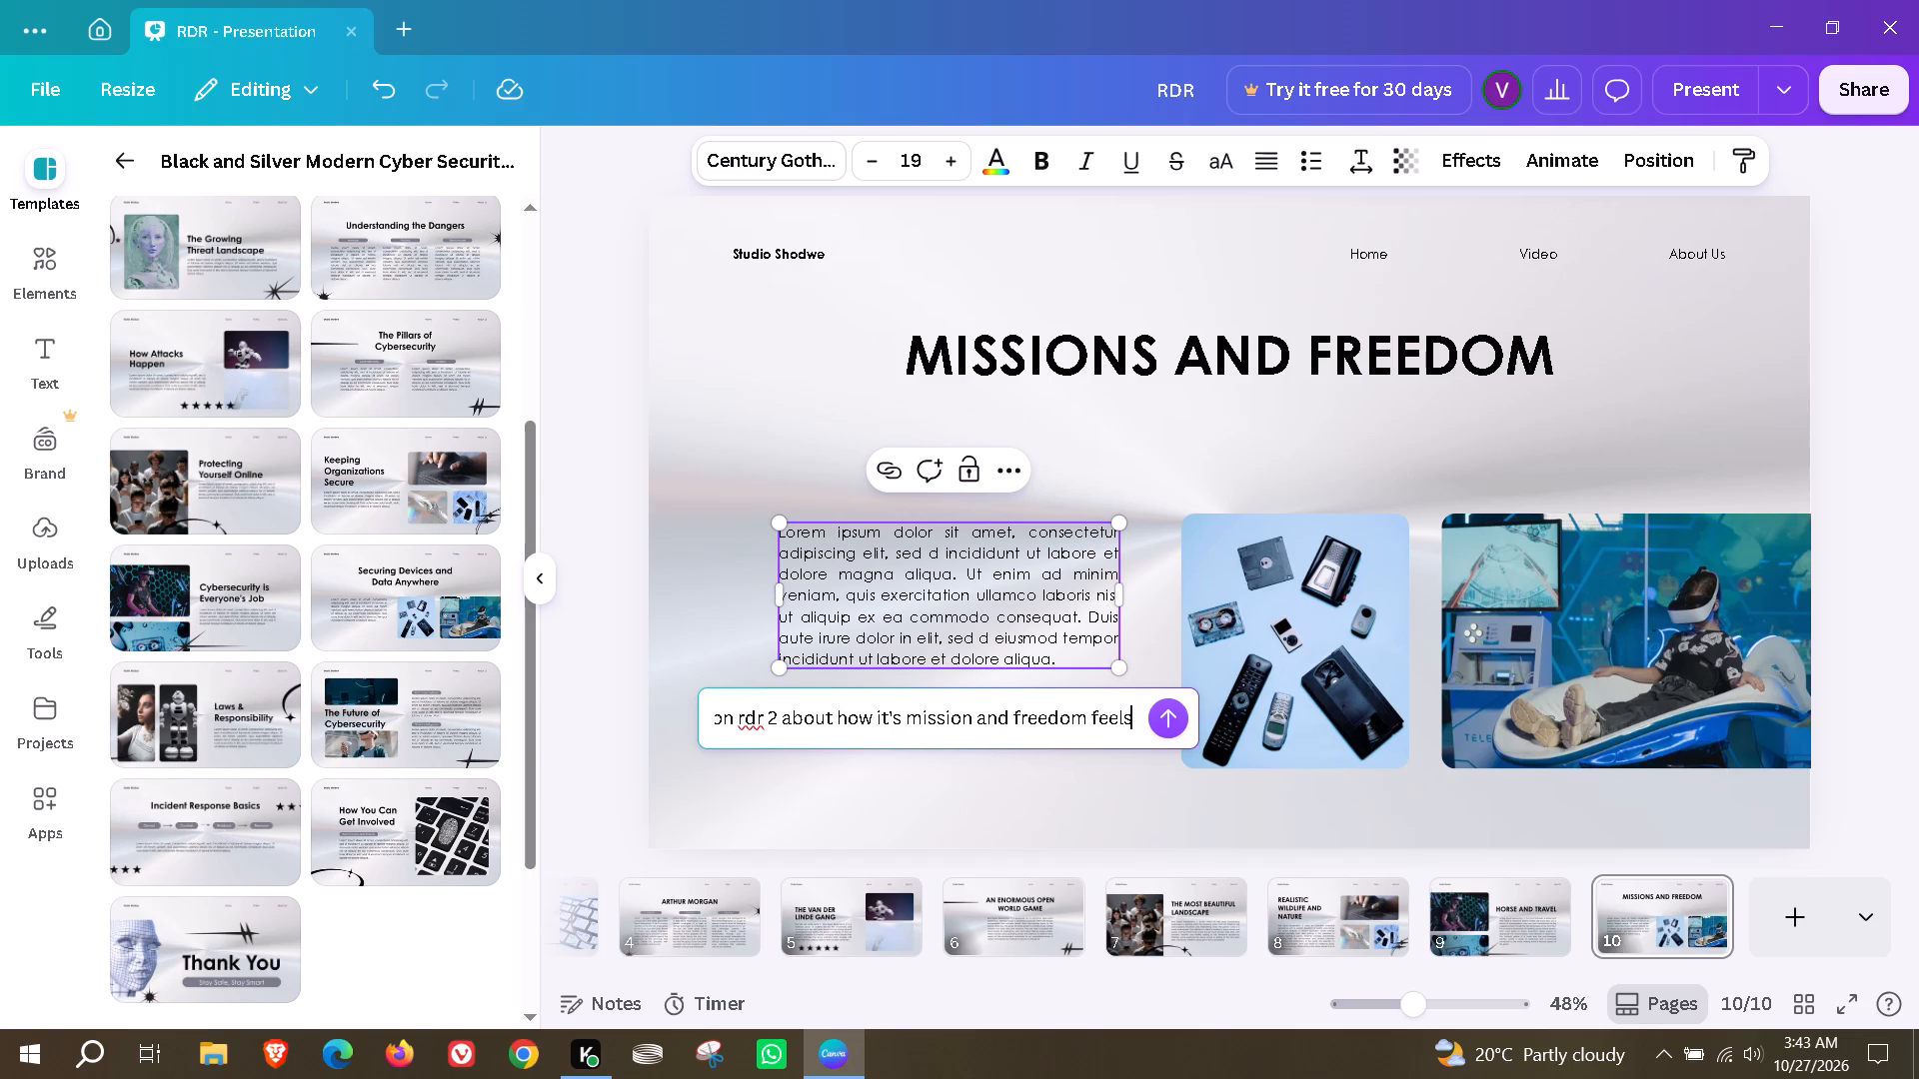
key("Return")
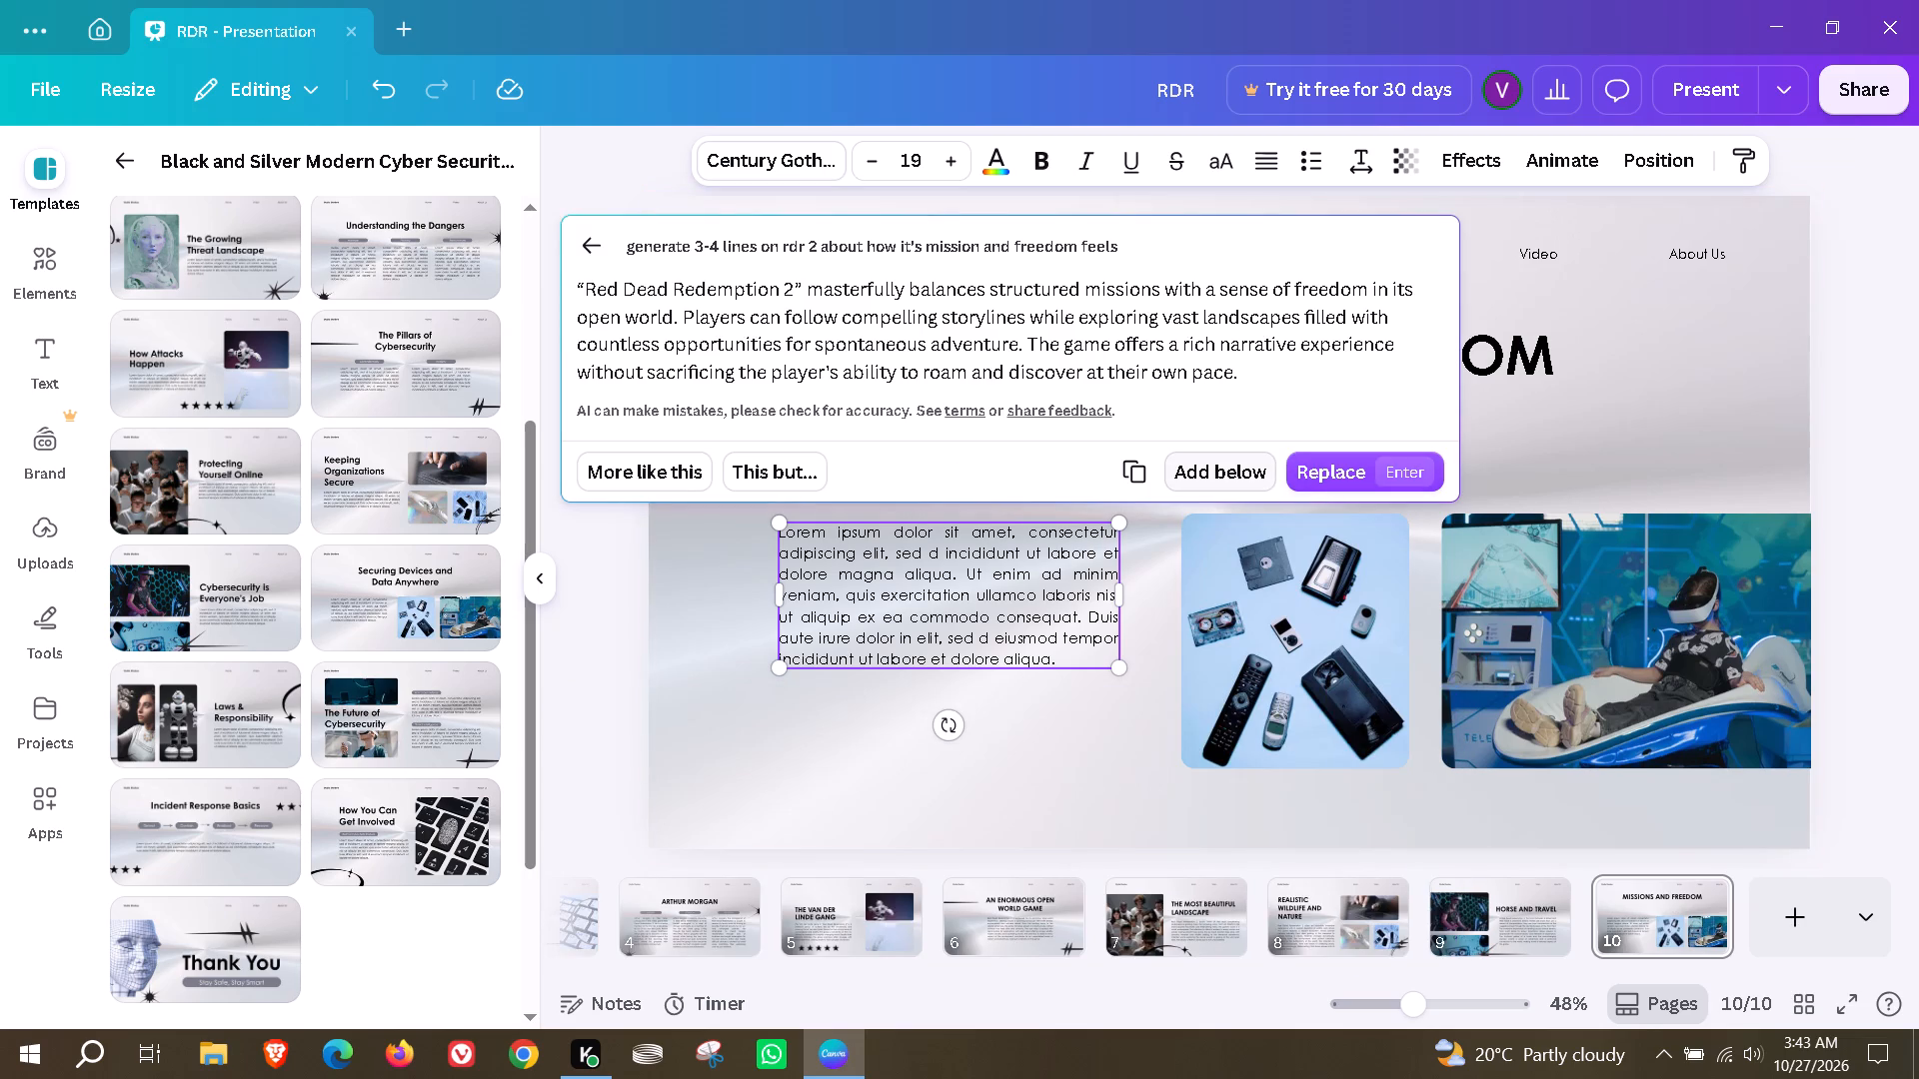
left_click(1343, 475)
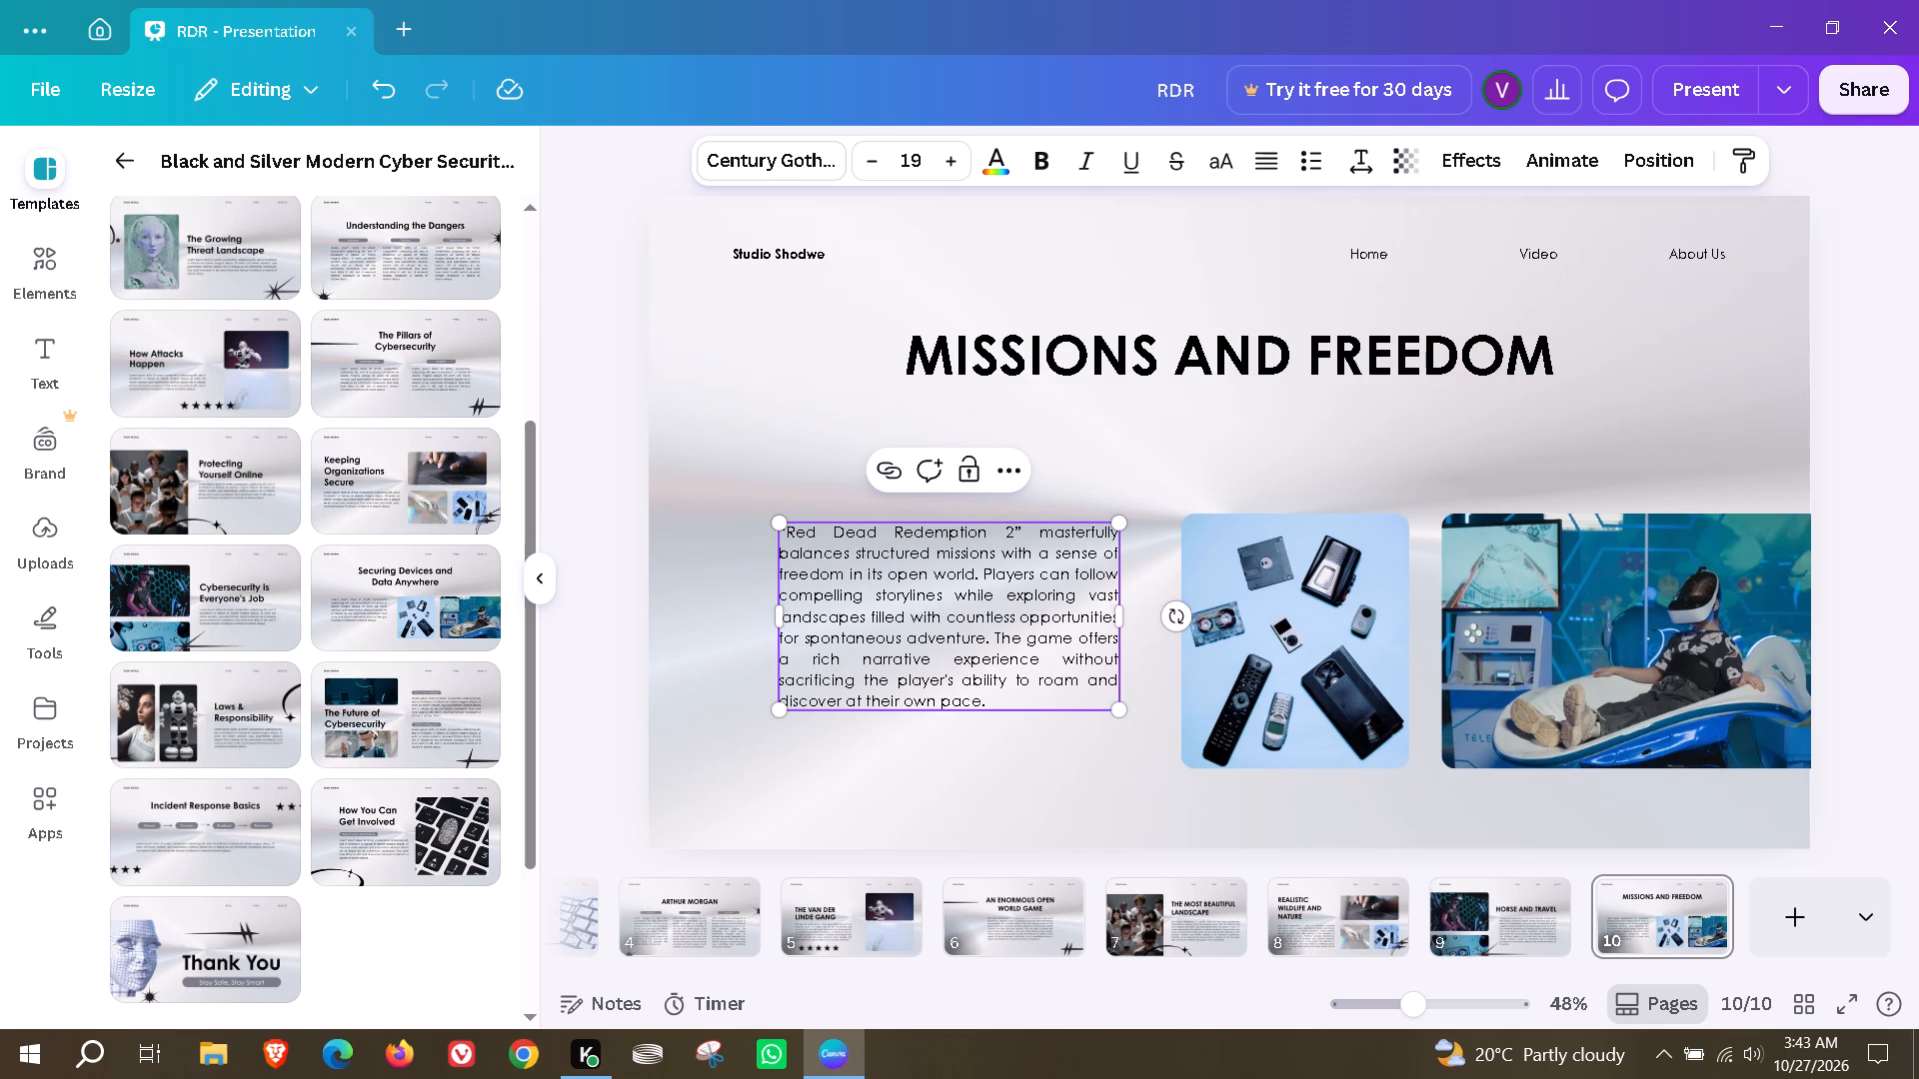
Shift page 10's generated paragraph left and enlarge it to about font size 22.6, keeping it clear of the photos.
left_click_drag(966, 637, 946, 624)
left_click(877, 782)
left_click_drag(927, 648, 879, 649)
left_click_drag(1078, 711, 1119, 789)
left_click_drag(1035, 664, 1013, 666)
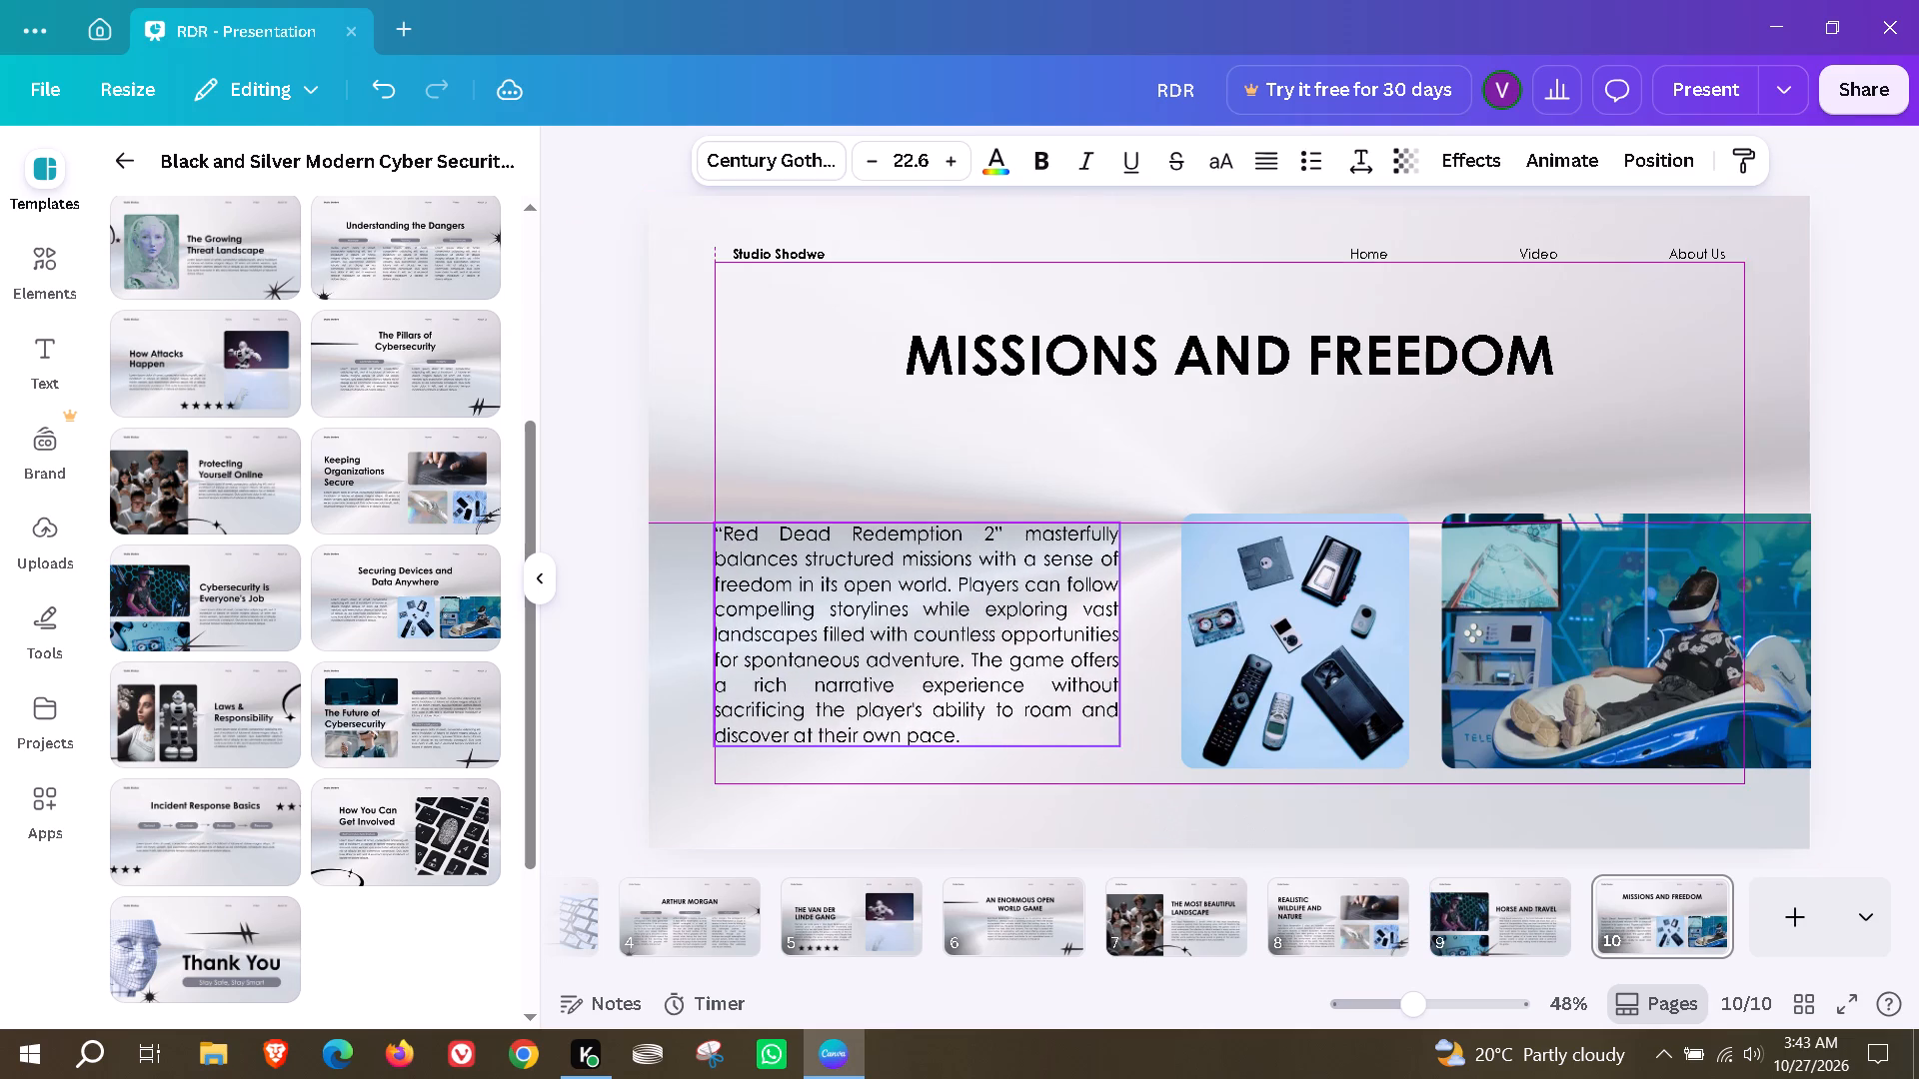
left_click_drag(1013, 666, 1016, 661)
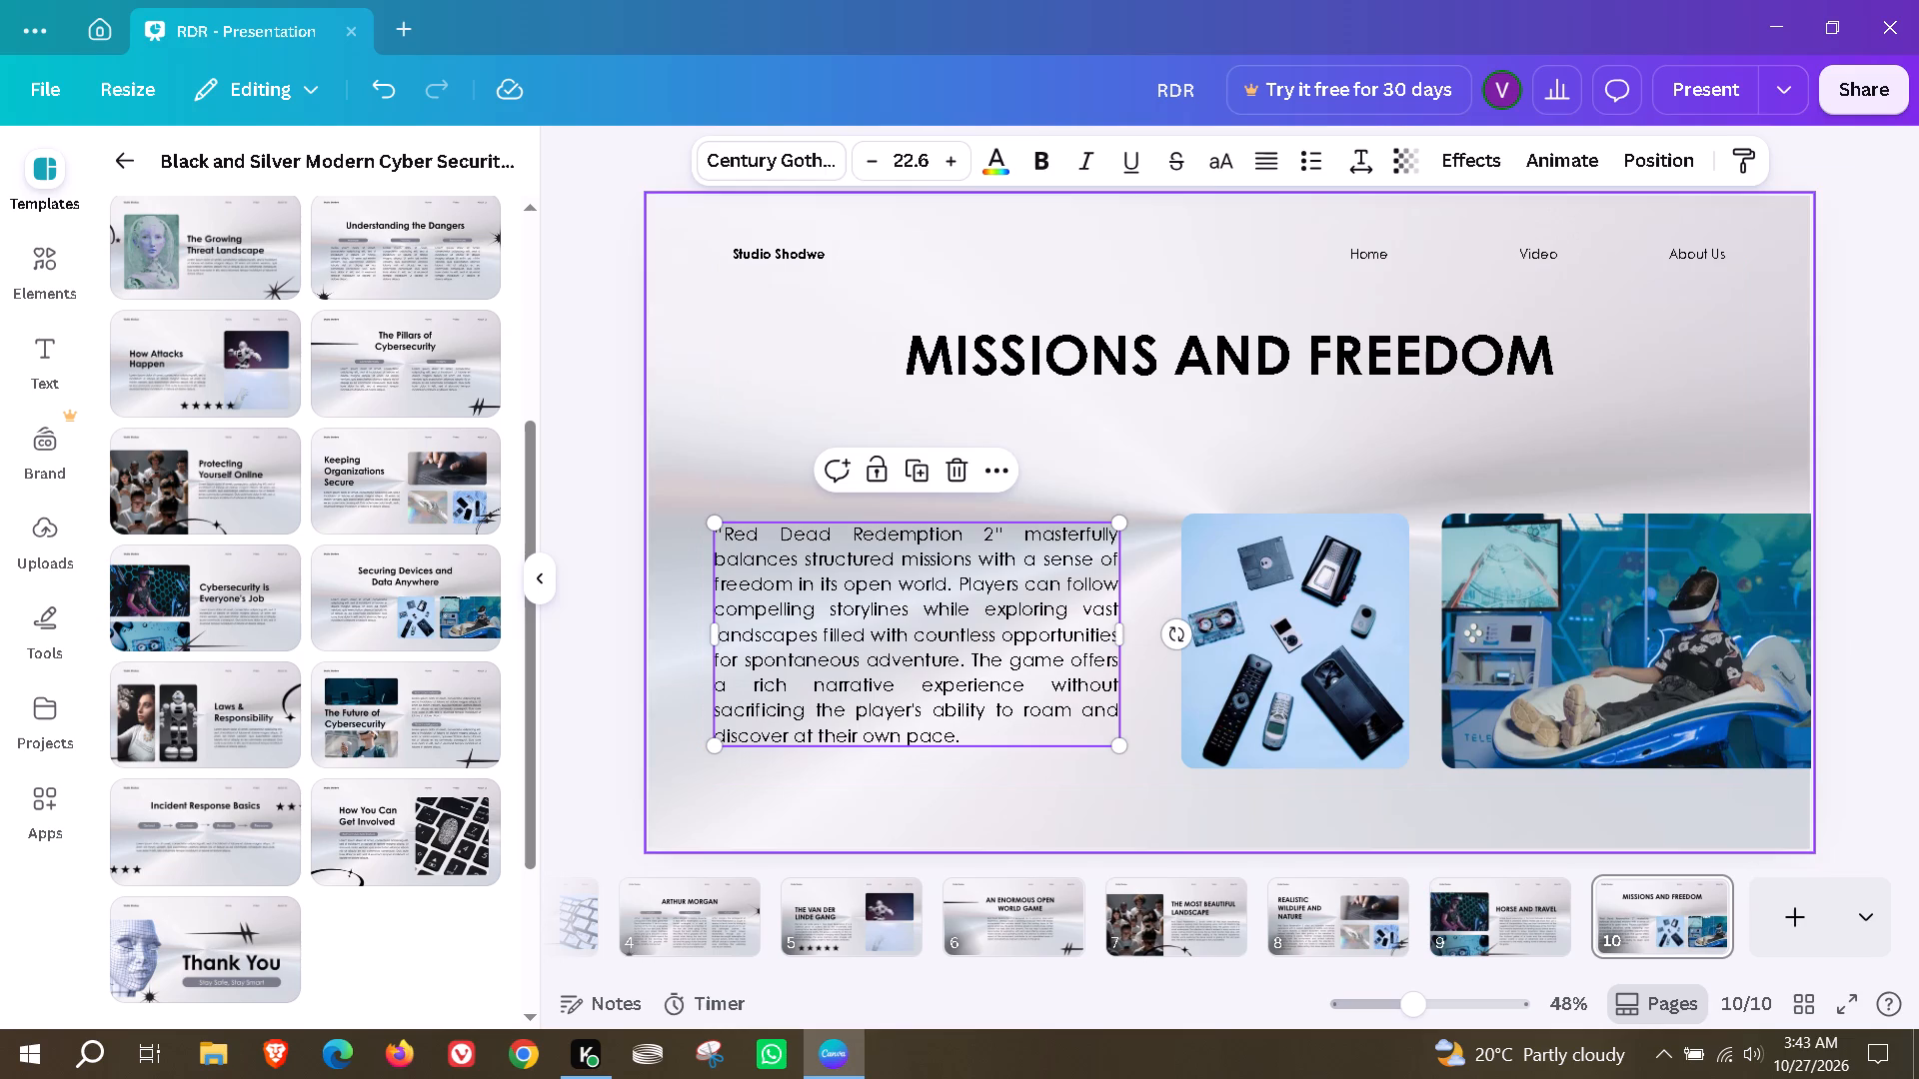
Move page 10's heading down so it sits just above the paragraph and photos.
left_click(1183, 422)
left_click_drag(1218, 362, 1209, 441)
left_click(709, 438)
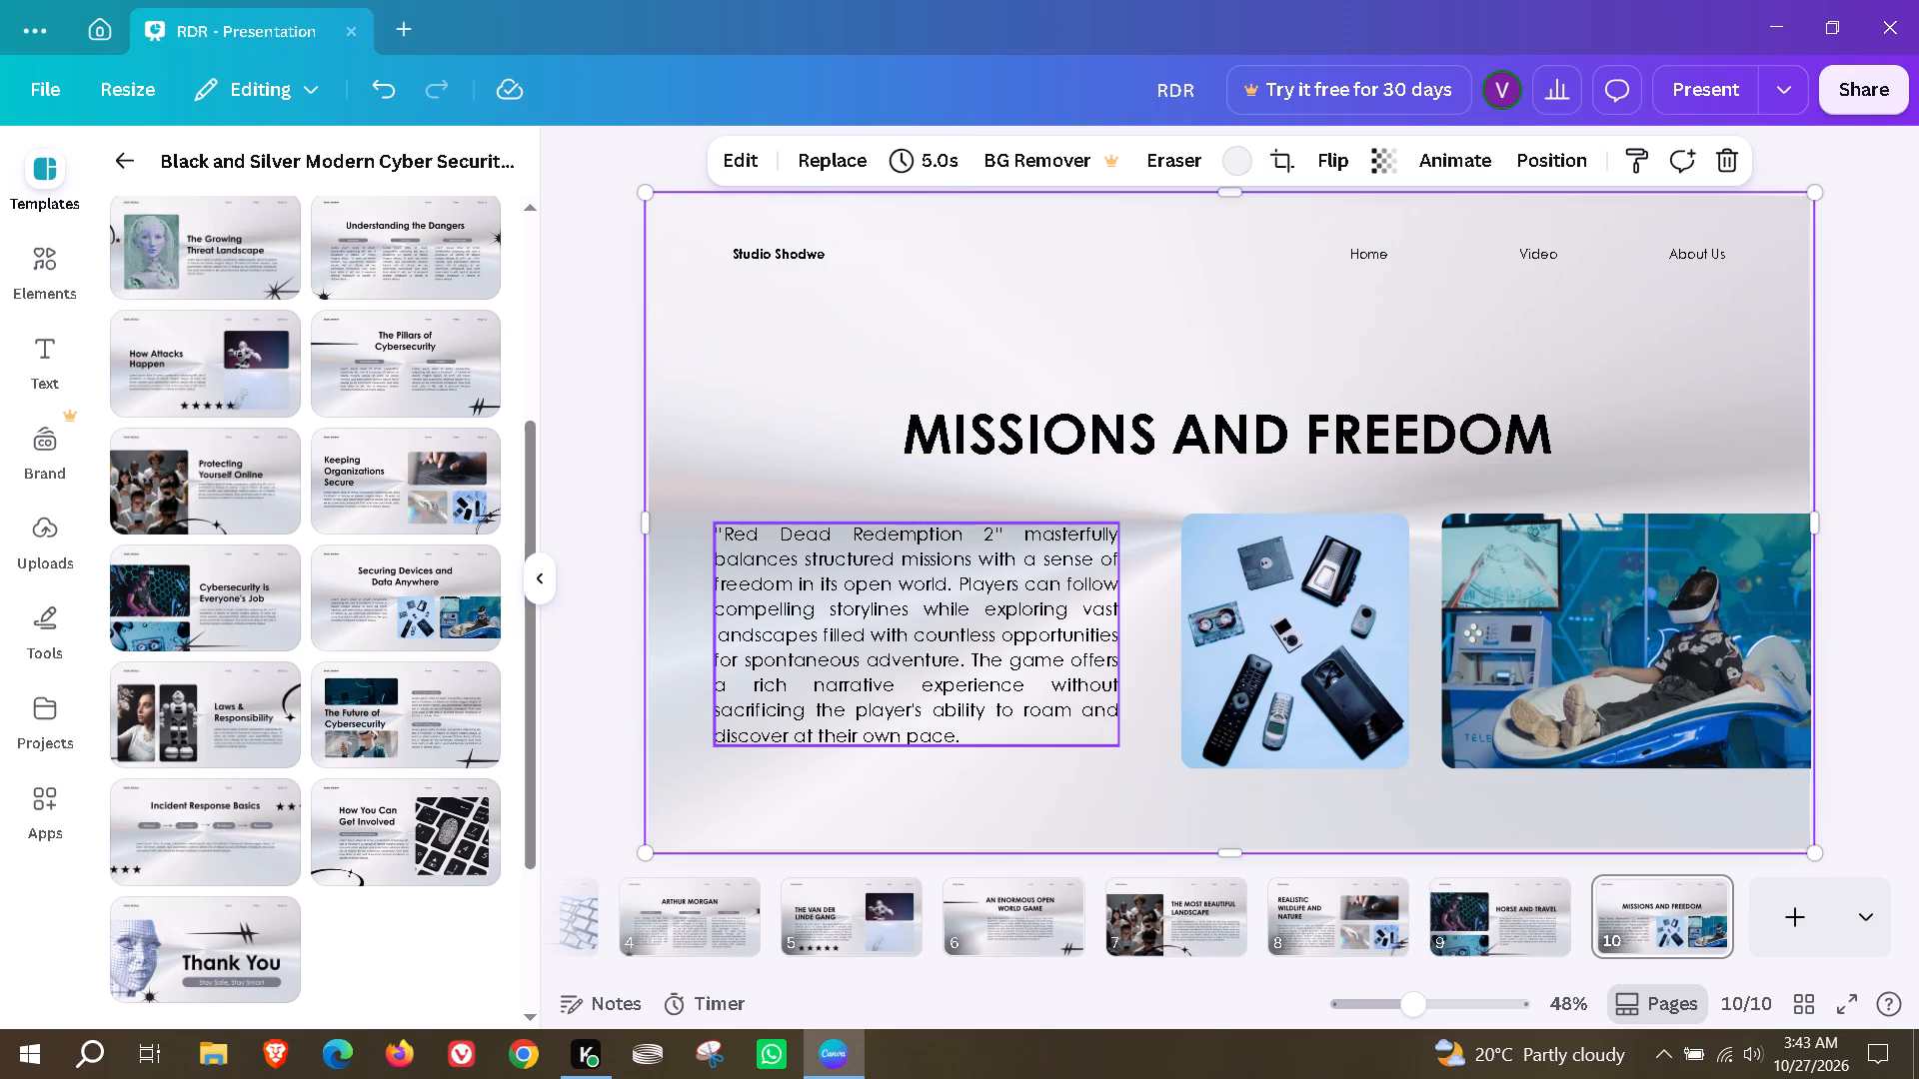
left_click(1115, 746)
left_click(1111, 792)
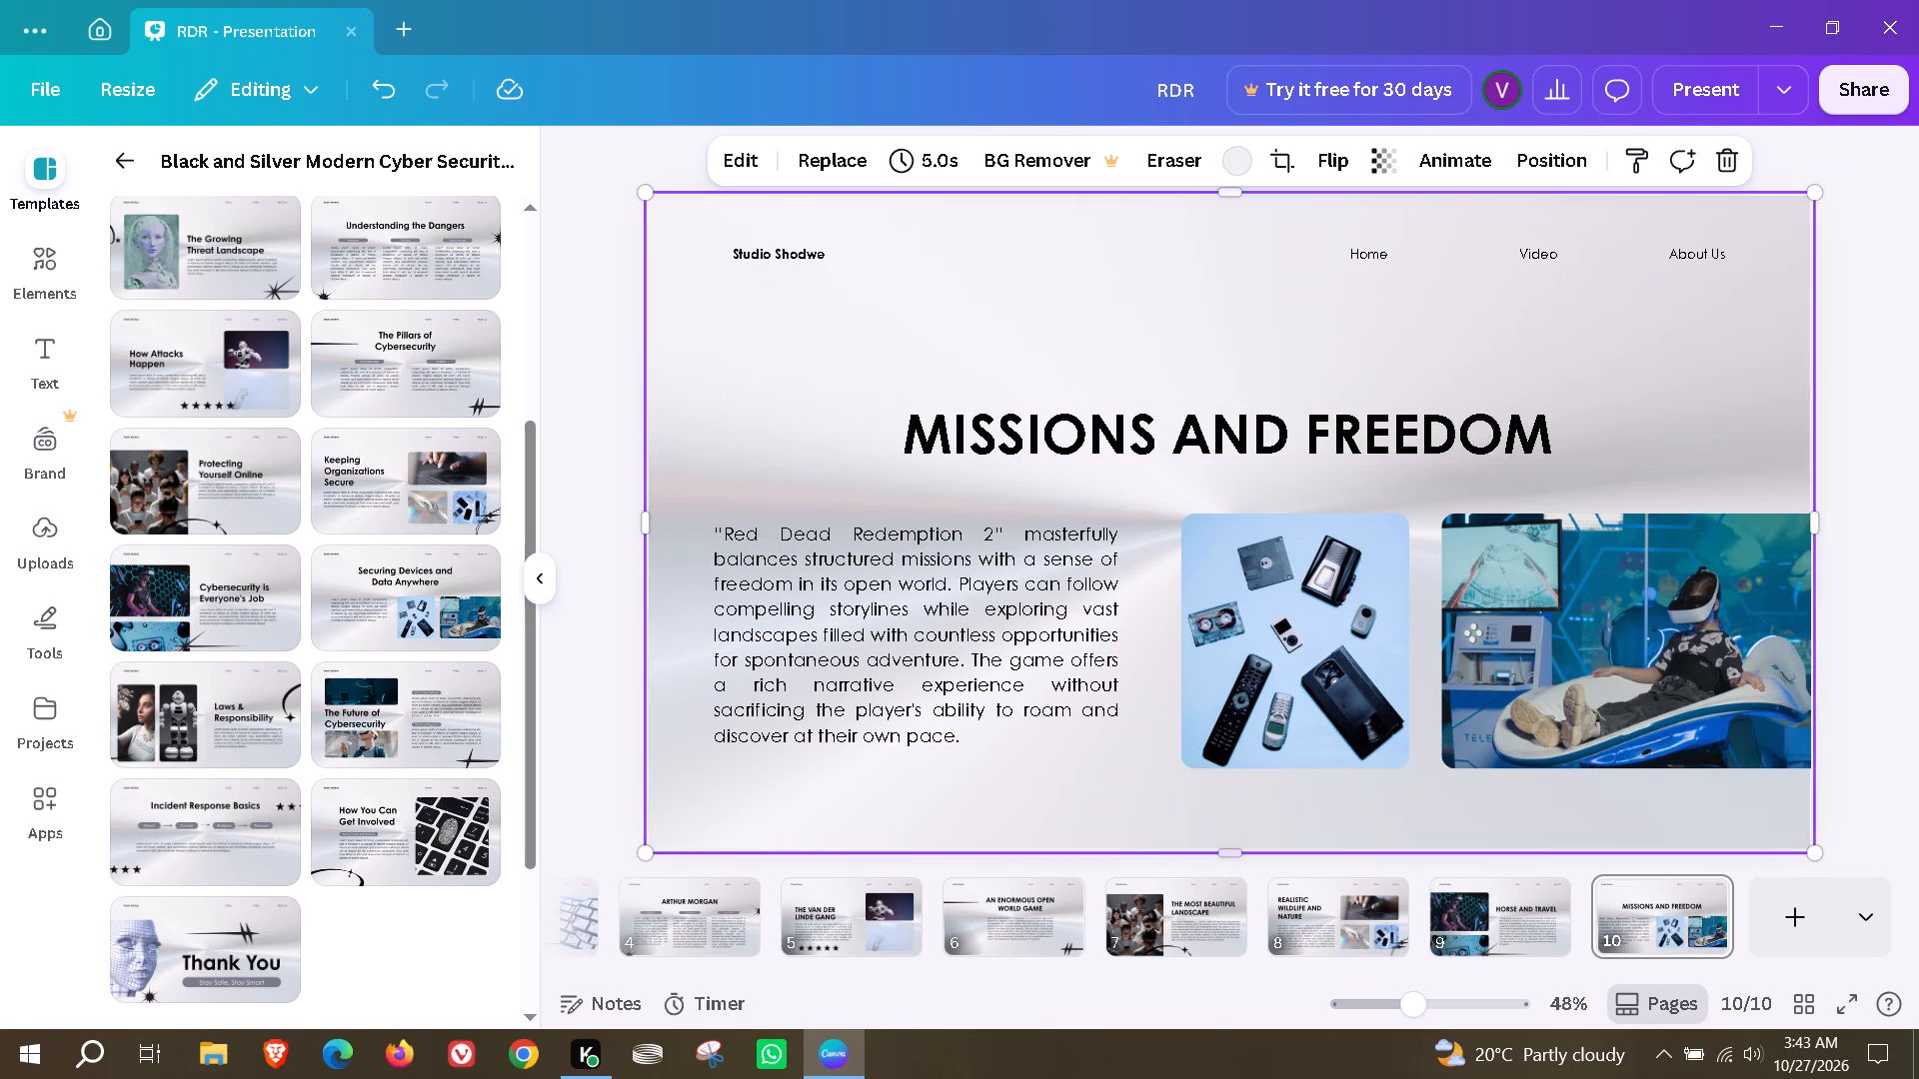
left_click(1748, 862)
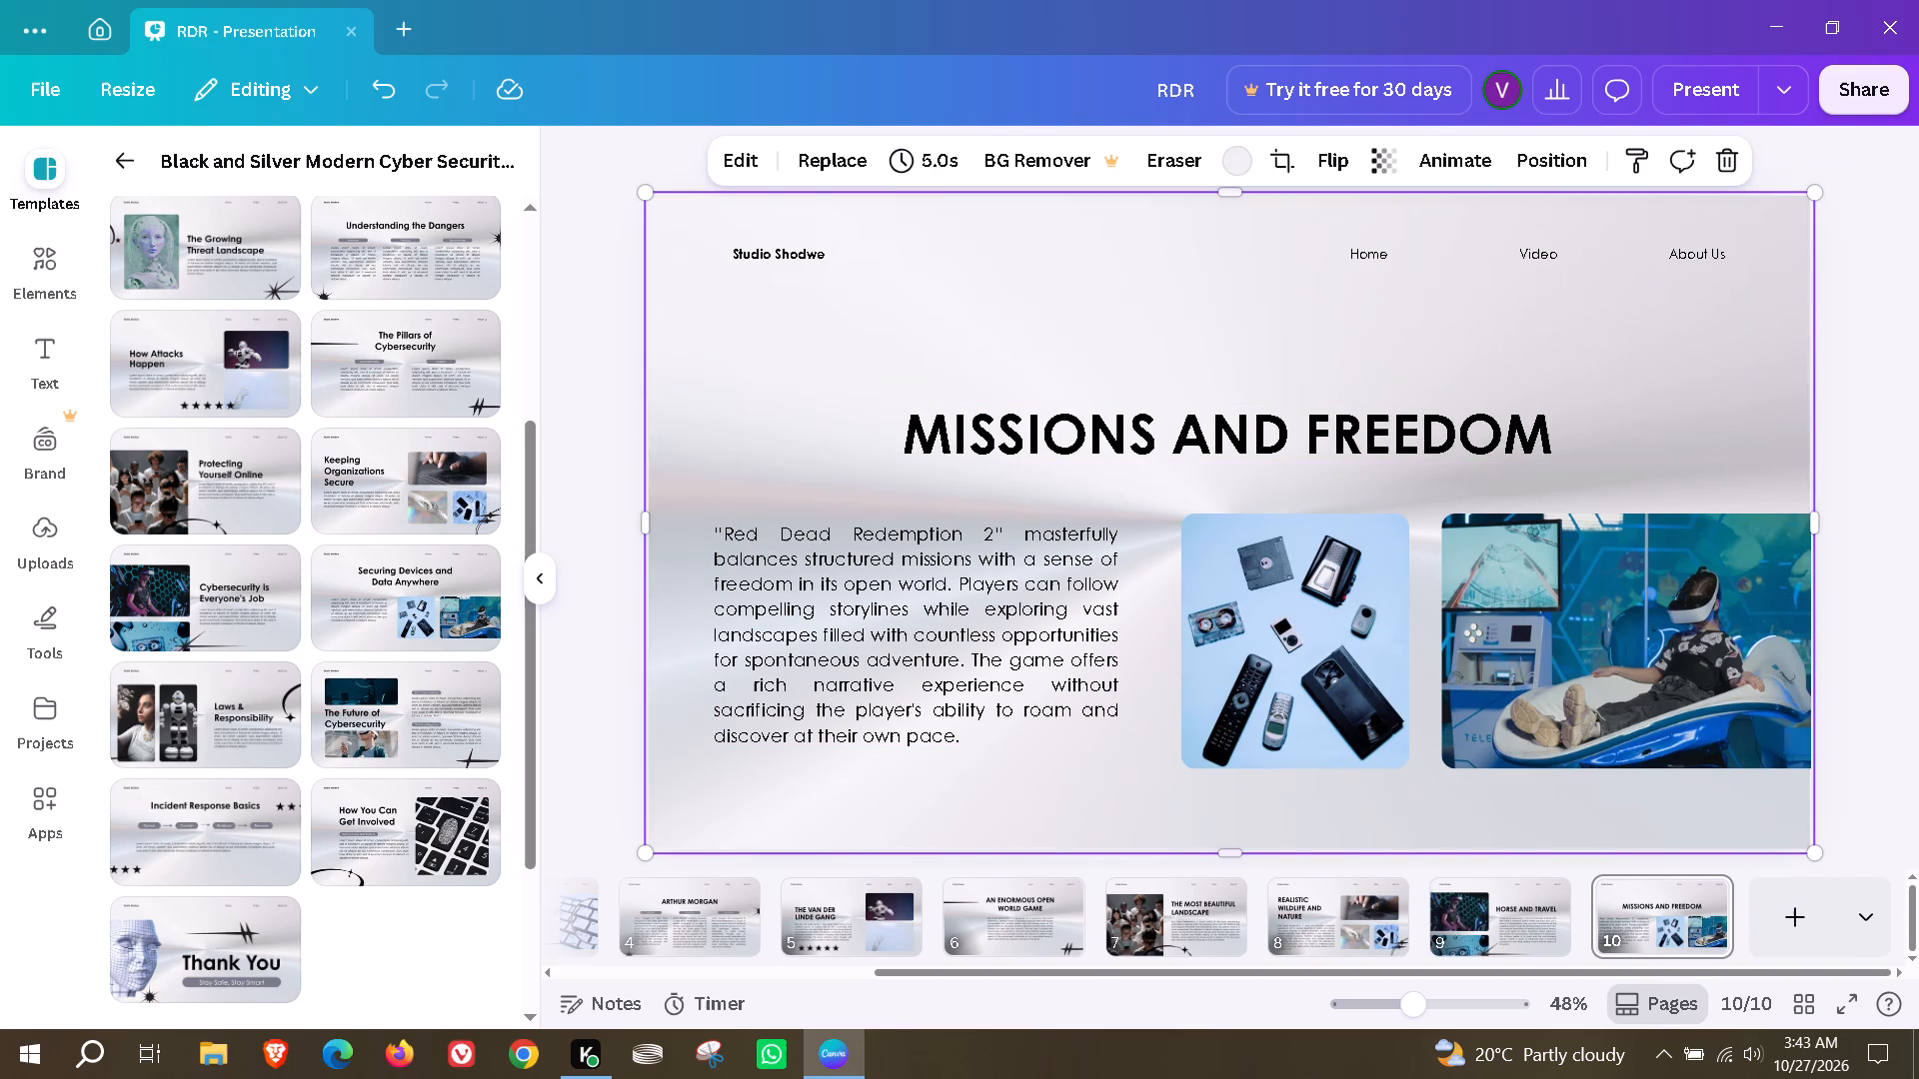
left_click(1749, 871)
left_click(1171, 786)
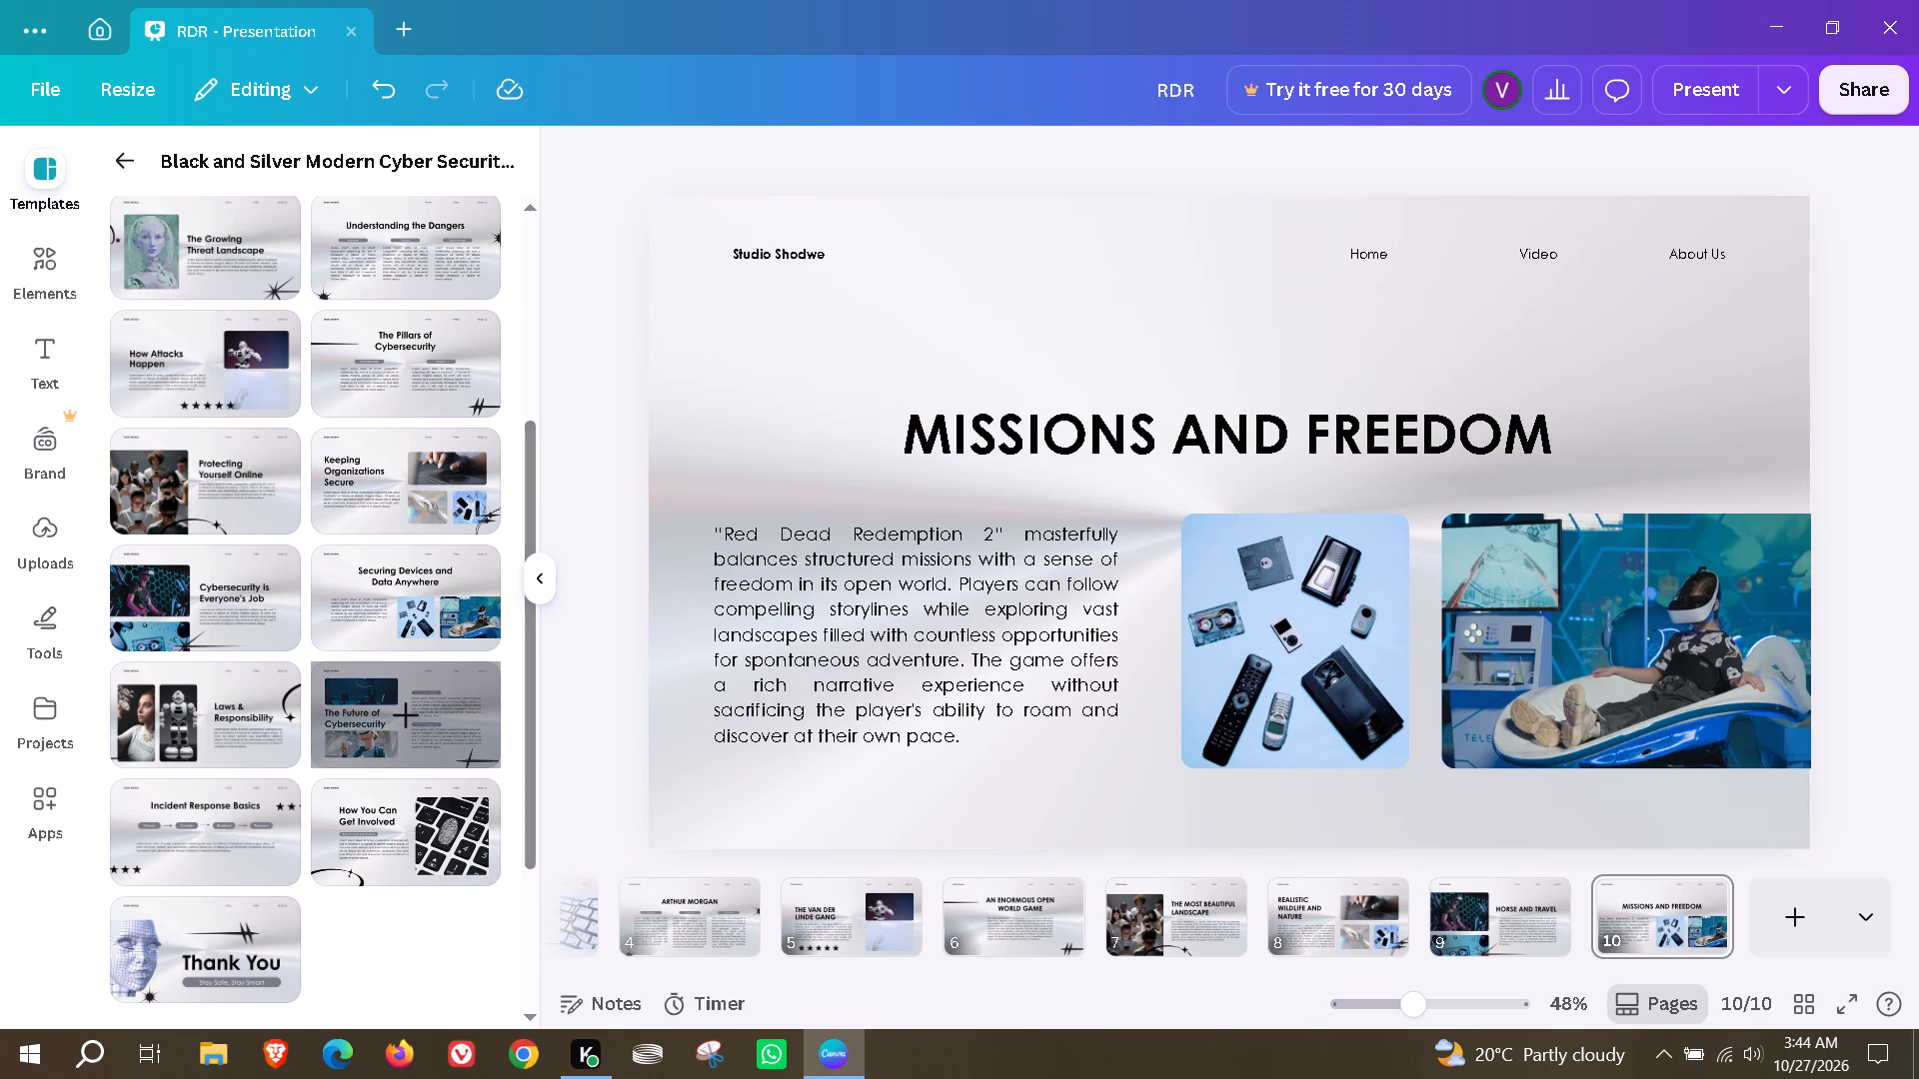
Add the "Laws & Responsibility" template page as new page 11.
left_click(172, 711)
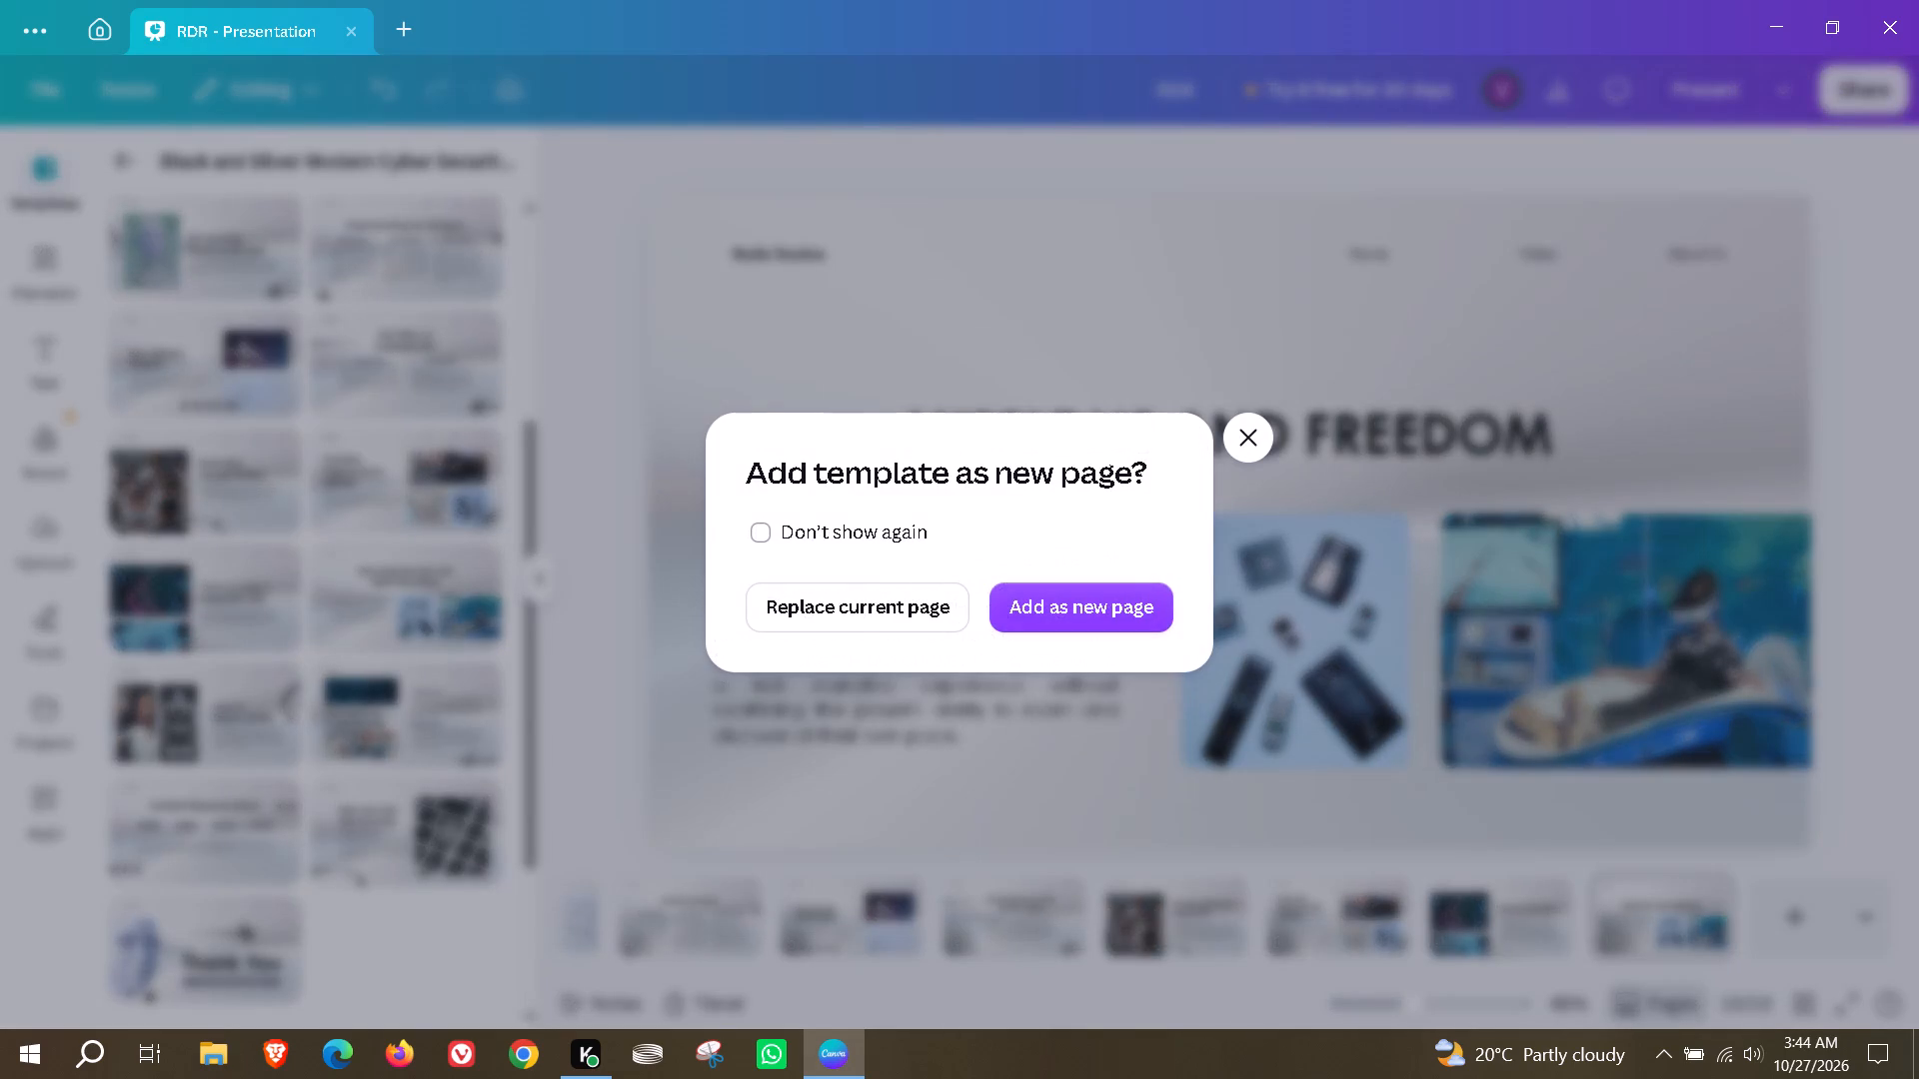
left_click(1056, 601)
Replace page 11's heading with "COMBAT AND WEAPONS".
double_click(1438, 487)
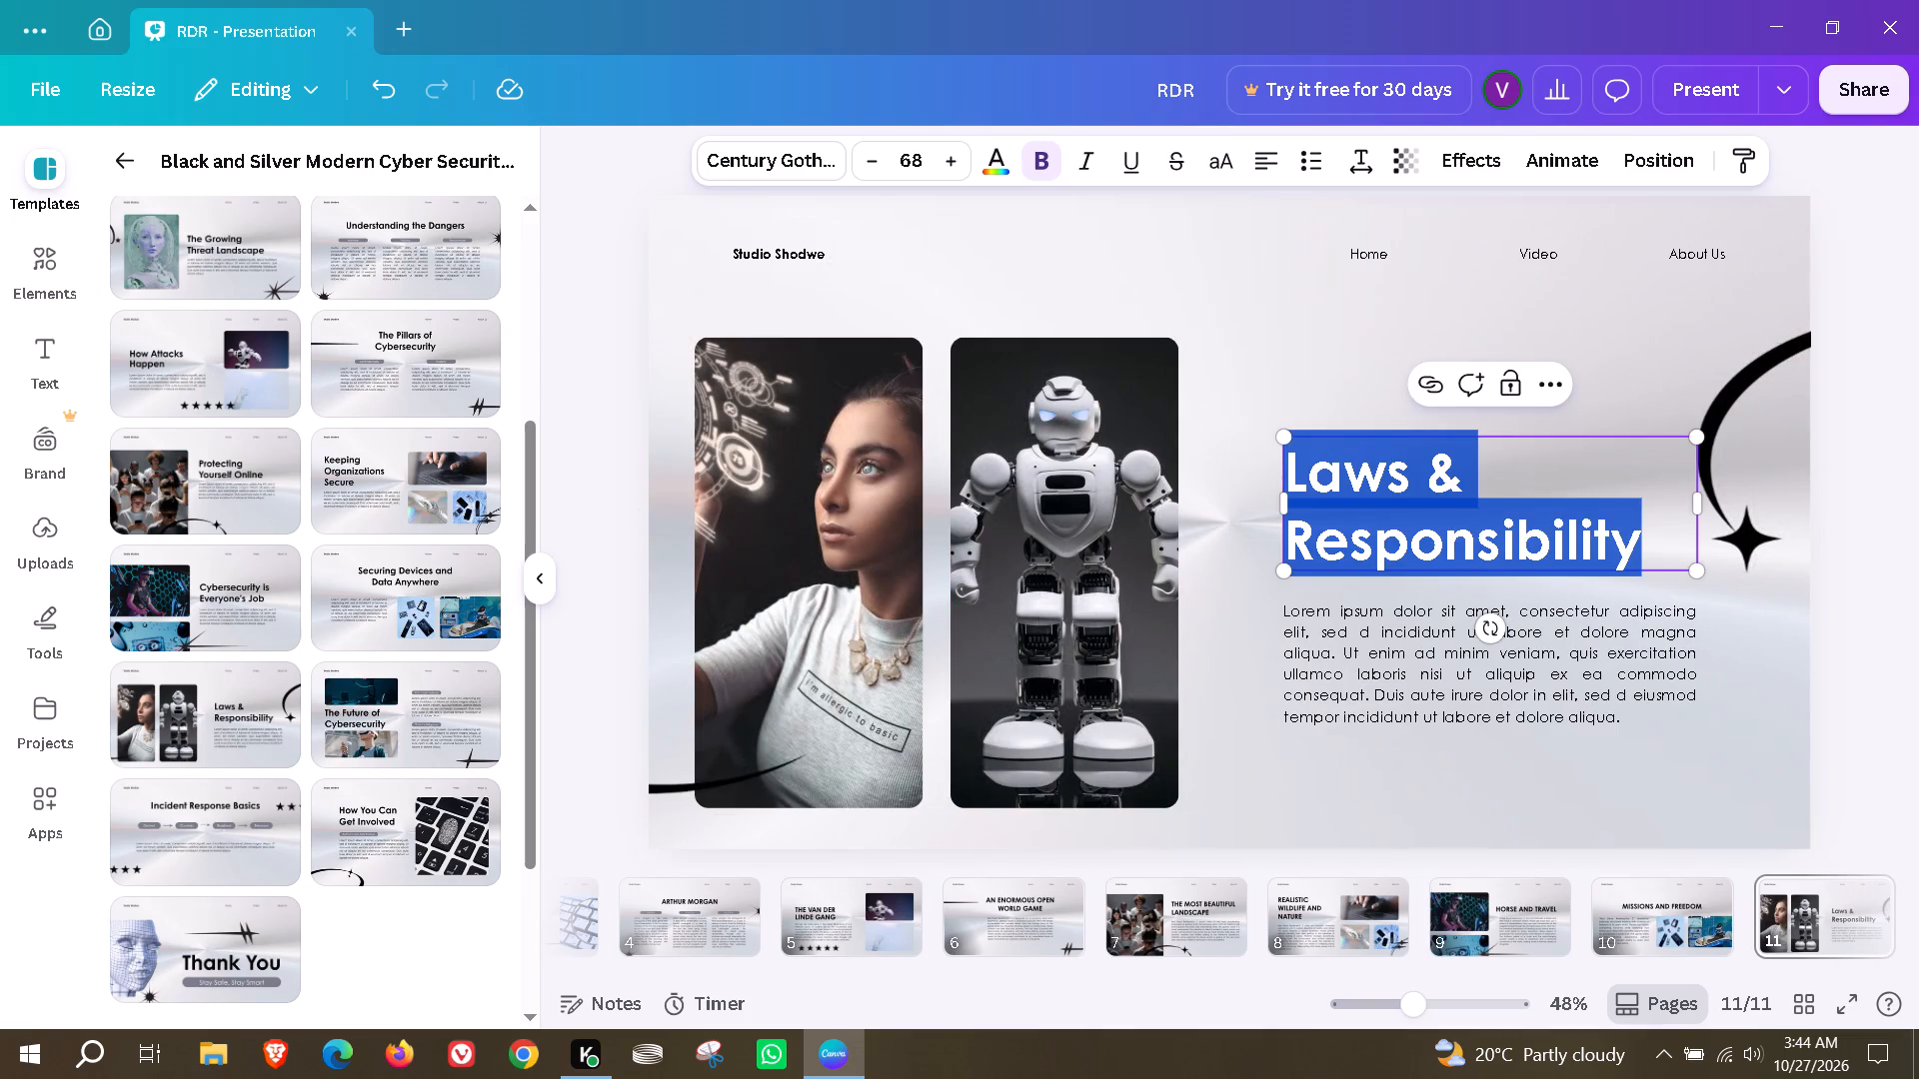
type("COMBAT AND WEAPONS")
Replace page 11's placeholder paragraph using Magic Write with the prompt "generate 4-5 lines on rdr 2 about it's combat and weapons".
double_click(1446, 677)
left_click(1536, 541)
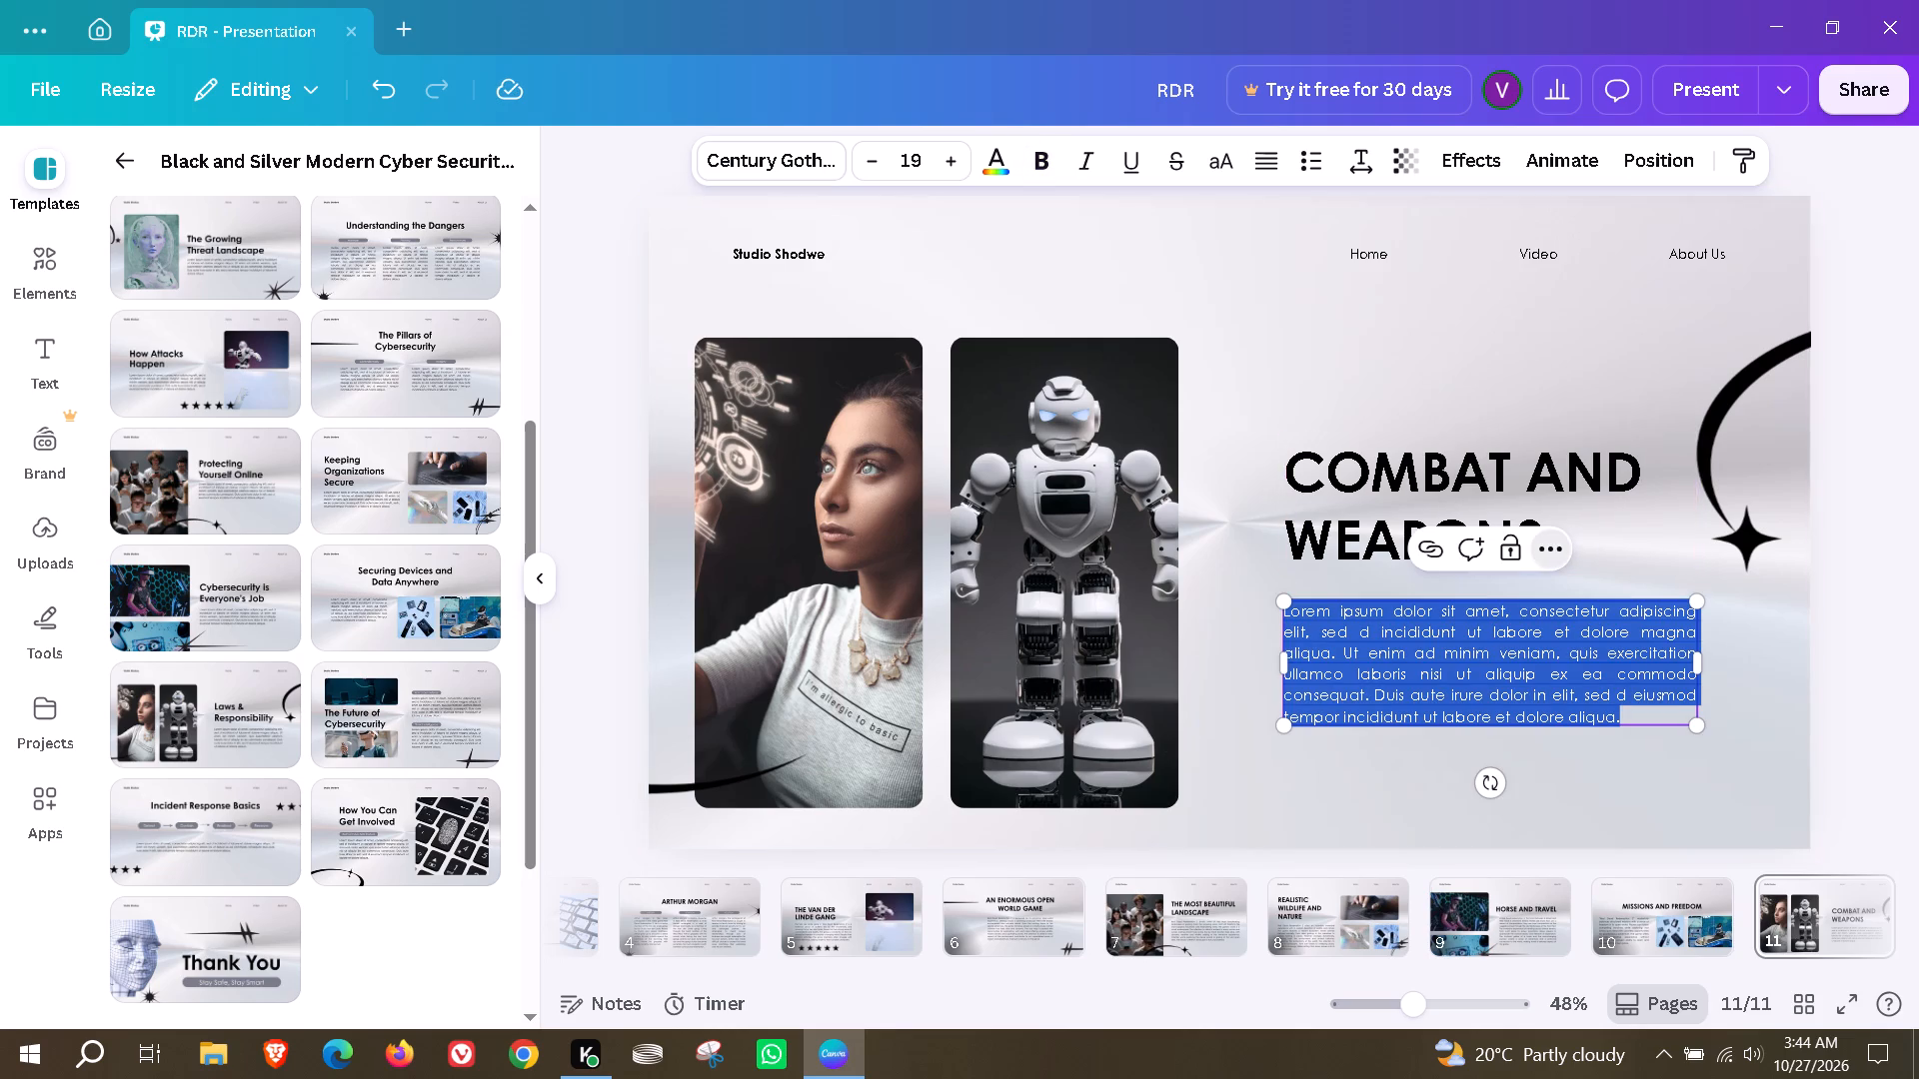
scroll(1676, 446, "down", 3)
left_click(1686, 462)
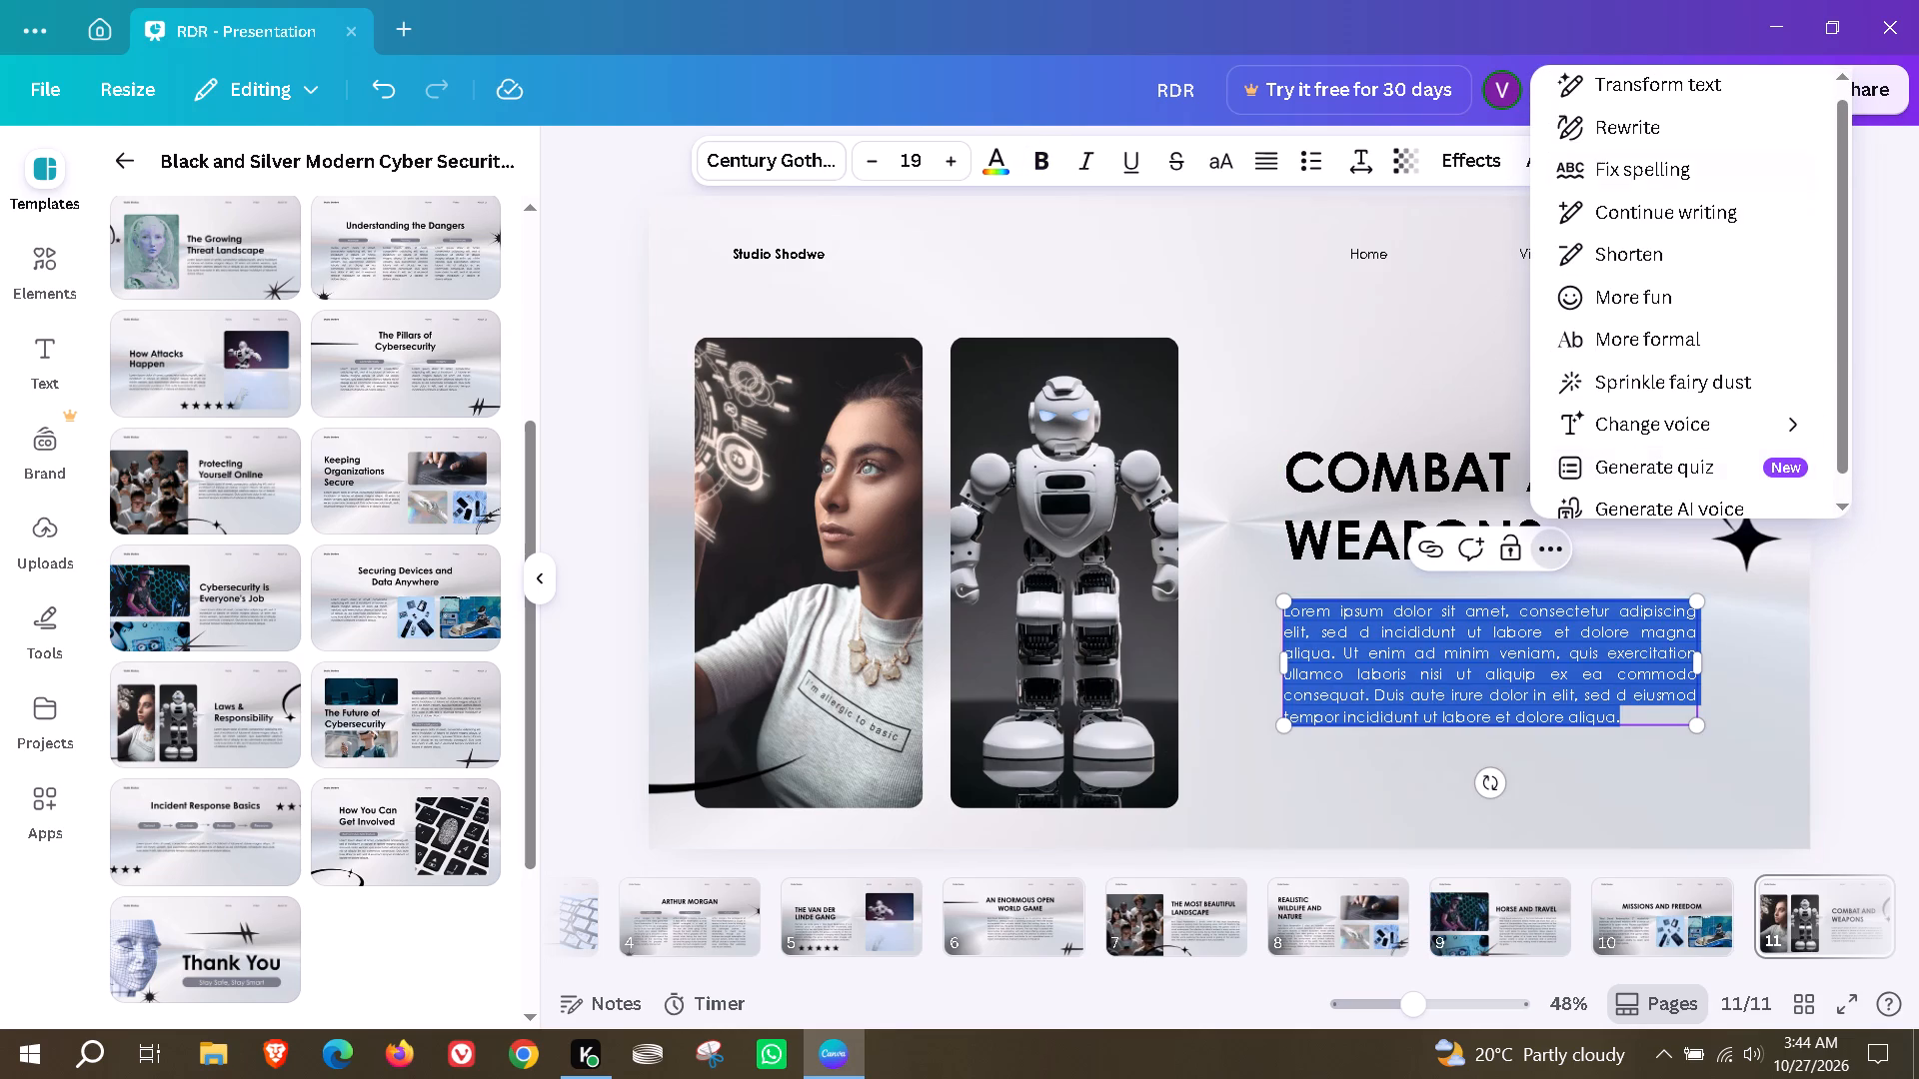
left_click(1647, 88)
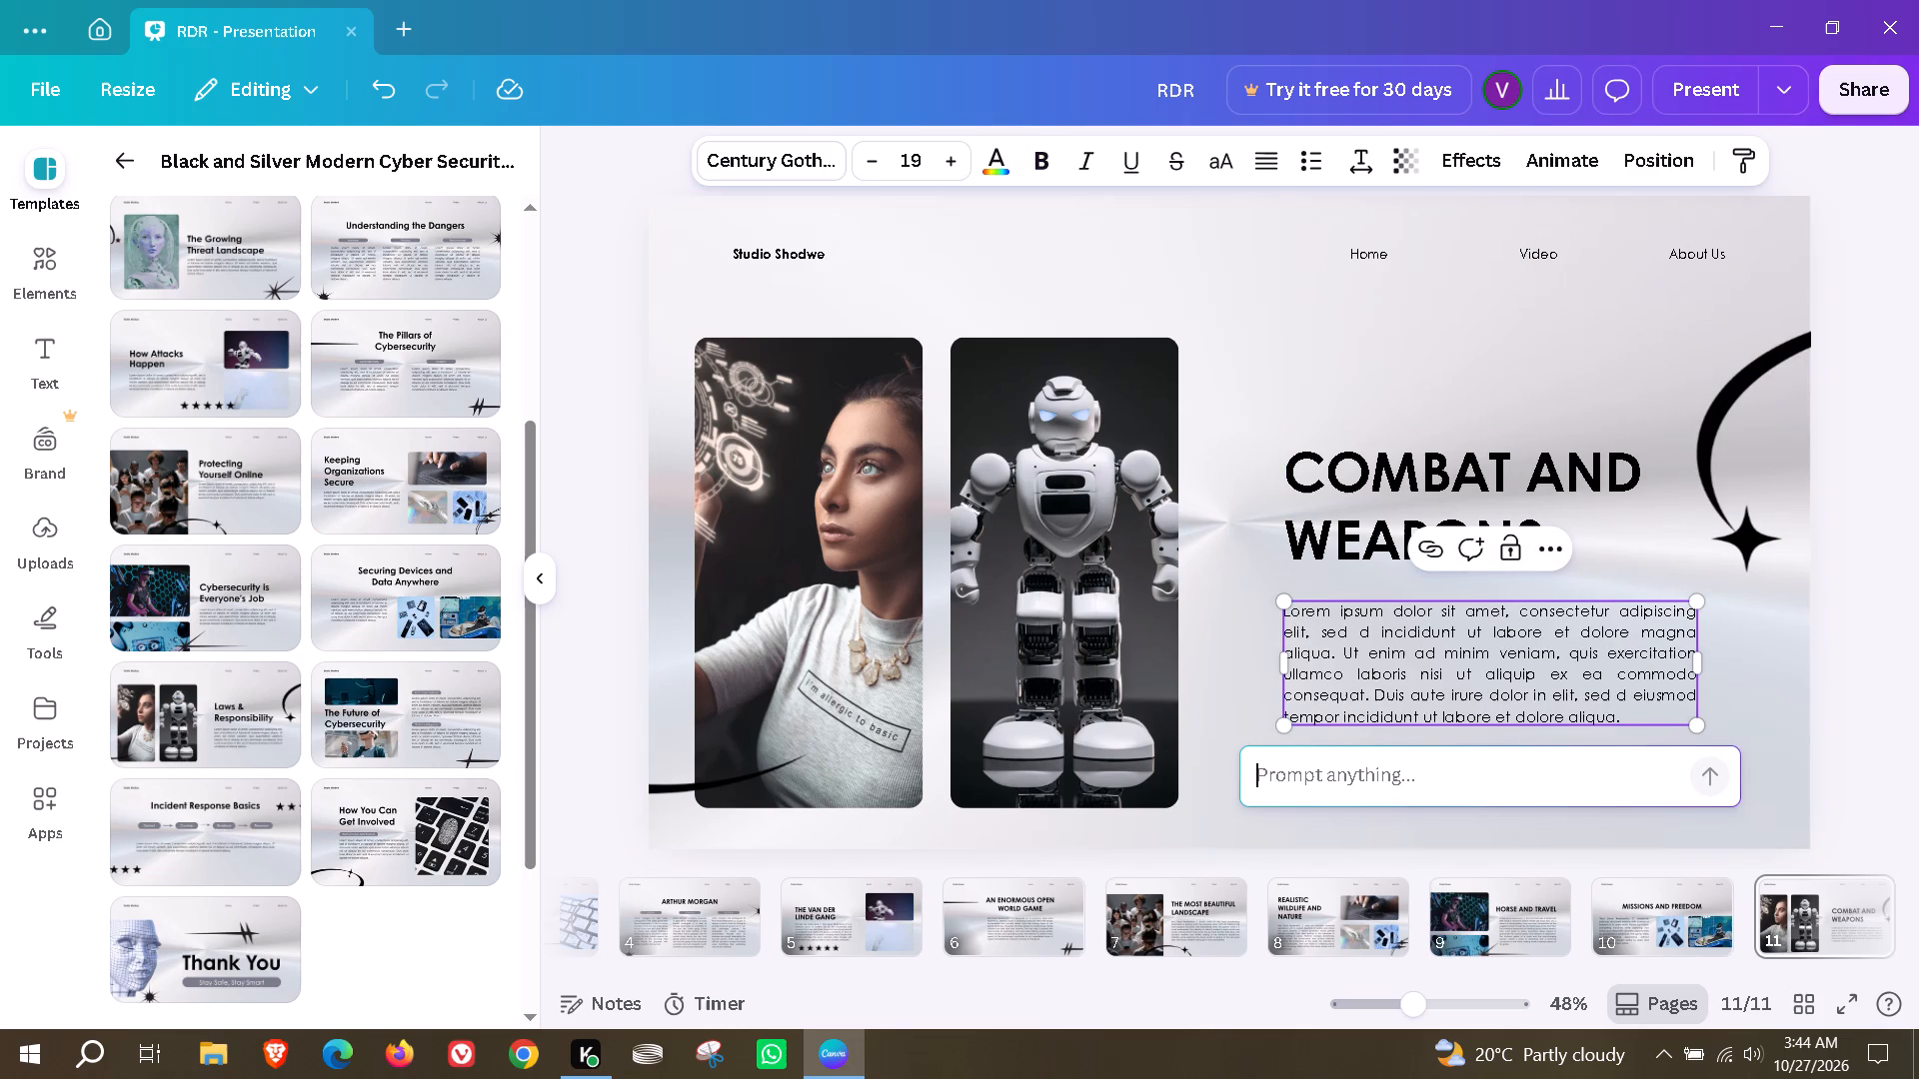
key("e")
key("BackSpace")
type("generate")
key("space")
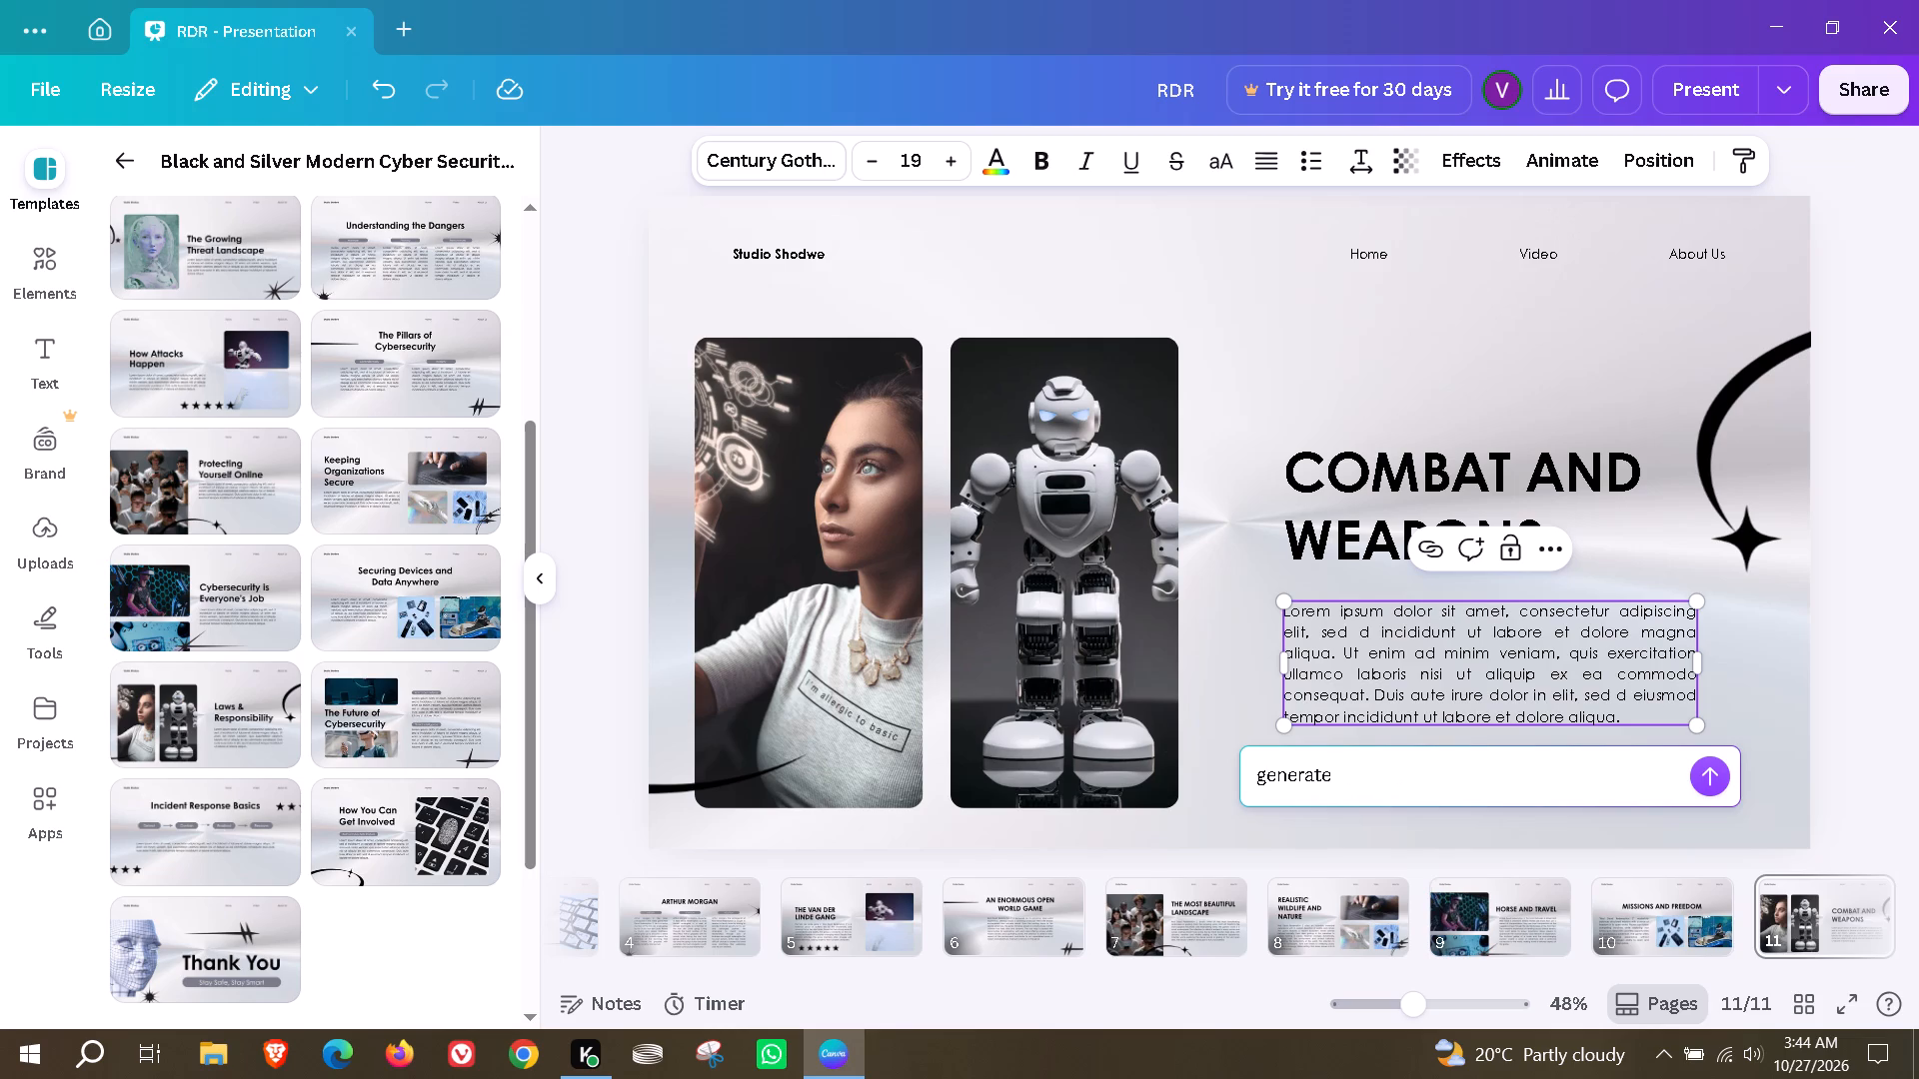
type("4-5 ;l")
key("BackSpace")
key("BackSpace")
type("lines")
key("space")
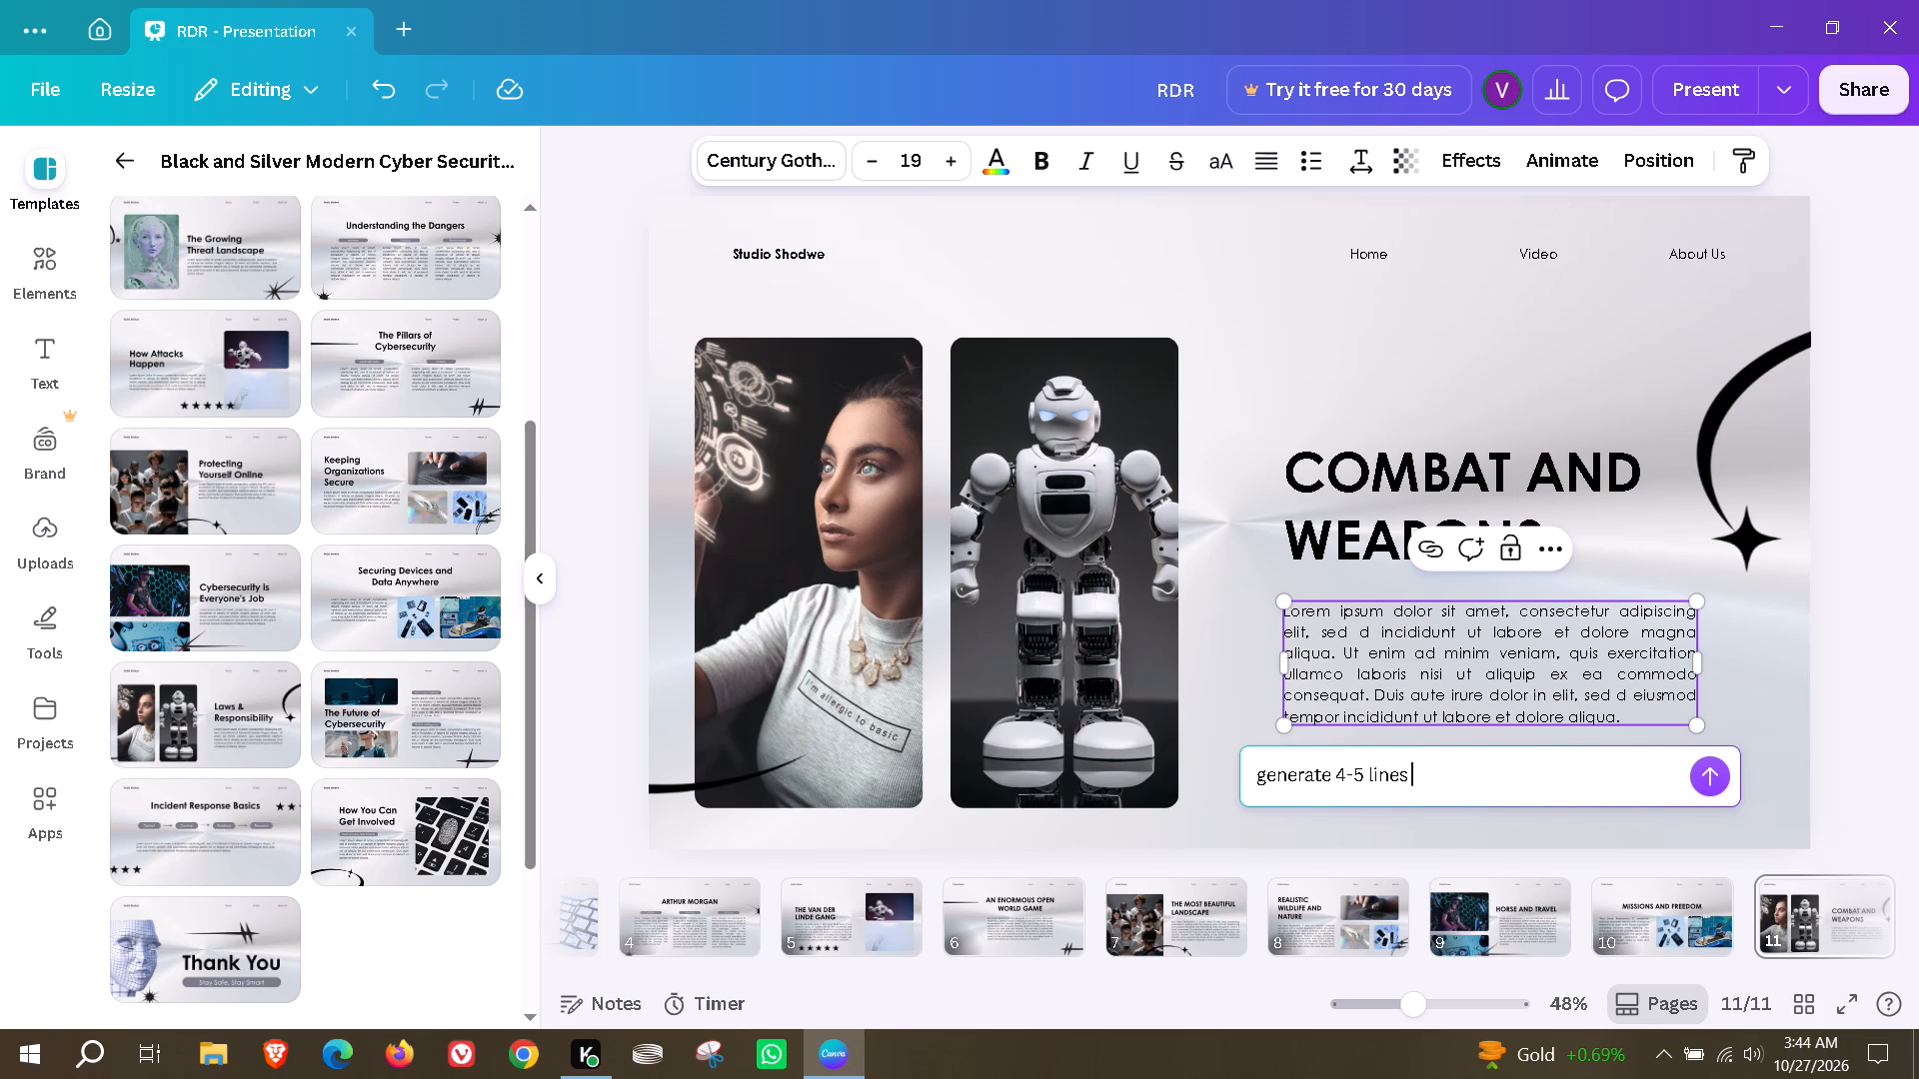
type("on rdr 2 about it's combat and wea")
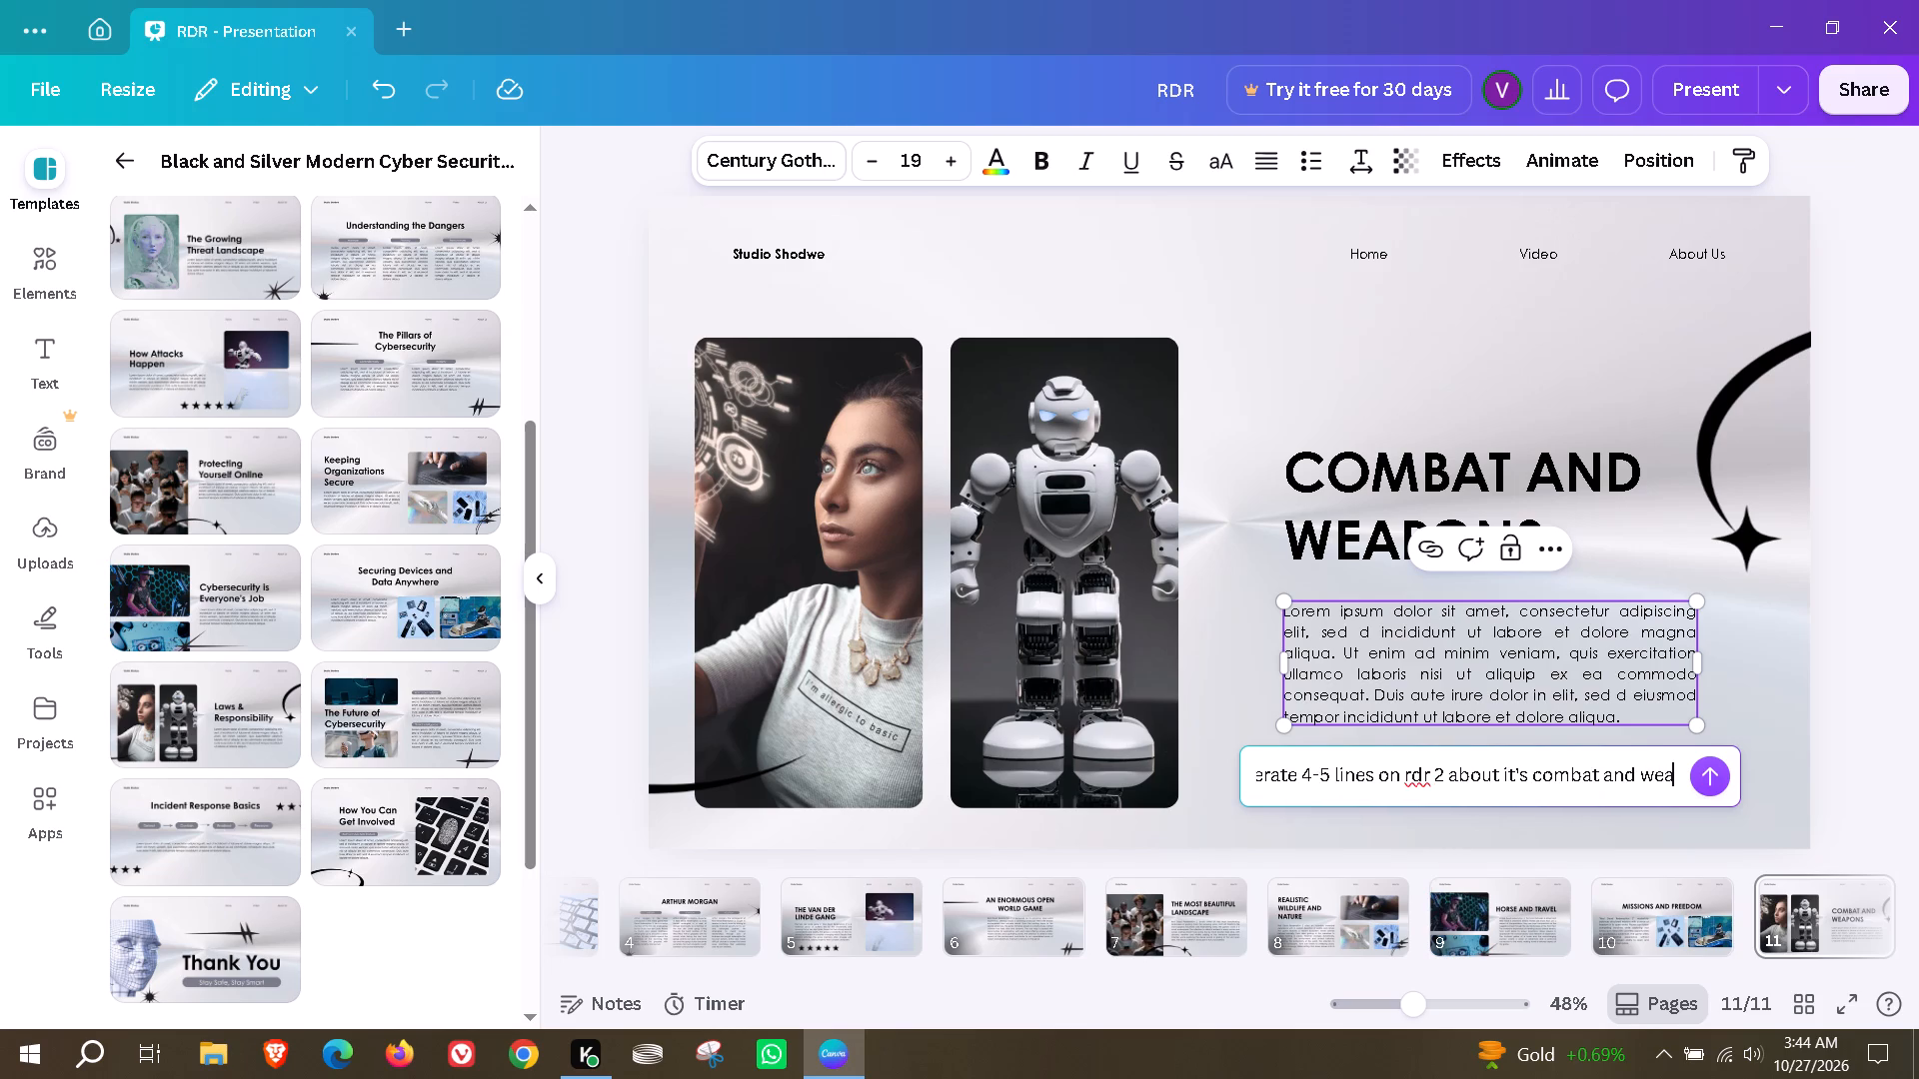
type("pons")
key("Return")
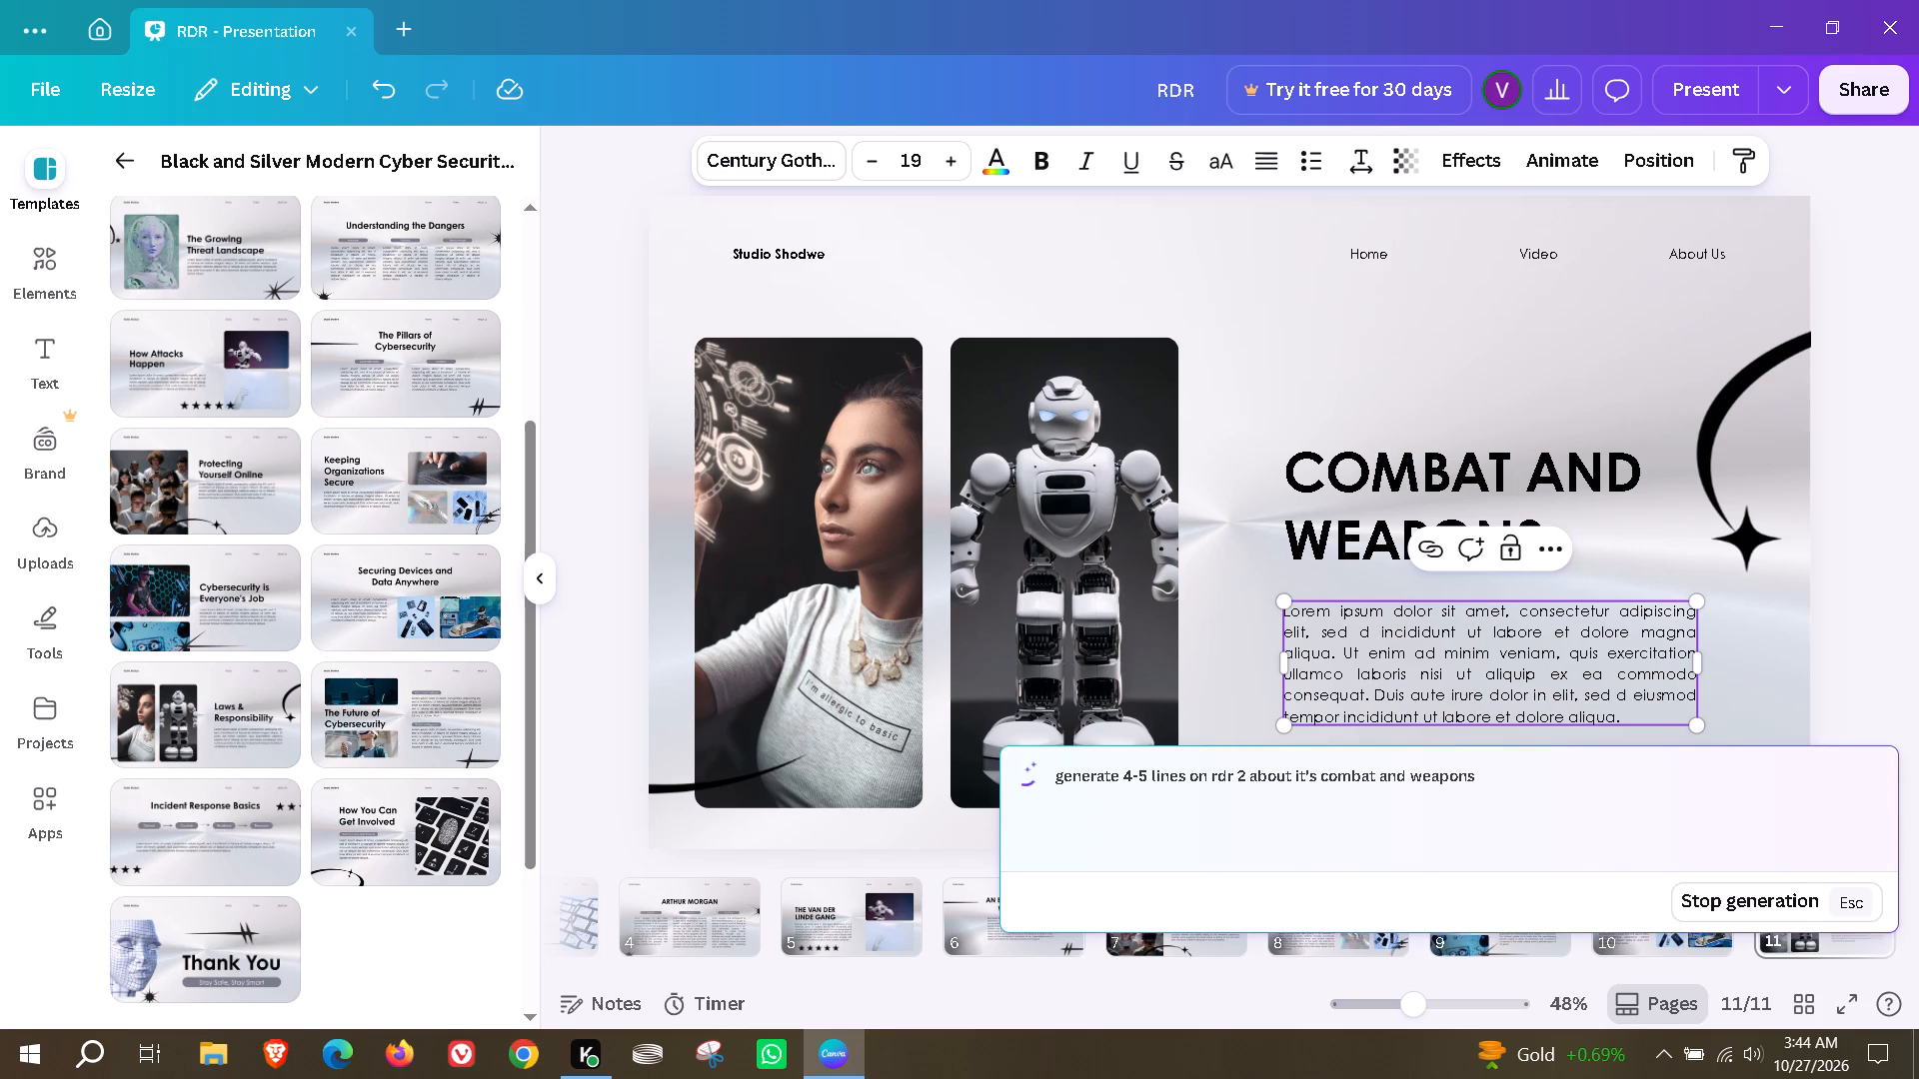
left_click(1743, 544)
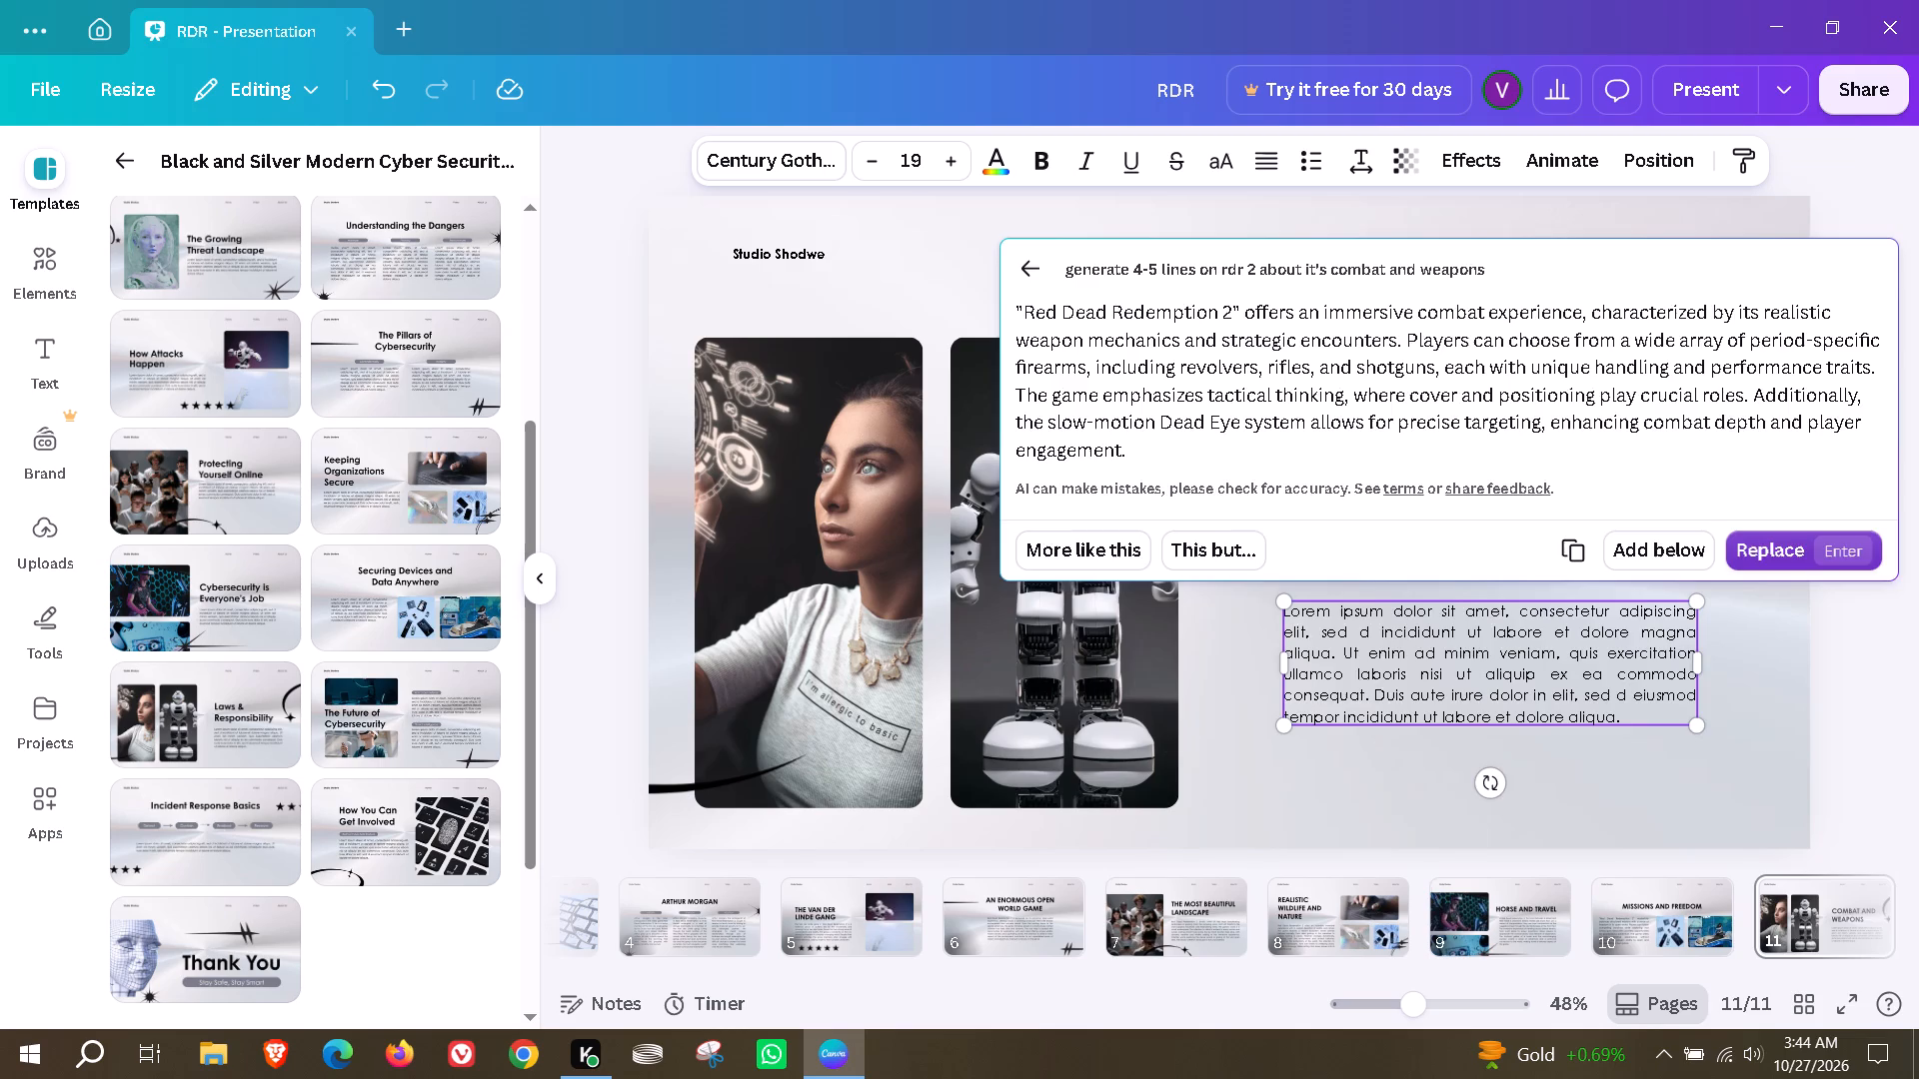
Move page 11's generated paragraph up to just beneath the heading and lock it in place.
left_click(1722, 771)
left_click_drag(1529, 773, 1533, 752)
left_click(1435, 530)
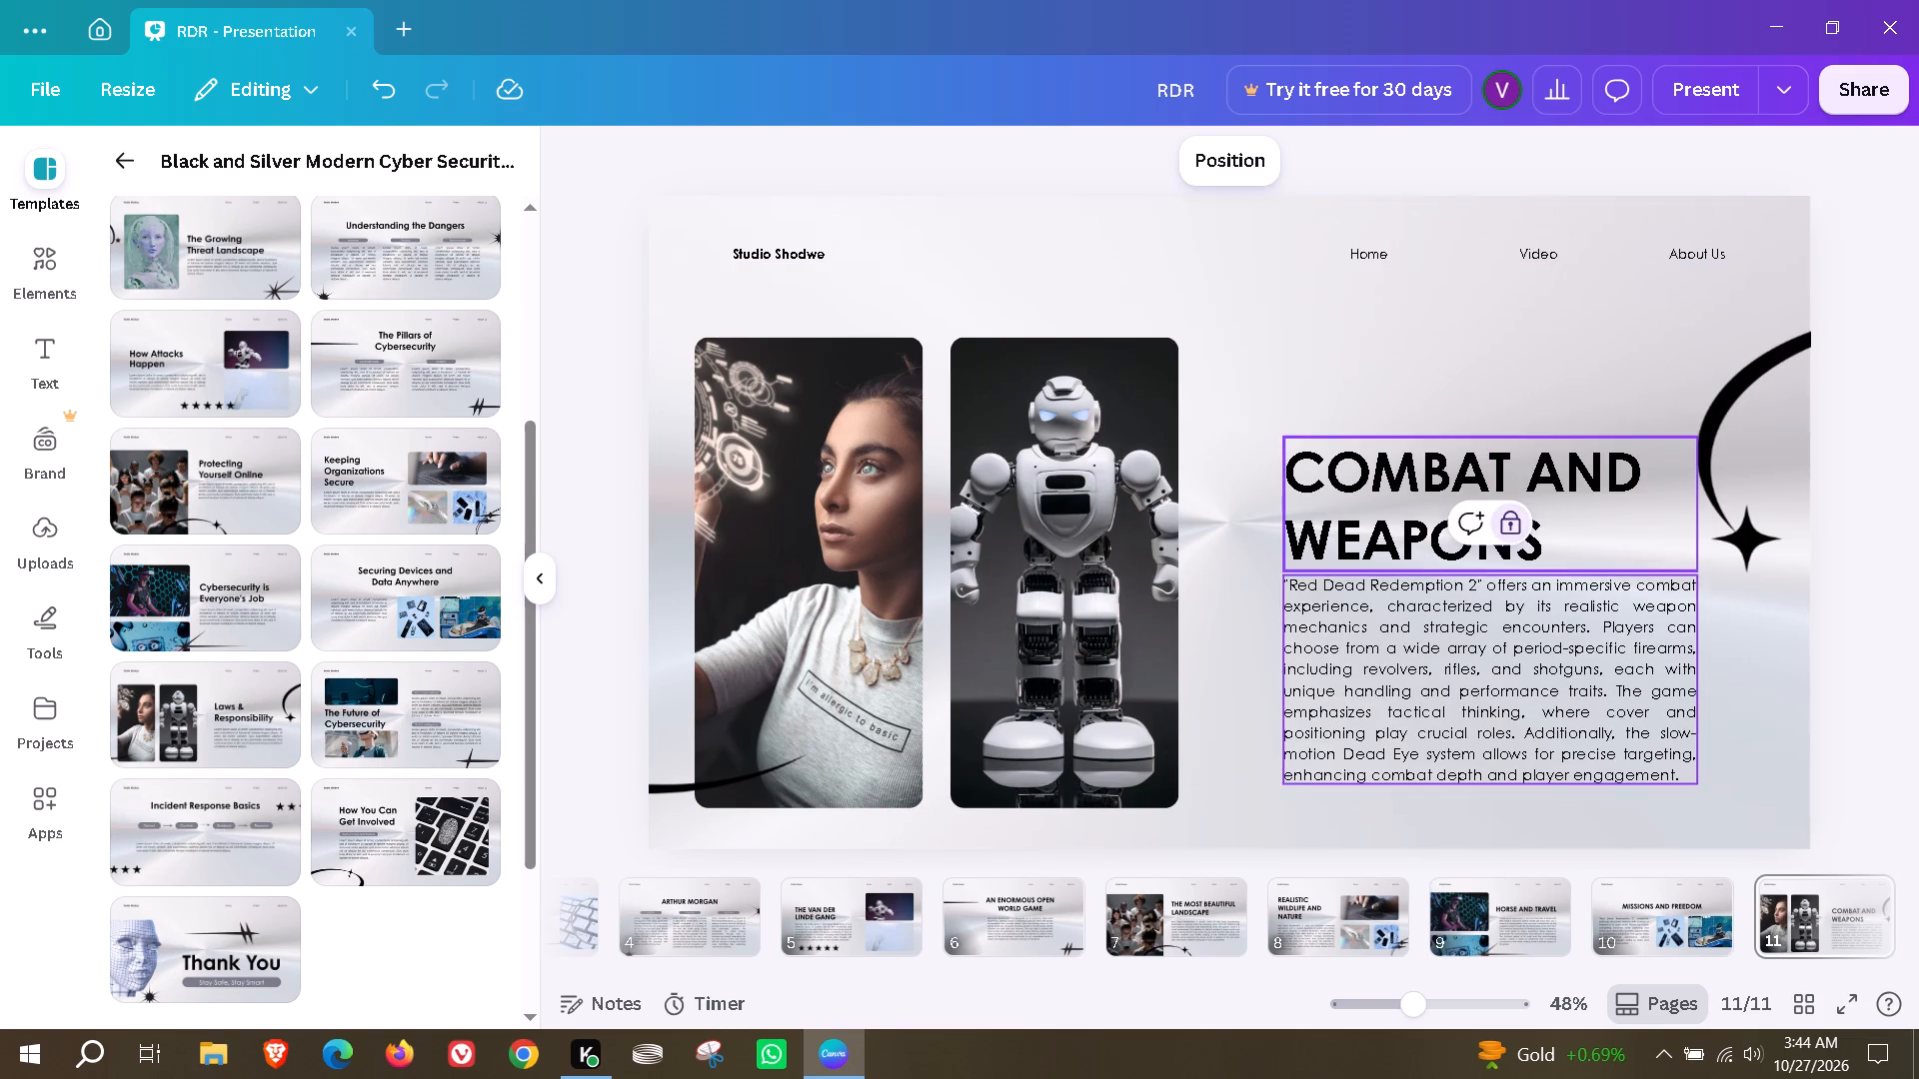
Move page 11's heading up, leaving a gap above the paragraph.
left_click_drag(1398, 539, 1408, 472)
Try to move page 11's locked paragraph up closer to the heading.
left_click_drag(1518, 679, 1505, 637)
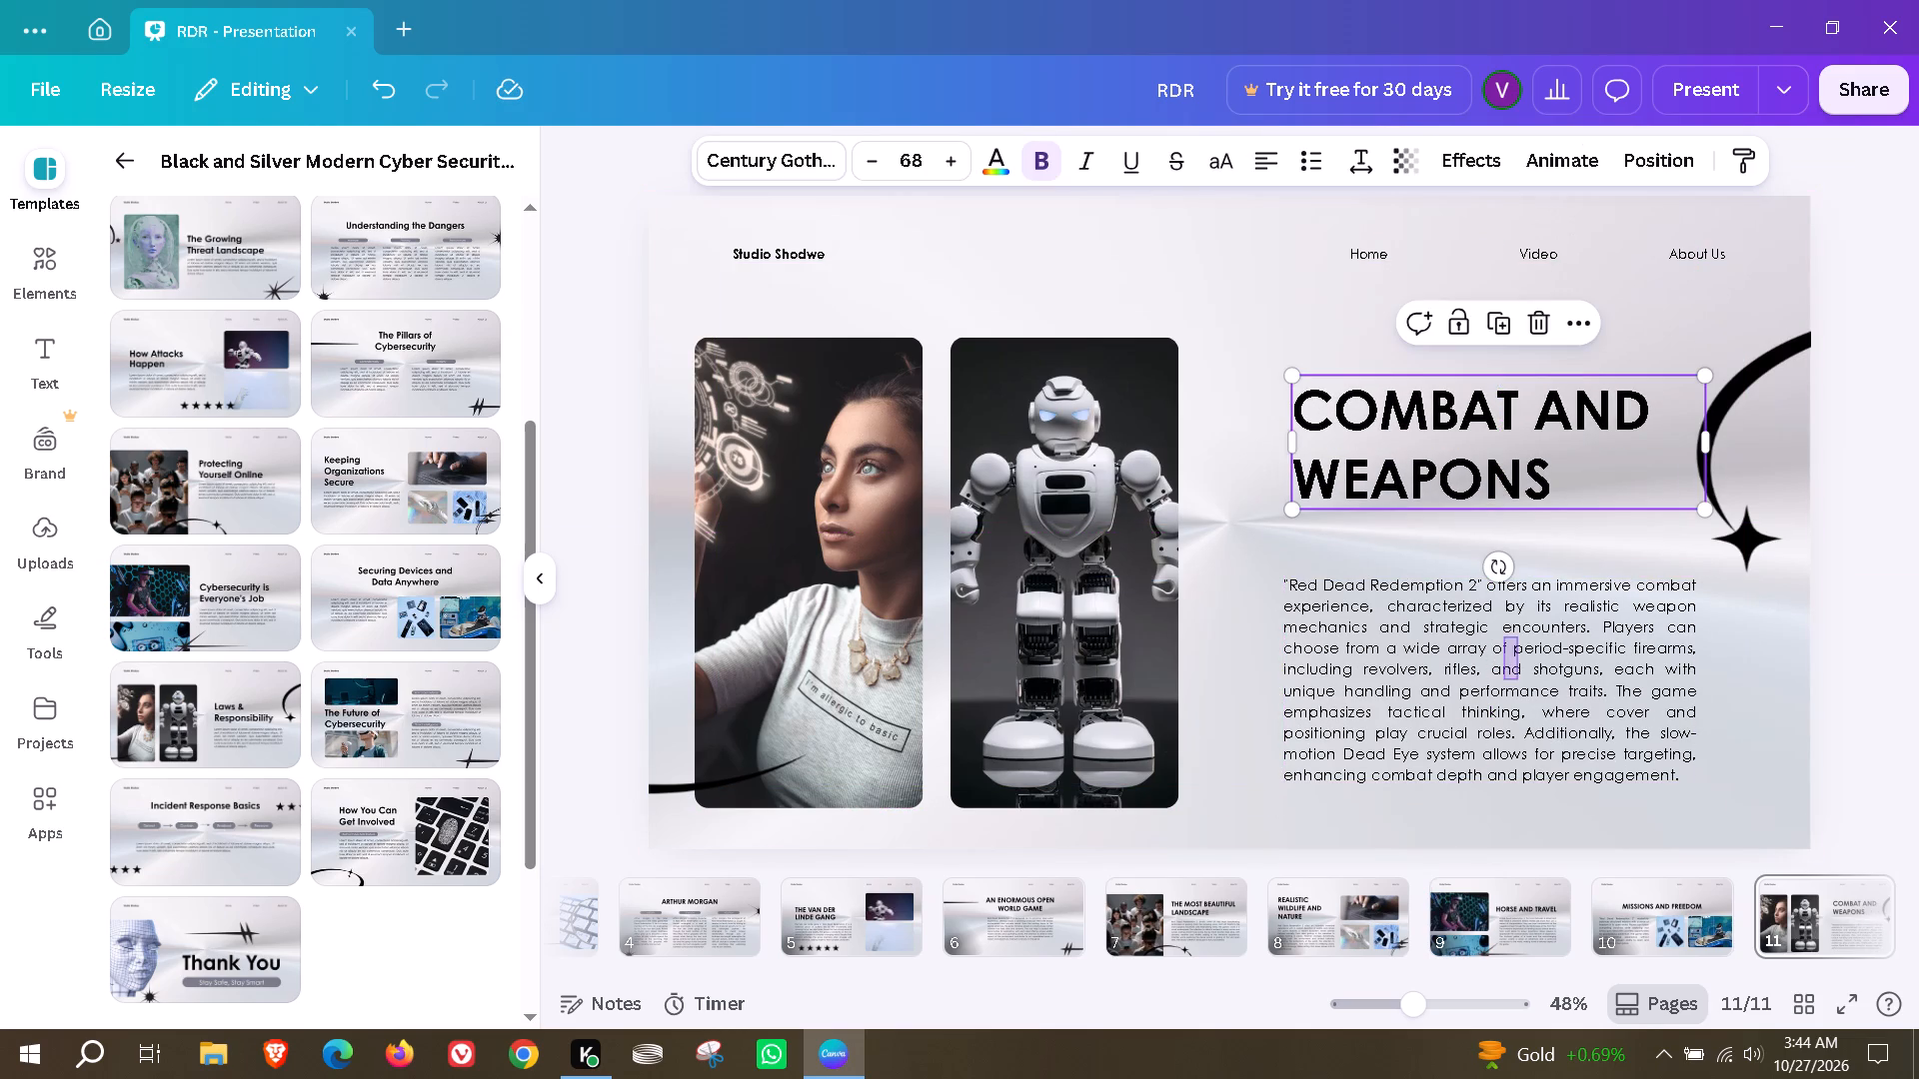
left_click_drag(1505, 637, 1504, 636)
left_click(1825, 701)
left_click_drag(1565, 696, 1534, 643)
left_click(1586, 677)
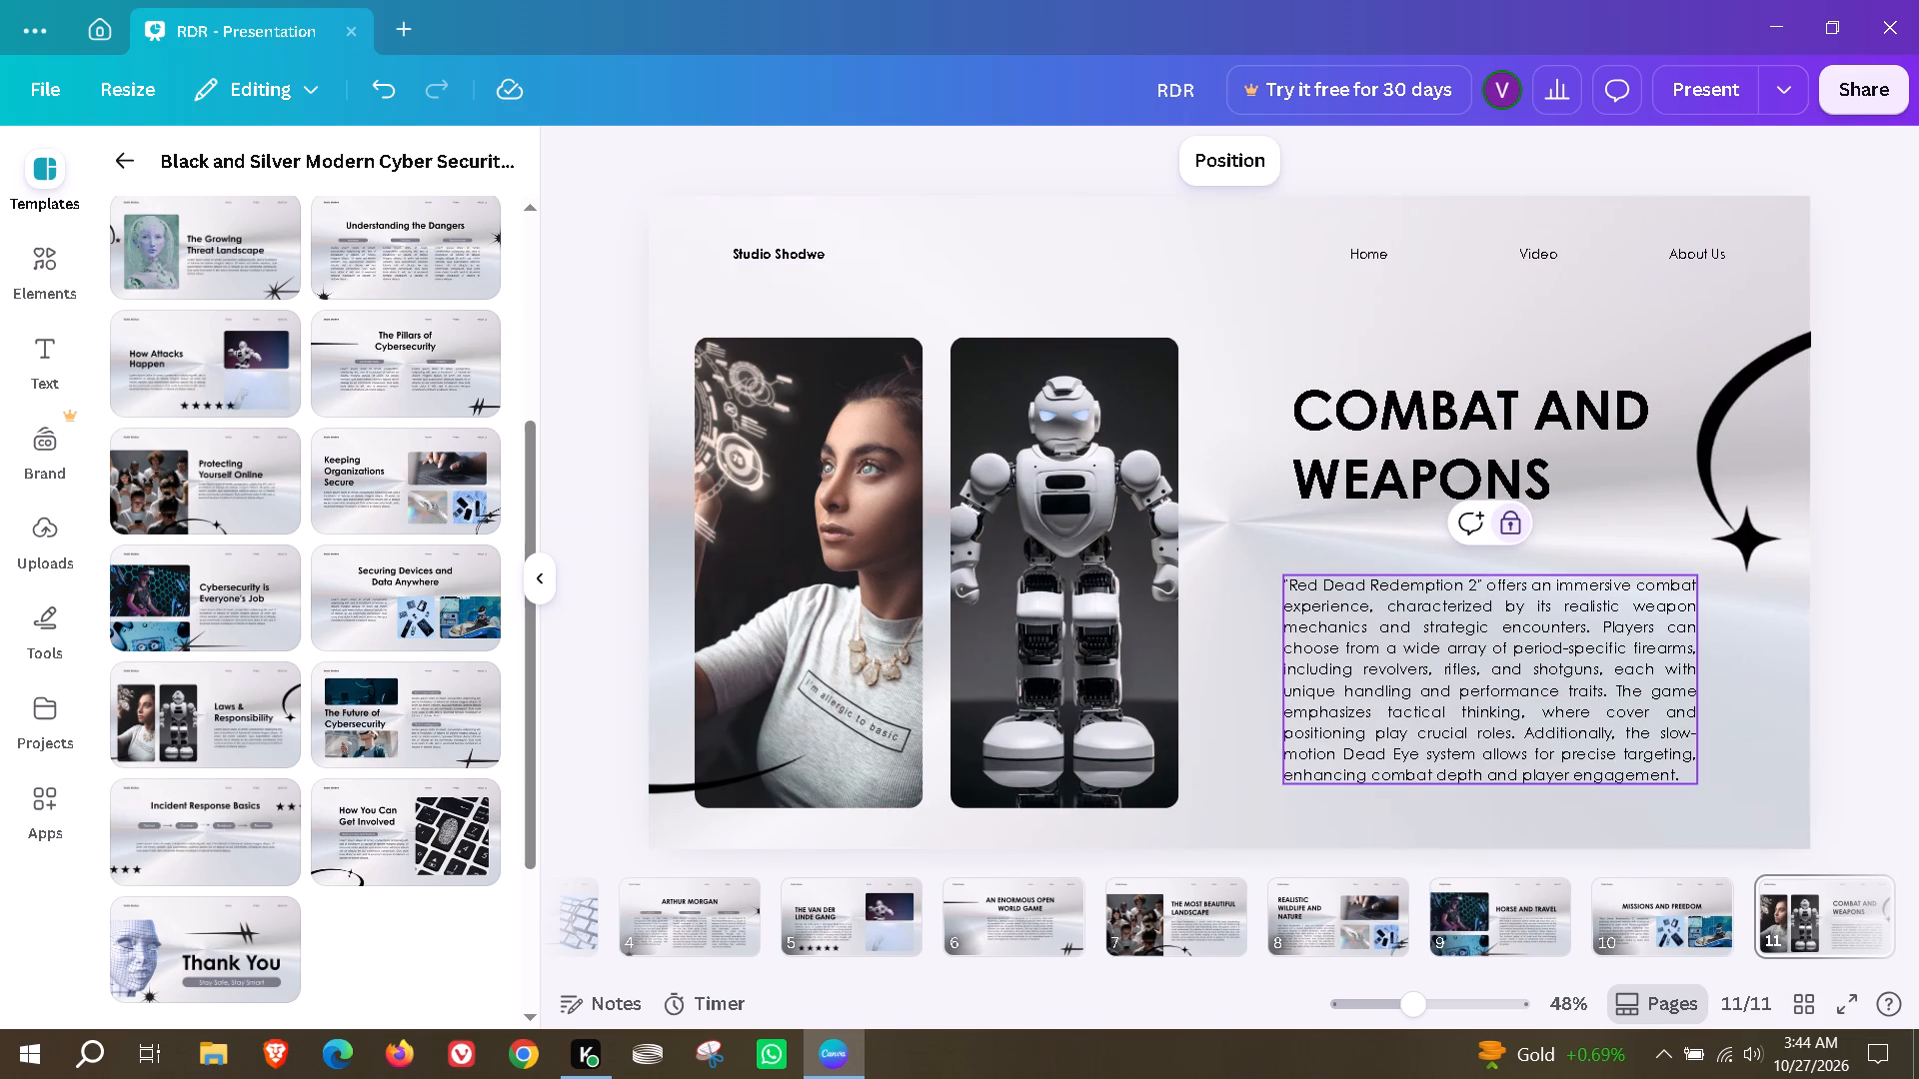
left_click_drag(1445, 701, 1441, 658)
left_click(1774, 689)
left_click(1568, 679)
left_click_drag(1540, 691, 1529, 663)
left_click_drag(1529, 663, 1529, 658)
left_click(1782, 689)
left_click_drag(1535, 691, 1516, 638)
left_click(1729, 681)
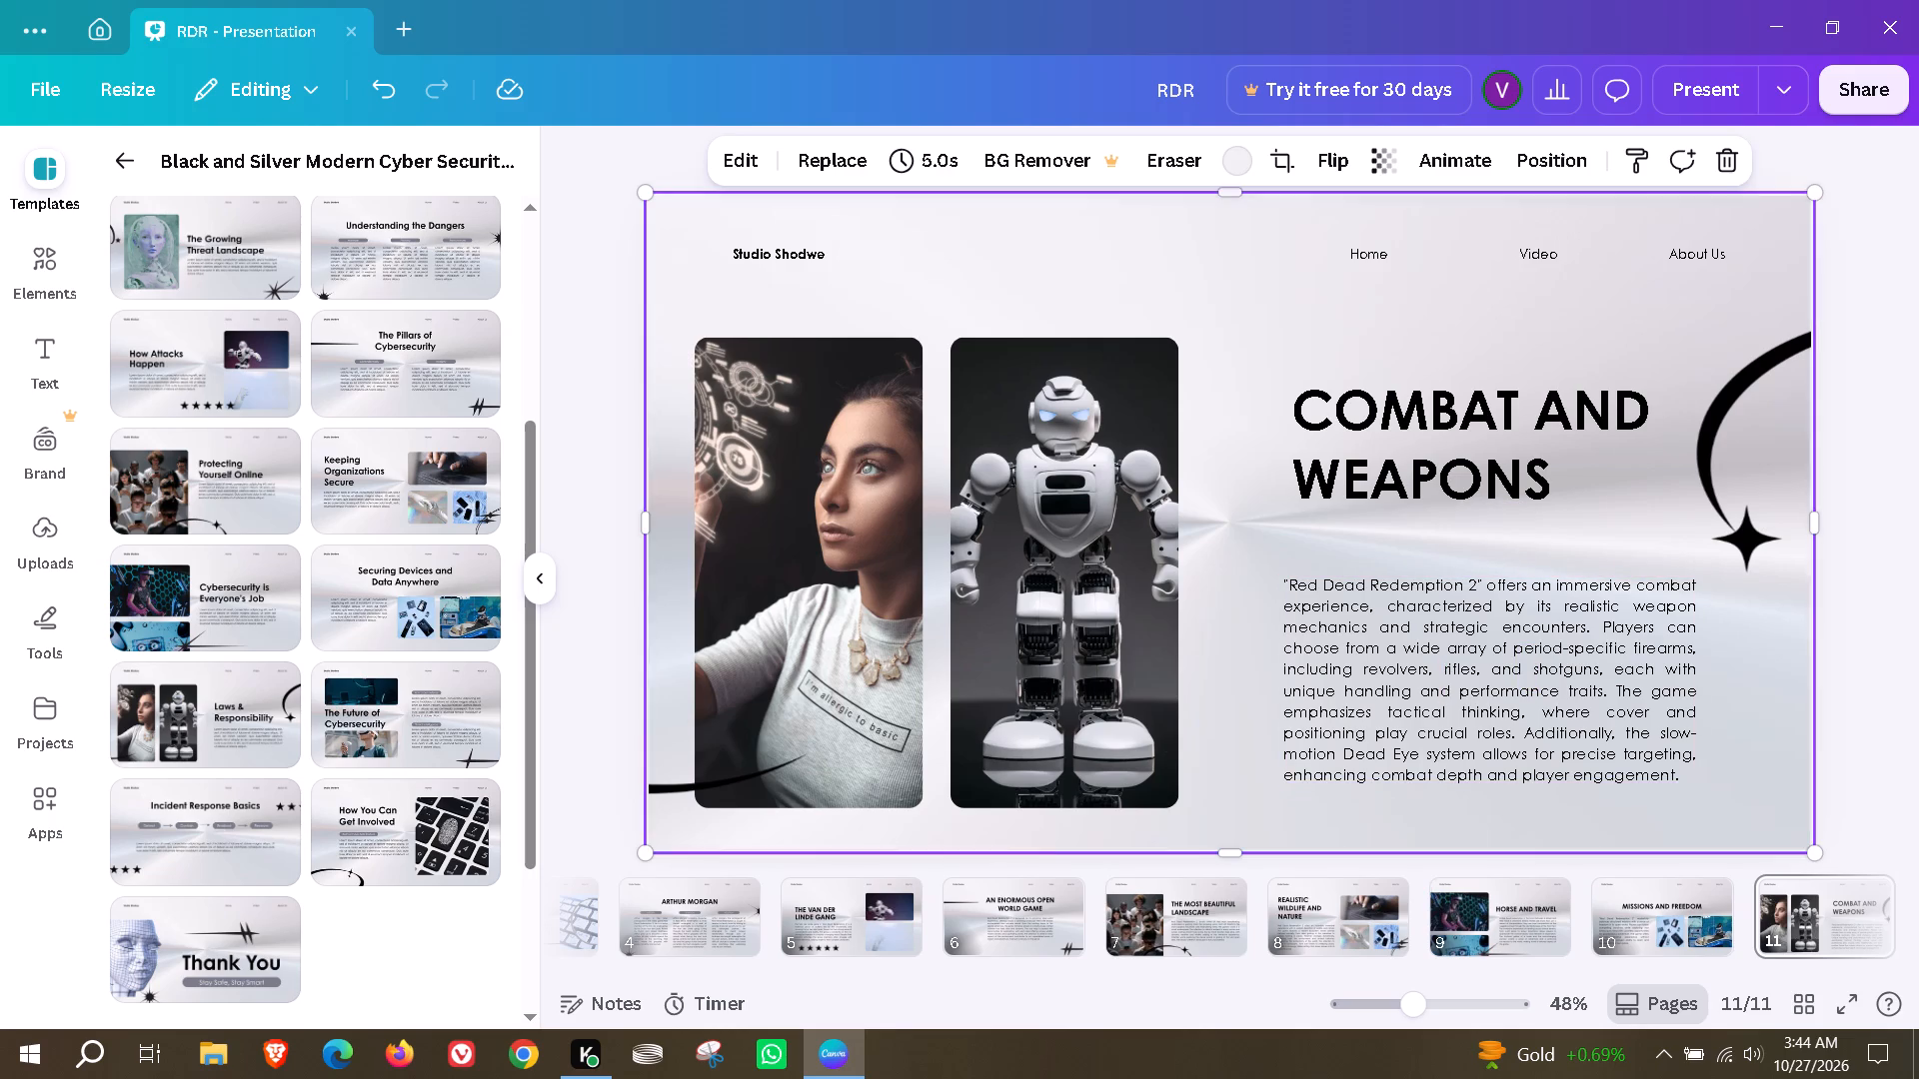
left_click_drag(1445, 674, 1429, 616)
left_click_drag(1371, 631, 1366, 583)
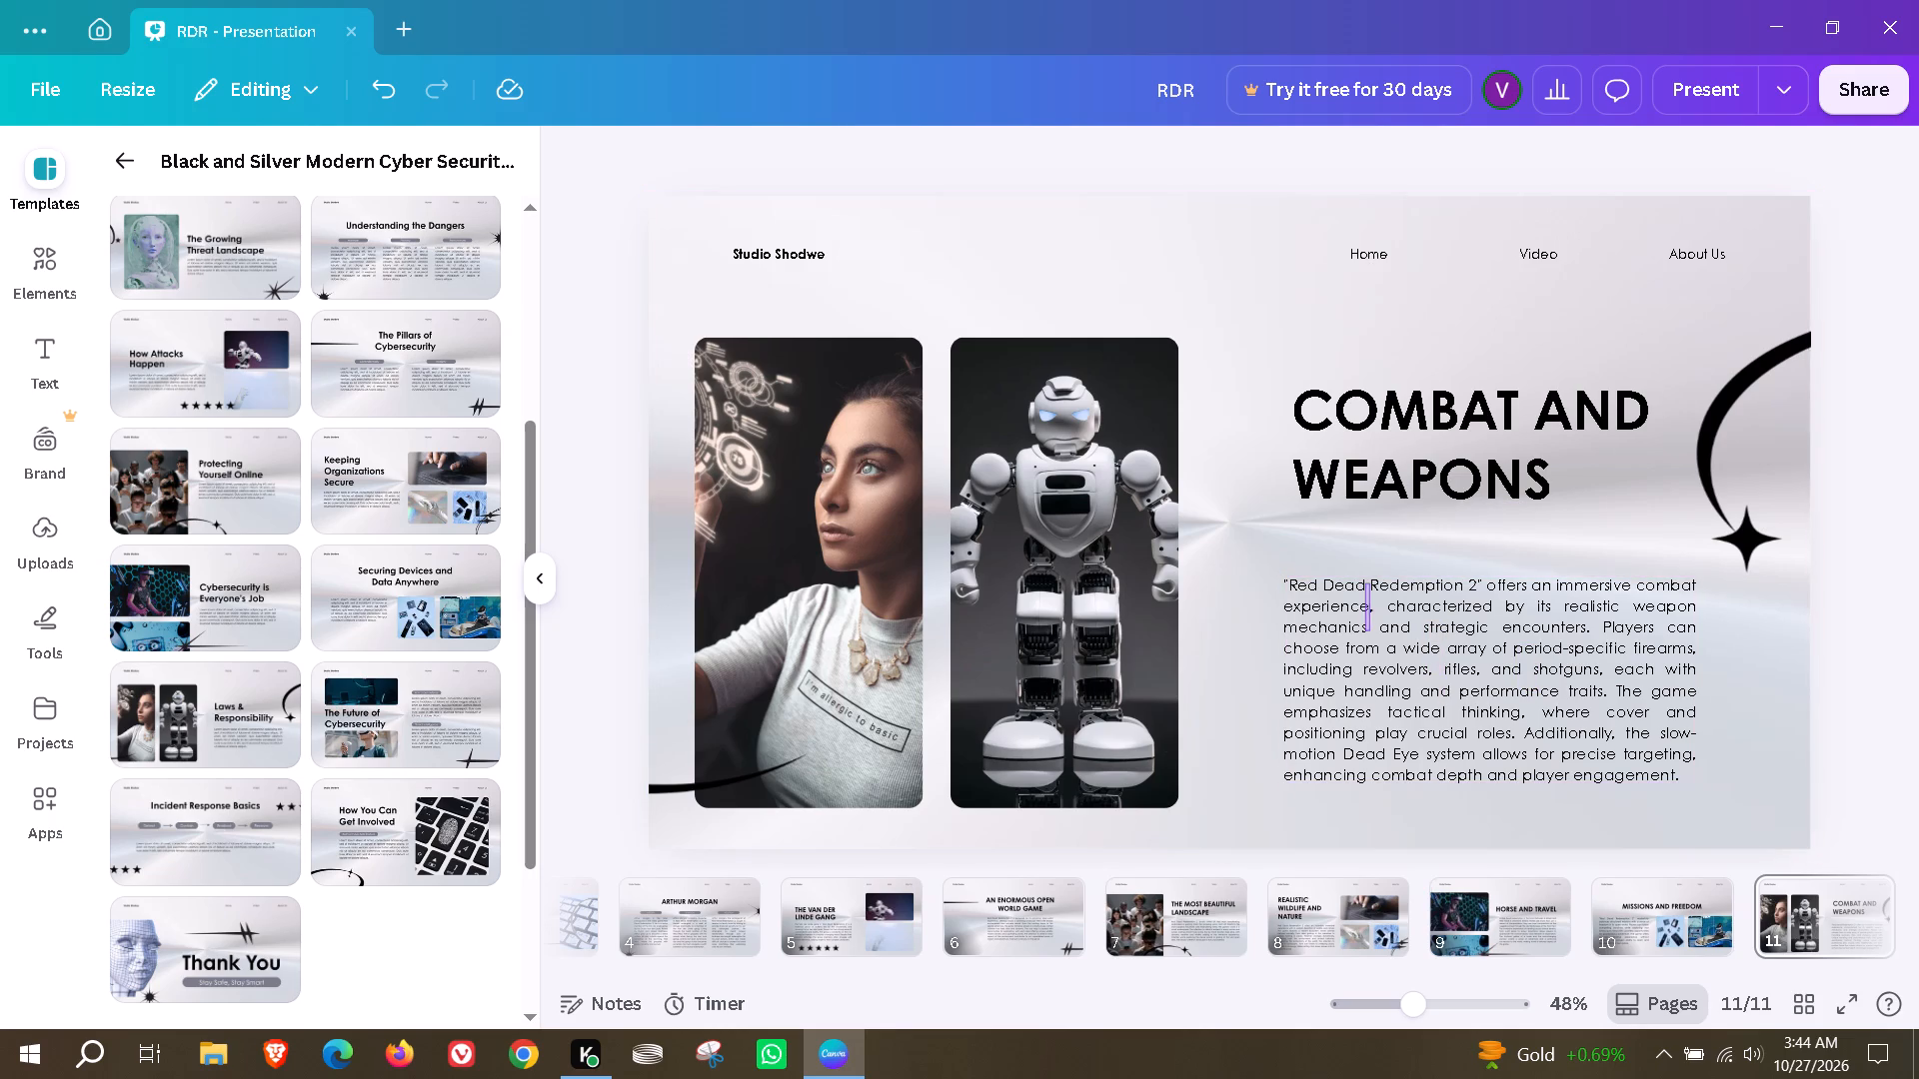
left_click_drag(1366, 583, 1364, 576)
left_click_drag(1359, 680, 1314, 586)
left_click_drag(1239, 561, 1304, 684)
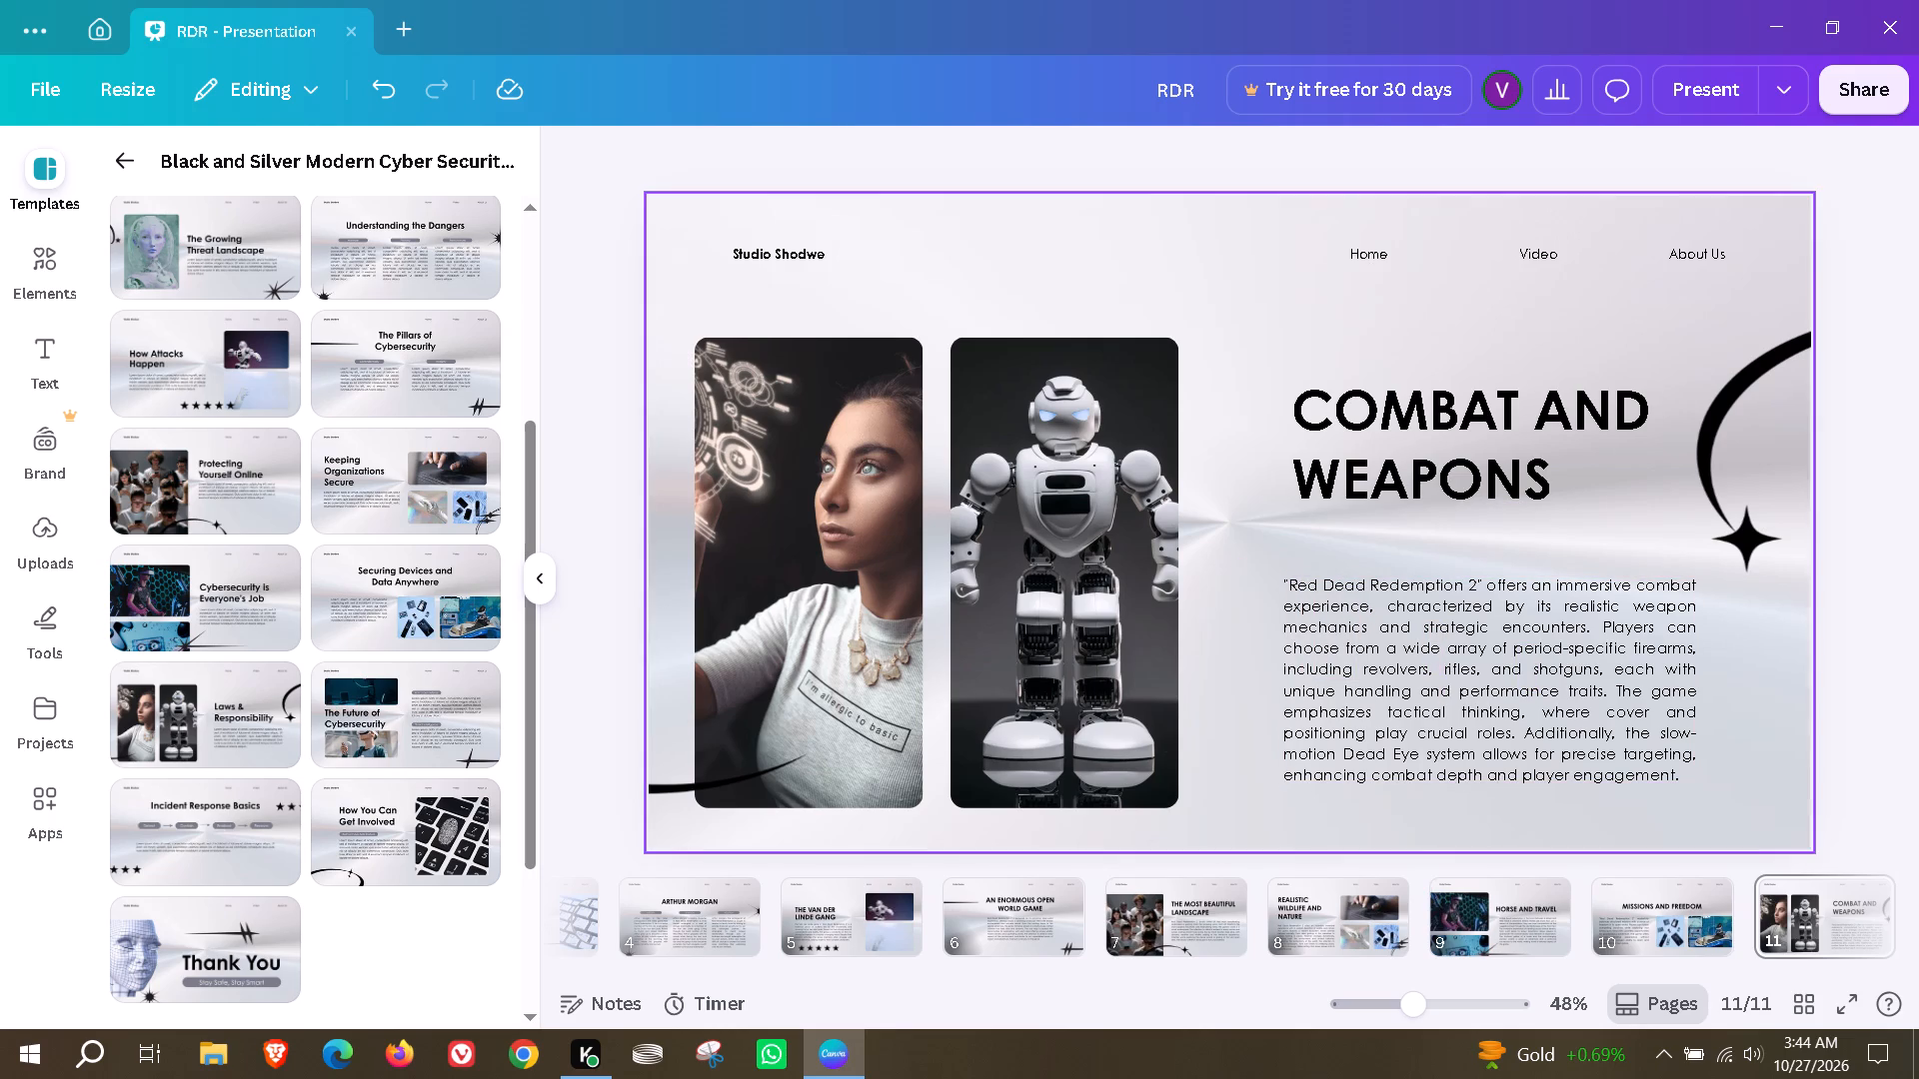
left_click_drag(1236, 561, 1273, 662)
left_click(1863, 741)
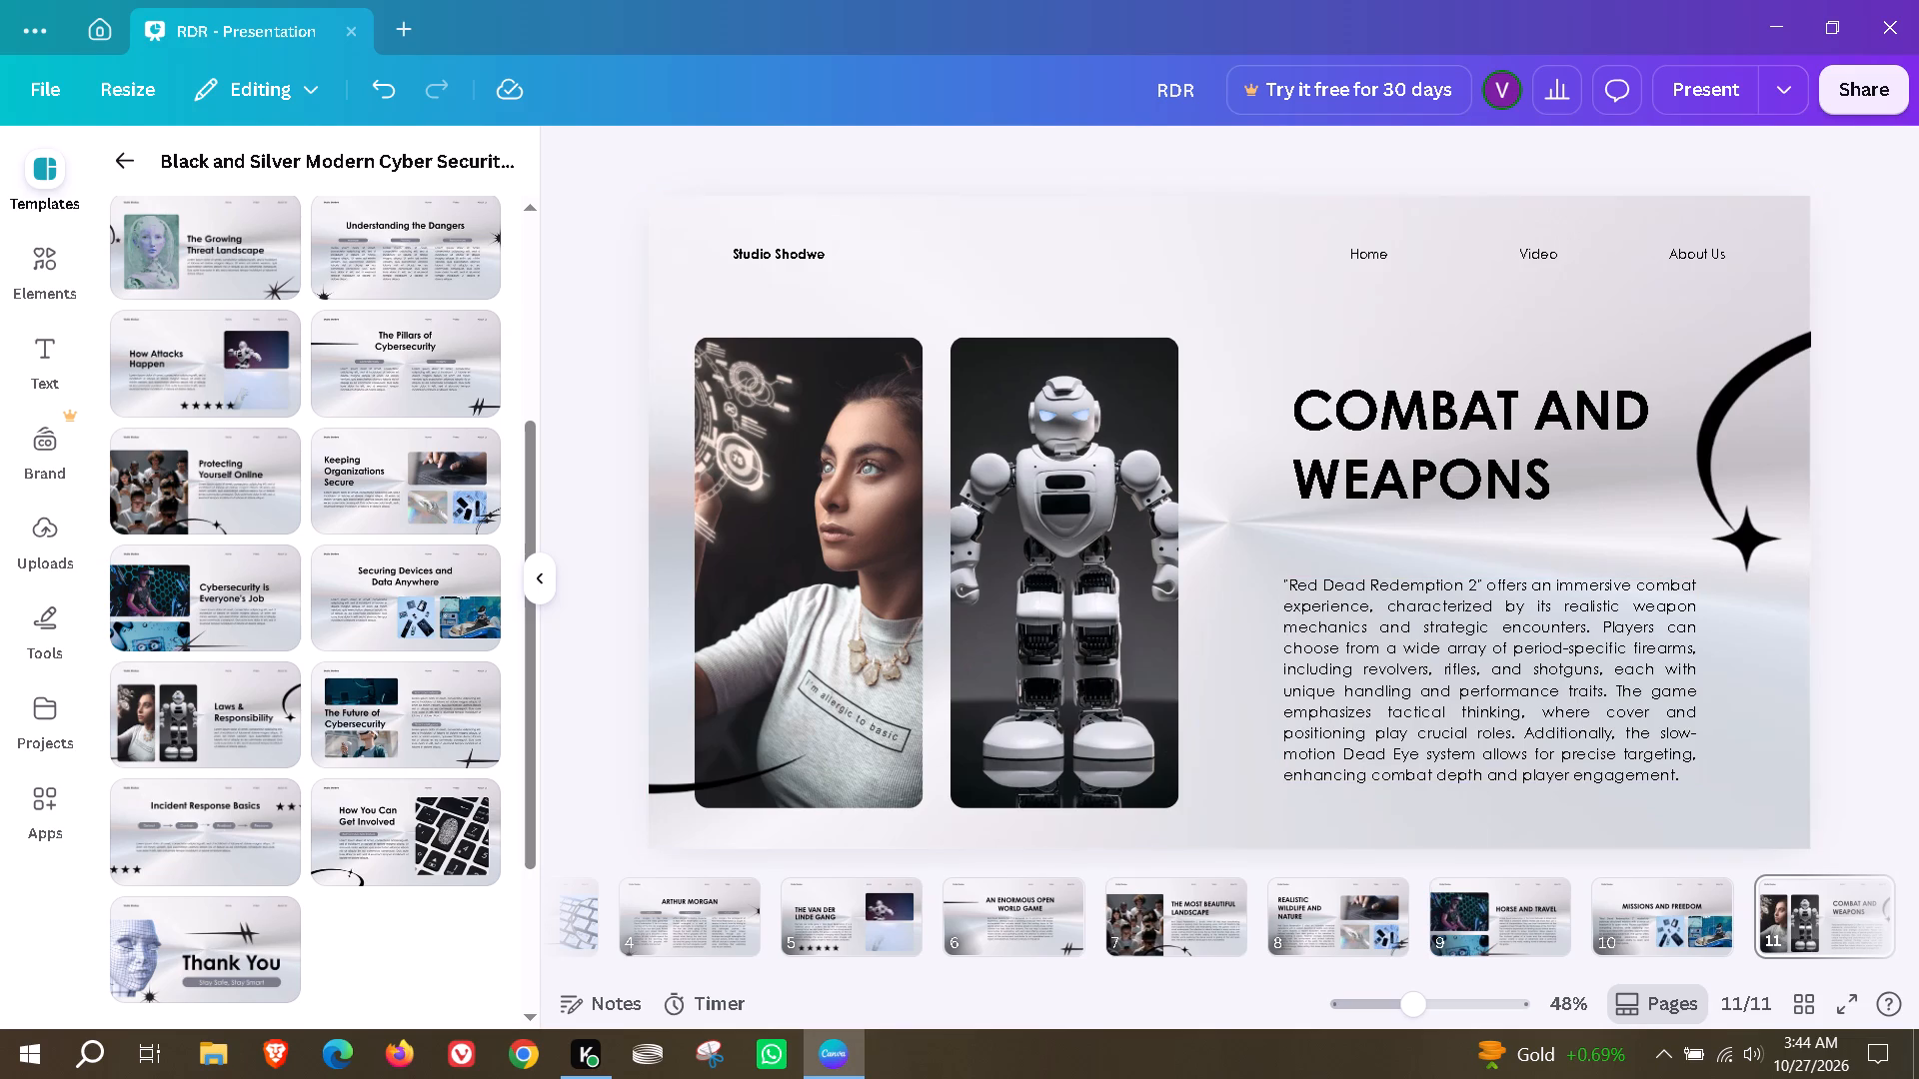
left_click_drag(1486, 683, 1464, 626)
Nudge page 11's robot photo slightly to the right, keeping it level with the neighbouring portrait photo.
left_click(1038, 644)
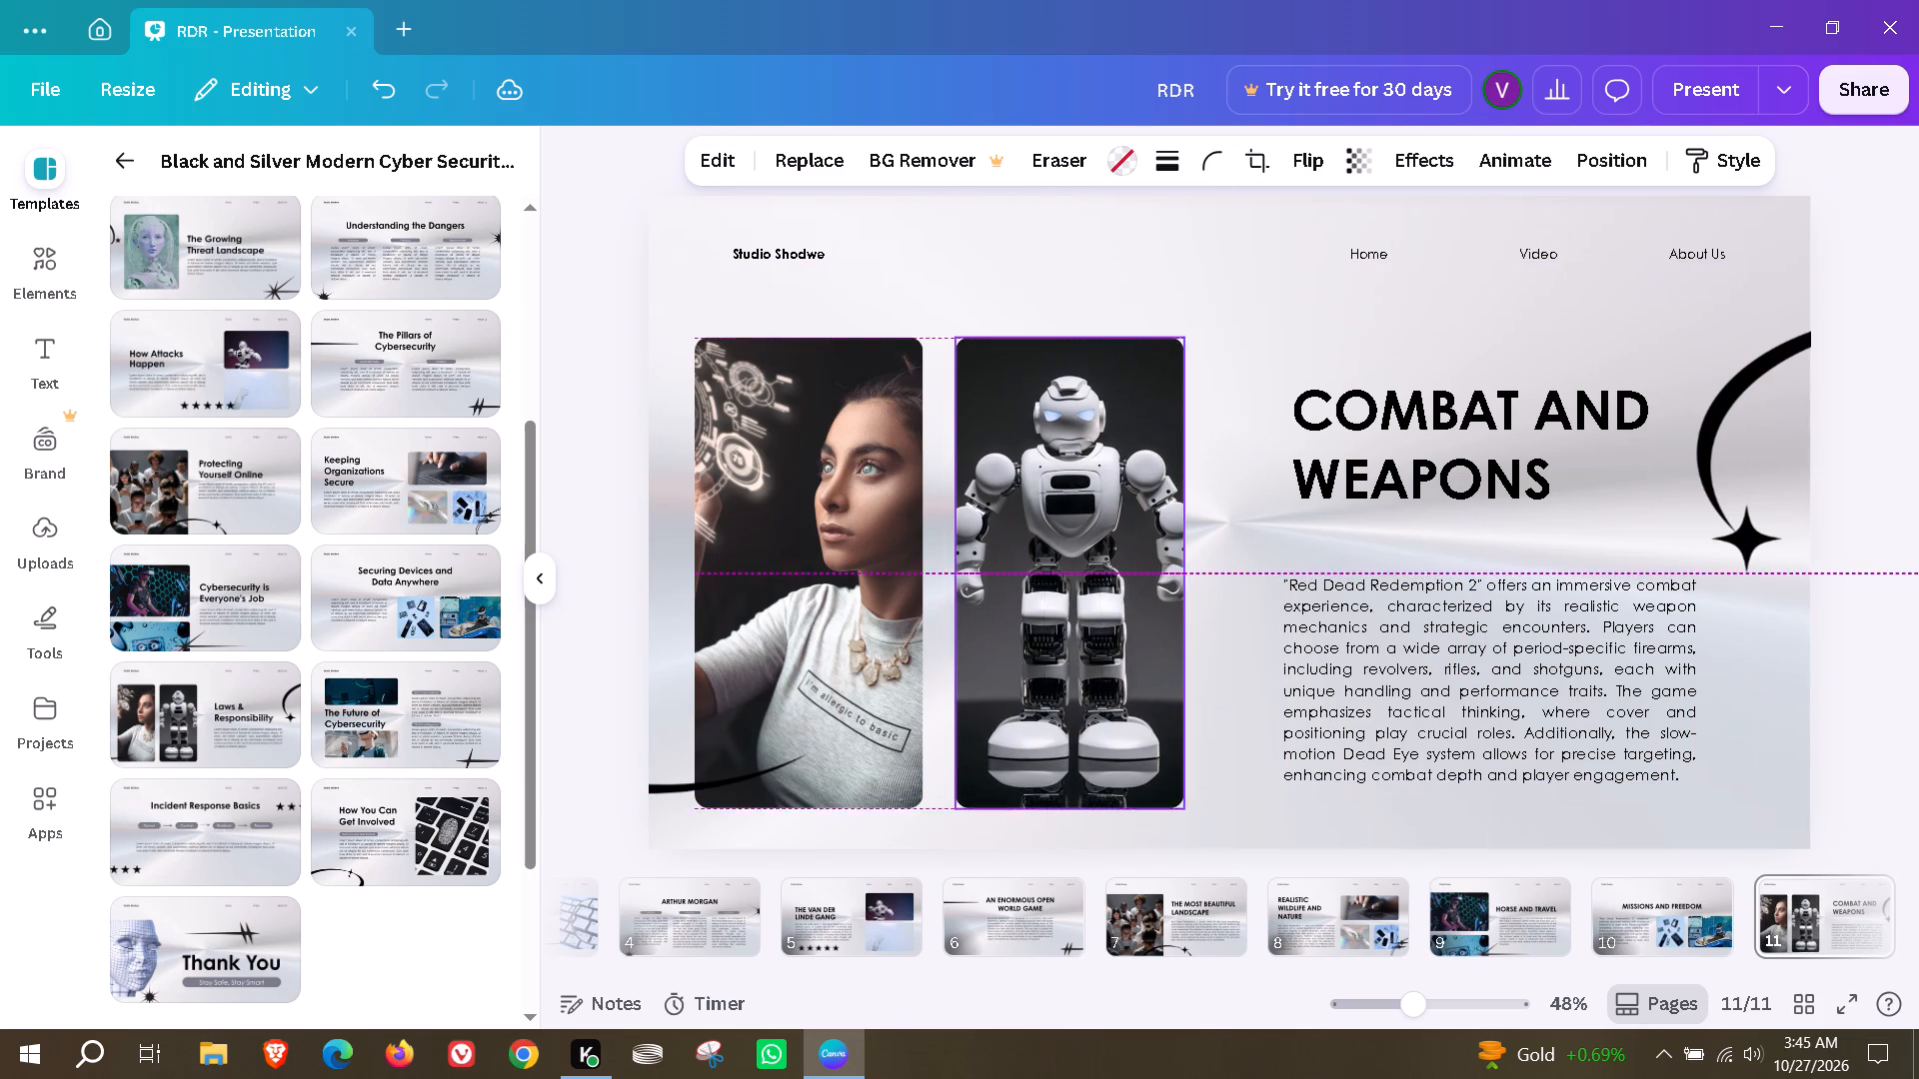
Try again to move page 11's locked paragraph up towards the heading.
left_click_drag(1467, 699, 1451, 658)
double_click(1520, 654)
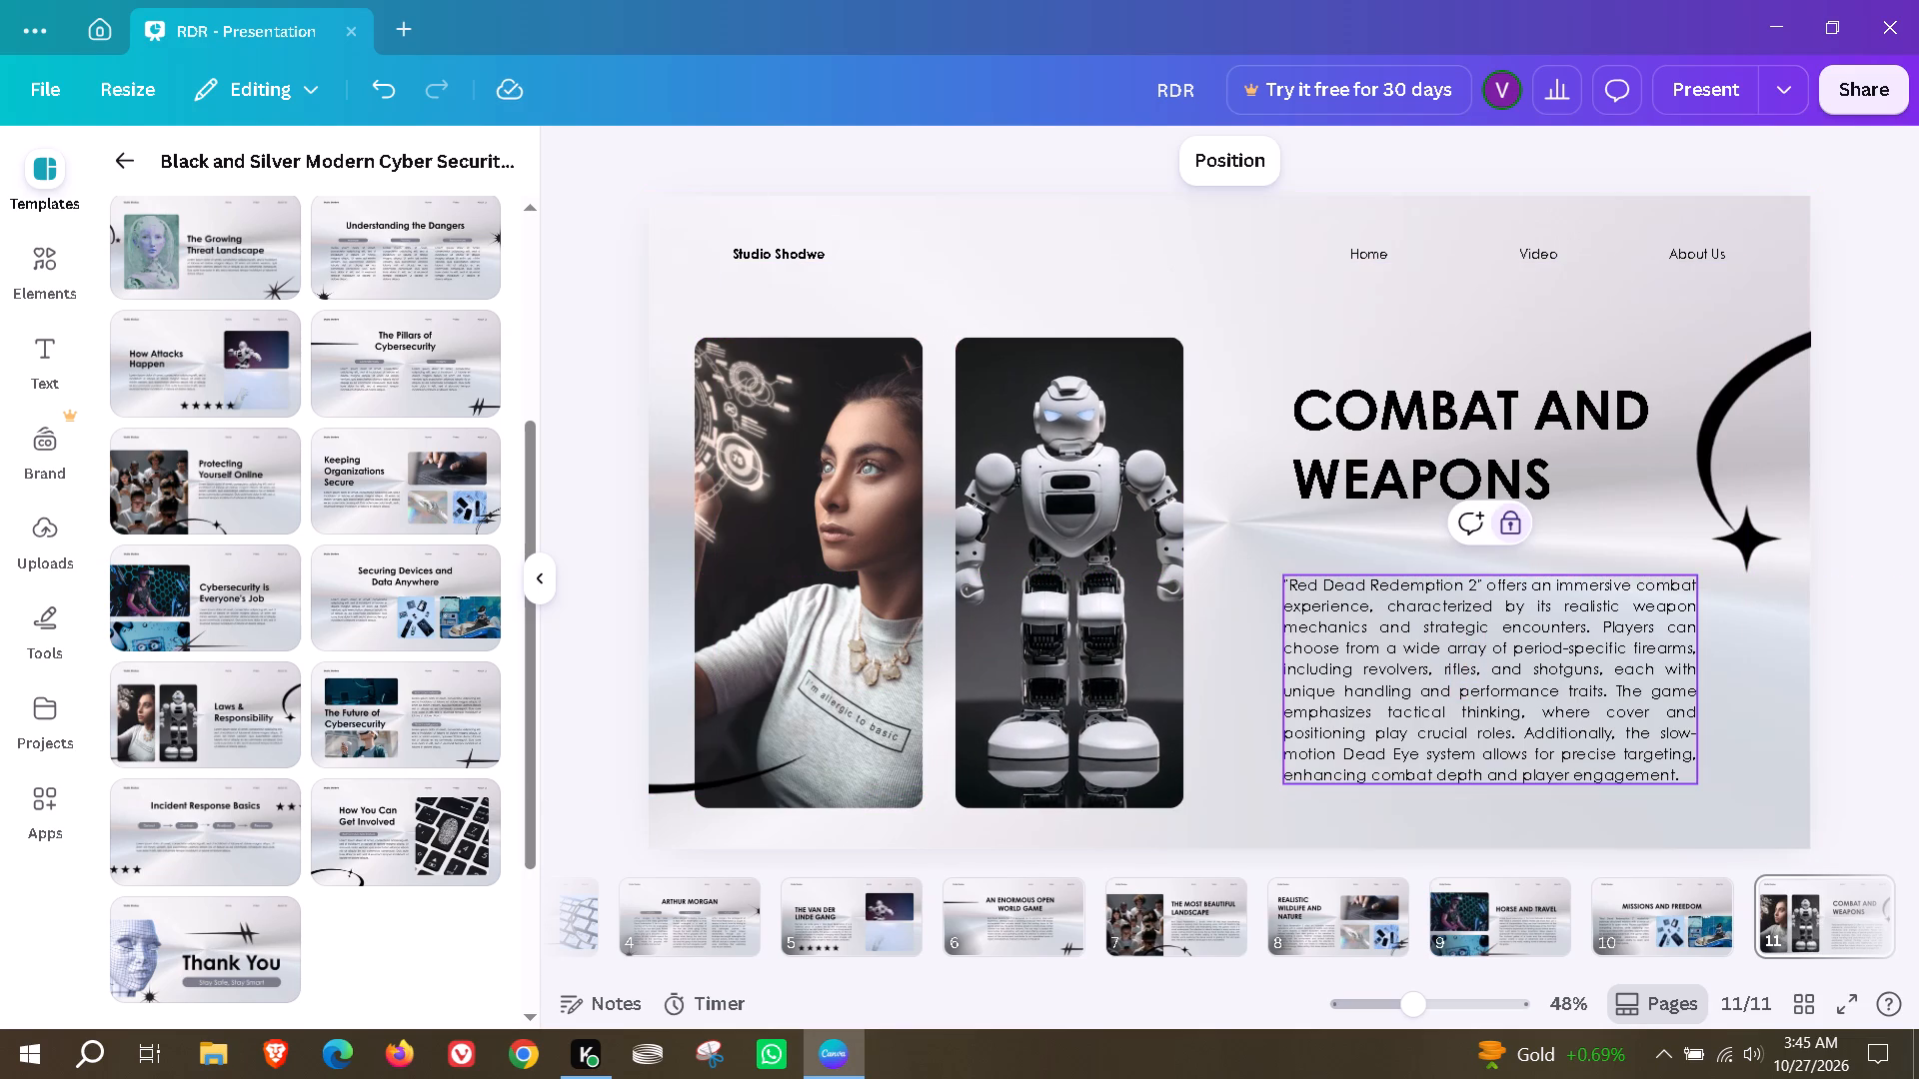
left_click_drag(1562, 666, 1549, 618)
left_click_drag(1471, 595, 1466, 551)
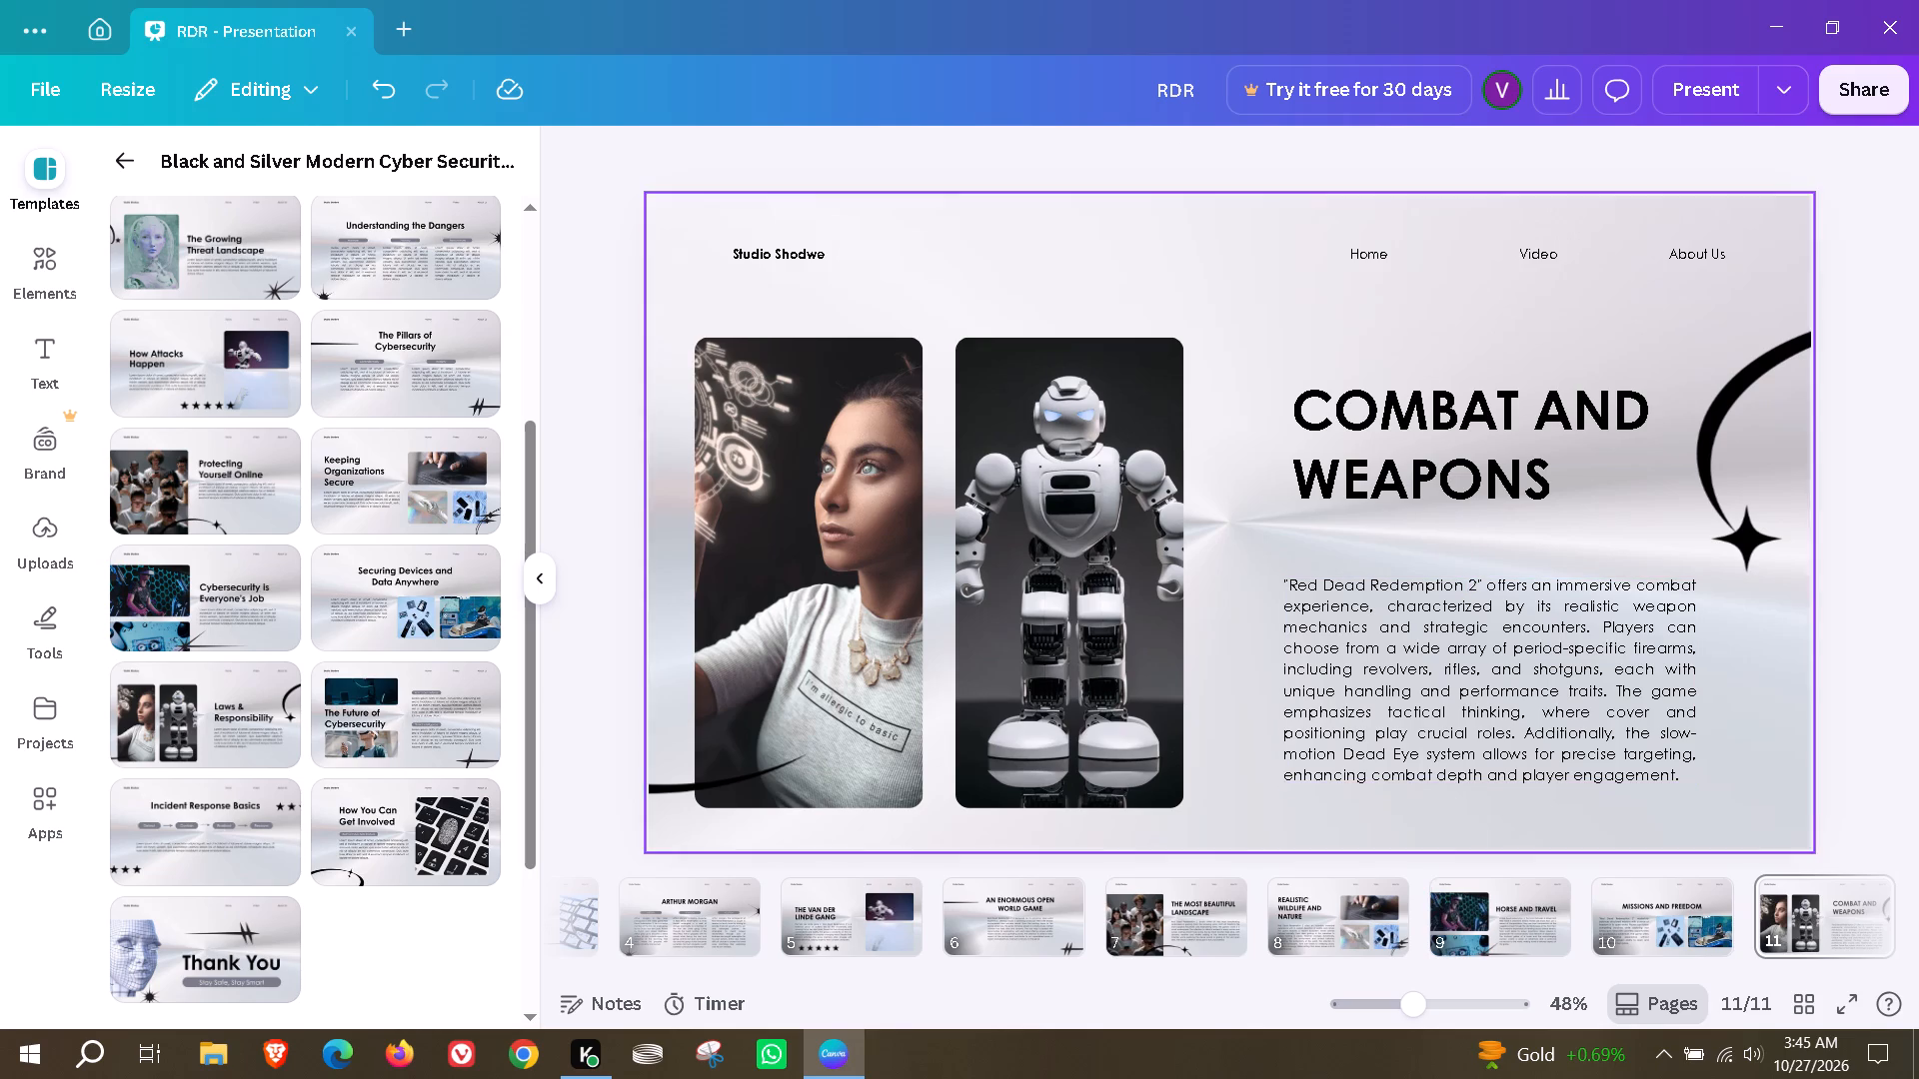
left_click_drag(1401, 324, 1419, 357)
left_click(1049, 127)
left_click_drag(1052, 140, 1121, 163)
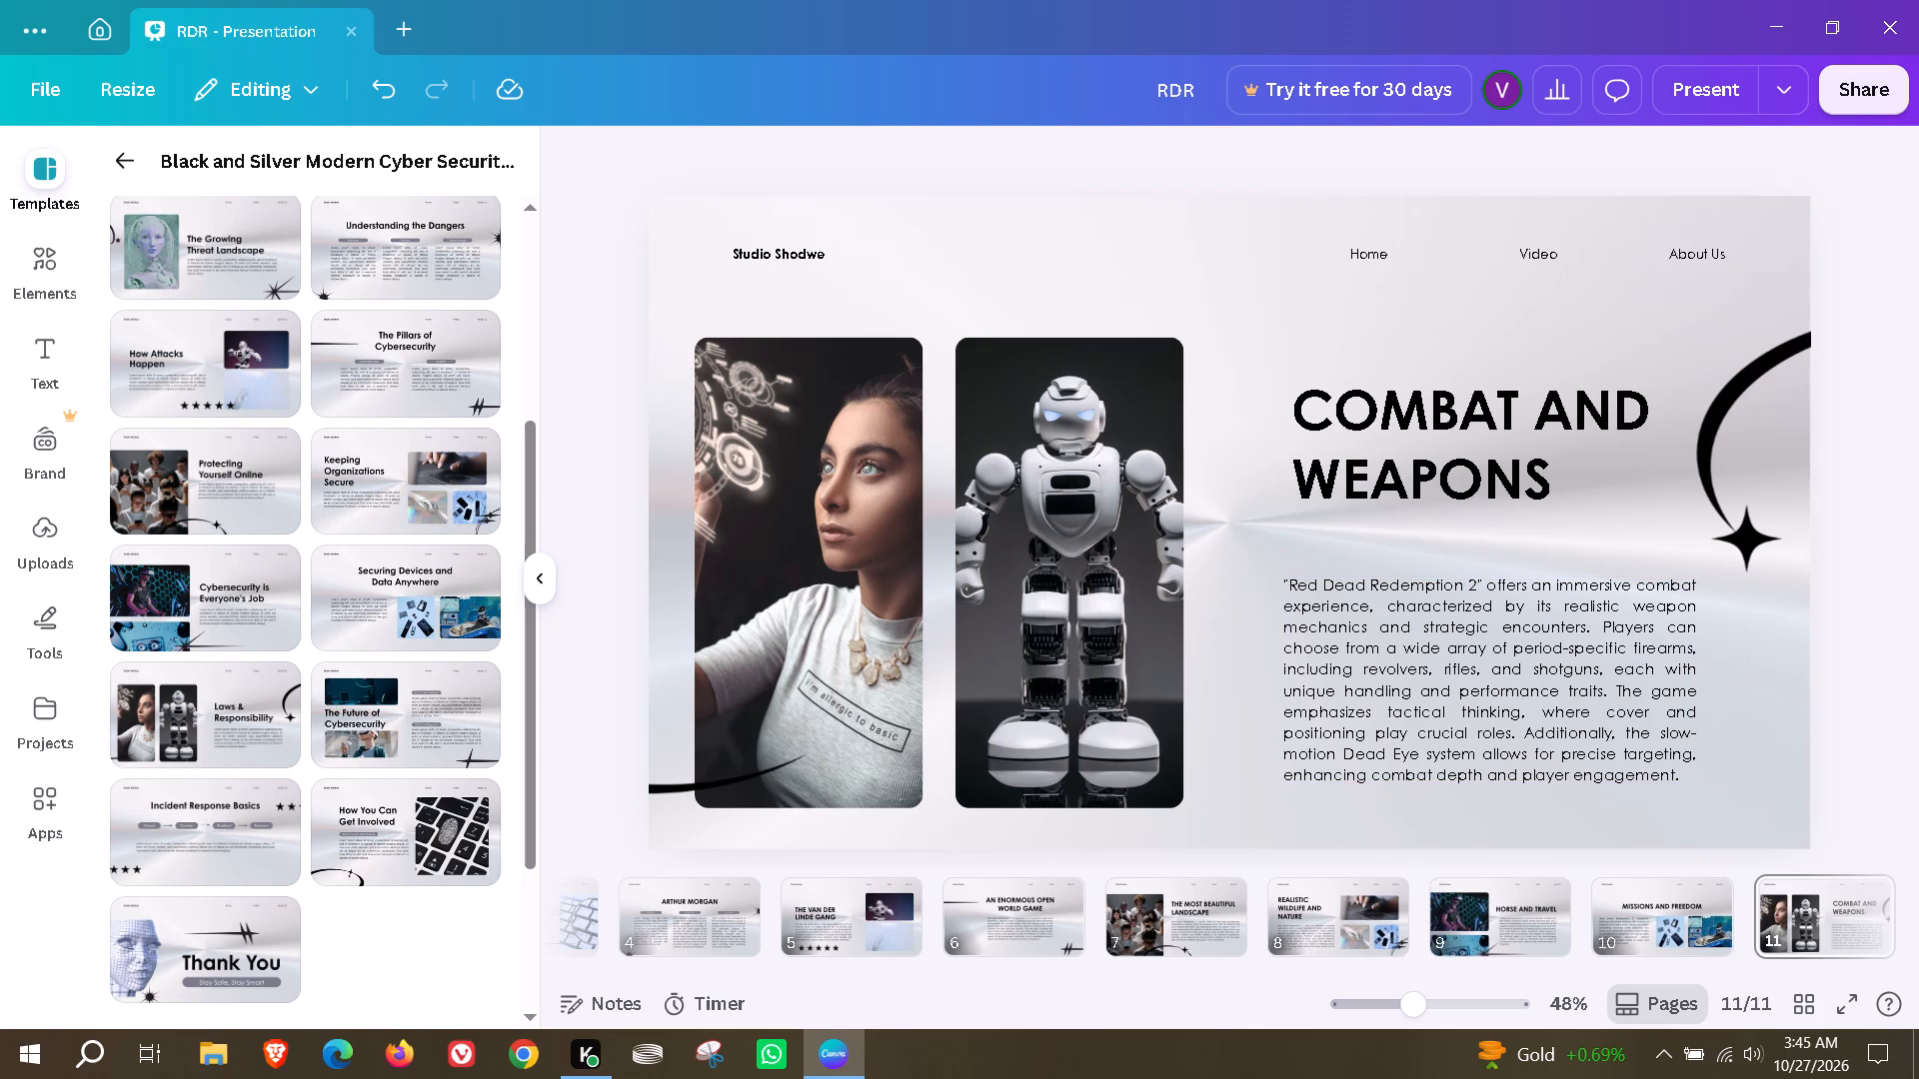
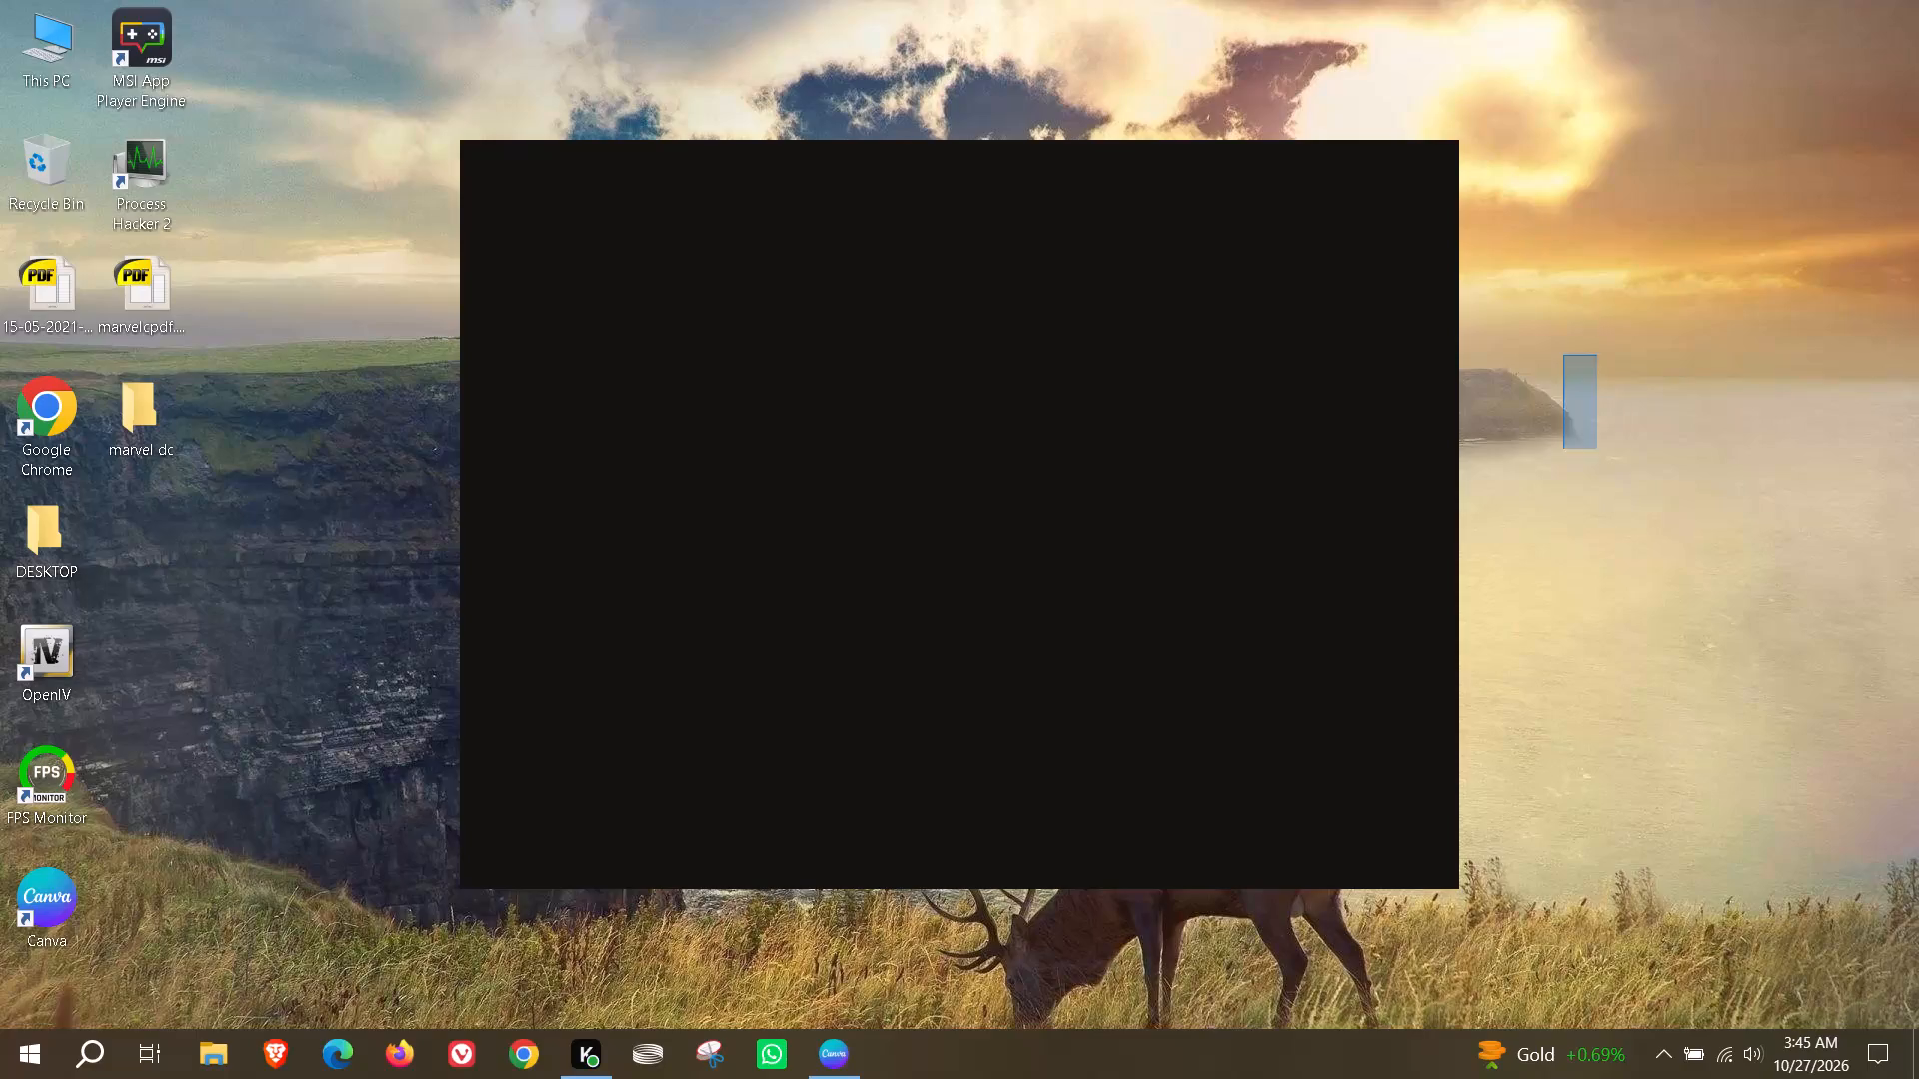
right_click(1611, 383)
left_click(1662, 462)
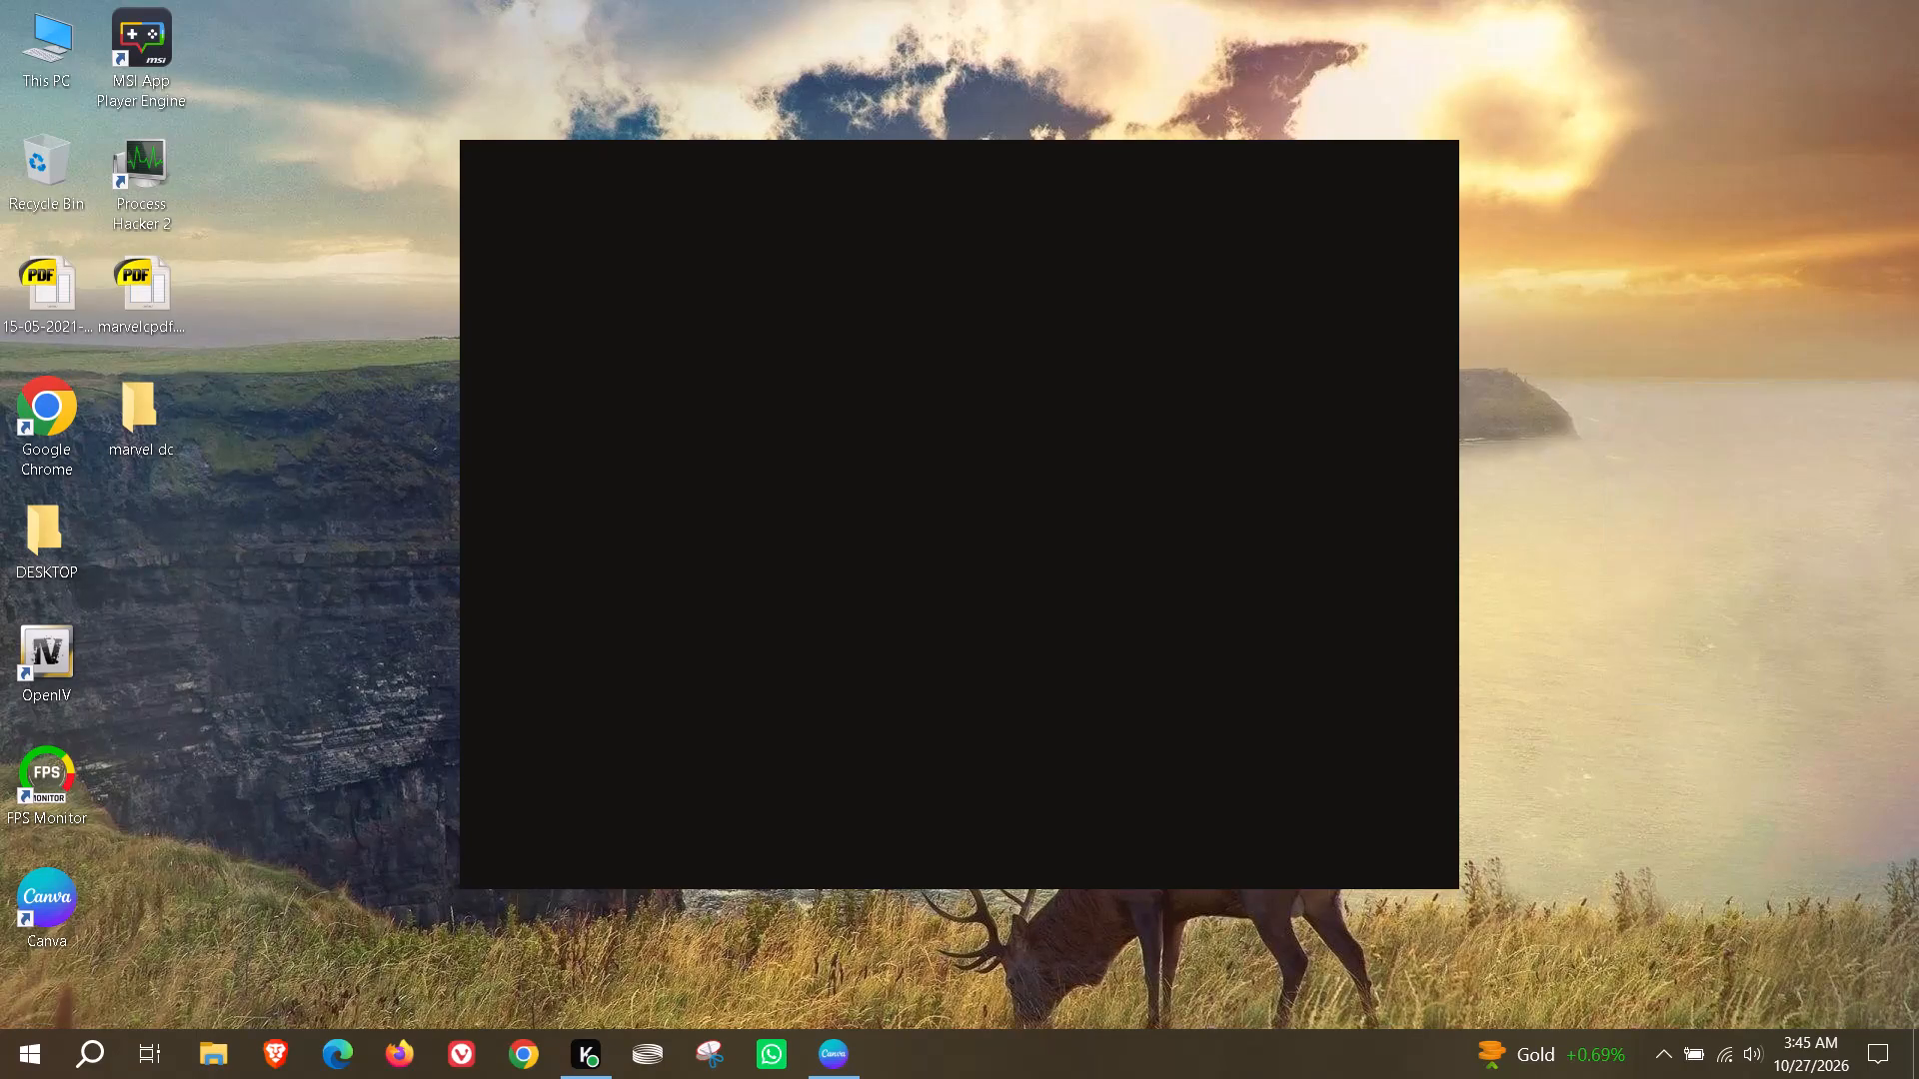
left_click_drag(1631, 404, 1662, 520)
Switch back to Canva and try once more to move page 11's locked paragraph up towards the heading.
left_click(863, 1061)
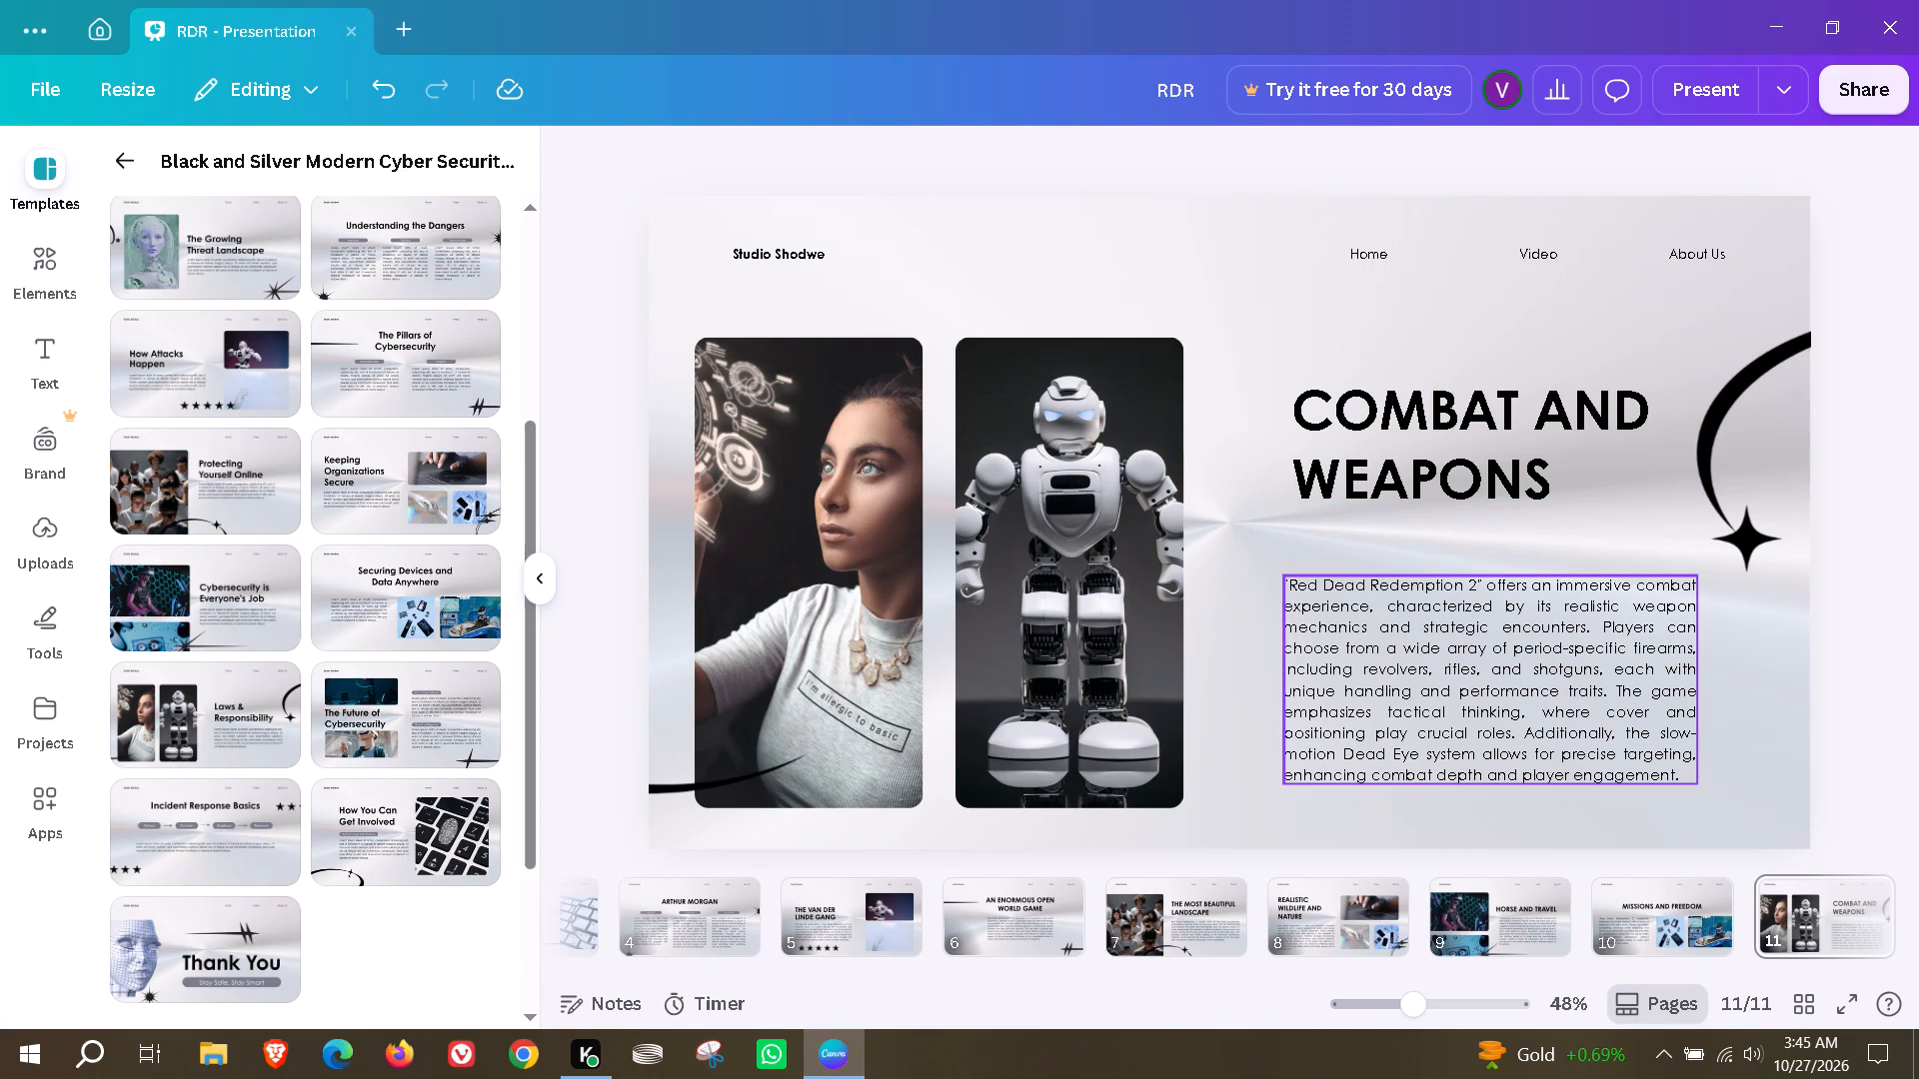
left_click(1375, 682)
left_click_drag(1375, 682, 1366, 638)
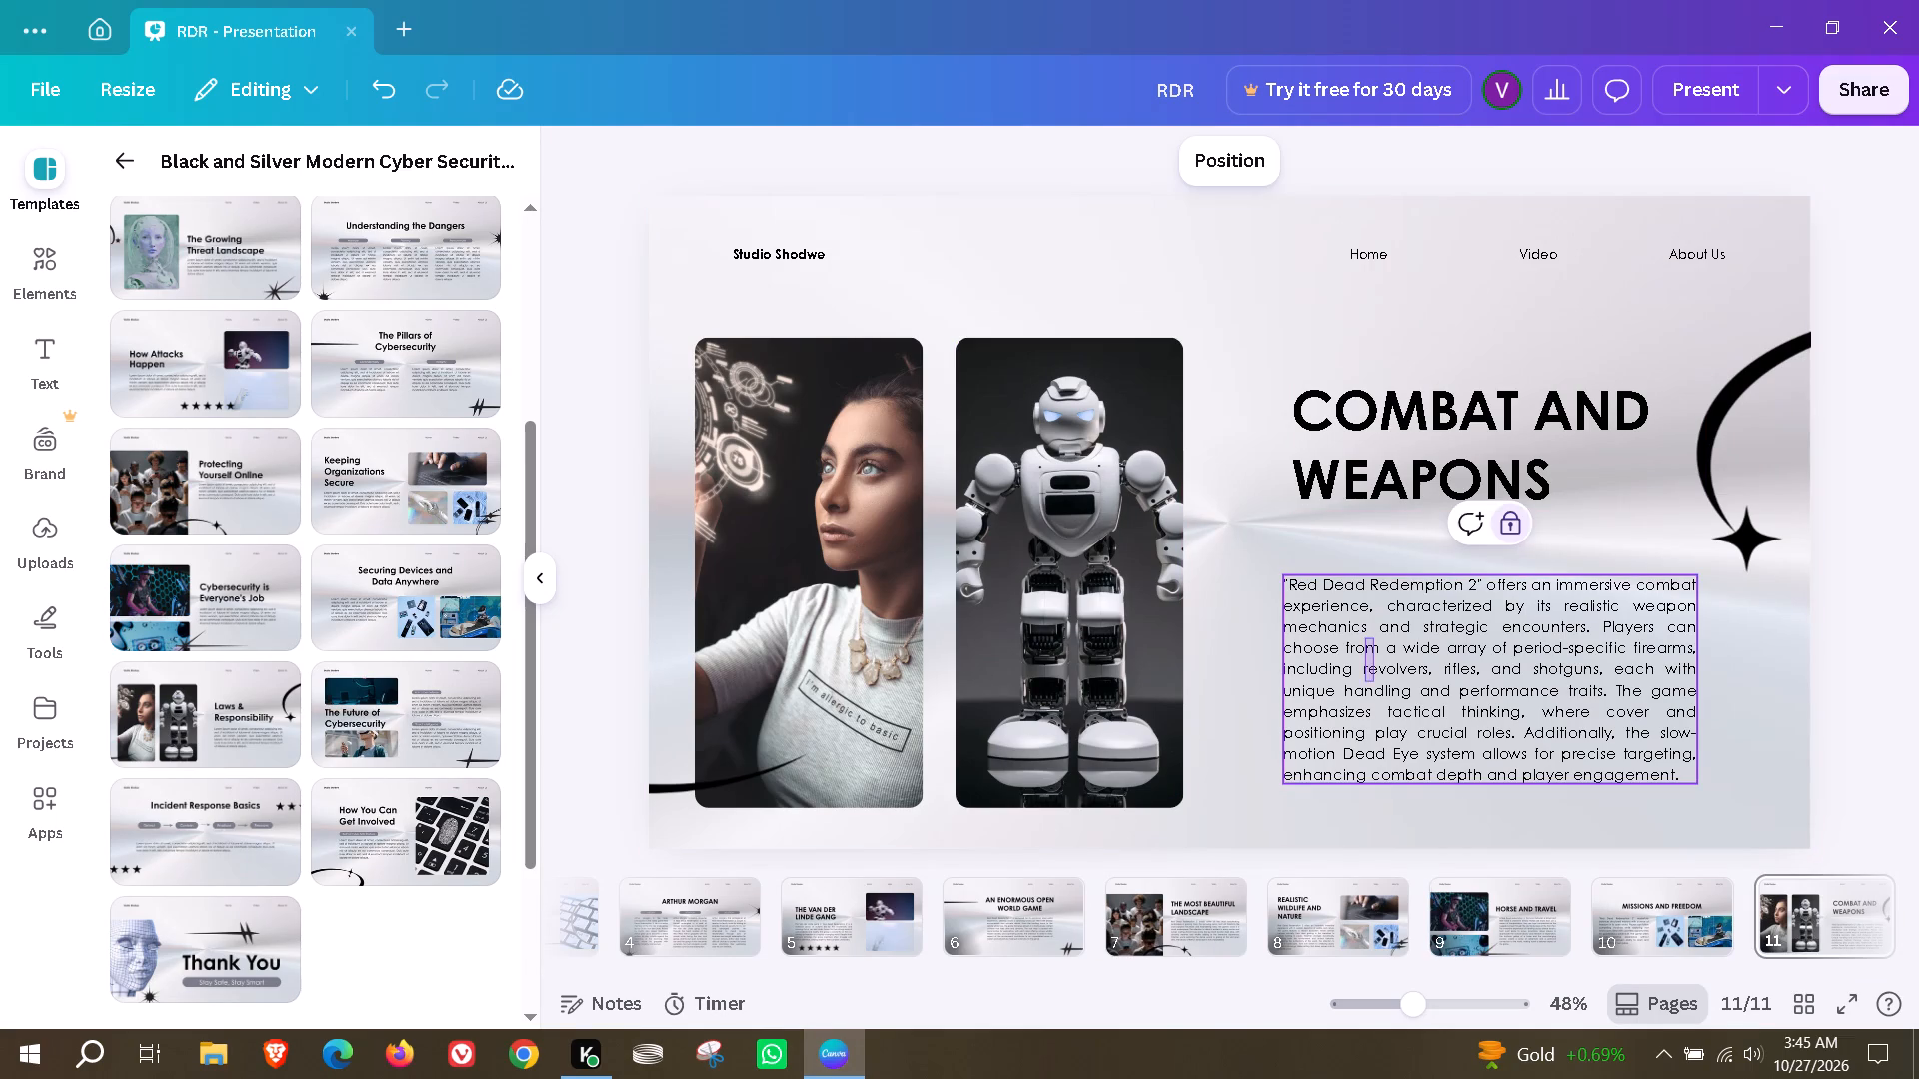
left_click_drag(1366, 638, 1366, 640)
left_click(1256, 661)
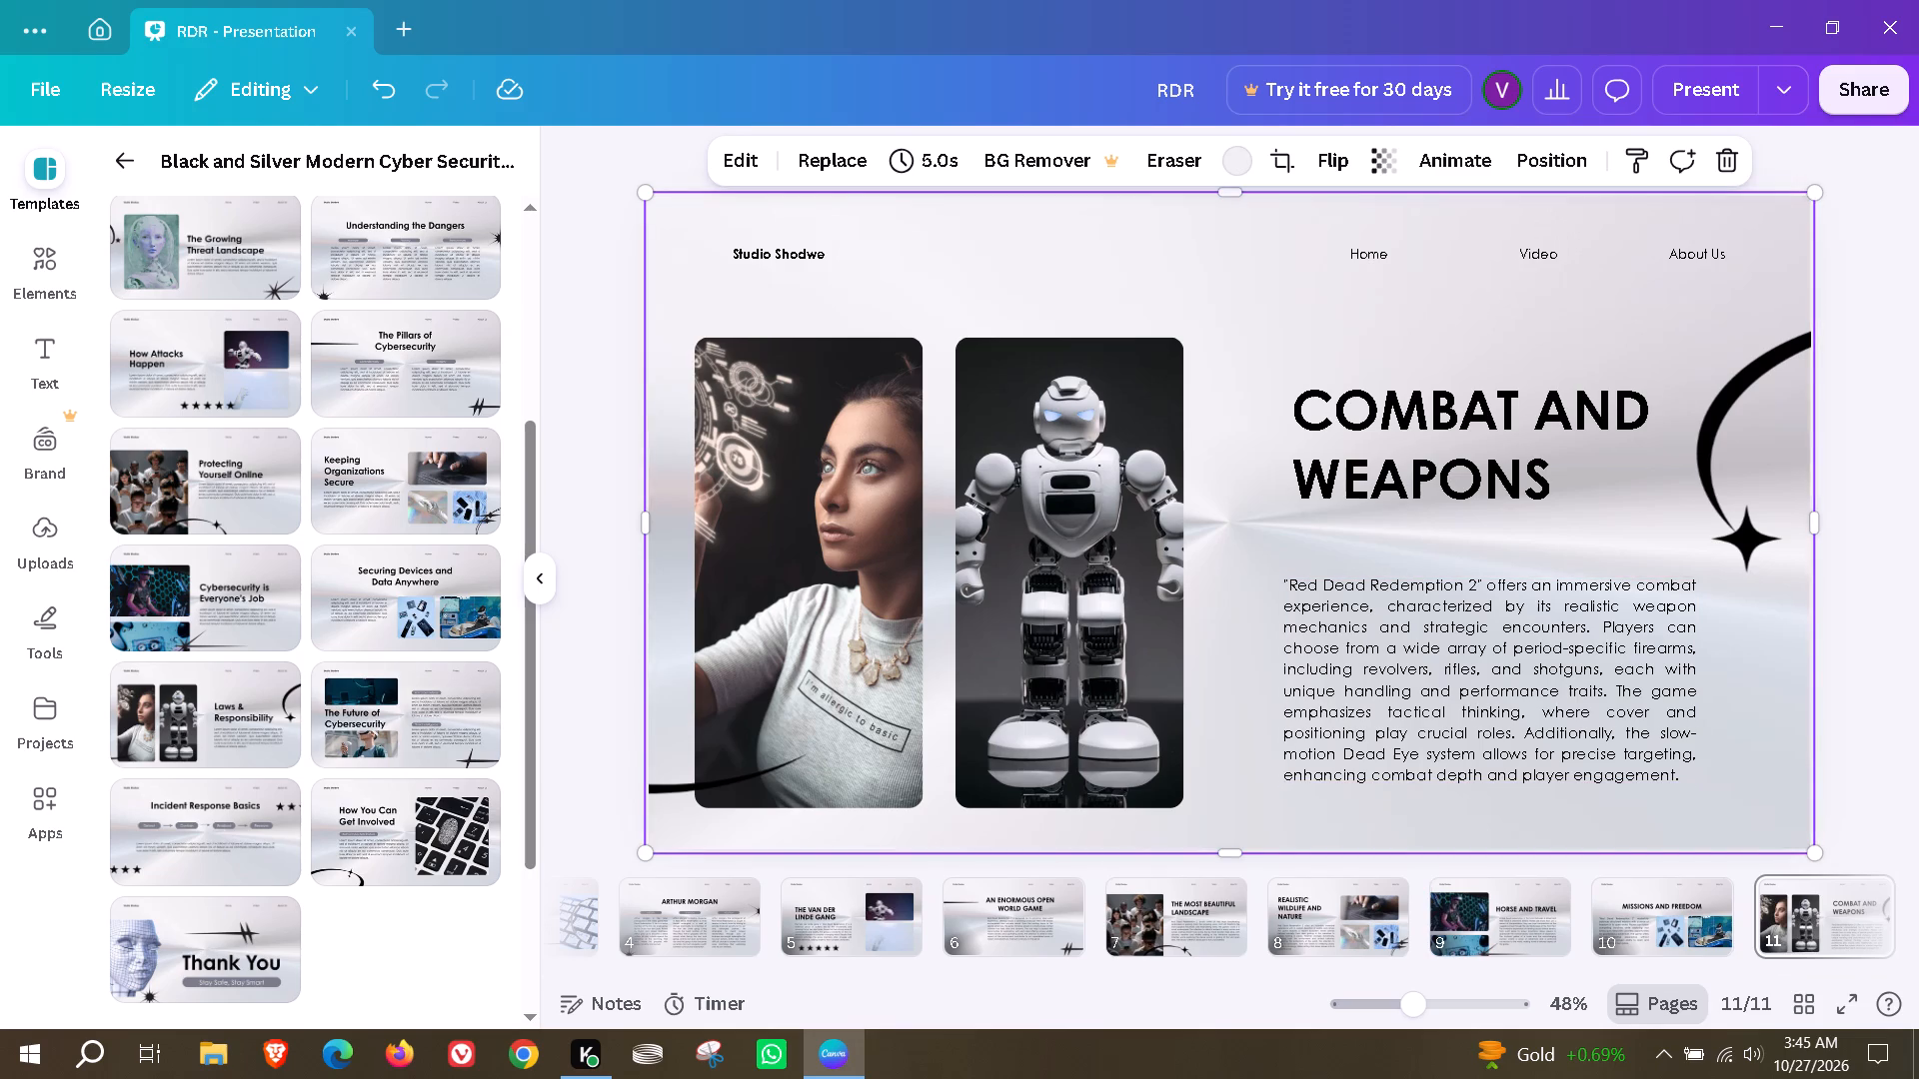
Add the template's "The Future of Cybersecurity" page as page 12 of the presentation.
scroll(370, 675, "down", 2)
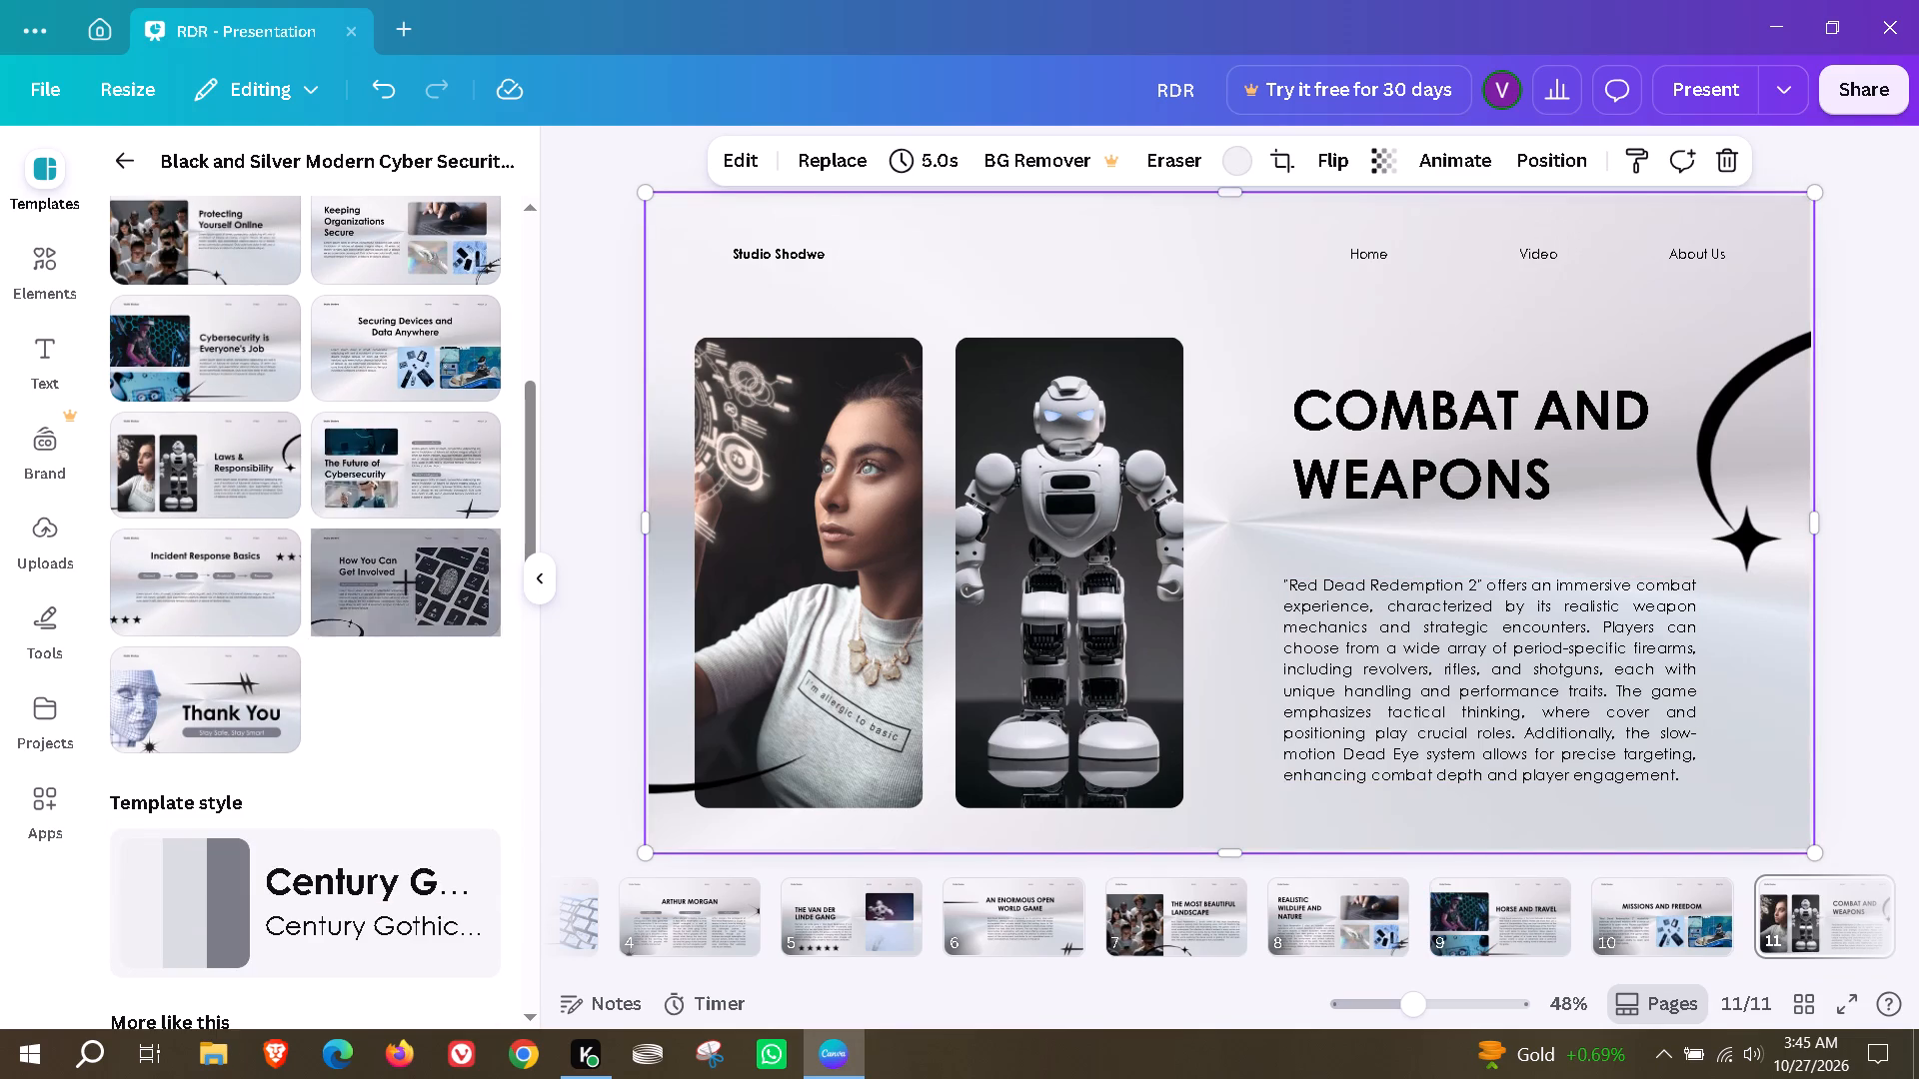
left_click(397, 492)
left_click(1126, 600)
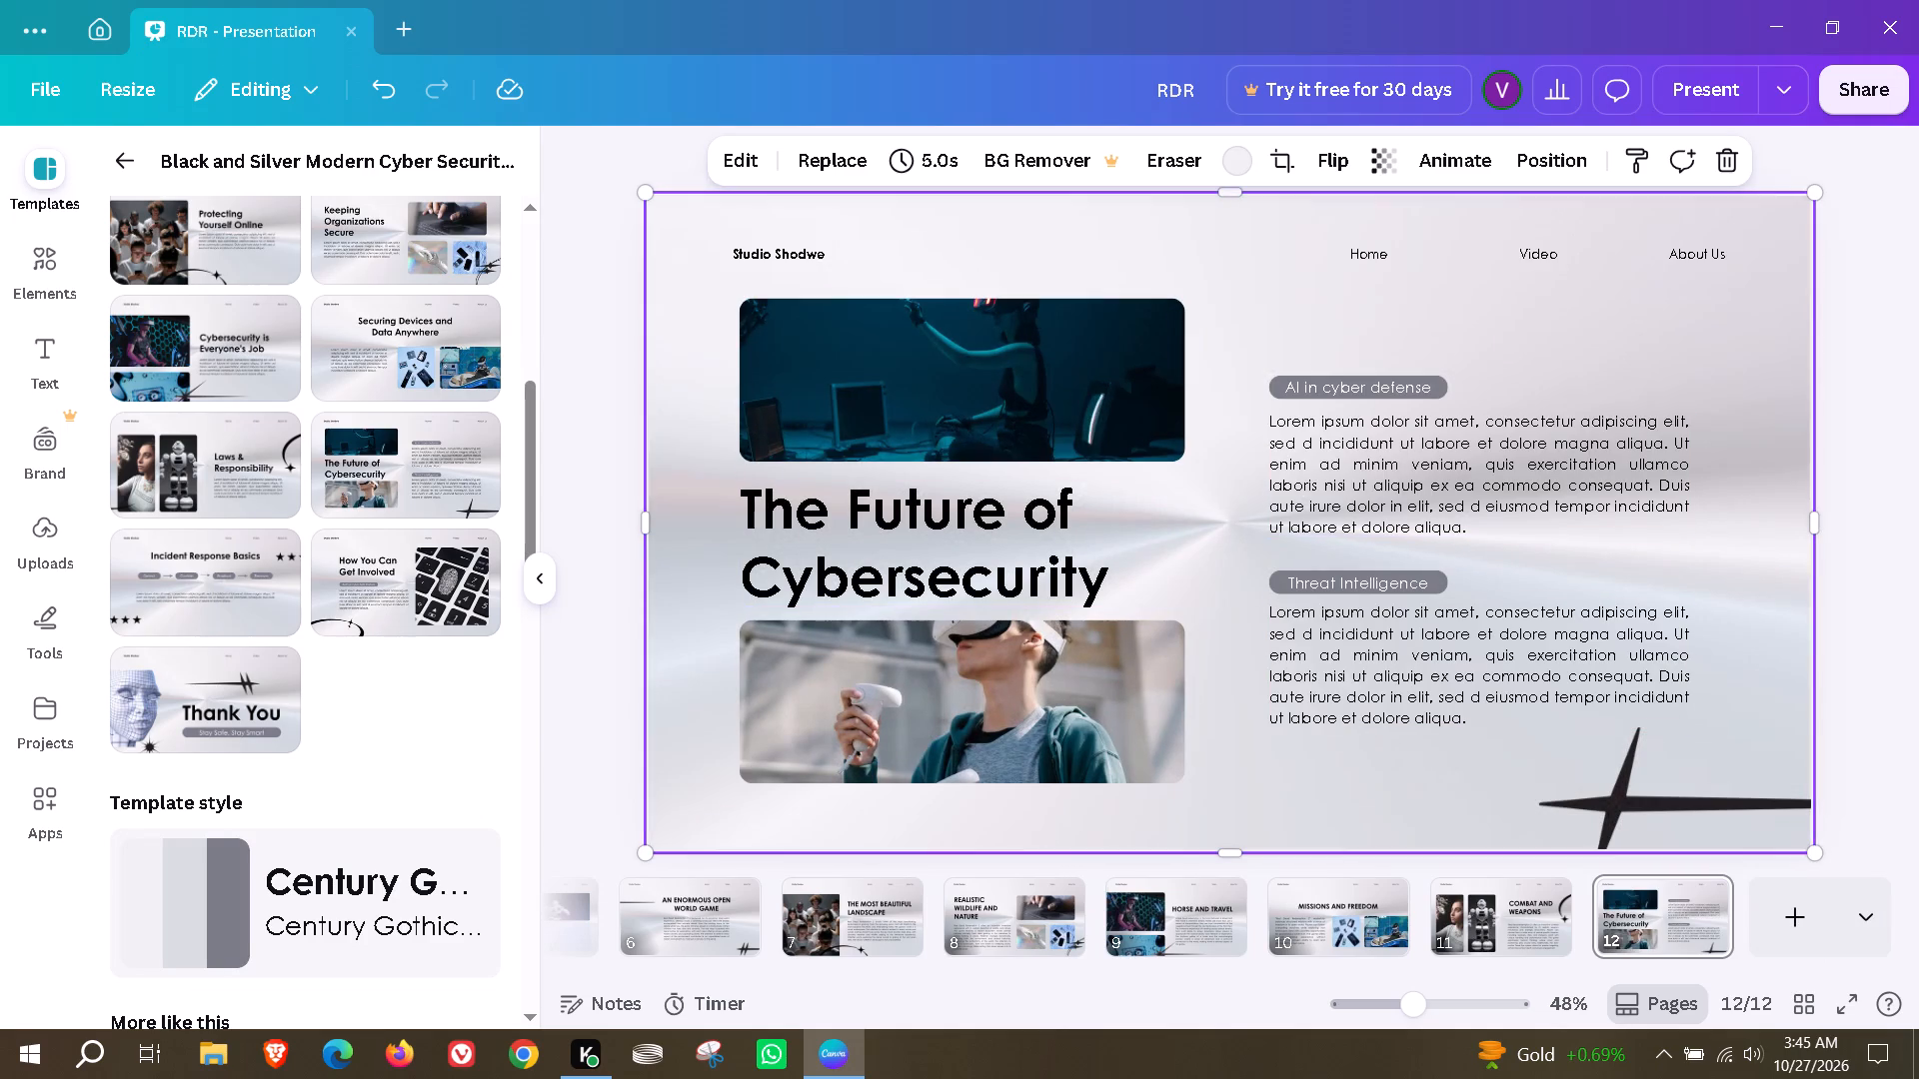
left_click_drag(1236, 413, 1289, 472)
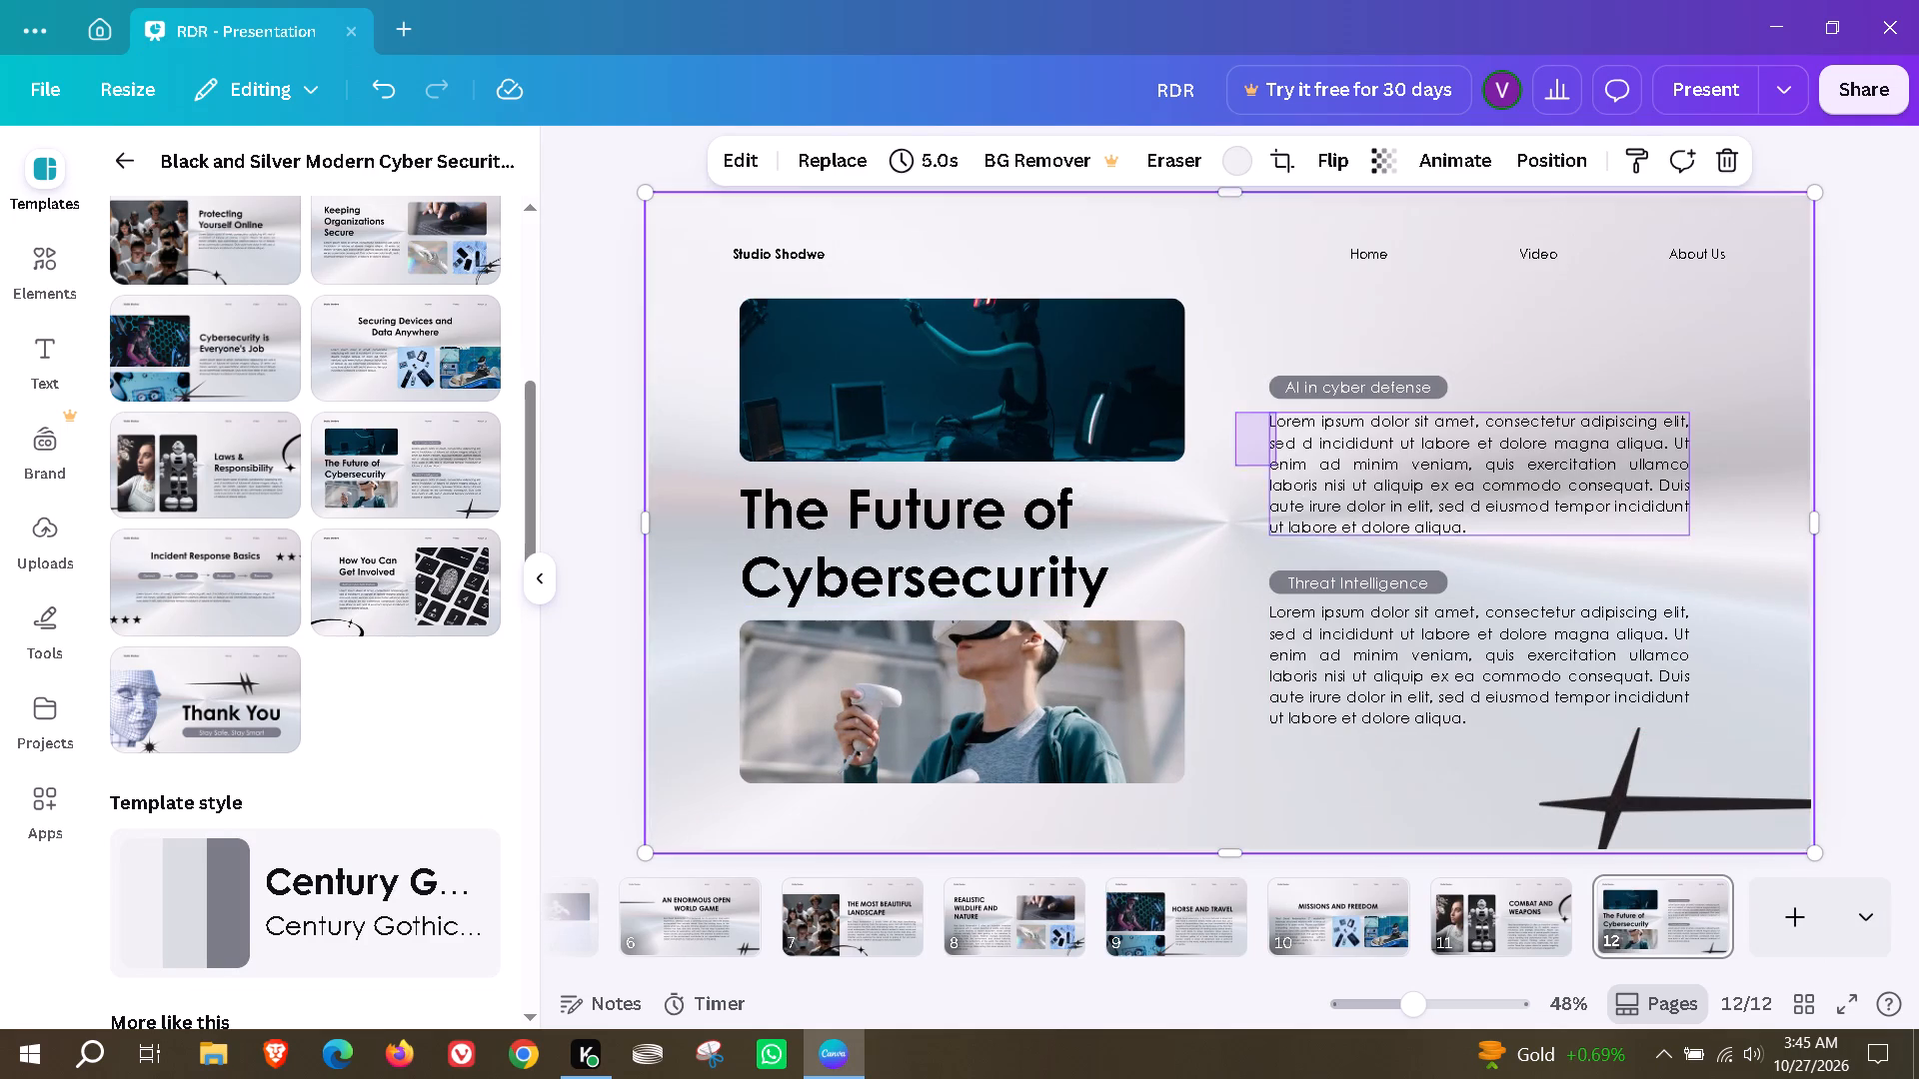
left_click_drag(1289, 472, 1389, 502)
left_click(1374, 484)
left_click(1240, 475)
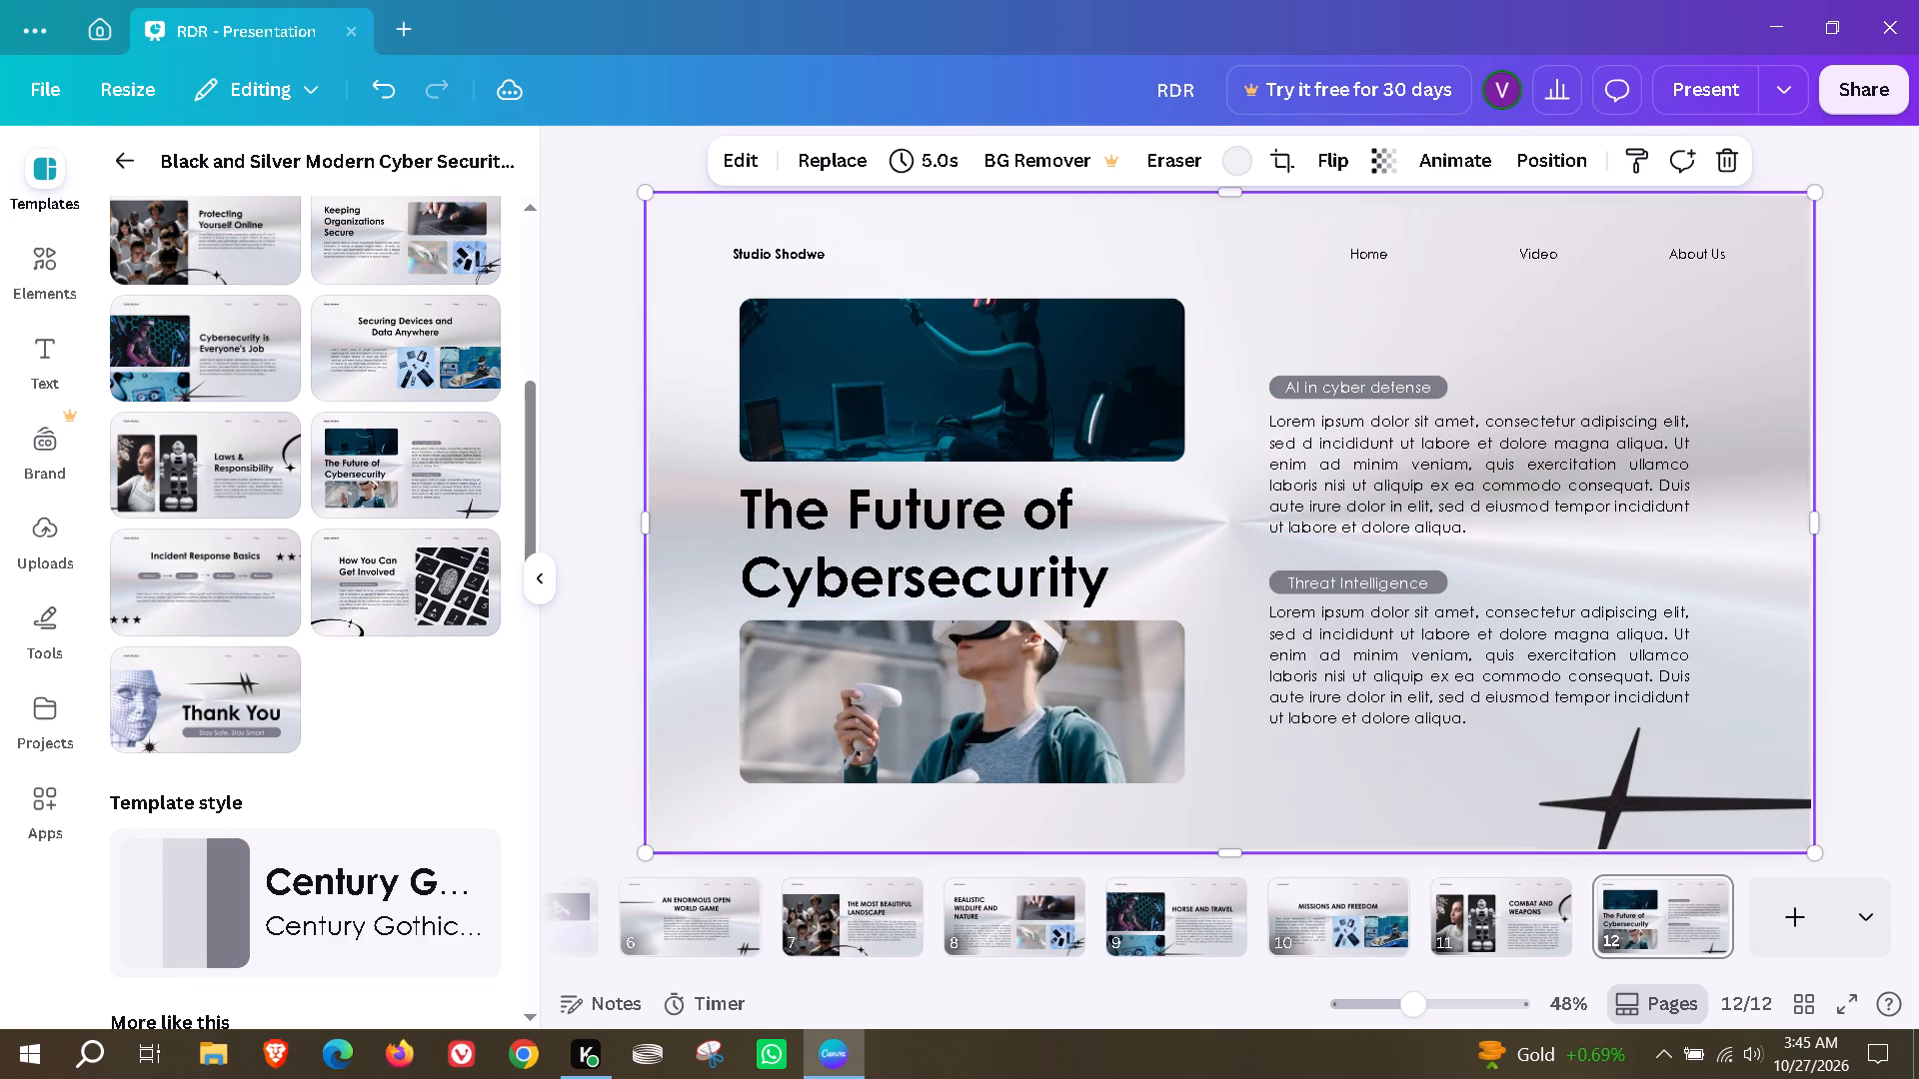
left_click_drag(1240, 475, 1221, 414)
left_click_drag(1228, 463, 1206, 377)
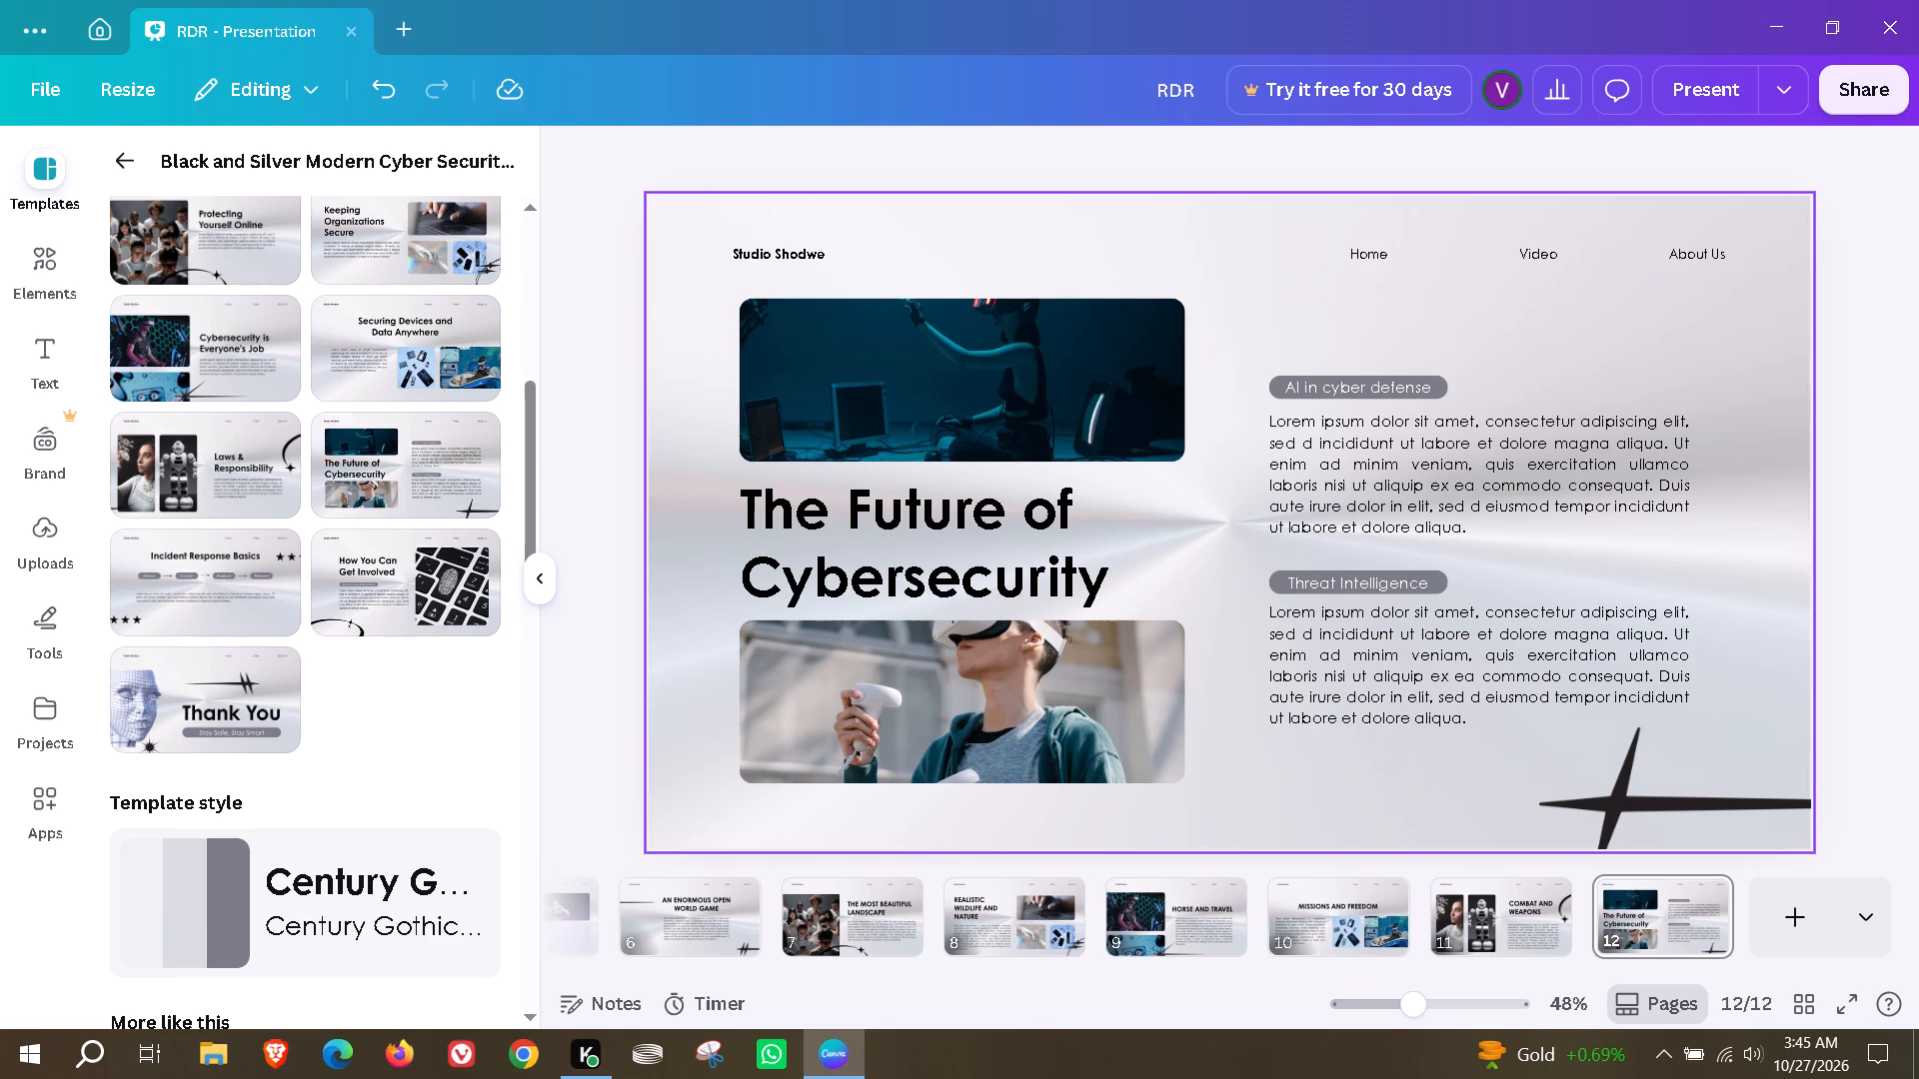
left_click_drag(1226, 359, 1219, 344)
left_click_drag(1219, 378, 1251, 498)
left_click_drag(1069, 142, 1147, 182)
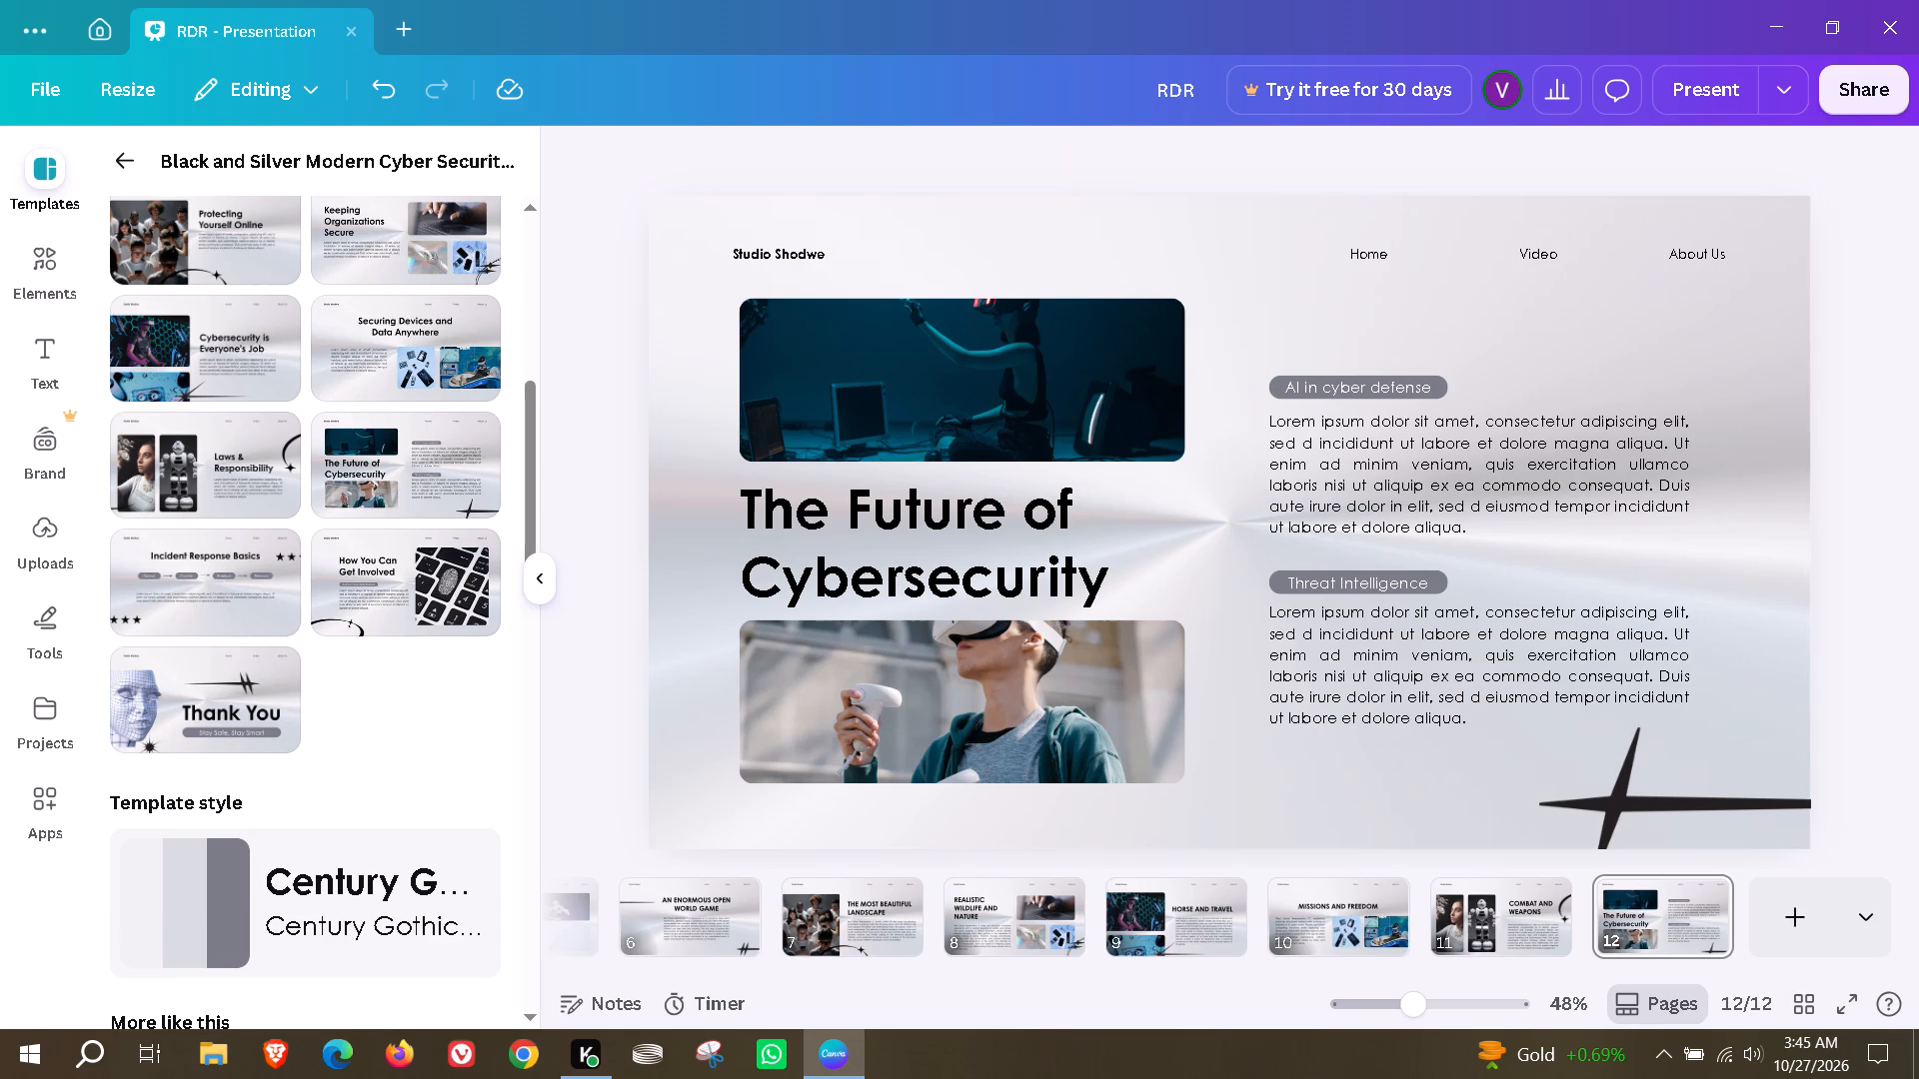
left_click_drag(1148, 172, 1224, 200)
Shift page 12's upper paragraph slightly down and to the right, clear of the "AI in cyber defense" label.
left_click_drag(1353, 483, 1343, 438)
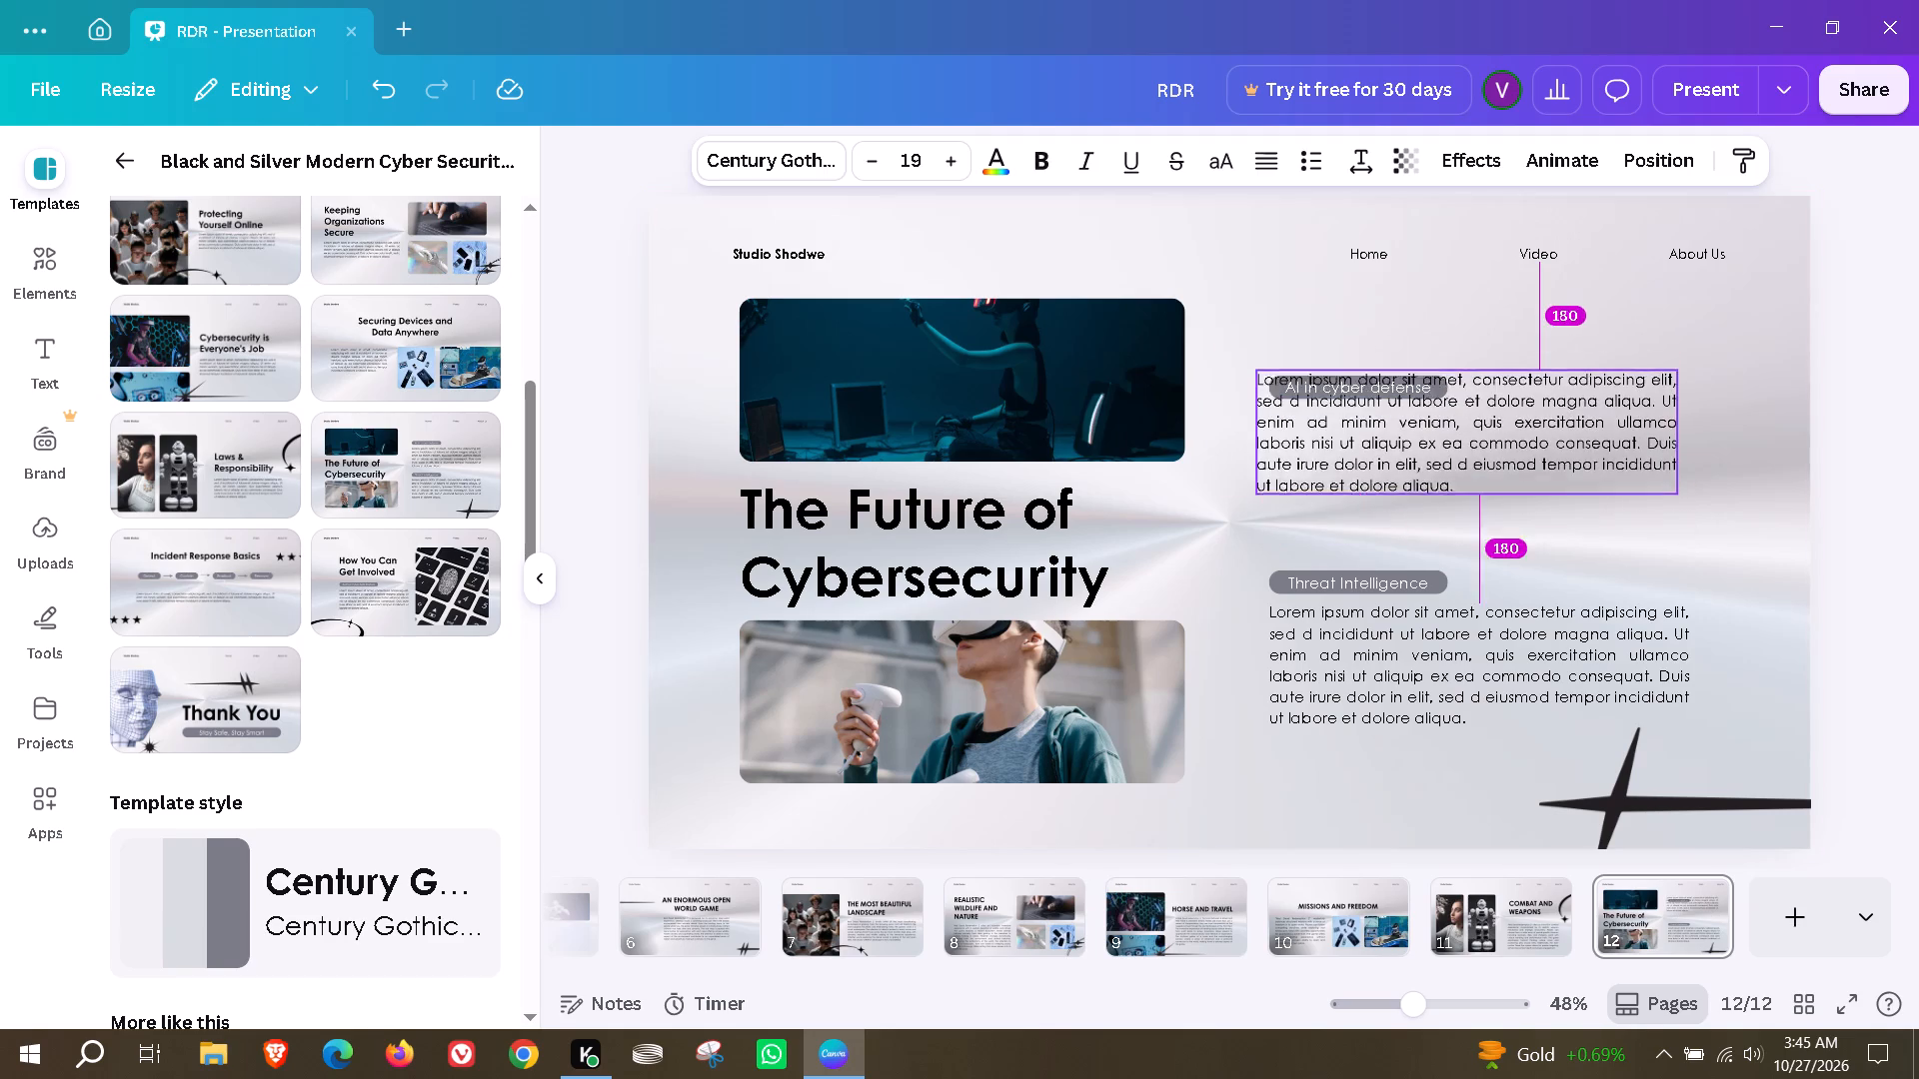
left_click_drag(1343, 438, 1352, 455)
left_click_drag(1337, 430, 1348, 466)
Delete the "AI in cyber defense" label text and its grey pill shape above page 12's upper paragraph.
left_click_drag(1340, 383, 1334, 354)
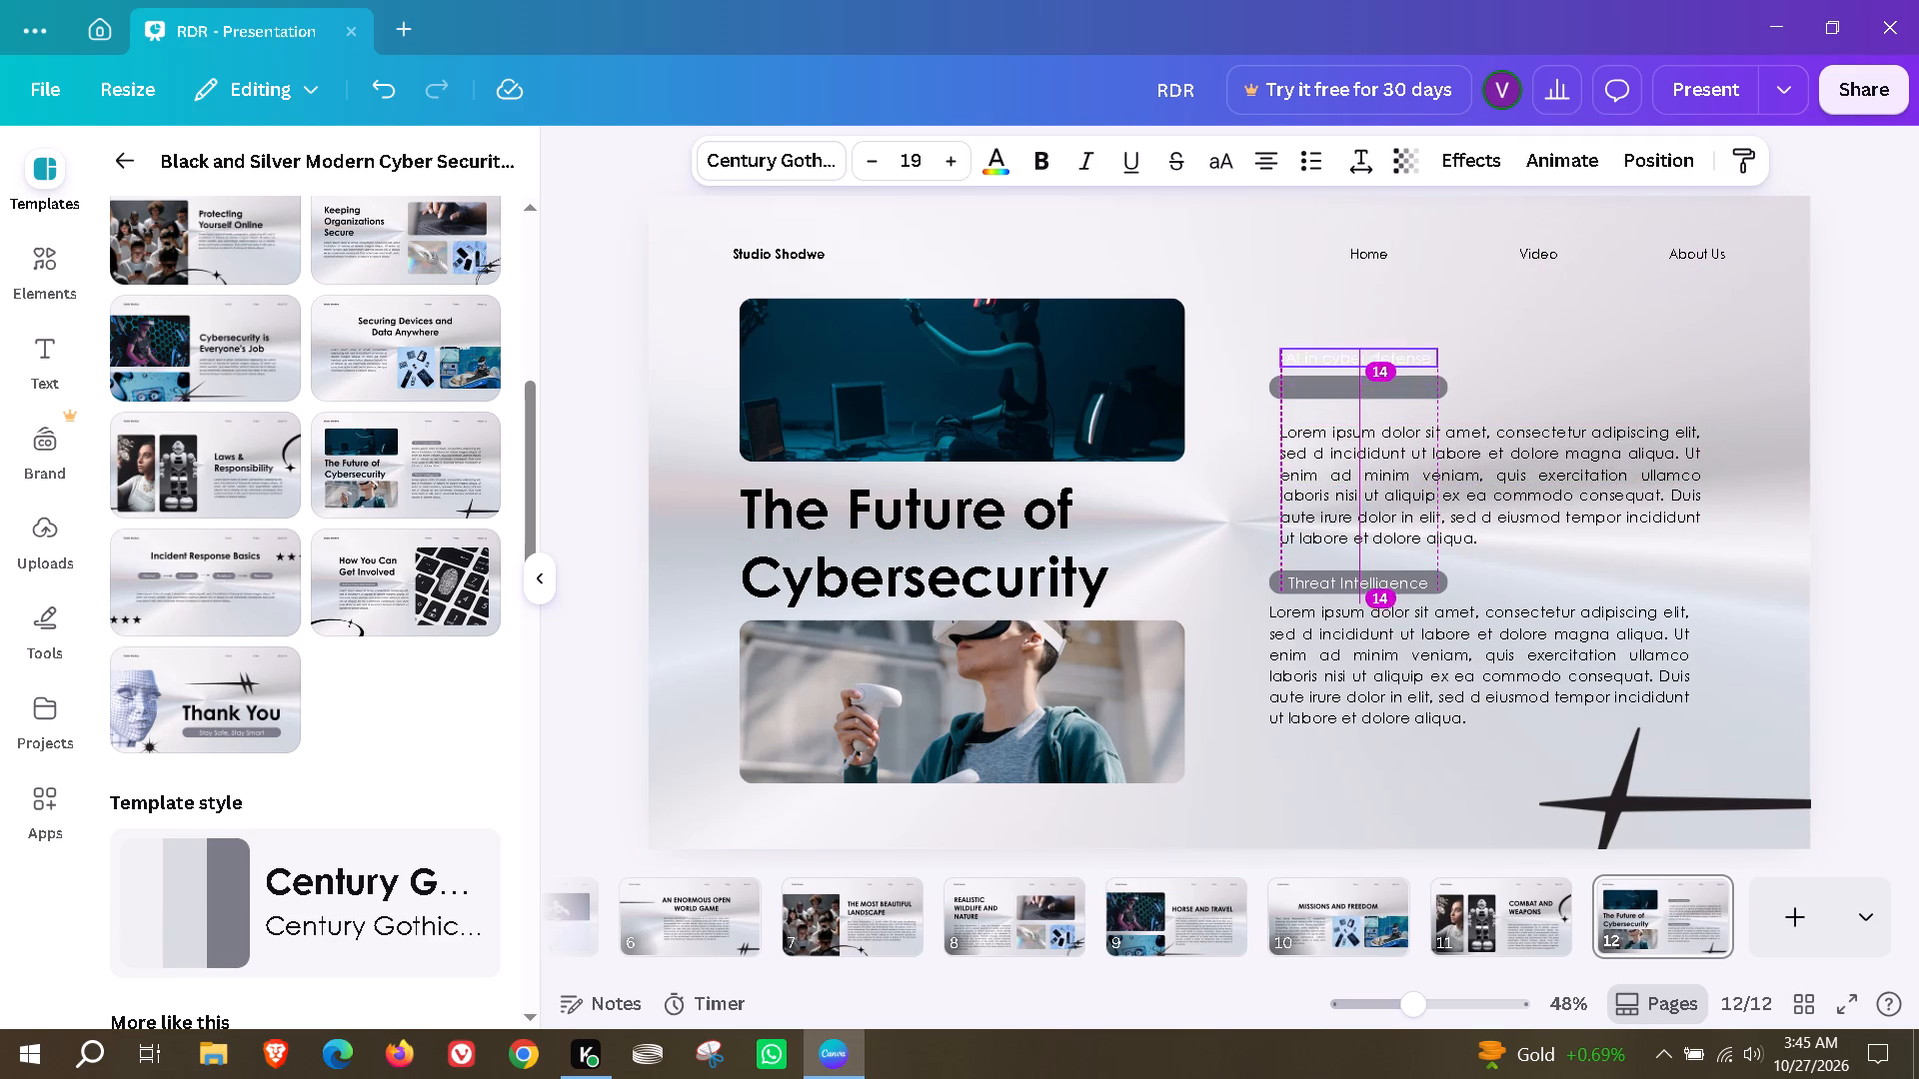
left_click_drag(1334, 354, 1334, 352)
left_click(1386, 307)
left_click(1391, 376)
left_click(1394, 334)
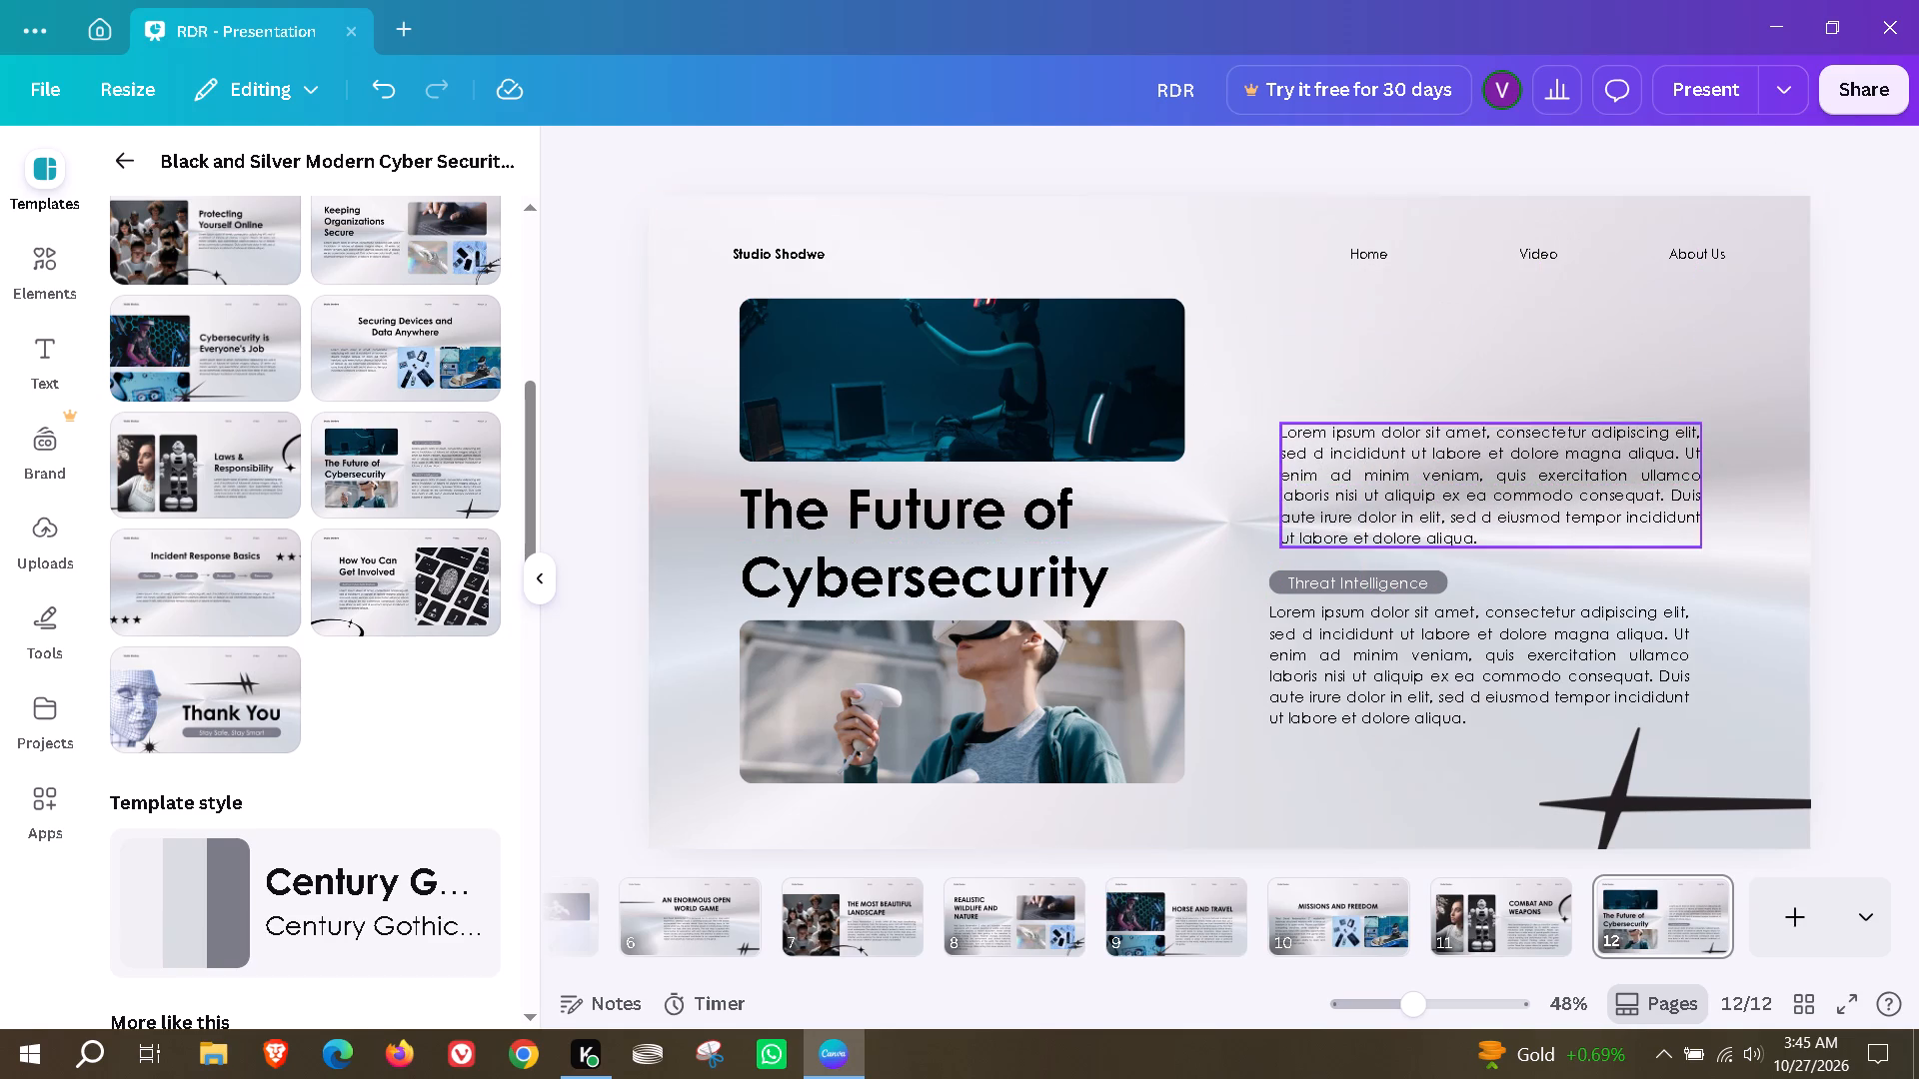
Move page 12's upper paragraph up into the space above, keeping it left-aligned with the lower paragraph.
left_click_drag(1394, 480, 1378, 381)
Replace page 12's heading "The Future of Cybersecurity" with "HONOR AND PLAYER CHOICE".
double_click(1091, 524)
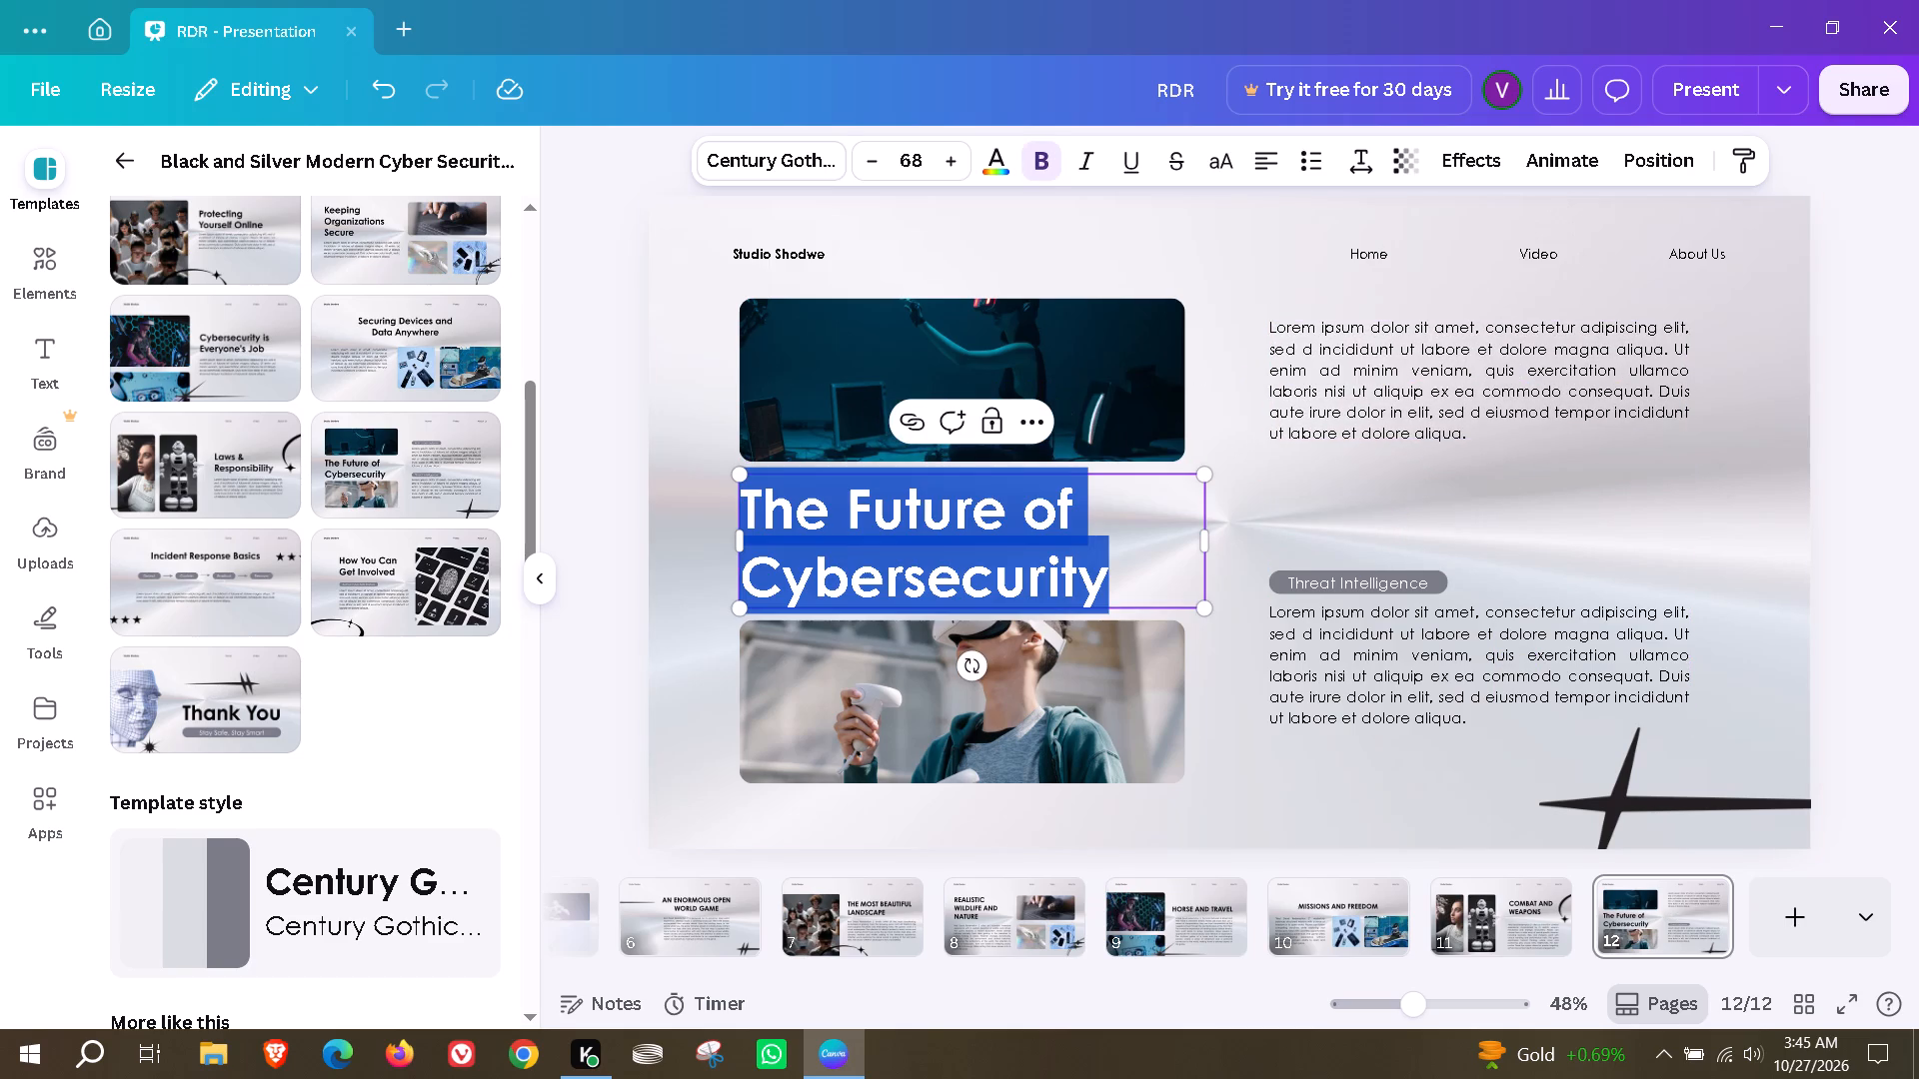
left_click(1053, 420)
left_click(1040, 422)
scroll(1151, 737, "down", 4)
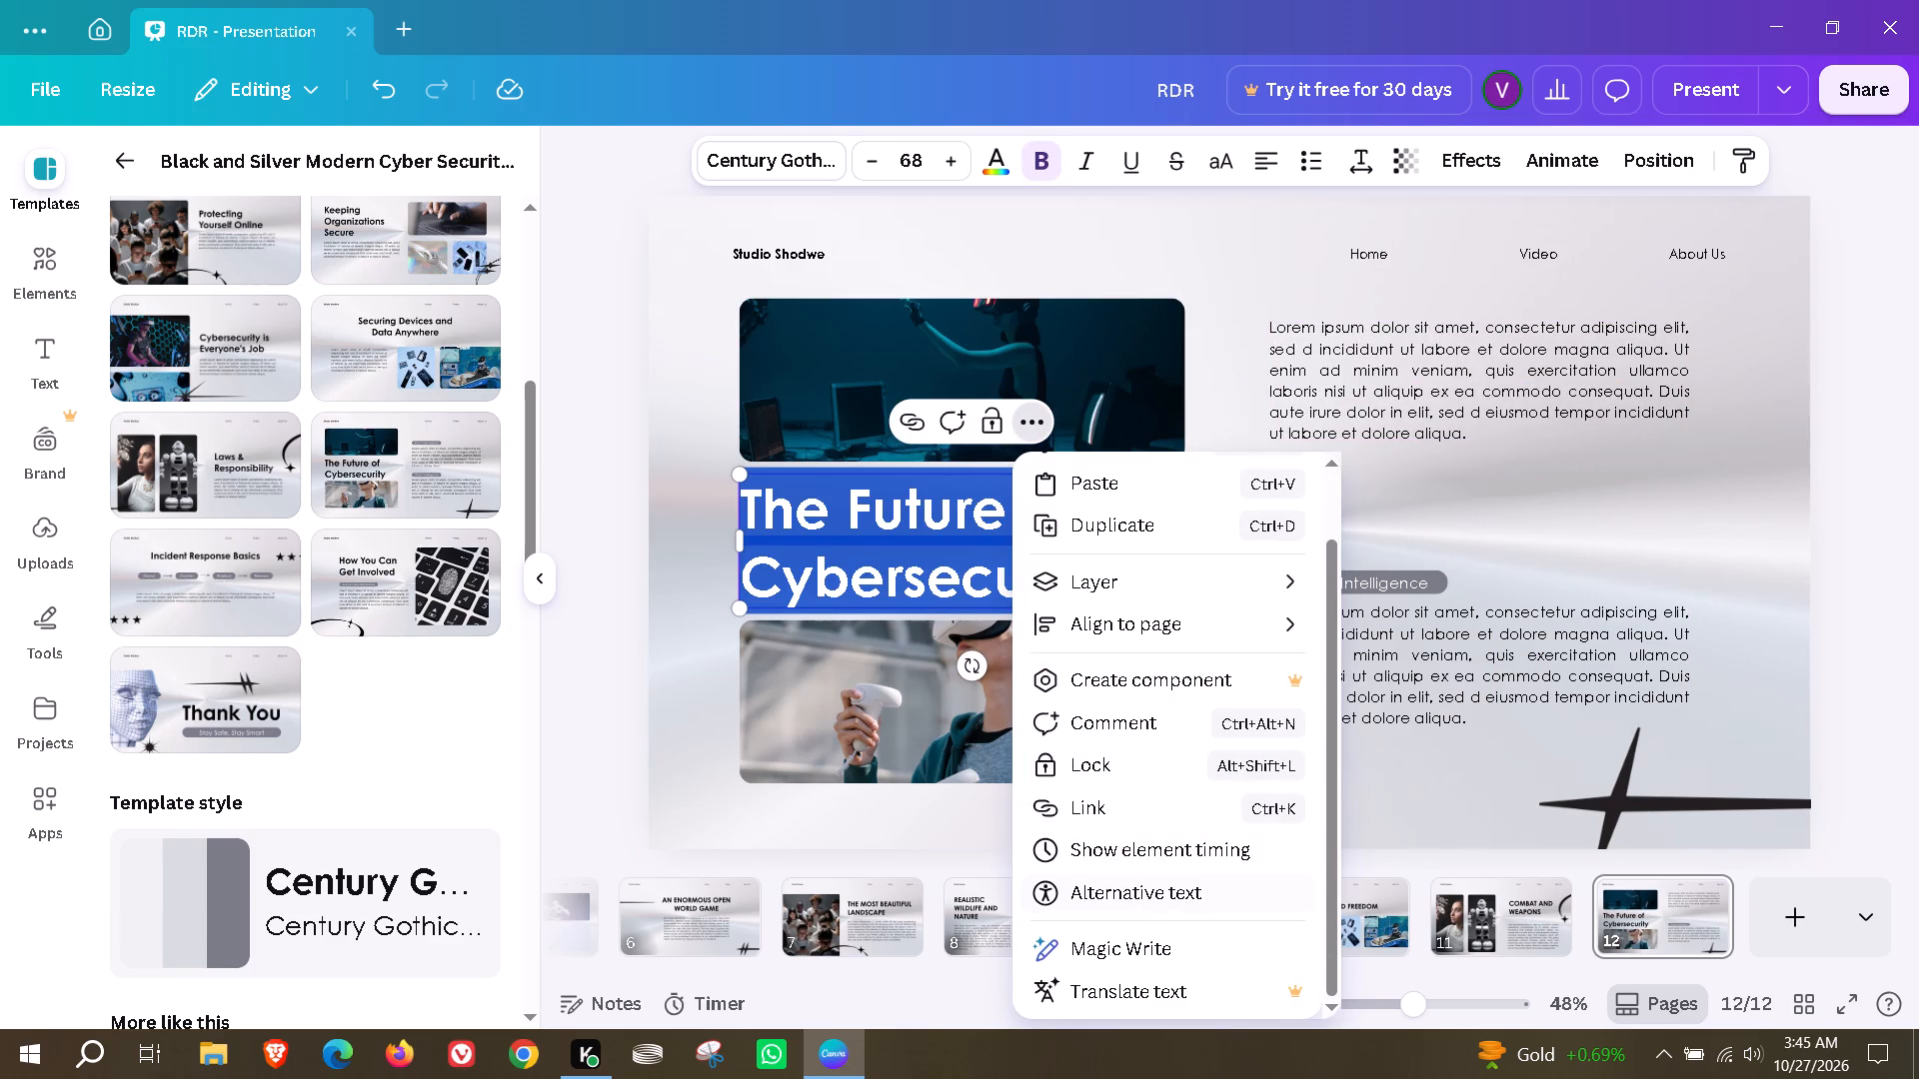
left_click(942, 553)
double_click(1049, 574)
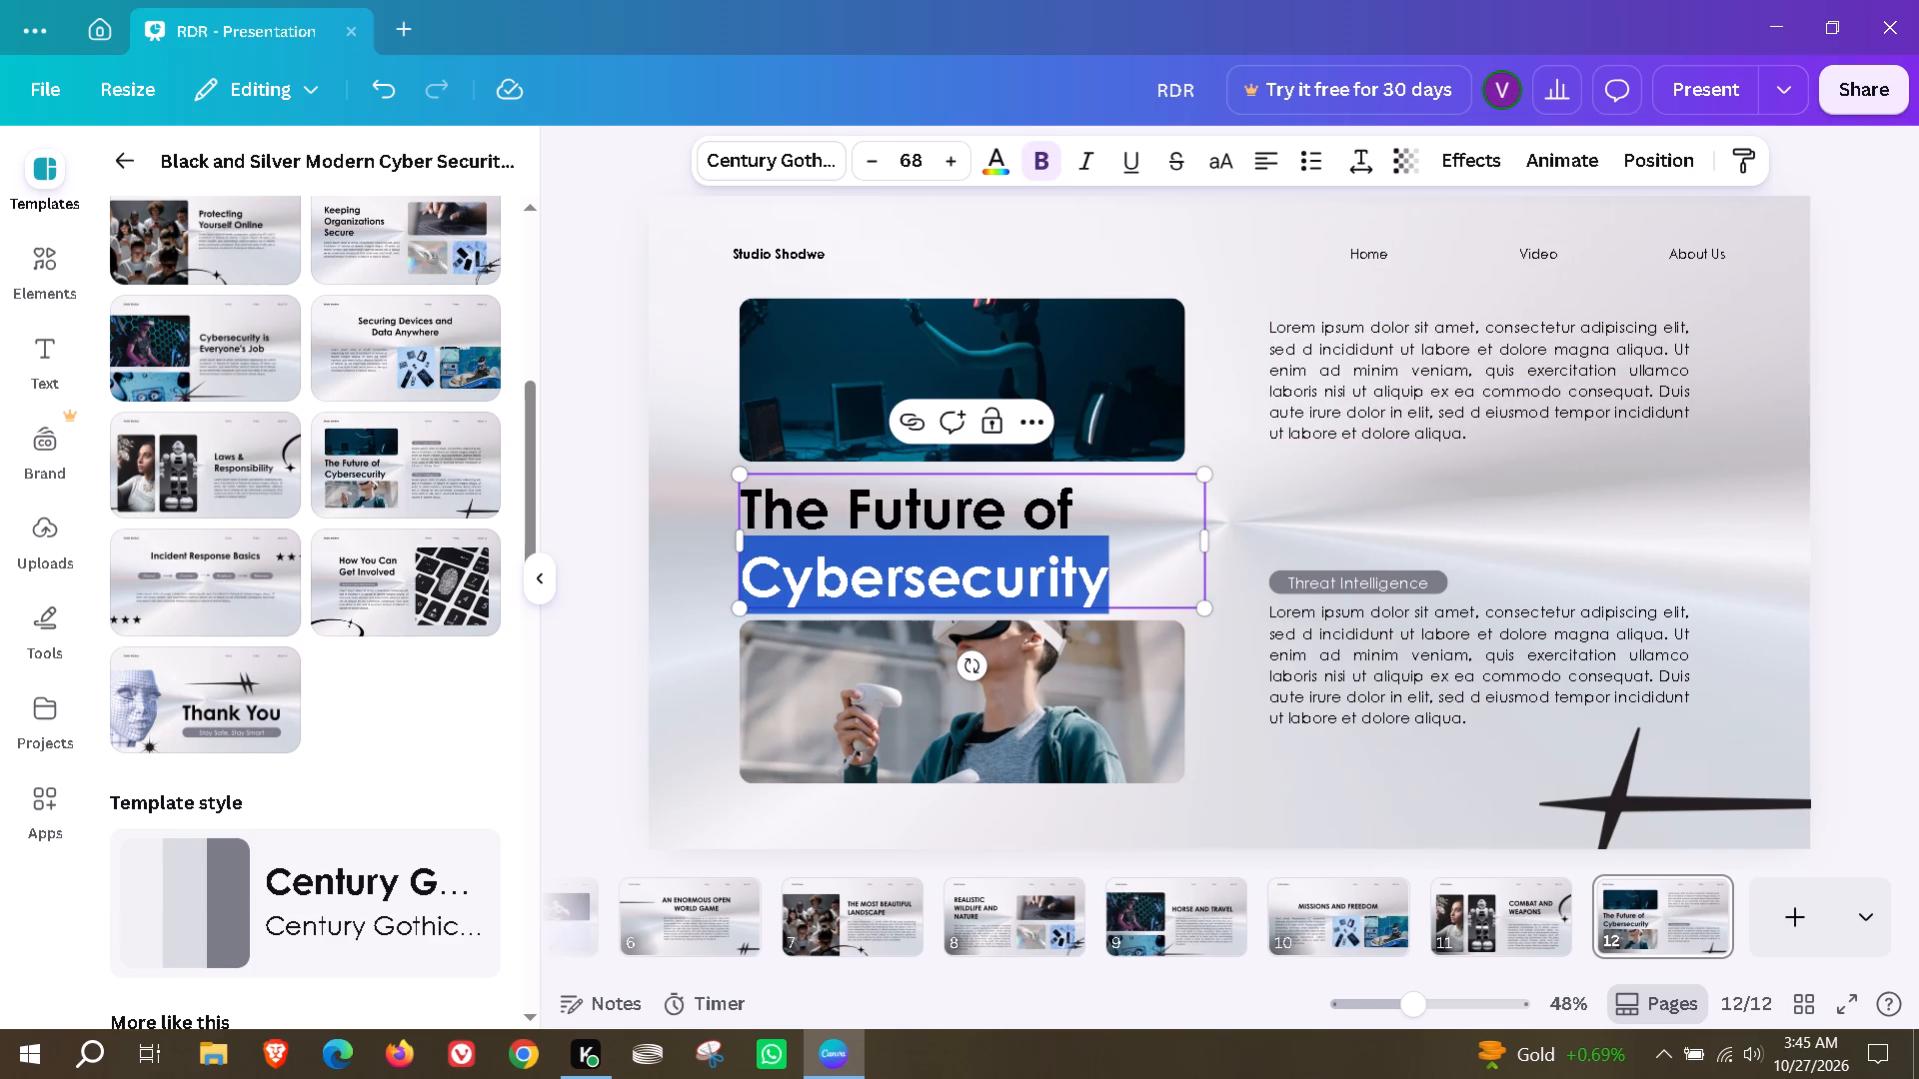
key("BackSpace")
key("BackSpace")
key("BackSpace")
key("BackSpace")
key("BackSpace")
key("BackSpace")
key("BackSpace")
key("BackSpace")
key("BackSpace")
key("BackSpace")
key("BackSpace")
key("BackSpace")
key("BackSpace")
key("BackSpace")
key("BackSpace")
key("BackSpace")
key("BackSpace")
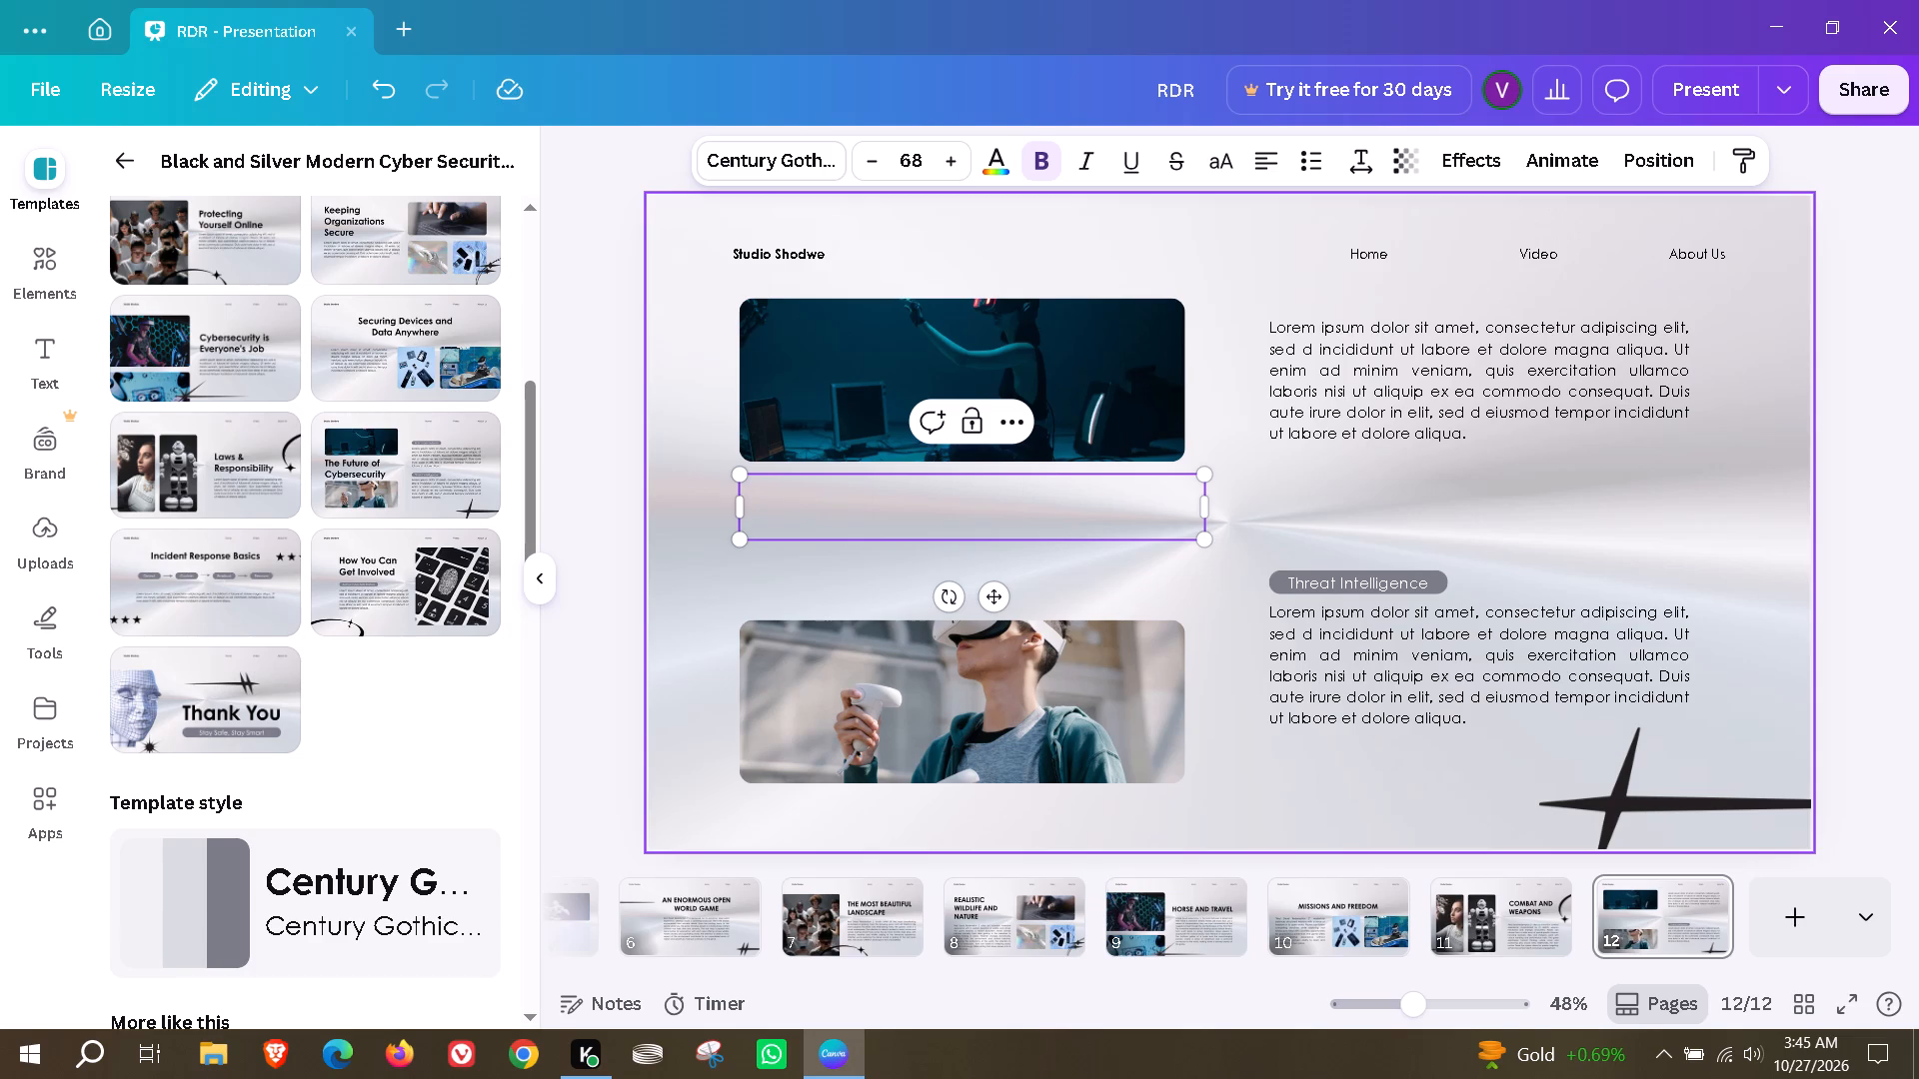
type("HONOR AND PLAYE")
key("space")
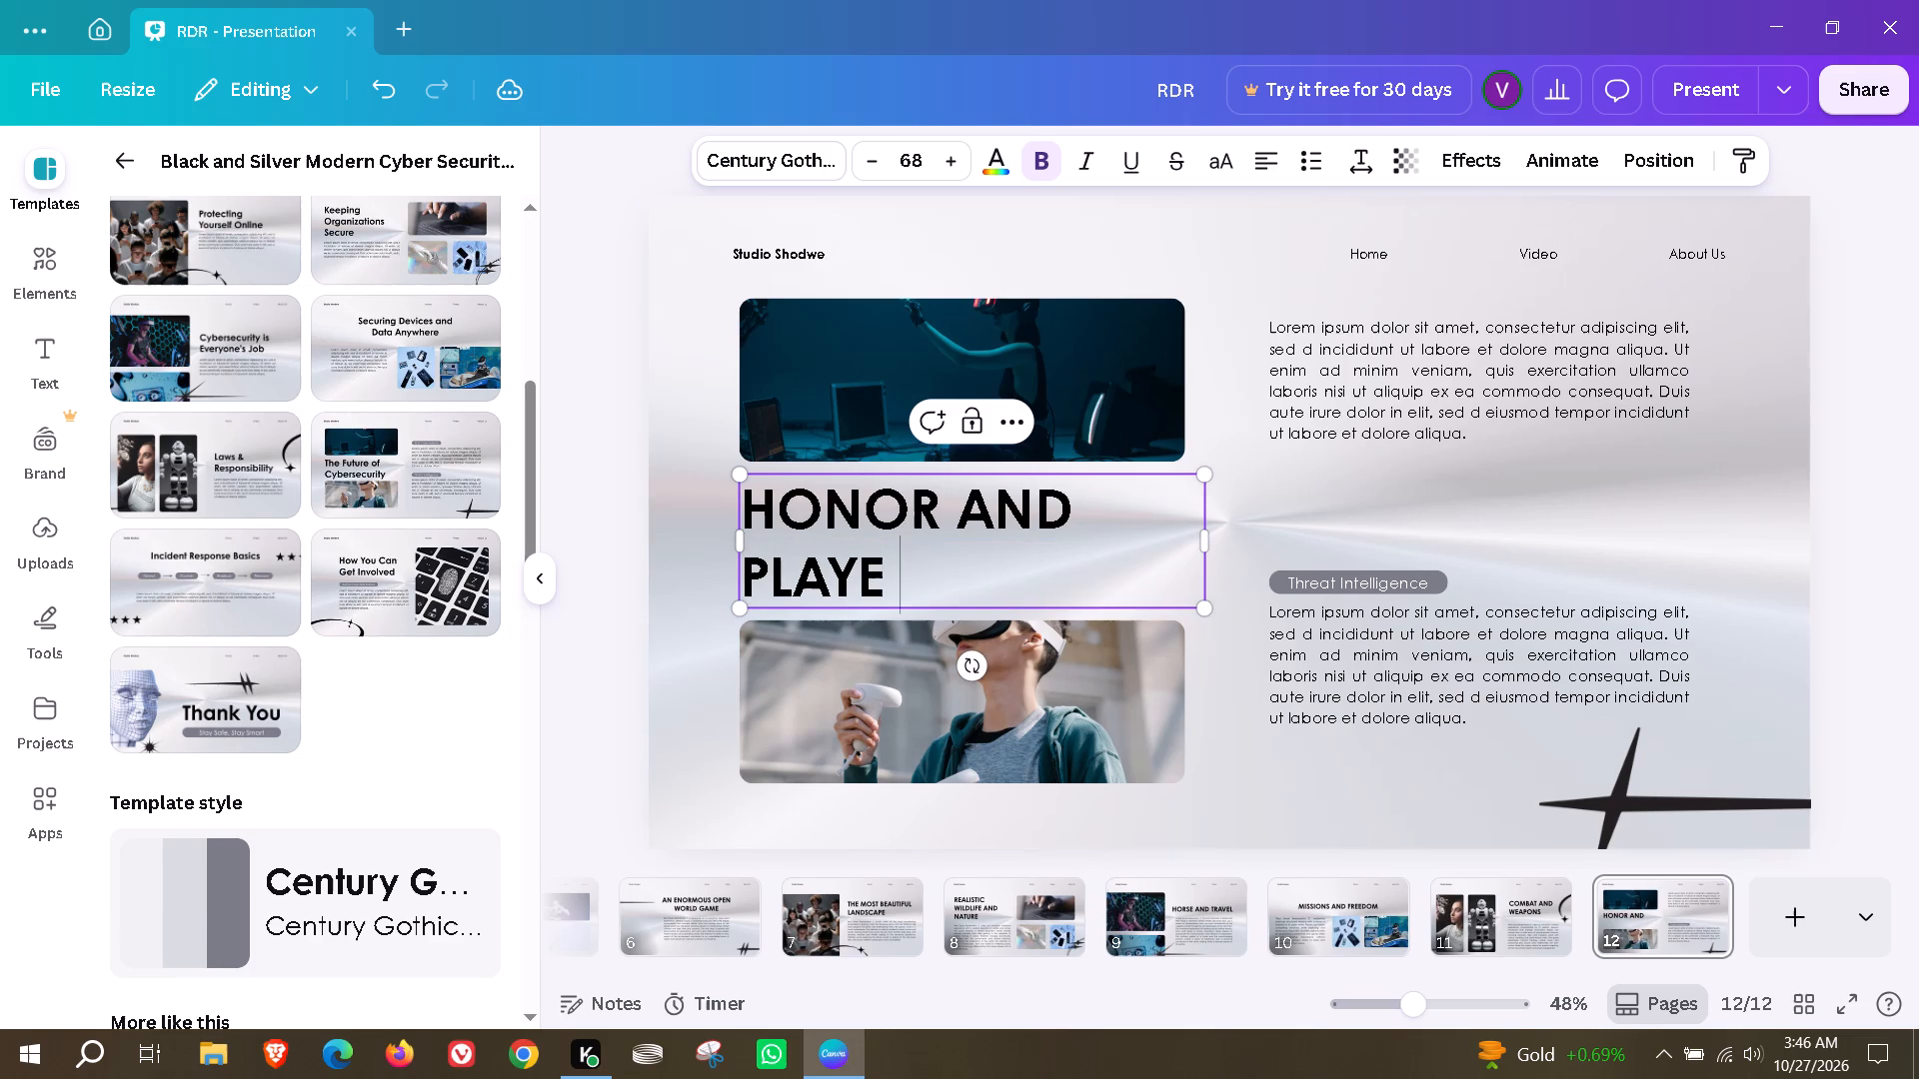
key("shift+BackSpace")
type("R CHO")
key("shift+BackSpace")
type("OICE")
Replace page 12's upper paragraph using Transform text with the prompt "generate 4-5 lines on rdr 2 about honor and player choice".
double_click(1398, 367)
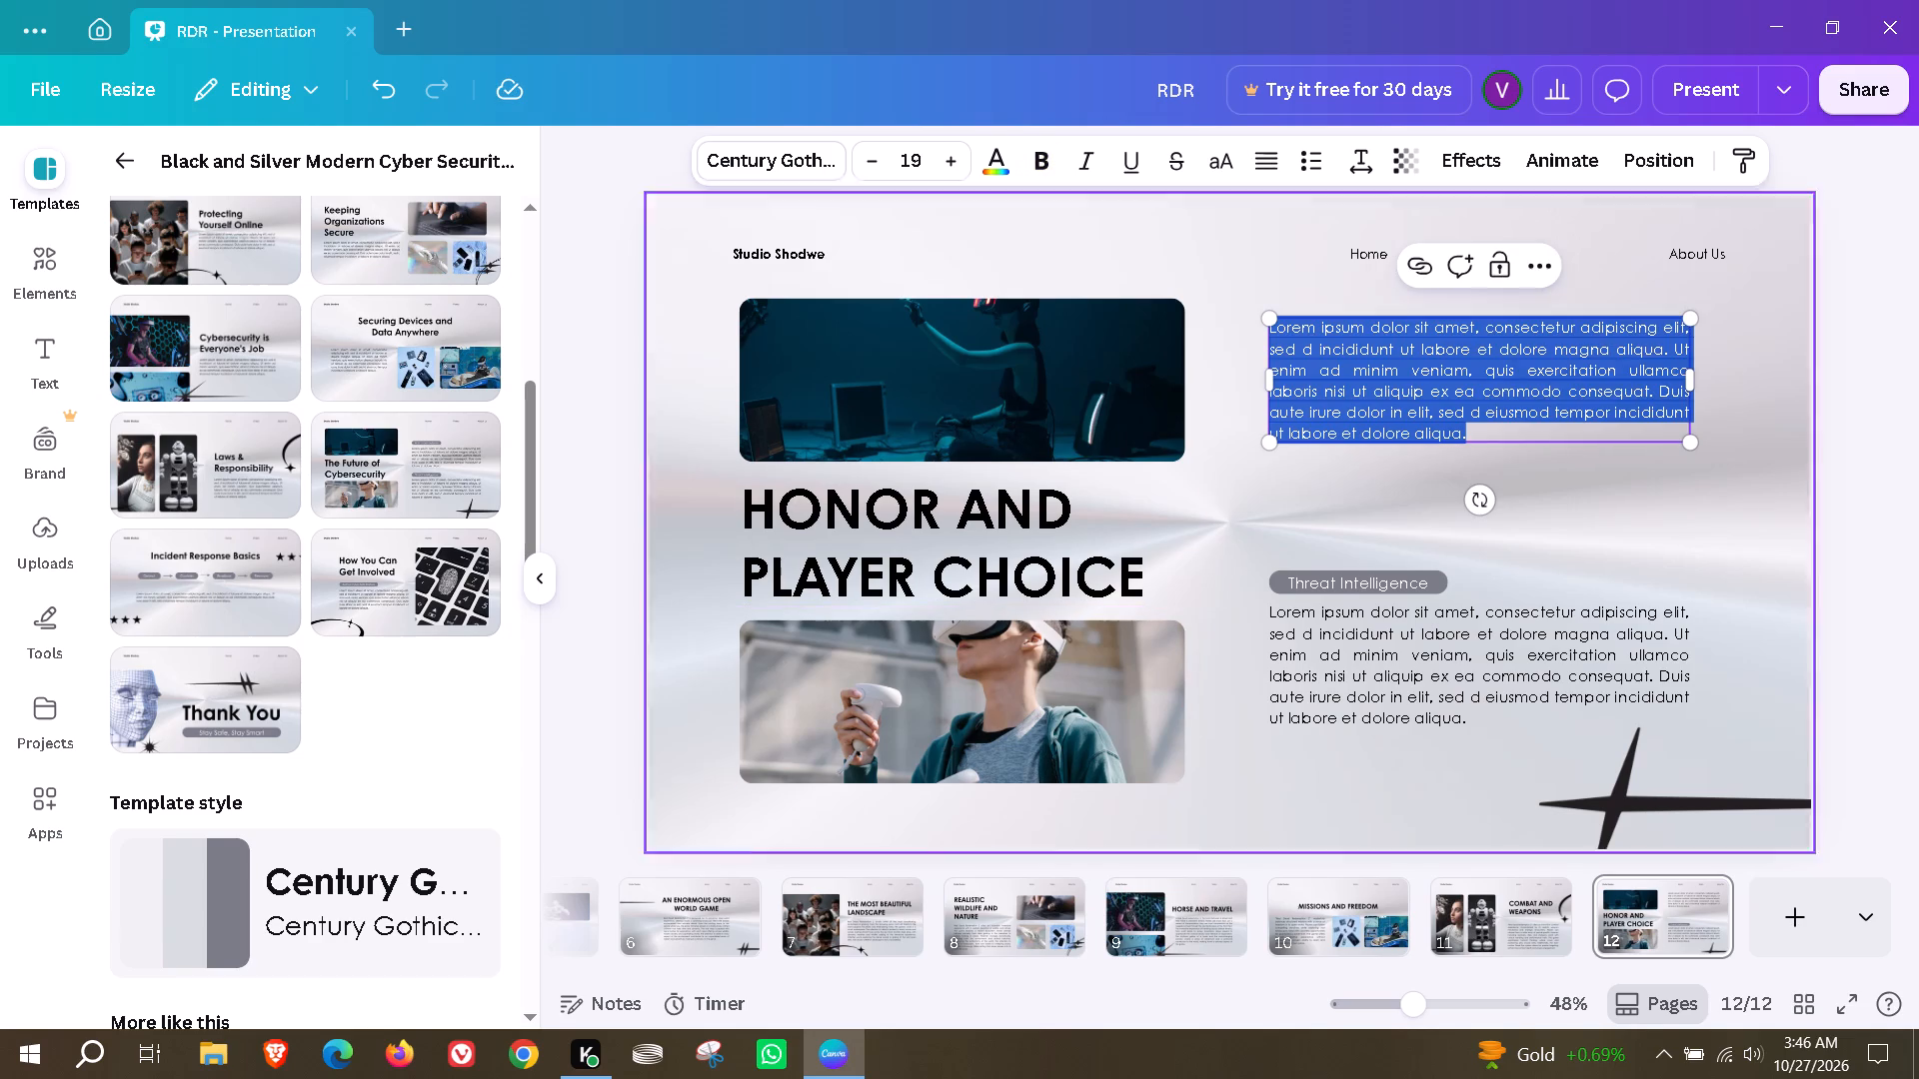
left_click(1538, 279)
scroll(1486, 670, "down", 3)
left_click(1619, 819)
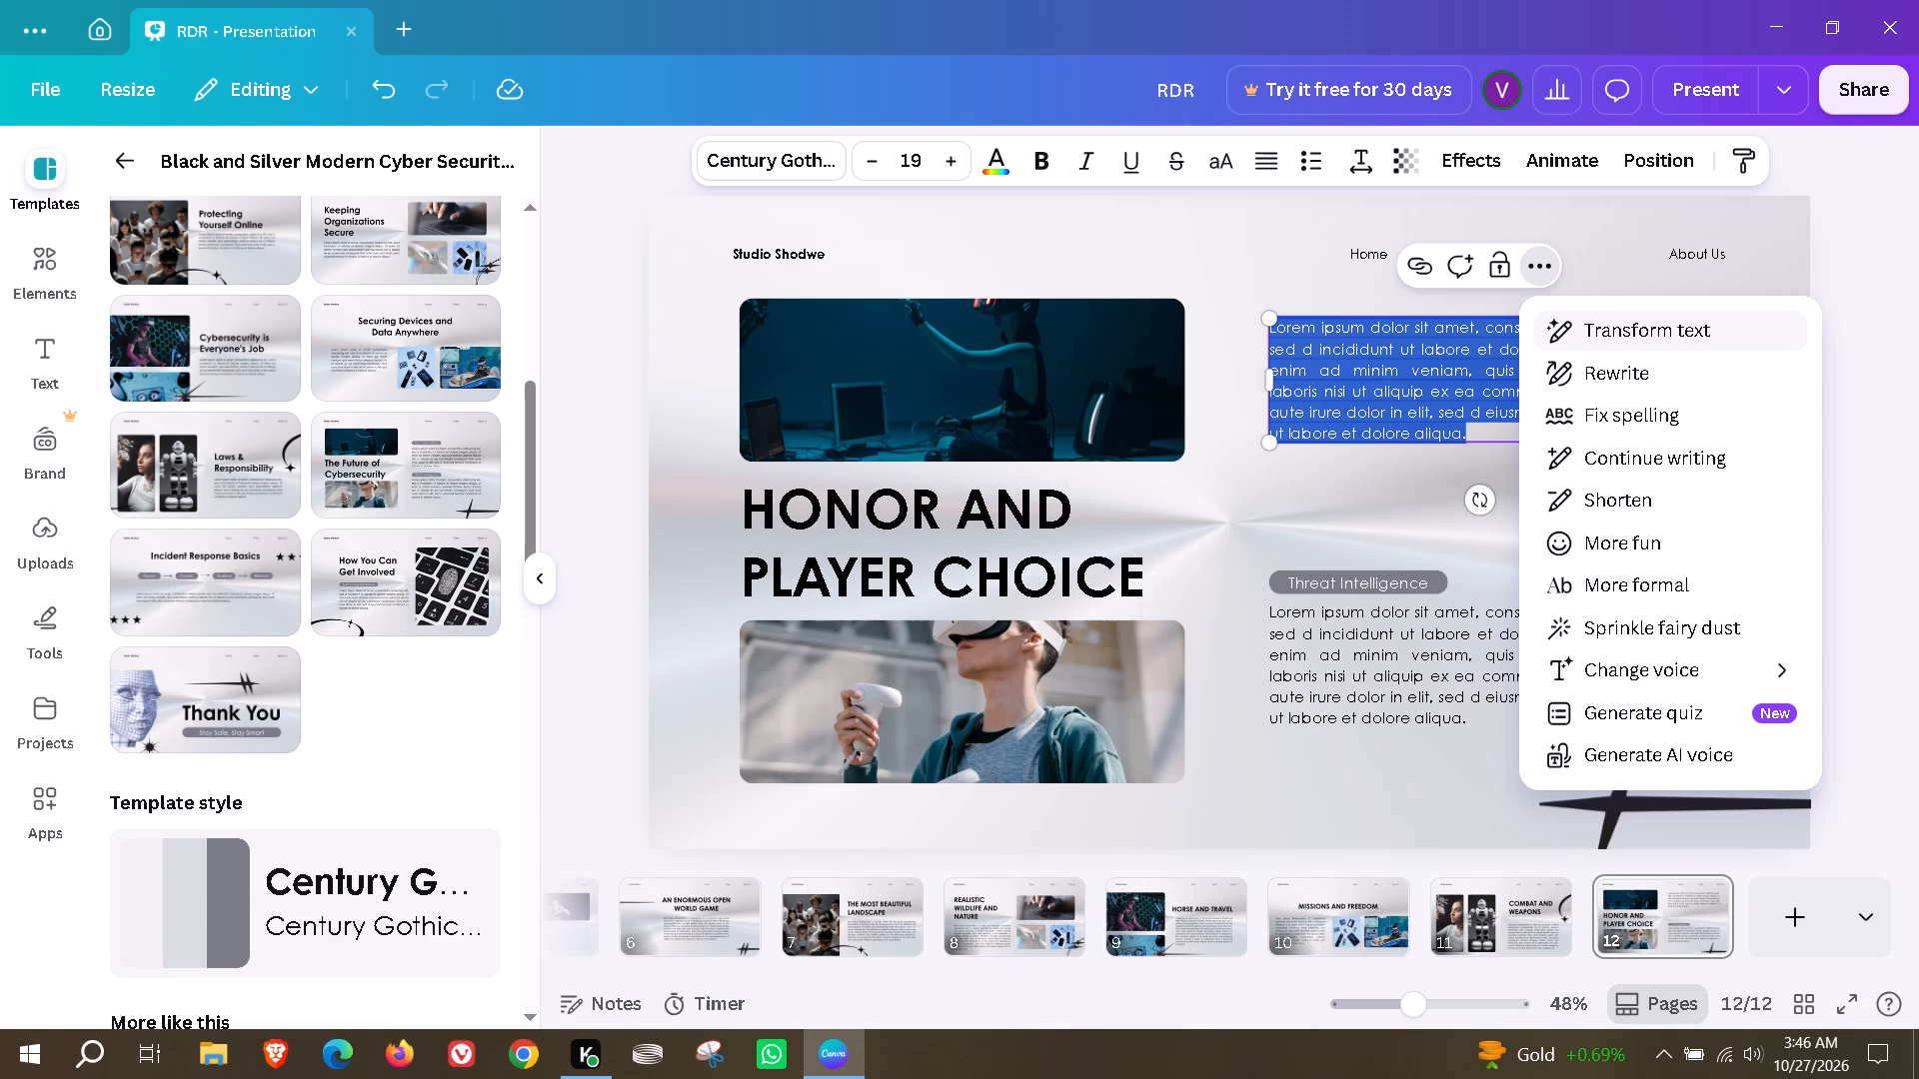
left_click(1629, 319)
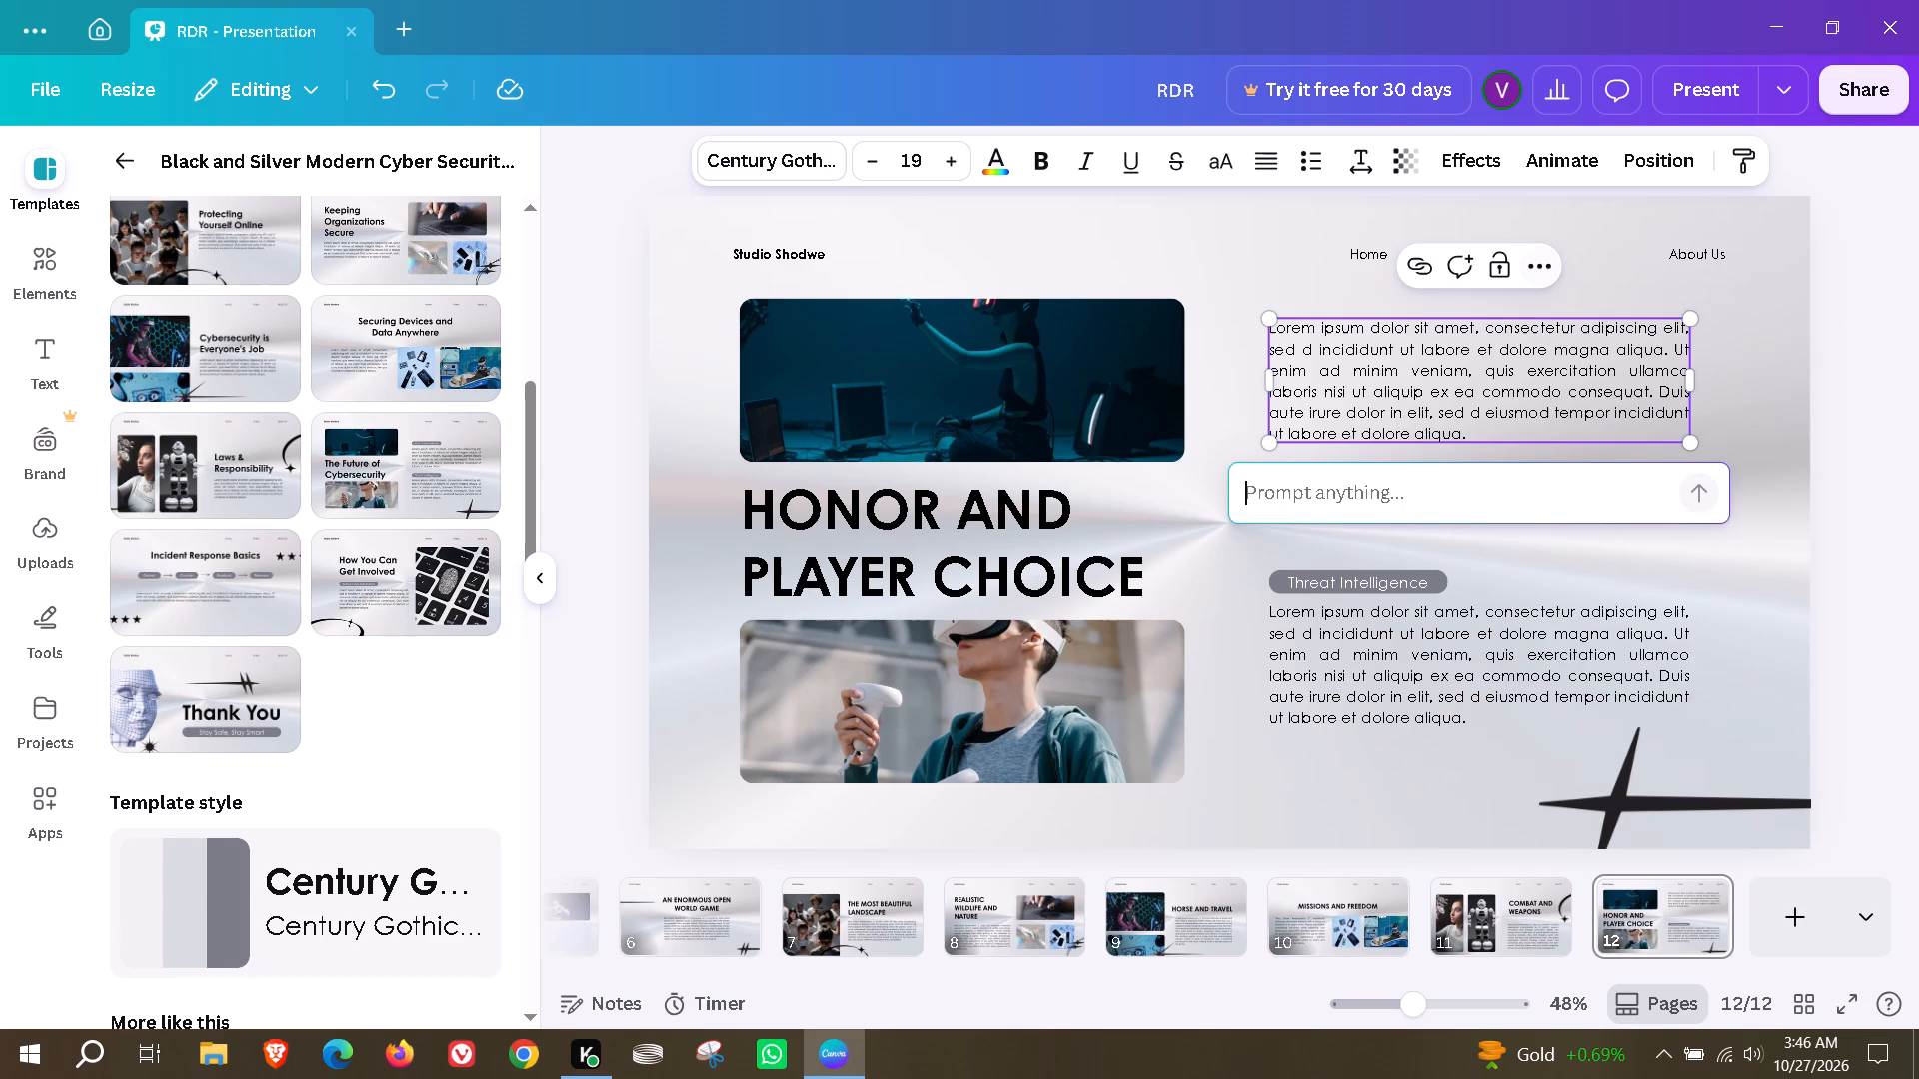
type("generate")
key("space")
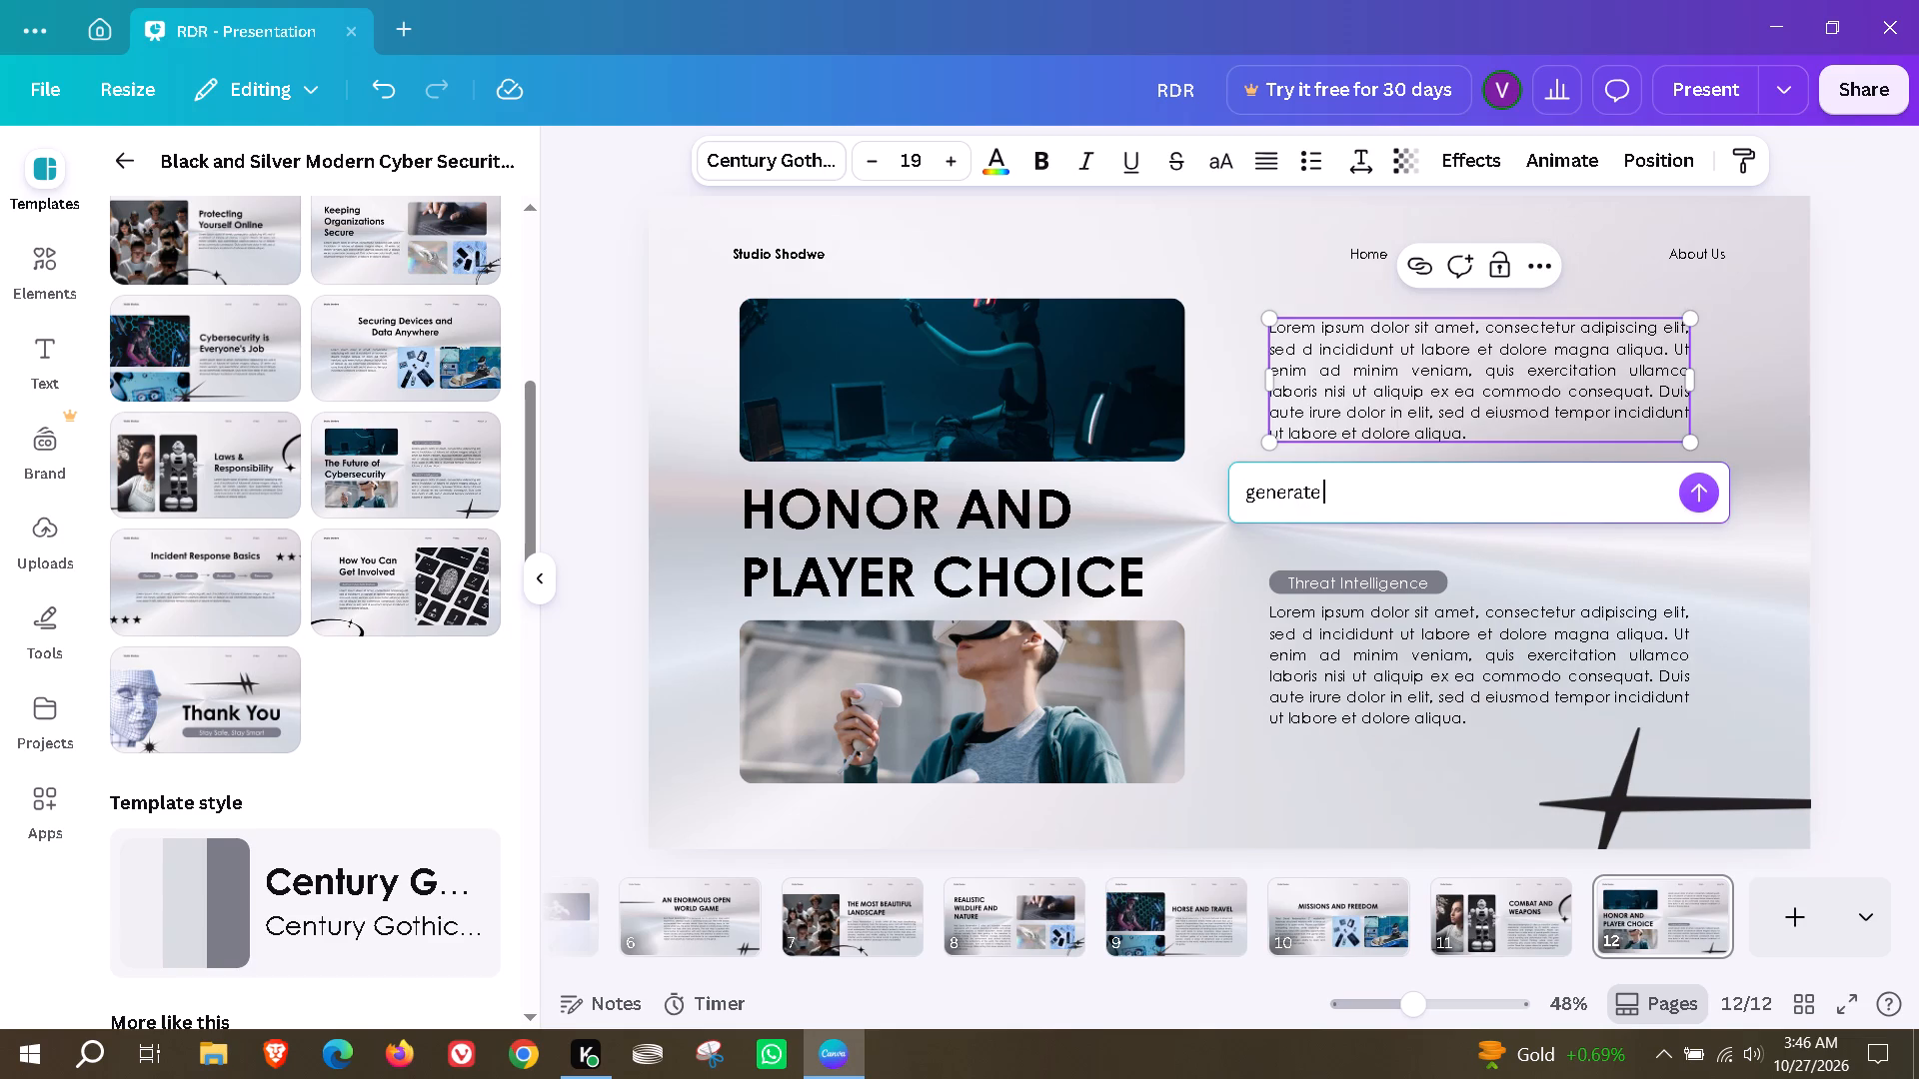
type("4-5 lines on rdr 2 about honr")
key("BackSpace")
type("or and player choice")
key("Return")
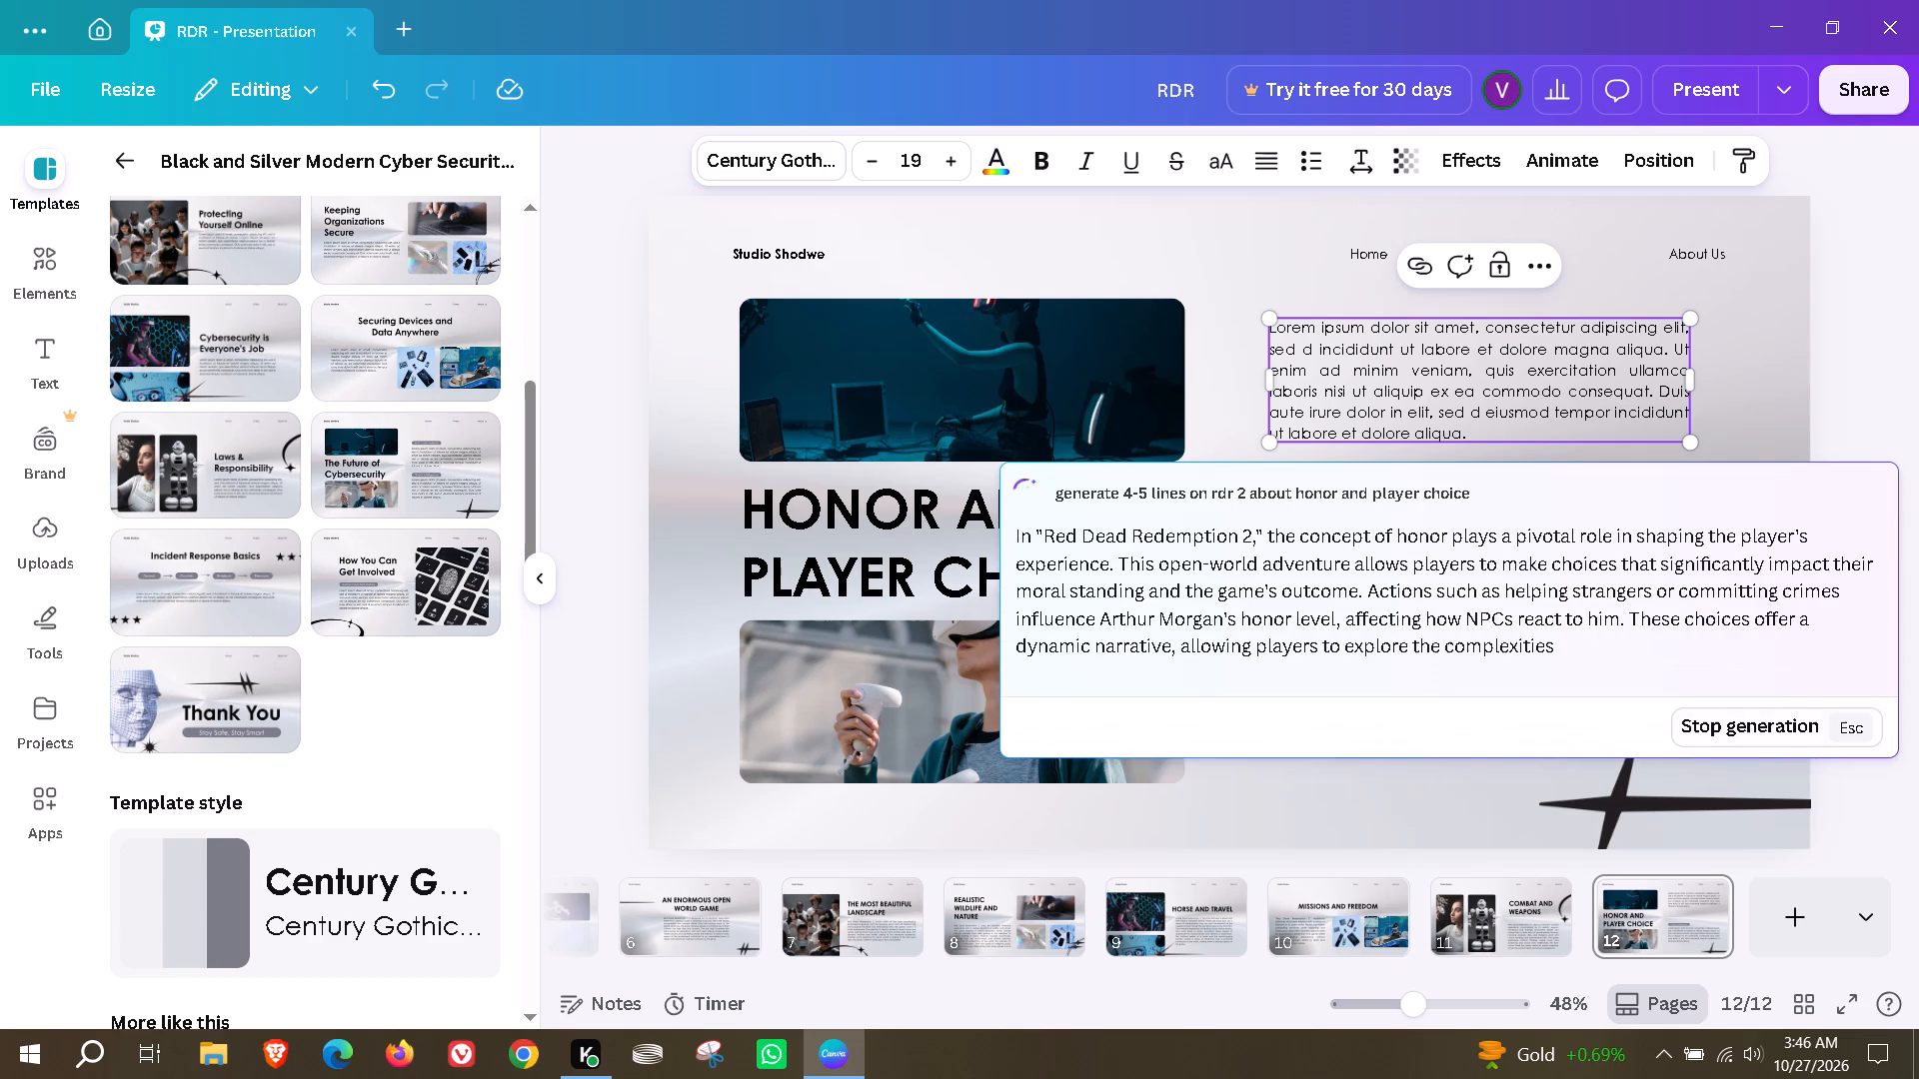
left_click(1757, 764)
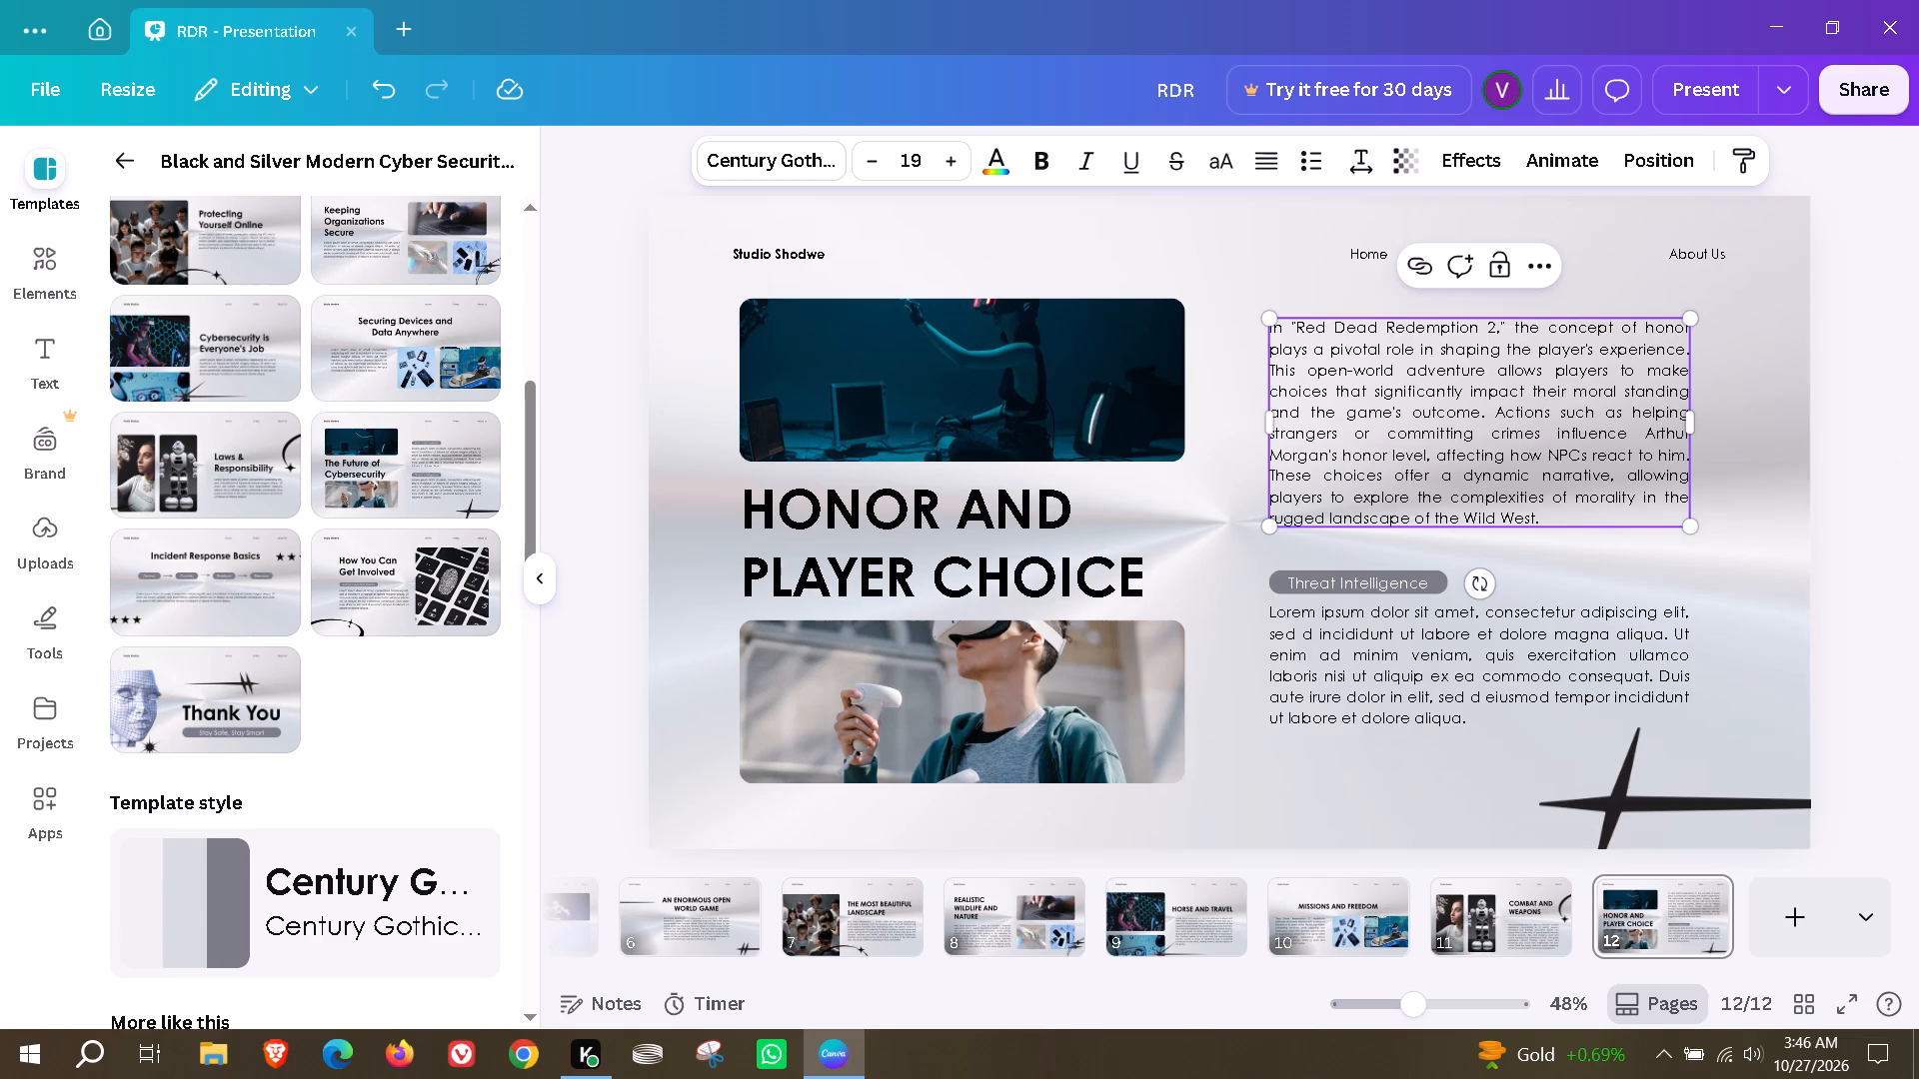
Delete the "Threat Intelligence" label text and its grey pill shape above page 12's lower paragraph.
left_click(1381, 576)
left_click(1405, 515)
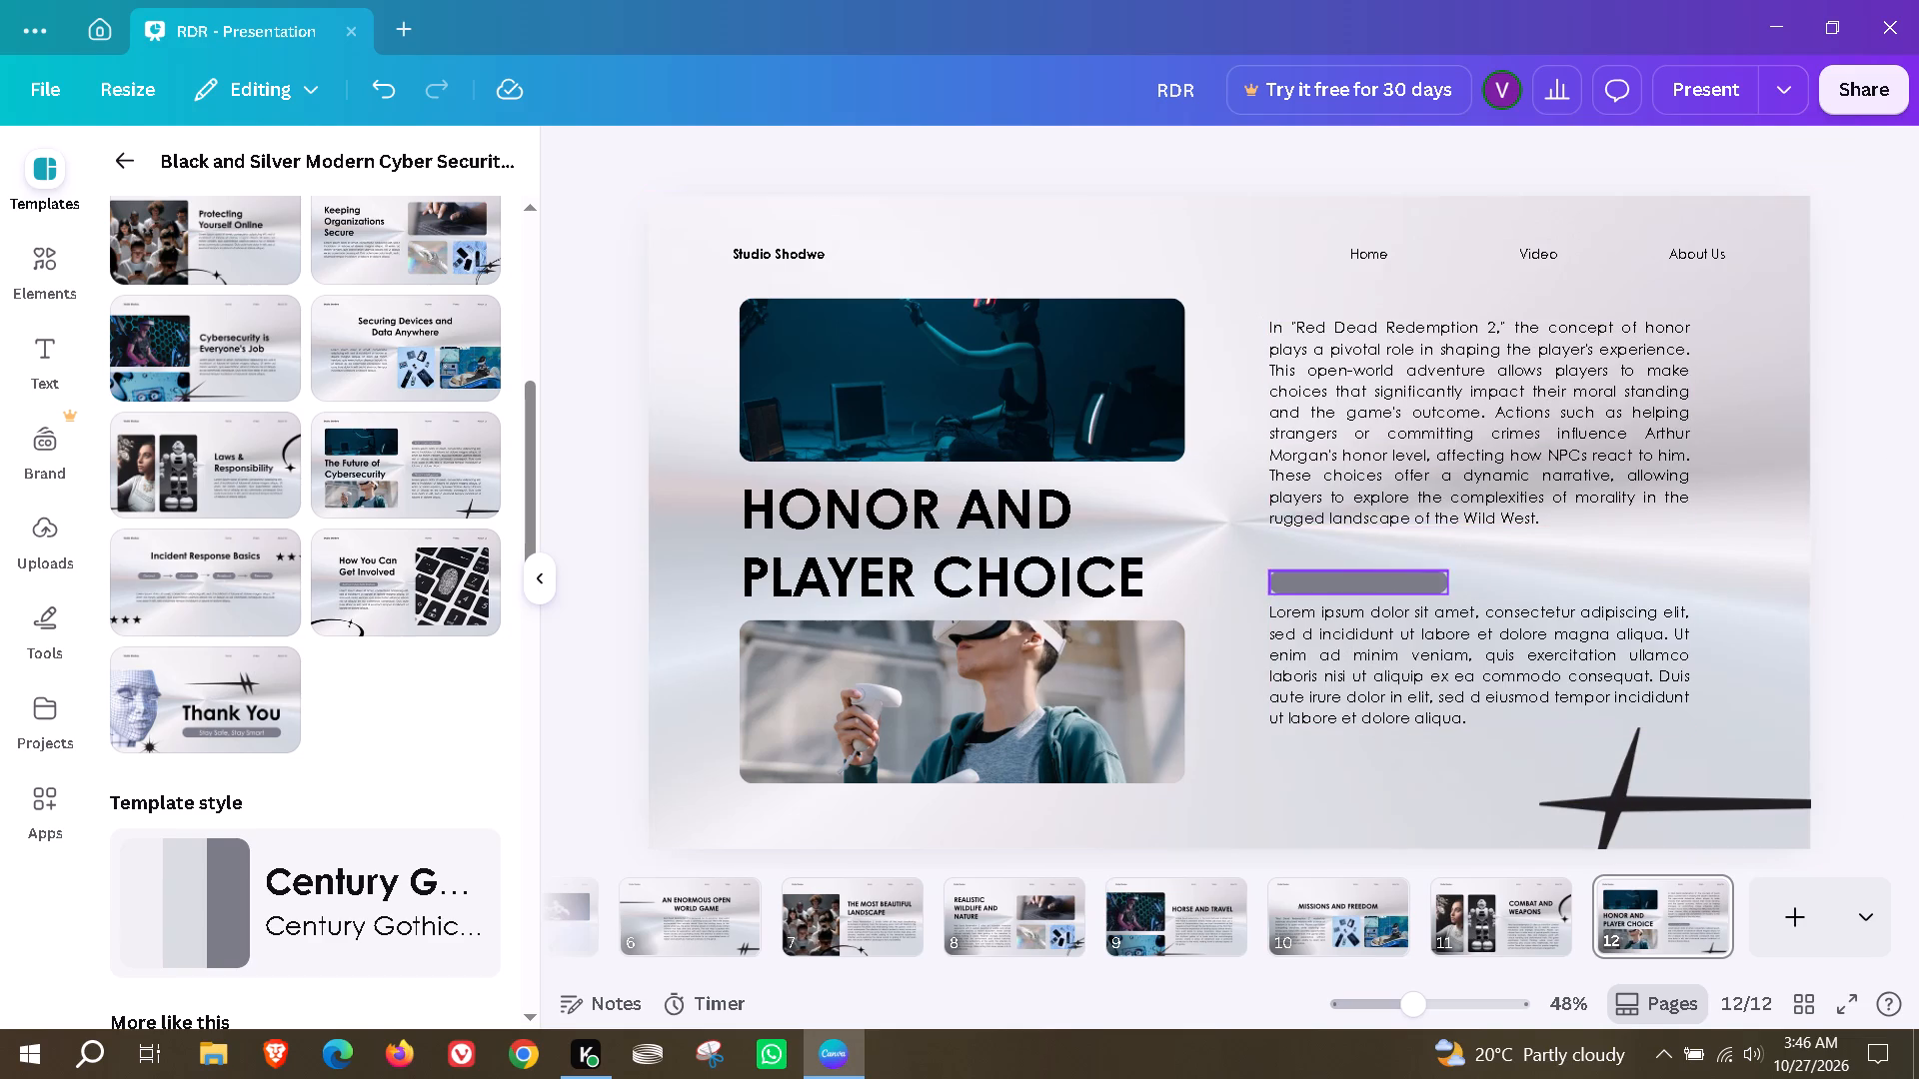
left_click(1401, 582)
left_click(1398, 528)
Replace page 12's lower paragraph using Transform text with the prompt "generate 4-5 lines on rdr 2 about it's npc and their emotional life".
double_click(1443, 667)
left_click(1531, 543)
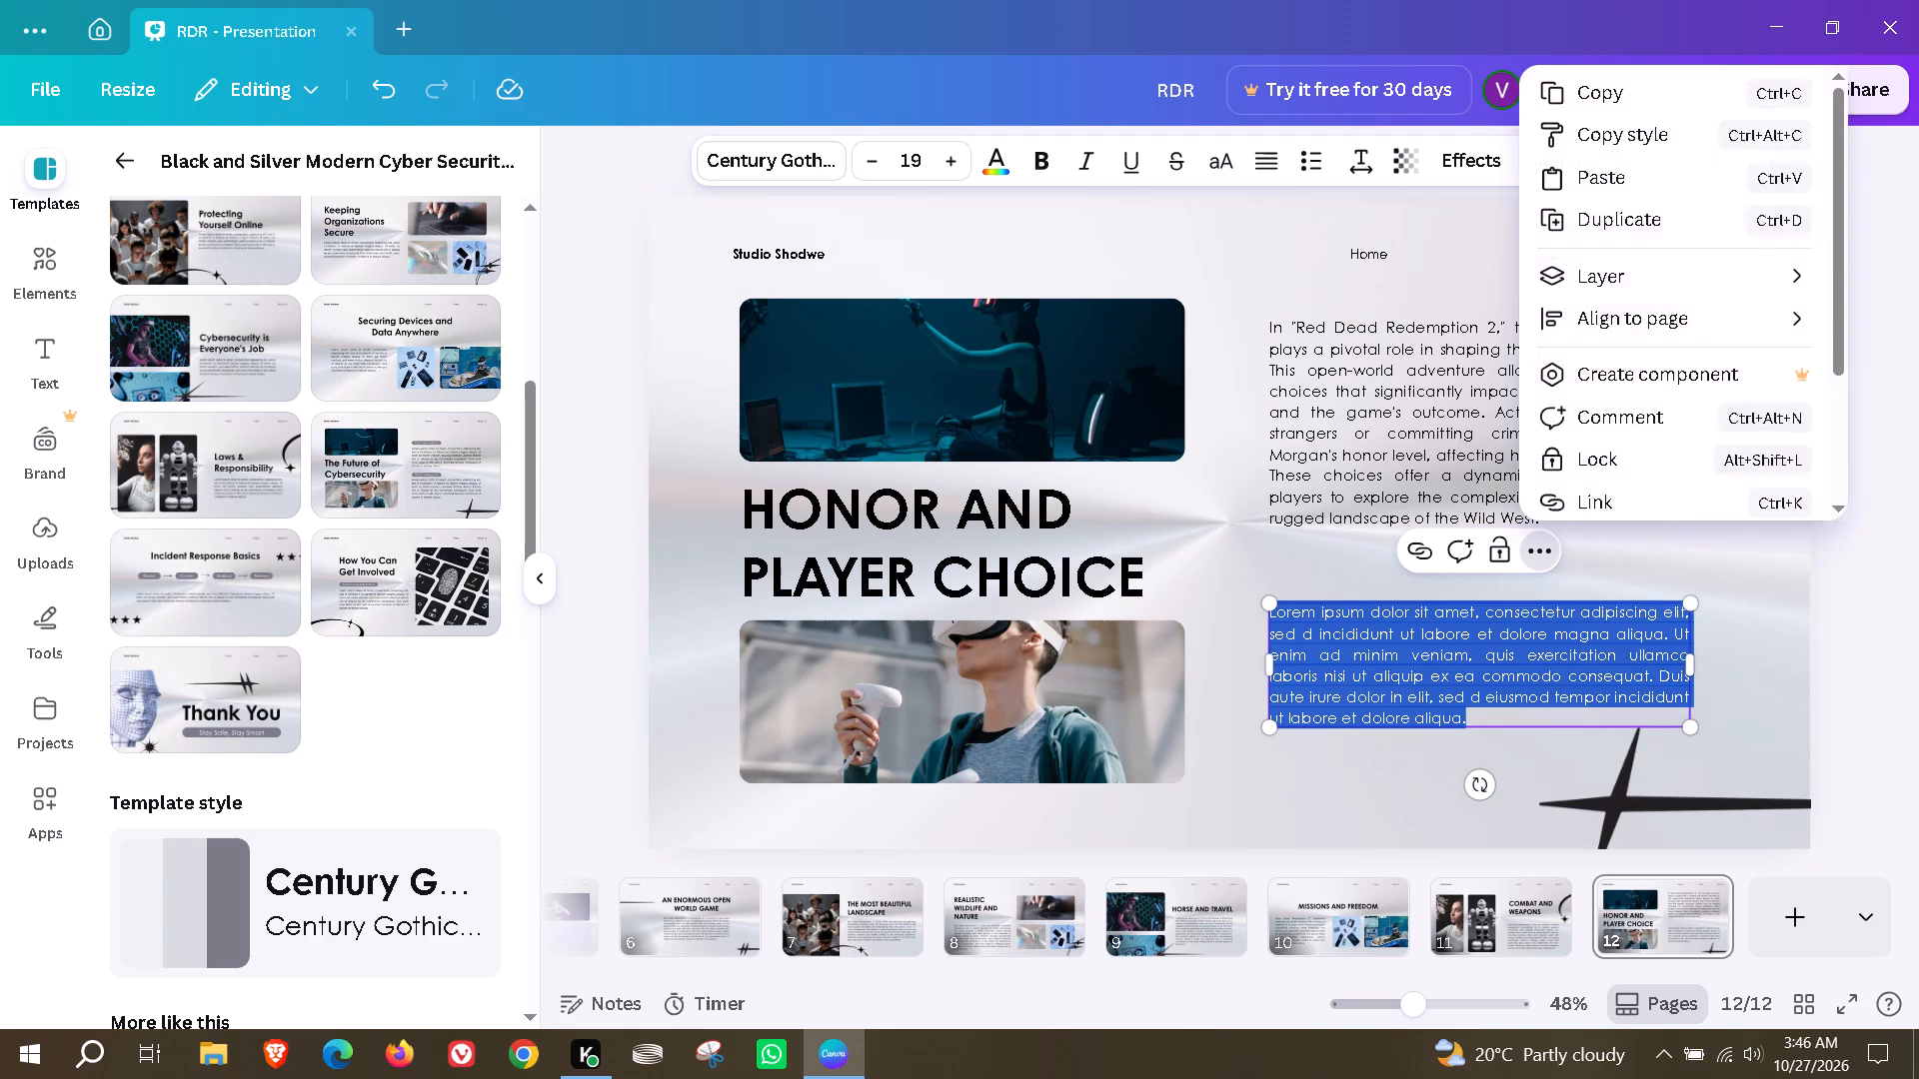
scroll(1606, 507, "down", 4)
left_click(1621, 457)
left_click(1644, 99)
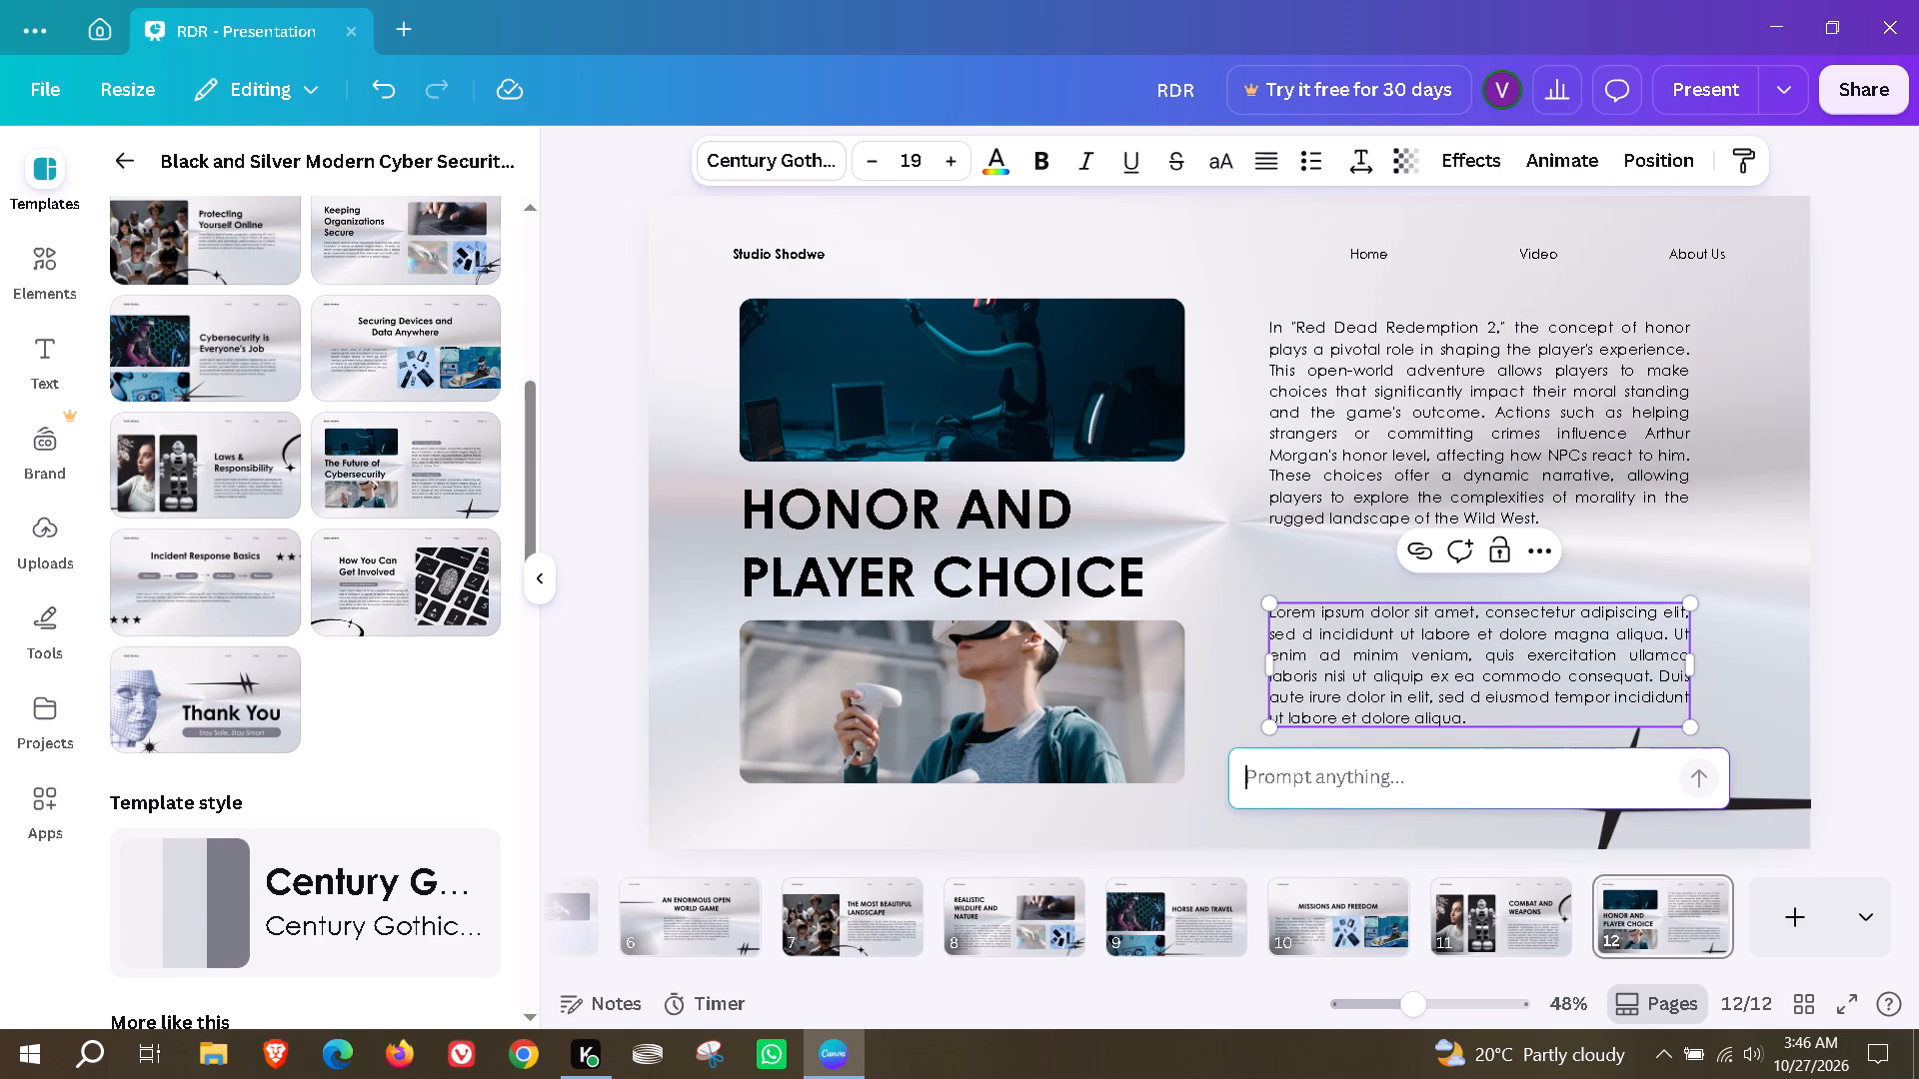
type("generate")
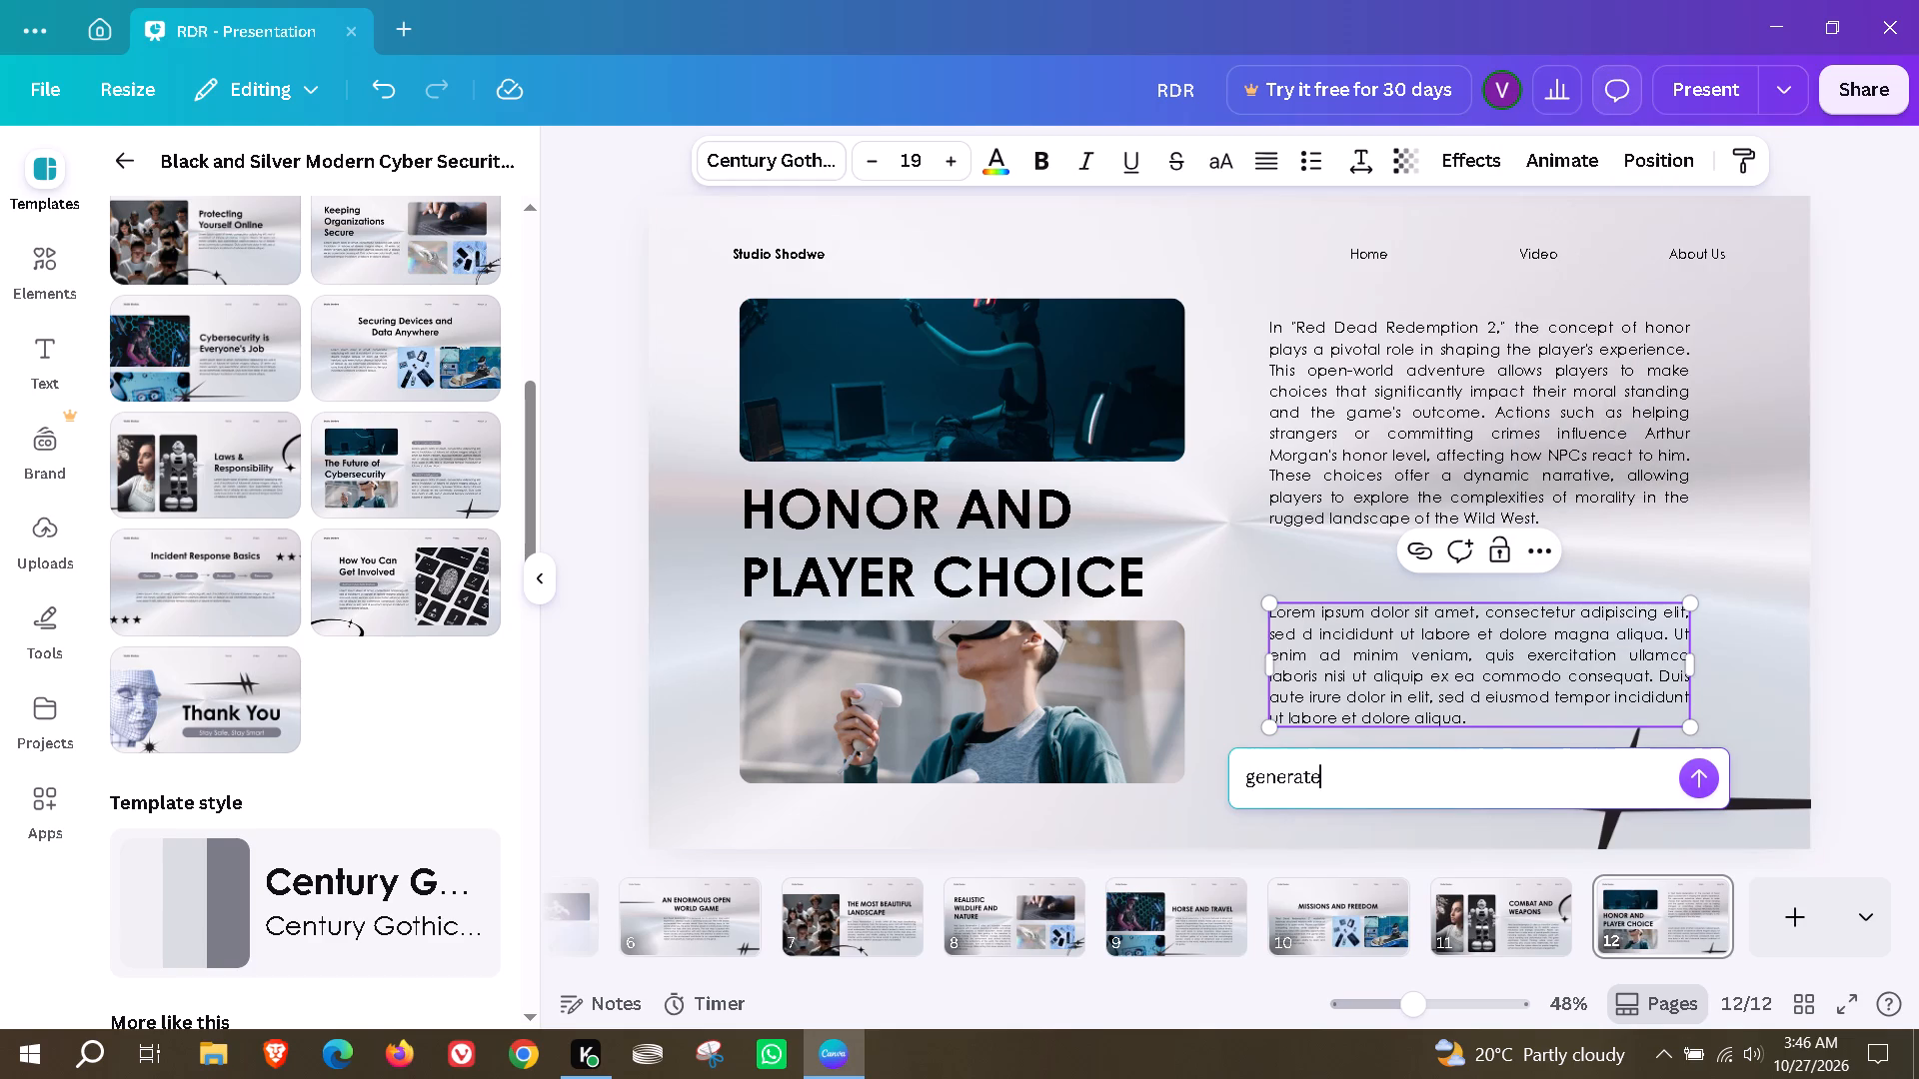
key("space")
type("4-5 lines o")
key("space")
key("BackSpace")
type("n rdr")
key("space")
key("space")
key("BackSpace")
type("2 about")
key("space")
type("npc")
key("BackSpace")
key("BackSpace")
key("BackSpace")
type("it's npc and ther=i")
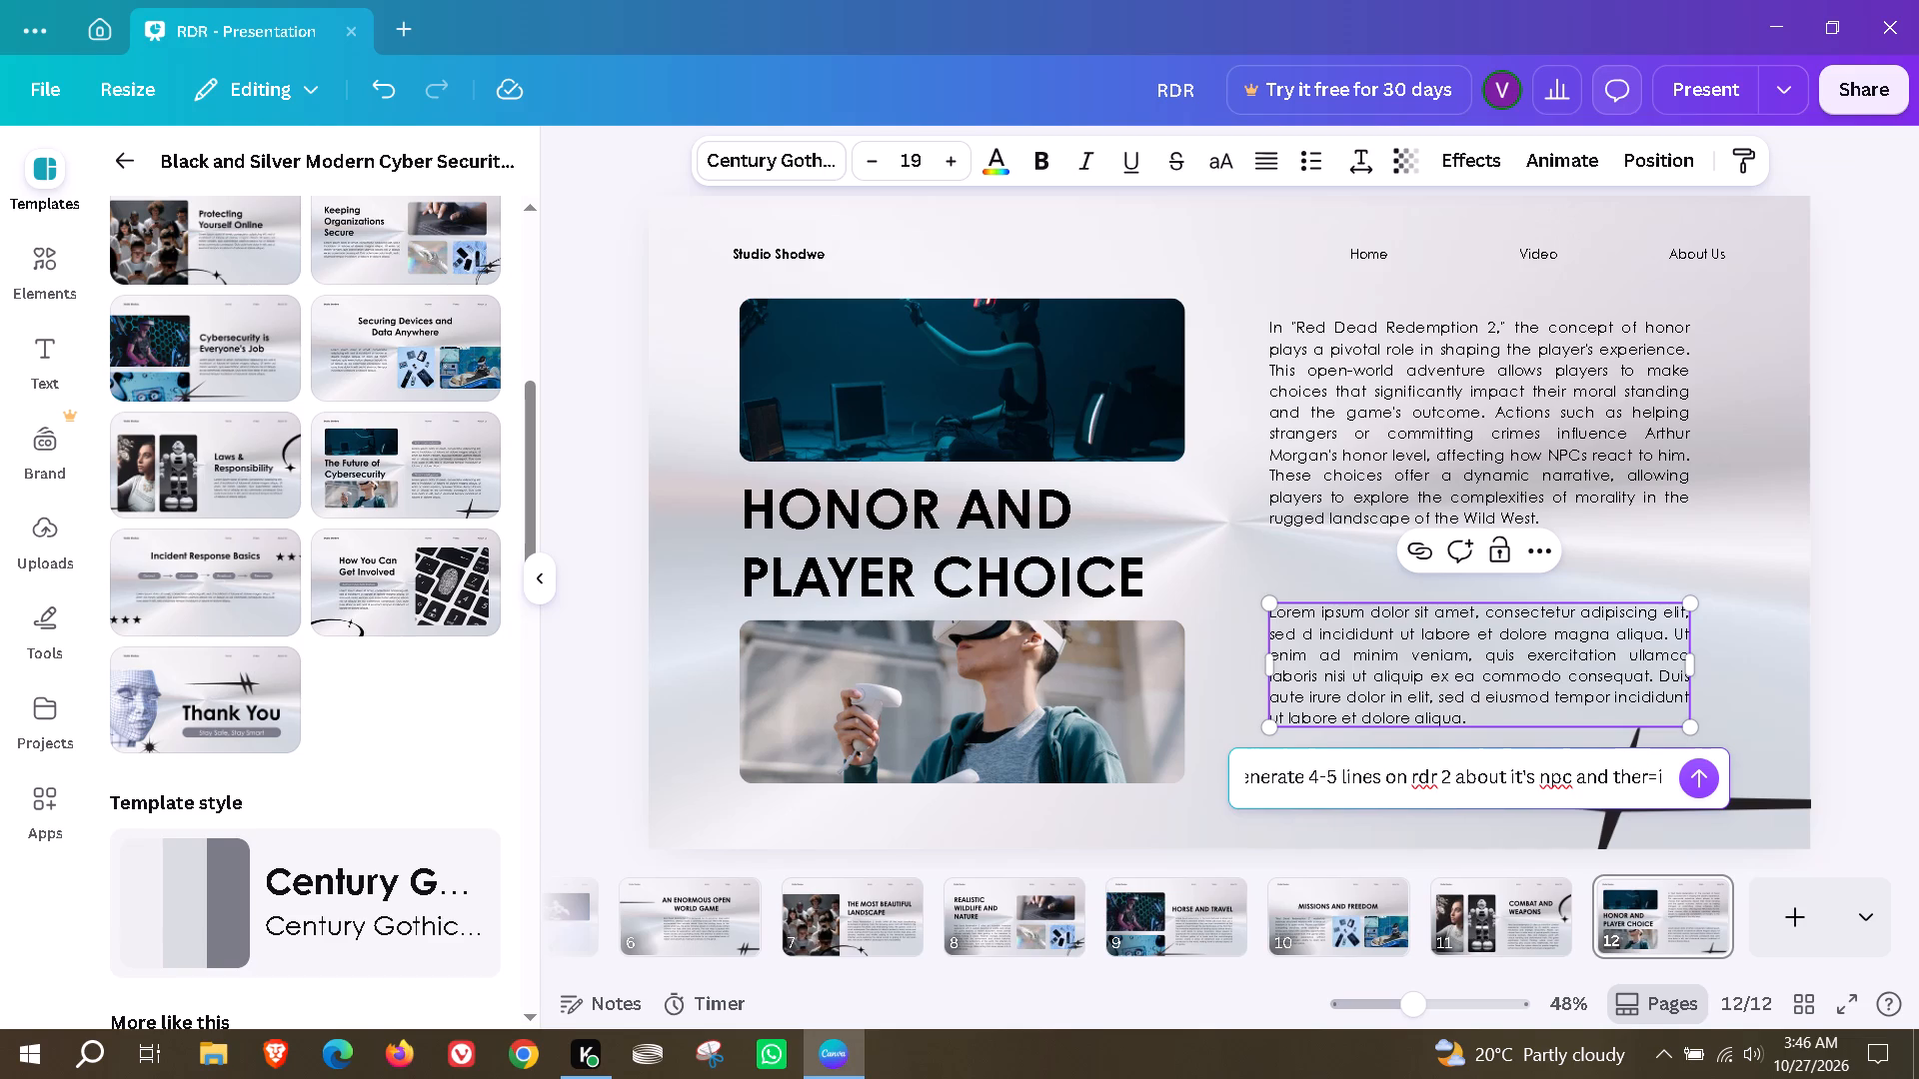
key("equal")
key("BackSpace")
key("BackSpace")
key("BackSpace")
key("BackSpace")
type("ir emotional life")
key("Return")
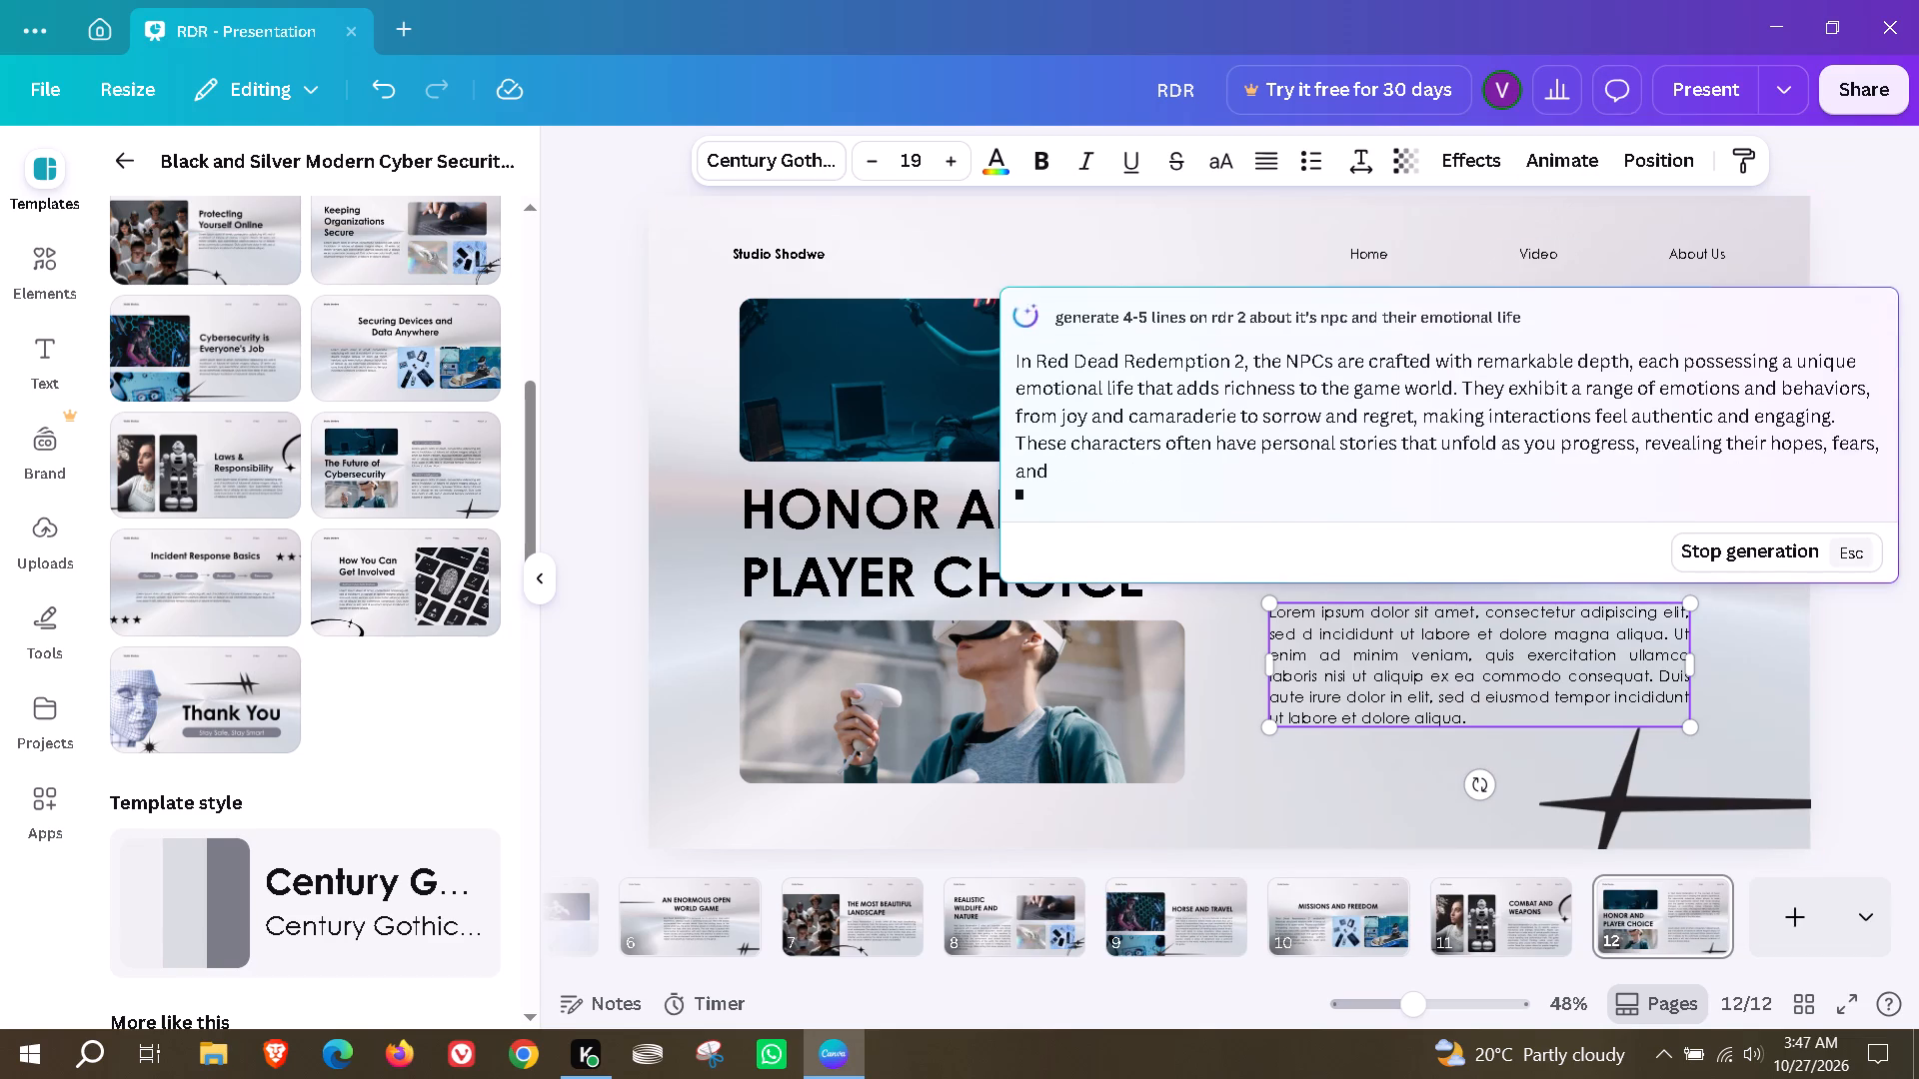
left_click(1776, 550)
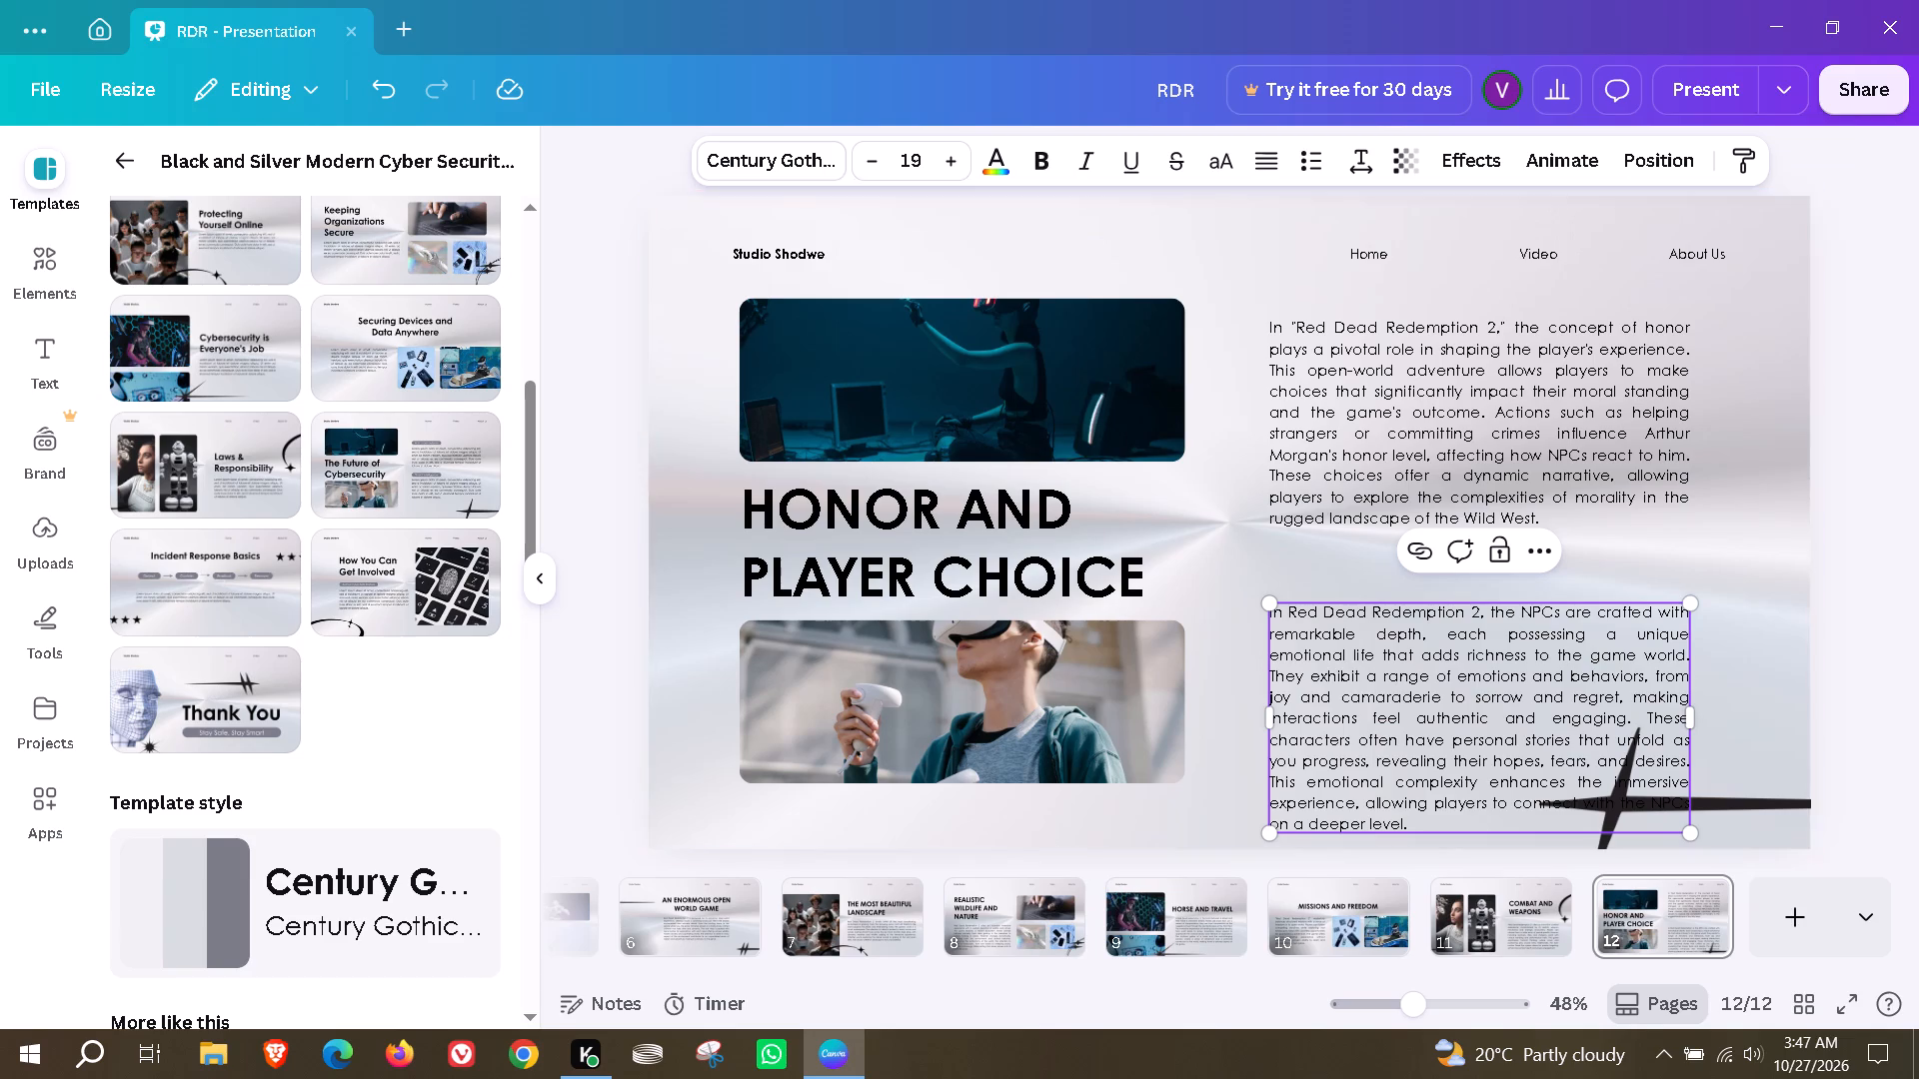
Move page 12's lower paragraph up slightly towards the upper paragraph, keeping the two left-aligned.
left_click(1754, 677)
left_click_drag(1461, 673, 1463, 647)
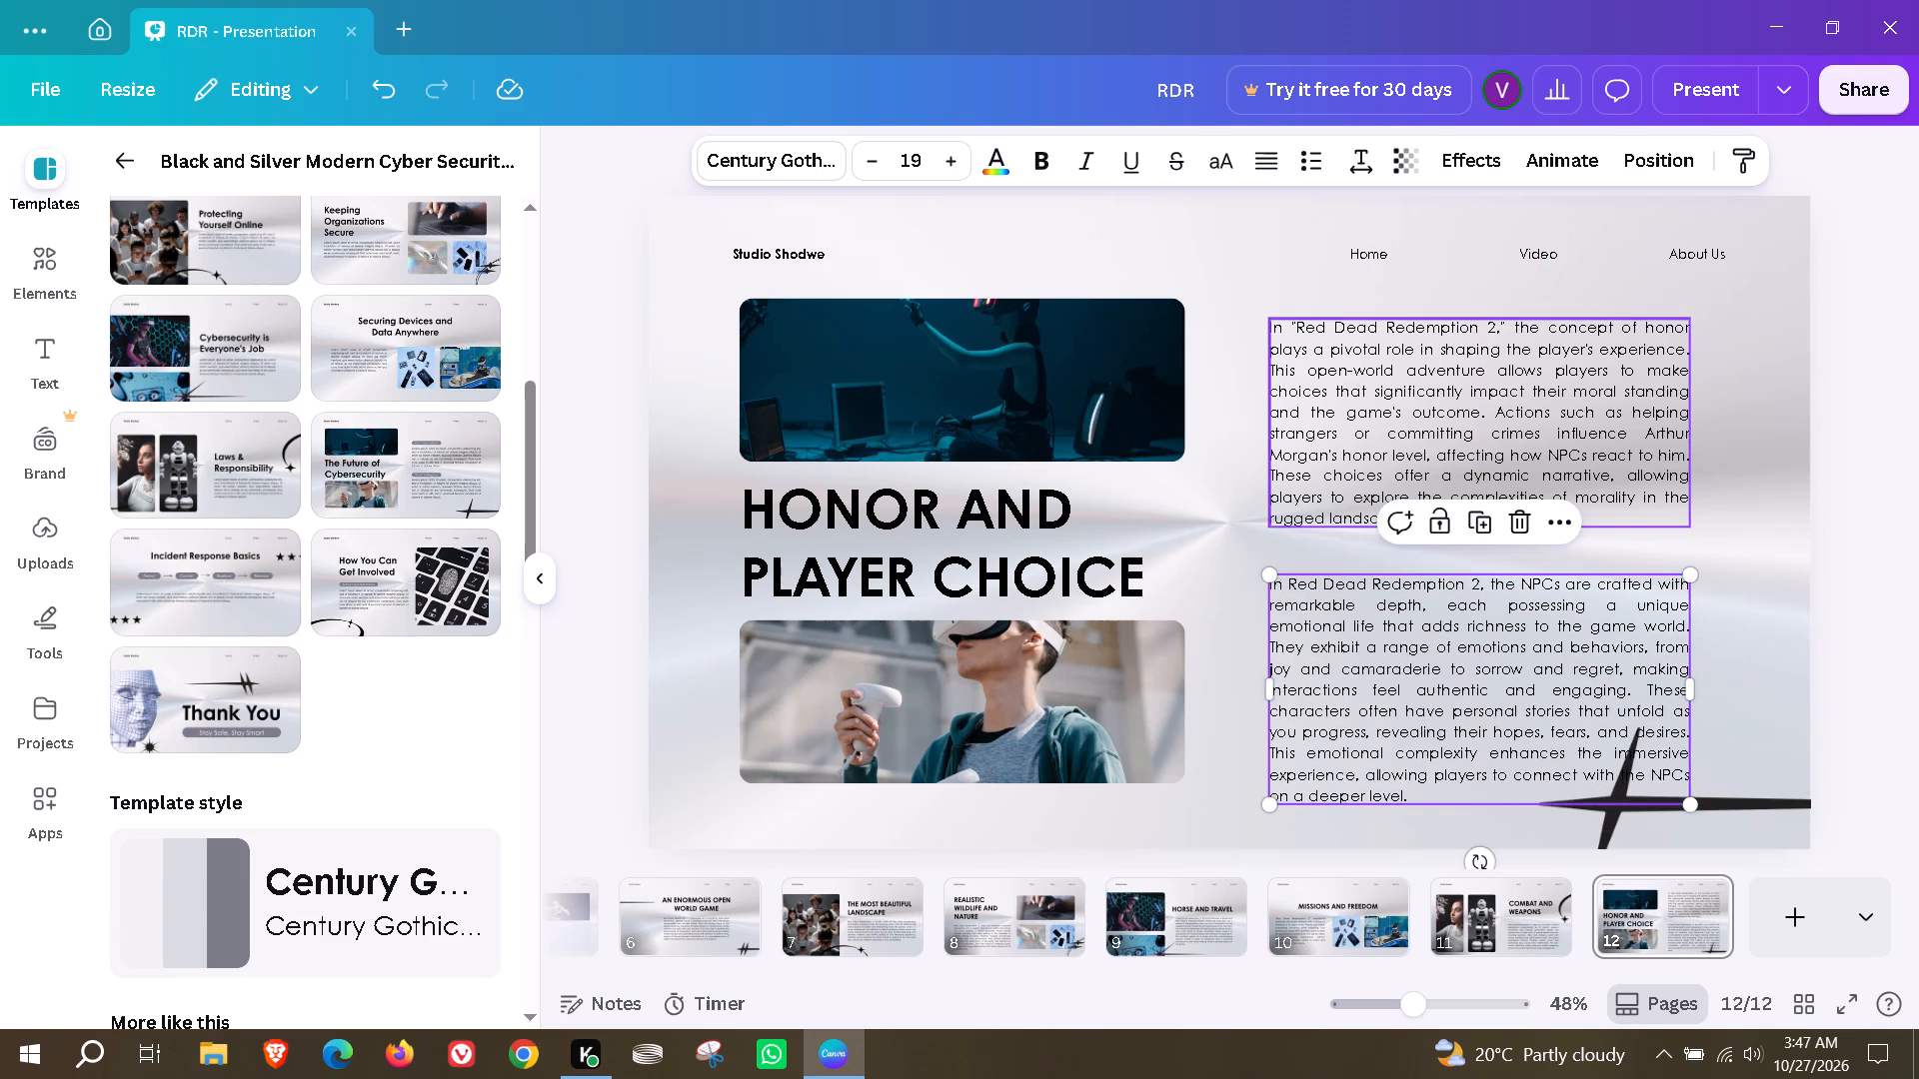
Move page 12's upper paragraph up level with the top photo's upper edge, keeping it left-aligned with the lower paragraph.
left_click_drag(1425, 413, 1415, 387)
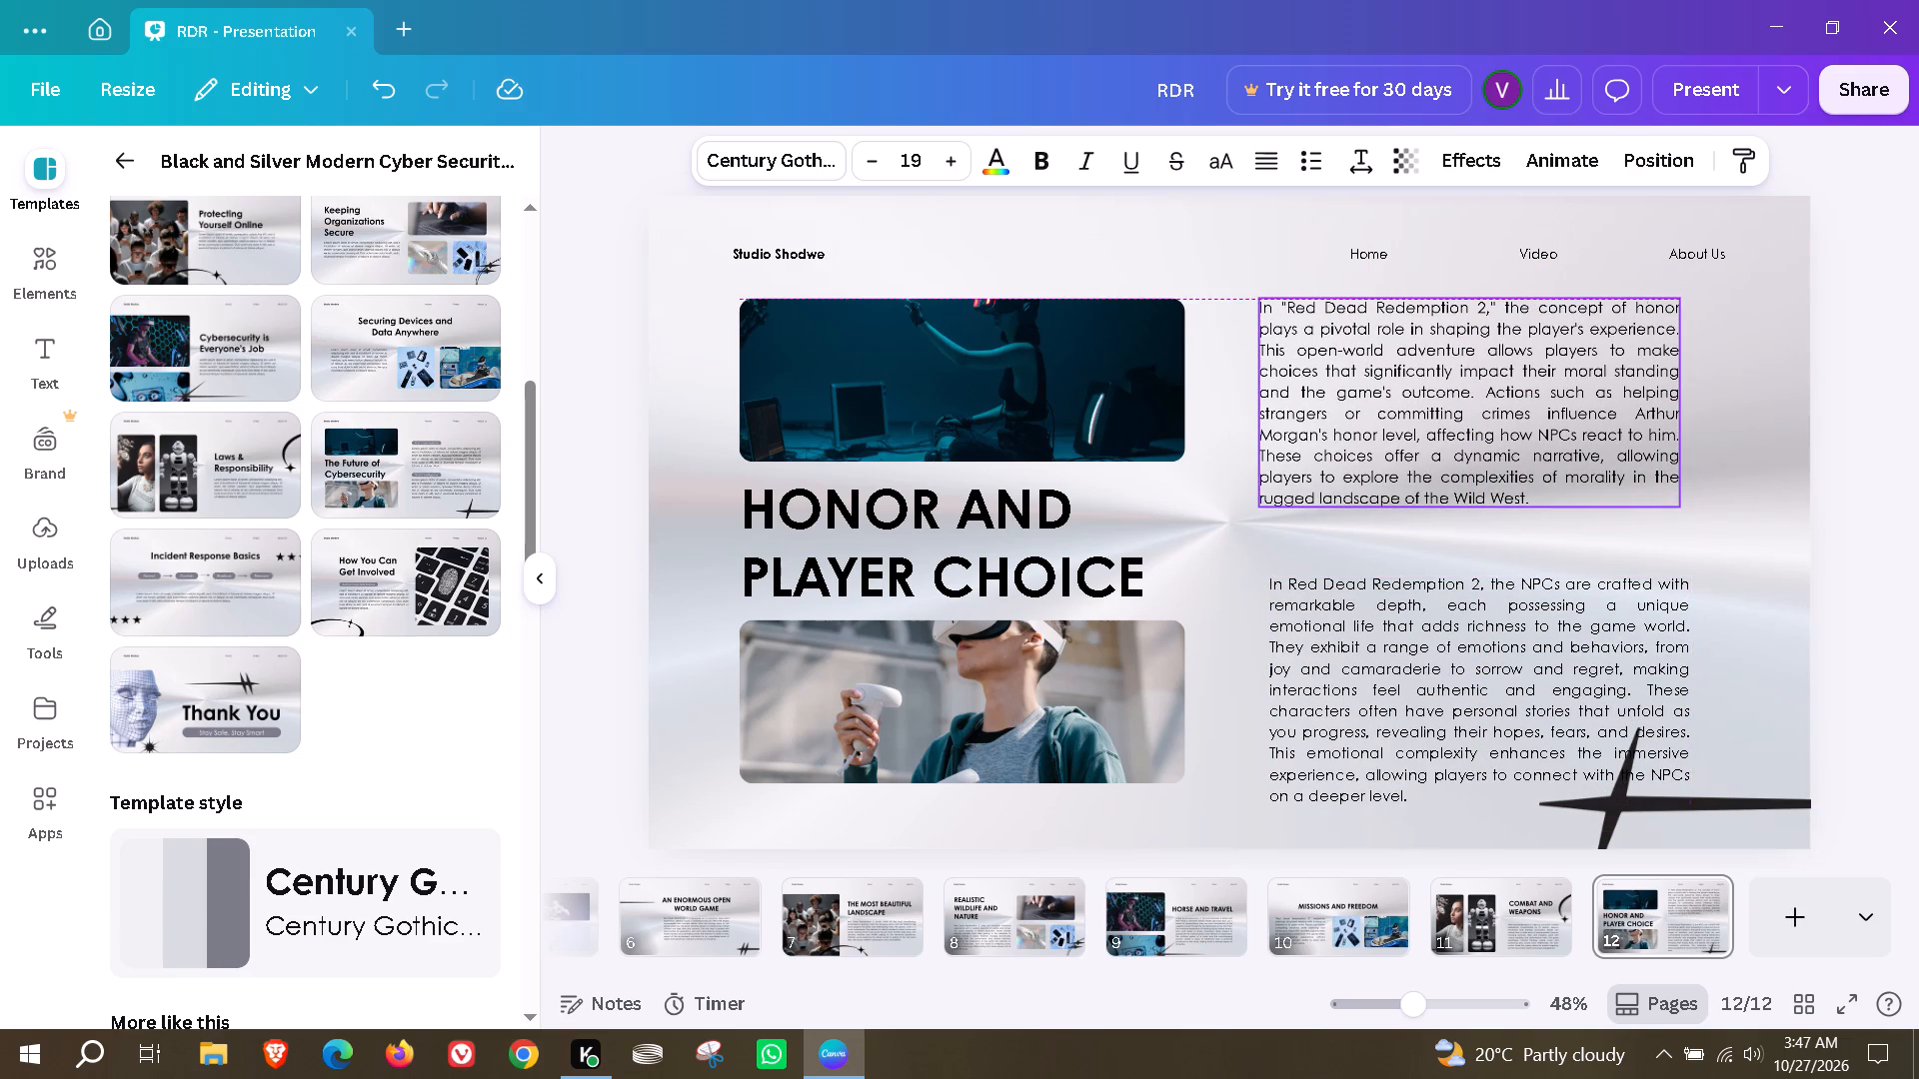
left_click_drag(1415, 387, 1423, 396)
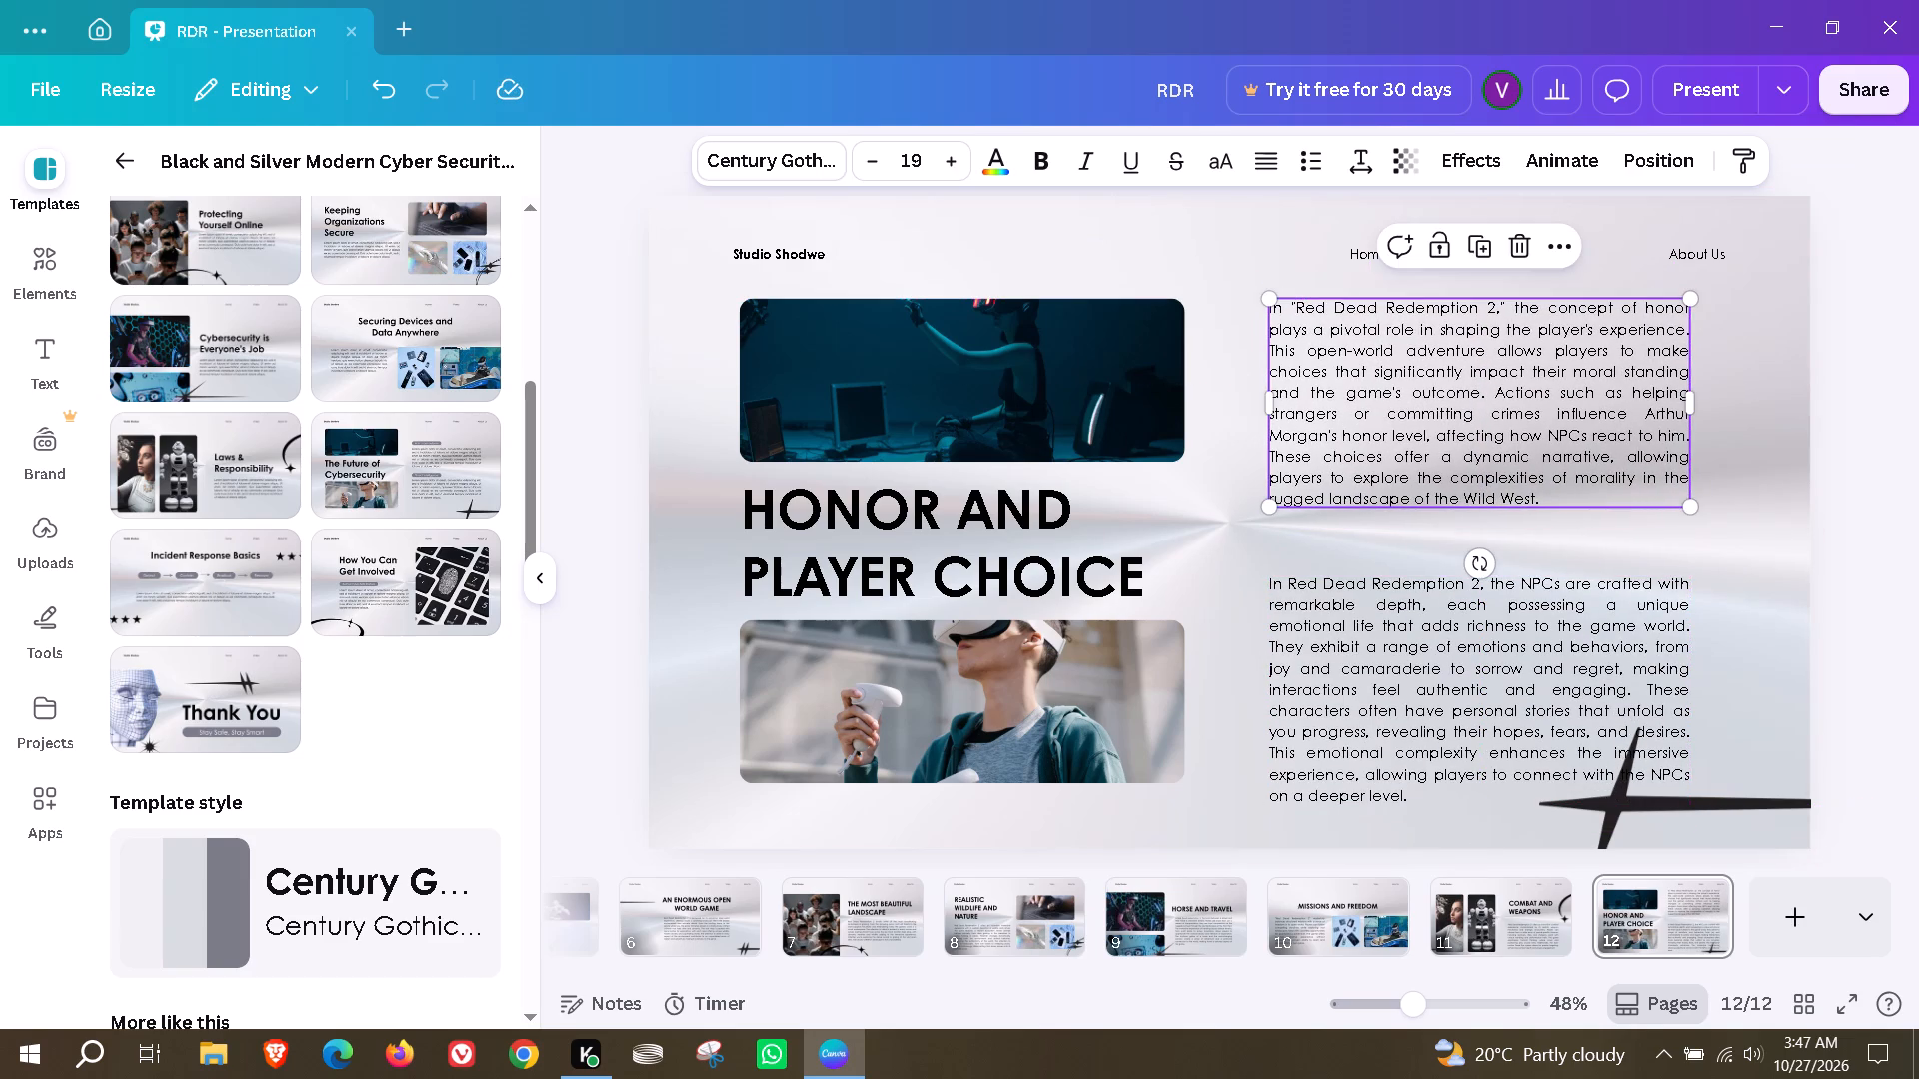
left_click(1768, 587)
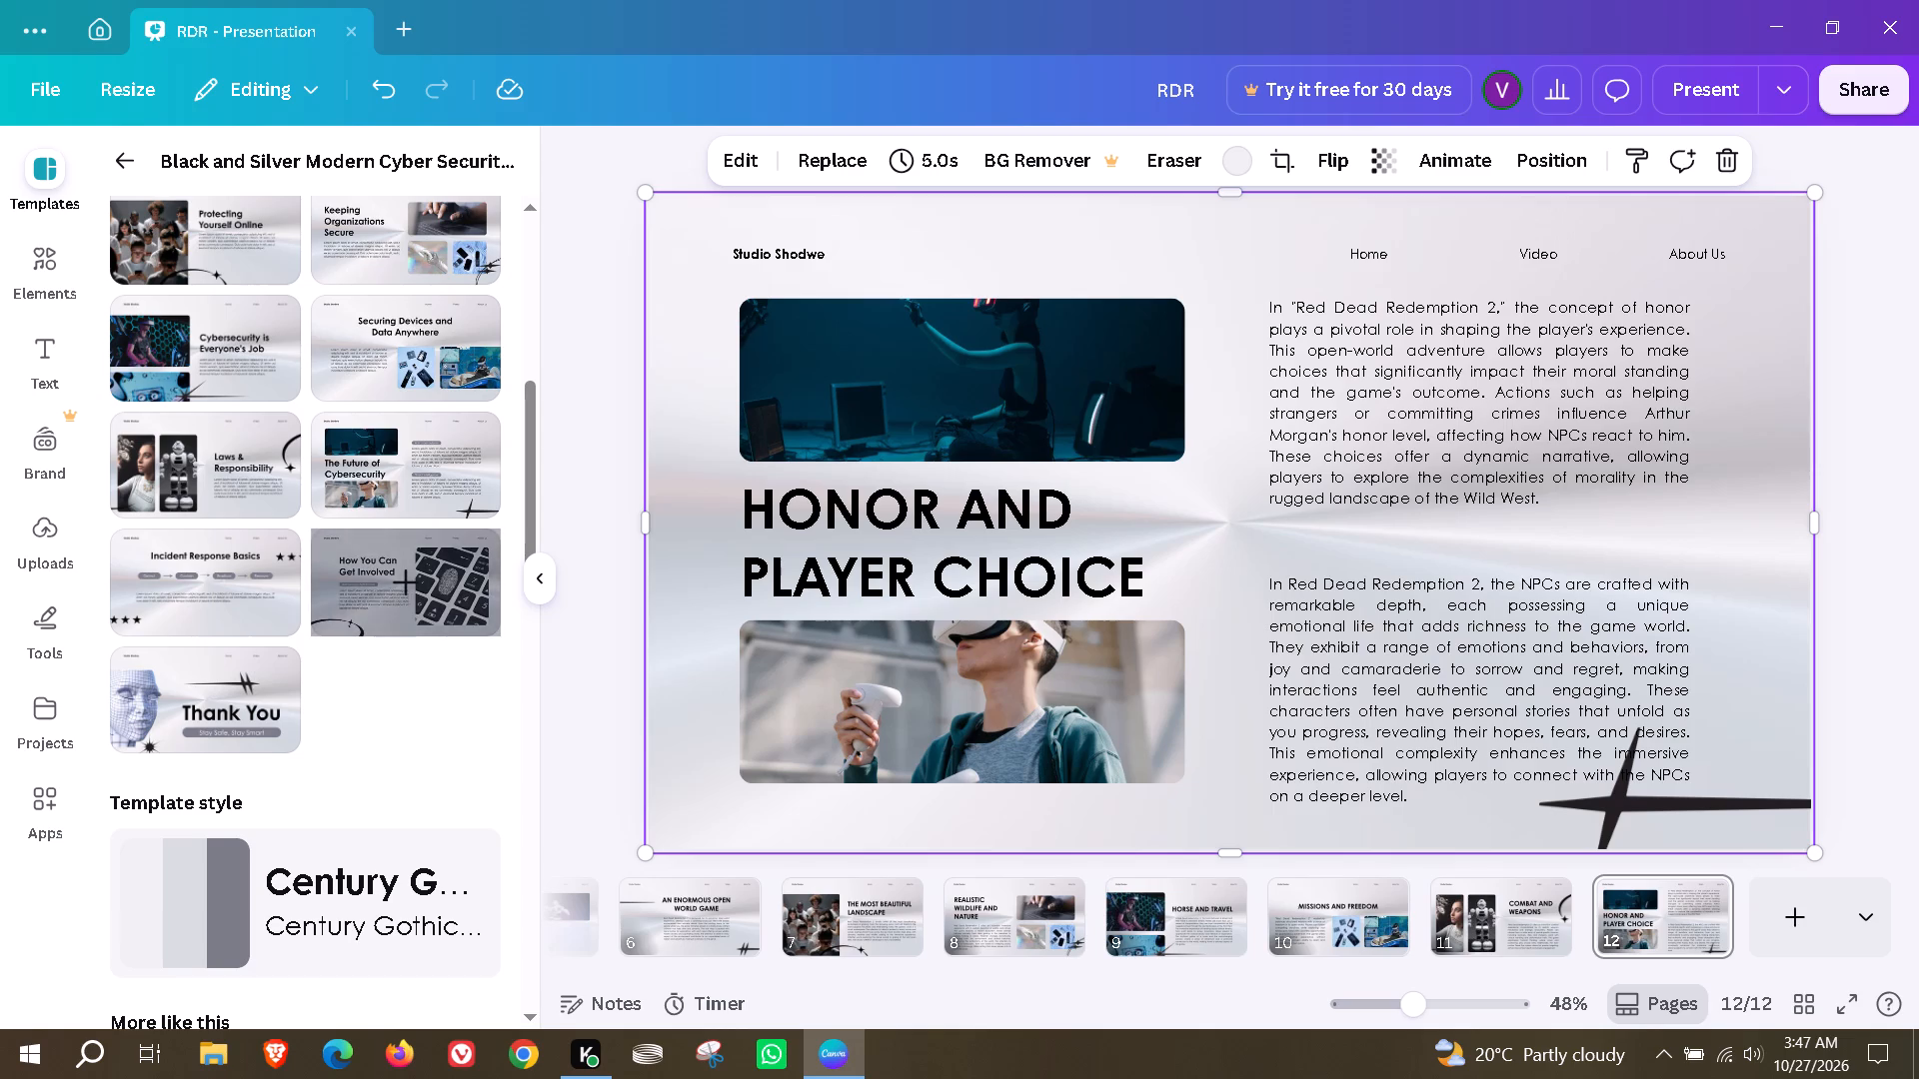
Add the "Incident Response Basics" template layout as new page 13.
left_click(237, 601)
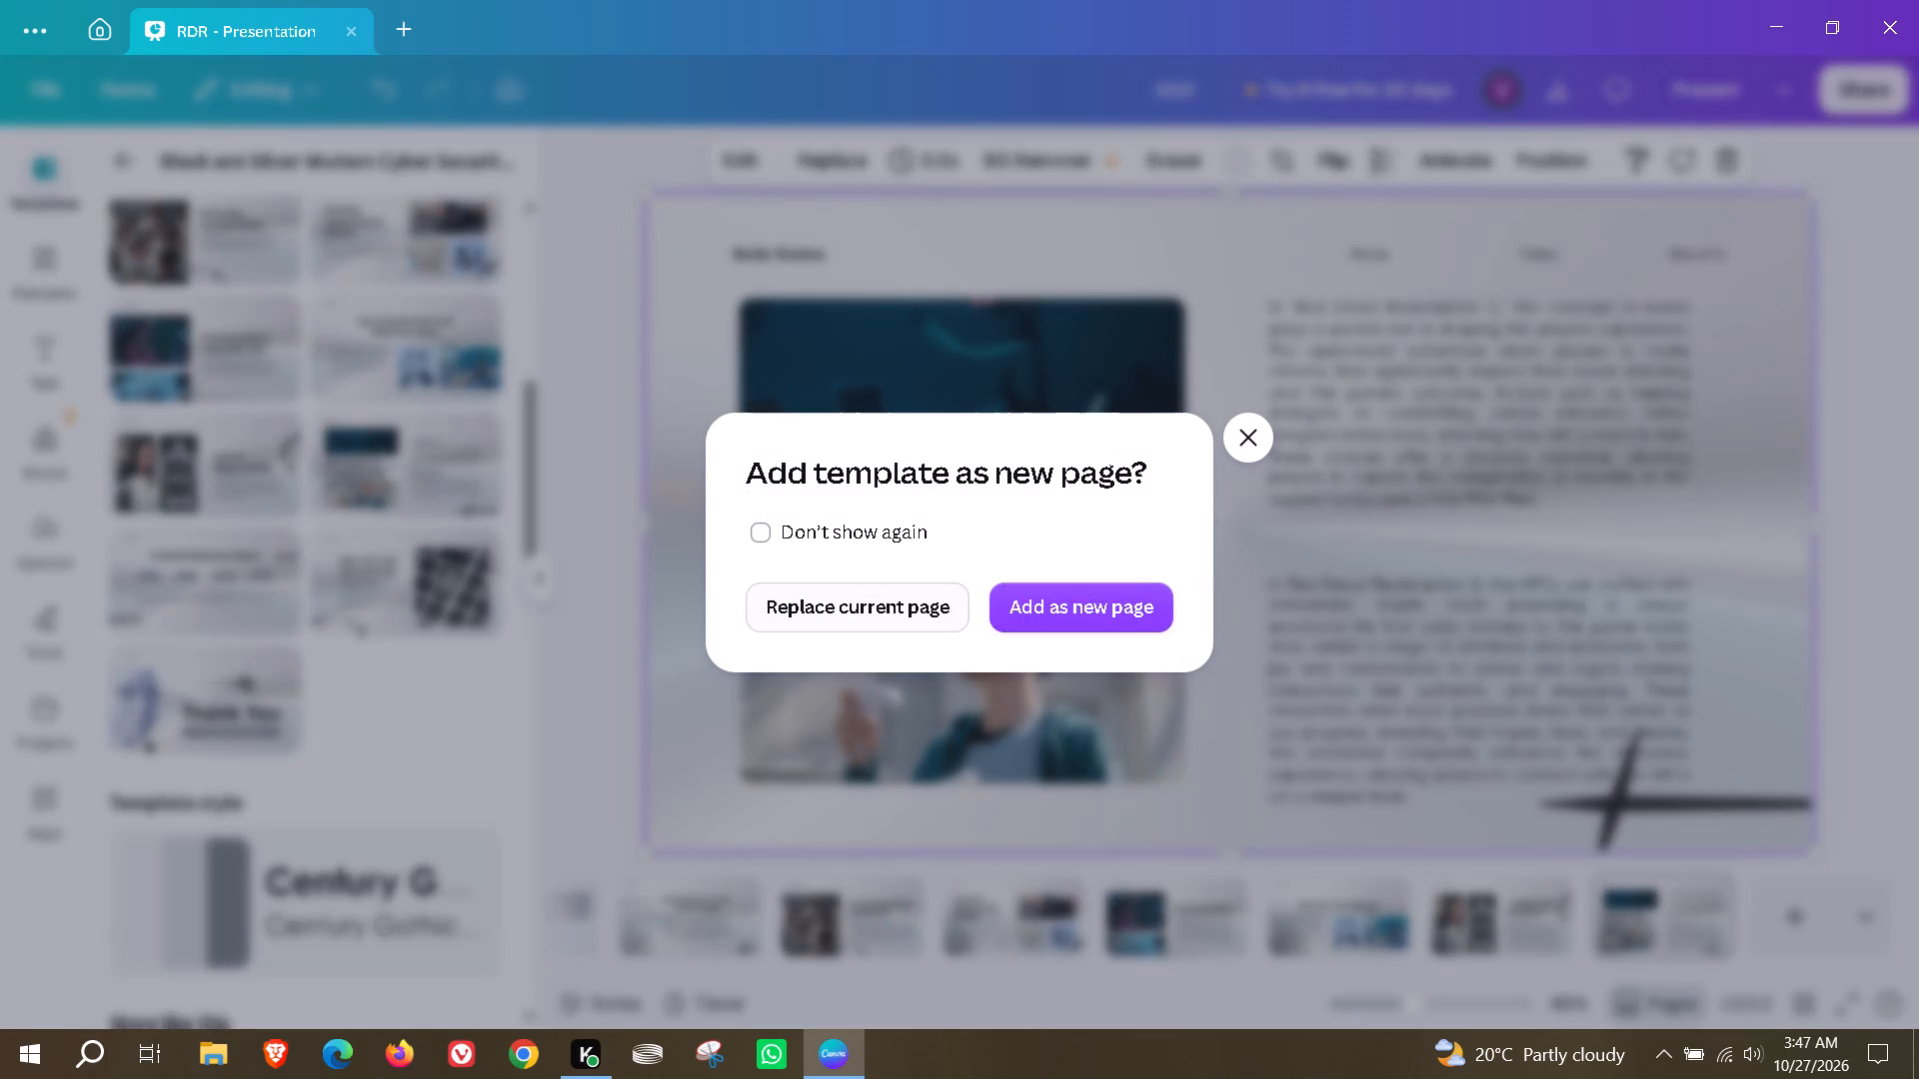
left_click(1078, 612)
Replace page 13's heading with "TOWN CITIES AND EVERYDAY LIFE".
double_click(1201, 387)
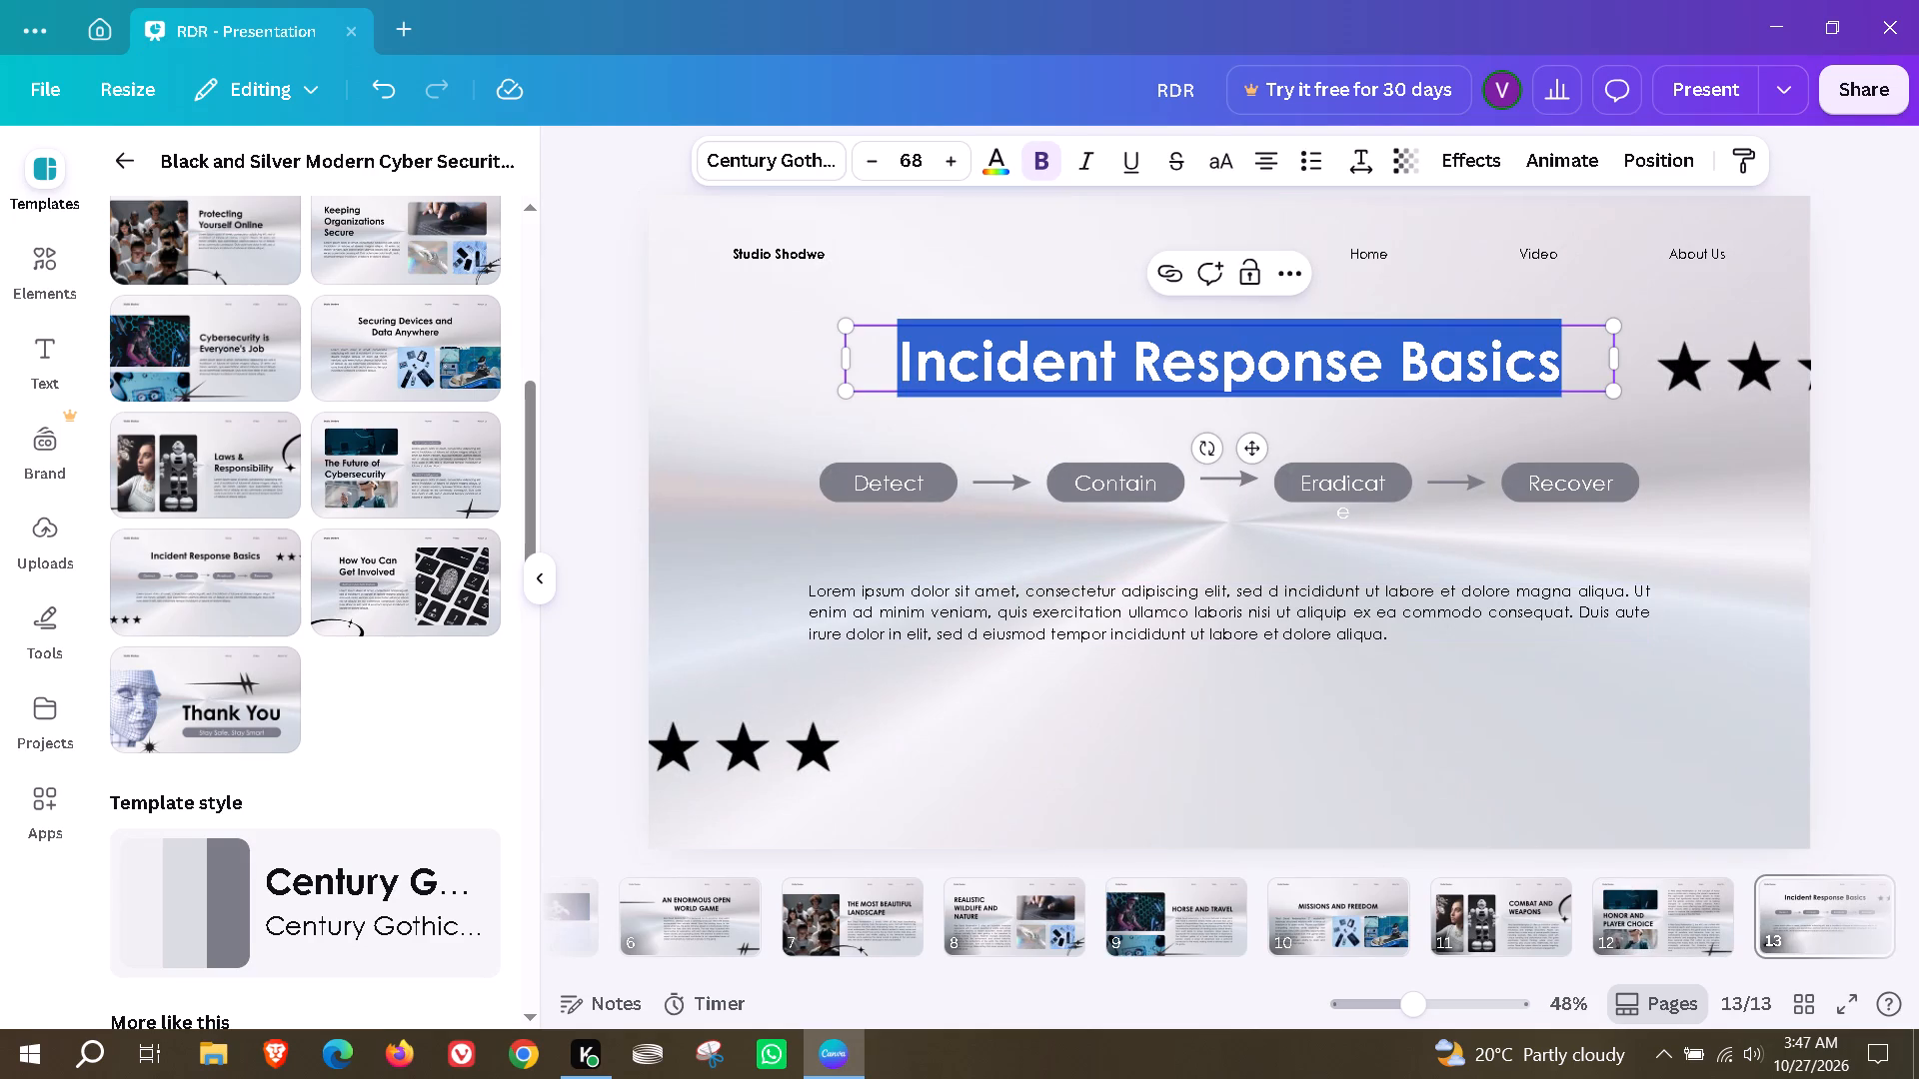
type("TOWNS")
key("shift+BackSpace")
key("space")
type("CITIES AND EVERYDAT")
key("shift+BackSpace")
type("YLFE")
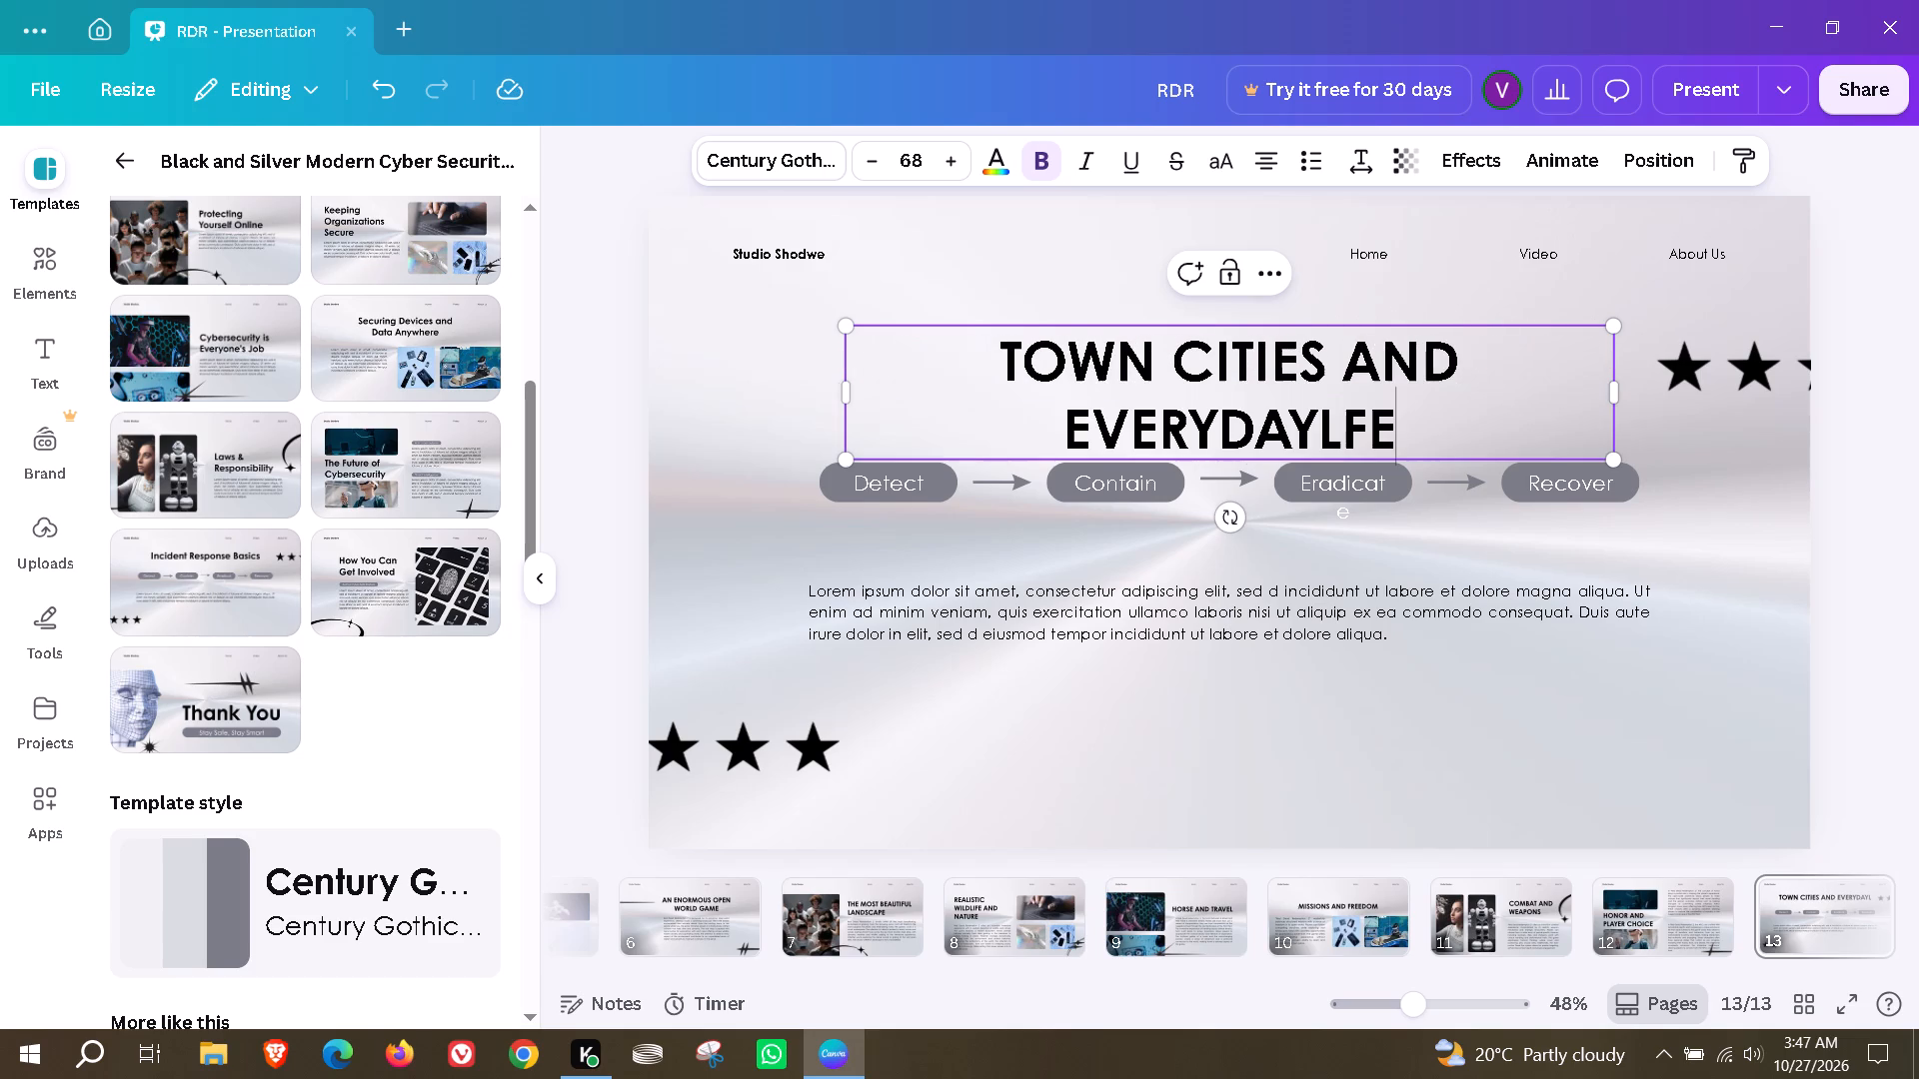
key("BackSpace")
key("BackSpace")
key("BackSpace")
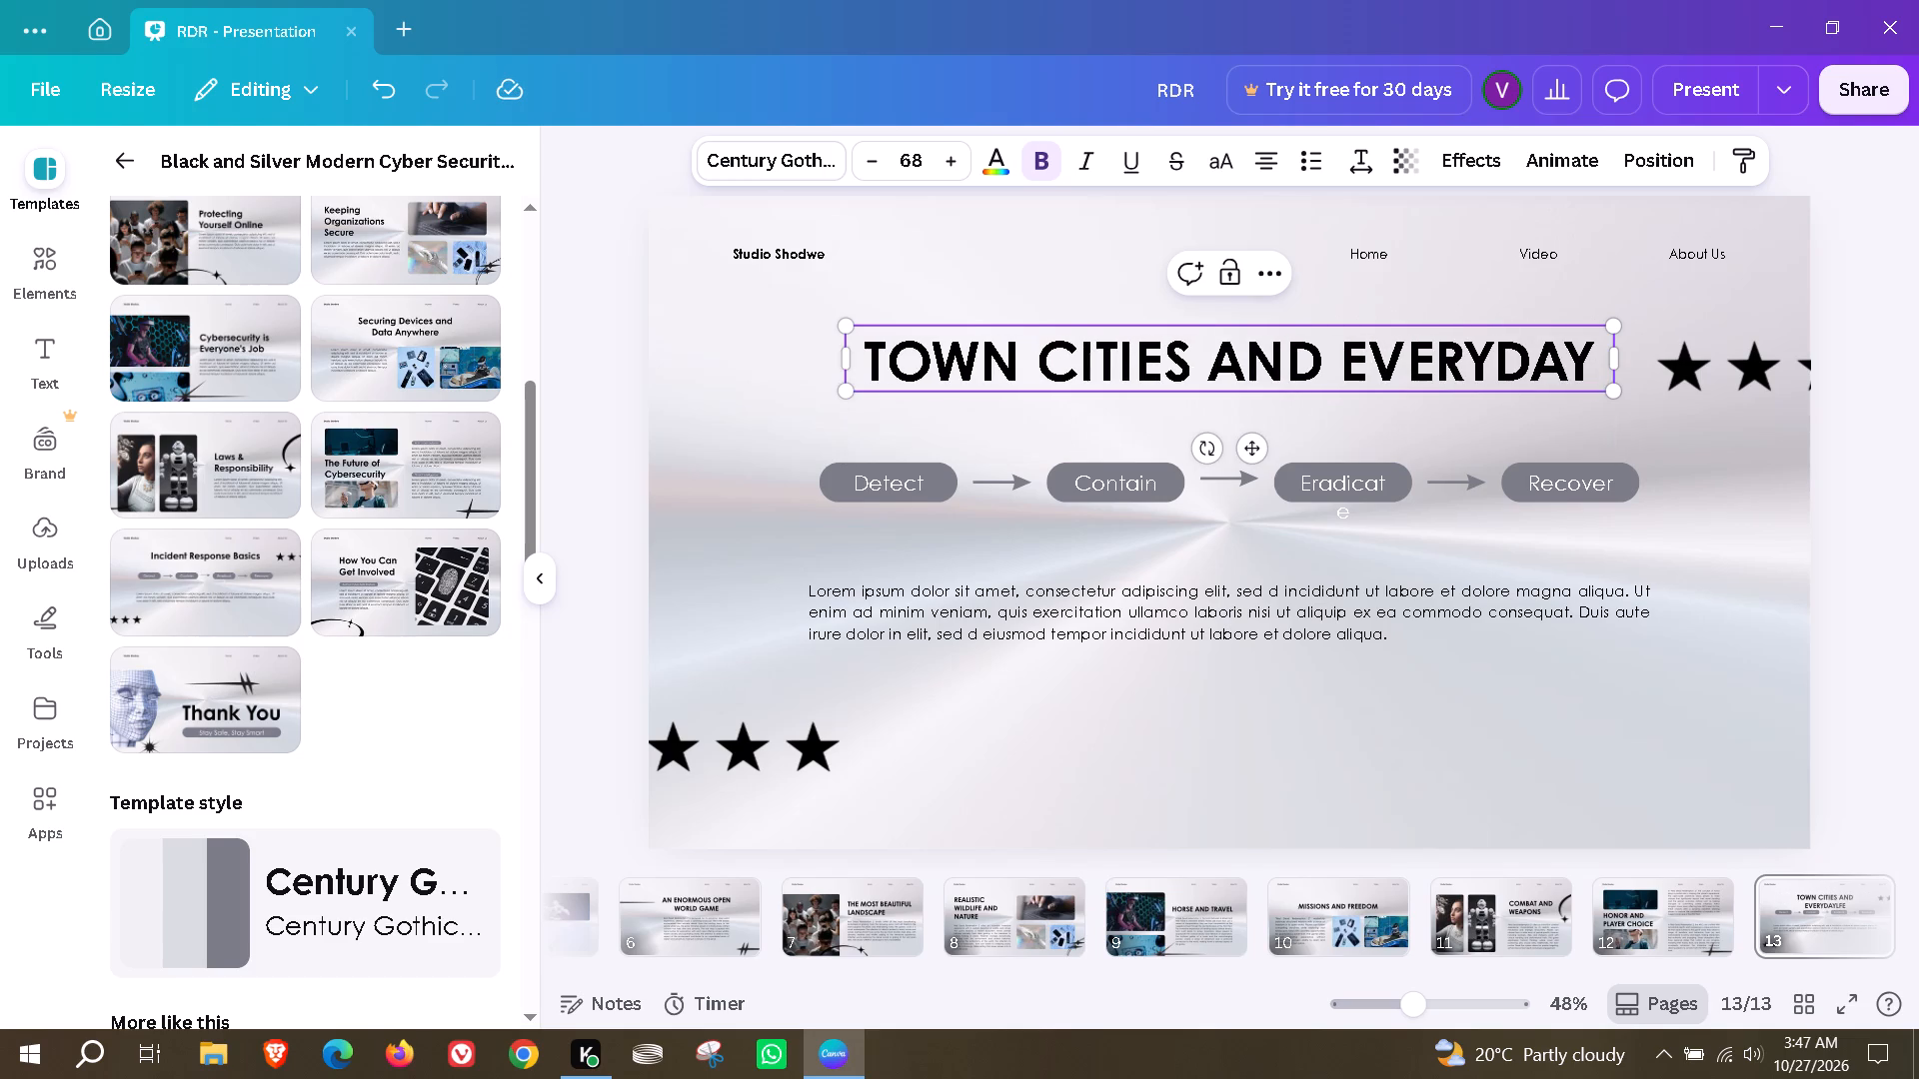
type("LIE")
key("shift+BackSpace")
type("FE")
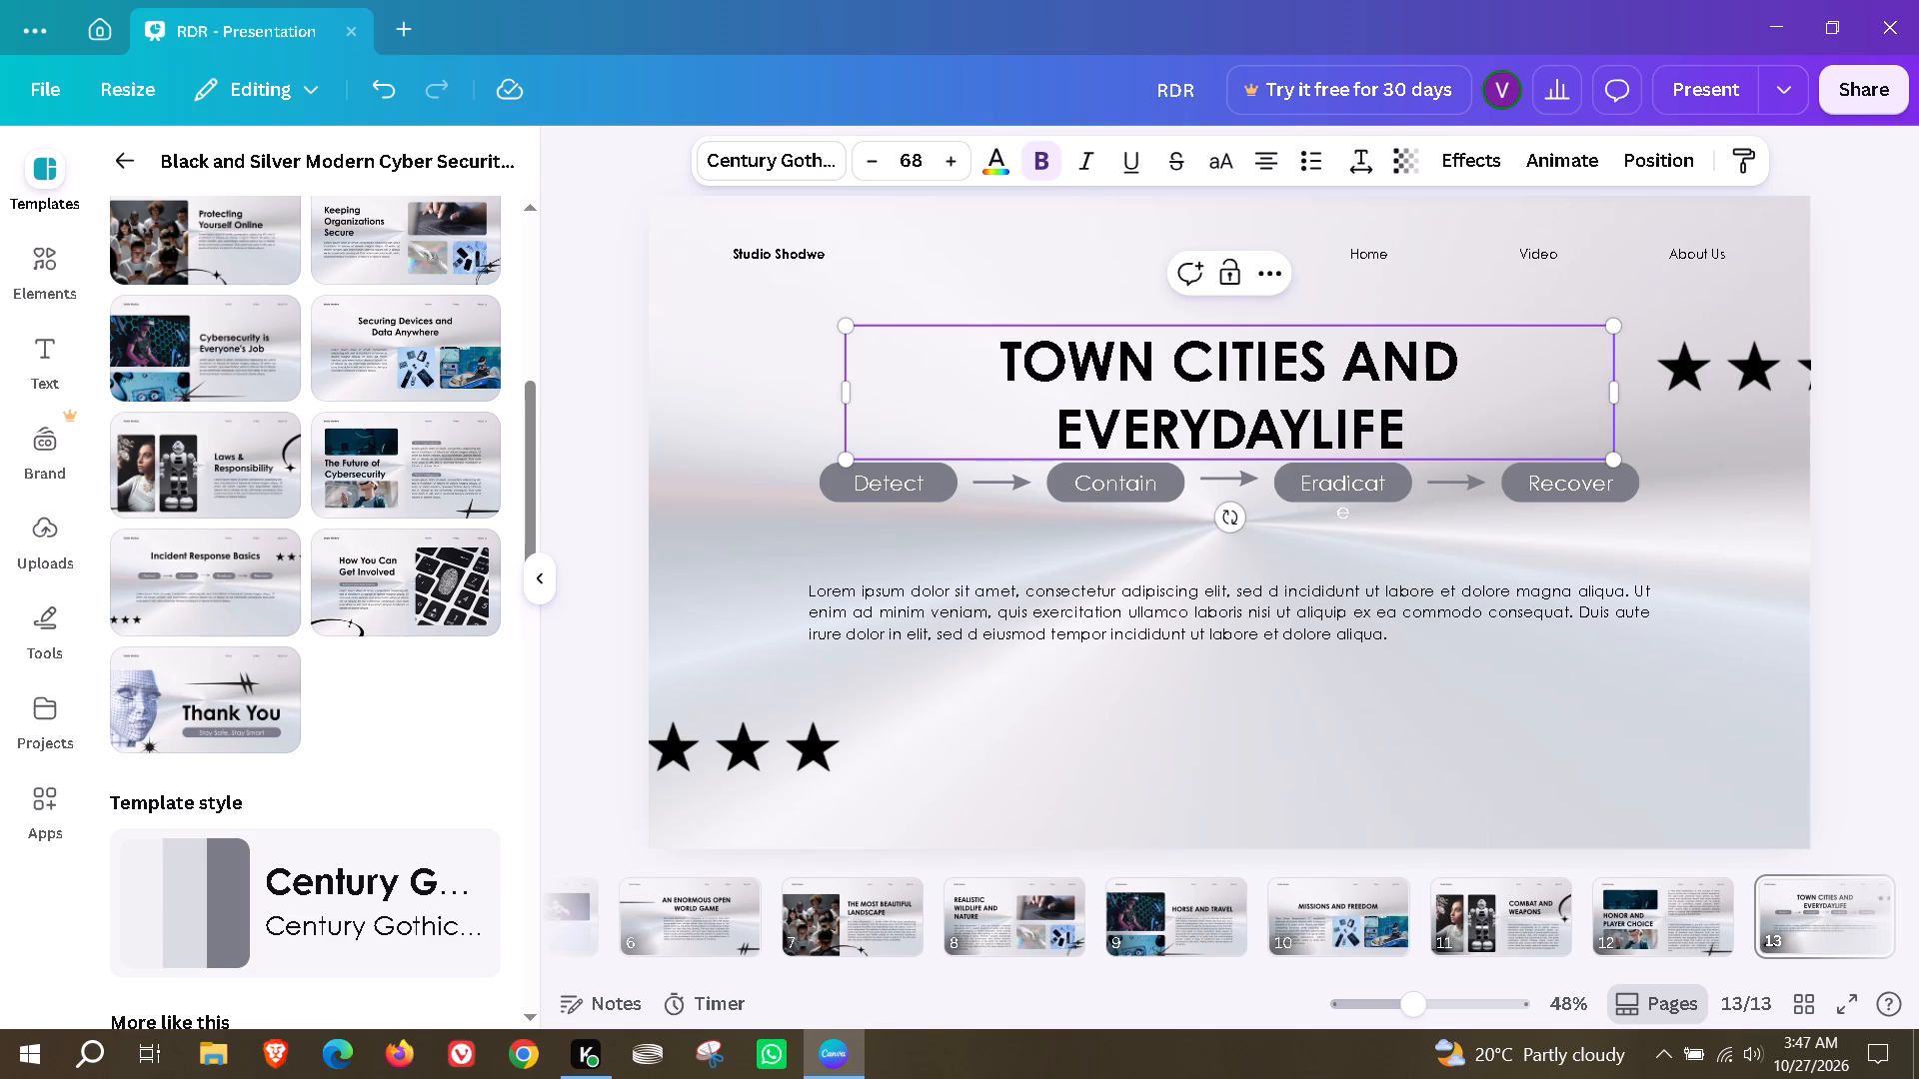
left_click_drag(1608, 387, 1672, 395)
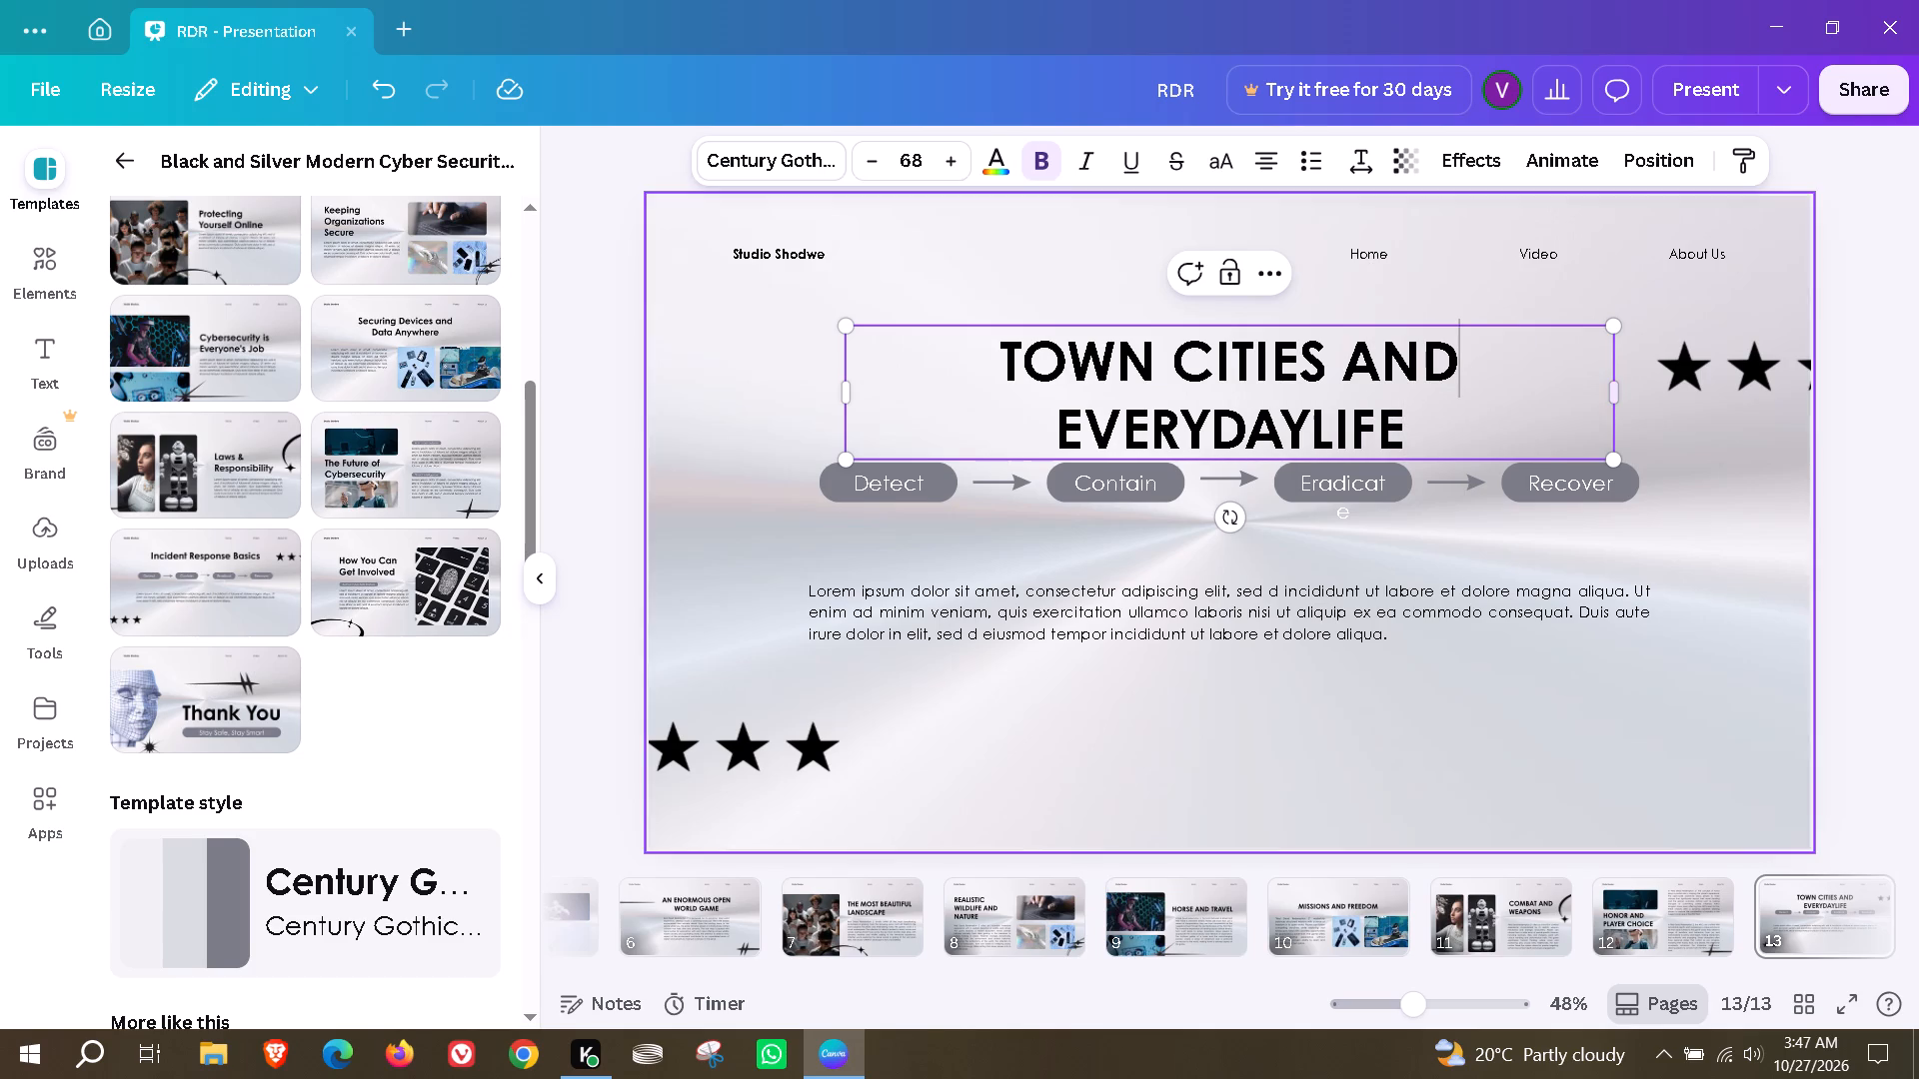
left_click_drag(1672, 395, 1704, 395)
left_click(1313, 428)
key("space")
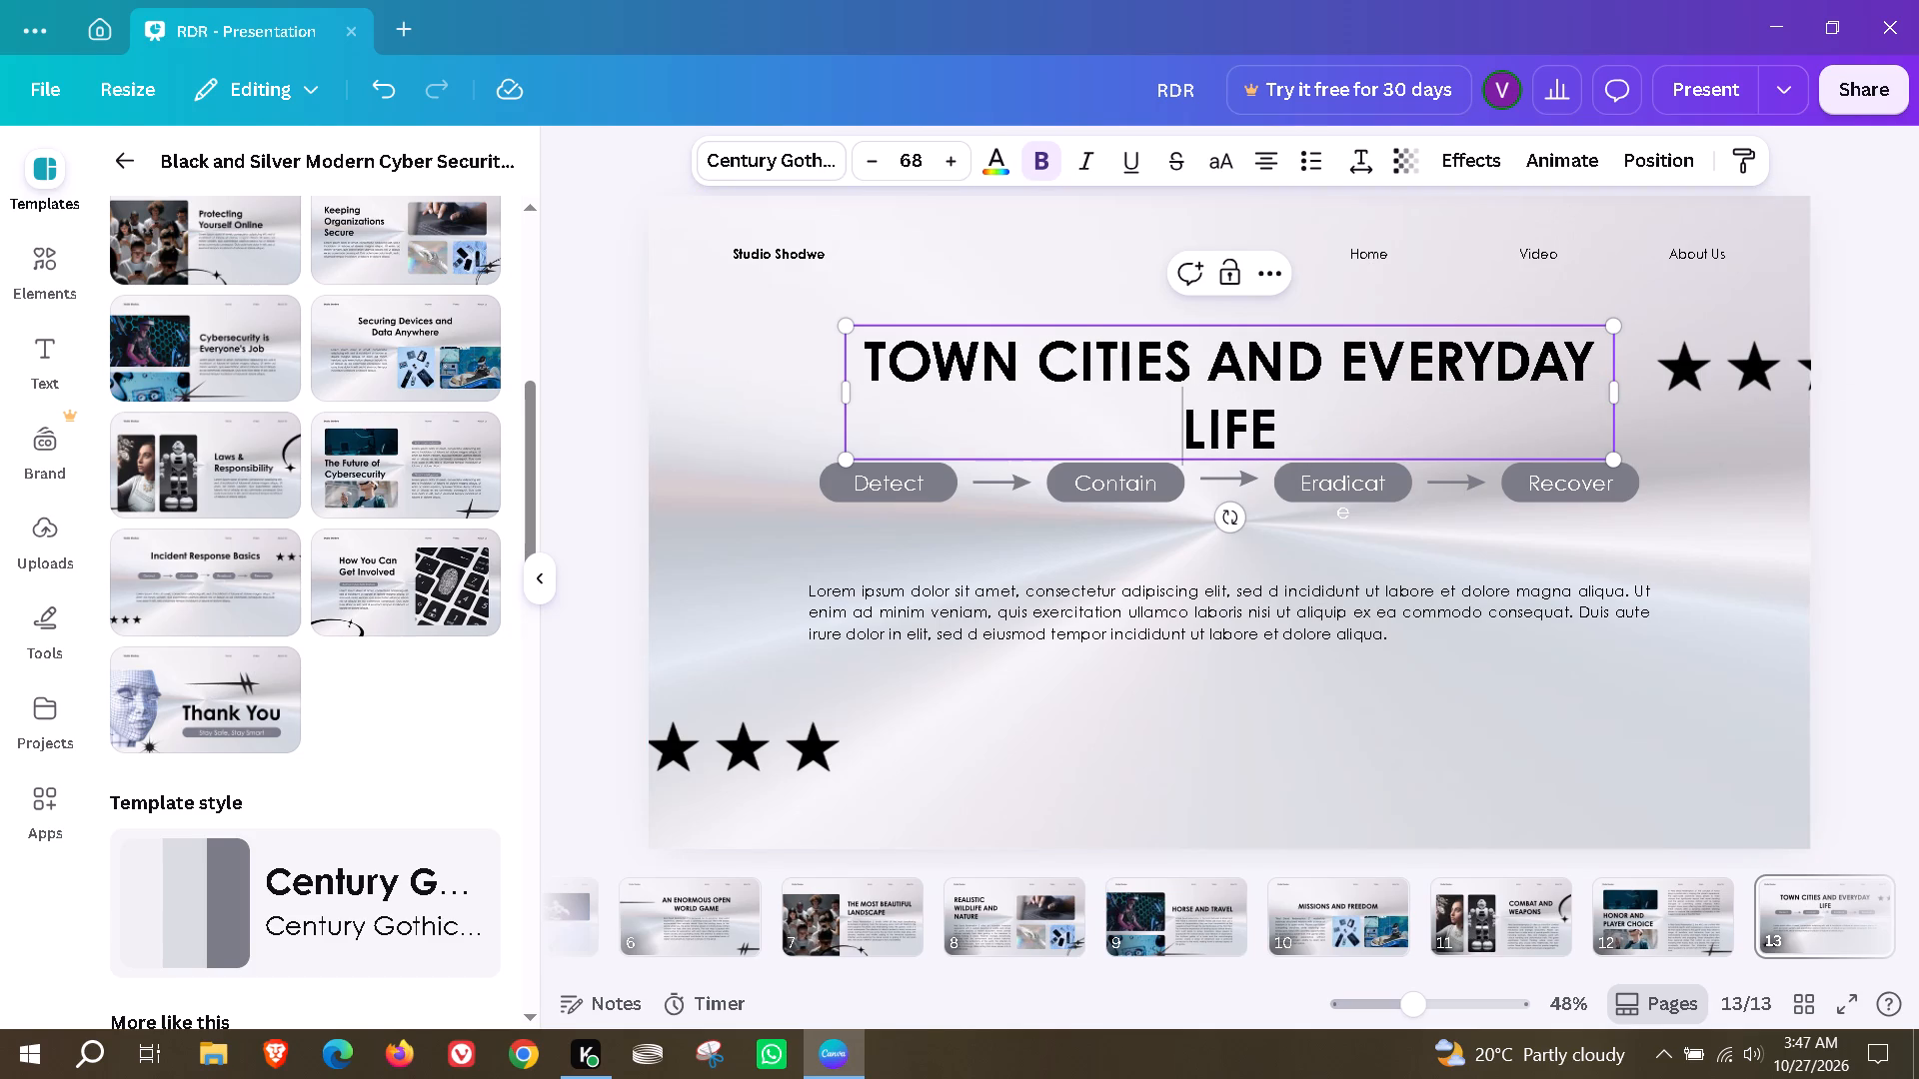
Widen page 13's heading box to fit the text on one line, and centre it slightly lower on the page.
left_click_drag(1629, 395, 1741, 398)
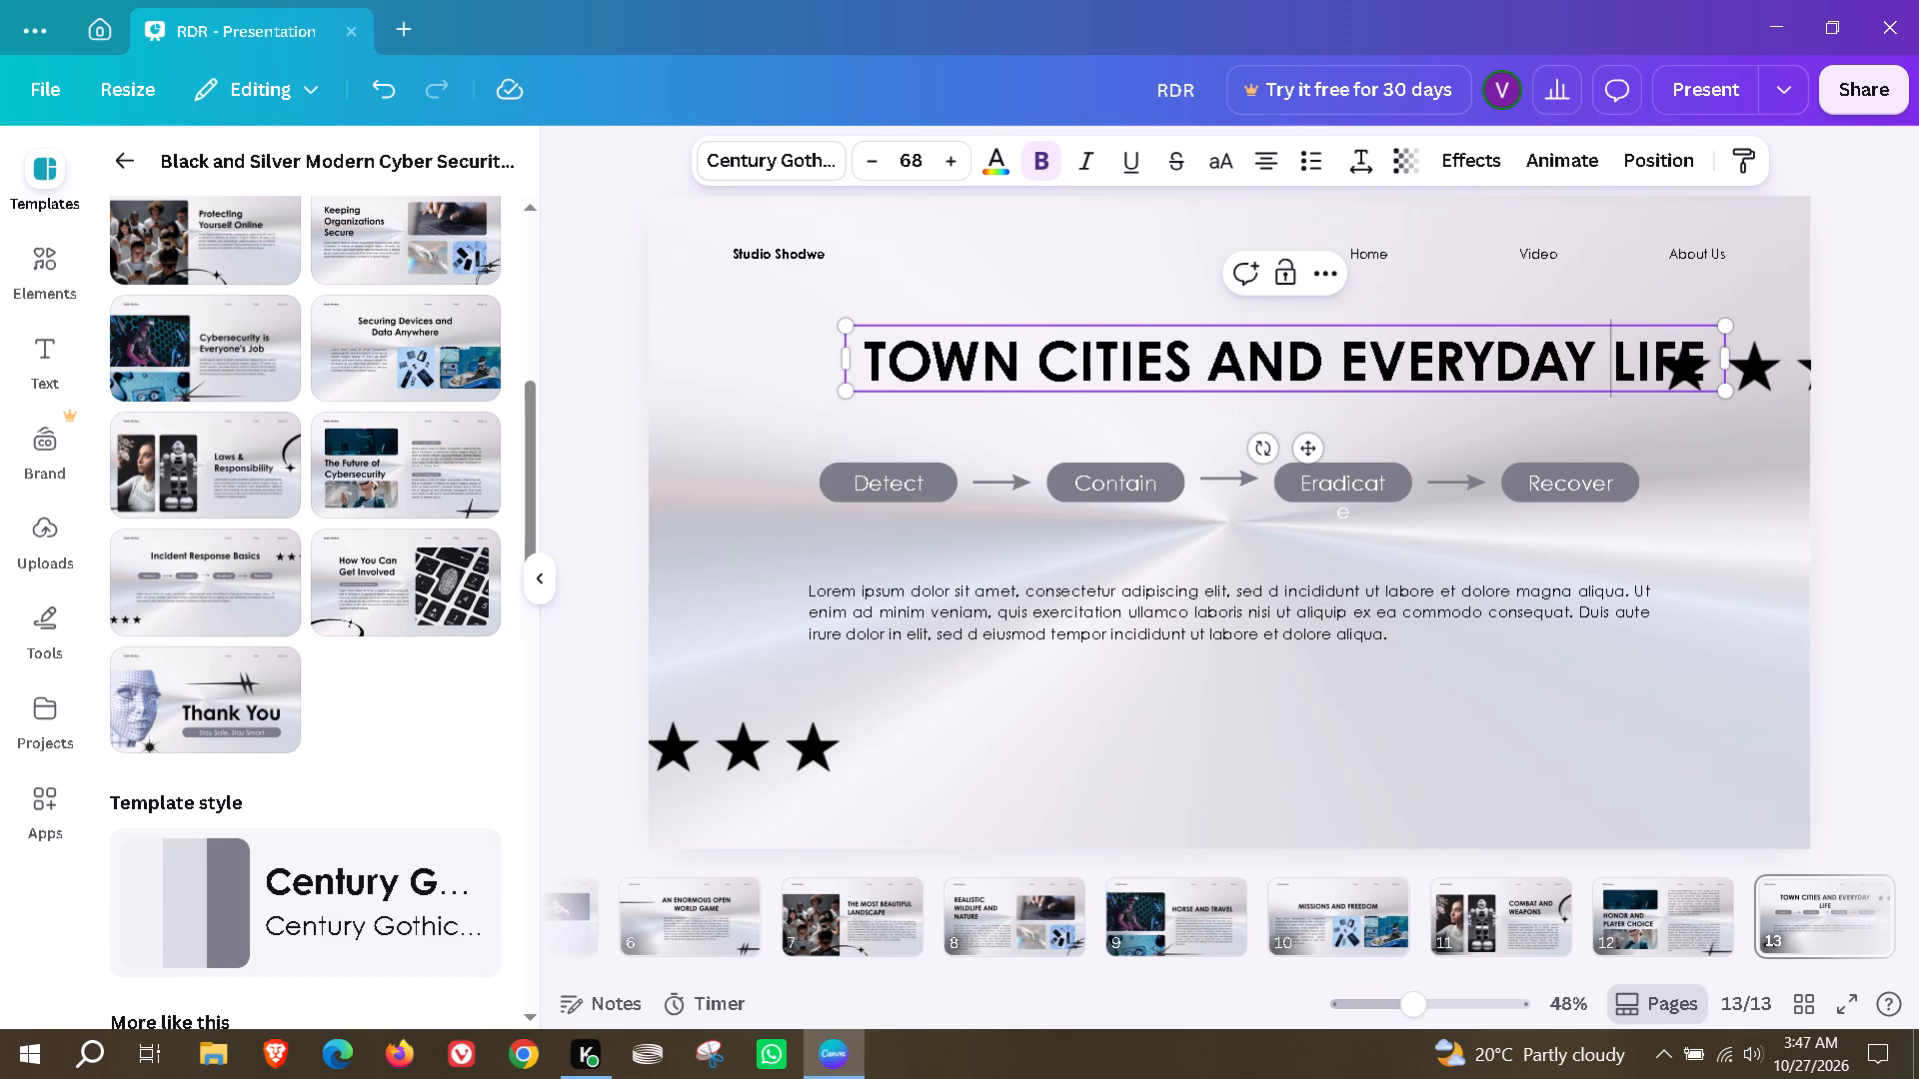
left_click_drag(1329, 352, 1278, 350)
left_click(1331, 418)
left_click_drag(1351, 367, 1305, 365)
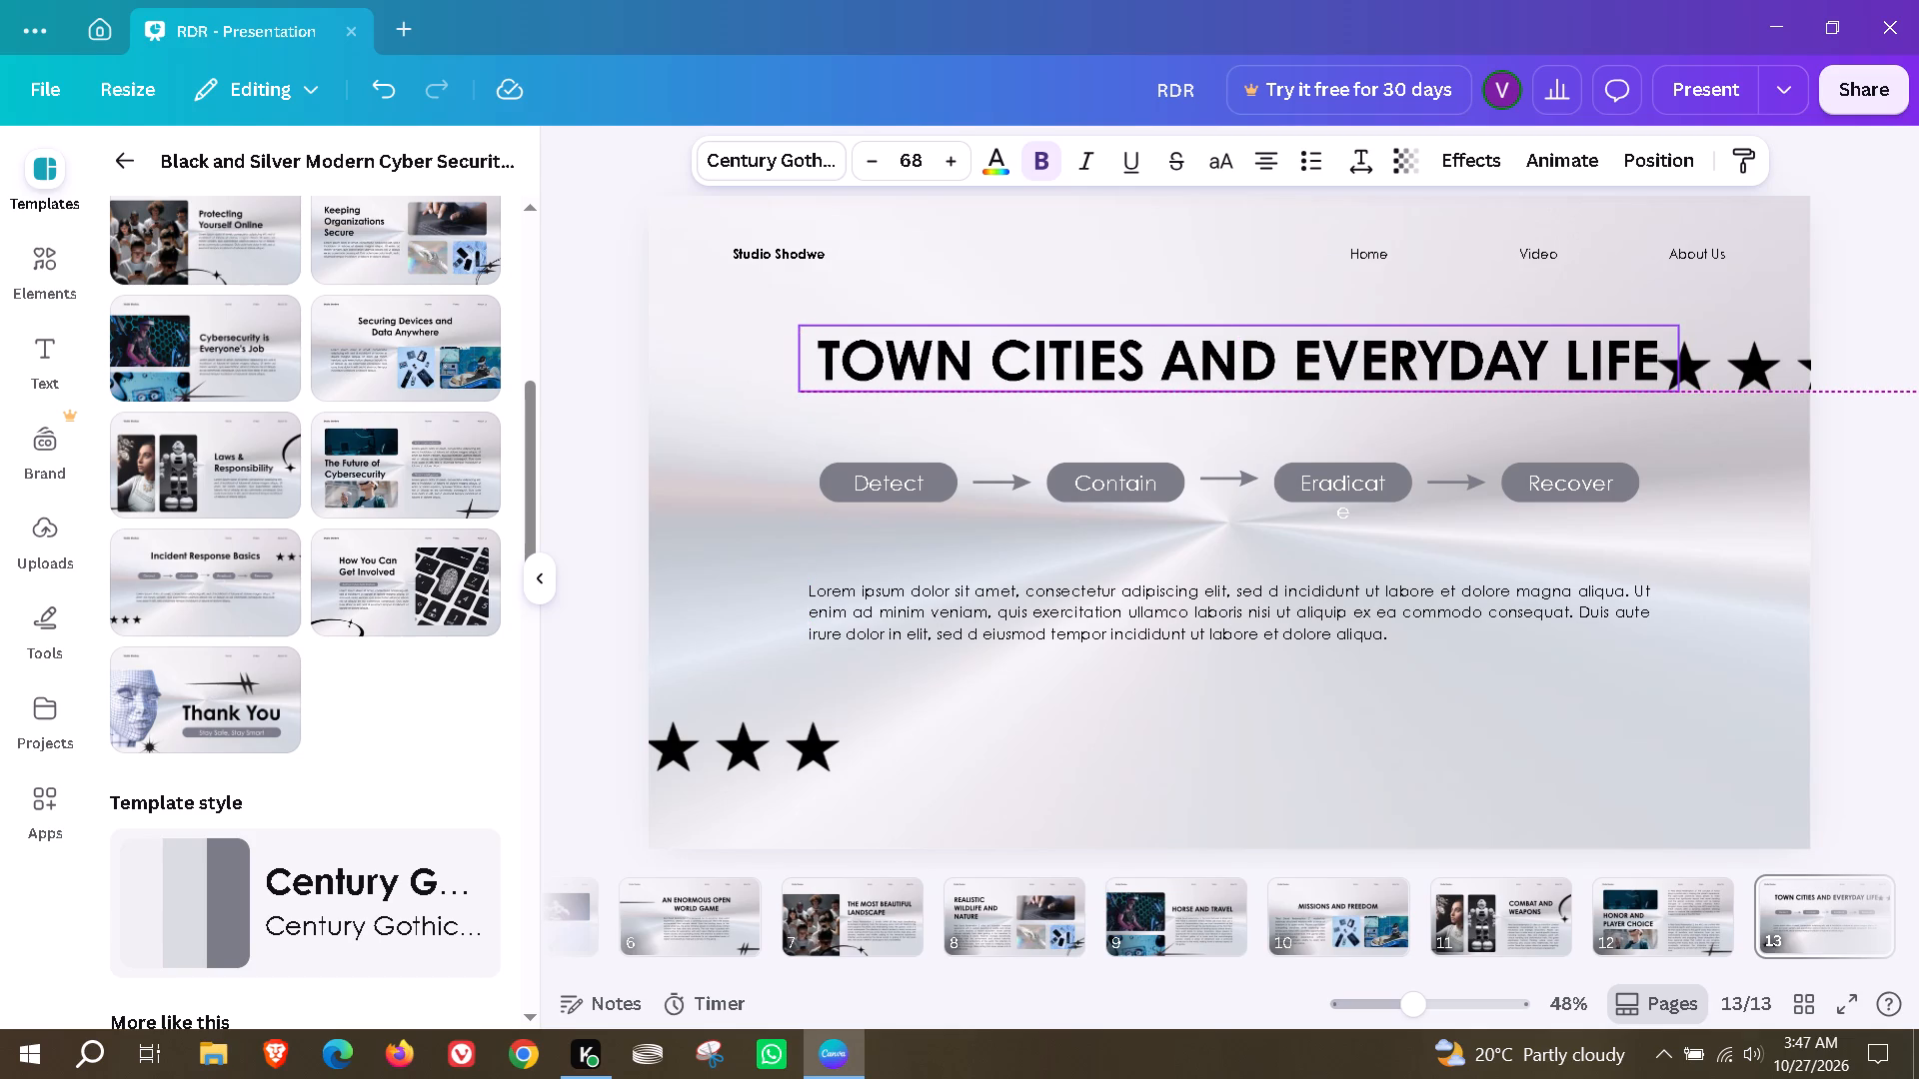
left_click_drag(1305, 365, 1299, 408)
Delete the Detect, Contain, Eradicate and Recover labels with their grey pills and connecting arrows from page 13.
left_click(911, 483)
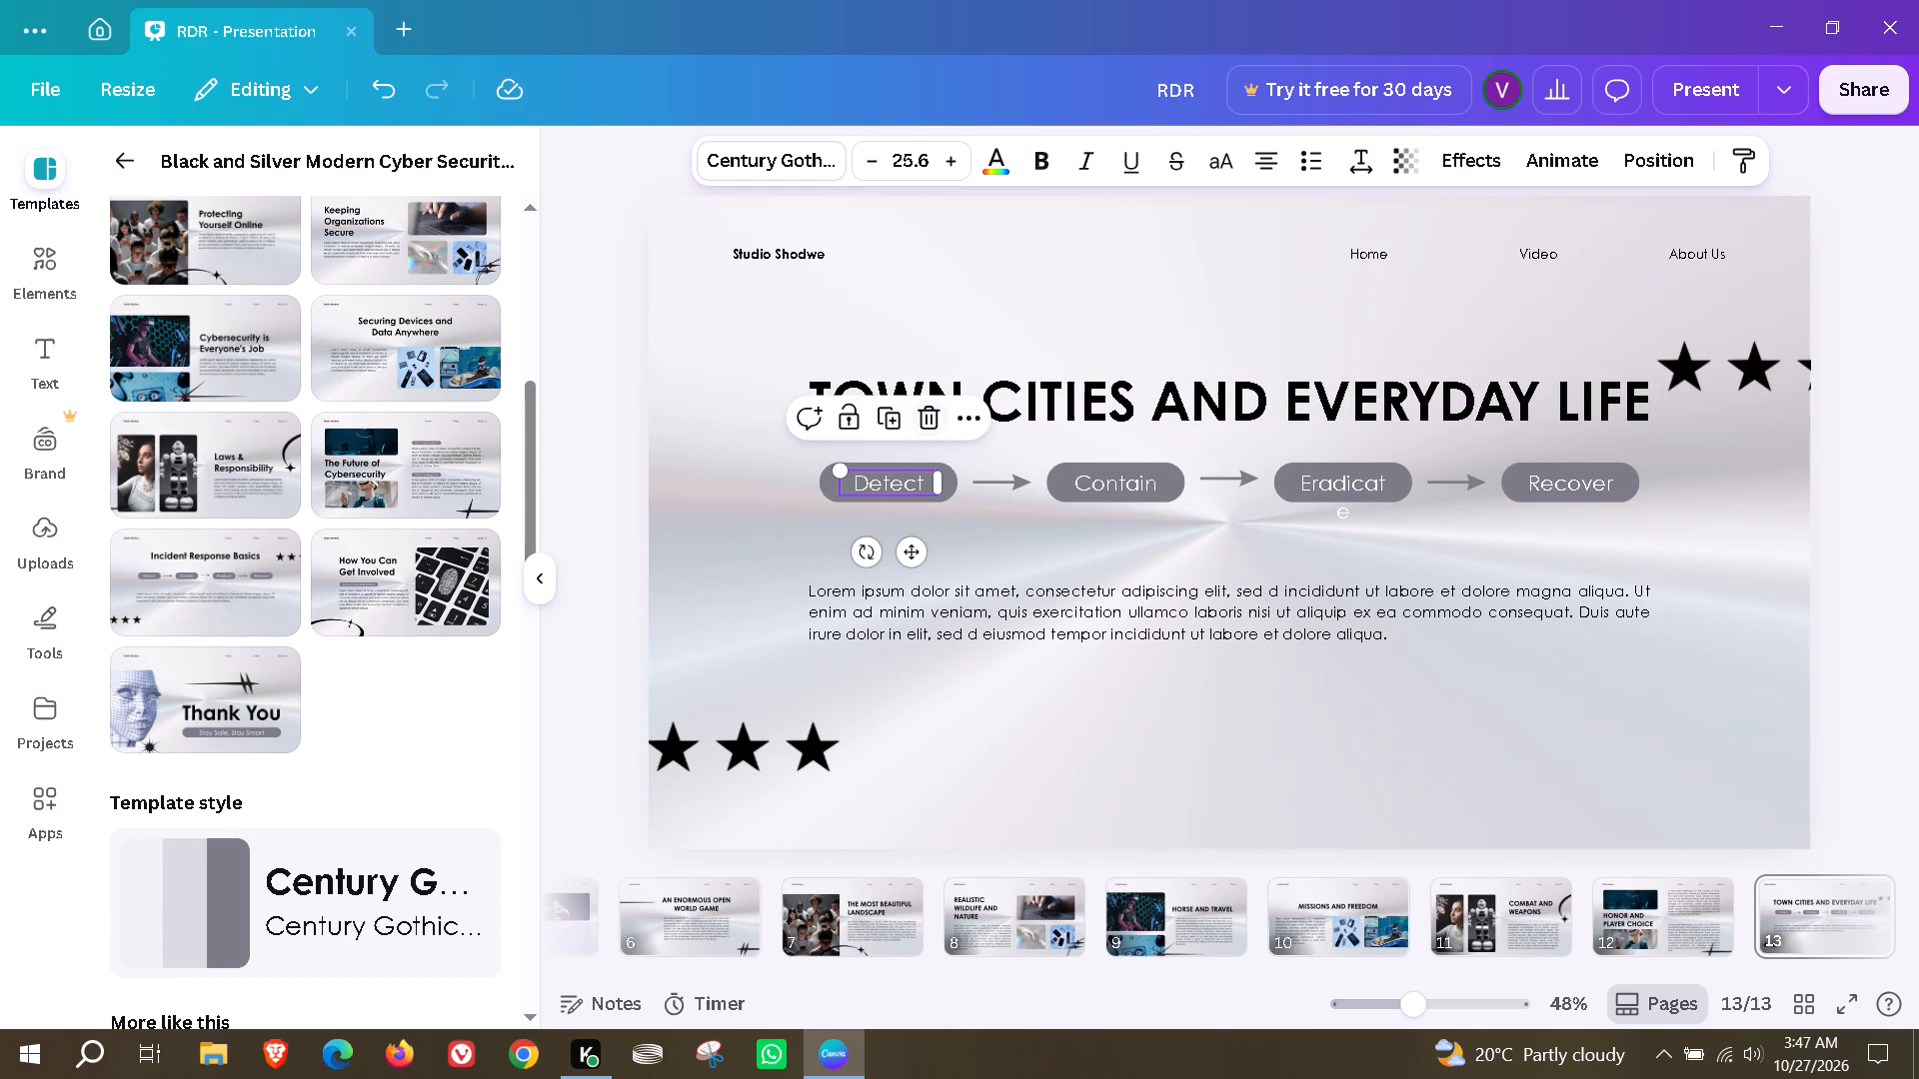
left_click(923, 425)
left_click(915, 483)
left_click(940, 423)
left_click(989, 475)
left_click(1032, 425)
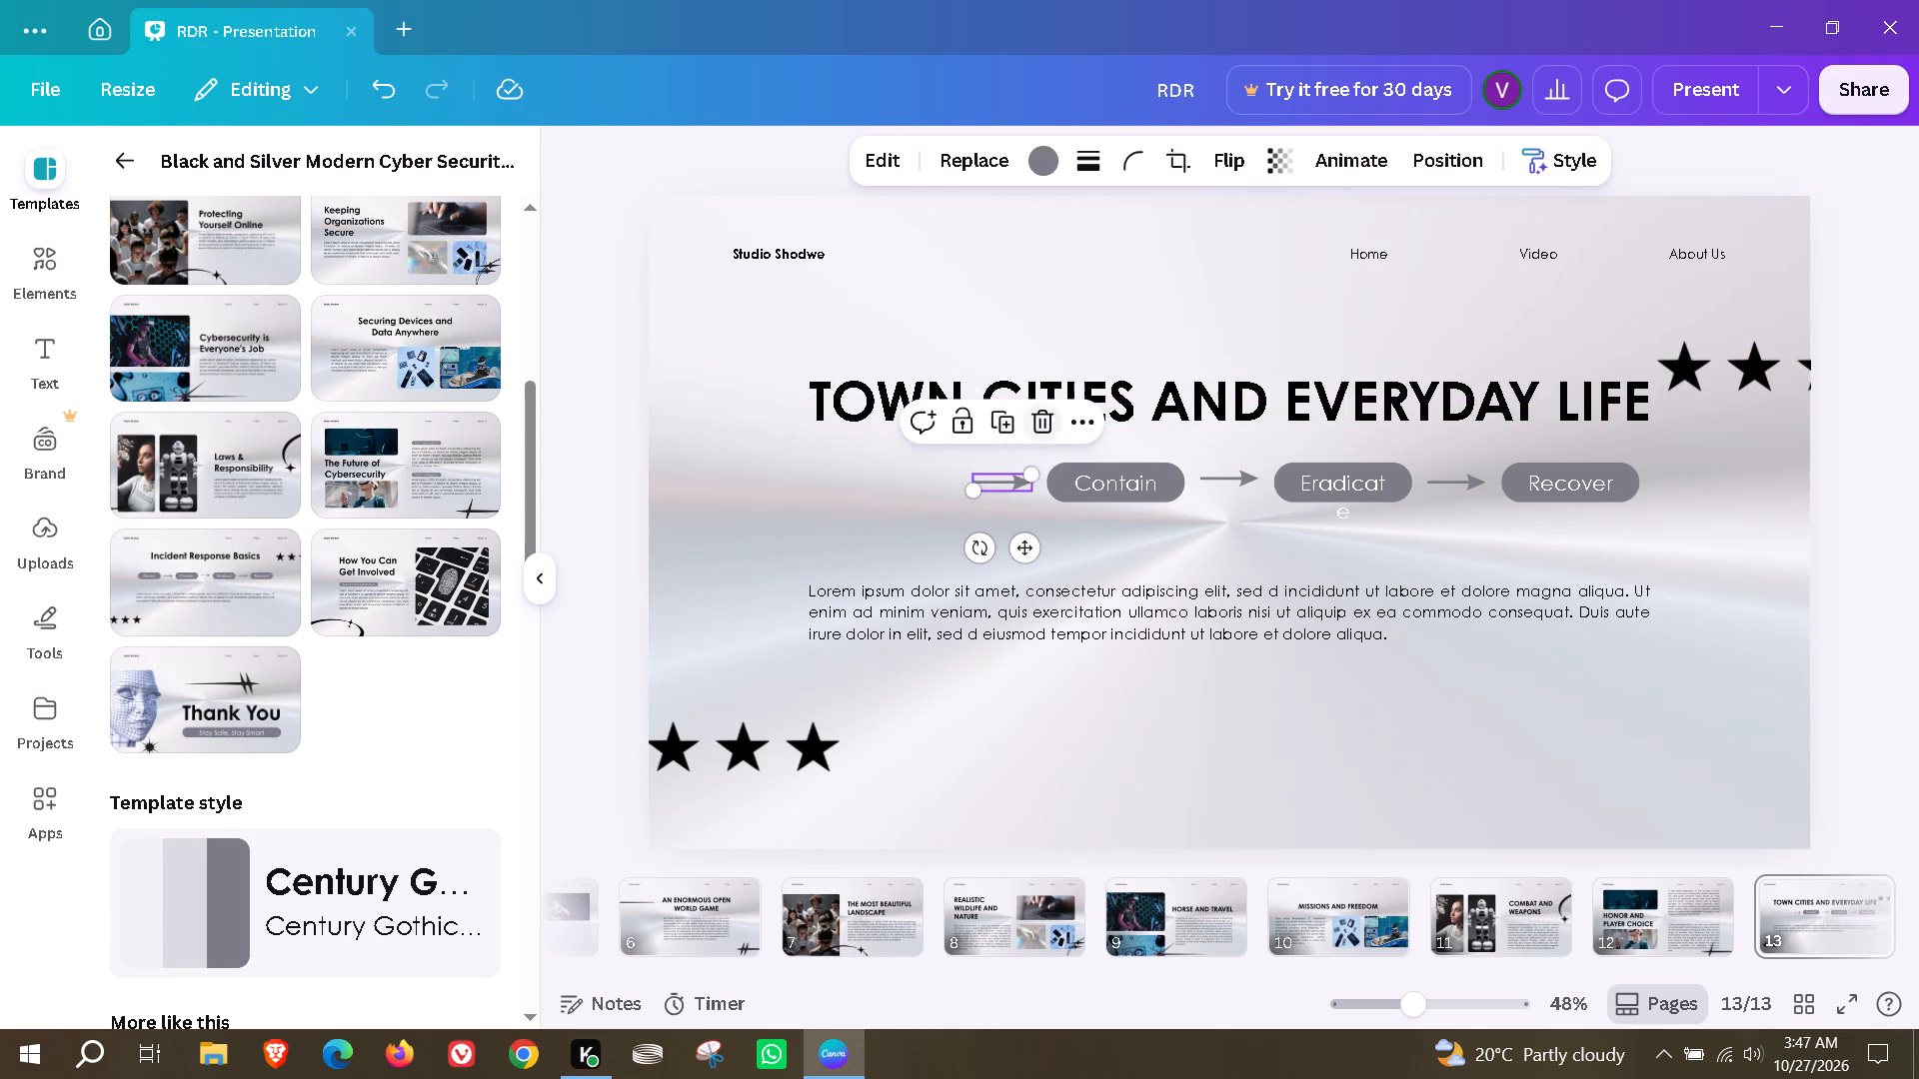
left_click(1057, 485)
left_click(1154, 410)
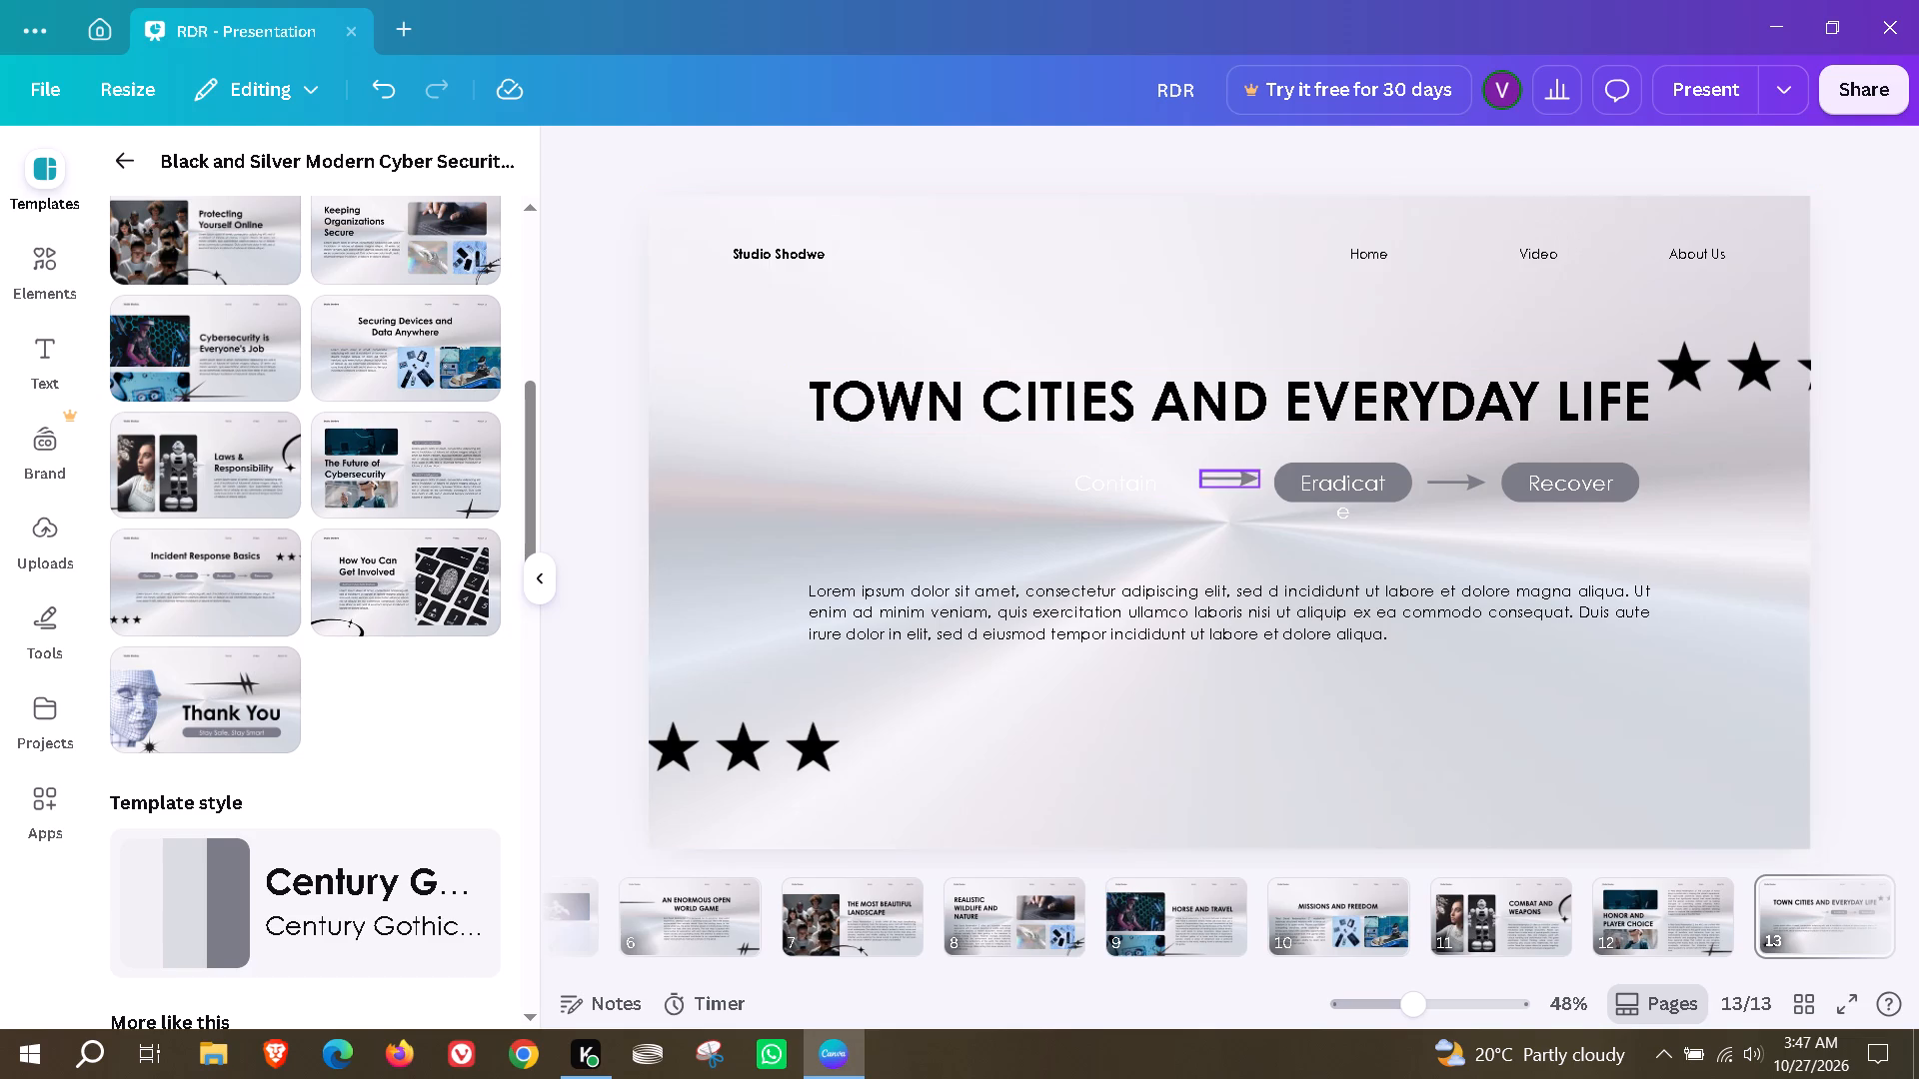
left_click(1235, 480)
left_click(1278, 420)
left_click_drag(1055, 462, 1562, 530)
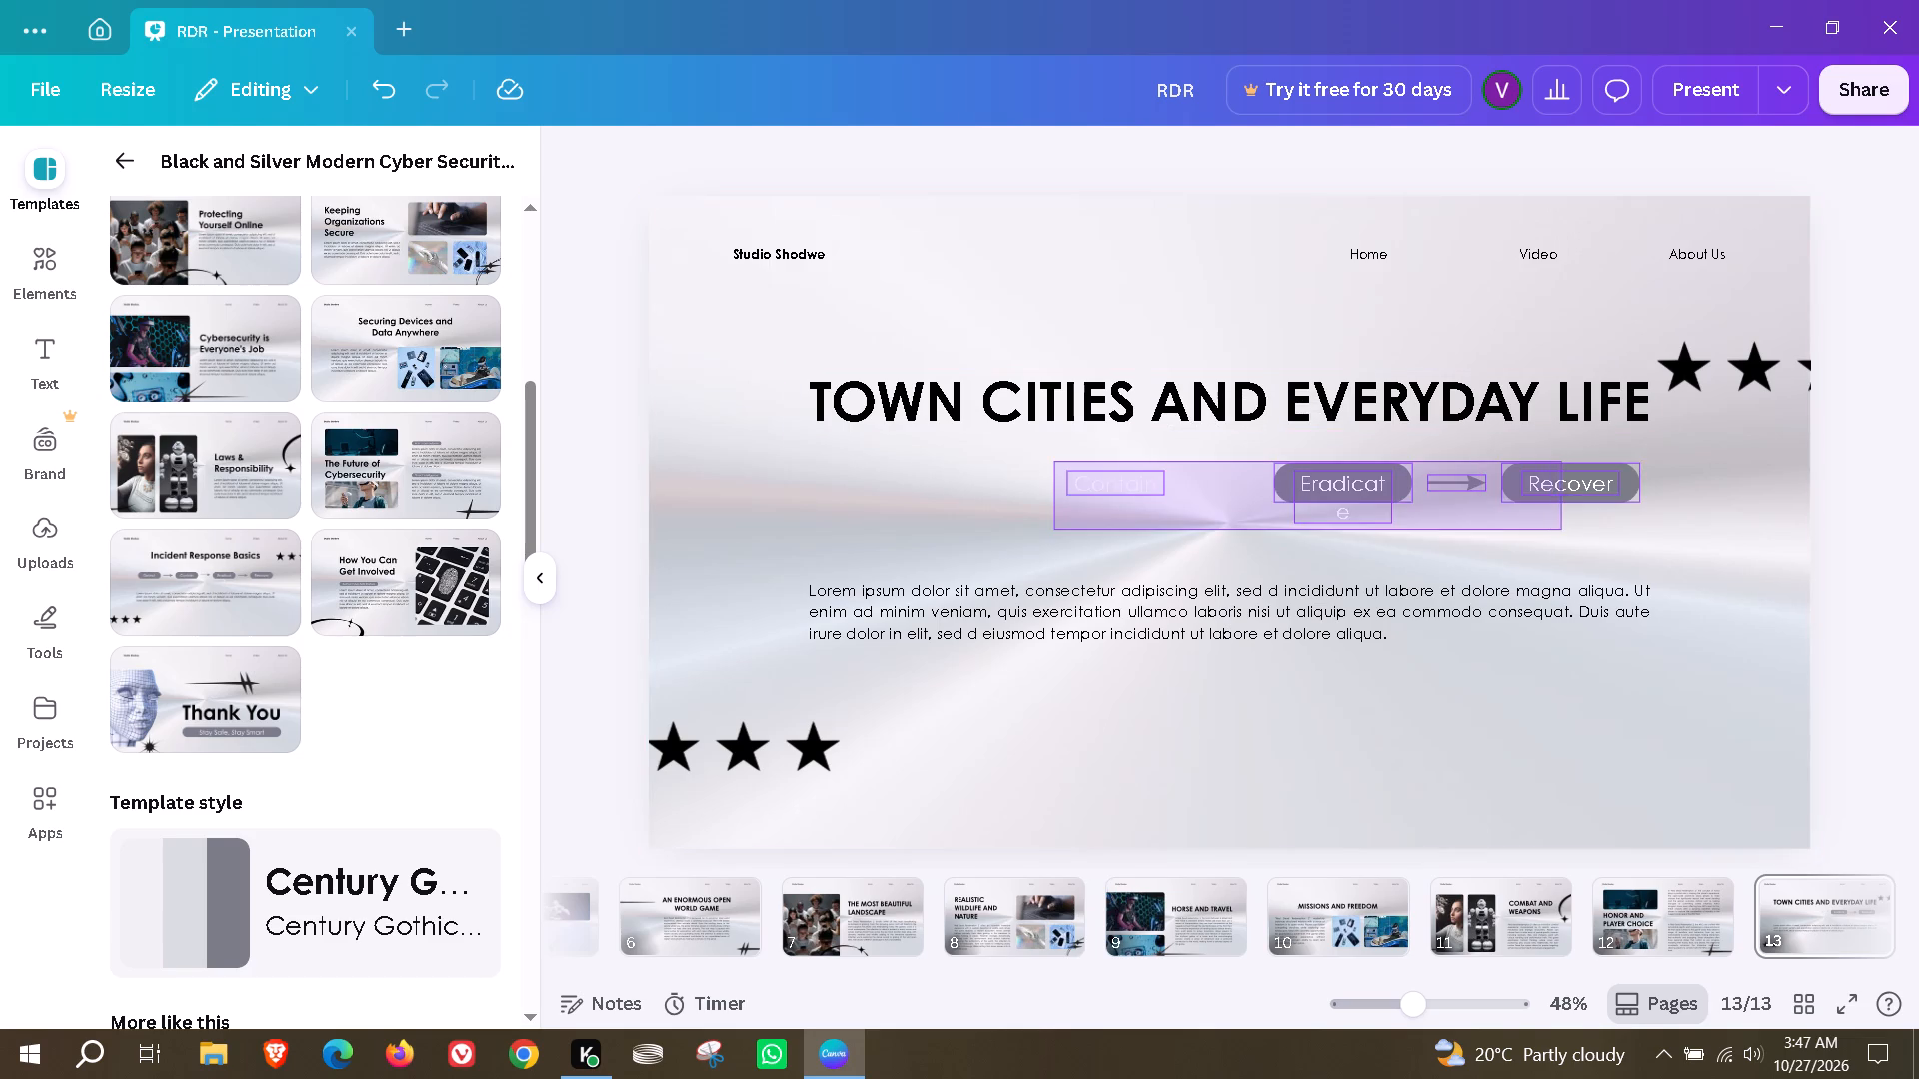
left_click_drag(1562, 530, 1569, 530)
left_click(1412, 423)
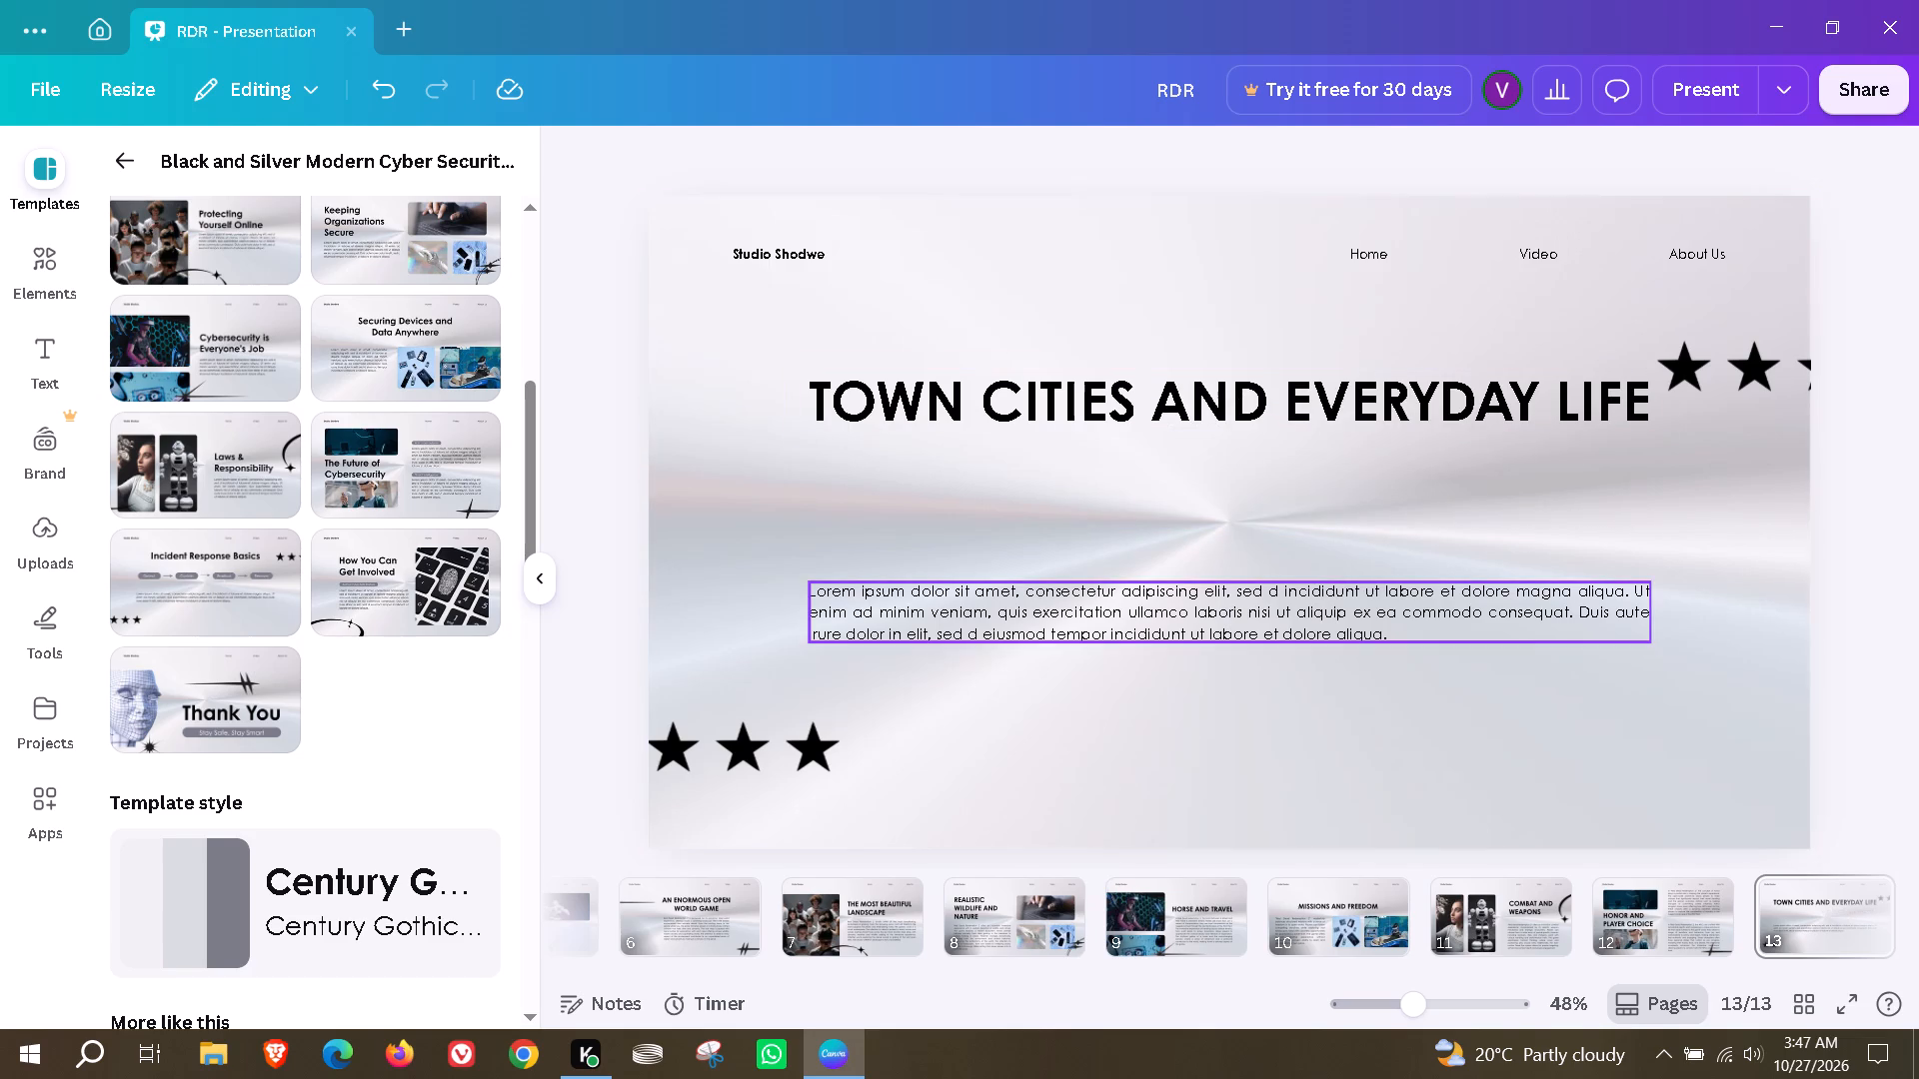
Move page 13's placeholder paragraph up closer to the heading.
left_click_drag(1091, 633, 1106, 558)
Replace page 13's paragraph using Transform text with the prompt "generate 8-10 lines on rdr 2 about it's towns cities and everyday ife".
double_click(1259, 552)
left_click(1306, 469)
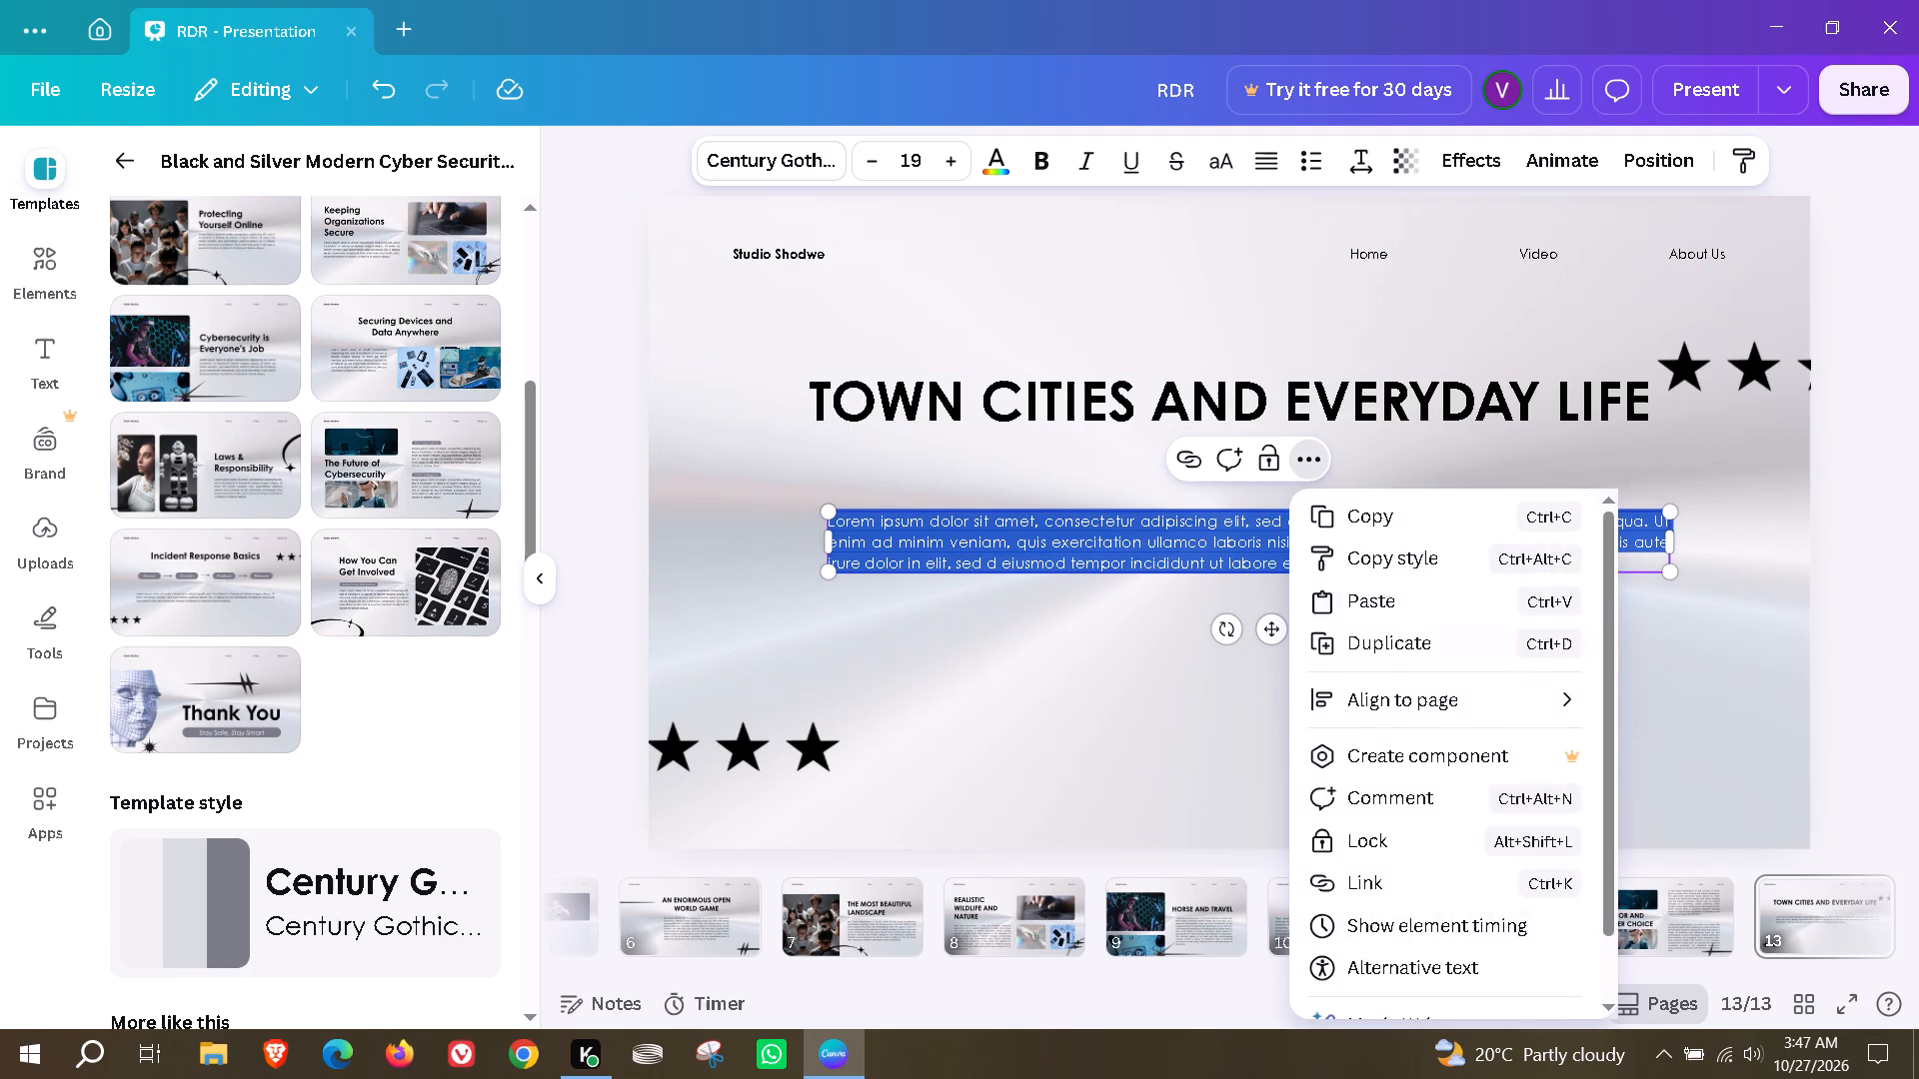
scroll(1408, 830, "down", 2)
left_click(1428, 949)
left_click(1403, 527)
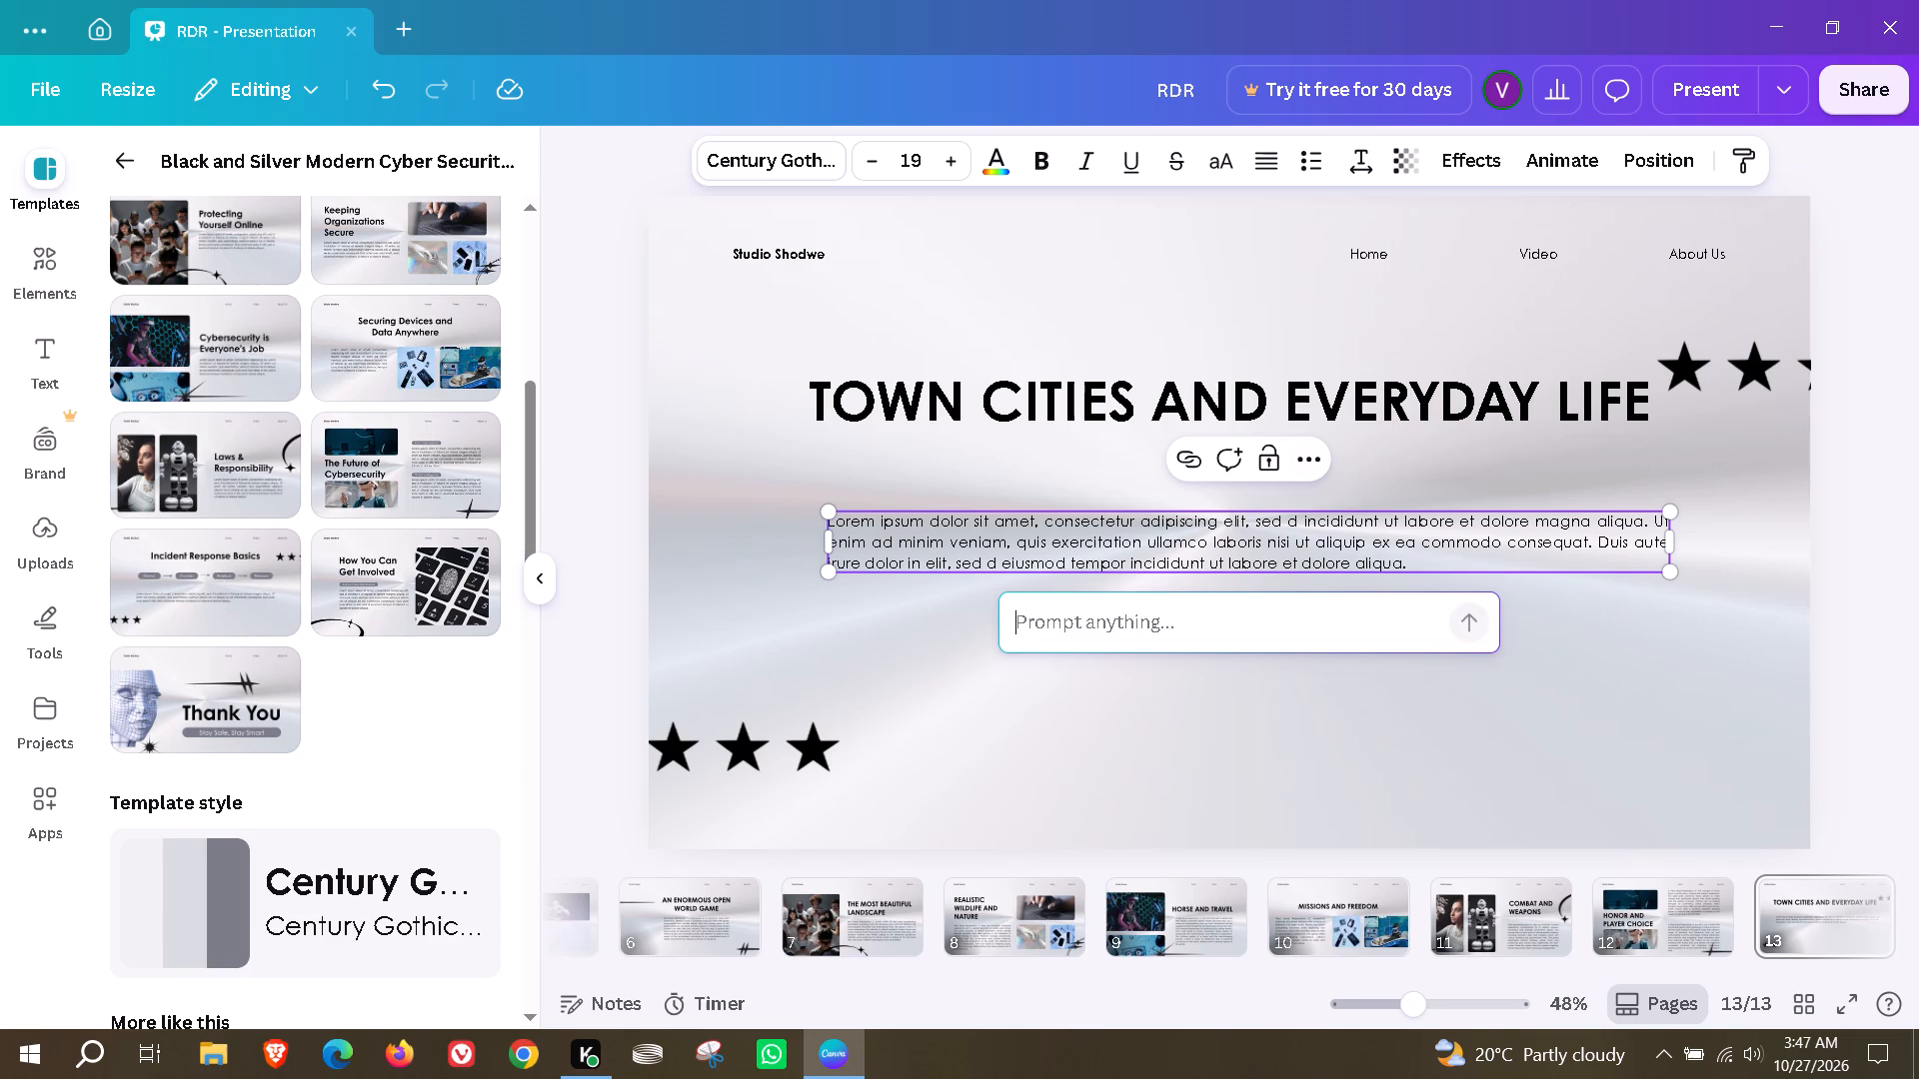
type("generate")
key("space")
type("8-10 lines on rdr 2 about it's")
key("space")
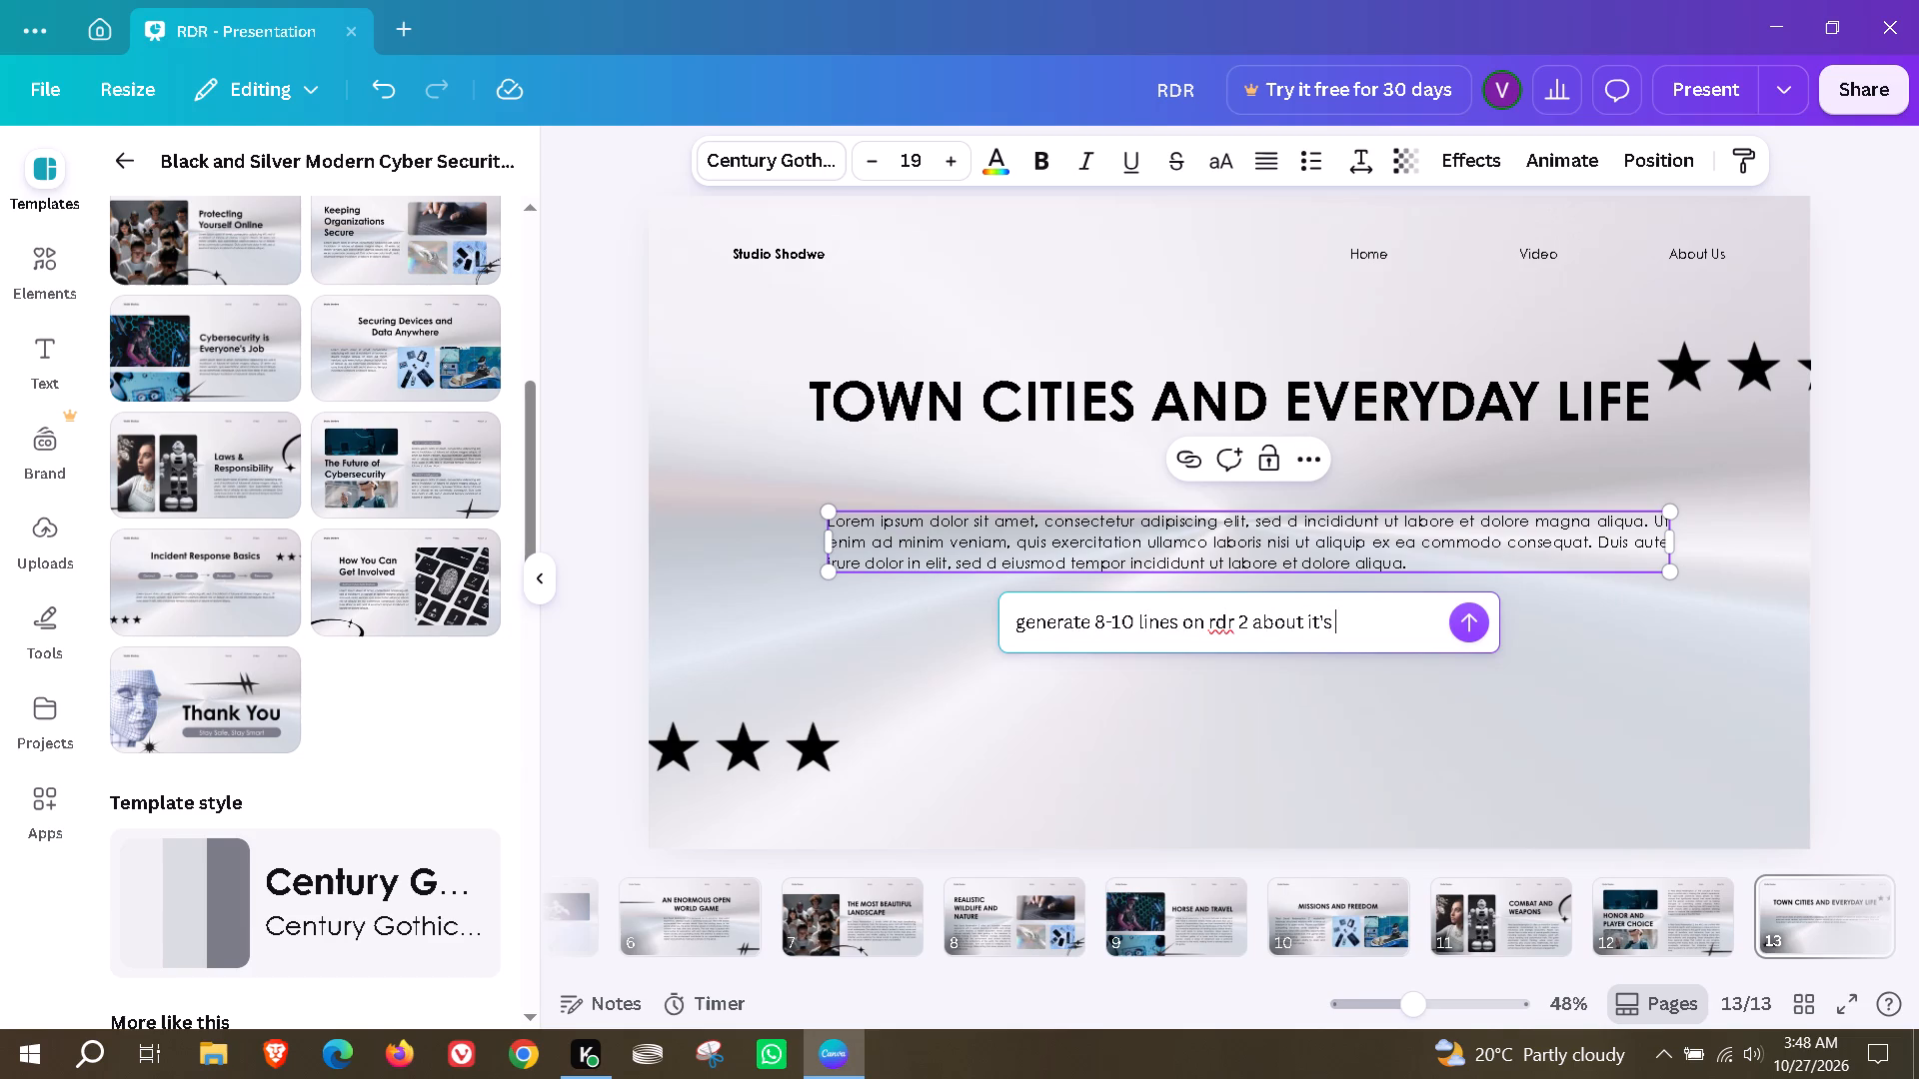
type("towns cities and everyday ife")
key("Return")
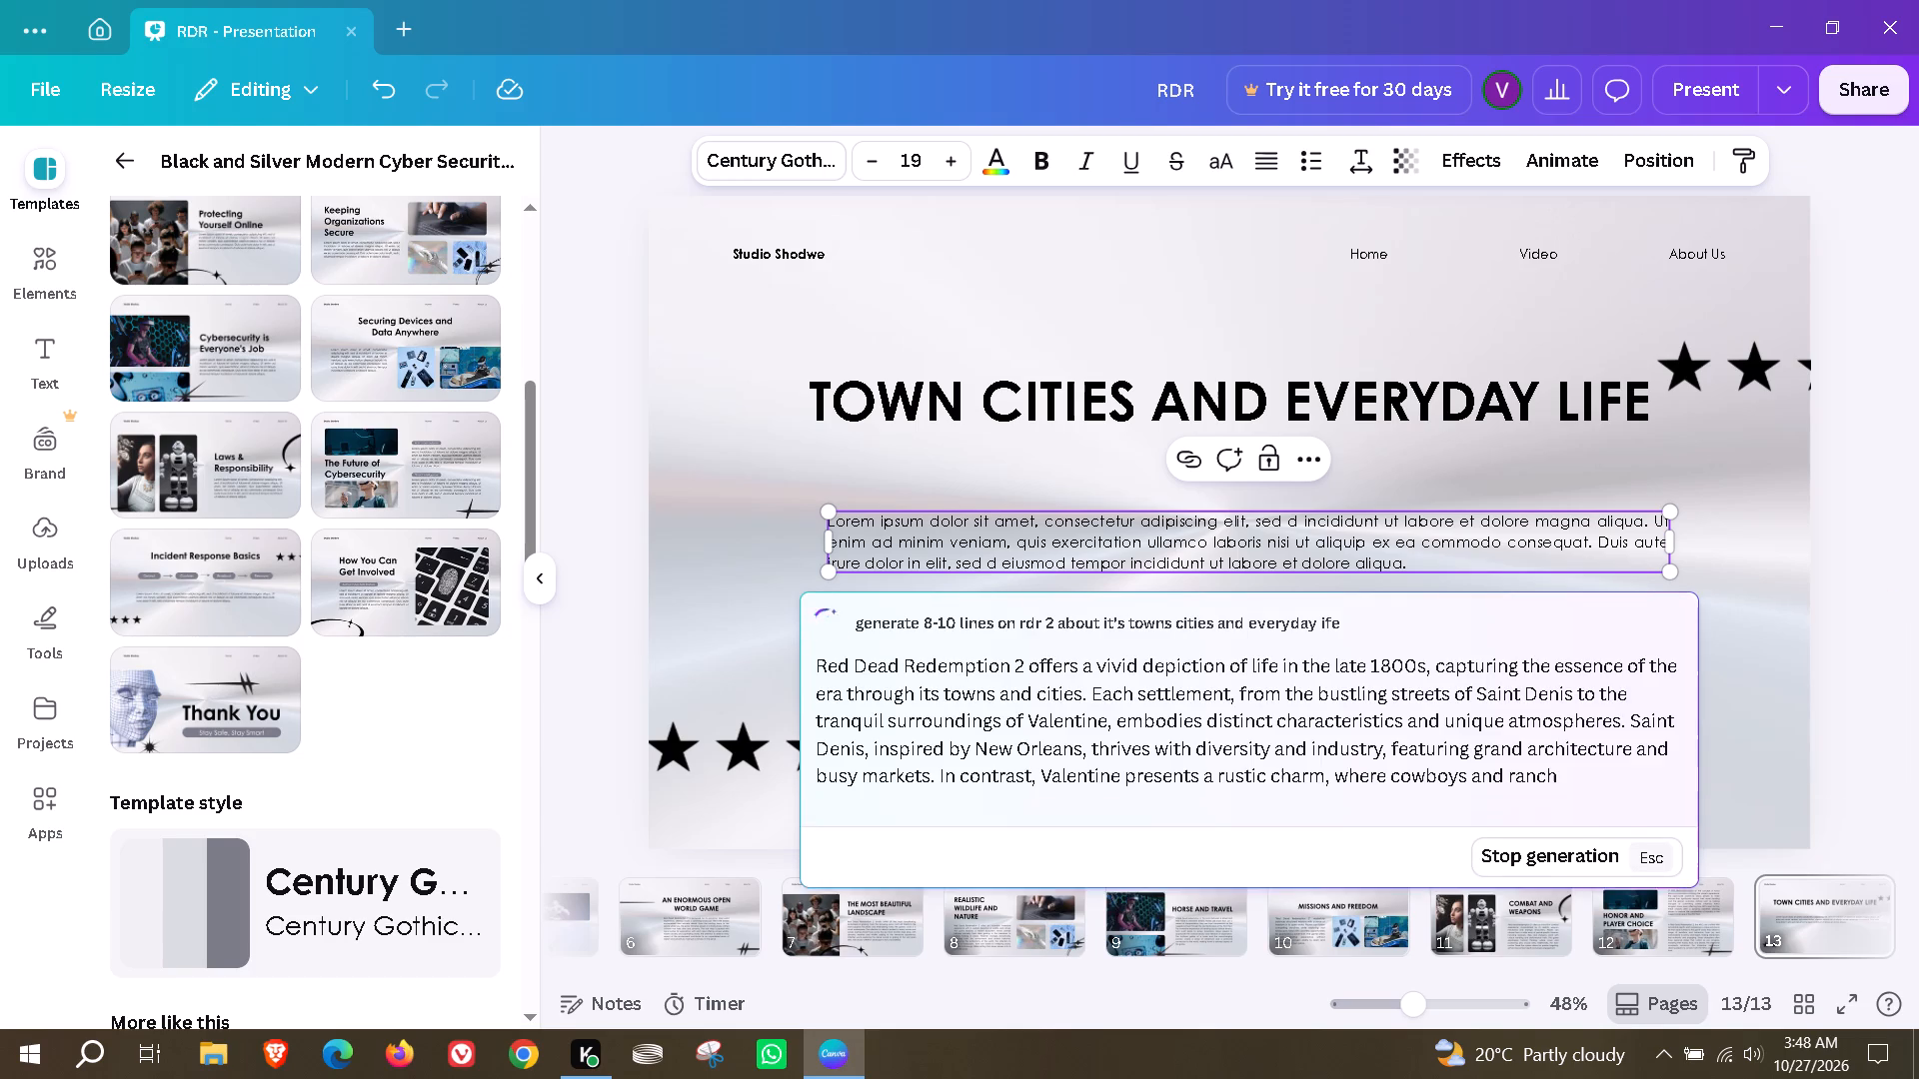
left_click(1561, 738)
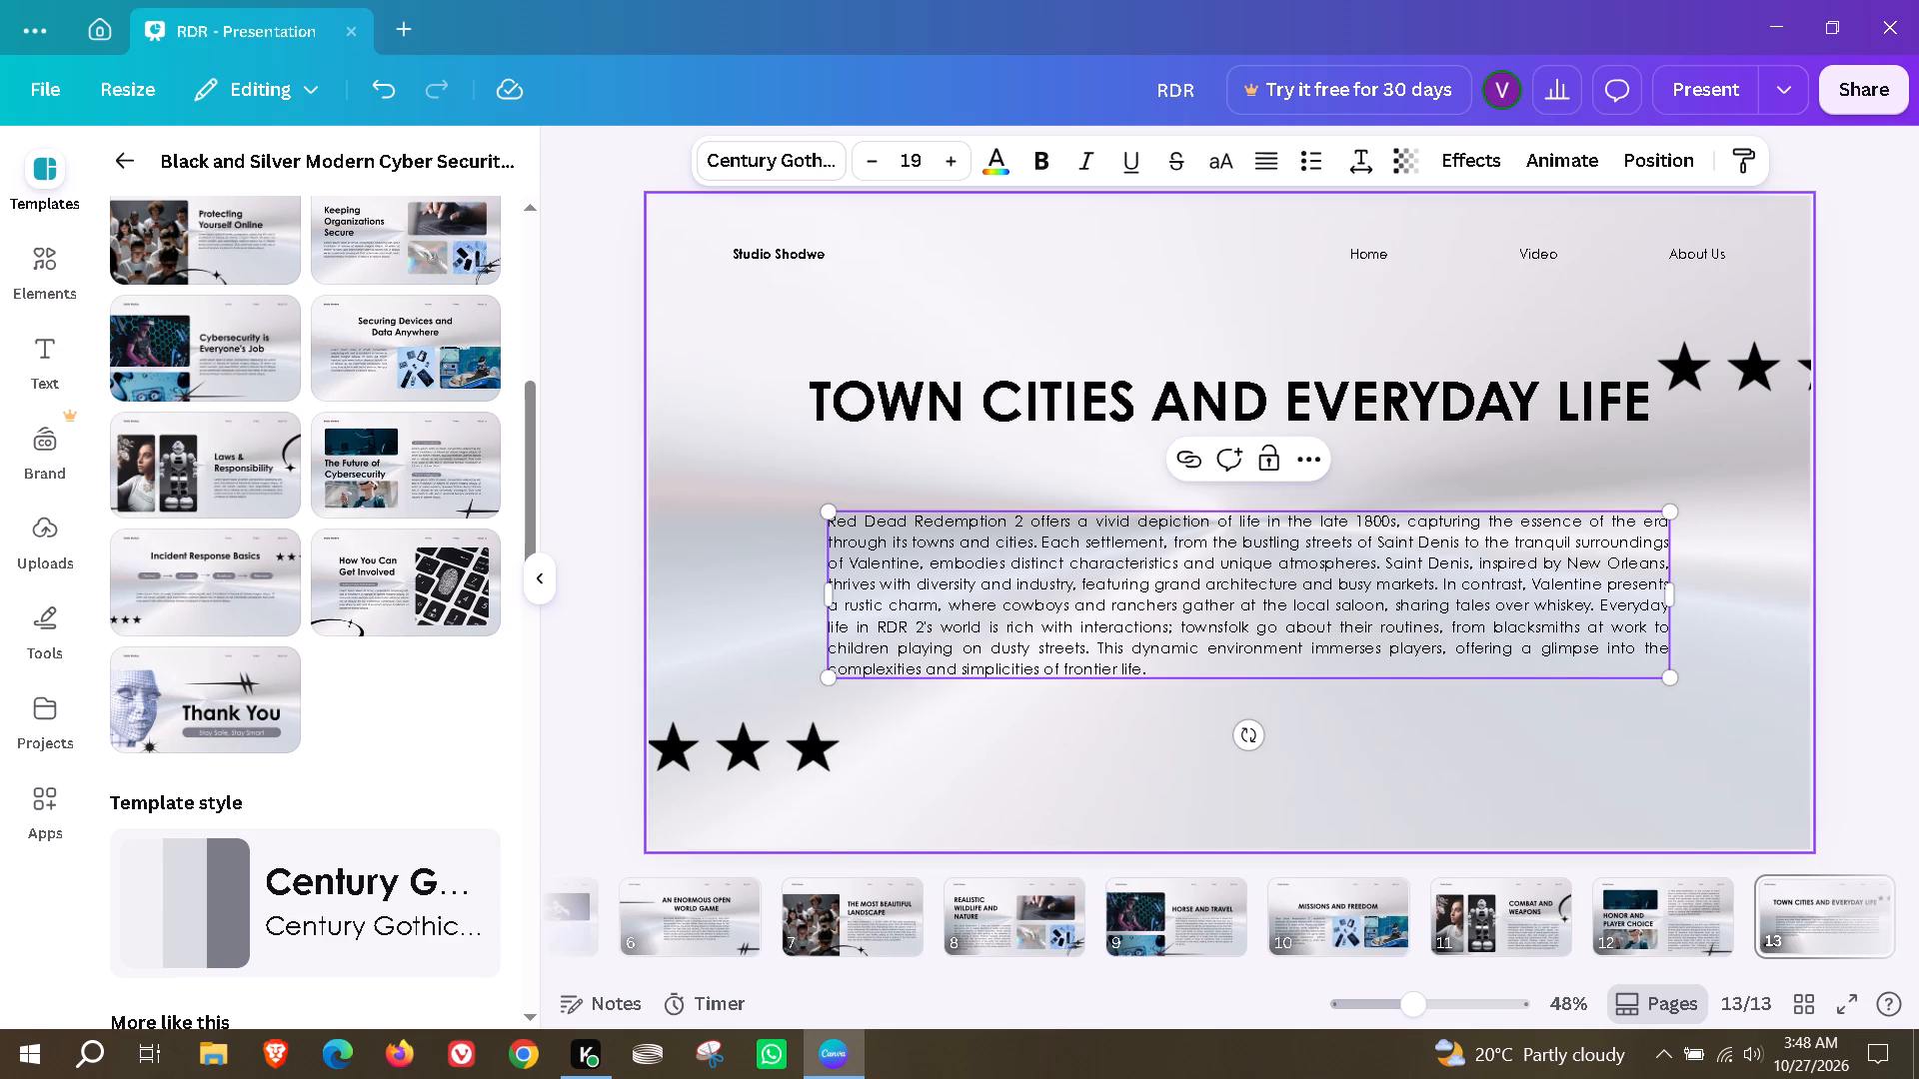
Scale page 13's paragraph up to about font size 21.6 and reposition it roughly centred beneath the heading.
left_click_drag(1669, 672, 1764, 789)
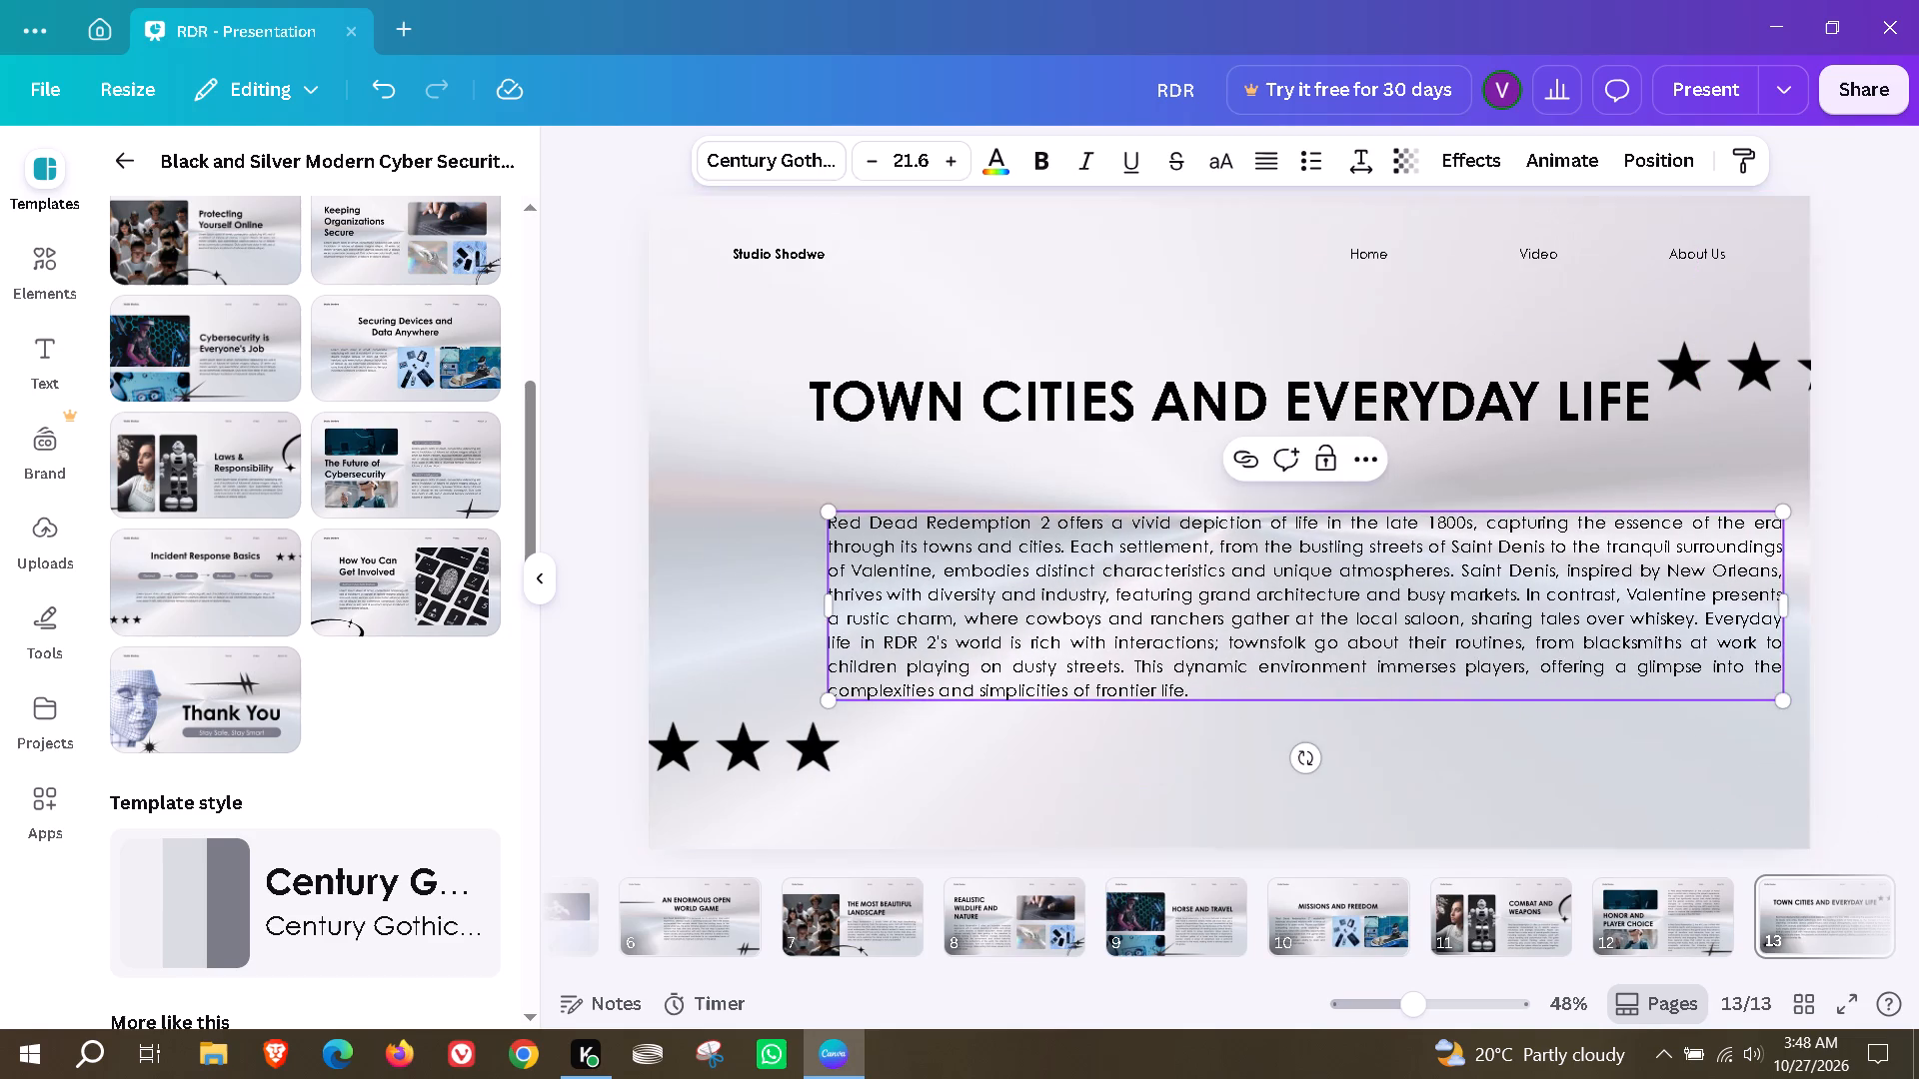
left_click(1553, 741)
left_click_drag(1500, 634, 1453, 619)
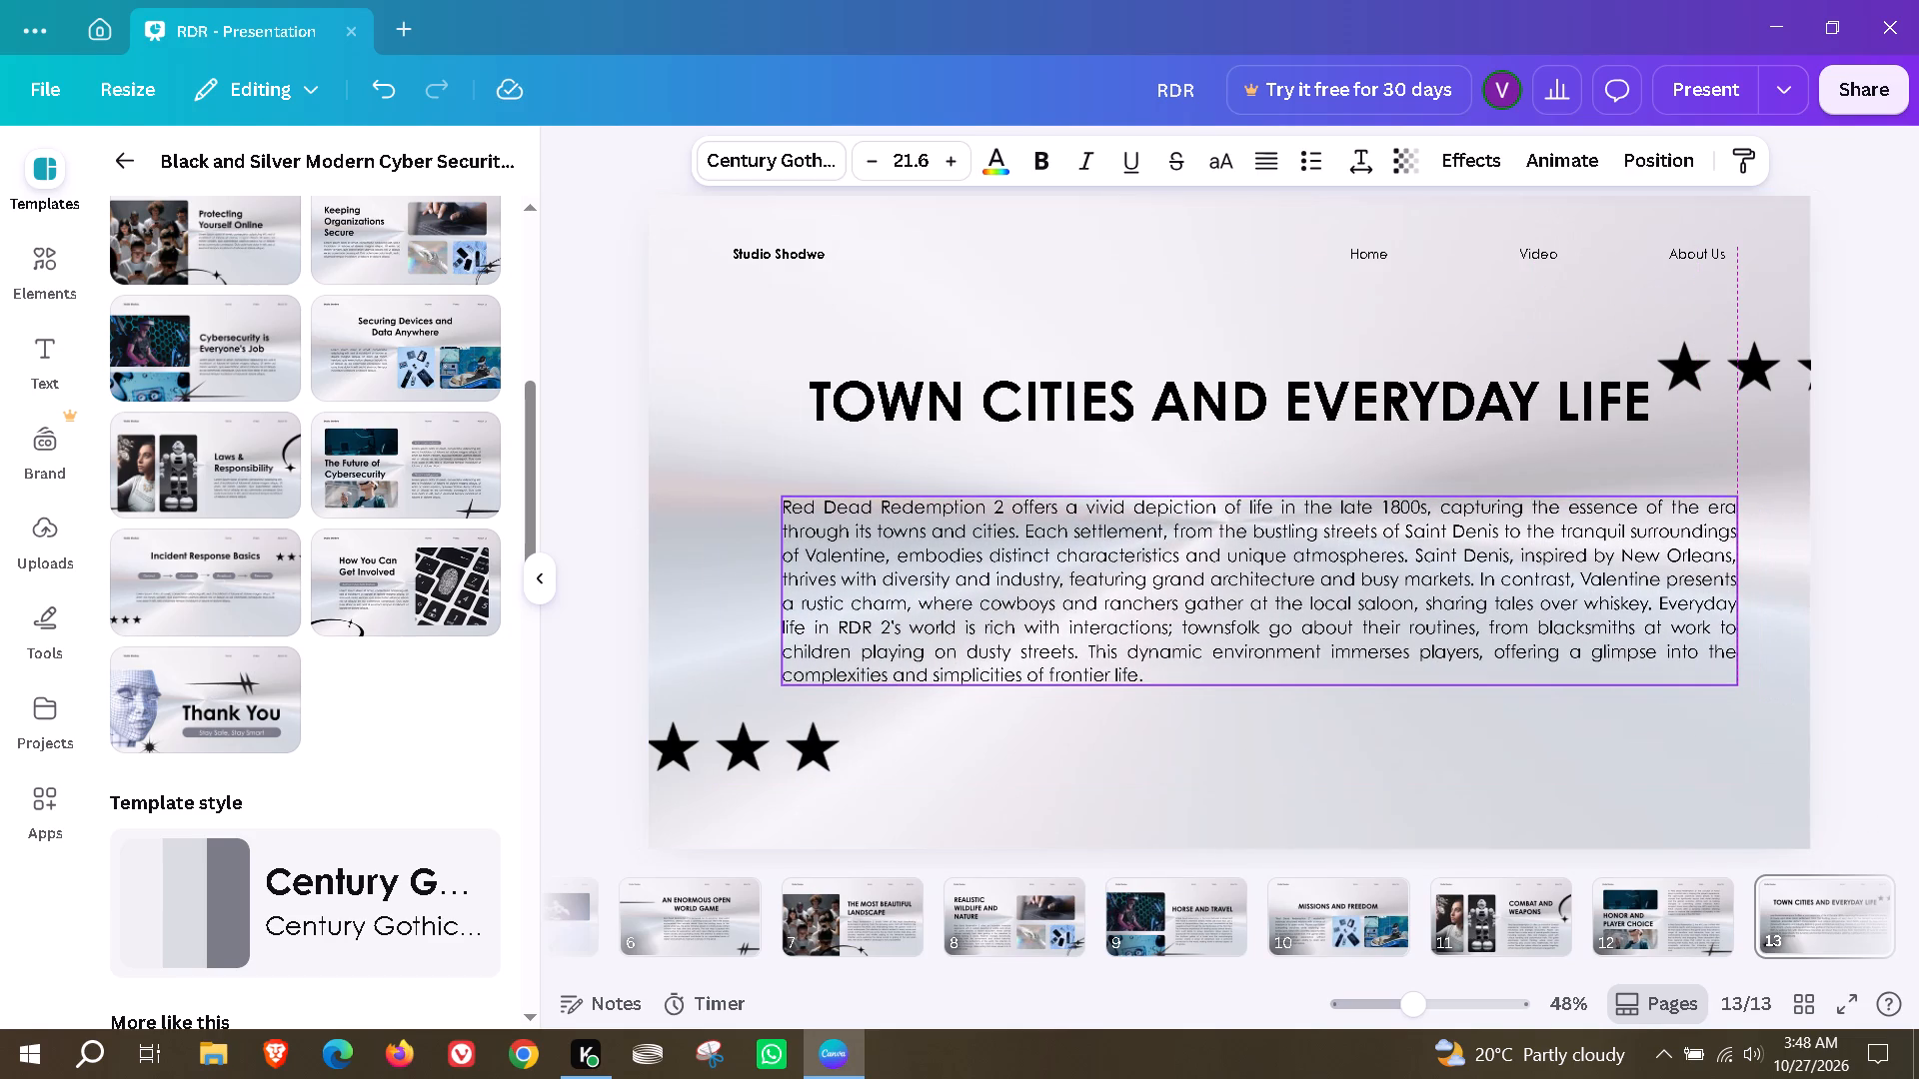
left_click_drag(1453, 619, 1444, 606)
left_click(1293, 781)
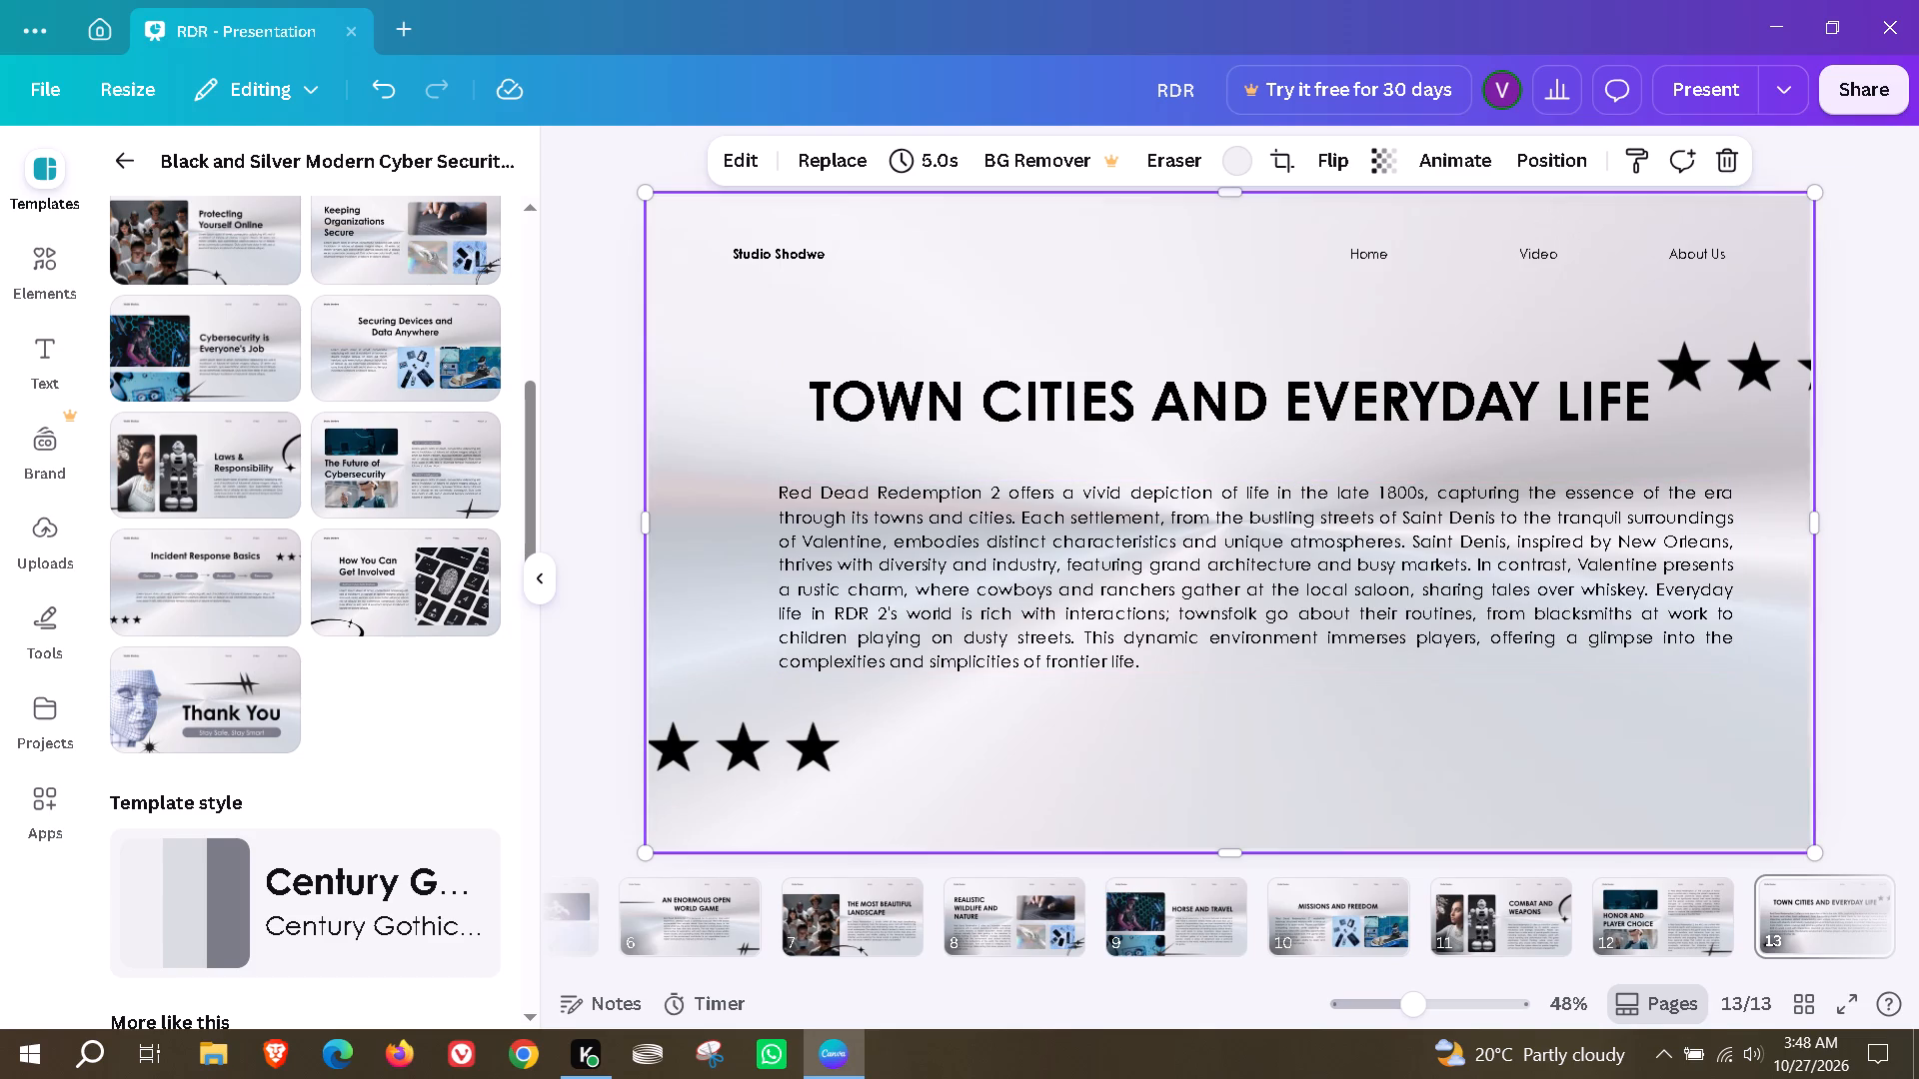
left_click(672, 475)
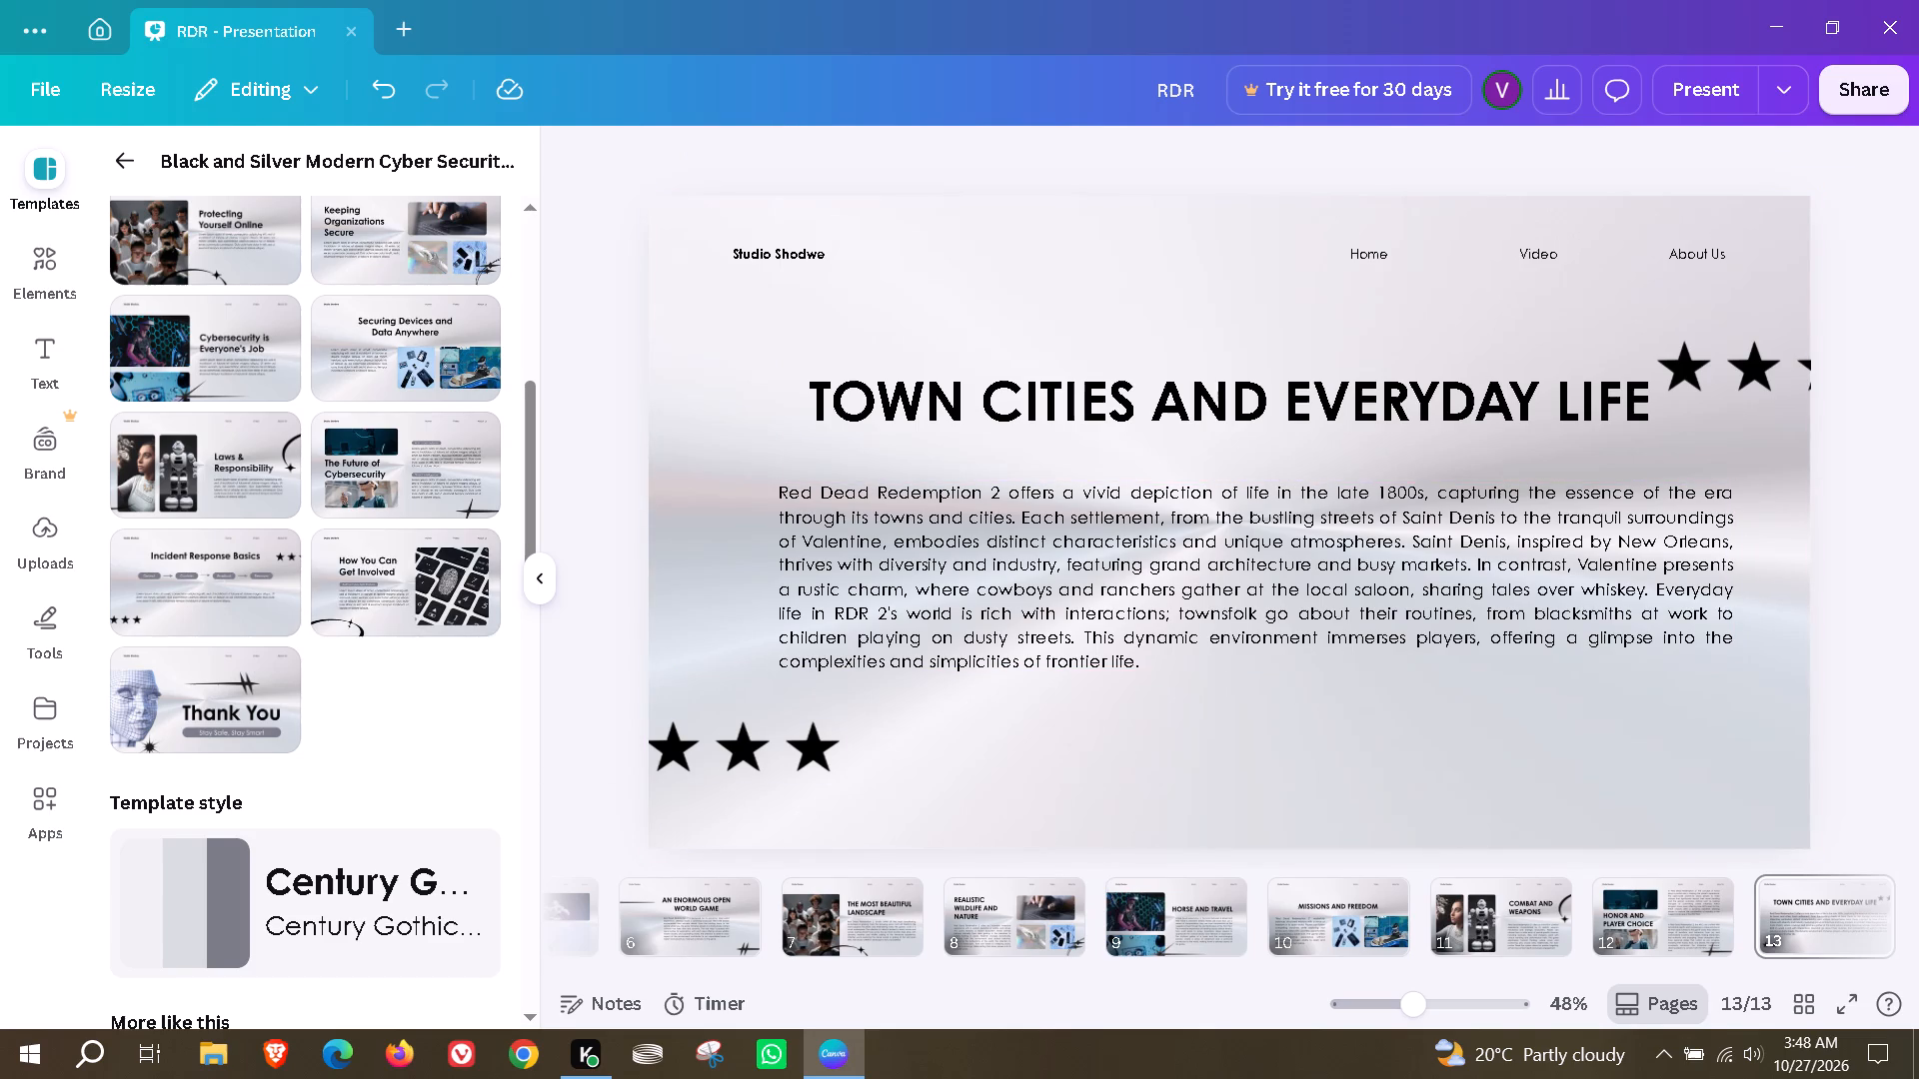
Add the "How You Can Get Involved" template layout as new page 14.
left_click(437, 576)
left_click(1091, 605)
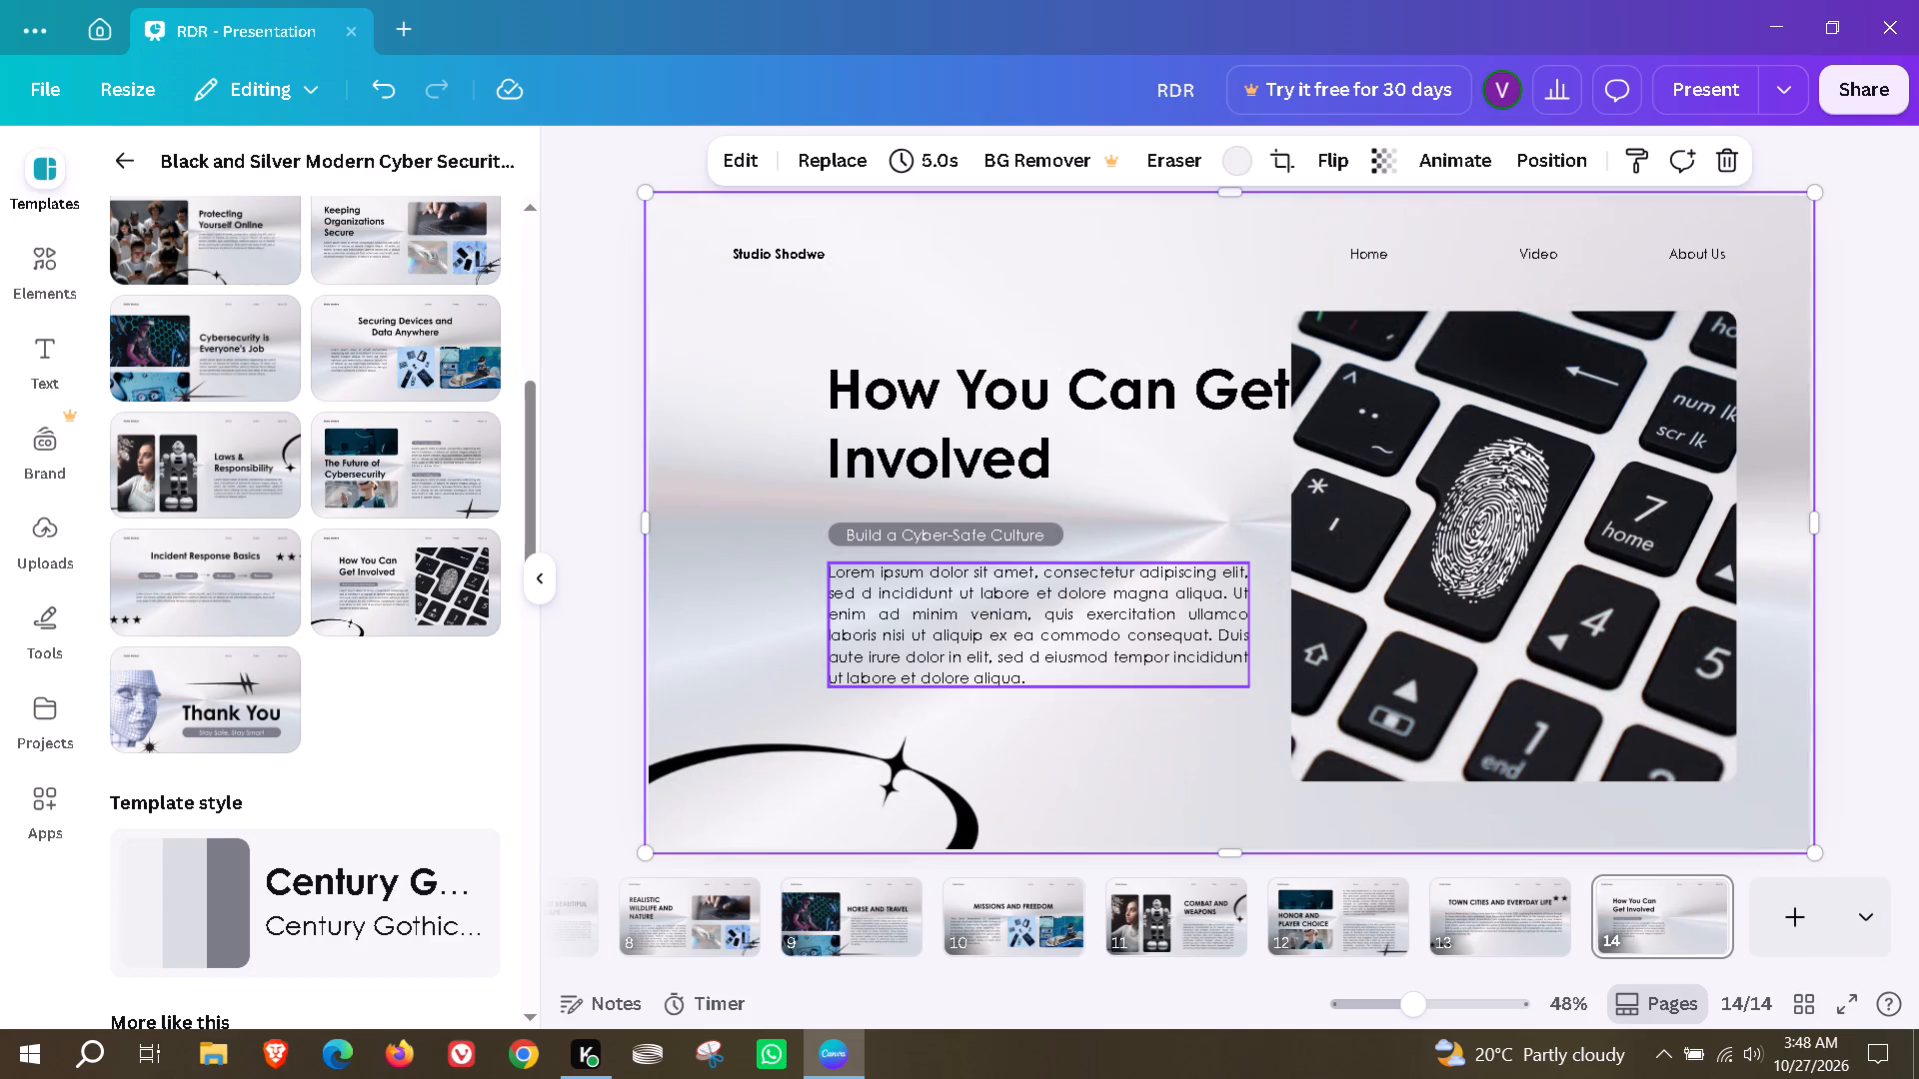
Replace page 14's heading with "MUSIC SOUND AND ATMOSPHERE".
double_click(1120, 408)
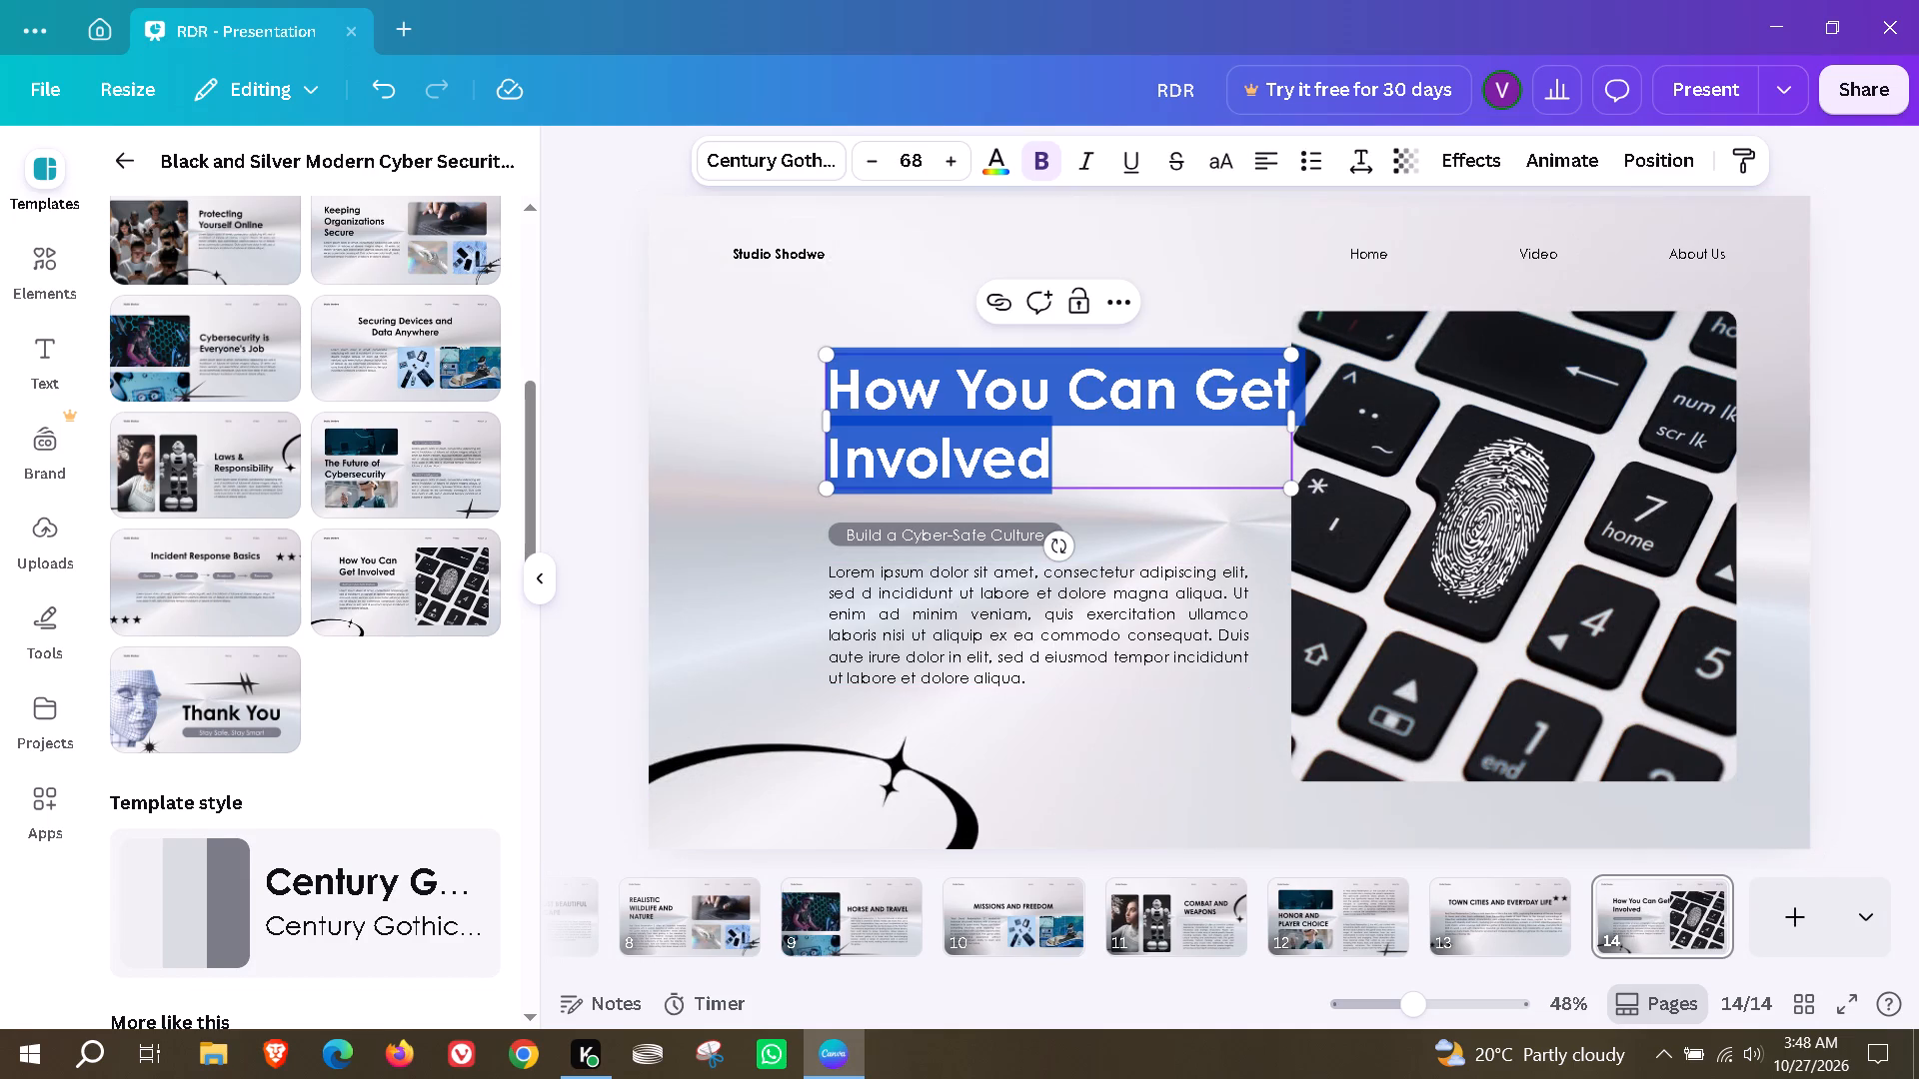
type("MUSIC SOUND AND ATMOSH")
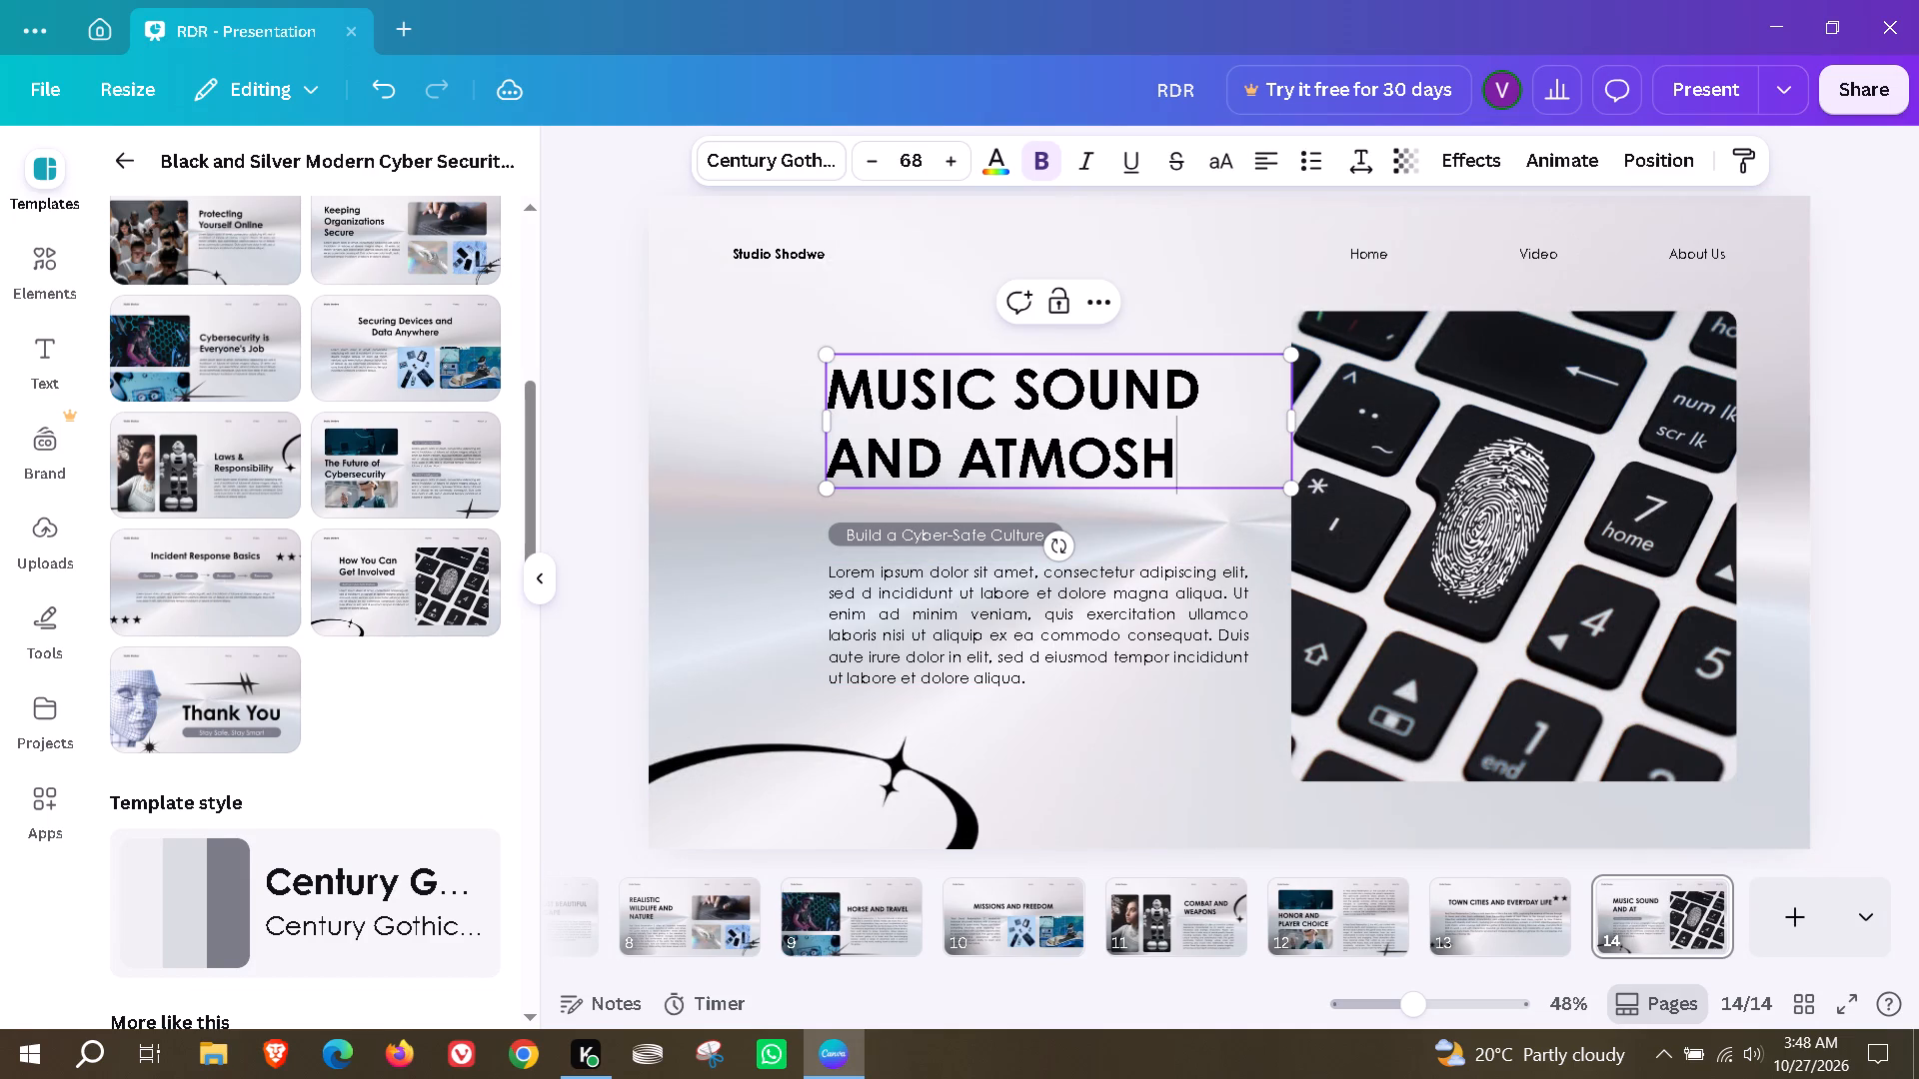
key("shift+BackSpace")
type("PHEE")
key("shift+BackSpace")
type("RE")
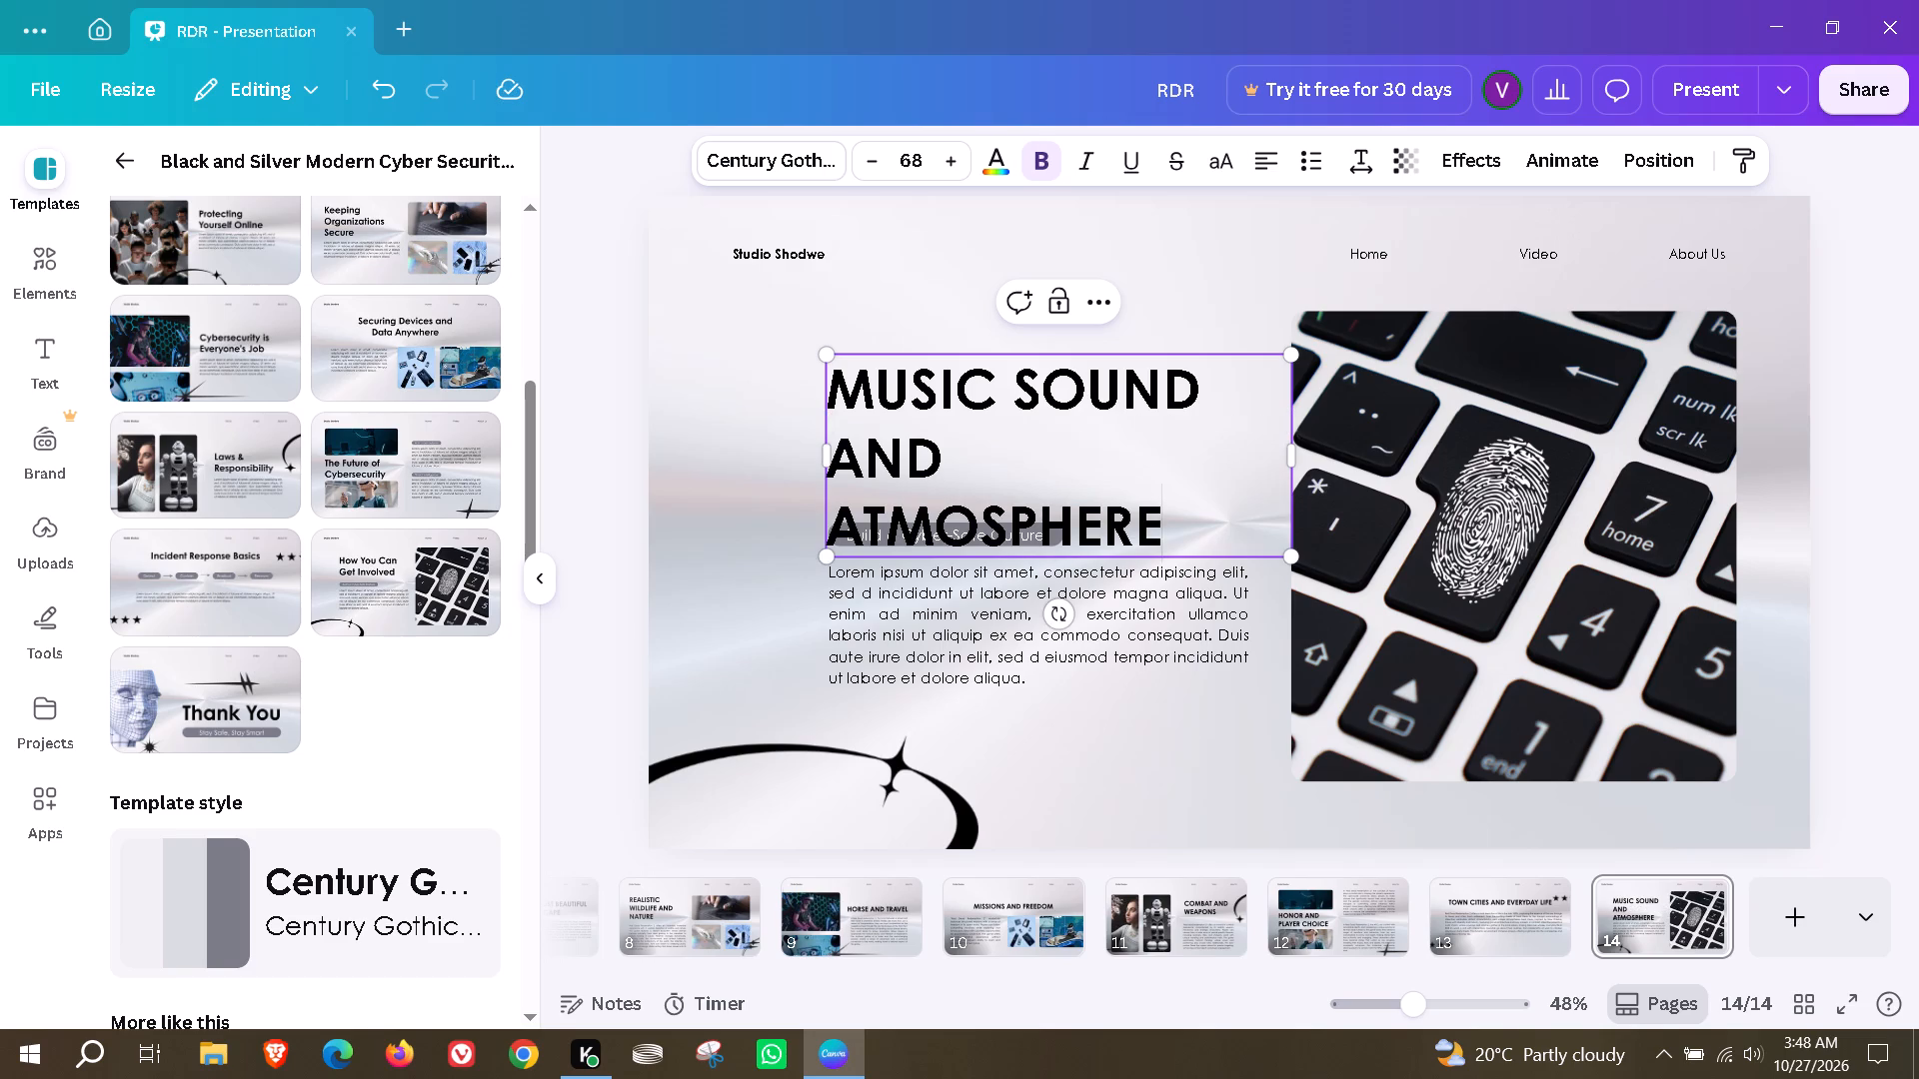
Widen page 14's heading box so "MUSIC SOUND AND ATMOSPHERE" wraps onto two lines, and move it higher beside the keyboard photo.
left_click_drag(1294, 460, 1193, 425)
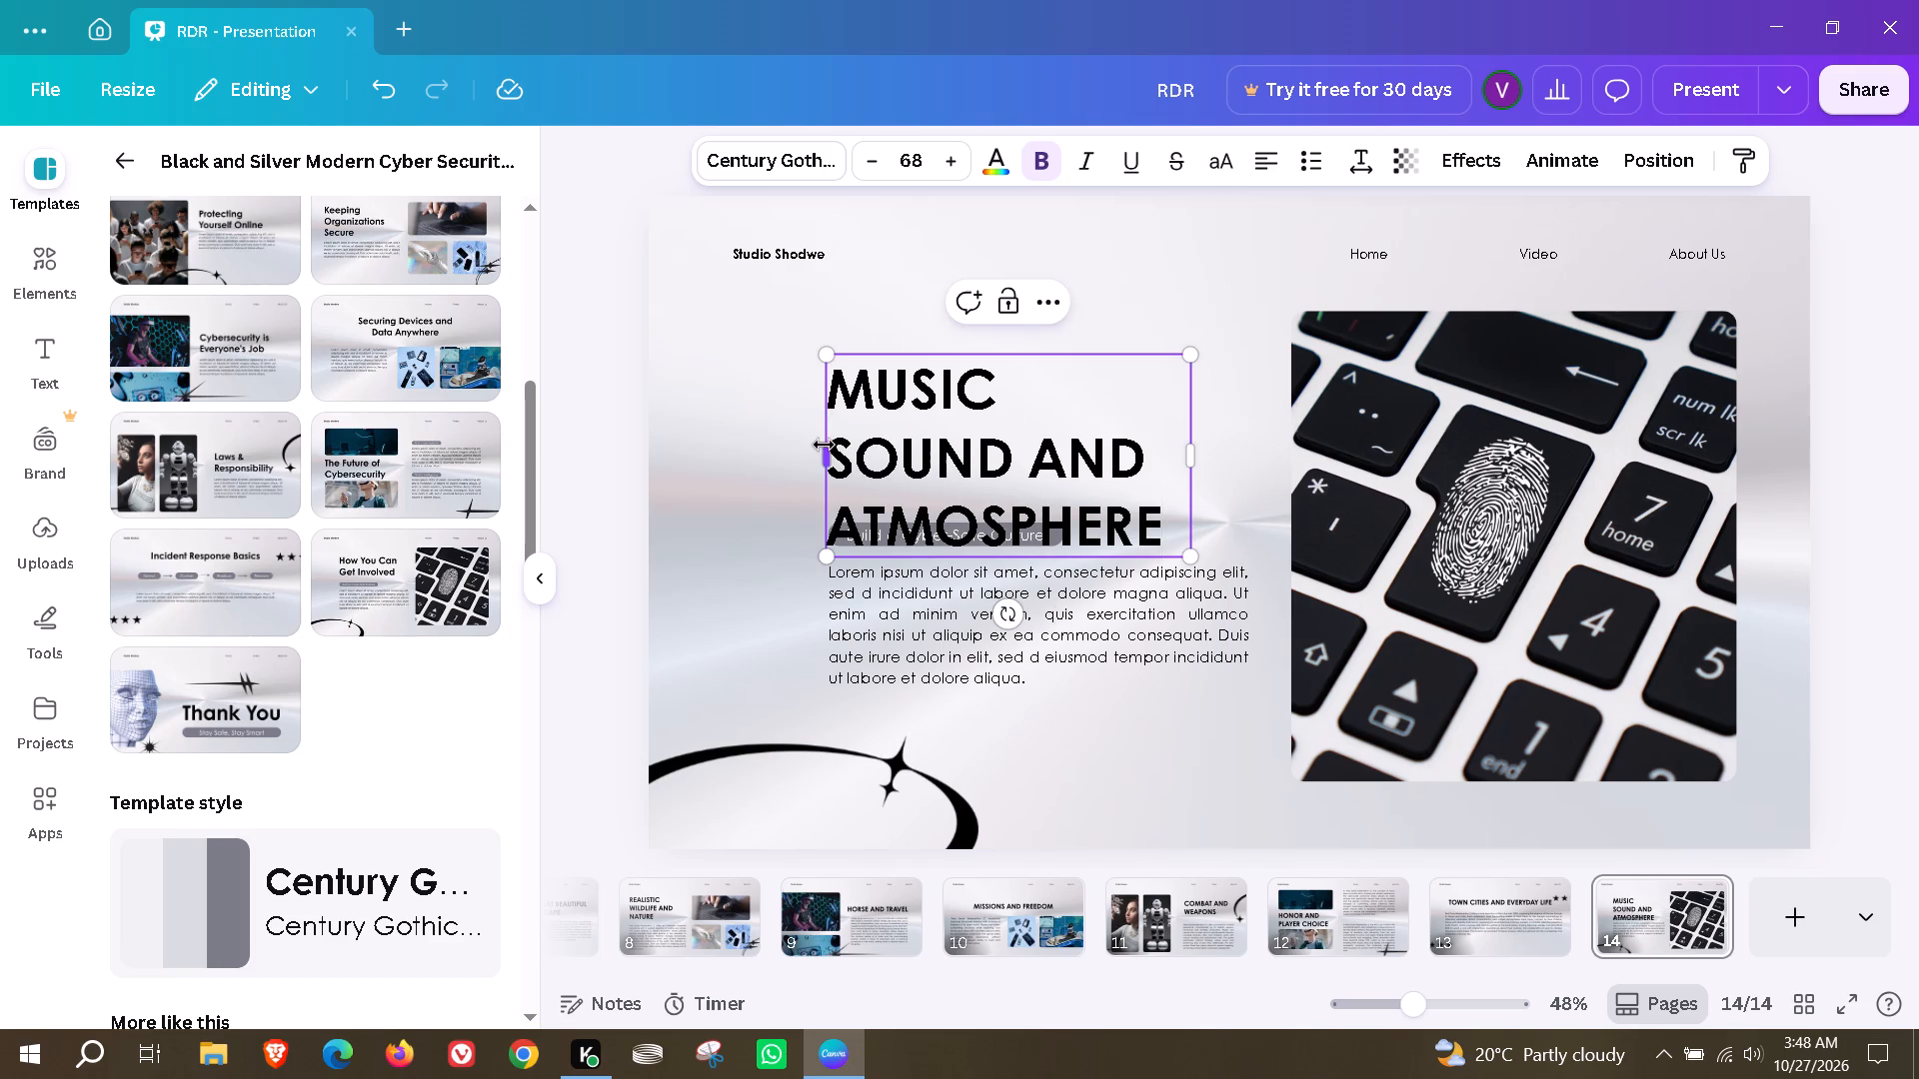
left_click(824, 445)
left_click_drag(942, 468, 935, 414)
left_click(1202, 462)
left_click(1030, 453)
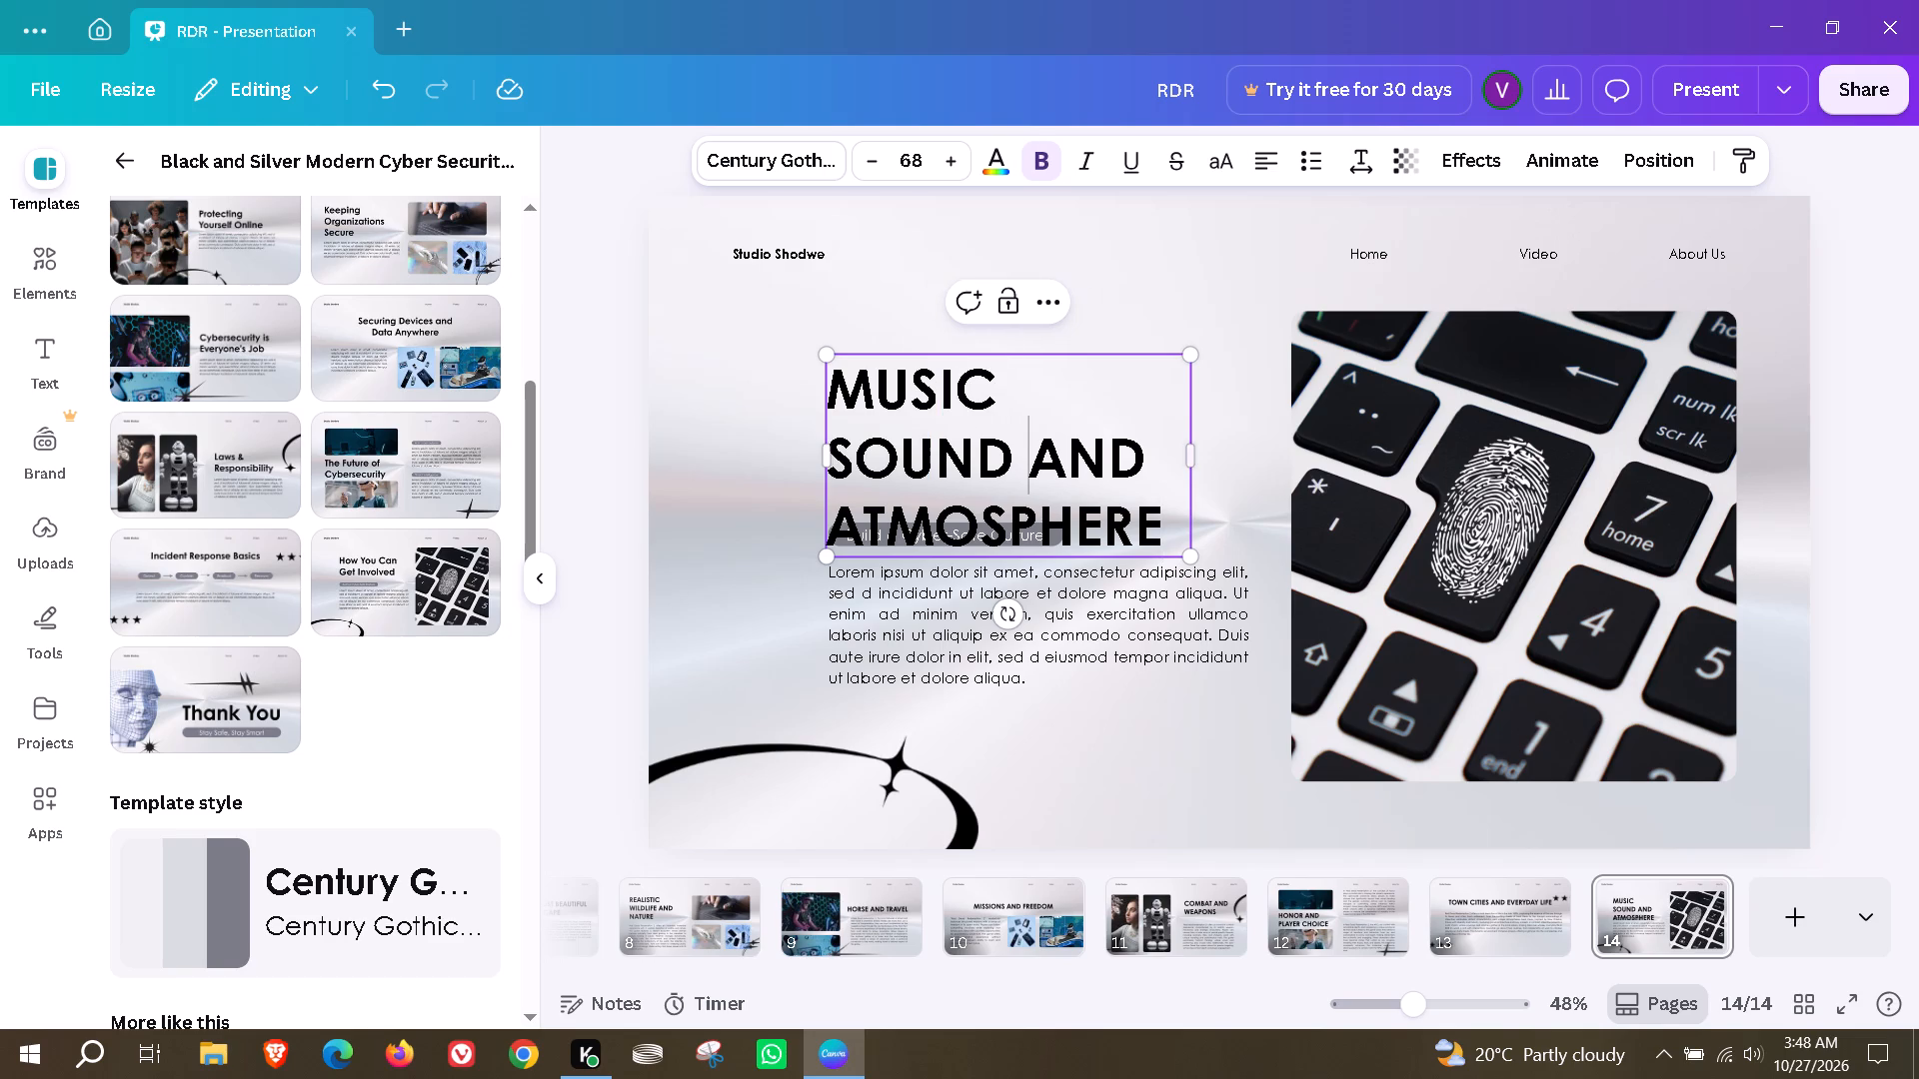
left_click(1257, 453)
left_click_drag(1066, 452, 1059, 390)
left_click_drag(1179, 389, 1188, 393)
left_click_drag(1188, 395, 1204, 400)
left_click(1204, 400)
left_click_drag(1219, 398, 1292, 412)
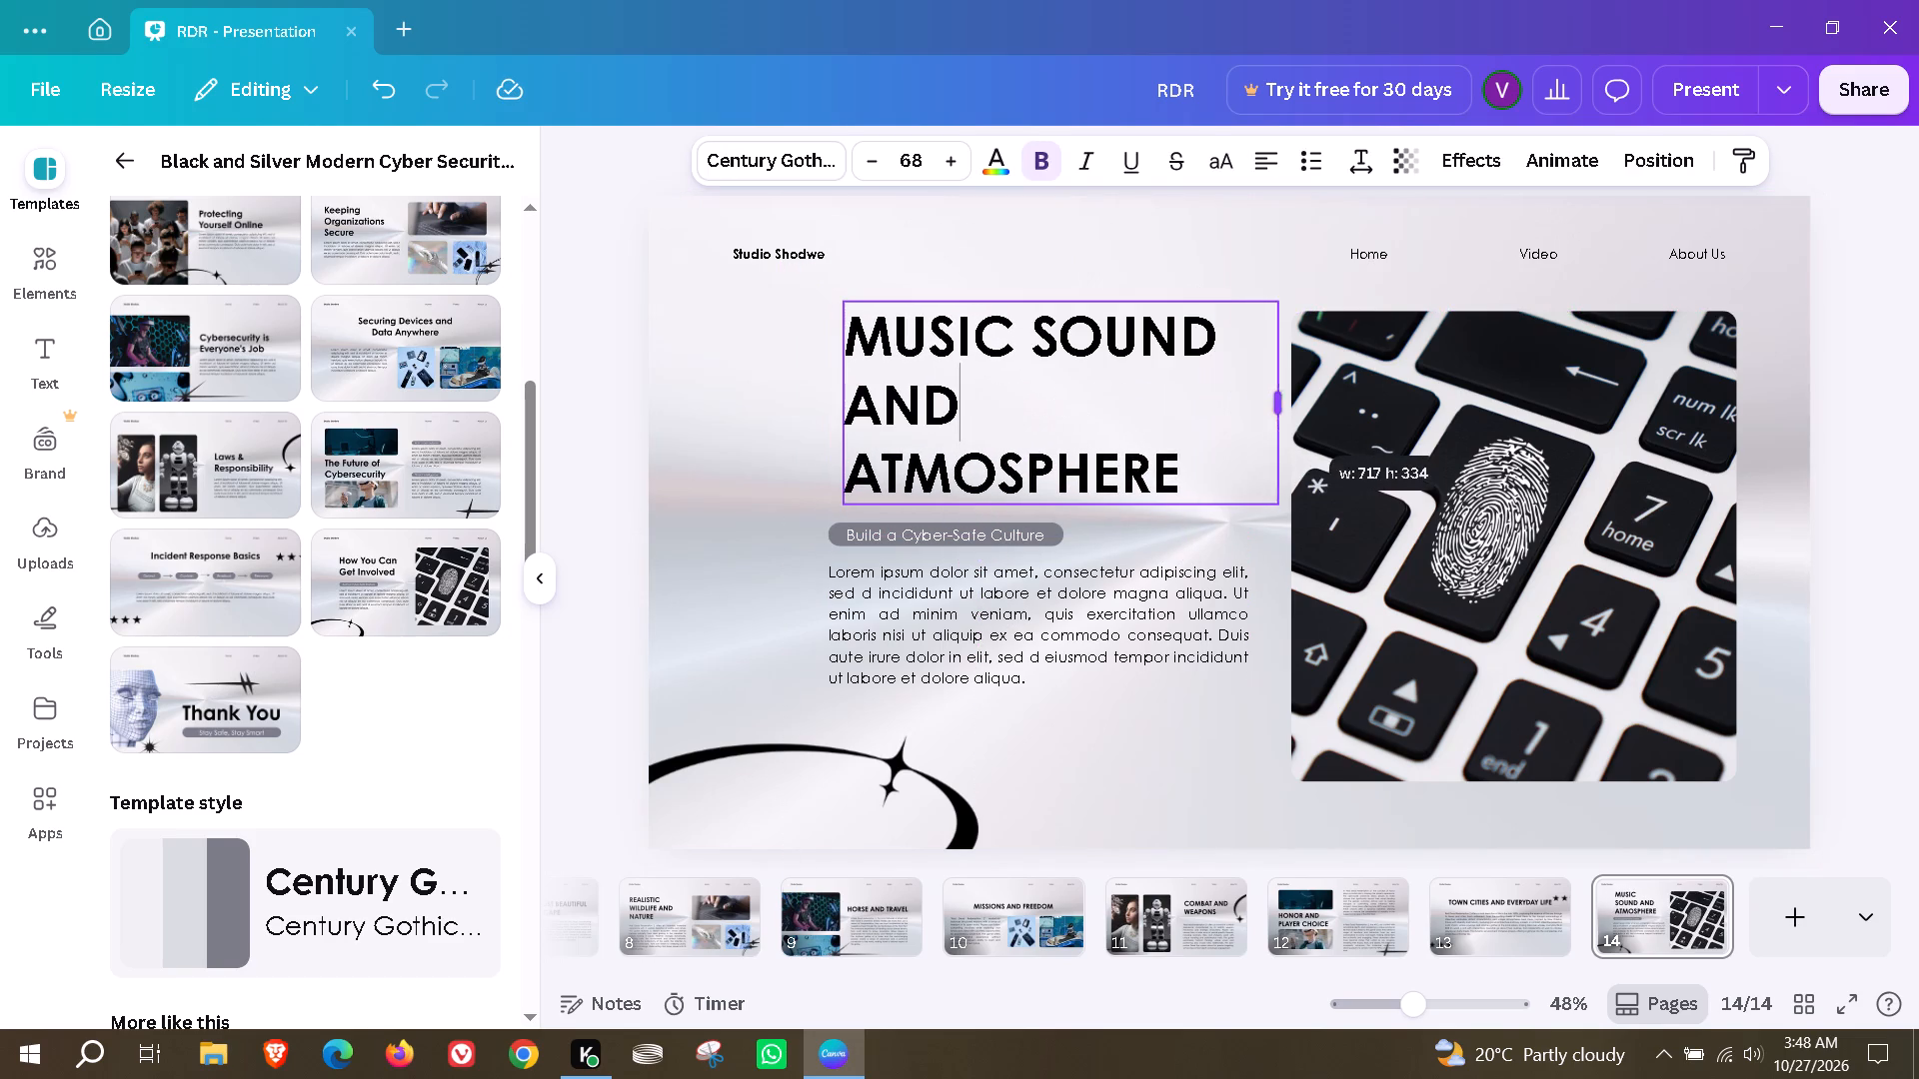
left_click_drag(1292, 412, 1337, 395)
left_click_drag(1120, 390, 1088, 390)
left_click(801, 407)
left_click_drag(1094, 385, 1045, 383)
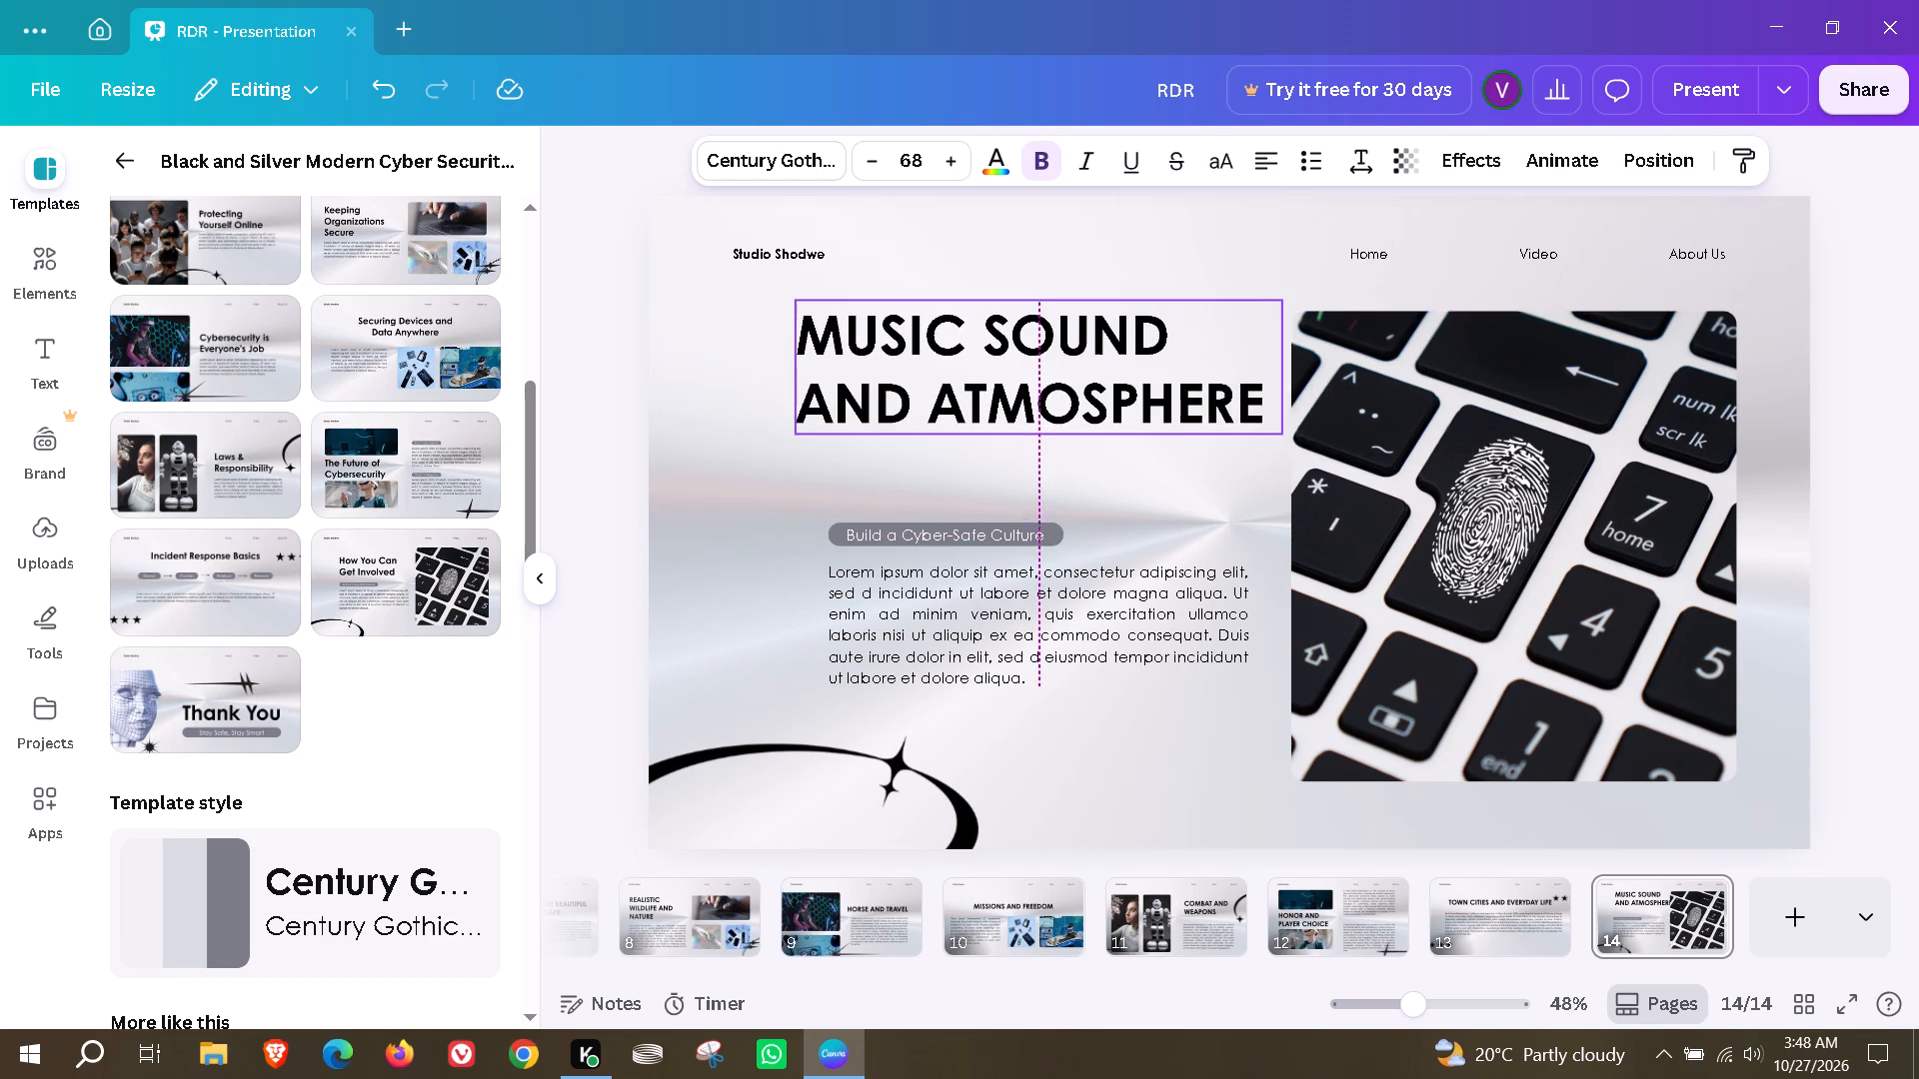
left_click_drag(1045, 383, 1009, 388)
Delete the "Build a Cyber-Safe Culture" subtitle and its pill background from page 14.
left_click(989, 546)
left_click(984, 524)
left_click_drag(814, 493, 858, 535)
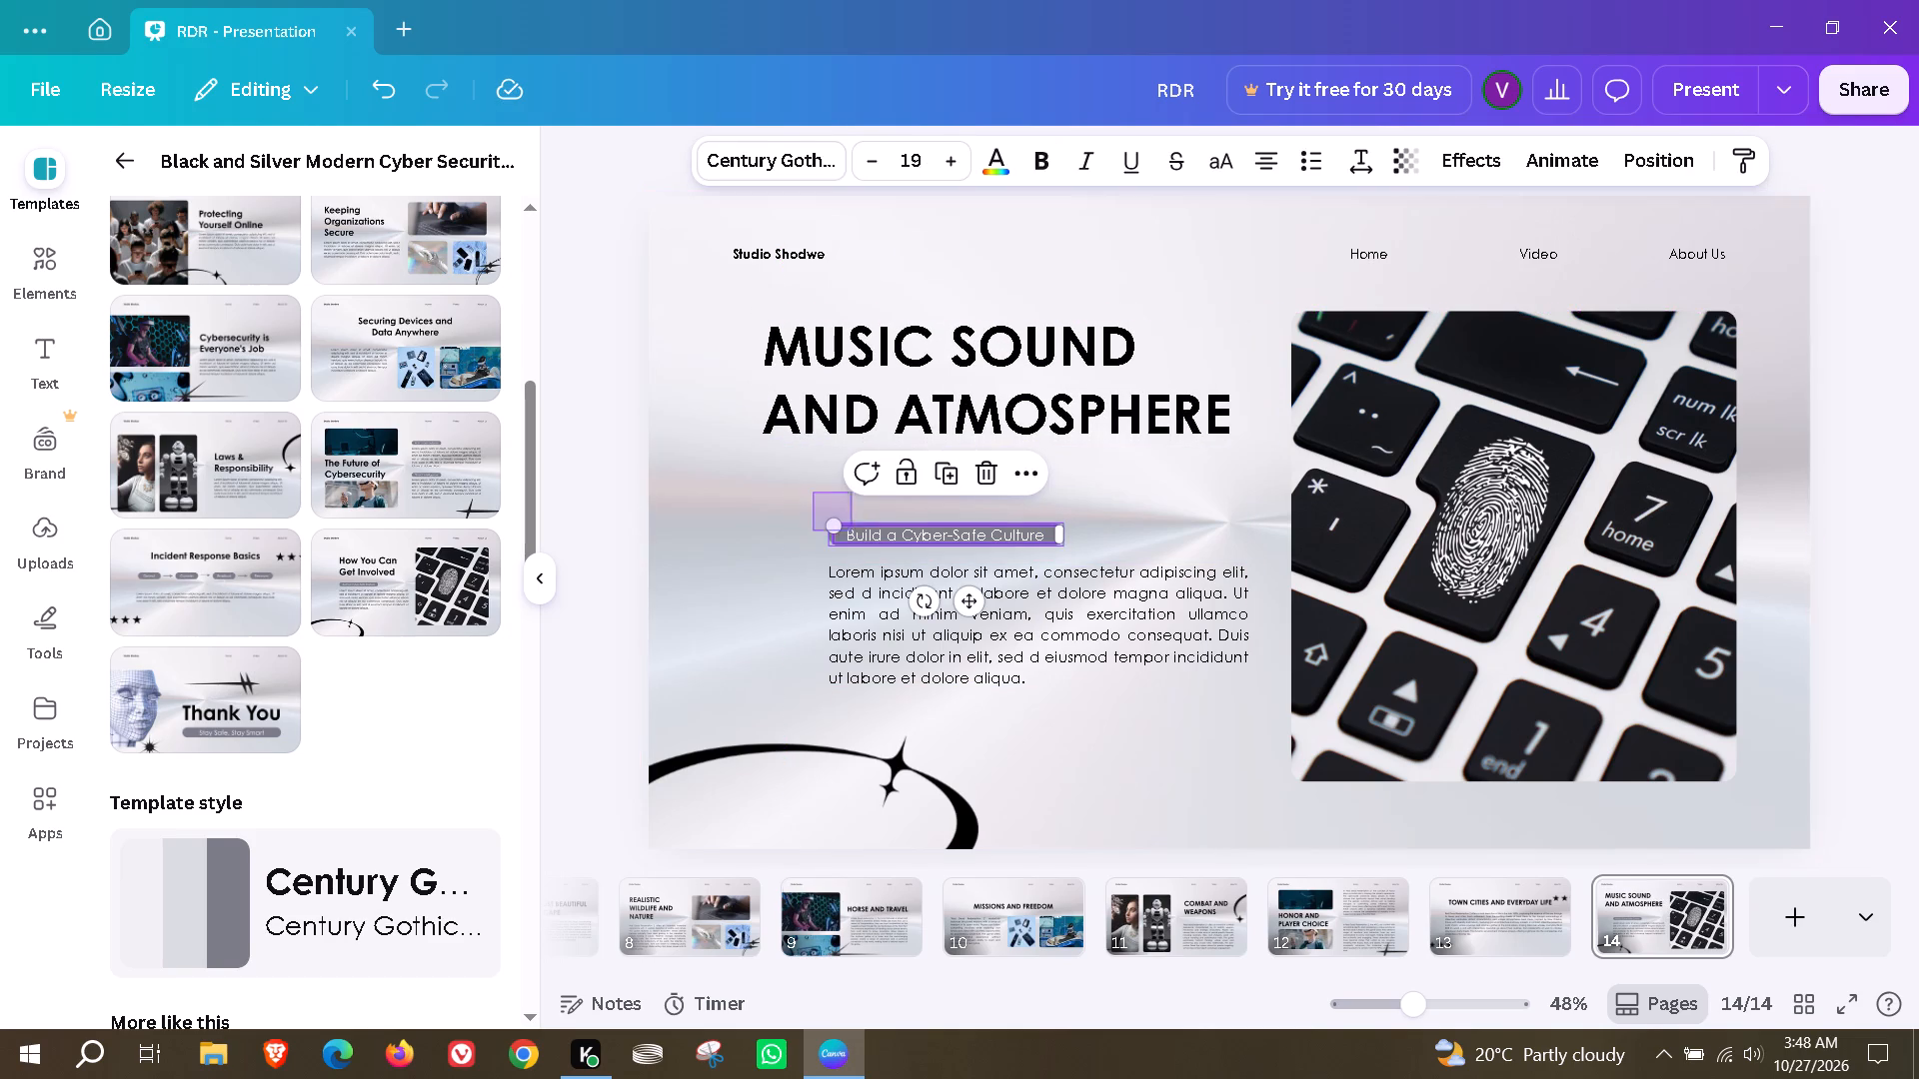
left_click_drag(858, 535, 1007, 533)
left_click(1008, 472)
Move page 14's placeholder paragraph up into the space beneath the heading.
left_click_drag(976, 640, 912, 583)
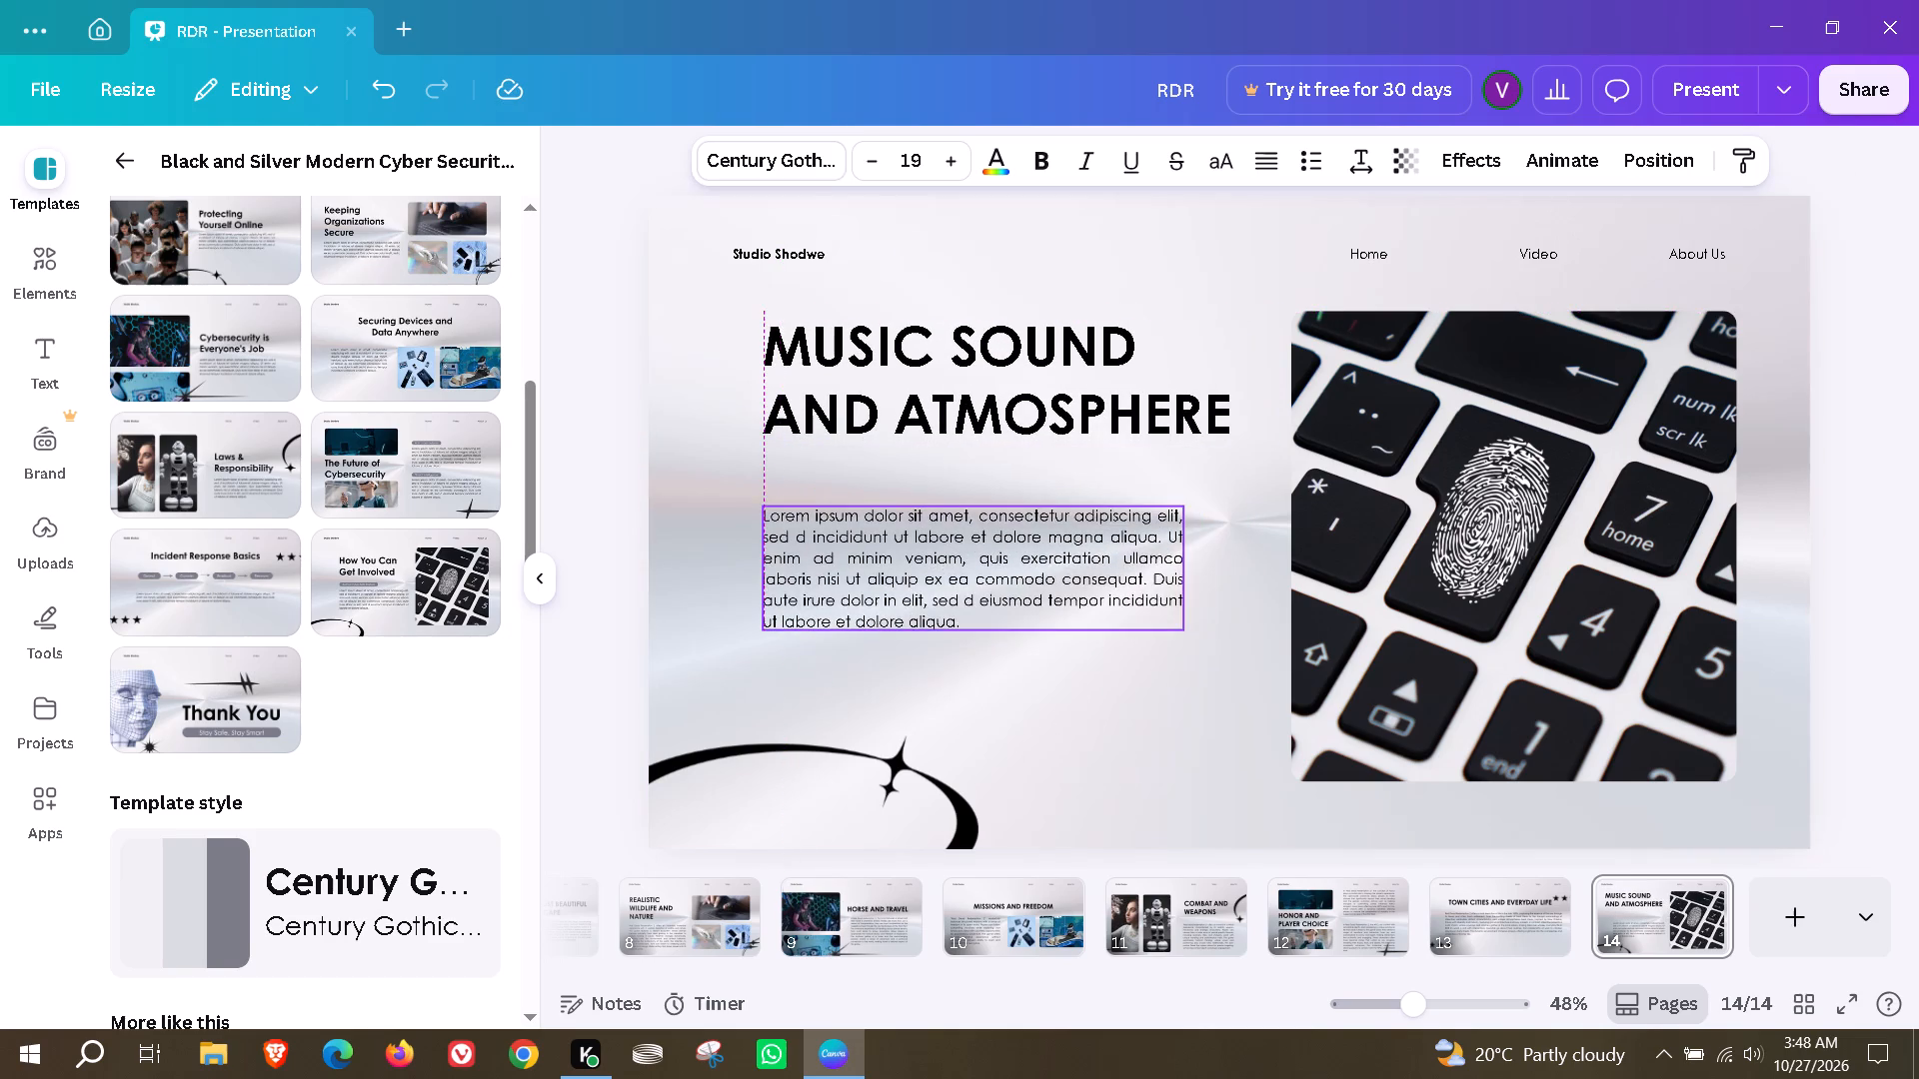
left_click_drag(912, 583, 892, 582)
Replace page 14's paragraph using Magic Write with the prompt "generate 5-6 lines on rdr 2 about it's music sound and atmosphere".
left_click(1028, 459)
scroll(1126, 710, "down", 4)
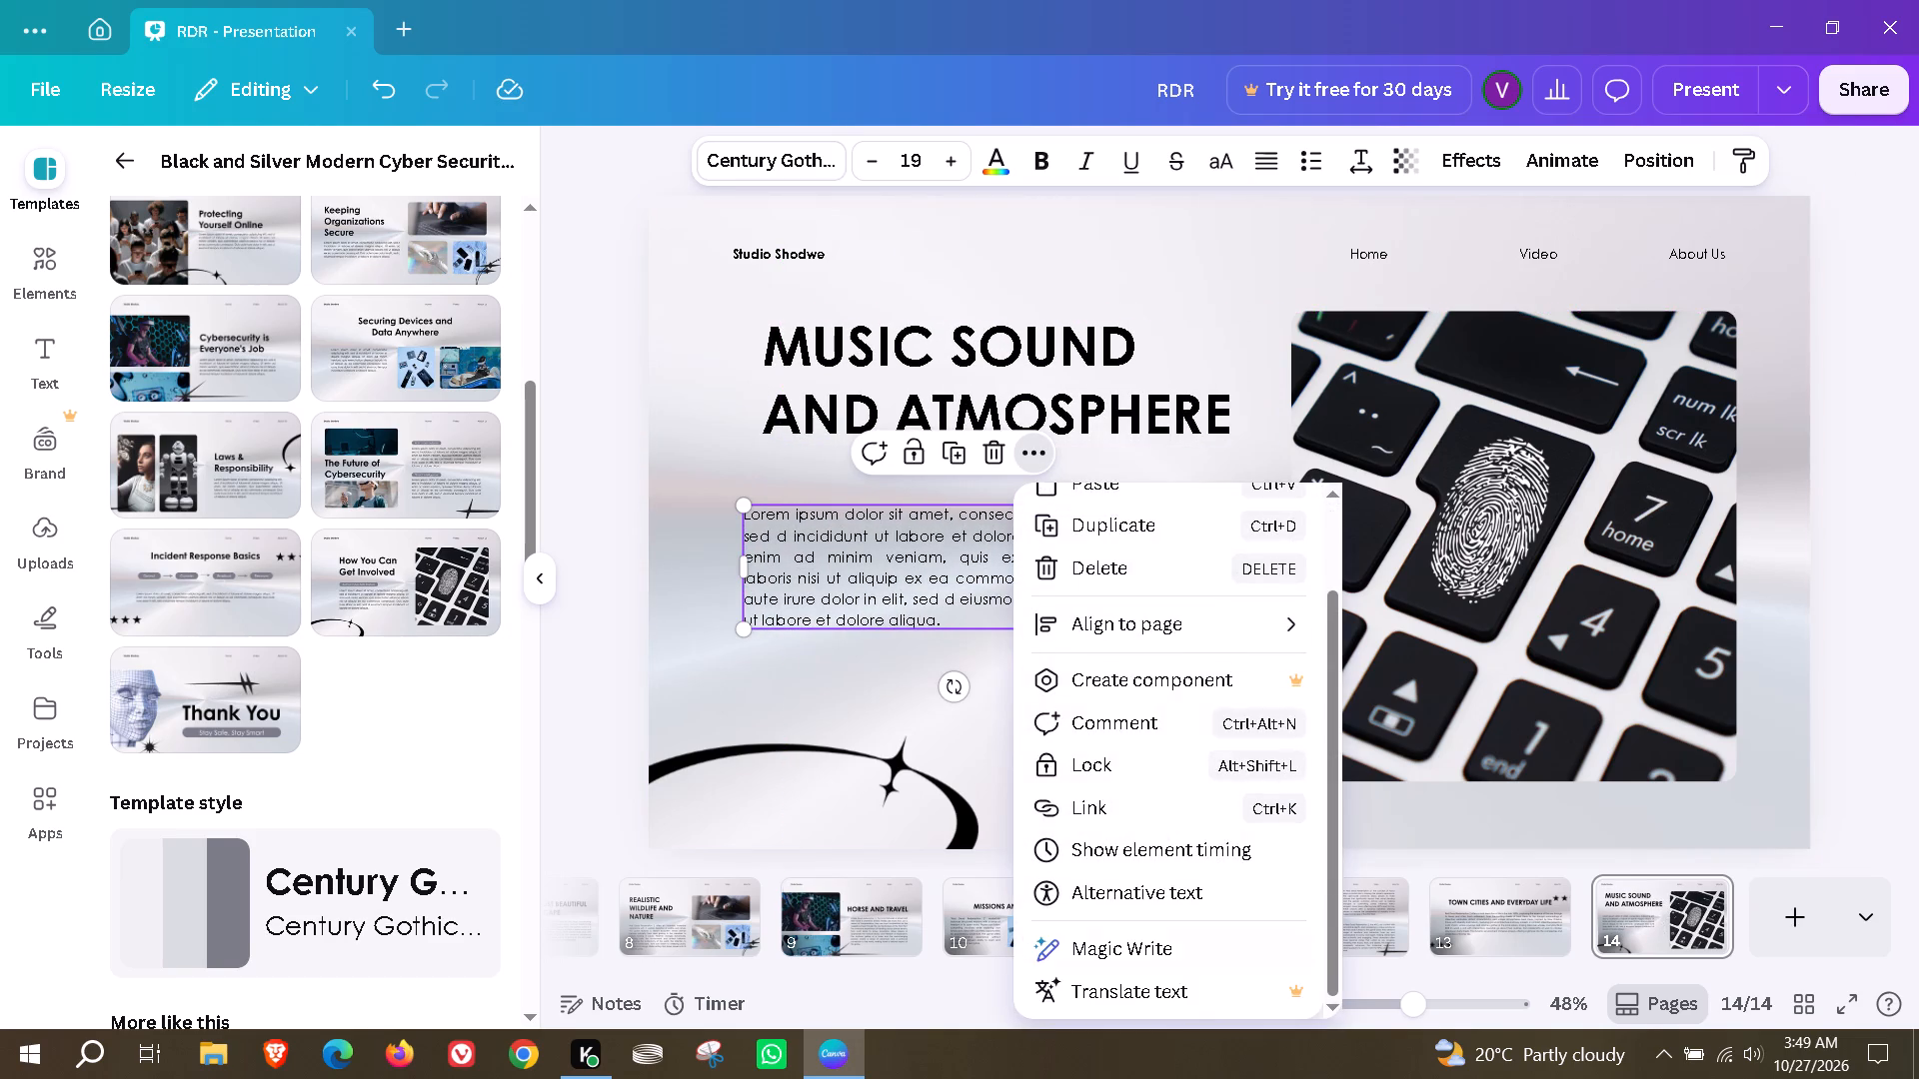
left_click(1131, 932)
left_click(1141, 517)
type("generate")
key("space")
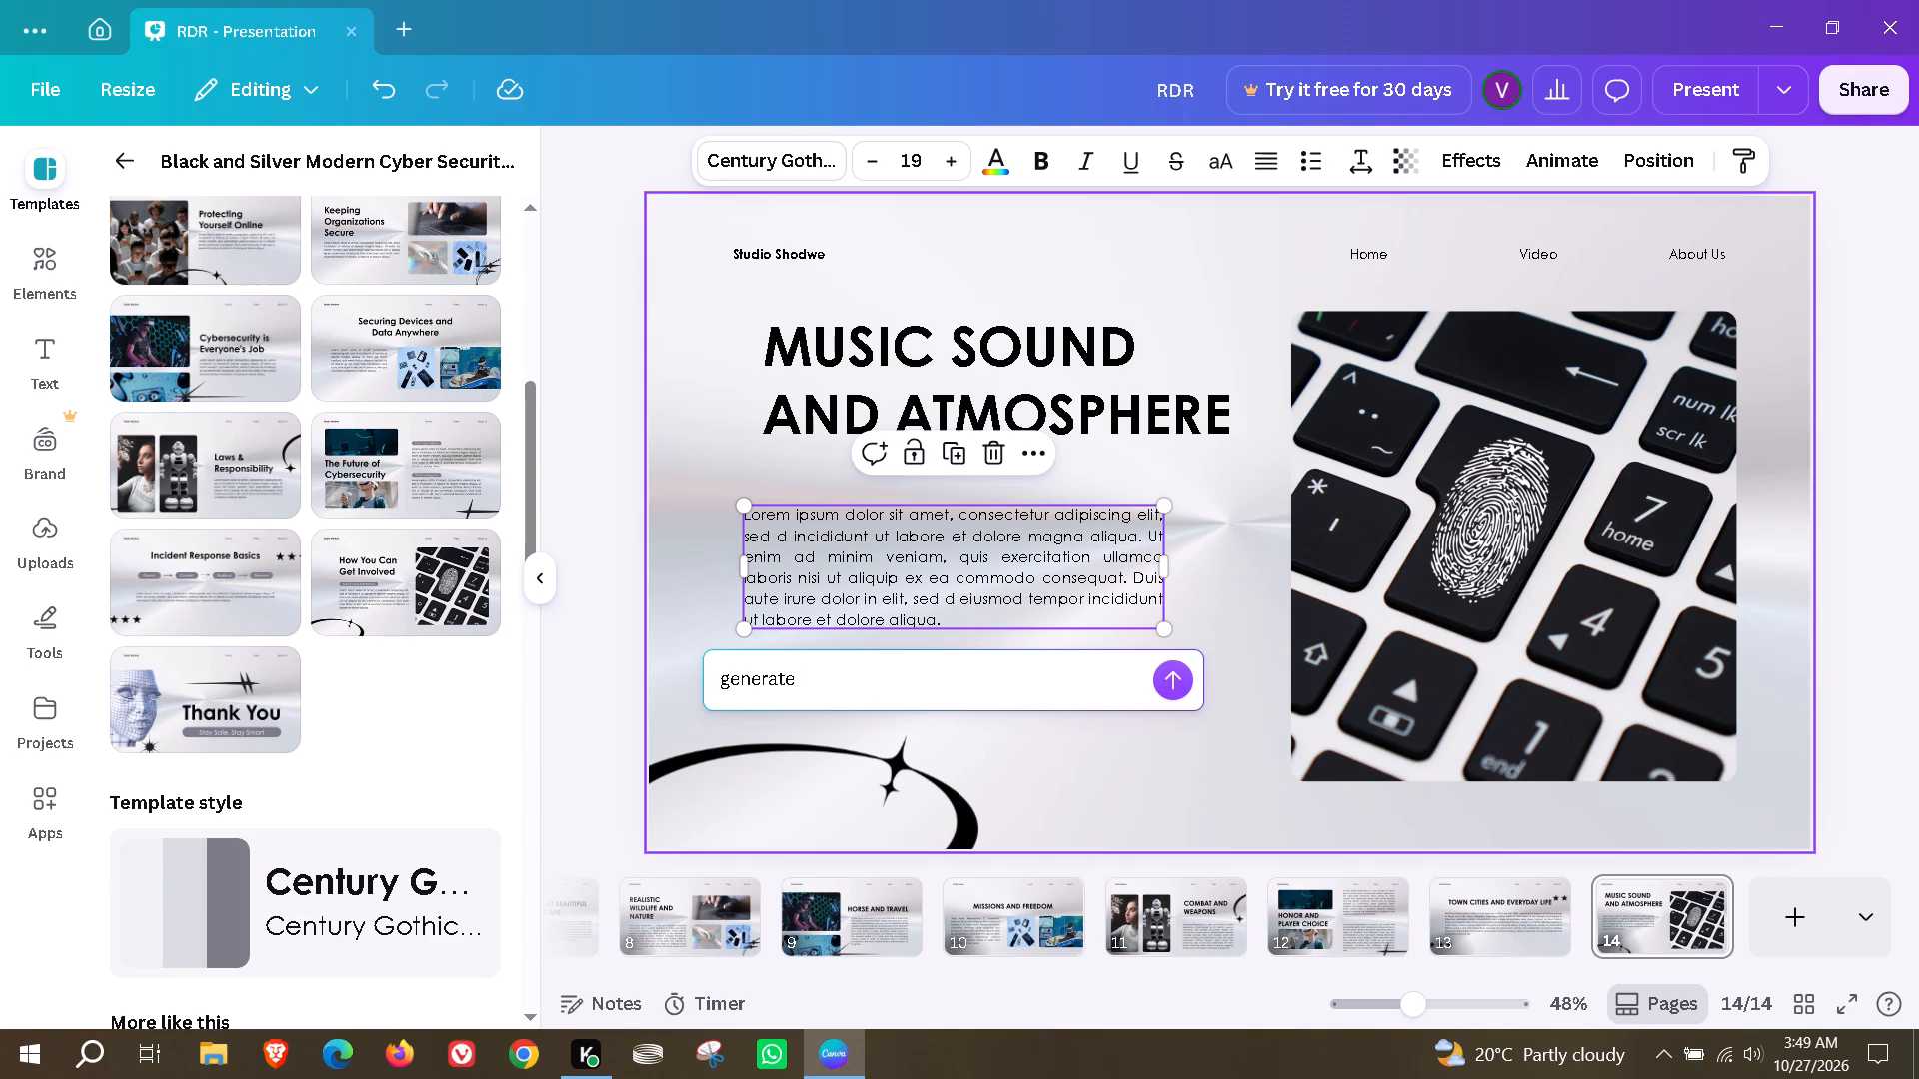
type("5-6 lines on rdd")
key("BackSpace")
type("r 2 about it's music sound and atmosphere")
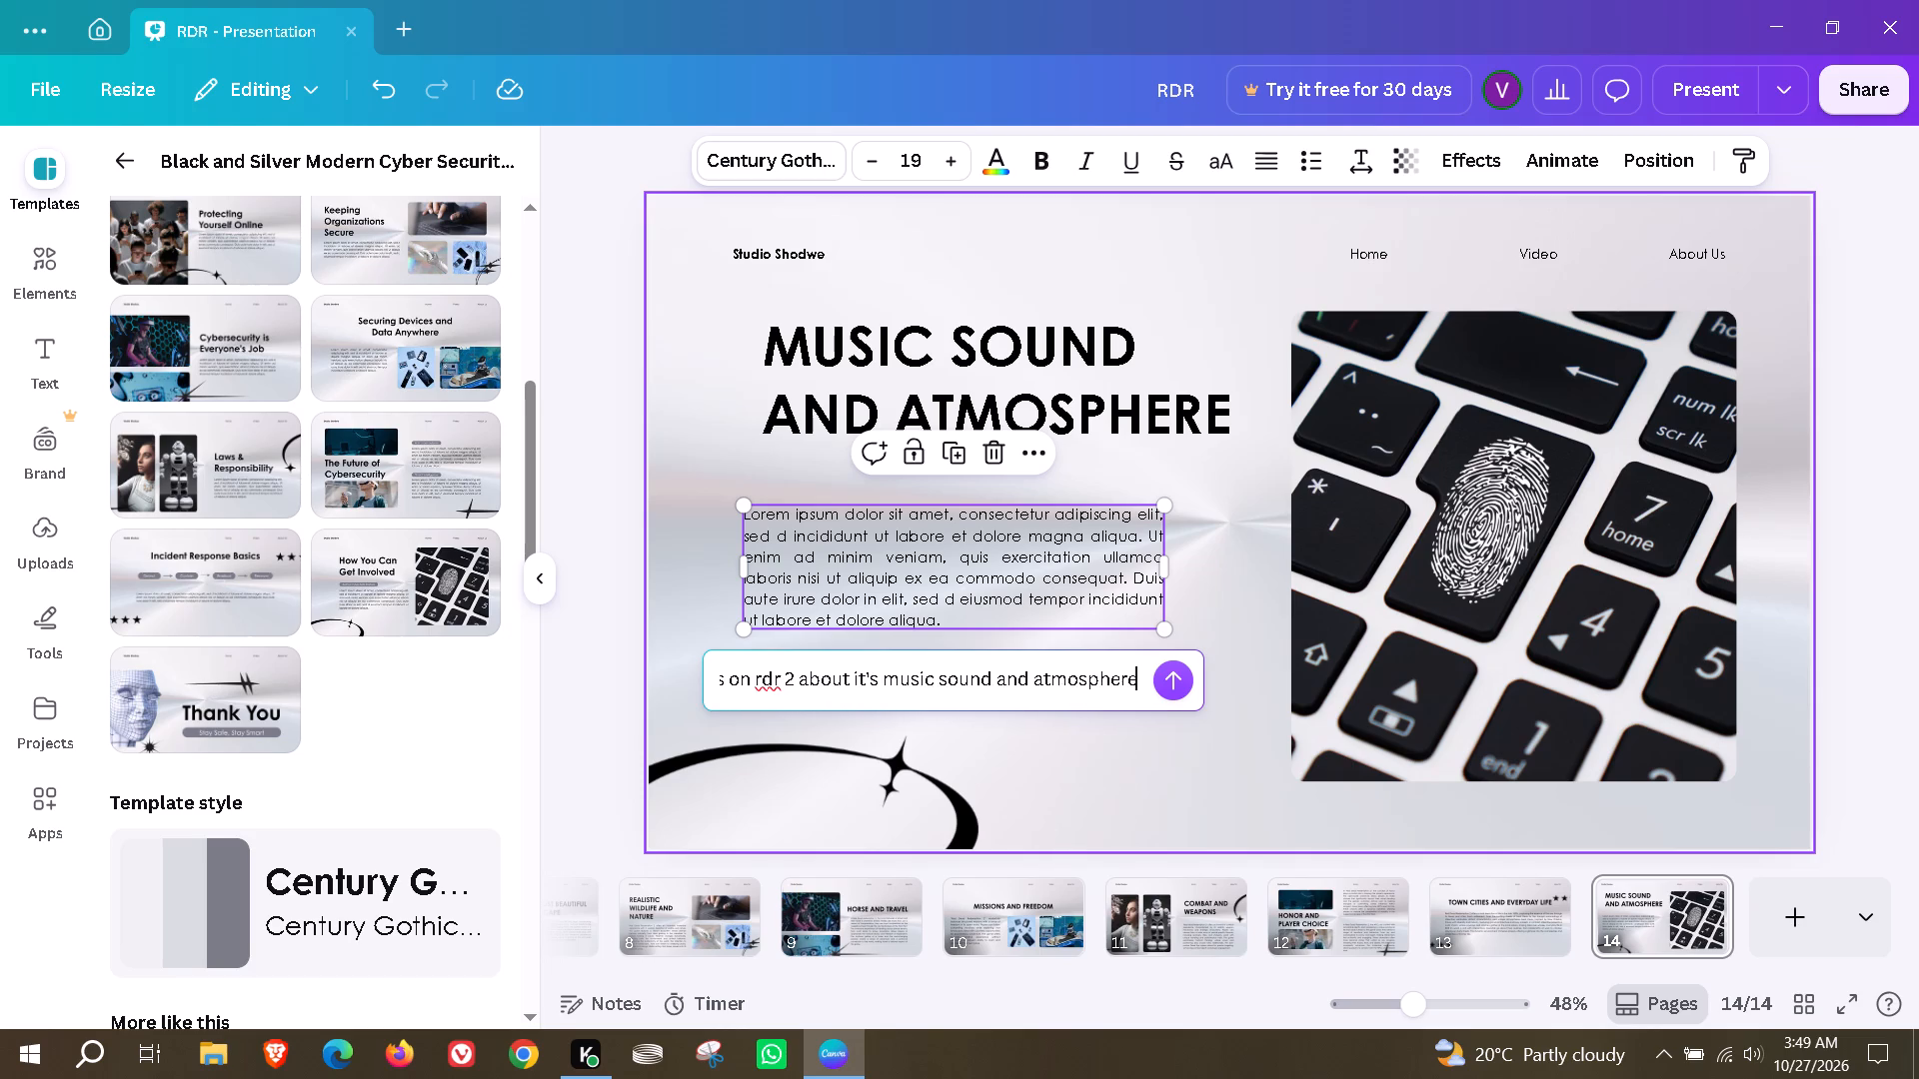
left_click(1181, 683)
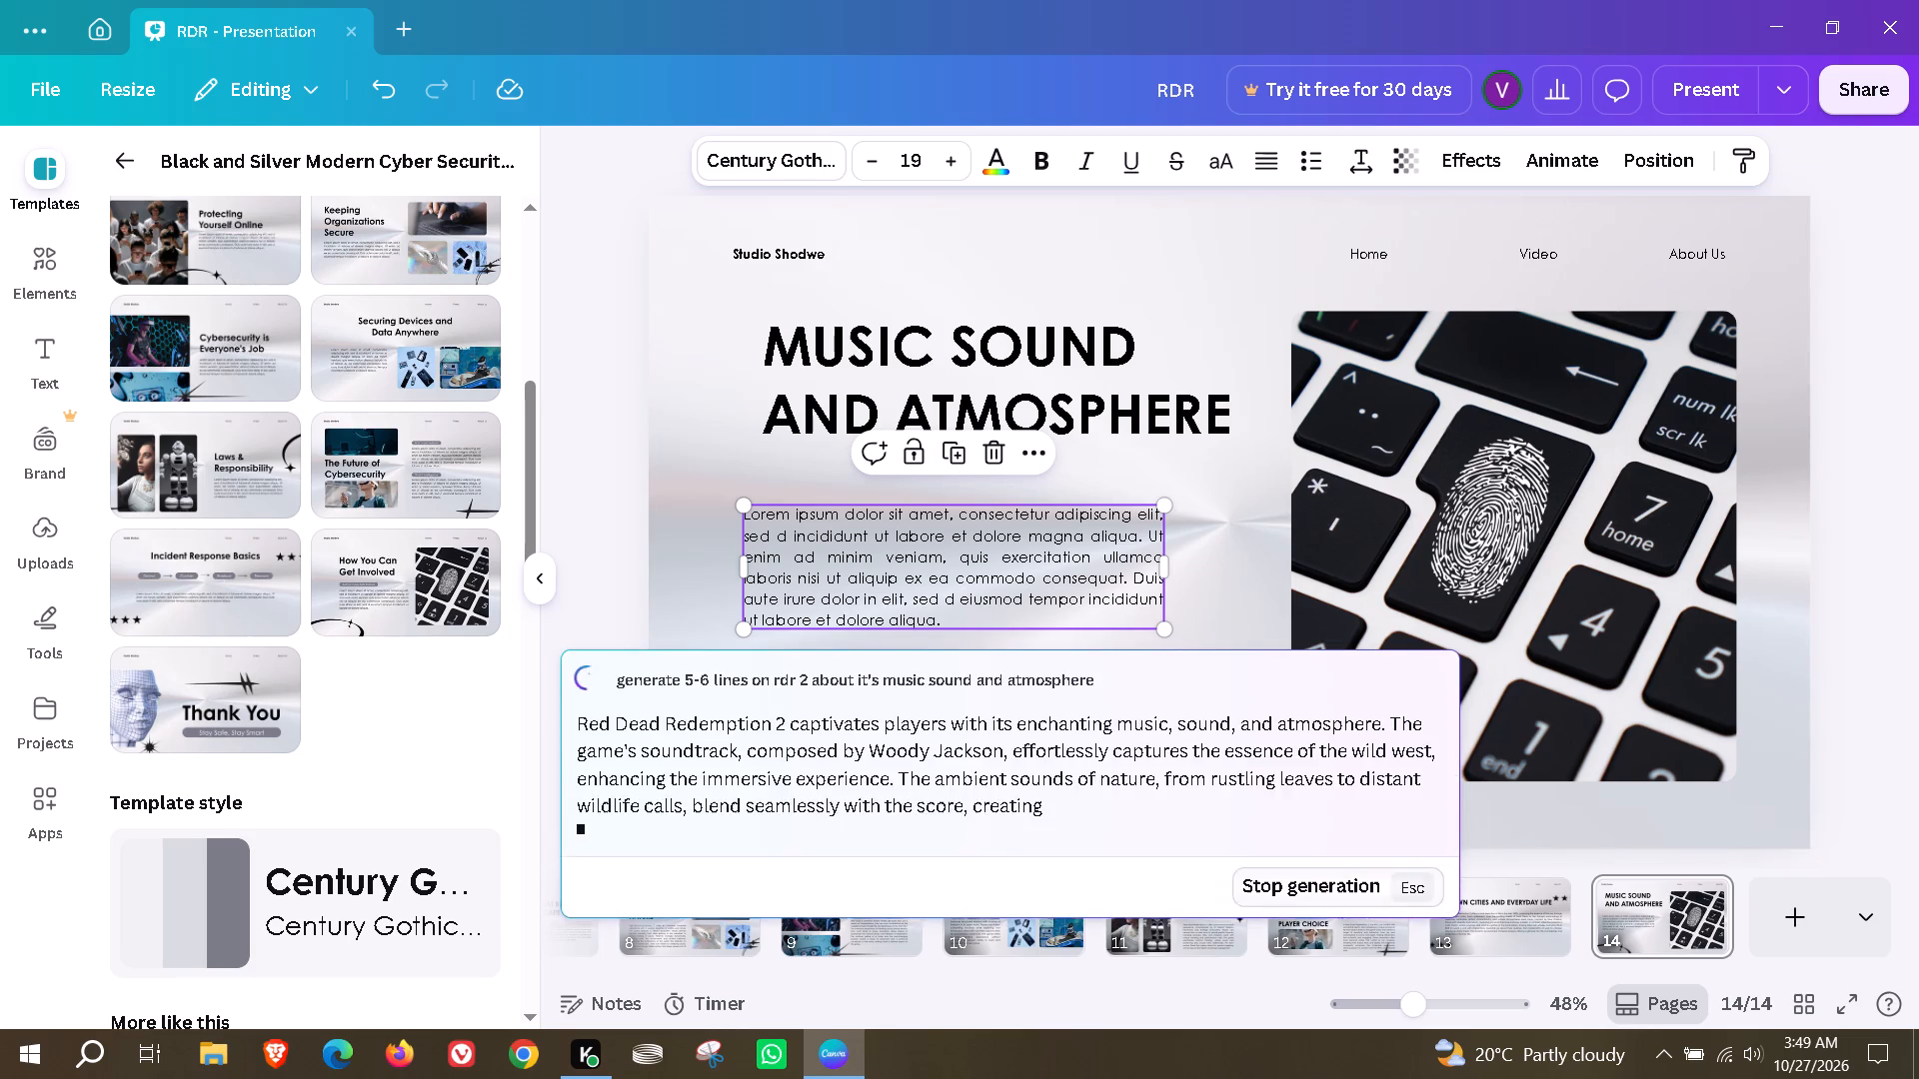
left_click(1348, 701)
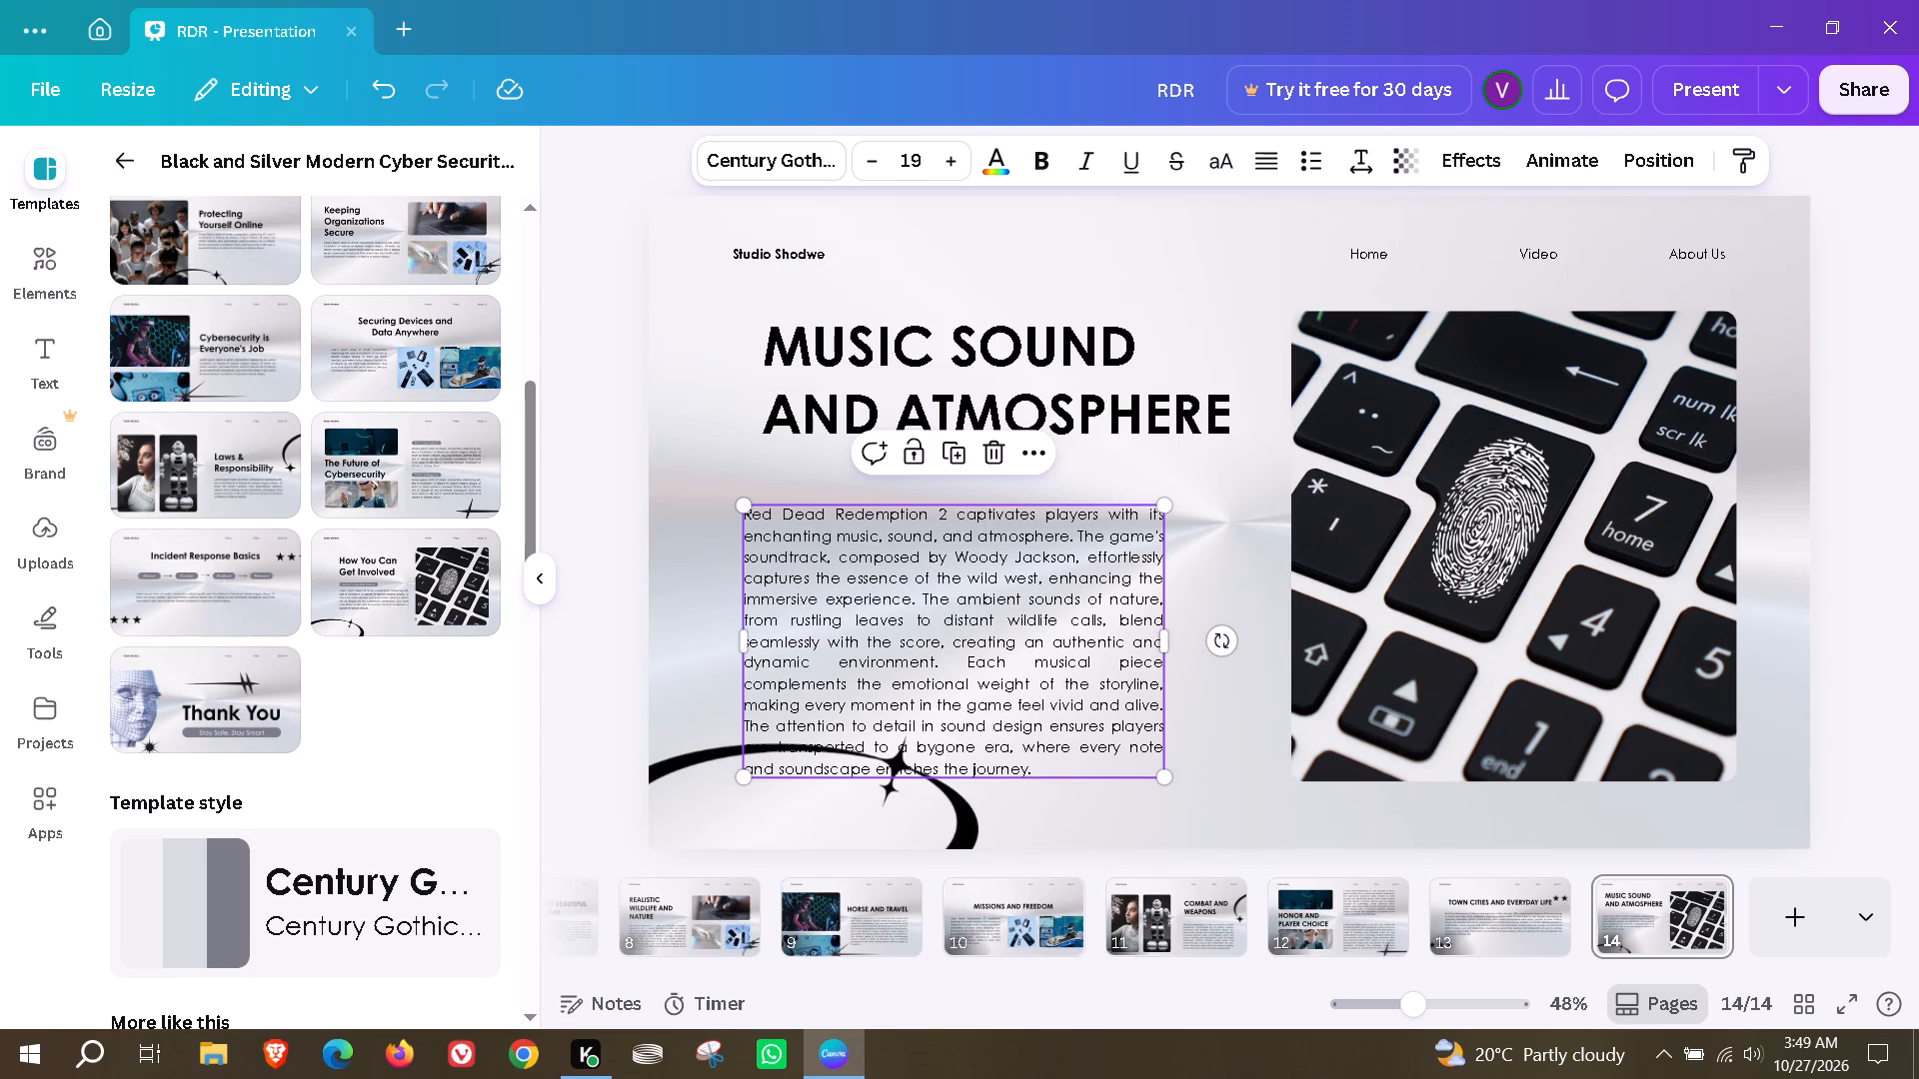
Move page 14's generated paragraph up directly beneath the heading, clear of the star-and-arc graphic.
left_click(692, 619)
left_click_drag(923, 646, 945, 628)
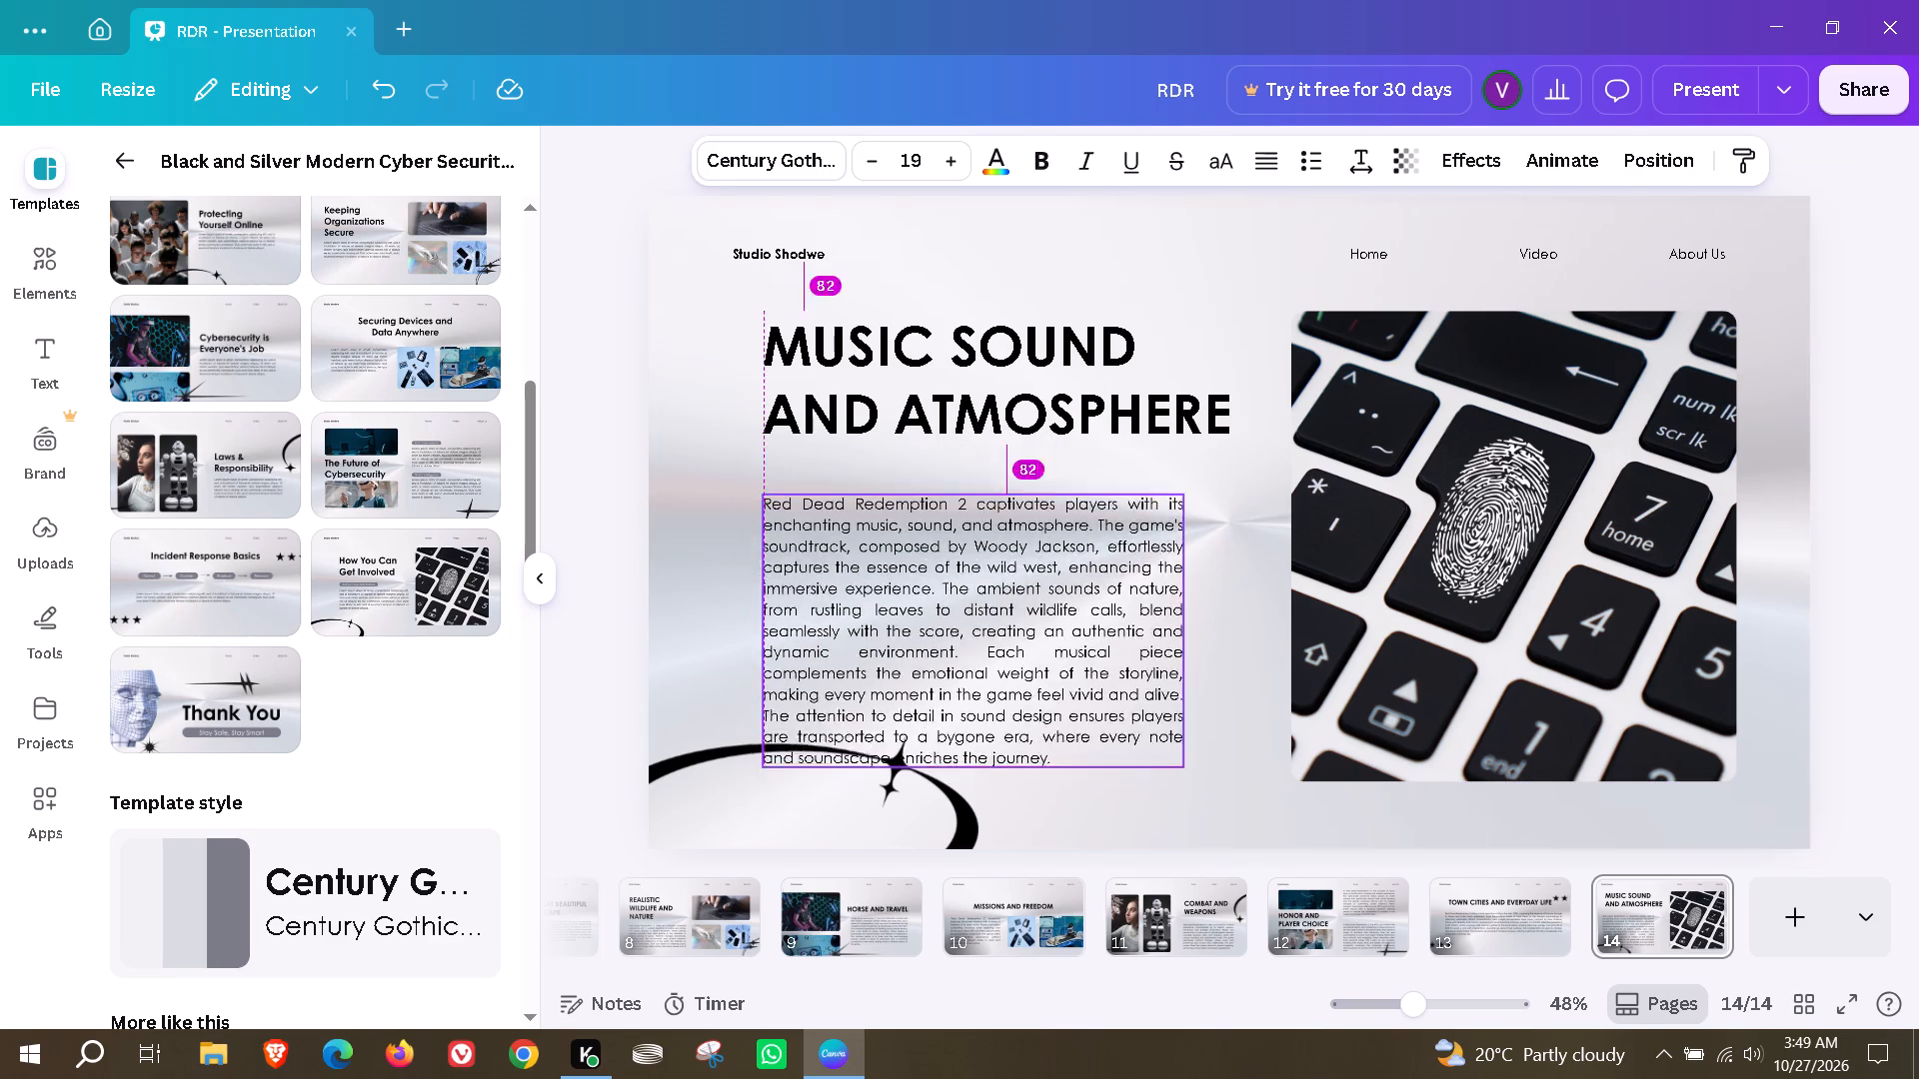
left_click_drag(945, 628, 956, 604)
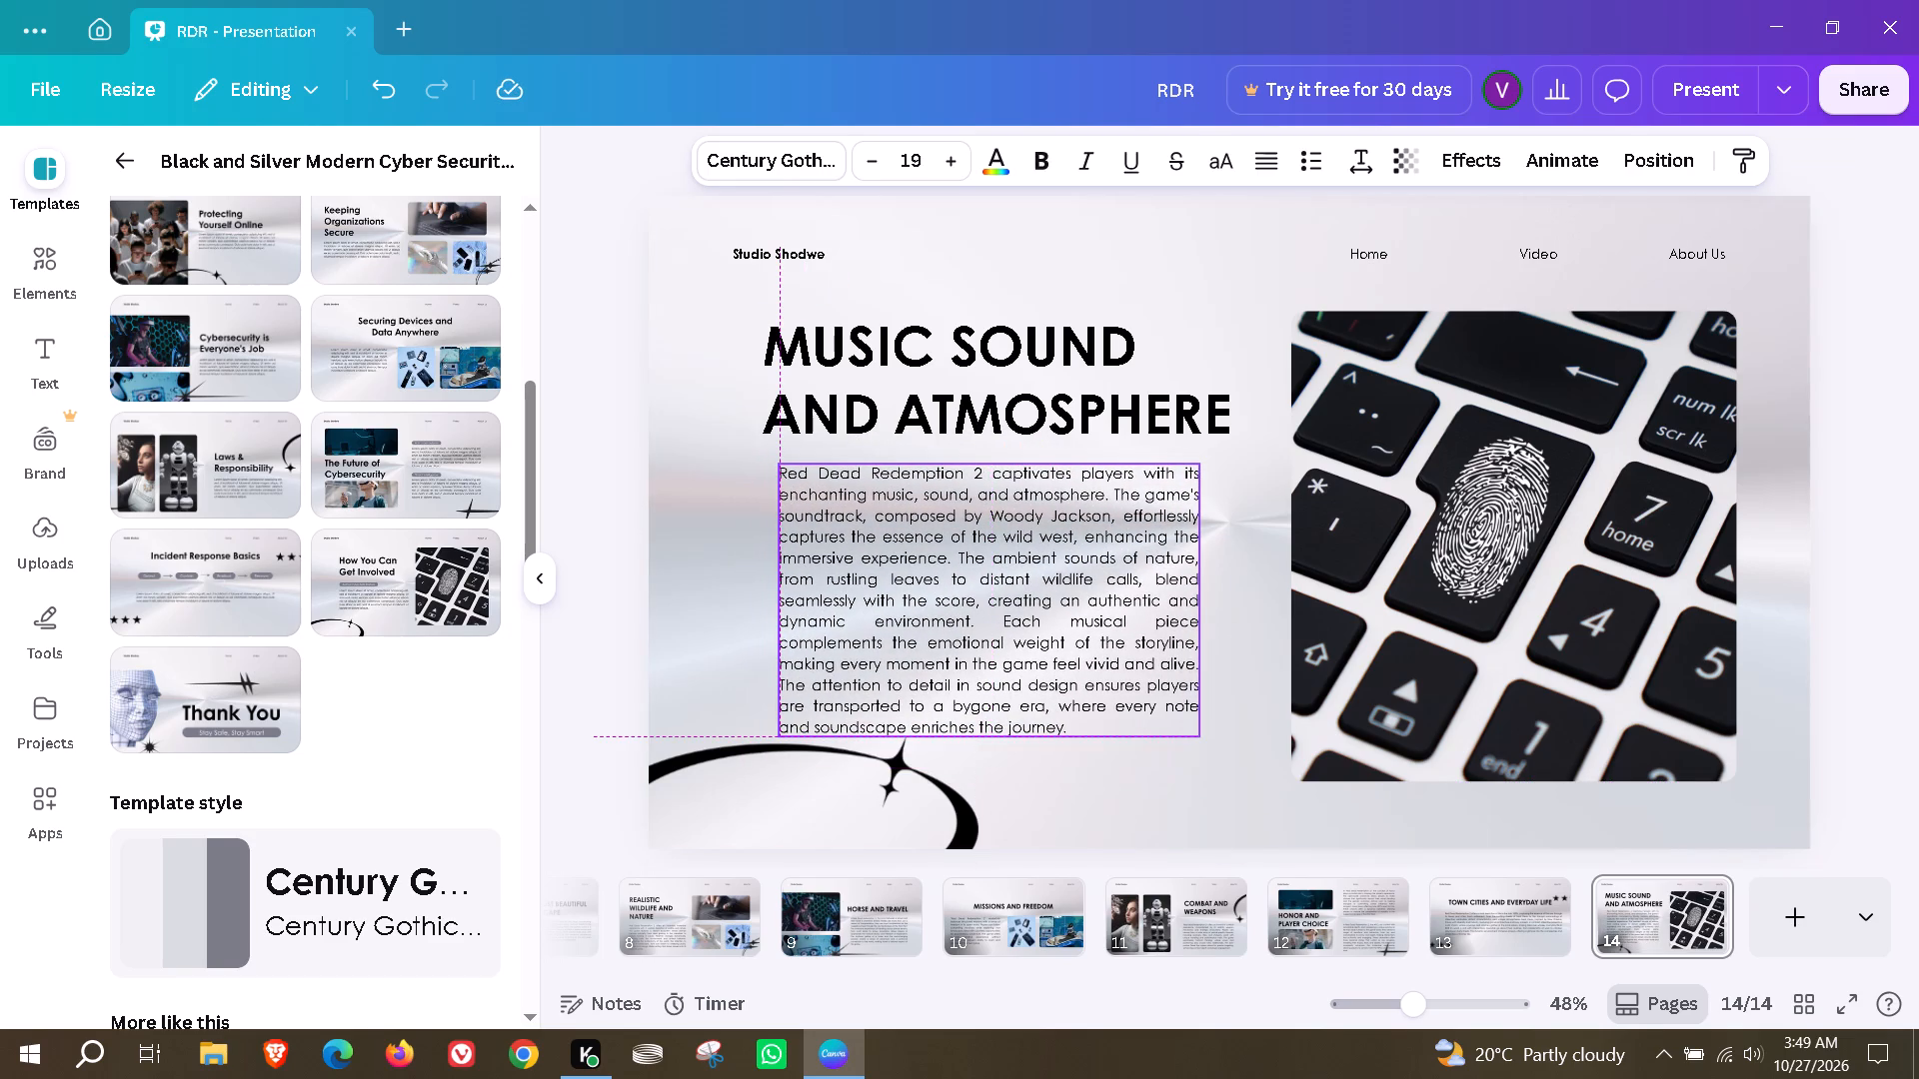
left_click_drag(956, 604, 952, 596)
Insert a comma directly before "SOUND" in page 14's heading.
left_click(937, 347)
double_click(935, 353)
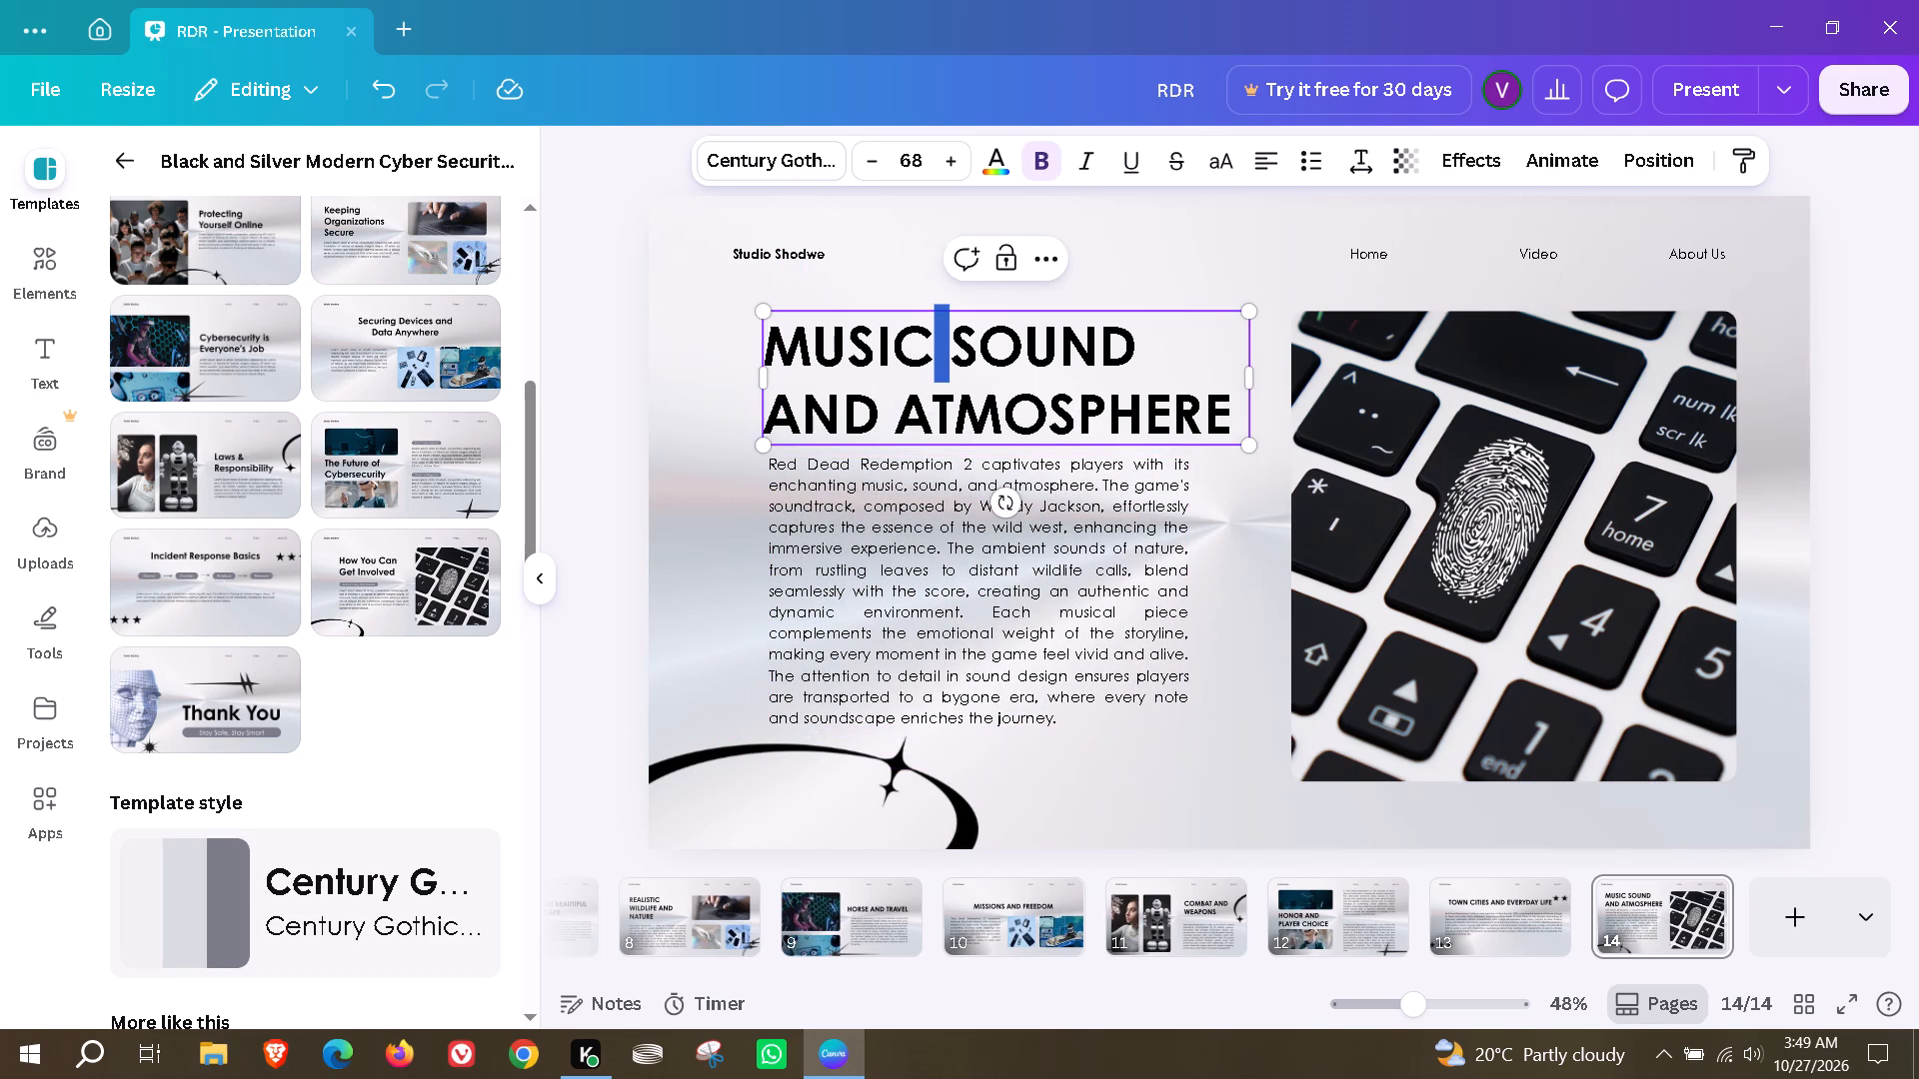
left_click(948, 362)
left_click(944, 362)
key("comma")
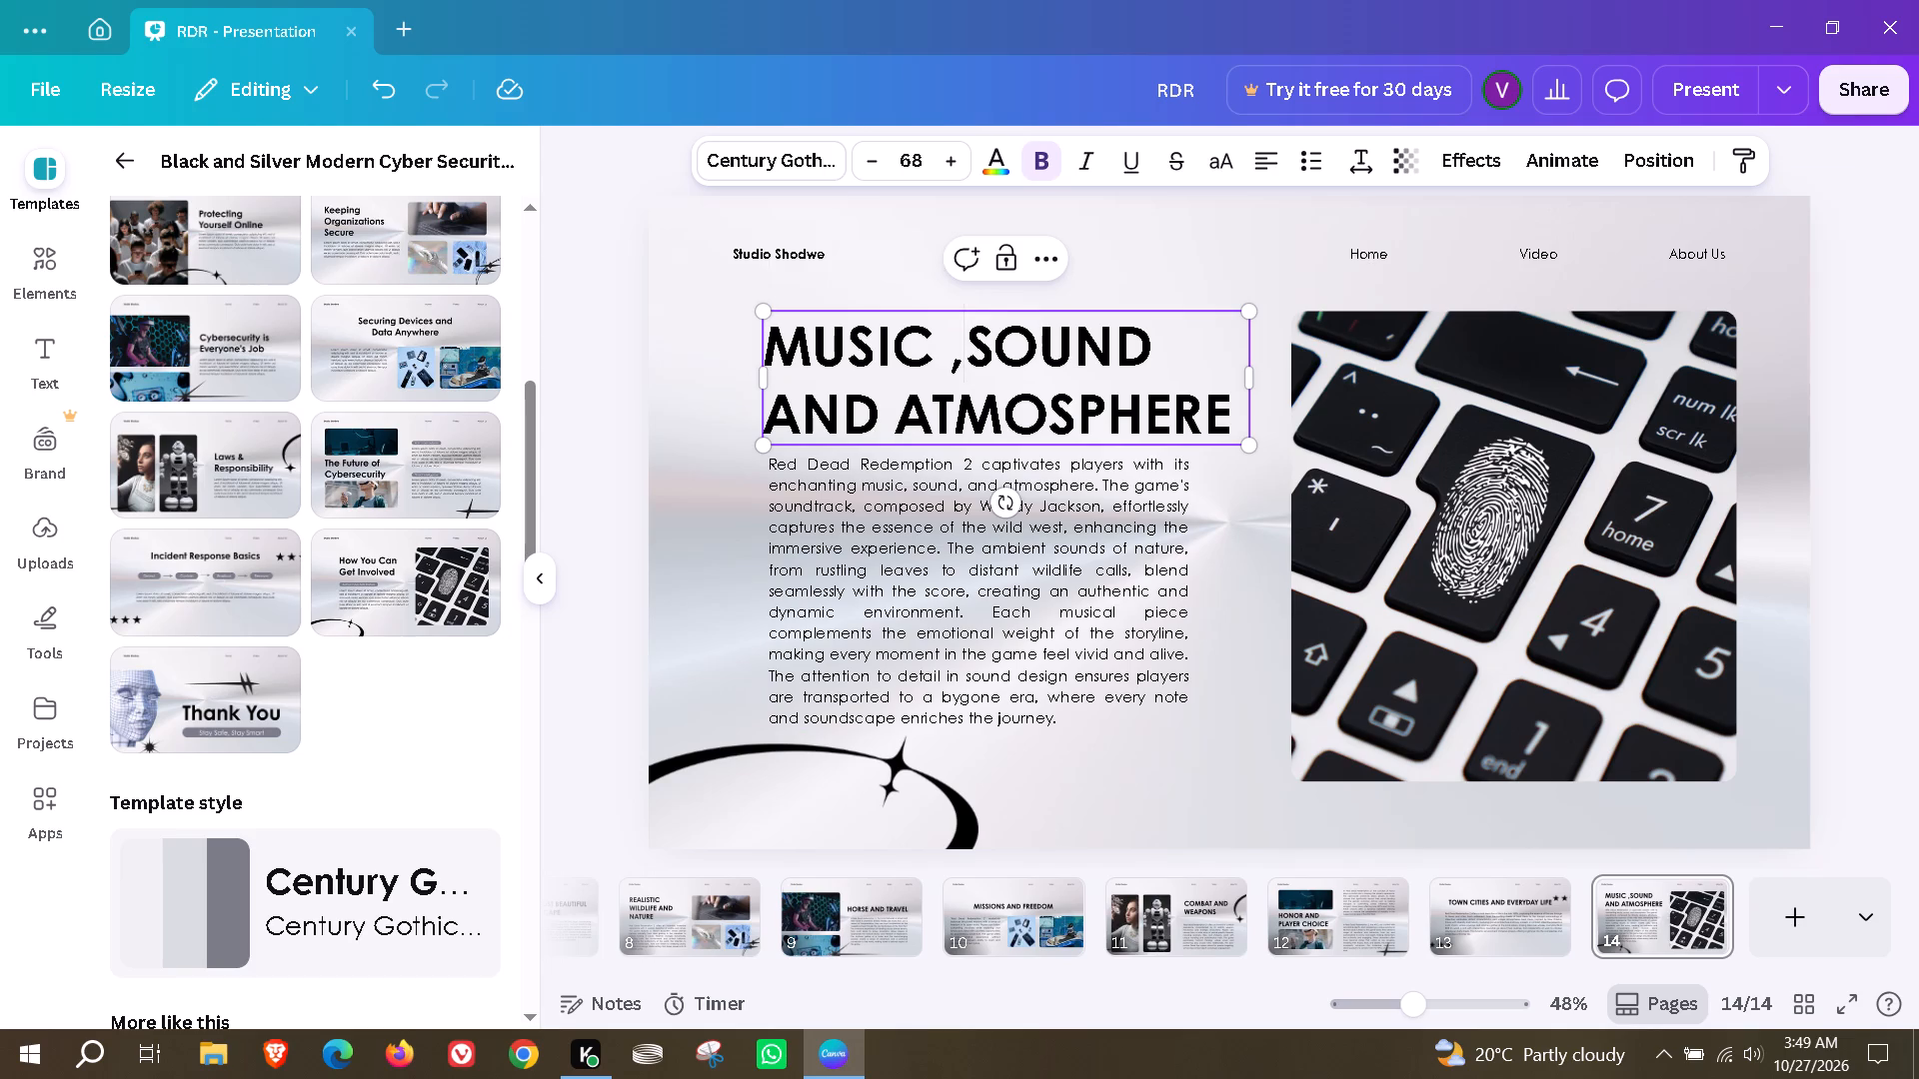
left_click(1130, 787)
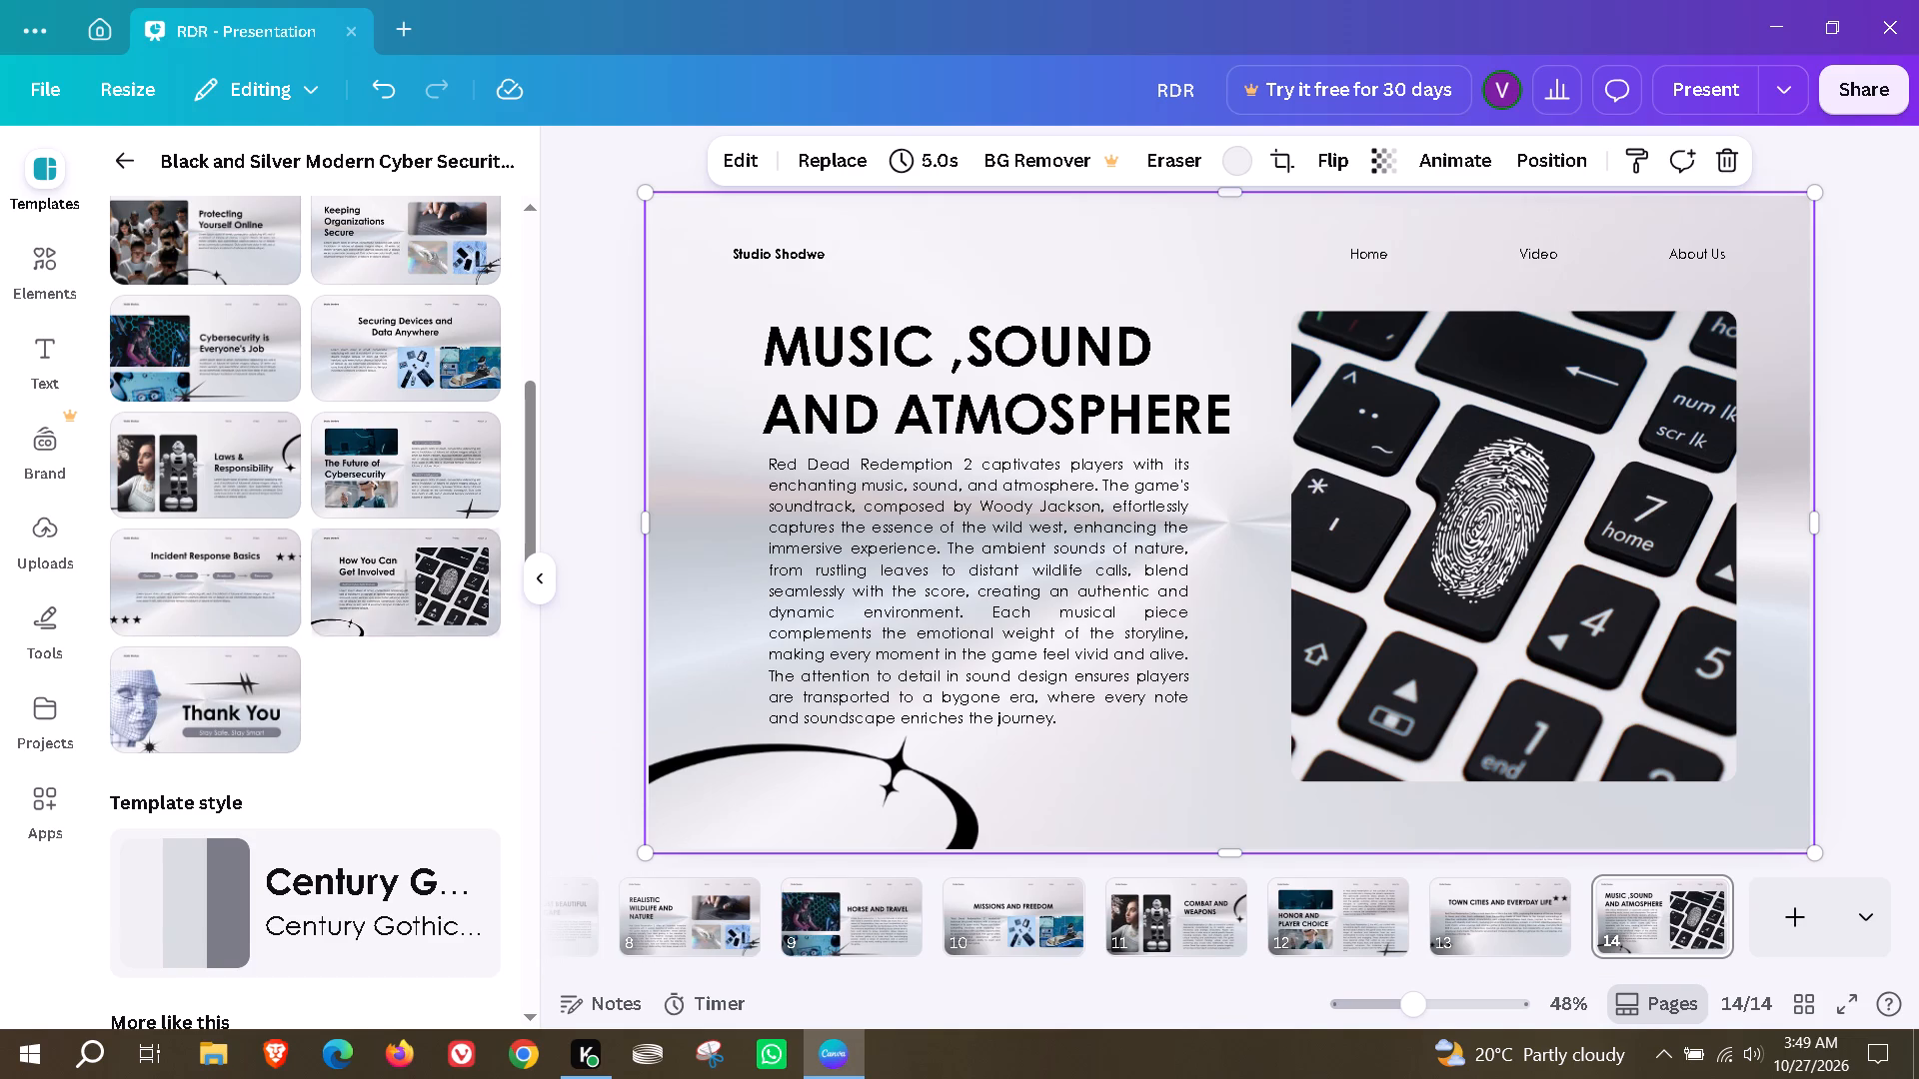
Add the "How You Can Get Involved" template layout as new page 15.
left_click(460, 609)
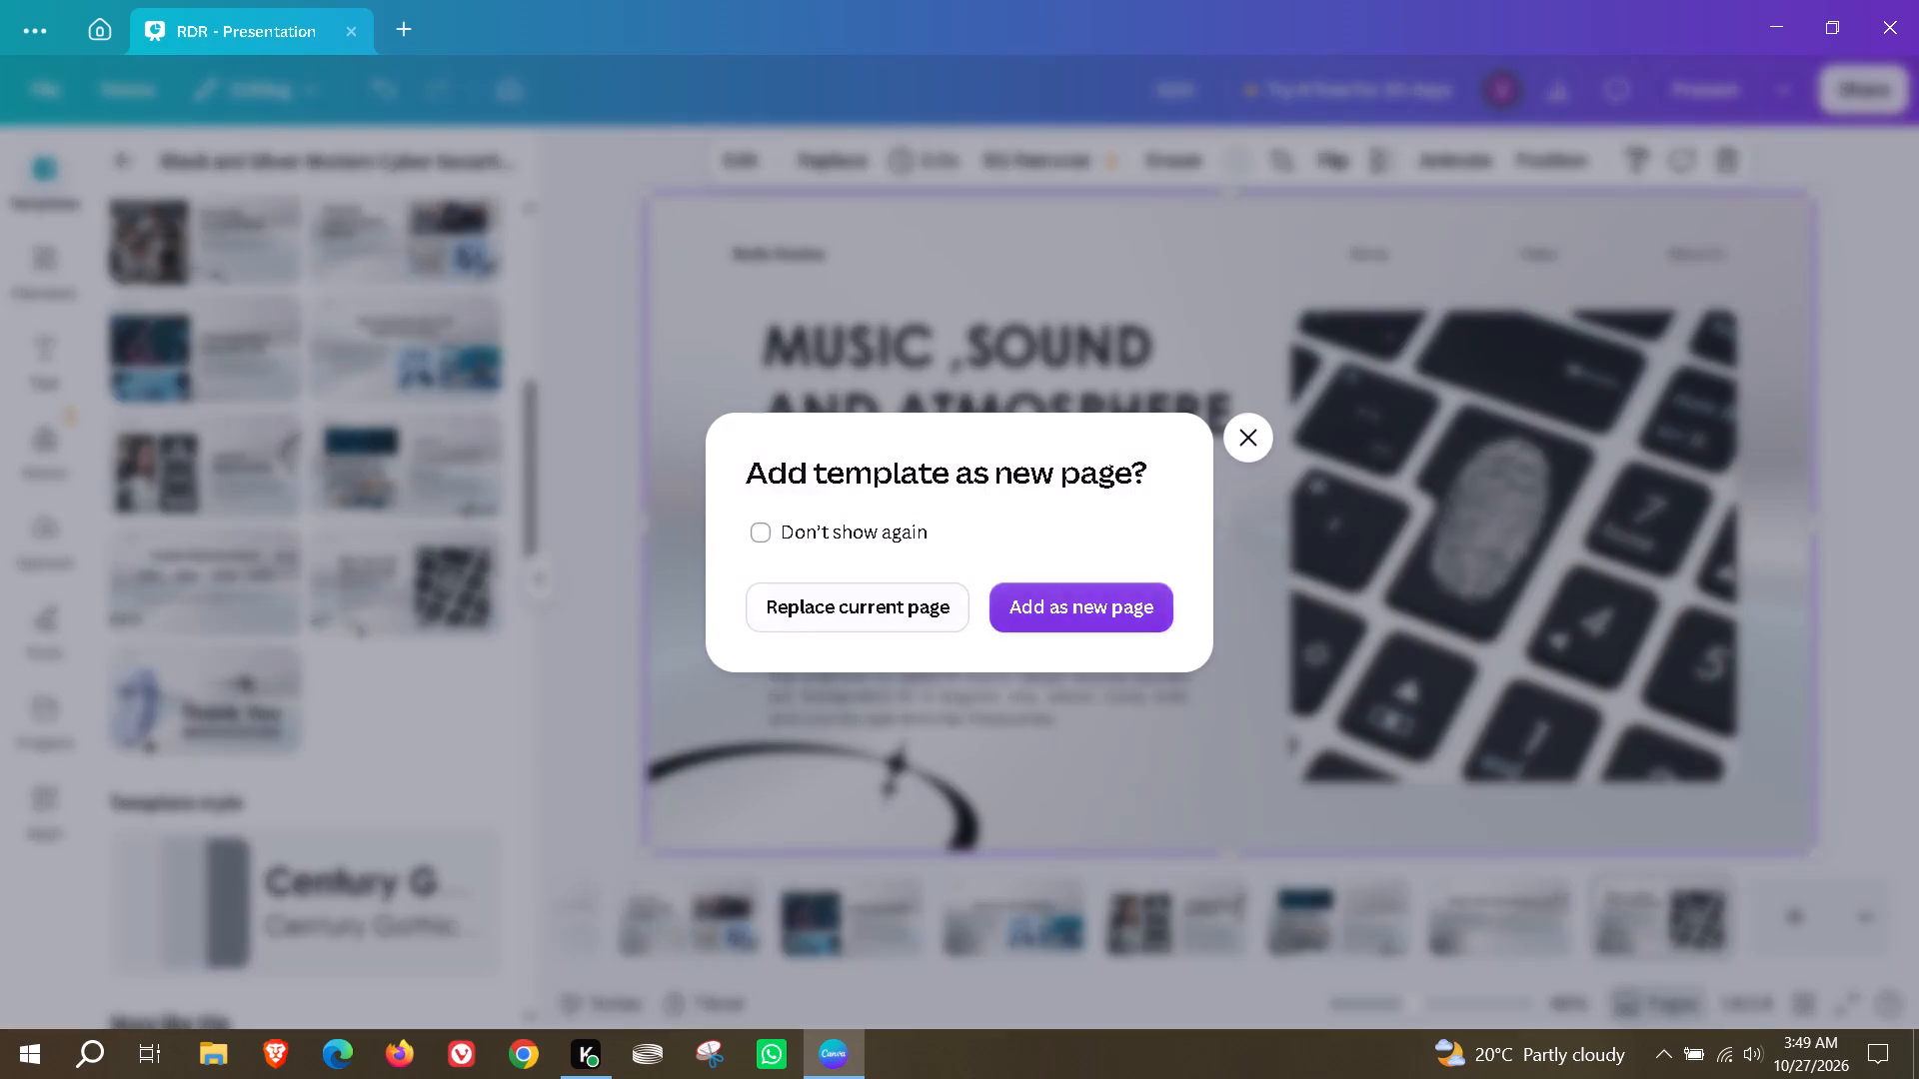
left_click(1134, 608)
Replace page 15's heading with "GRAPHICS, TECHNOLOGY AND CRITICAL SUCCESS".
double_click(1011, 442)
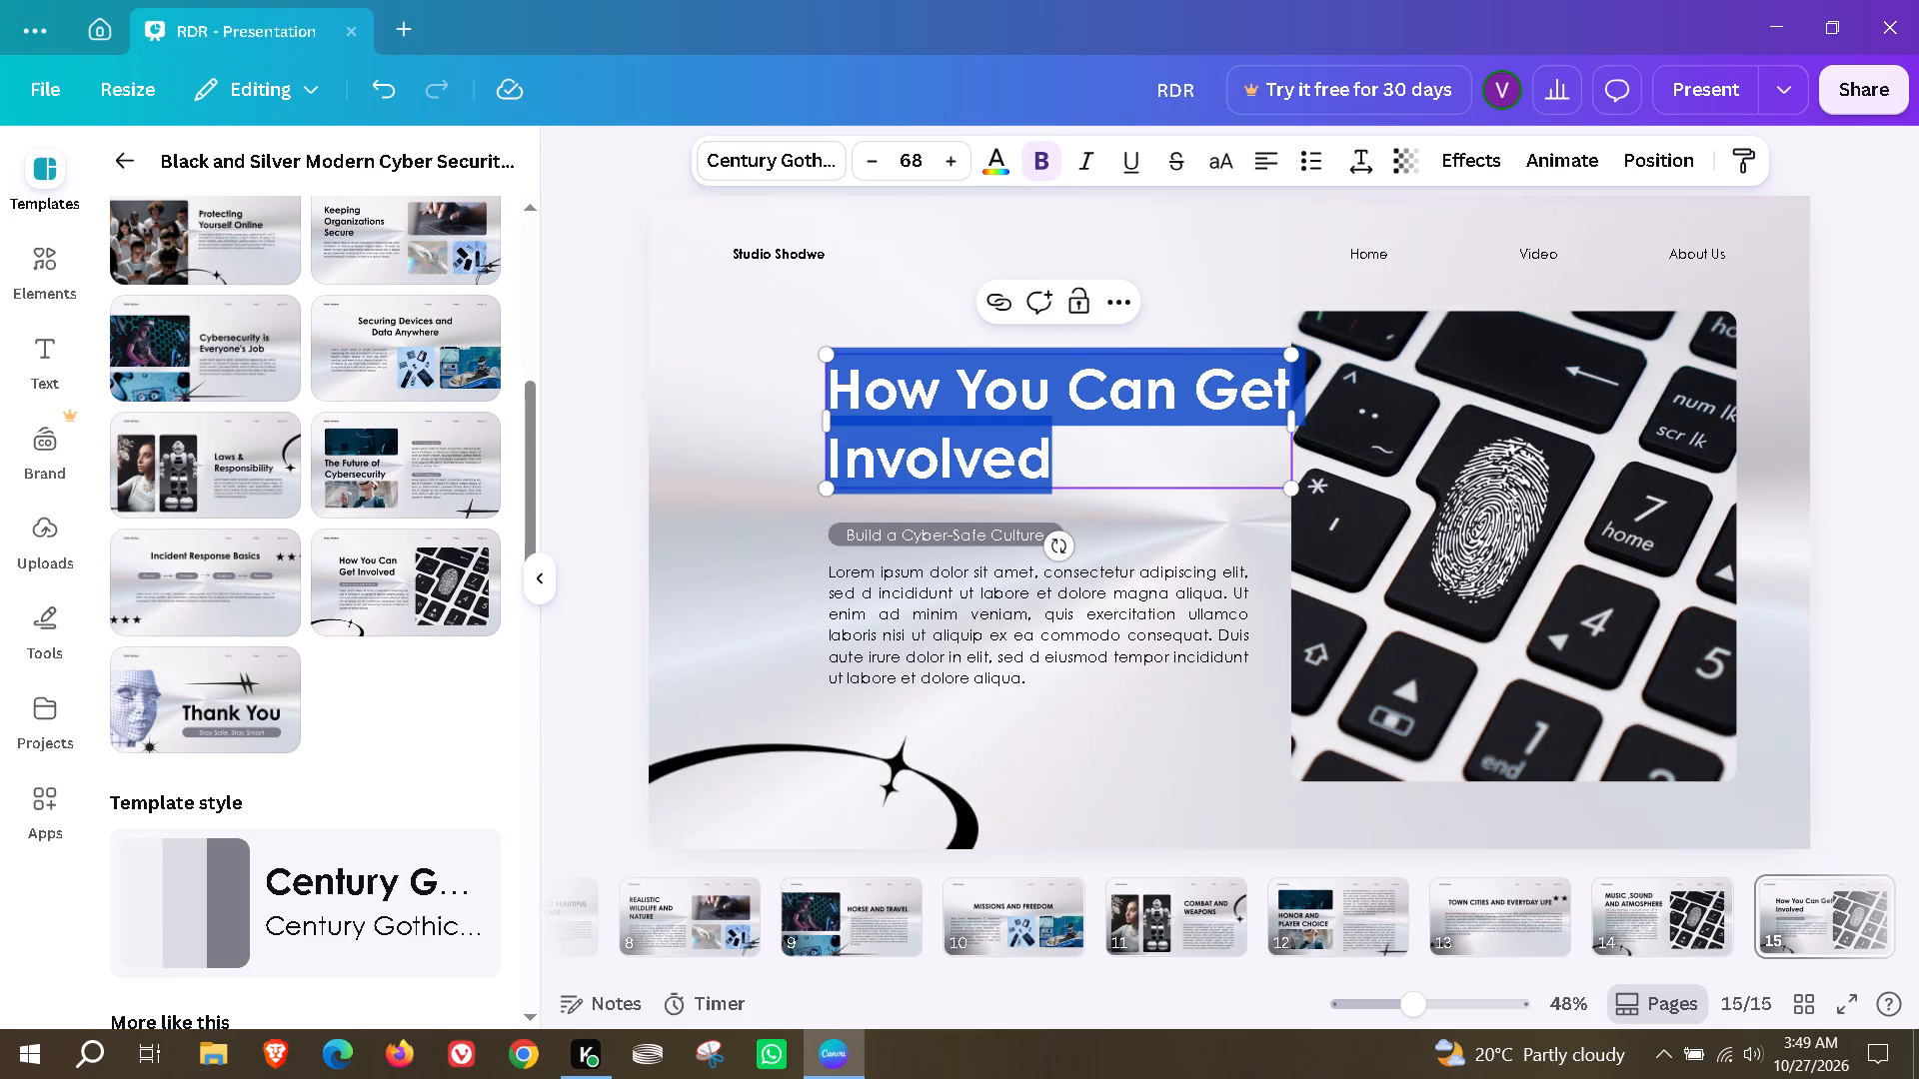
type("GRAPHC")
key("shift+BackSpace")
type("ICS")
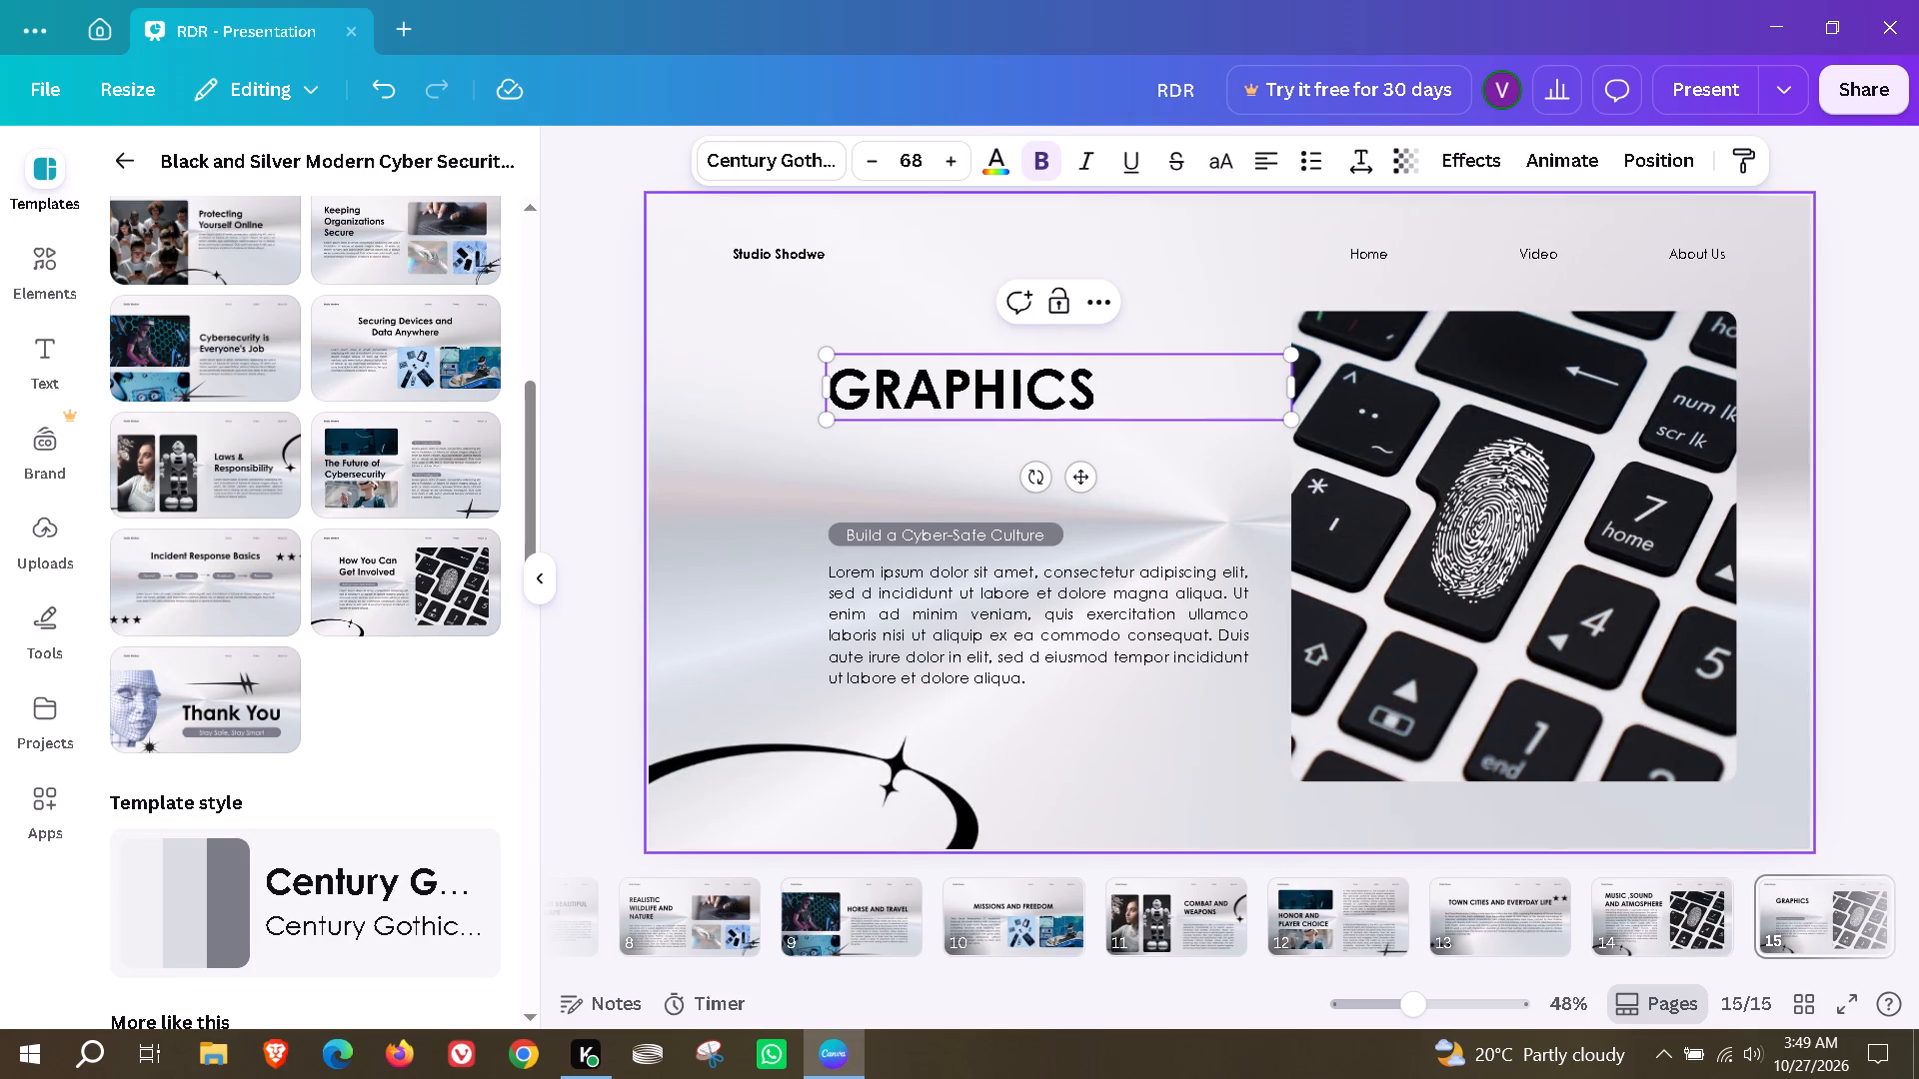
key("comma")
key("space")
type("TEH")
key("shift+BackSpace")
type("CHNOLG")
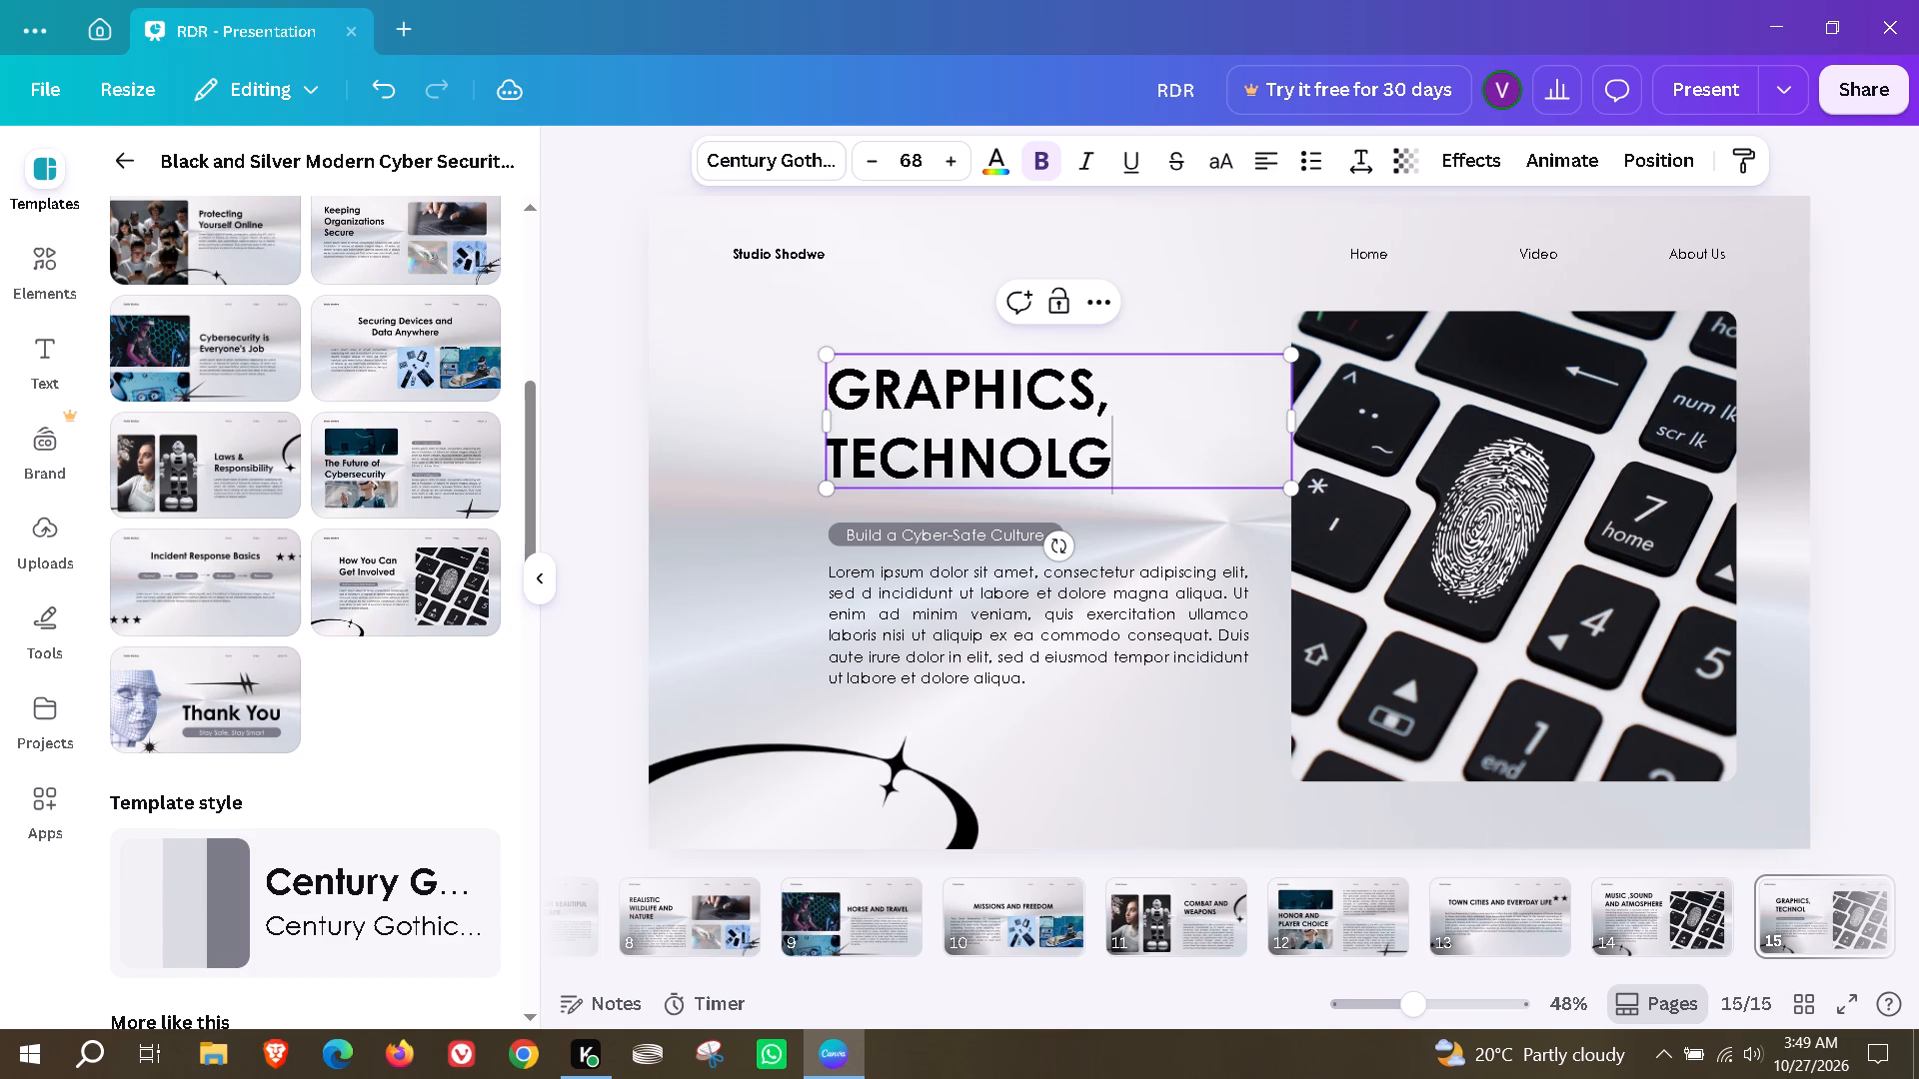
key("shift+BackSpace")
type("OGU")
key("shift+BackSpace")
type("Y,")
key("space")
key("BackSpace")
key("BackSpace")
key("space")
type("and")
key("space")
key("BackSpace")
key("BackSpace")
key("BackSpace")
key("BackSpace")
key("BackSpace")
key("space")
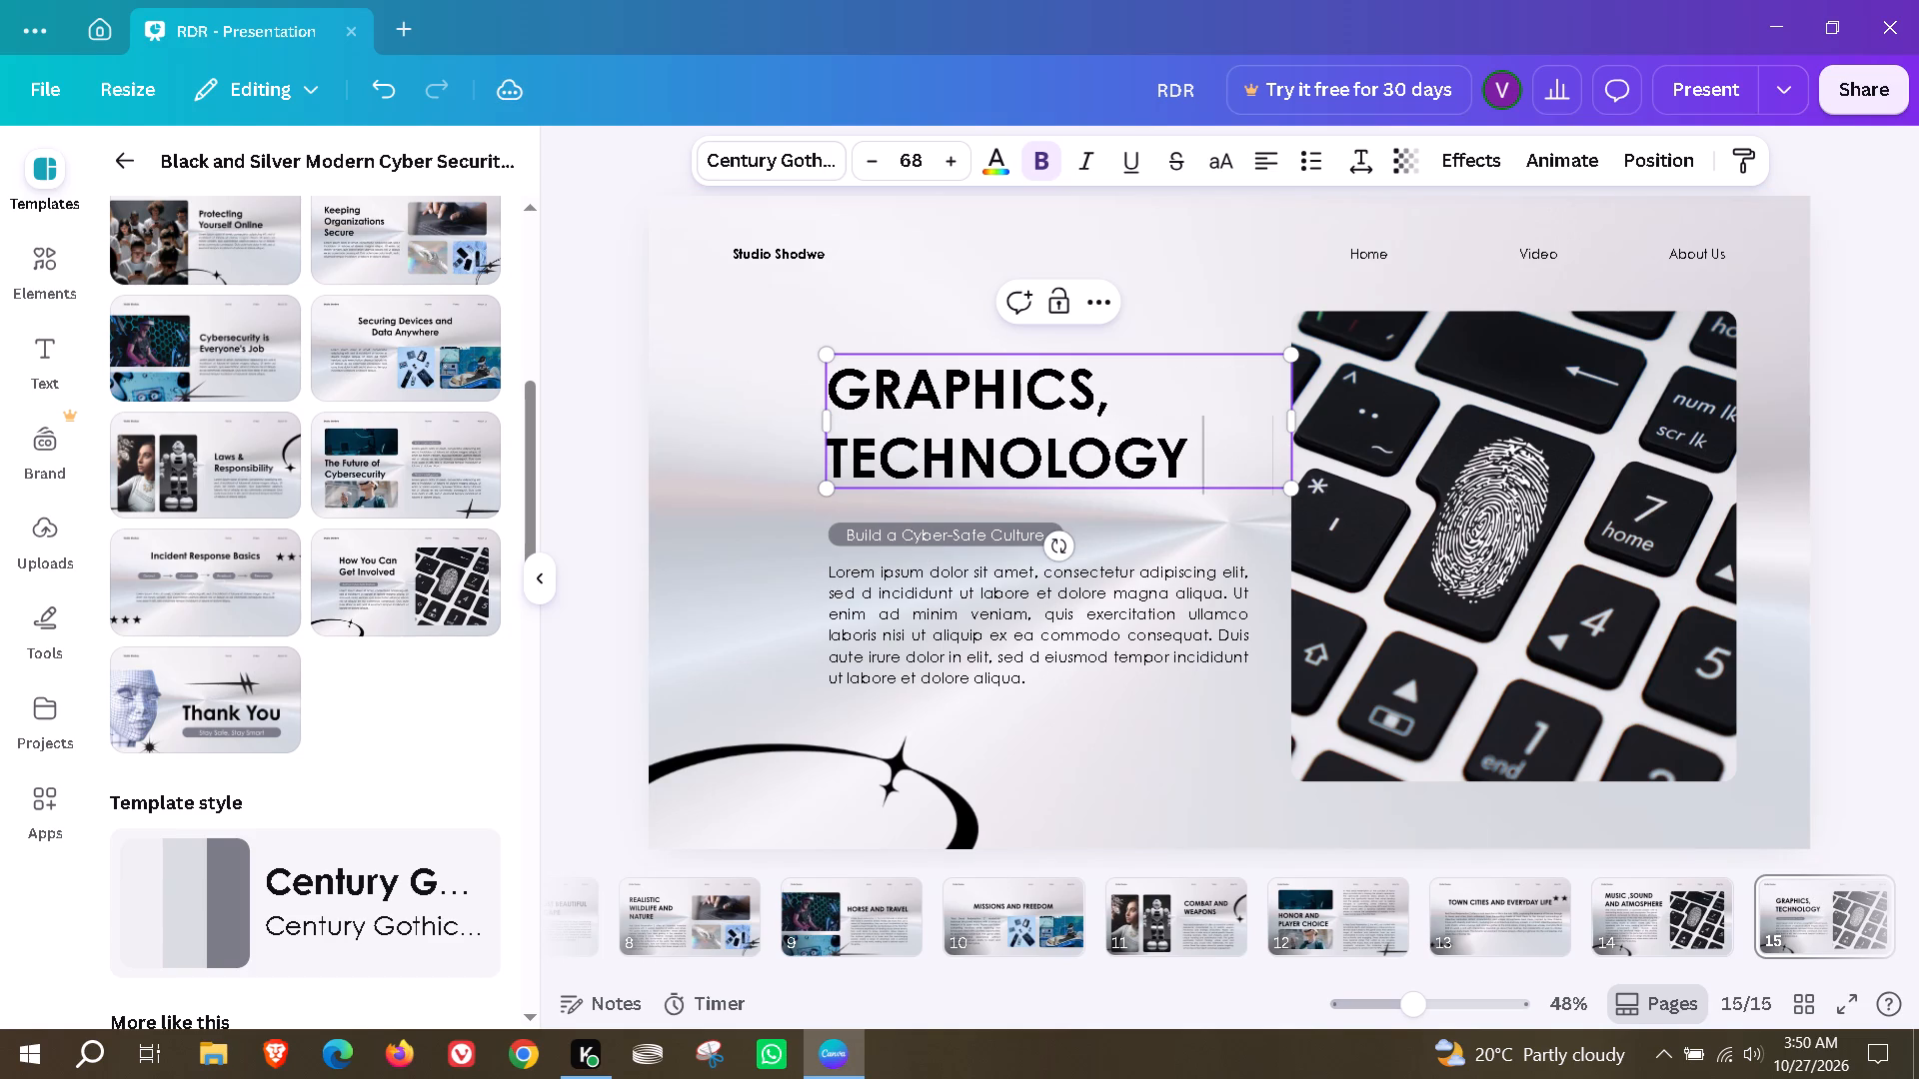
type("AND CRITICAL")
key("space")
type("SUCCESS")
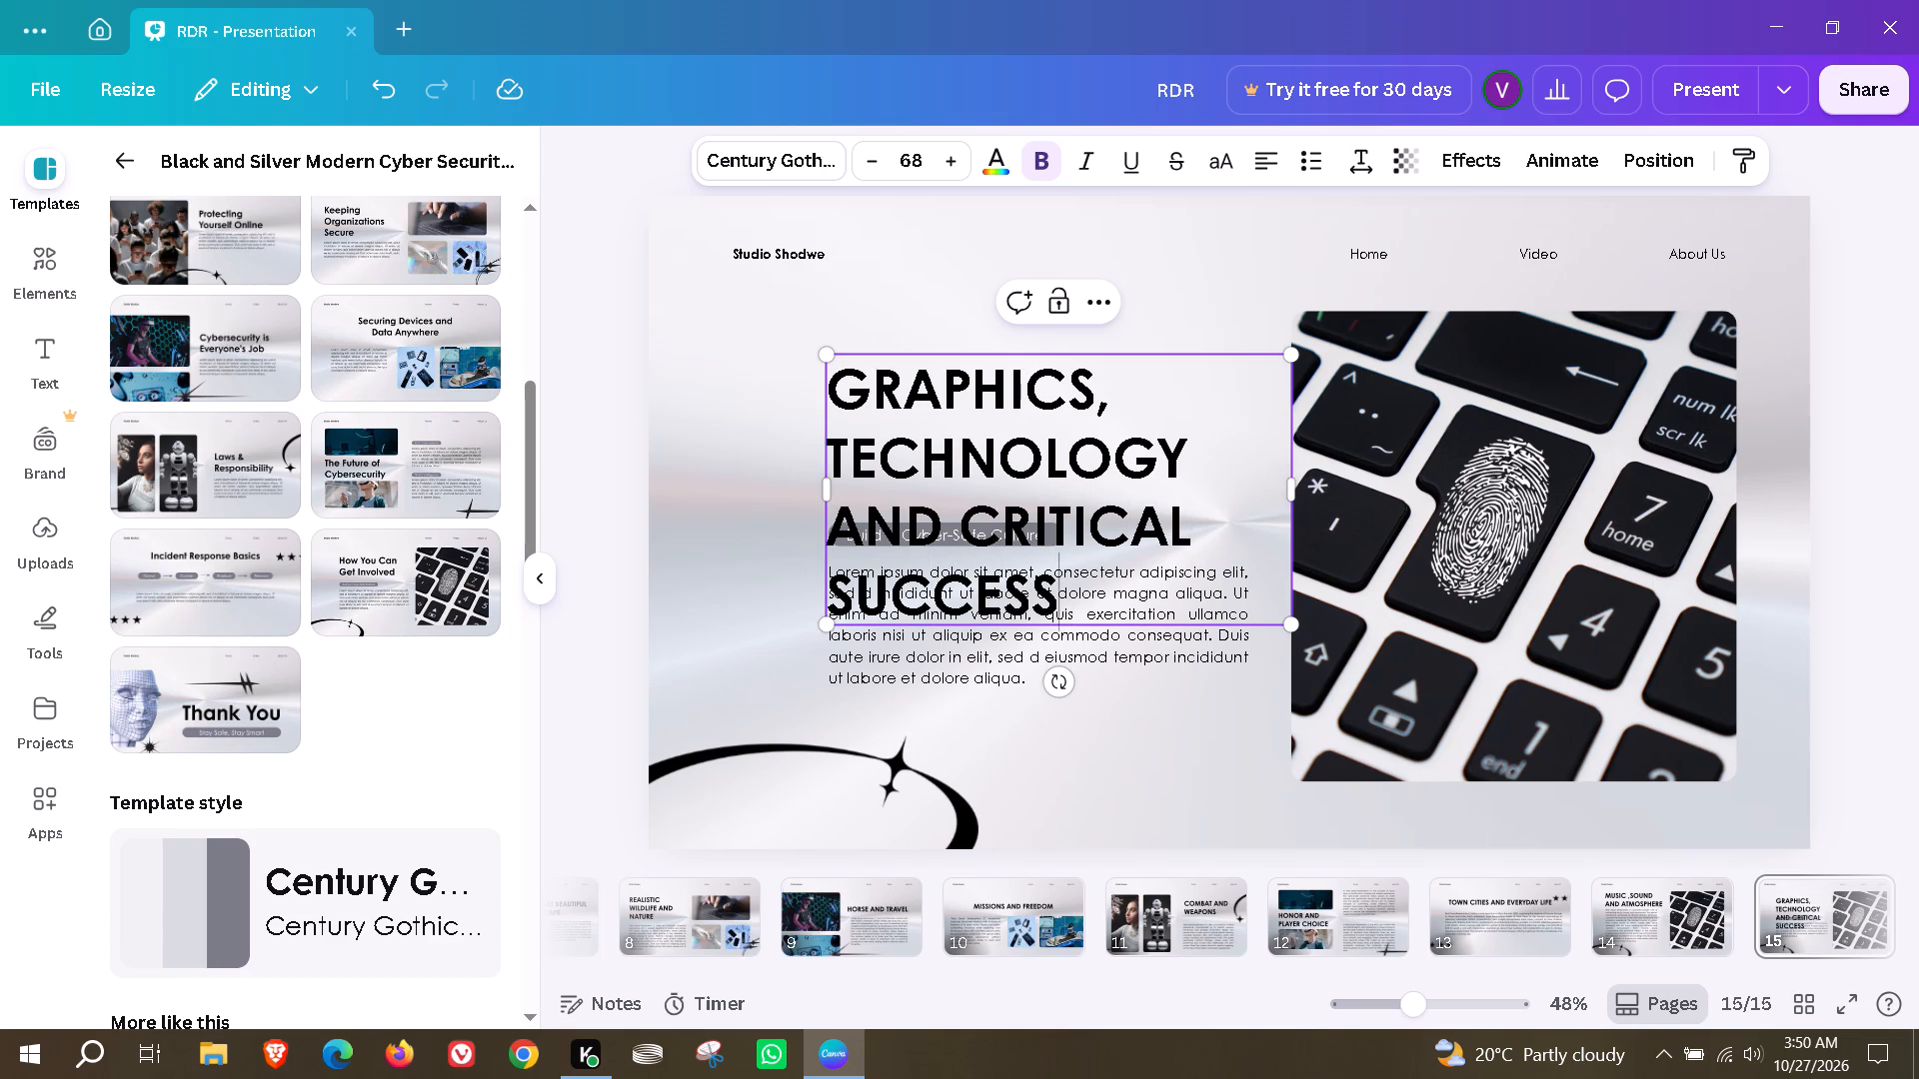
Resize page 15's heading box so the text wraps onto three lines, and move it higher beside the keyboard photo.
left_click_drag(819, 490, 741, 483)
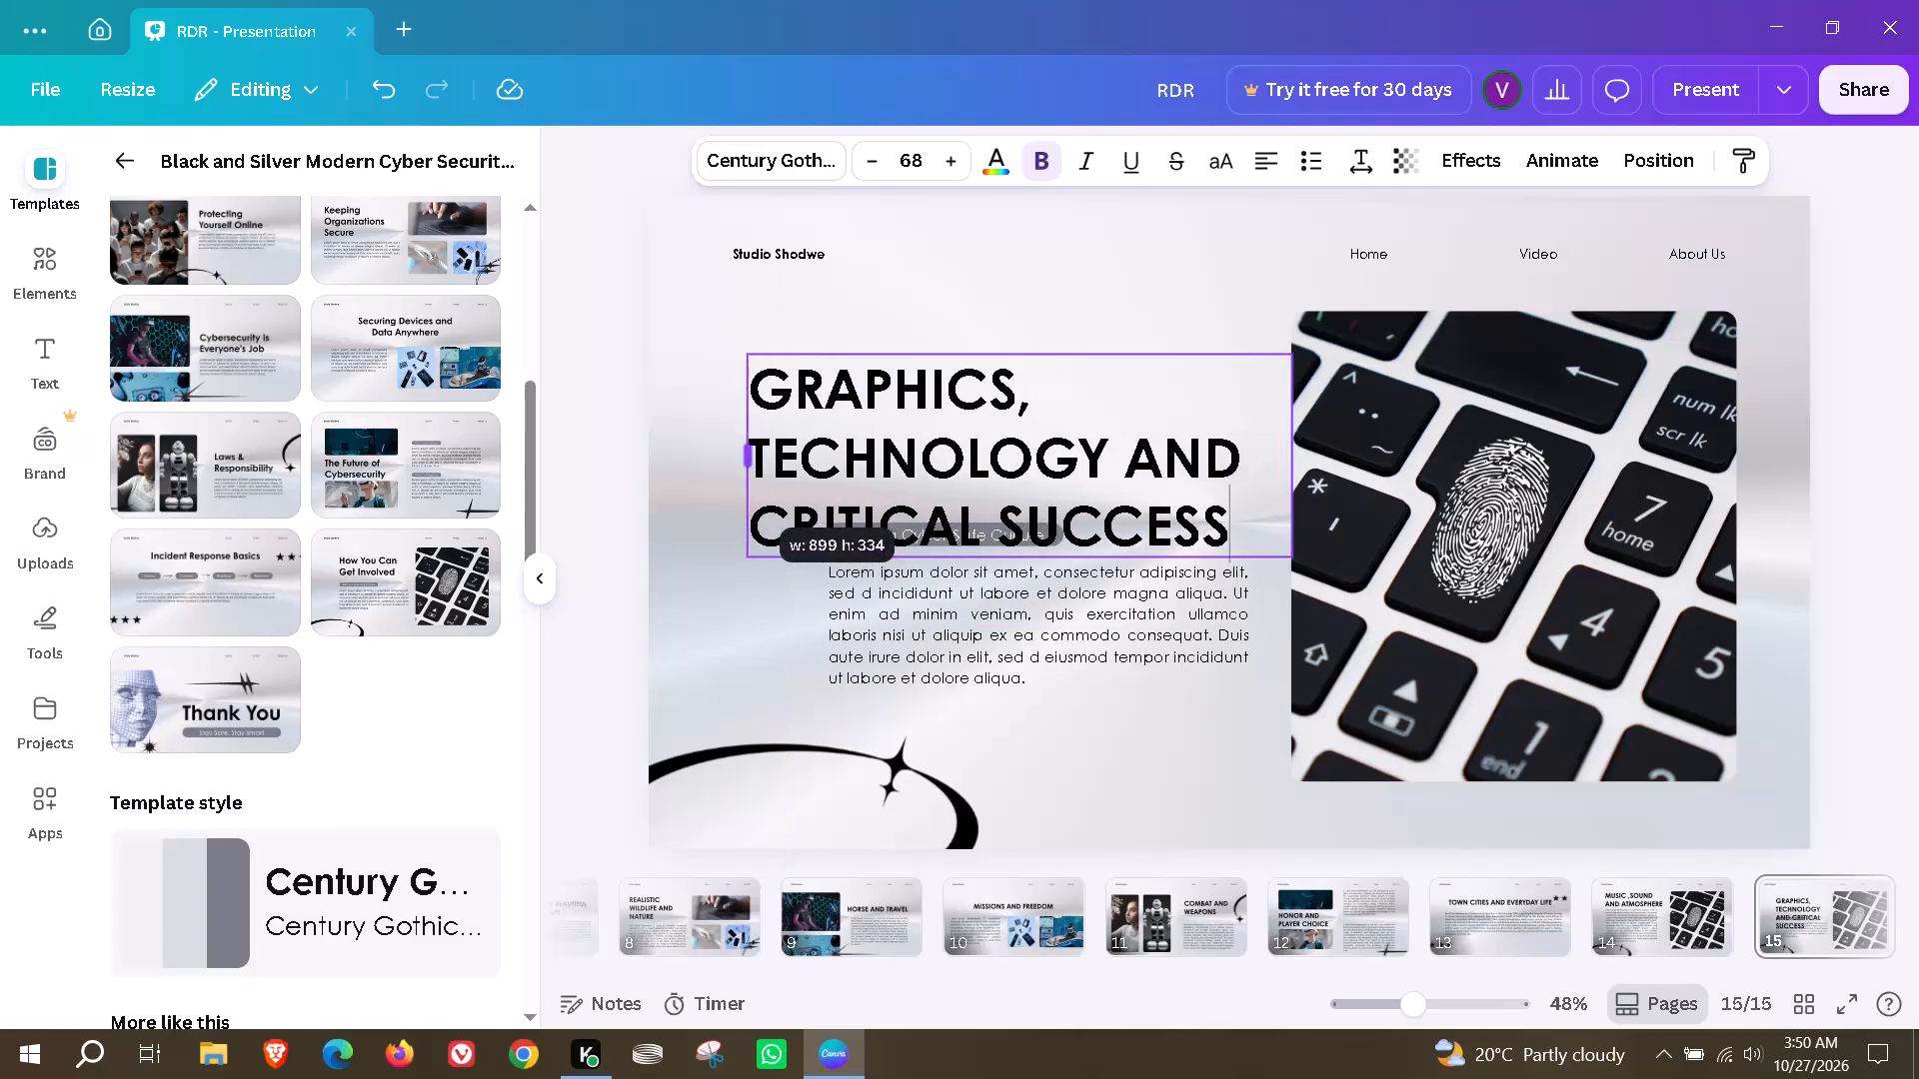
left_click_drag(741, 483, 679, 460)
left_click_drag(1303, 457, 1200, 455)
left_click_drag(1182, 470, 1199, 472)
left_click(1196, 467)
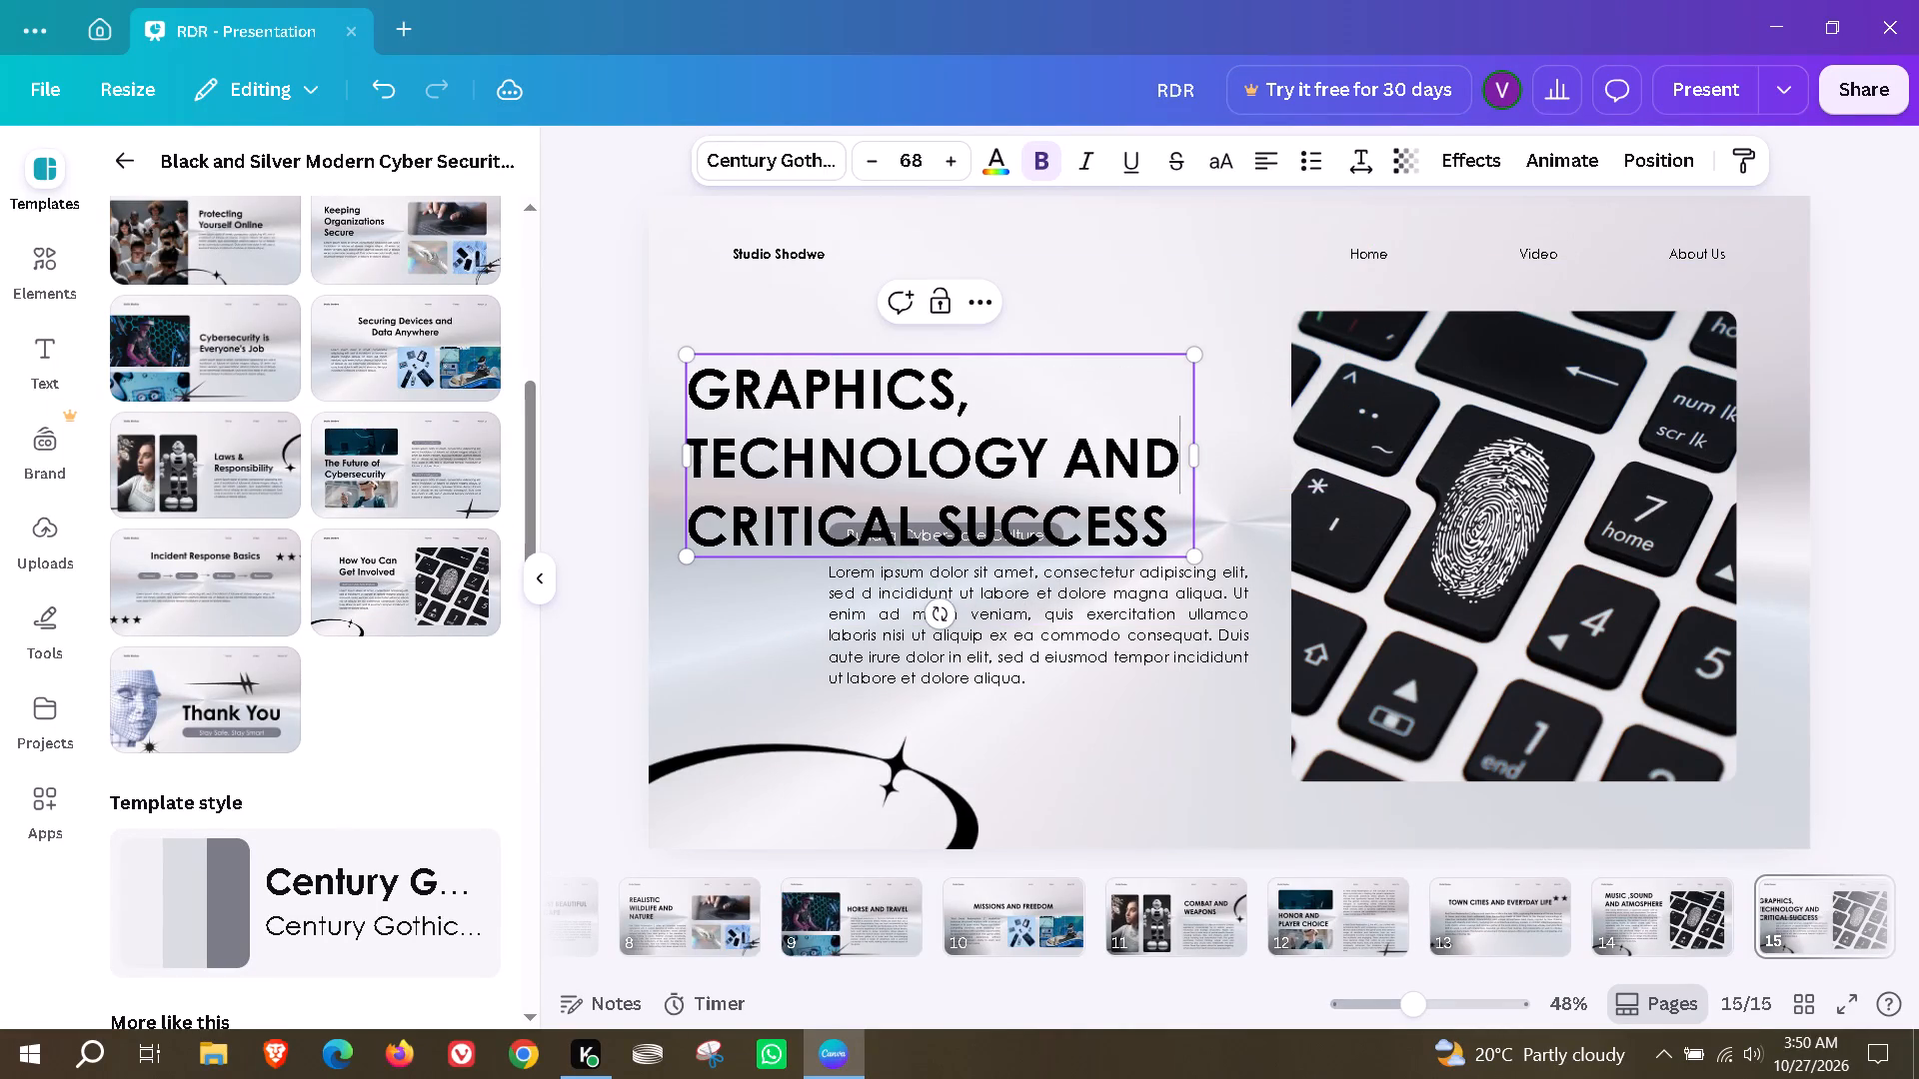
left_click(1214, 418)
left_click_drag(944, 442, 1010, 390)
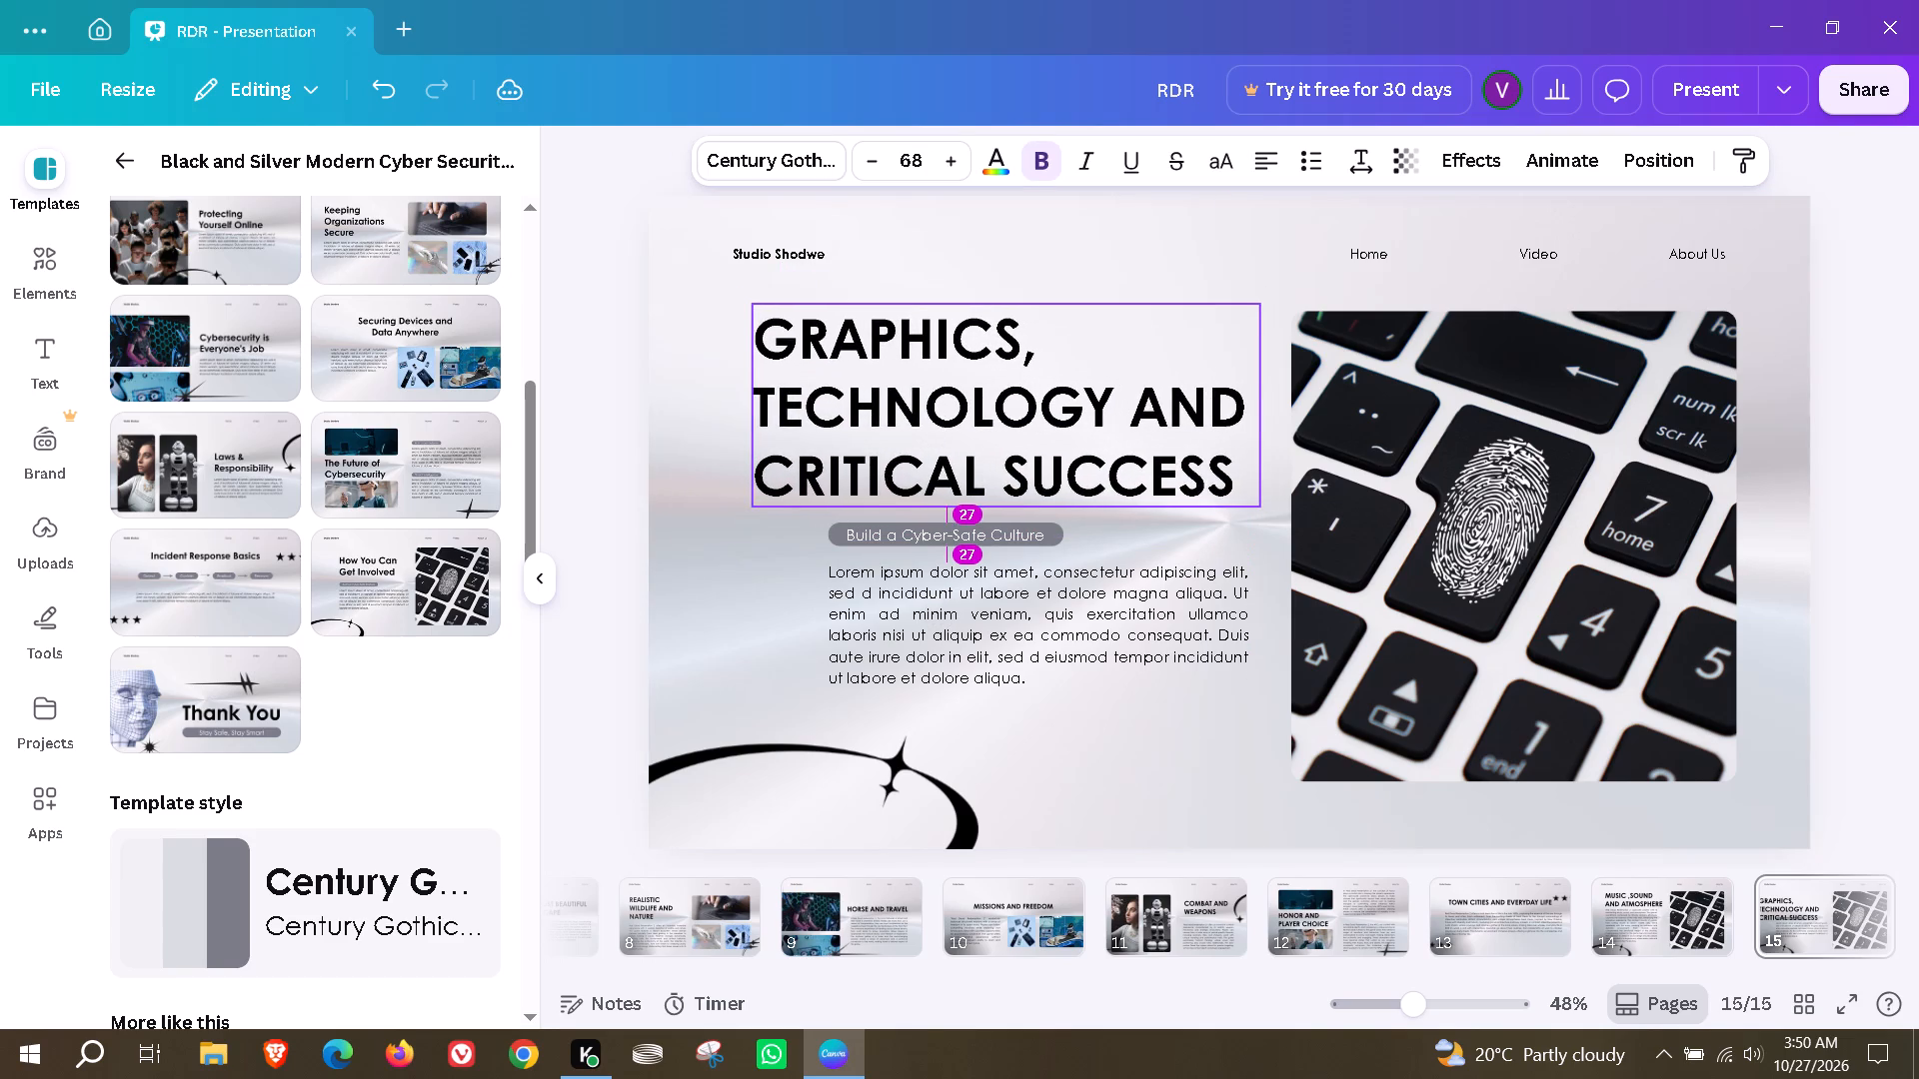
left_click_drag(1010, 390, 1004, 380)
Delete the "Build a Cyber-Safe Culture" subtitle and its pill background from page 15.
left_click(966, 543)
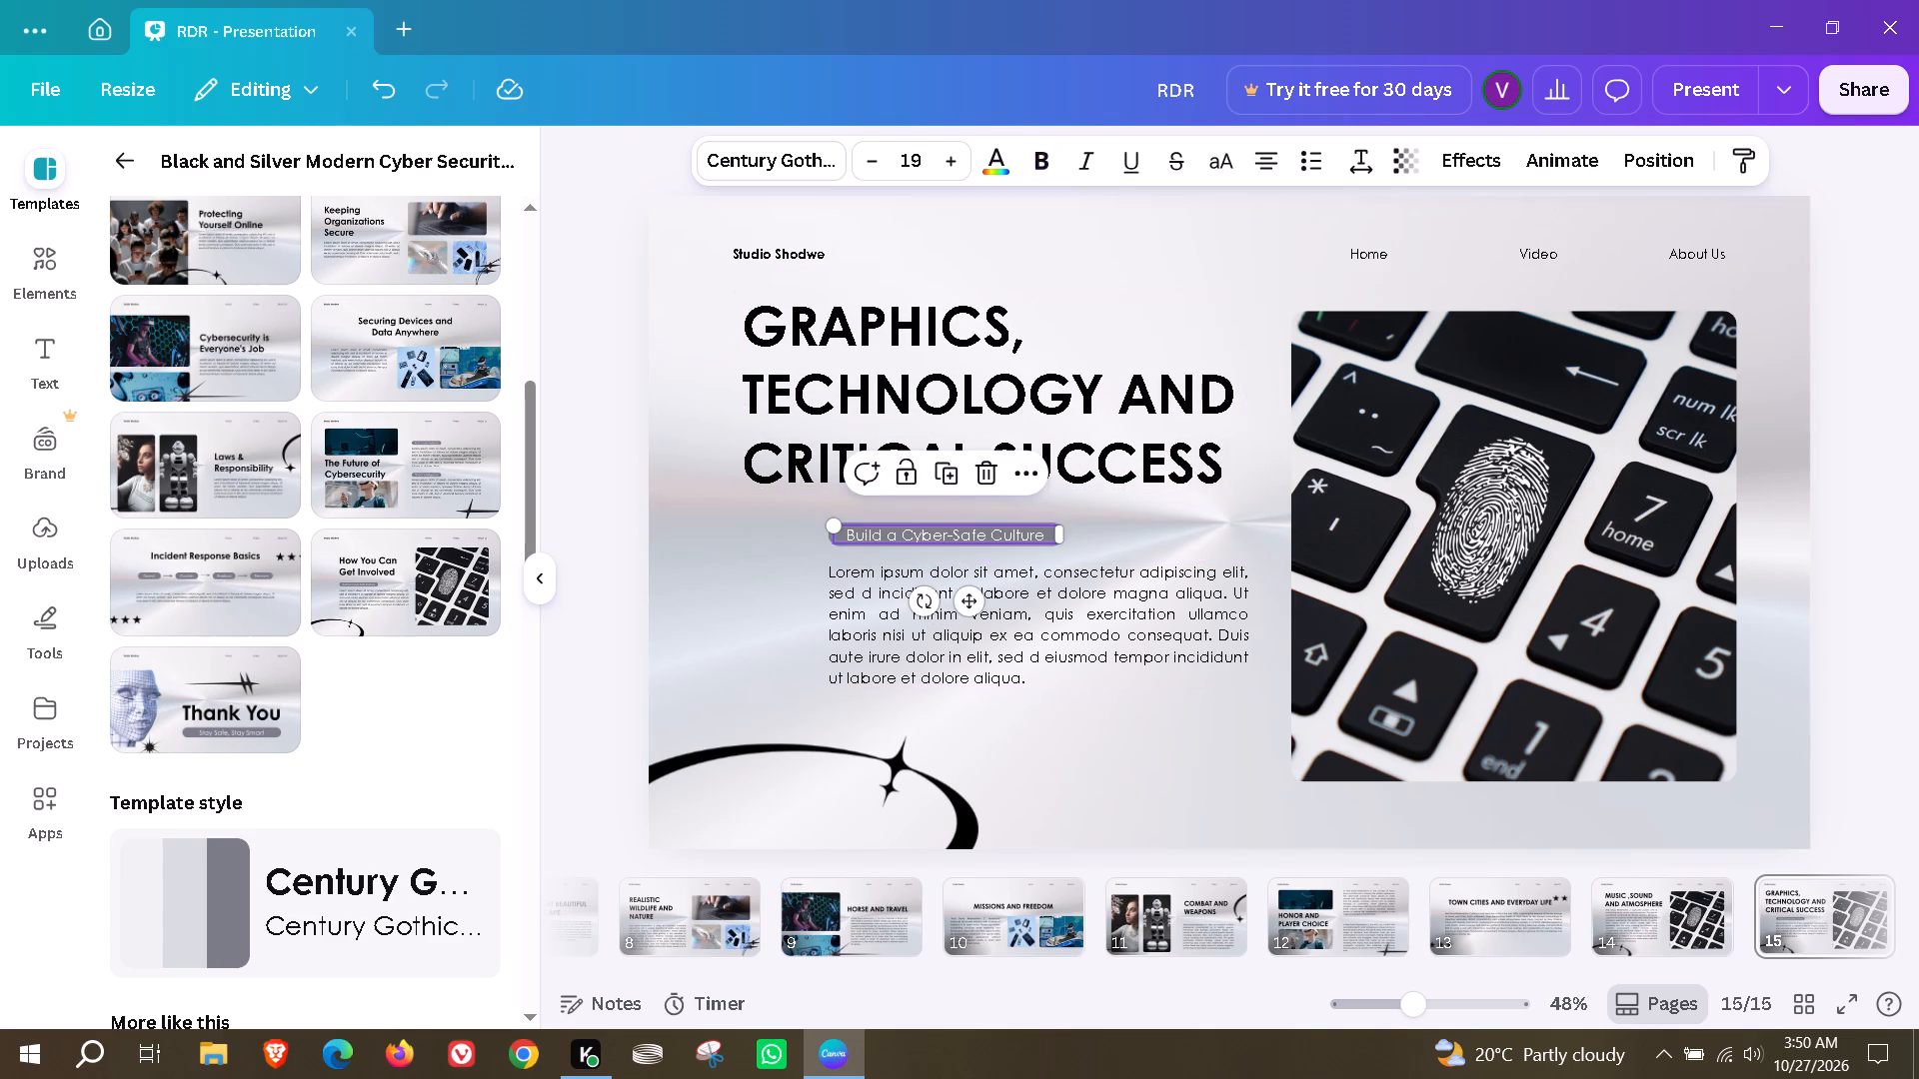
left_click(993, 480)
left_click(984, 528)
left_click(988, 479)
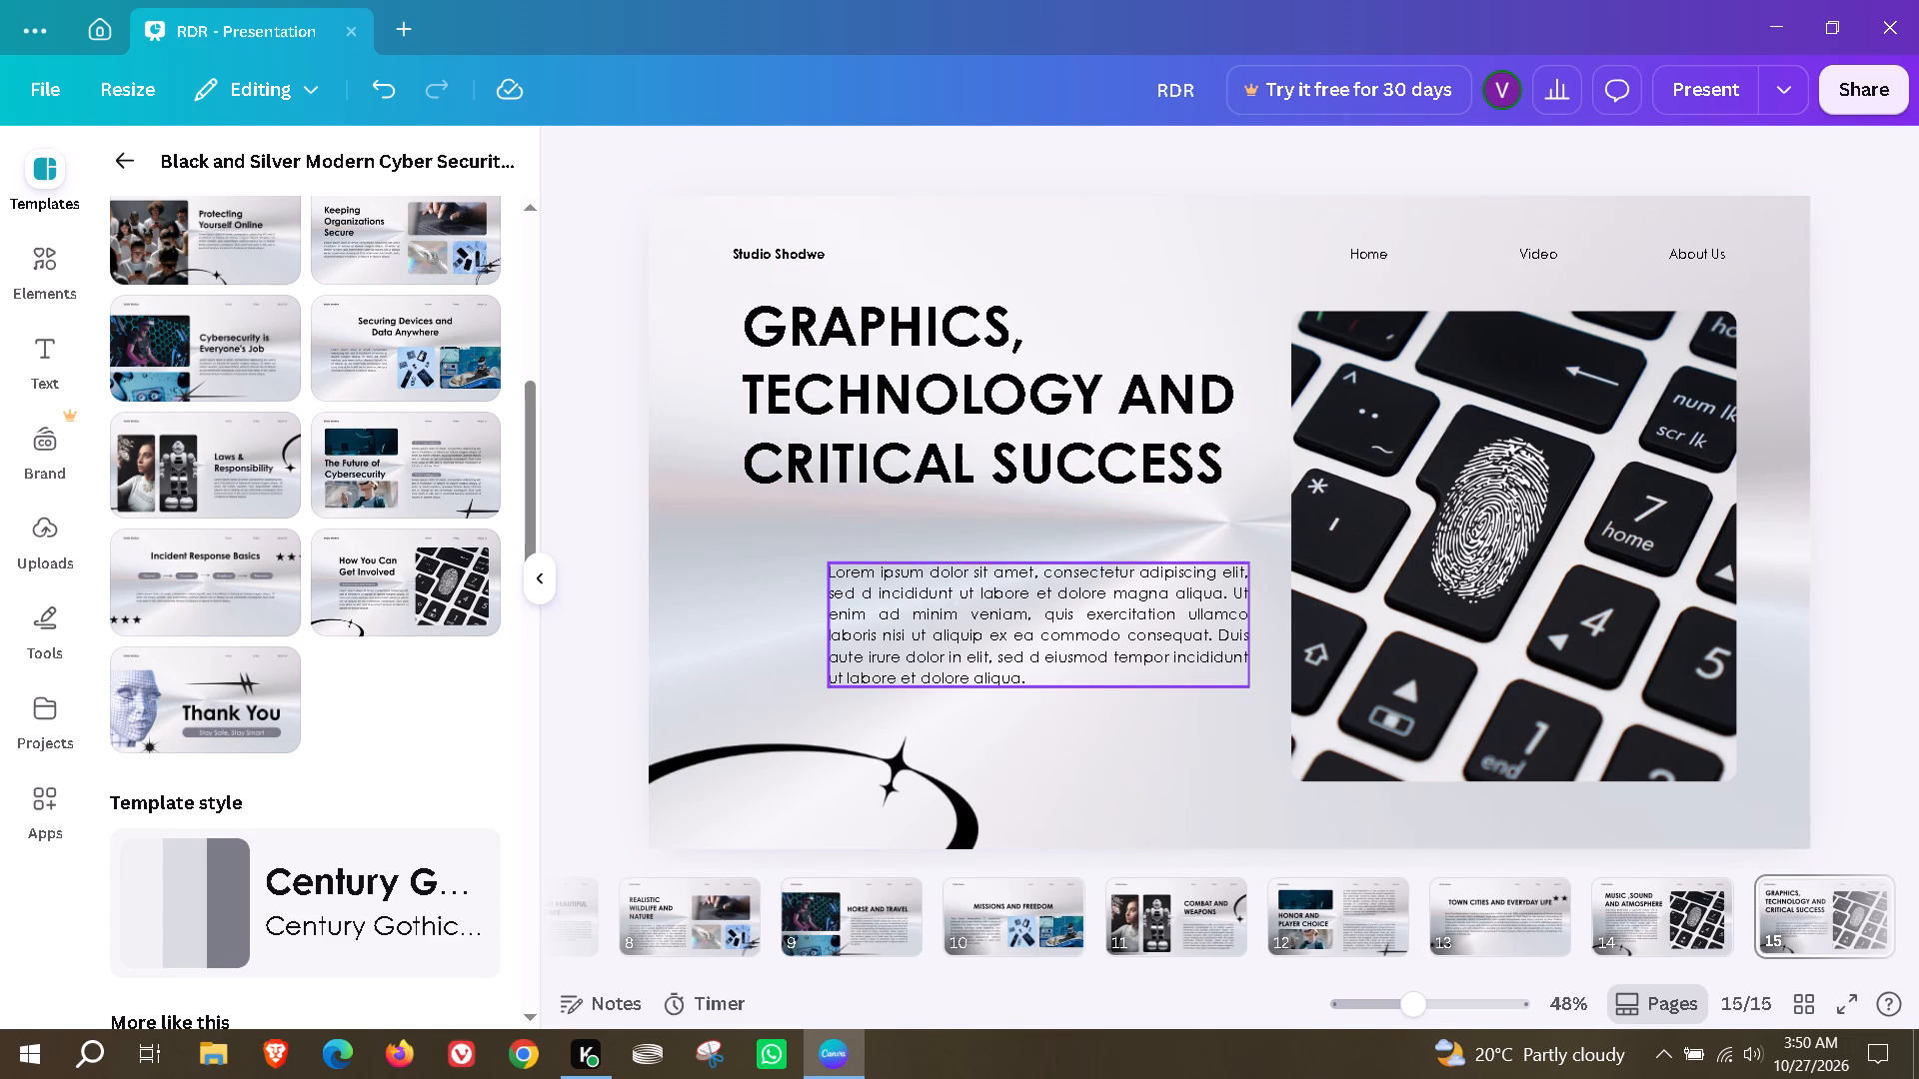
Move page 15's placeholder paragraph beneath the heading, roughly in line with the heading's left edge.
left_click_drag(1028, 609, 957, 593)
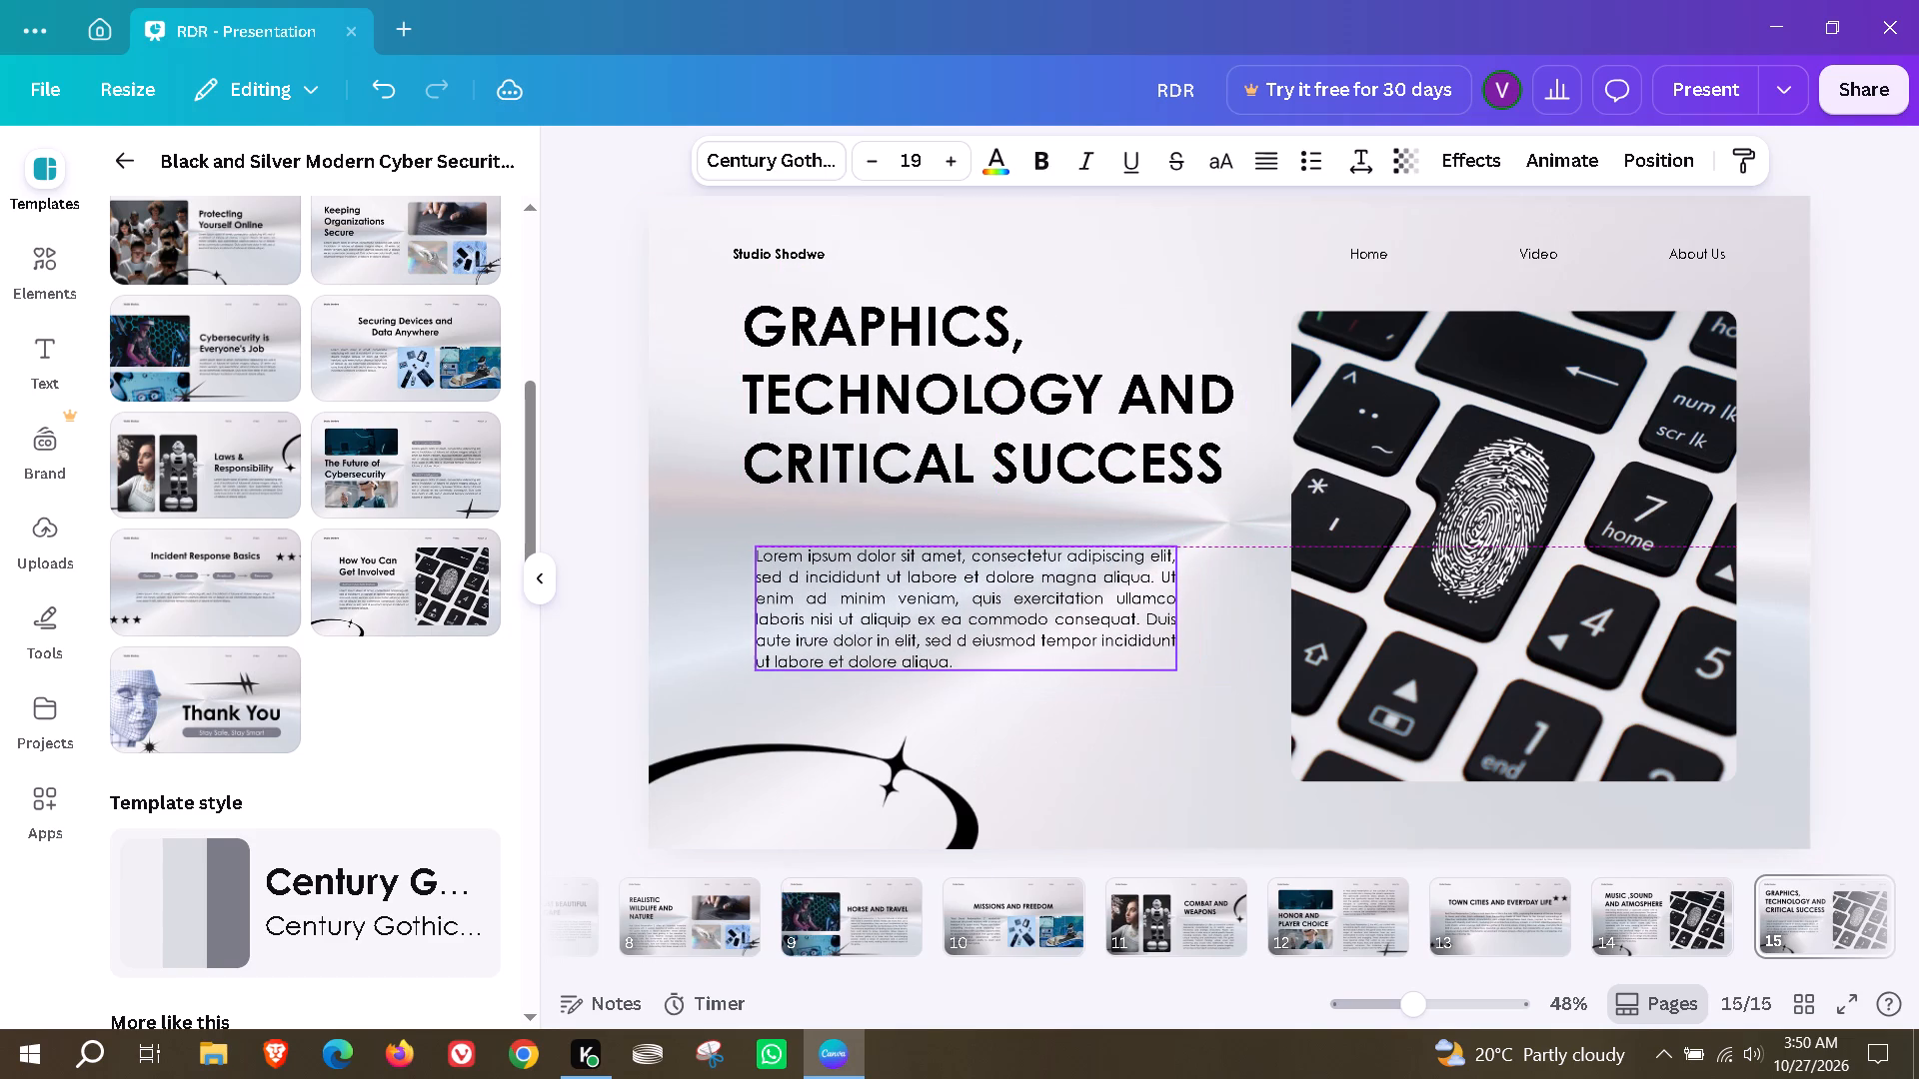
left_click_drag(957, 593, 959, 591)
Replace page 15's placeholder paragraph using Magic Write with the prompt "generate 6-7 lines on rdr 2 about it's graphics , technology , and critical success".
double_click(1032, 594)
left_click(1034, 489)
scroll(1186, 757, "down", 5)
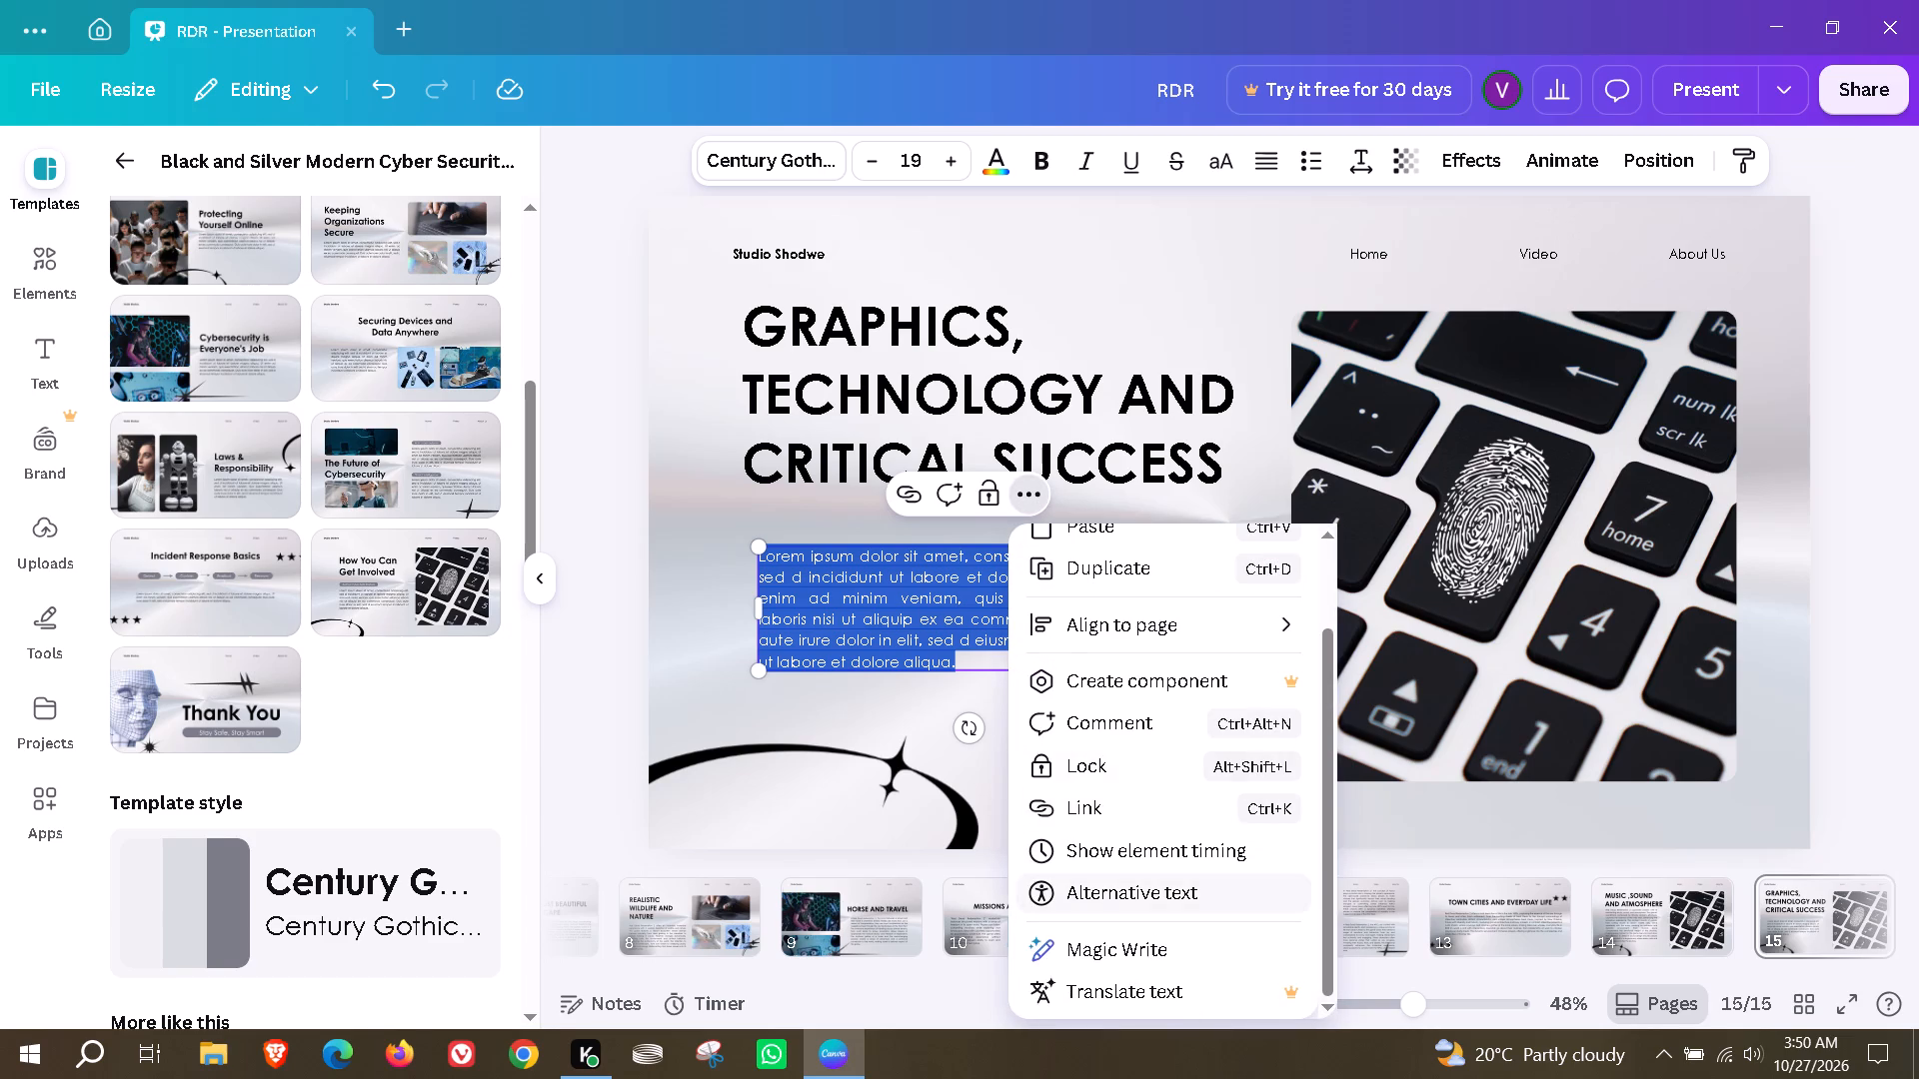
left_click(1166, 950)
left_click(1116, 568)
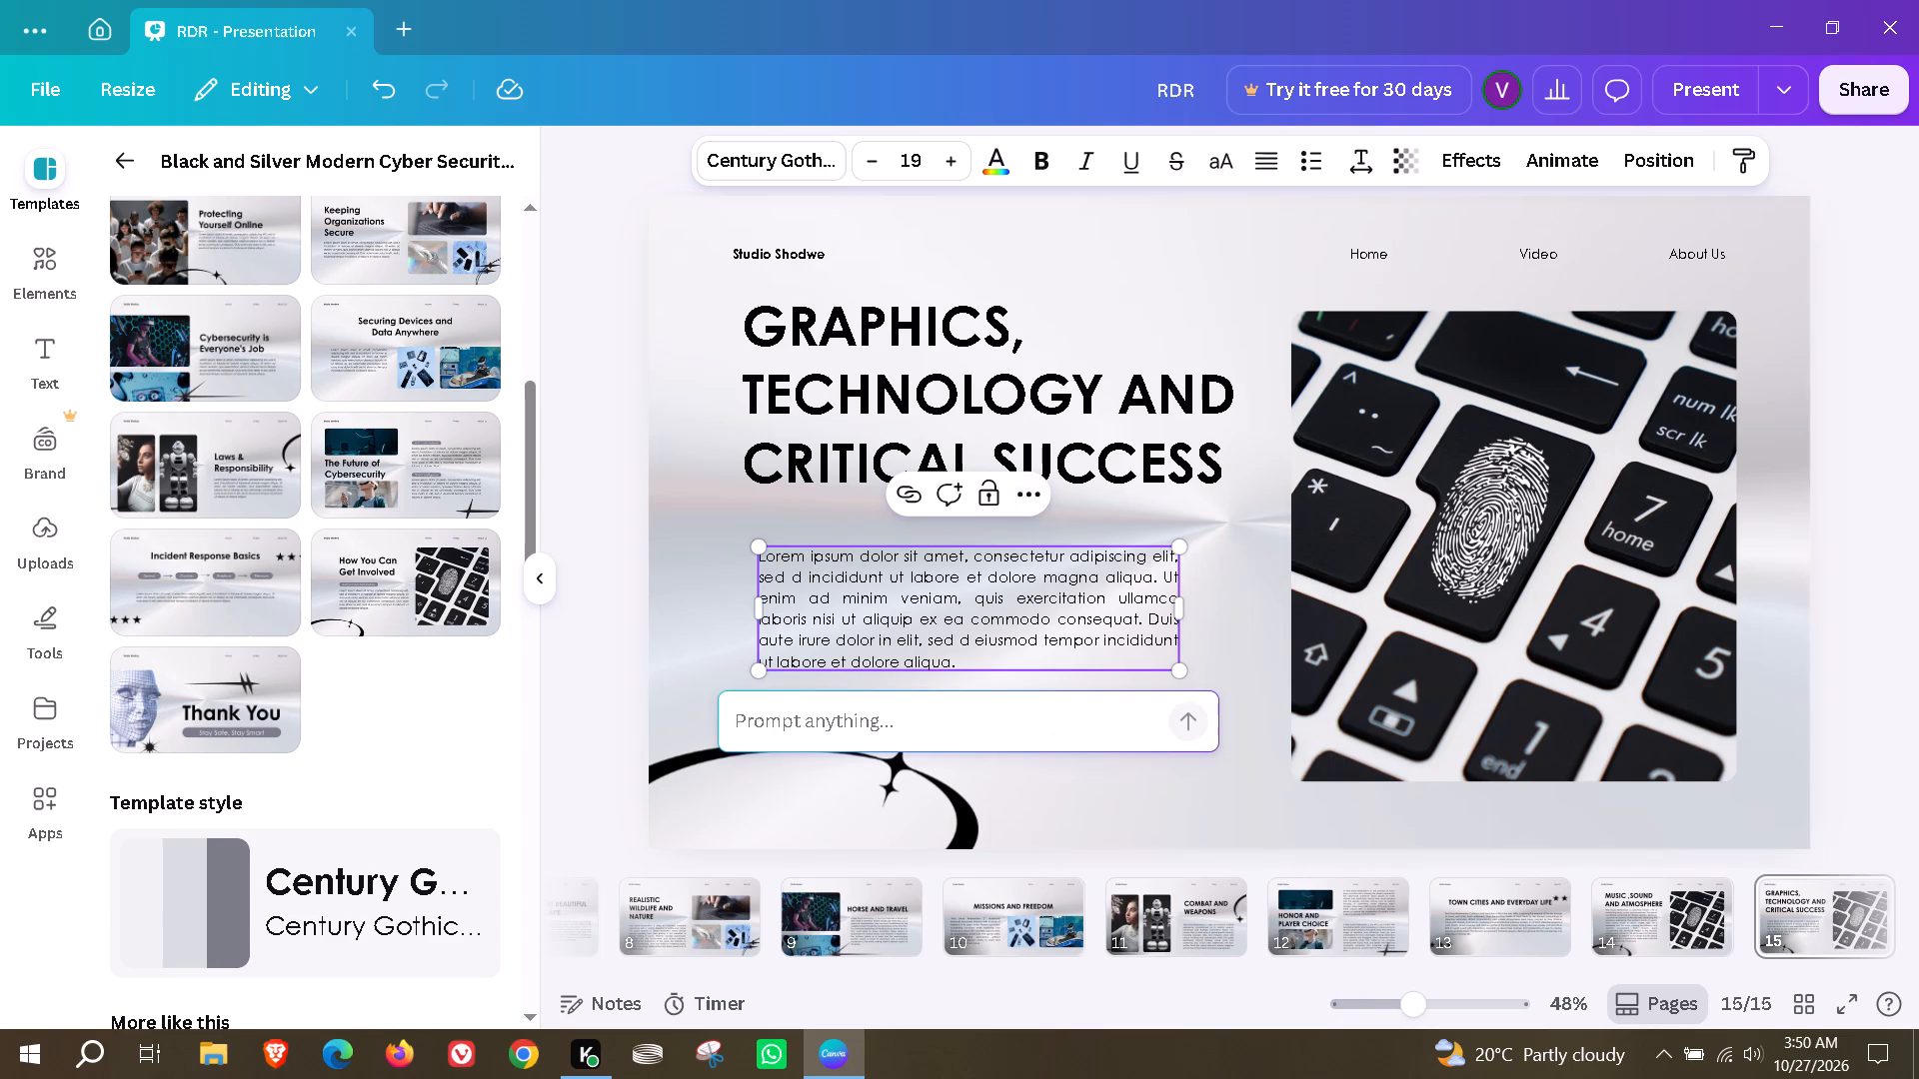
type("generaye")
key("space")
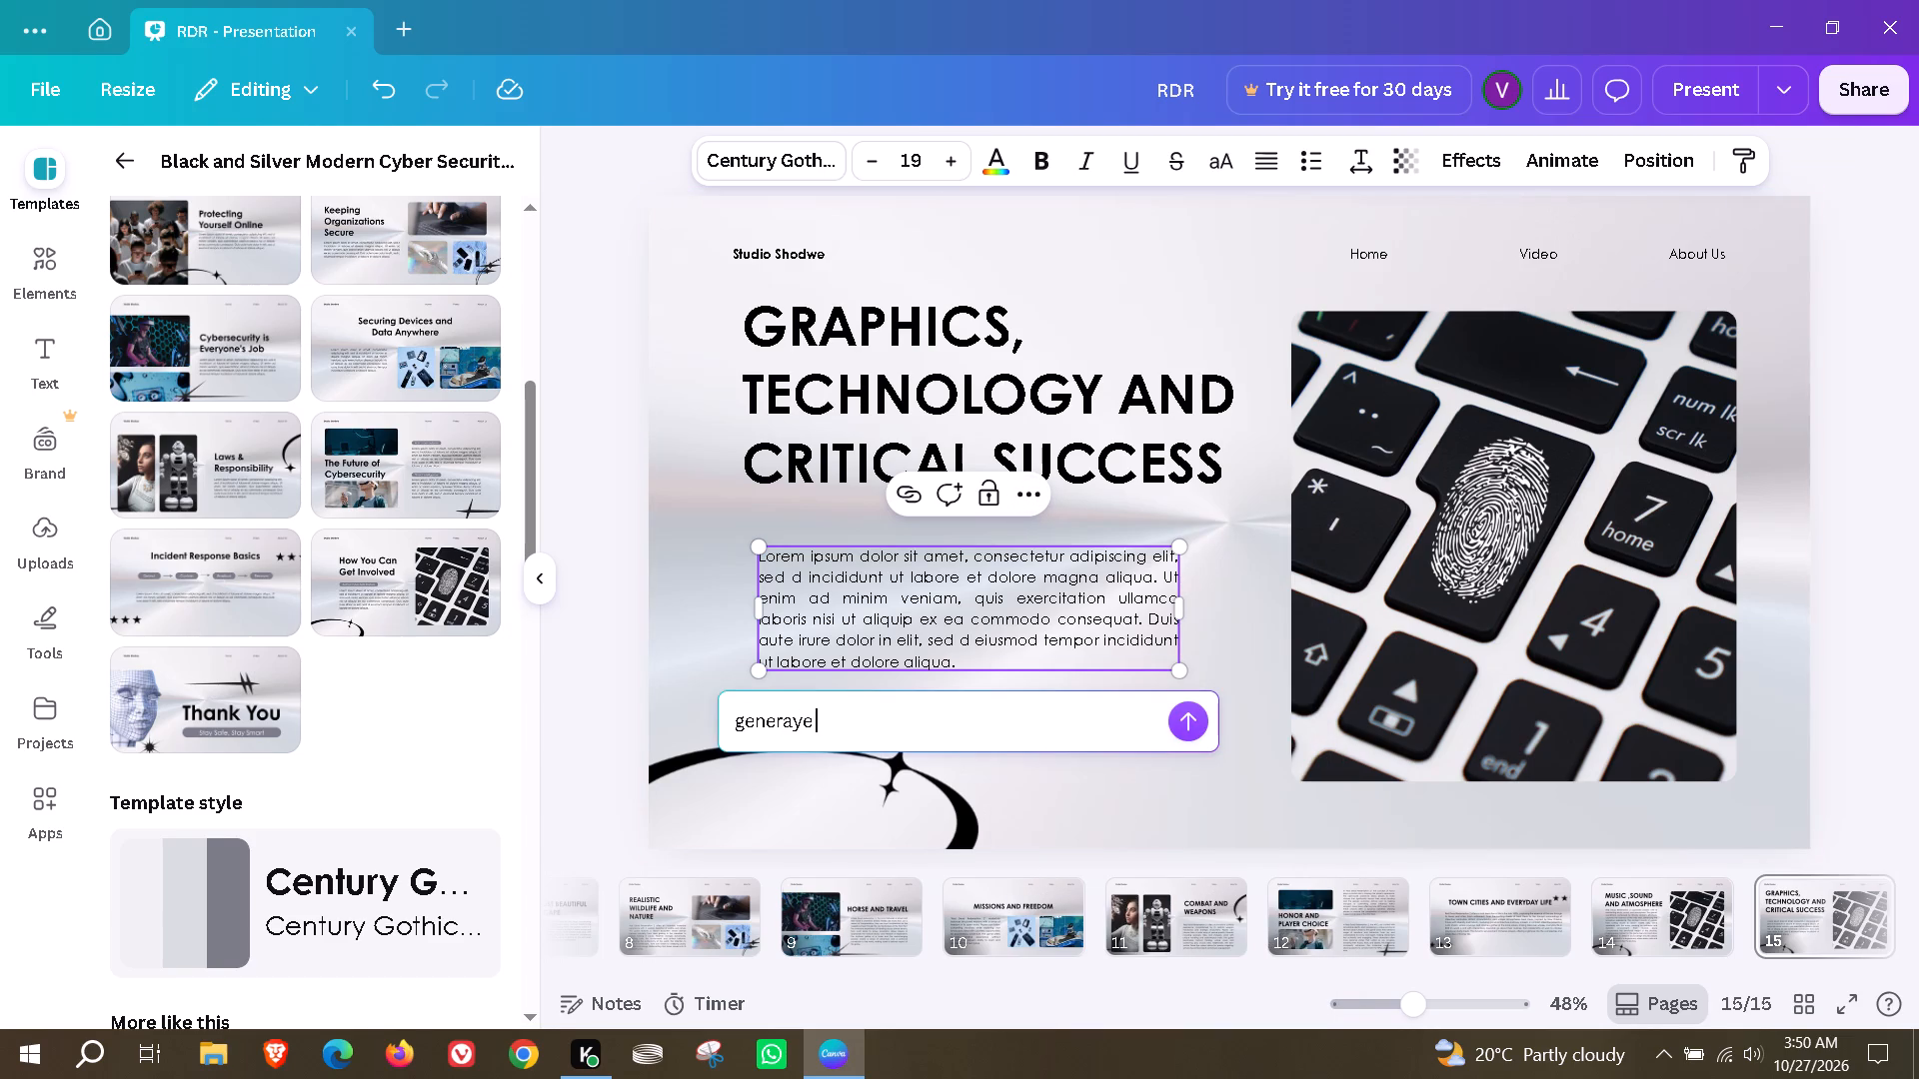
key("BackSpace")
key("BackSpace")
key("BackSpace")
type("te")
key("space")
type("6-7 lines")
key("space")
type("on rdr 2")
key("BackSpace")
key("BackSpace")
type("2 about it's")
key("space")
type("graphics , techn")
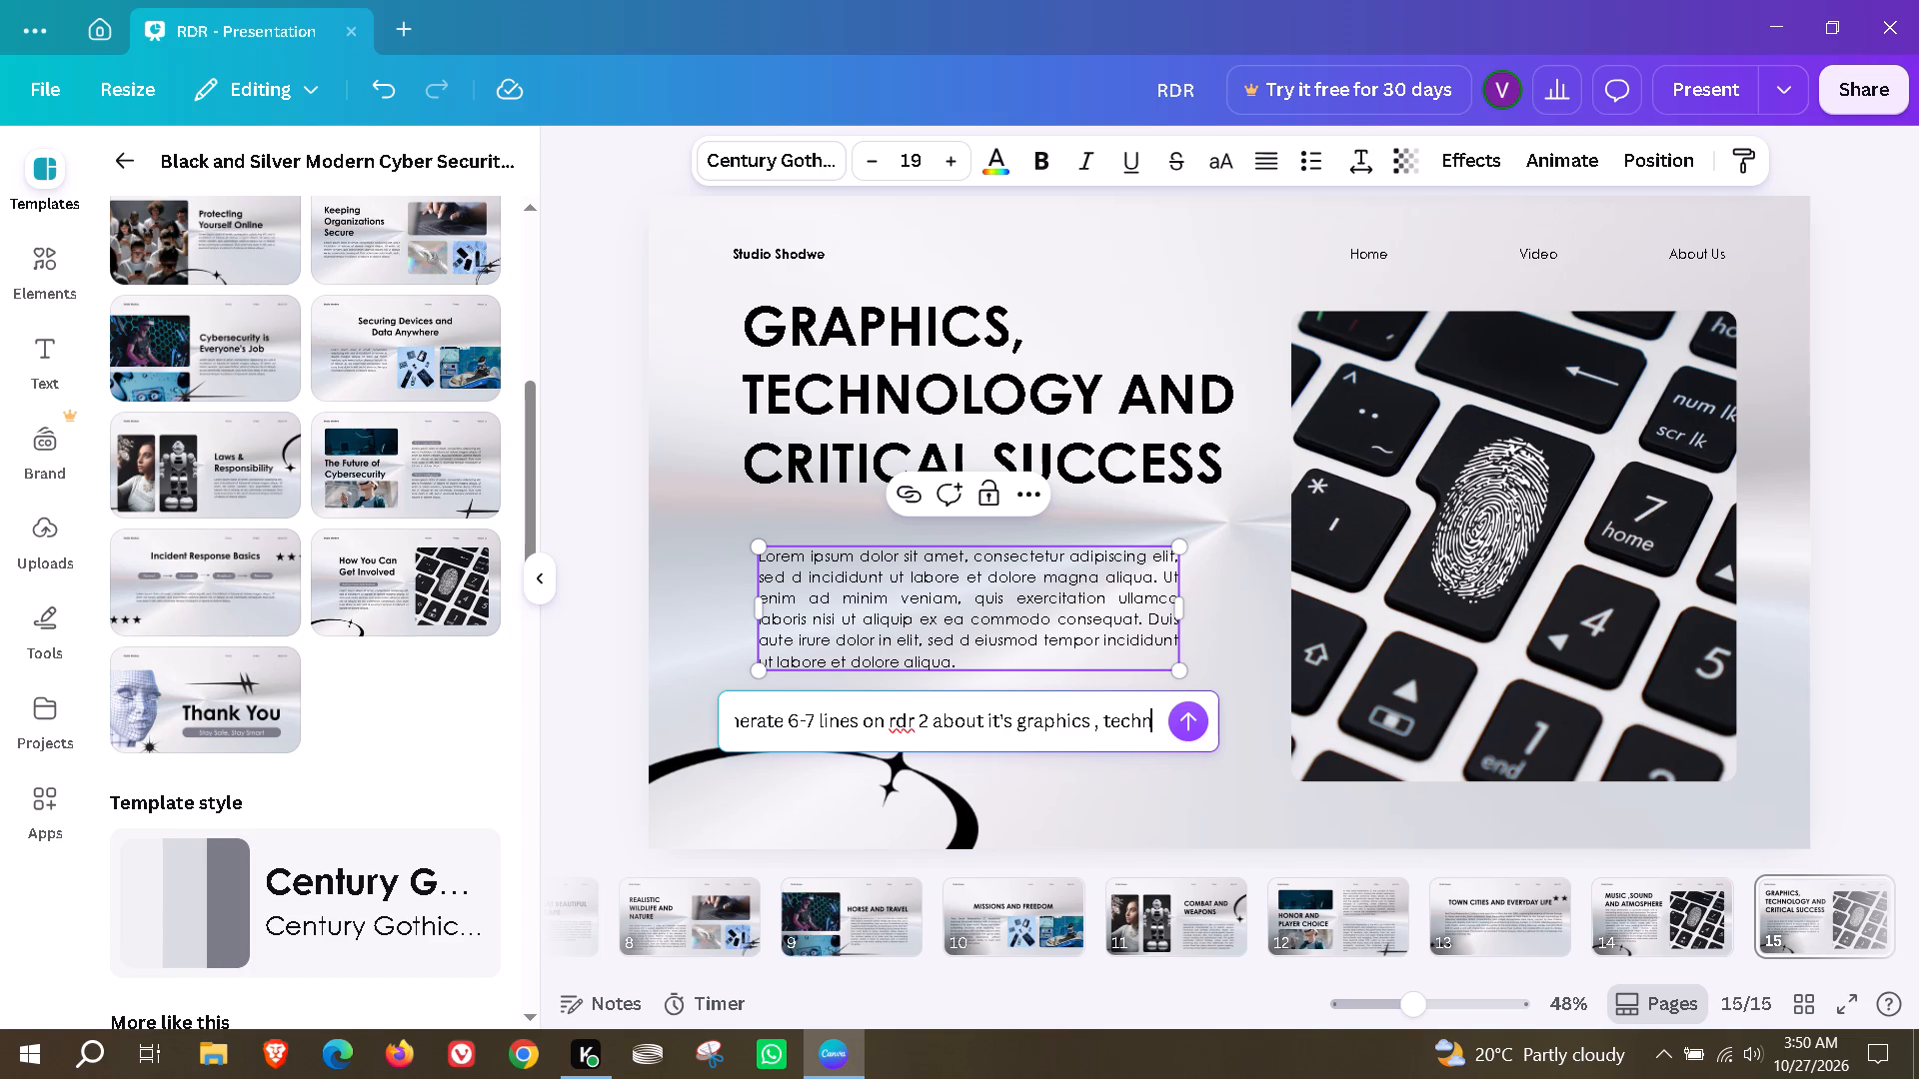
type("oligy")
key("space")
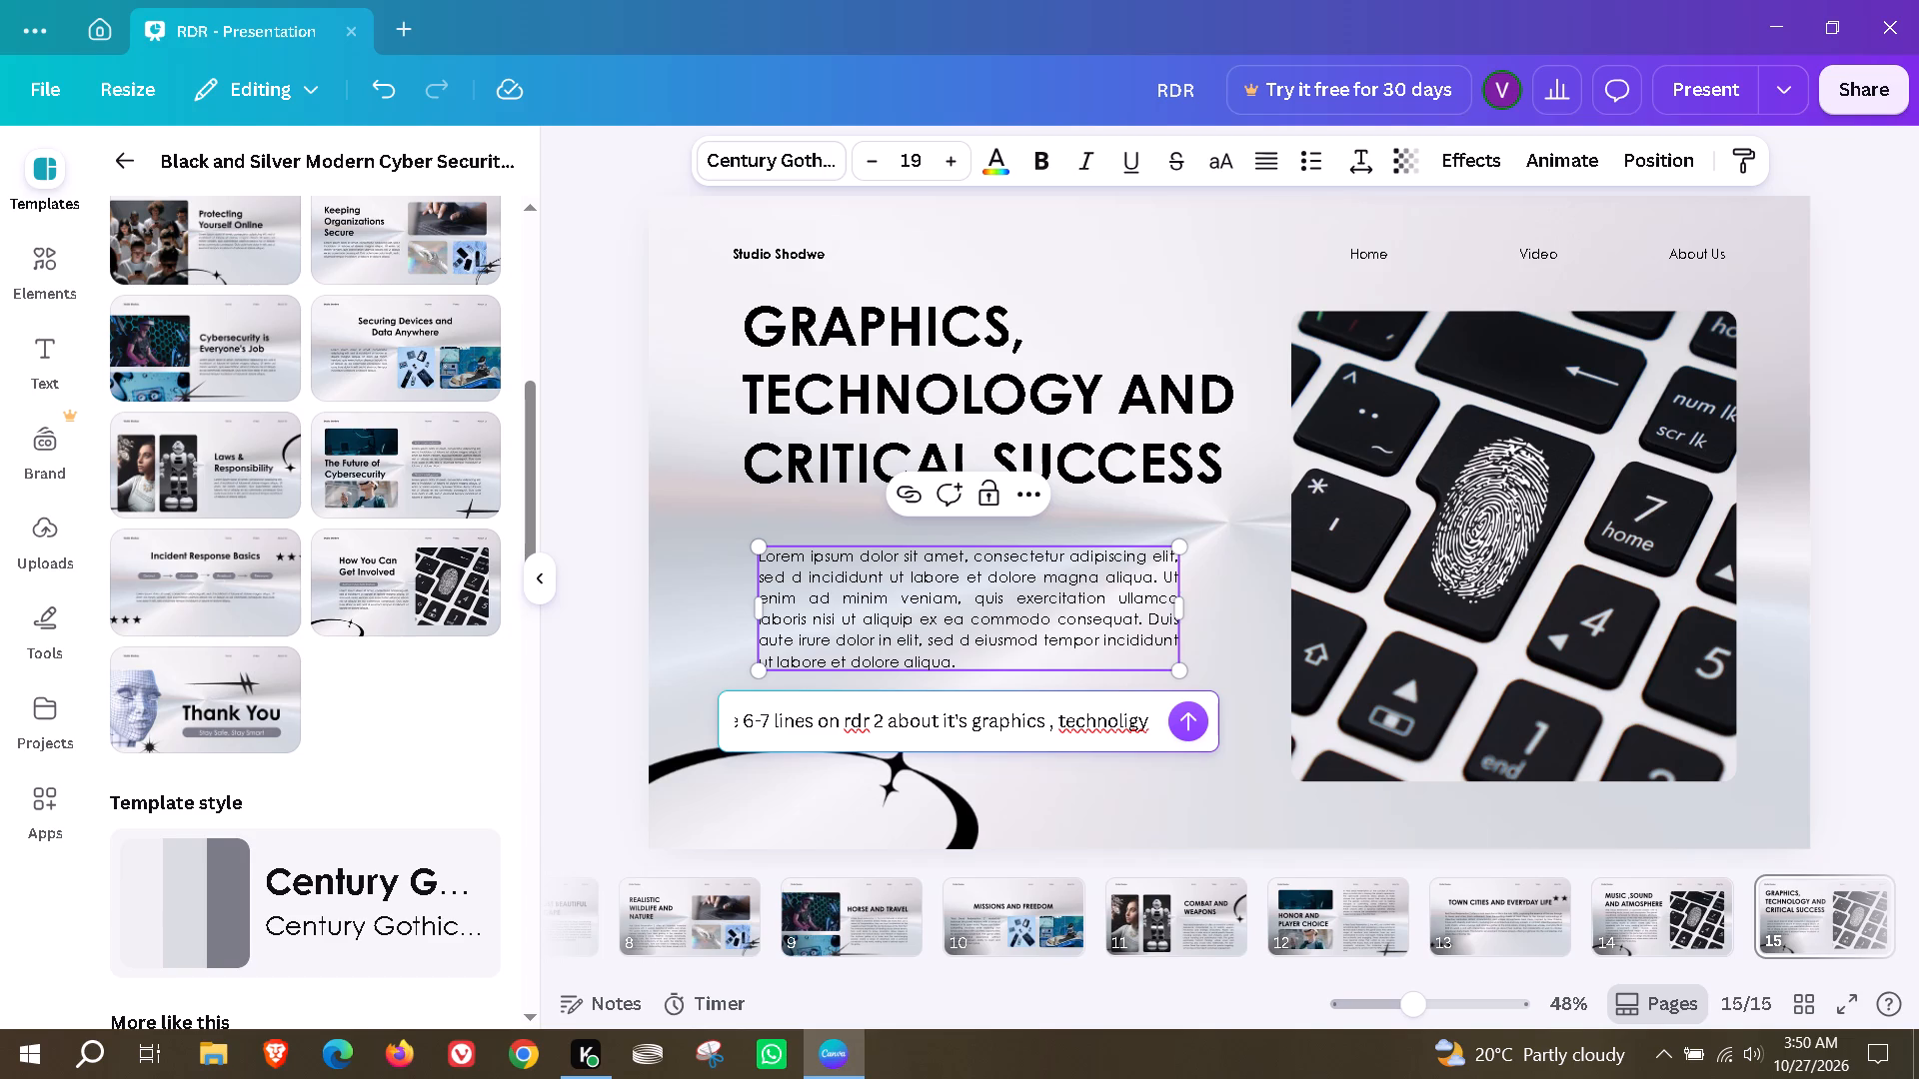
type(", and critical success")
left_click(1188, 722)
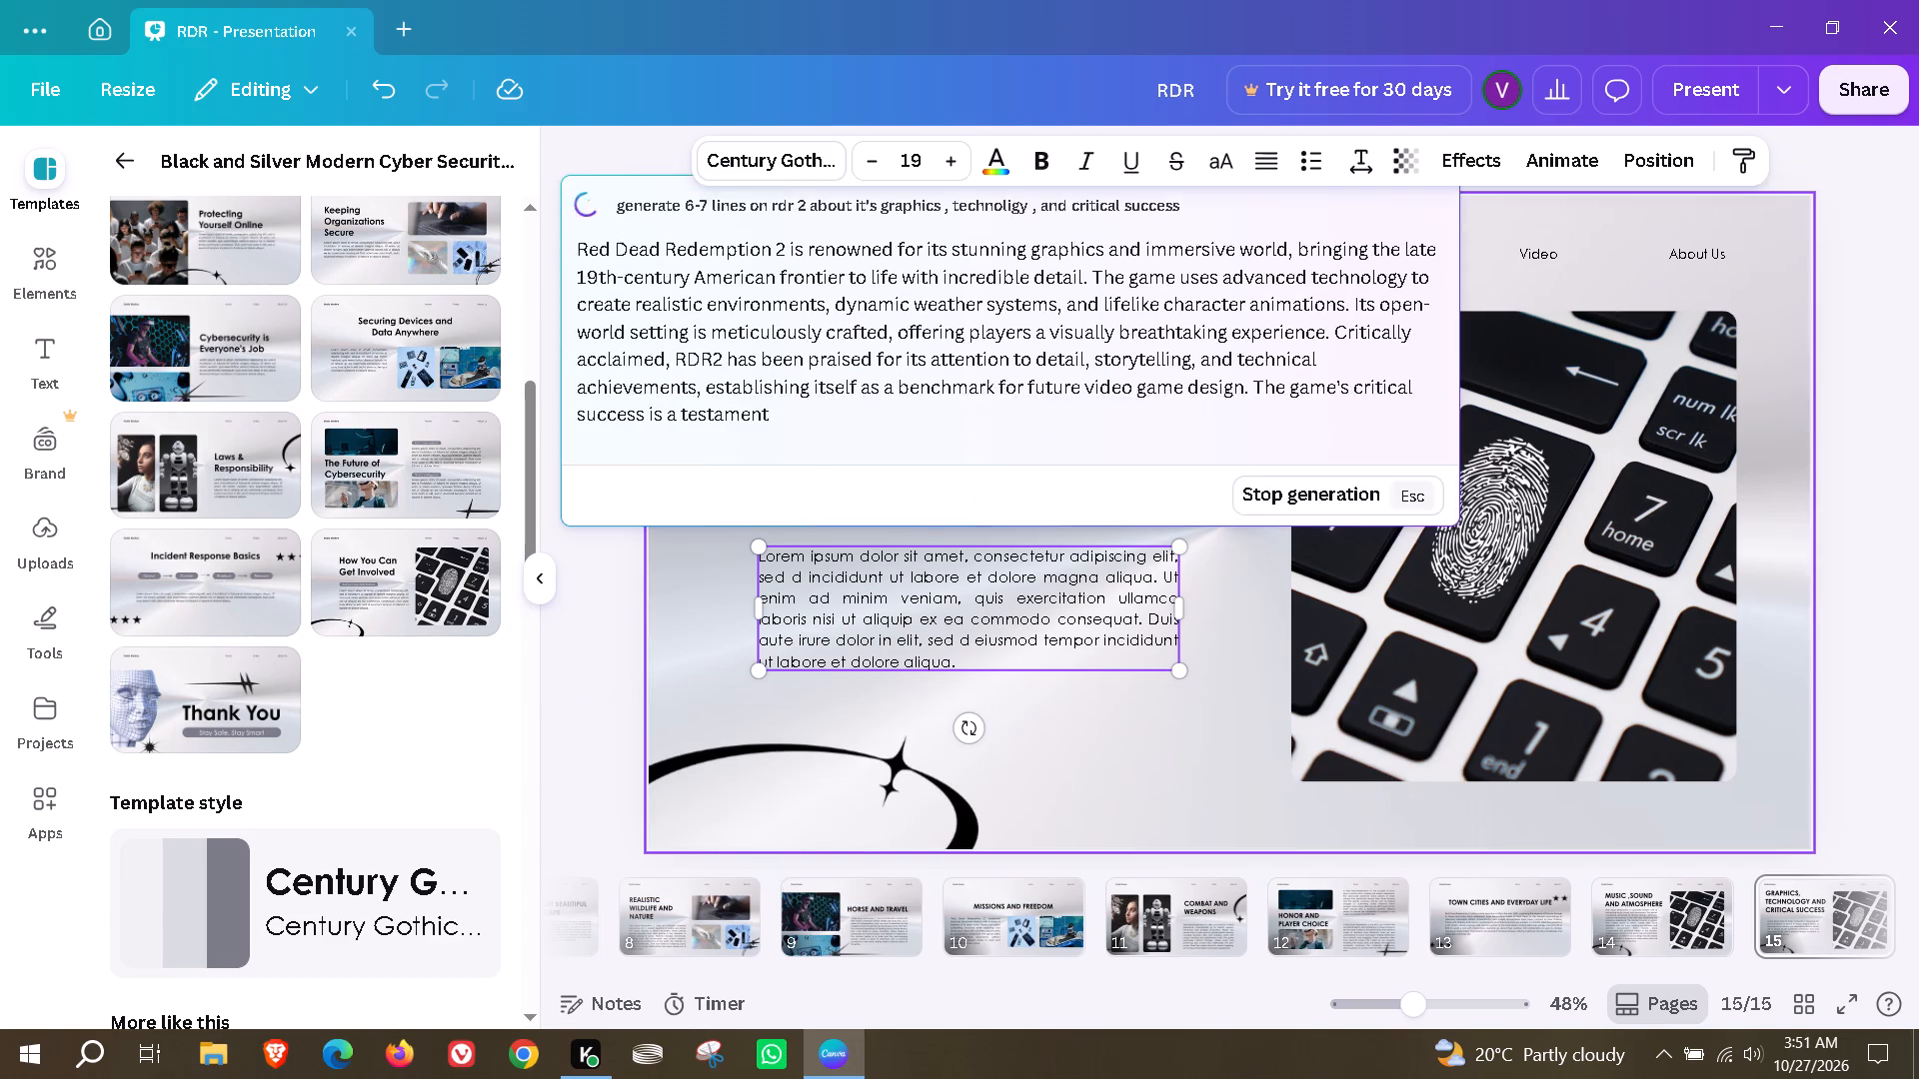
left_click(1323, 486)
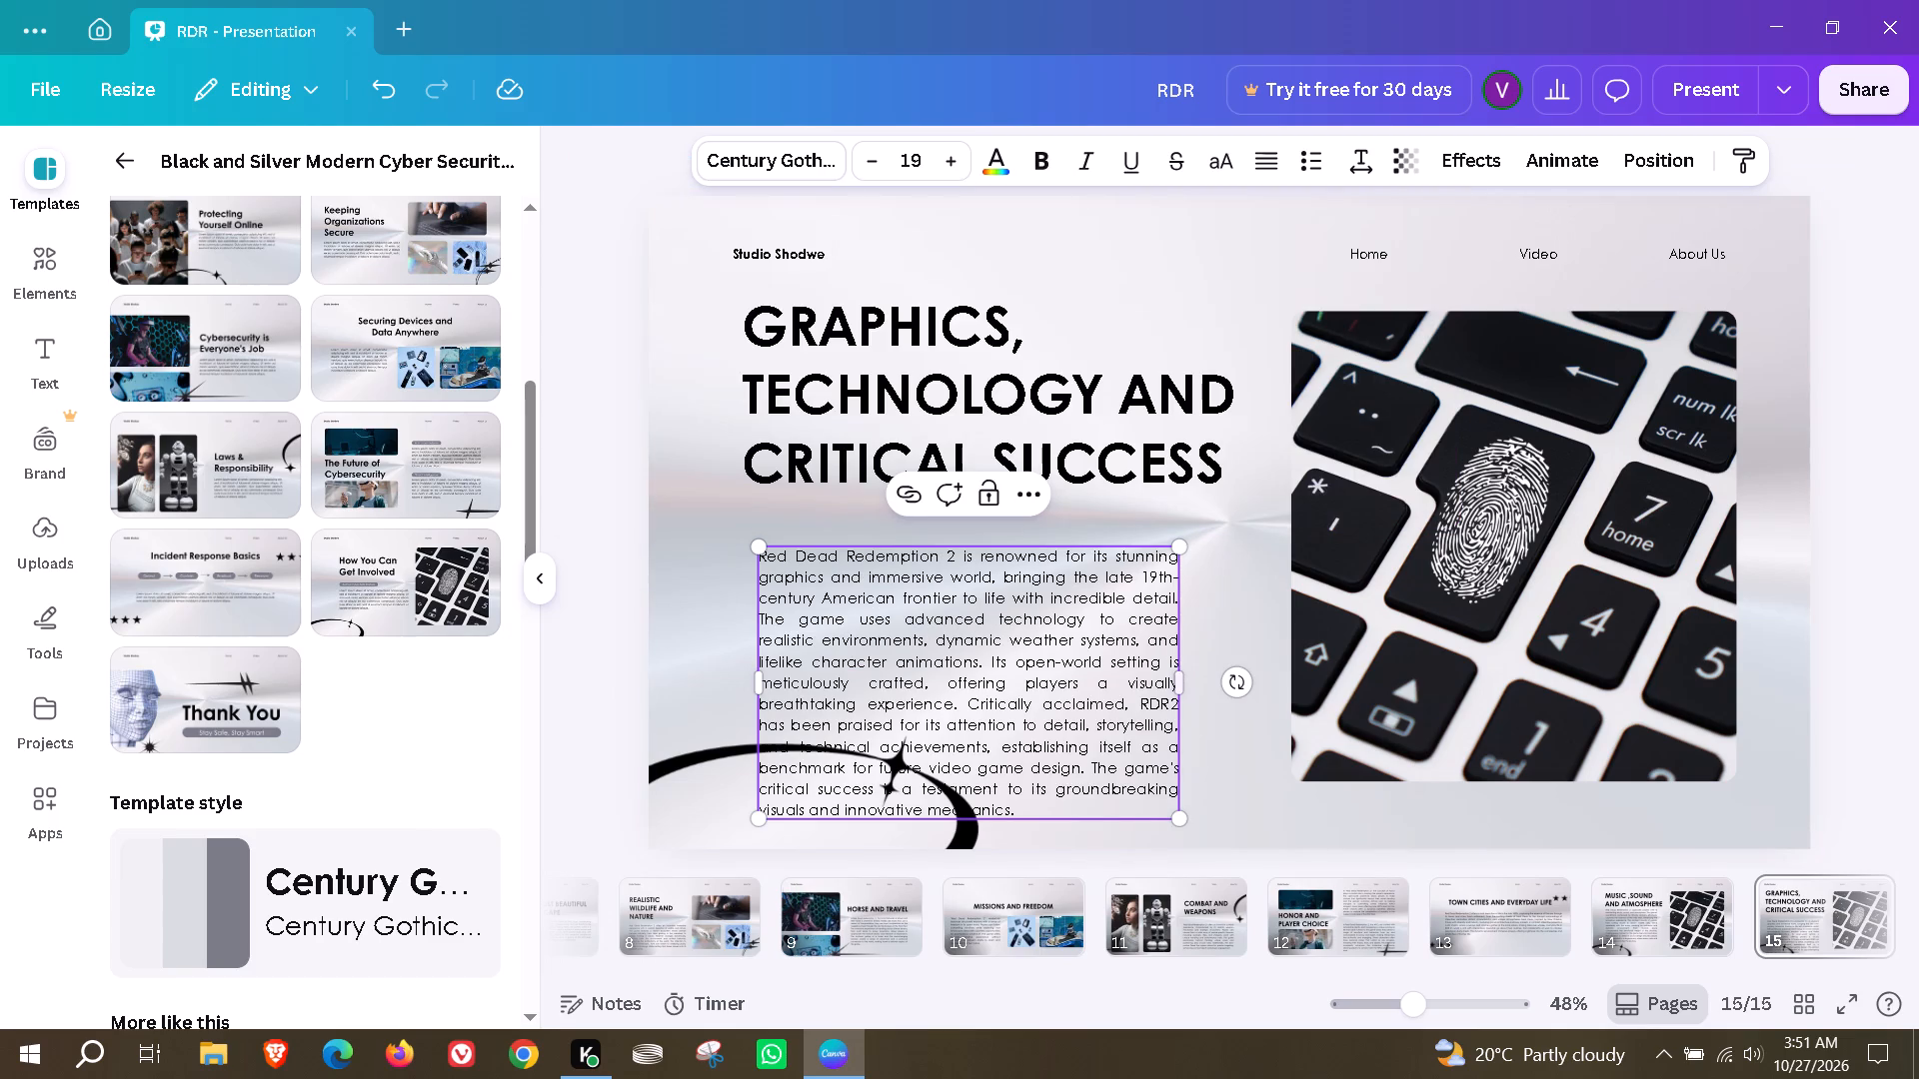
Widen page 15's generated paragraph and move it up directly beneath the heading, clear of the keyboard photo.
left_click_drag(1184, 677, 1314, 689)
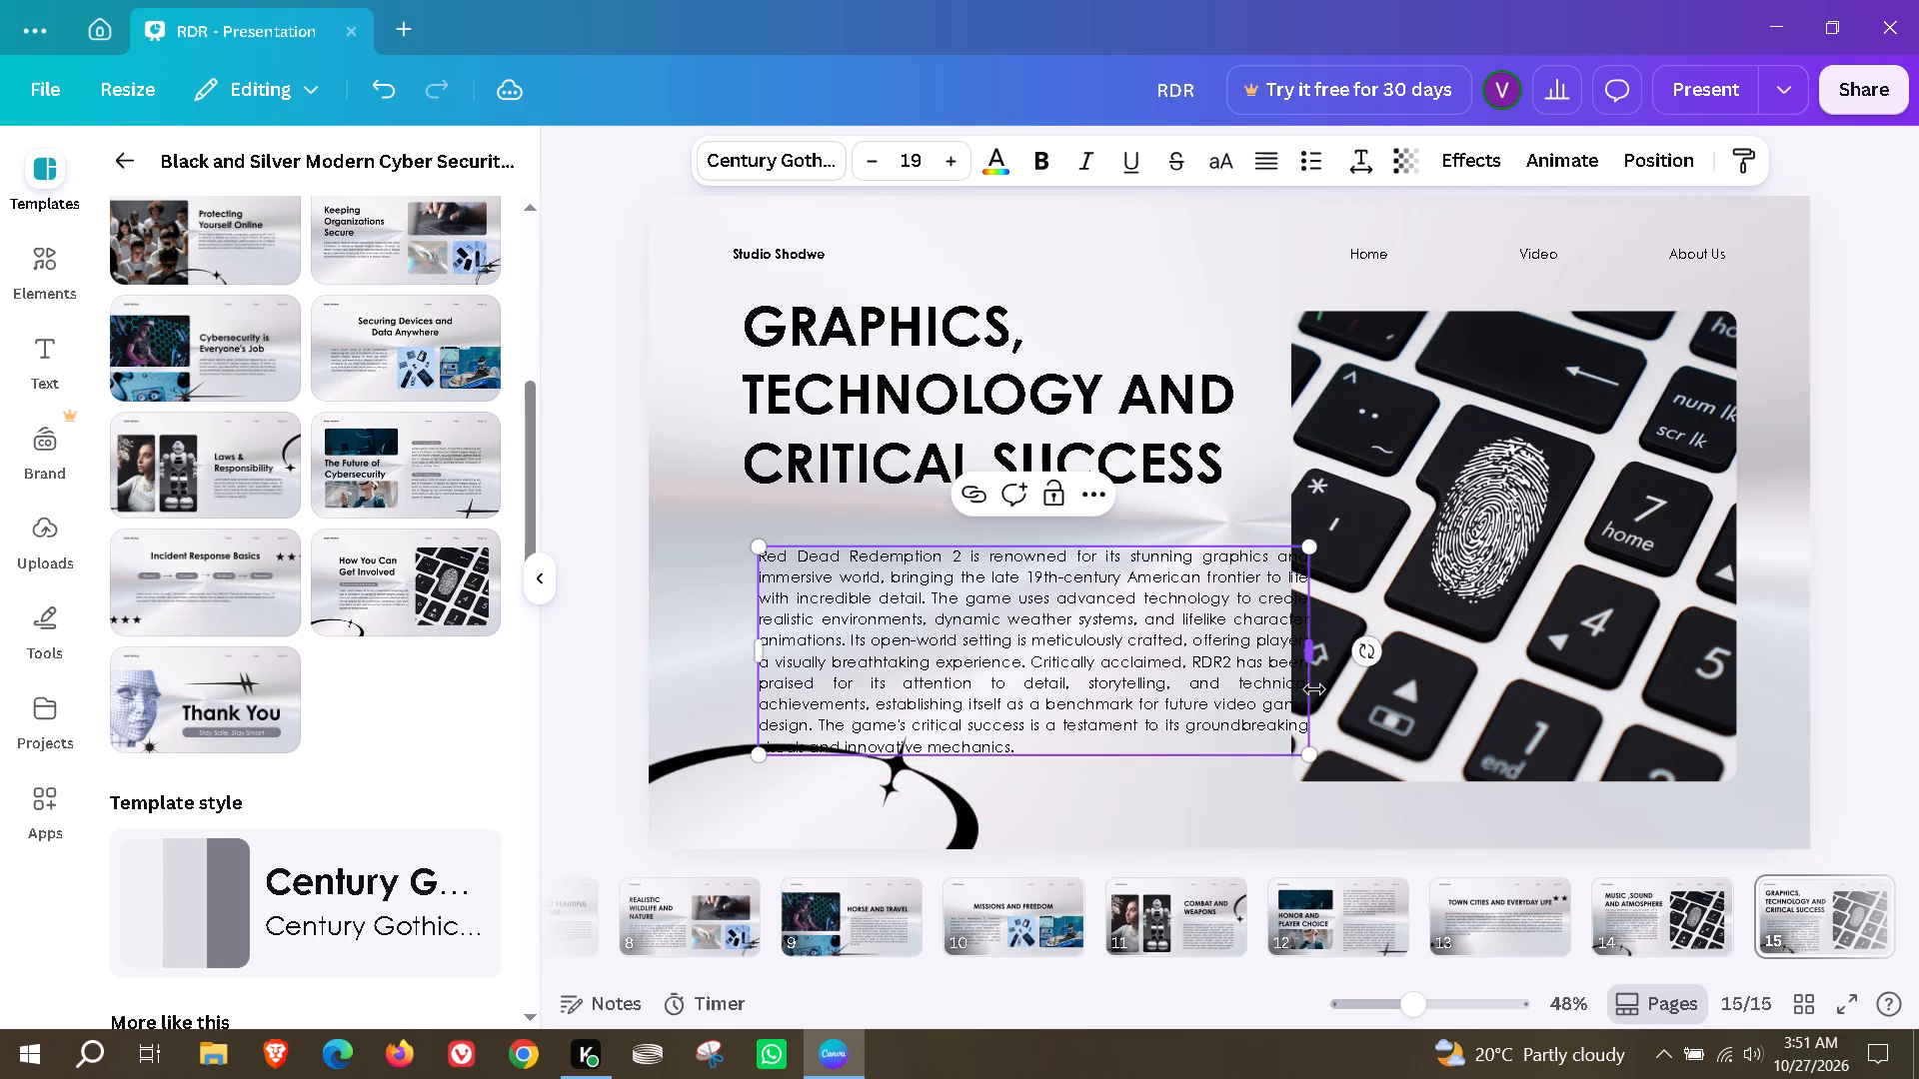
left_click(1138, 797)
left_click_drag(1121, 701, 1062, 669)
left_click(1102, 786)
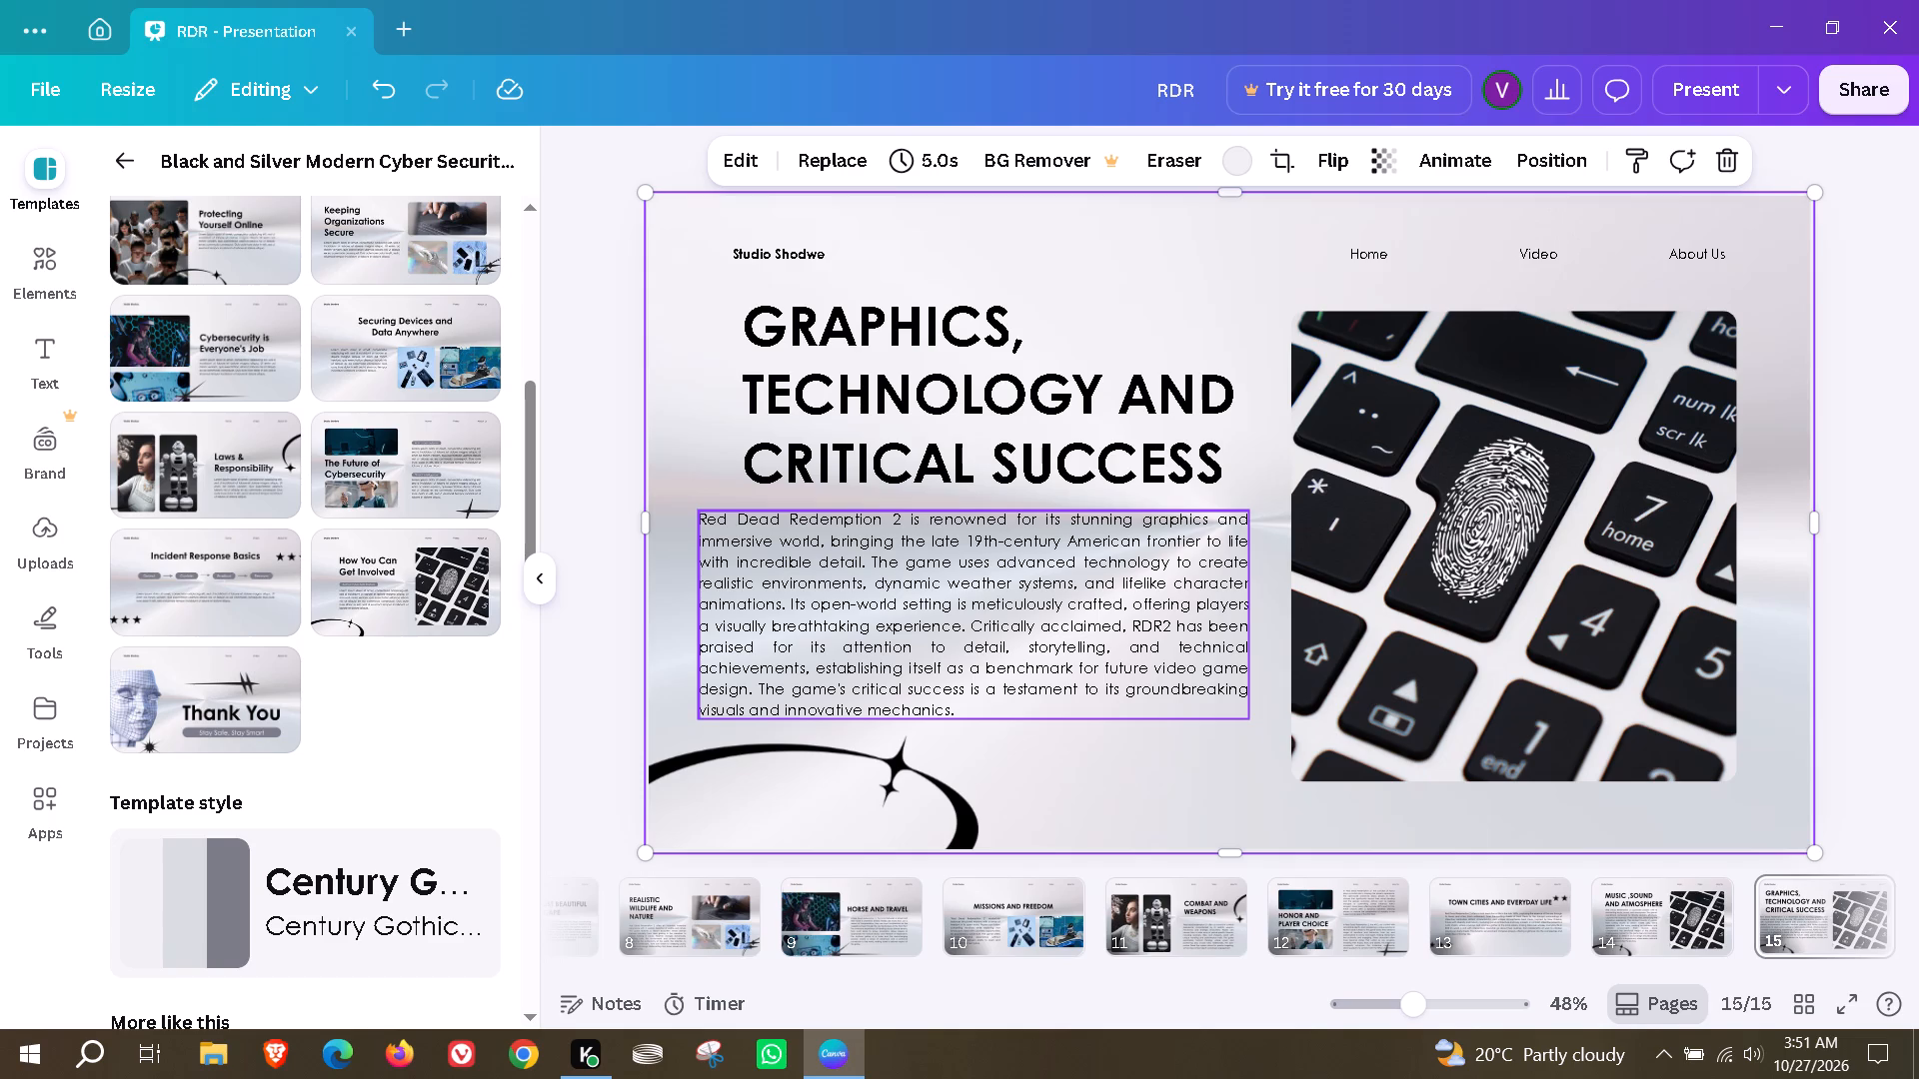
Nudge page 15's heading slightly upward, keeping its right edge aligned with the paragraph's.
left_click_drag(968, 422, 946, 413)
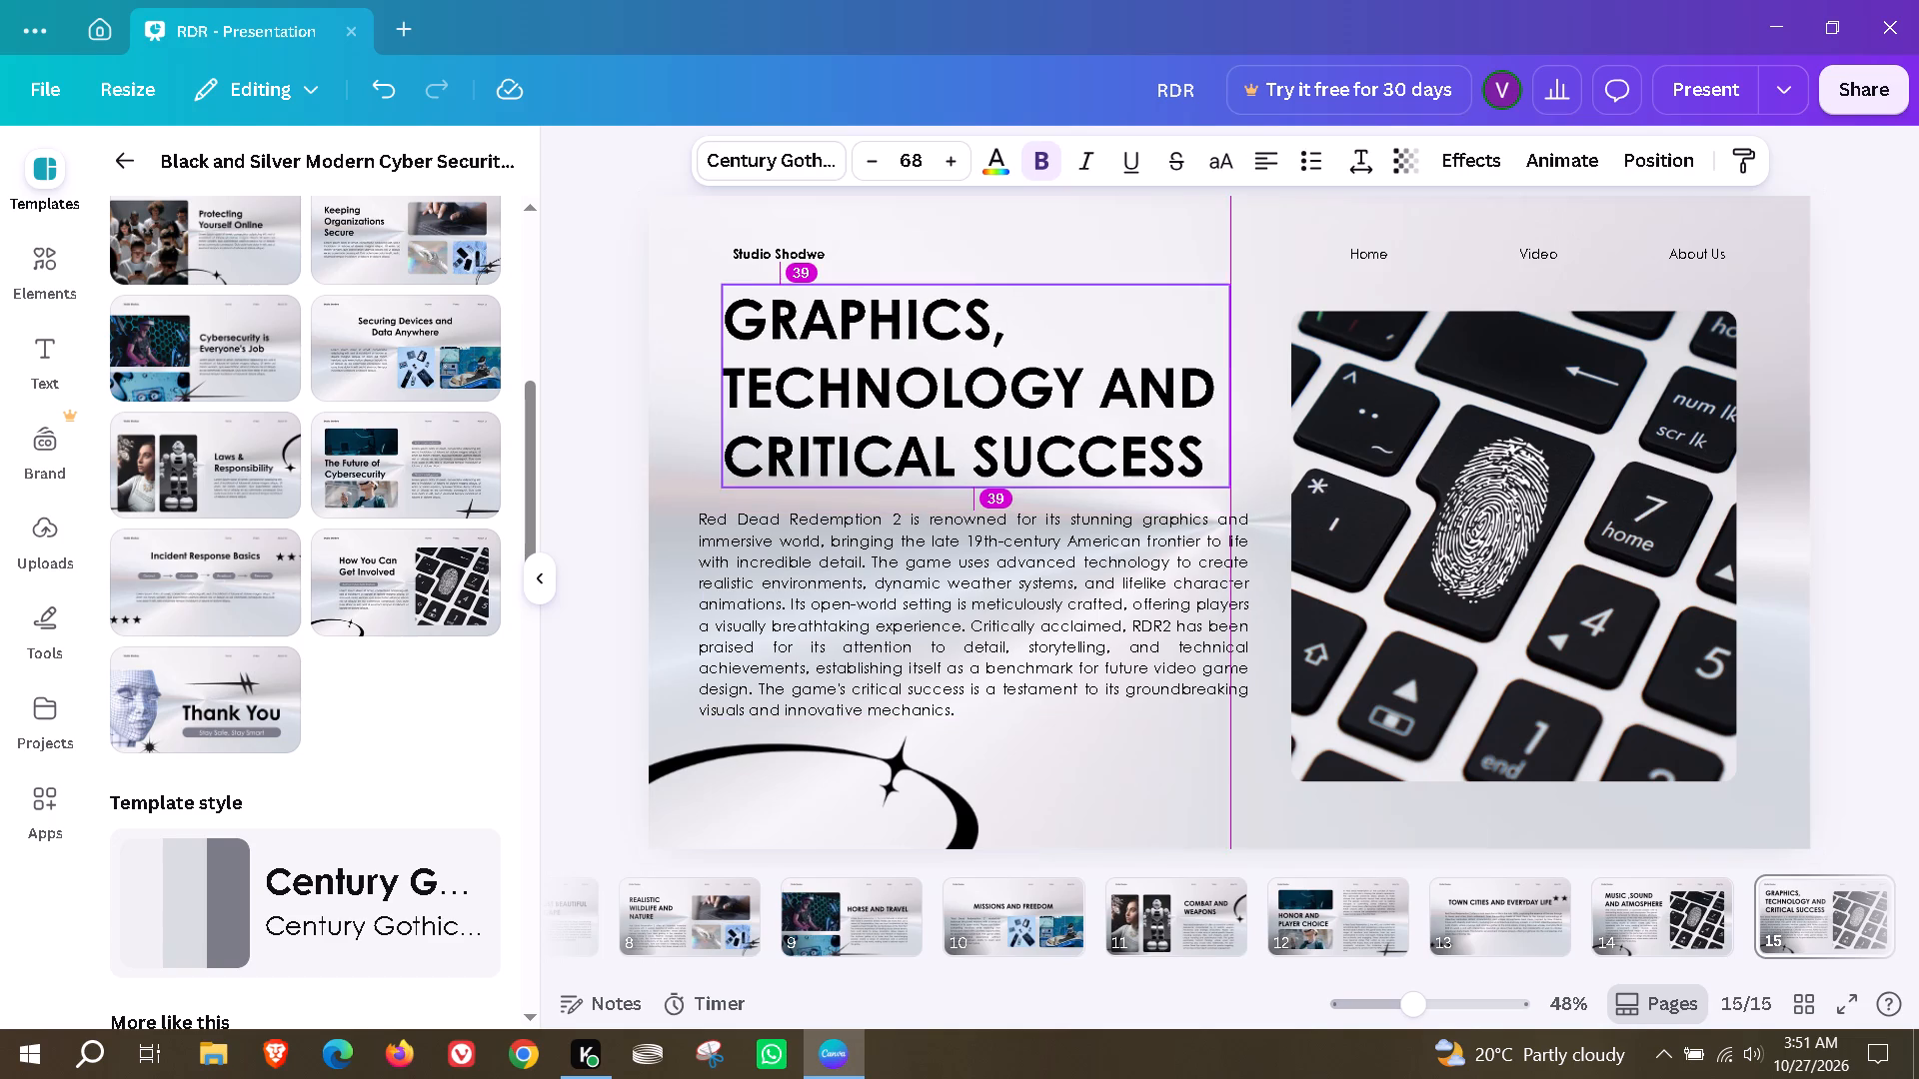
left_click_drag(946, 413, 967, 410)
left_click(662, 412)
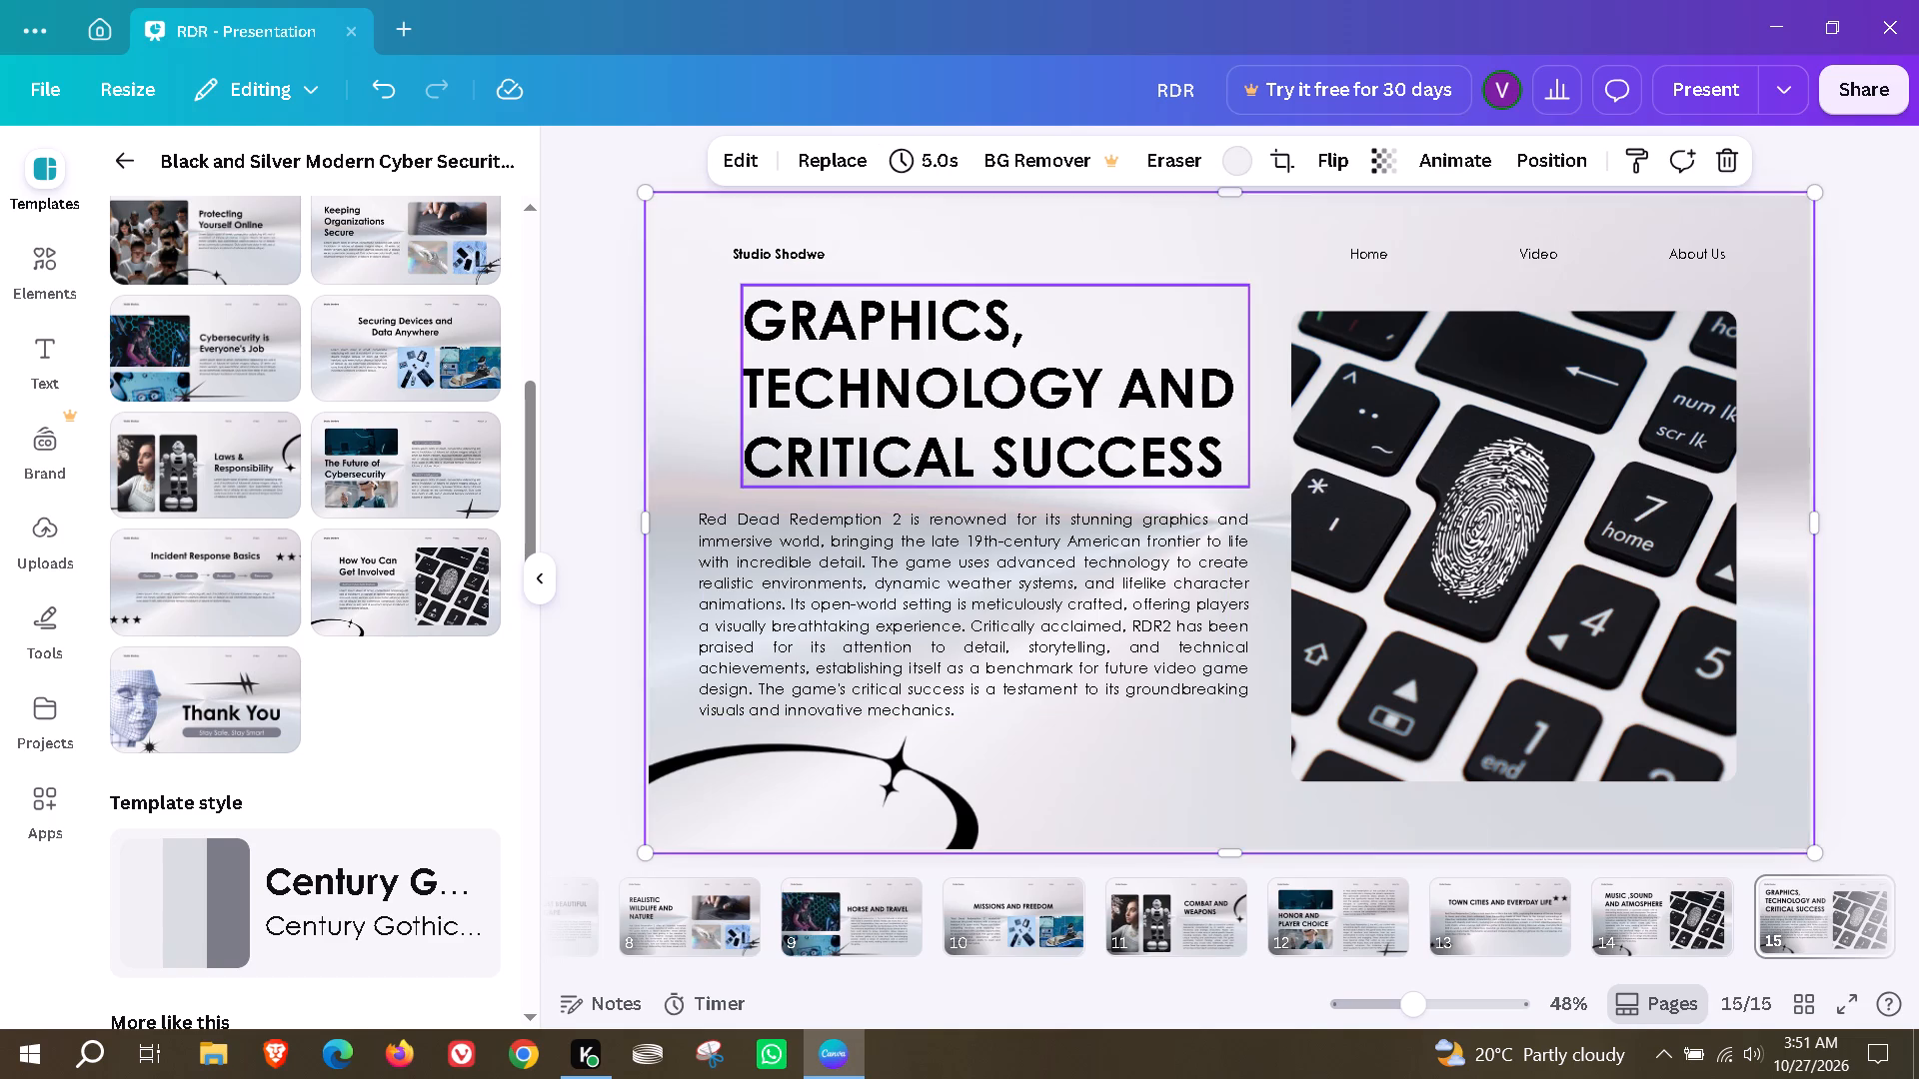
left_click(1096, 778)
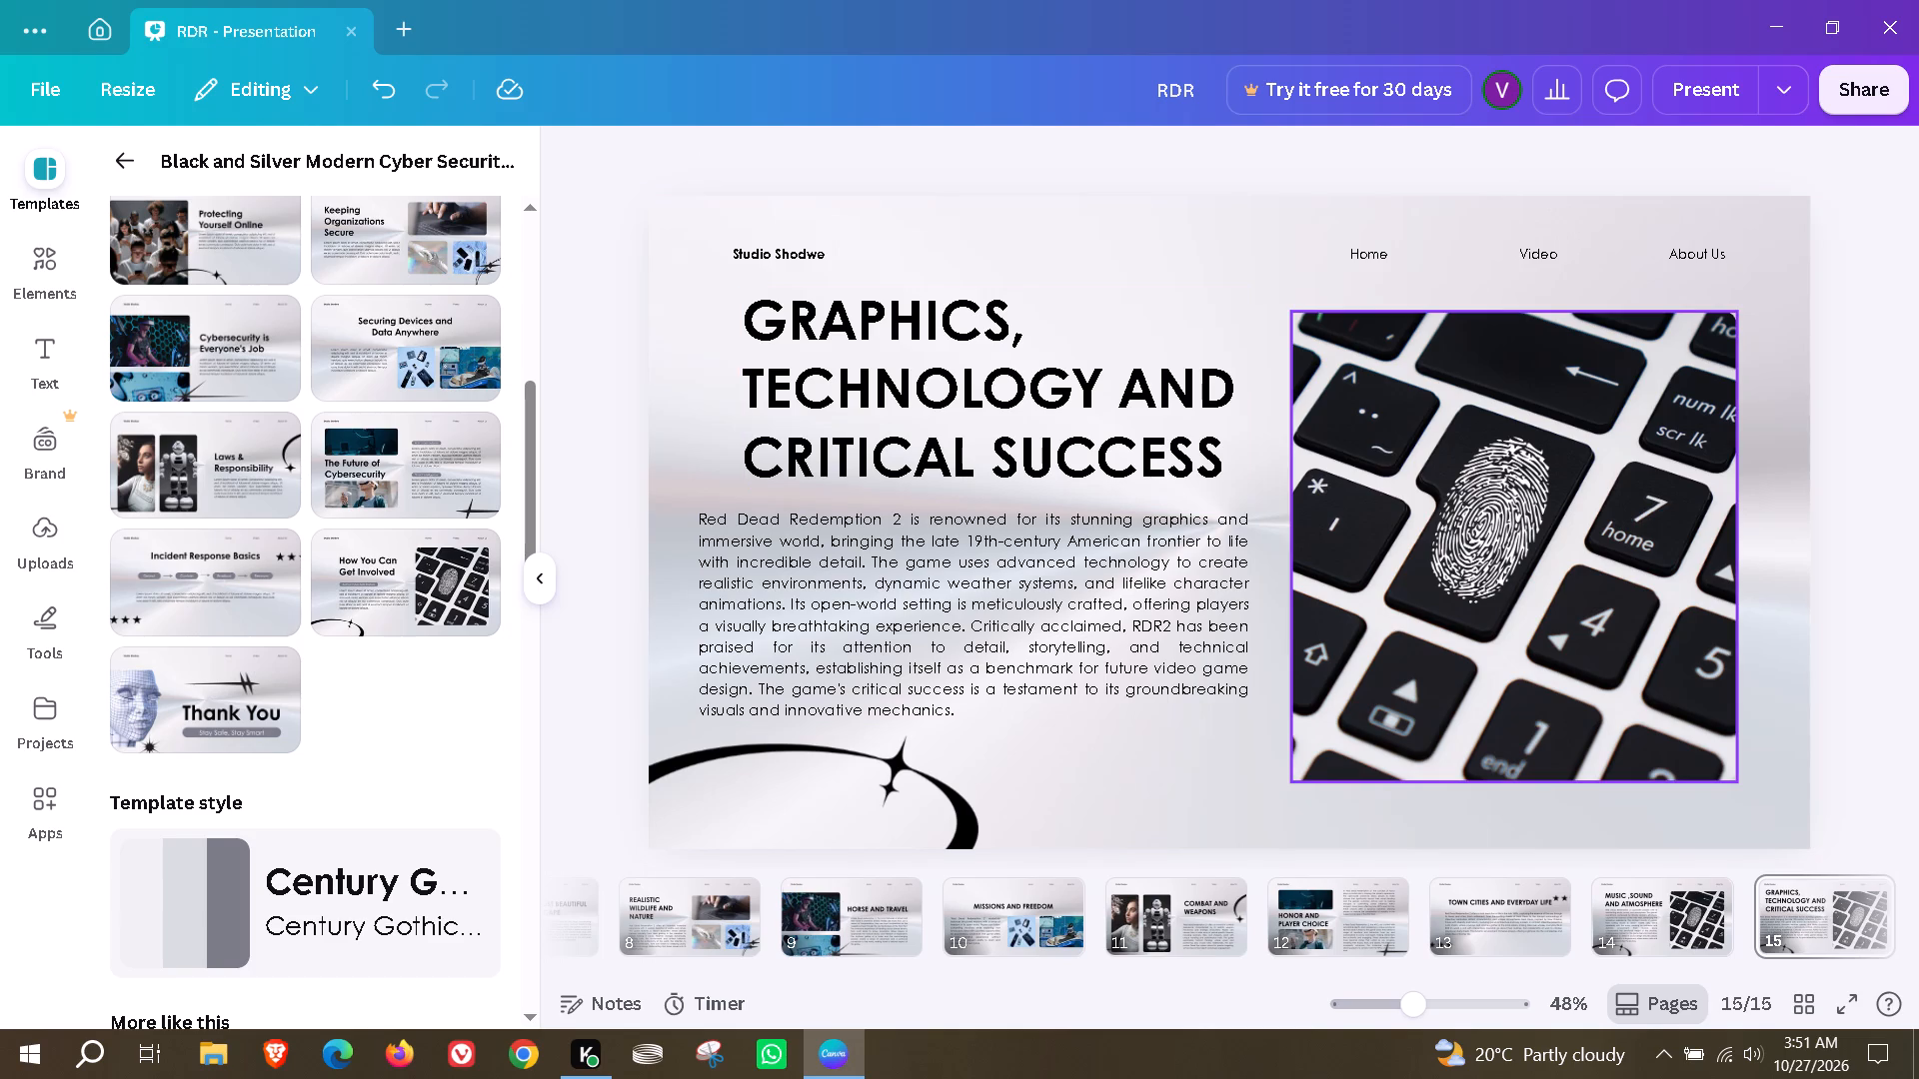
Delete the Home, Video and About Us labels from page 15.
left_click_drag(1308, 219, 1699, 270)
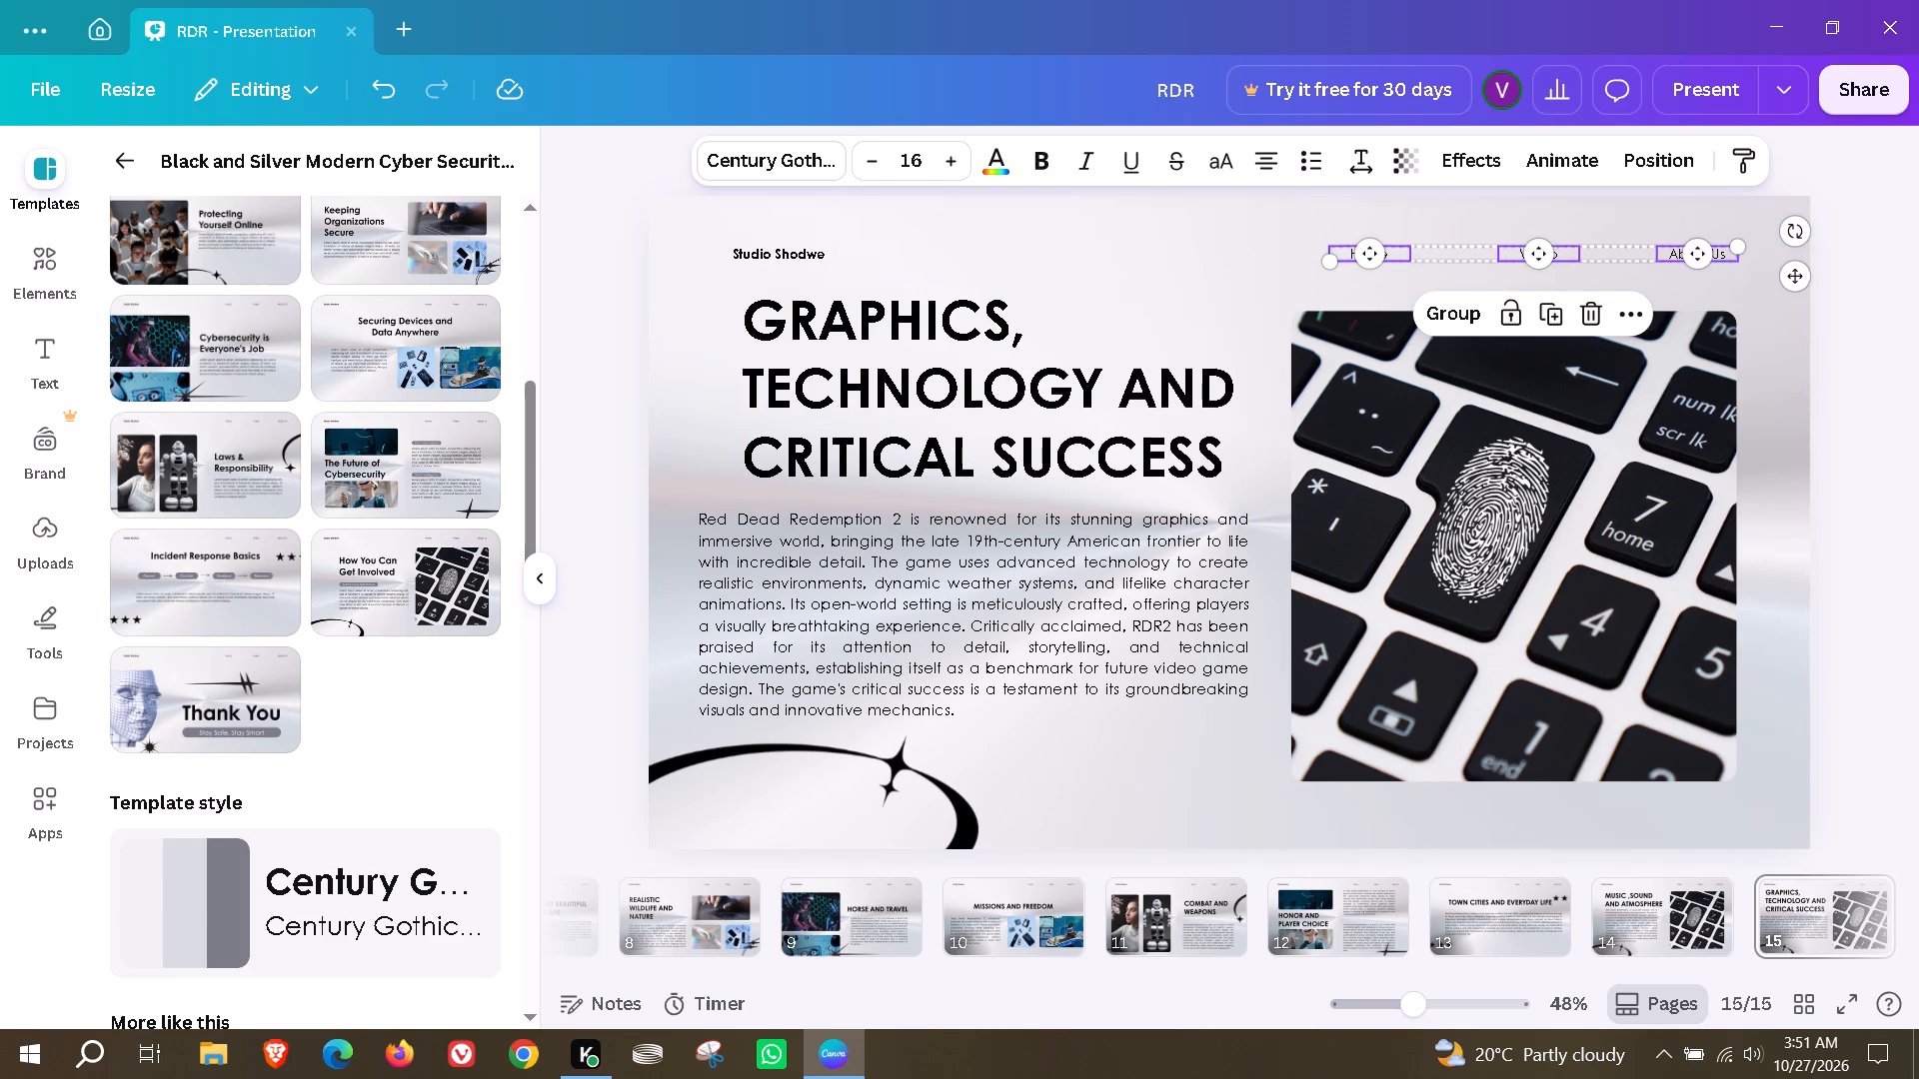
left_click(1586, 313)
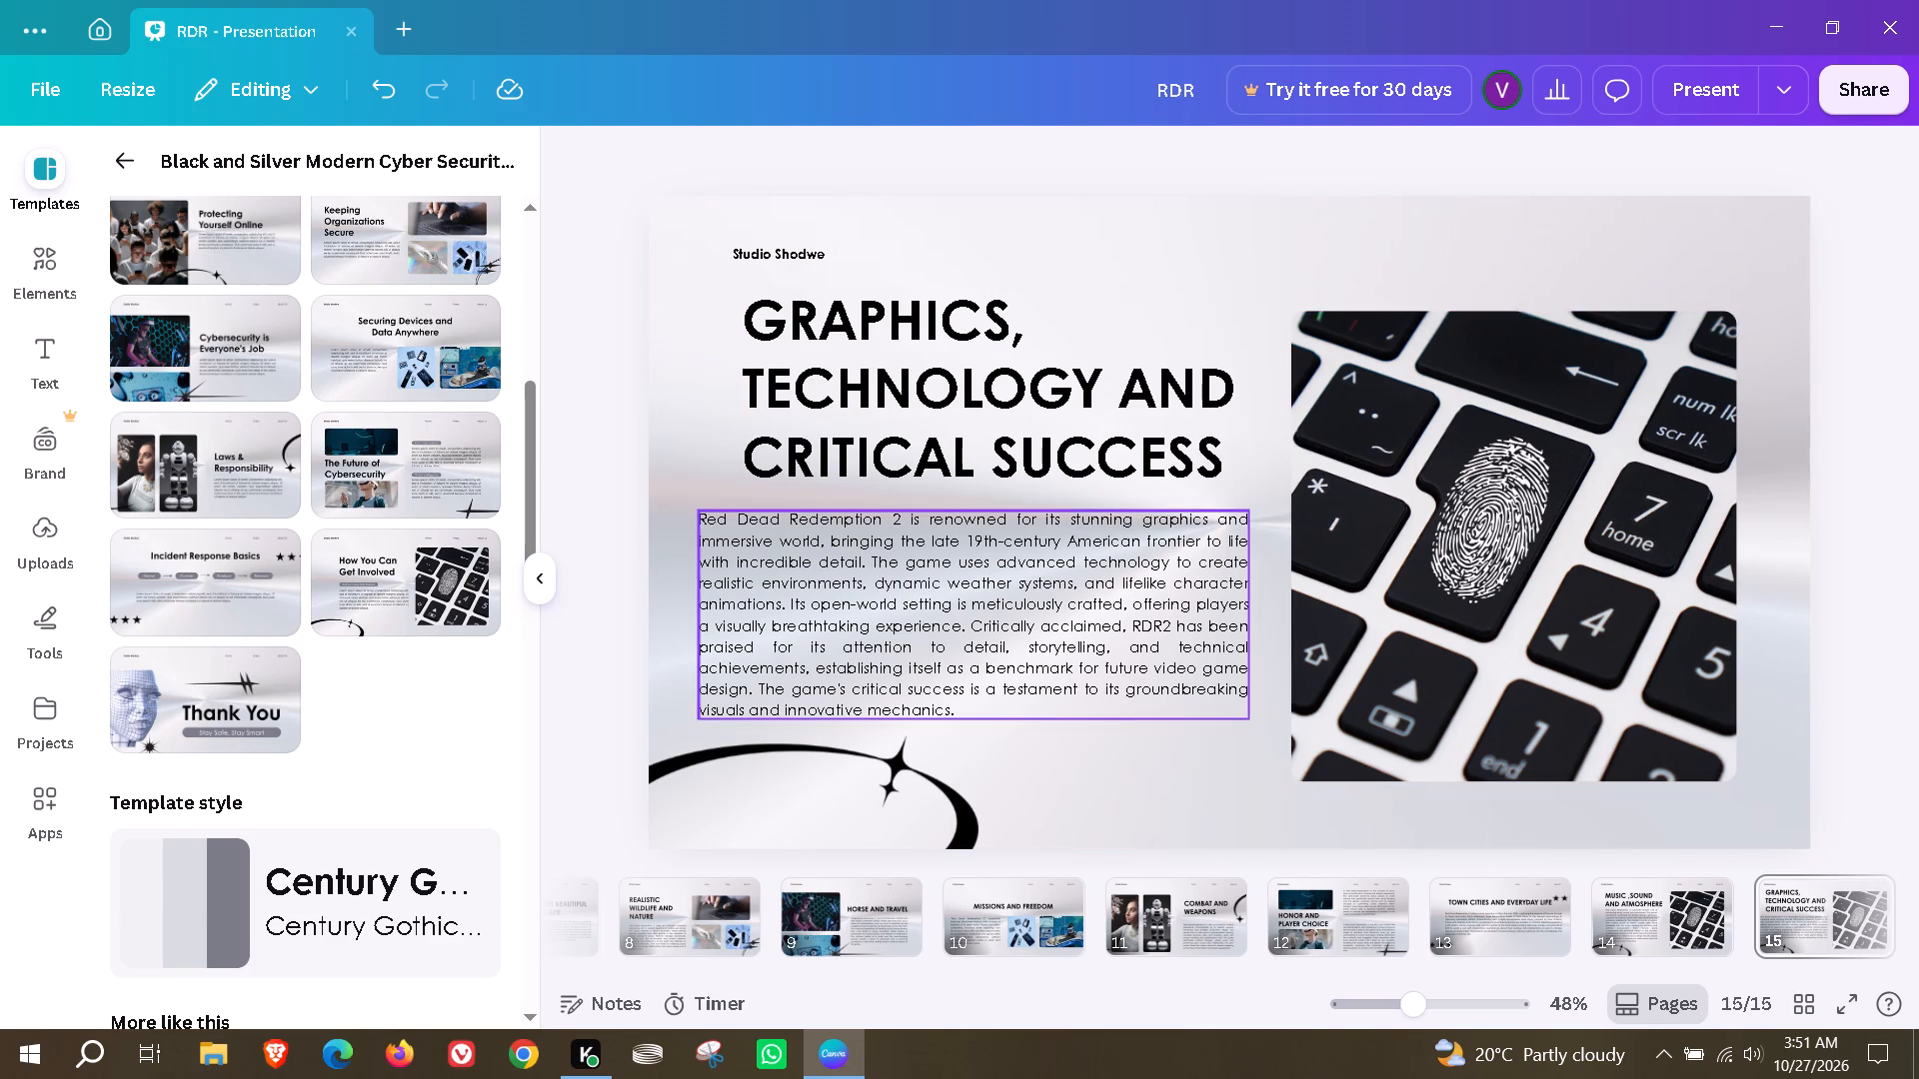
Add the template's "Thank You" layout as page 16.
left_click(252, 682)
left_click(1081, 615)
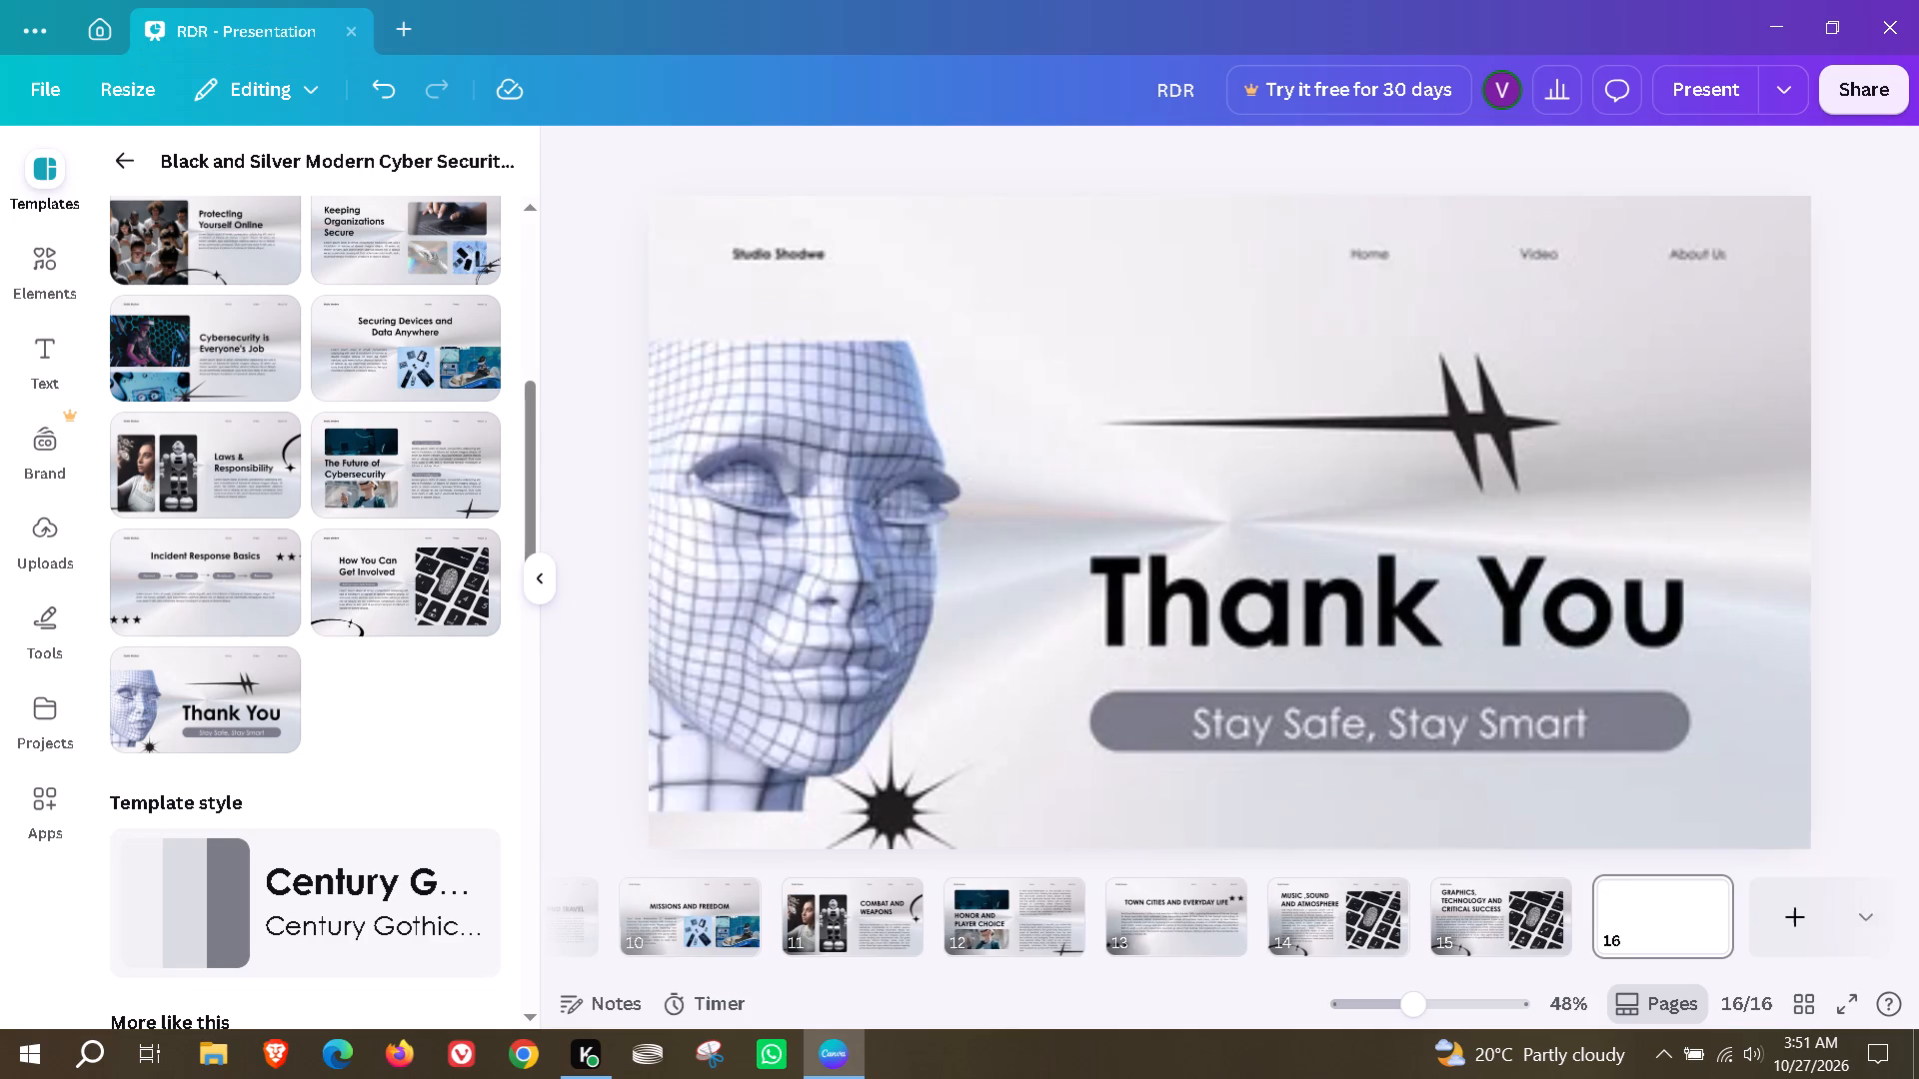
Replace page 16's "Thank You" heading with "CONCLUSION" and shrink it to size 46.6 on a single line.
double_click(1273, 593)
type("CONC")
type("LUSION")
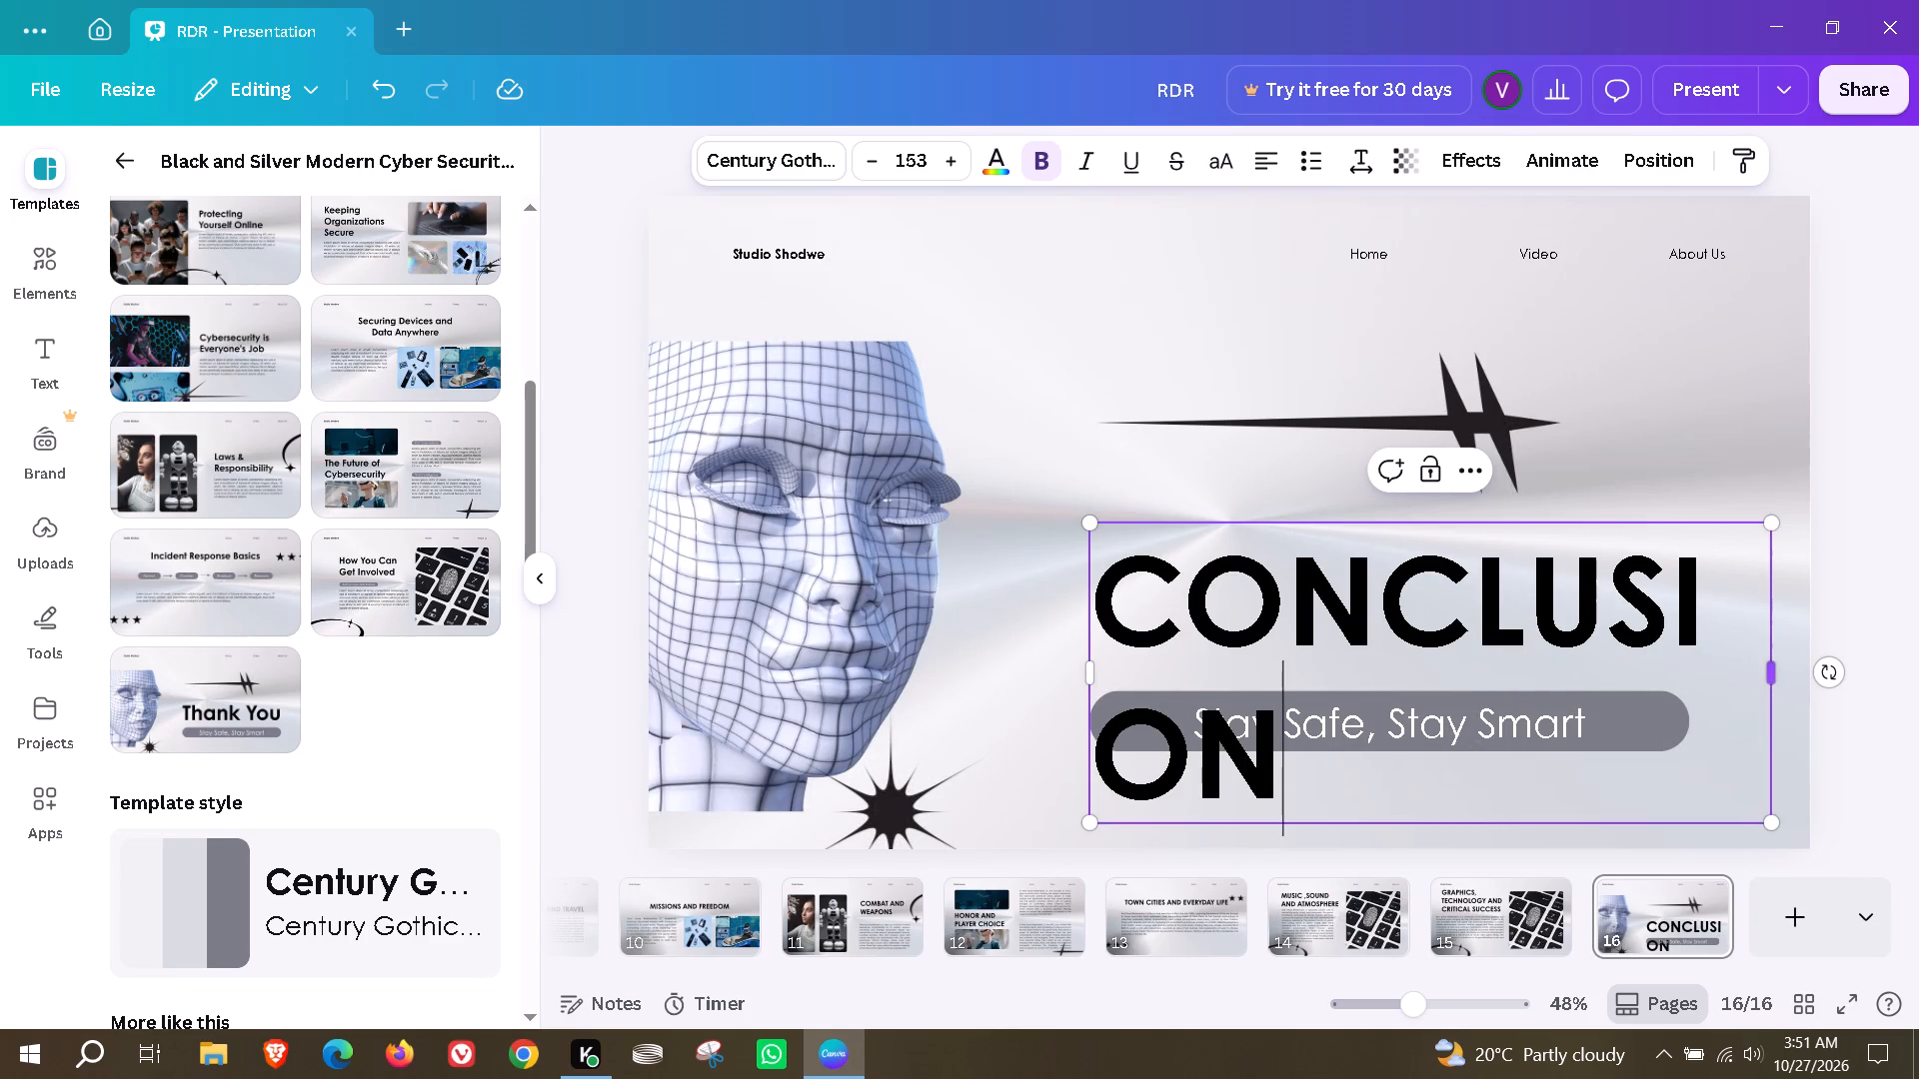
left_click_drag(1773, 824, 1333, 539)
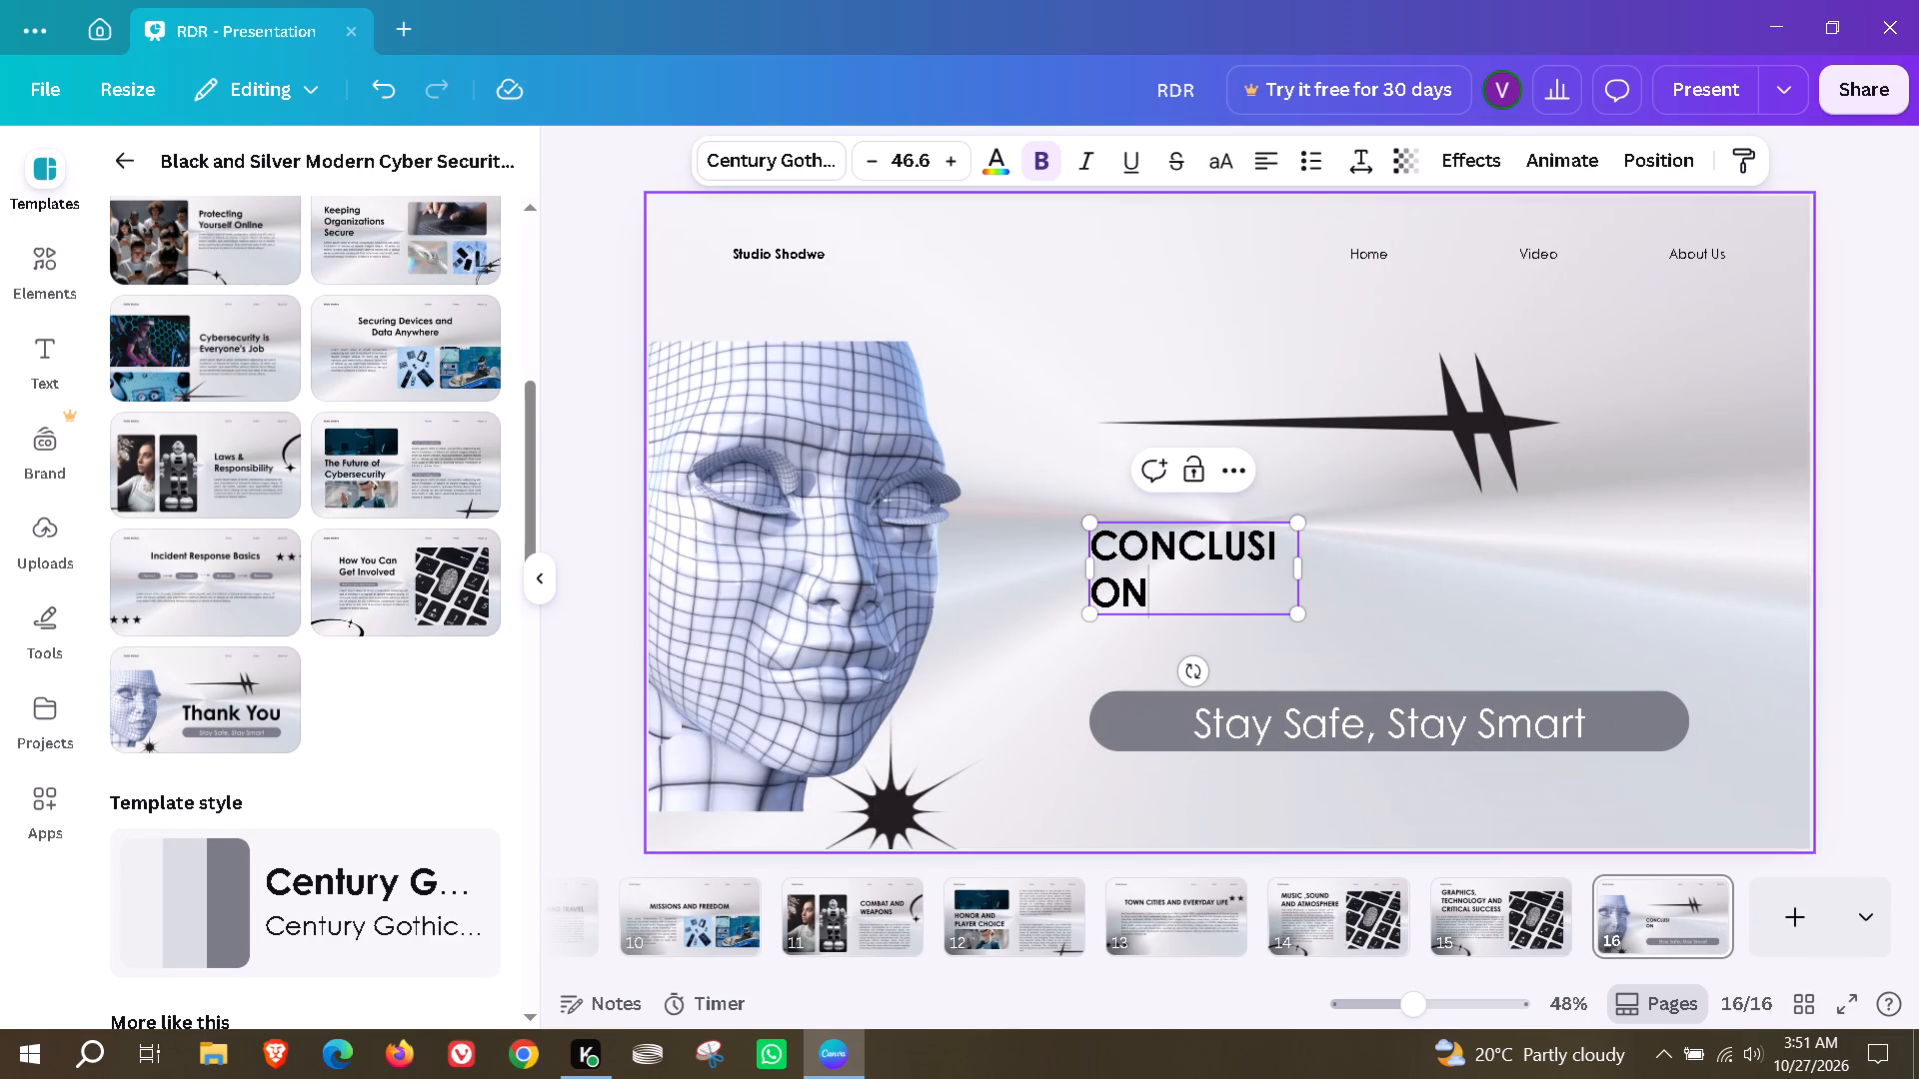
left_click_drag(1304, 561, 1346, 570)
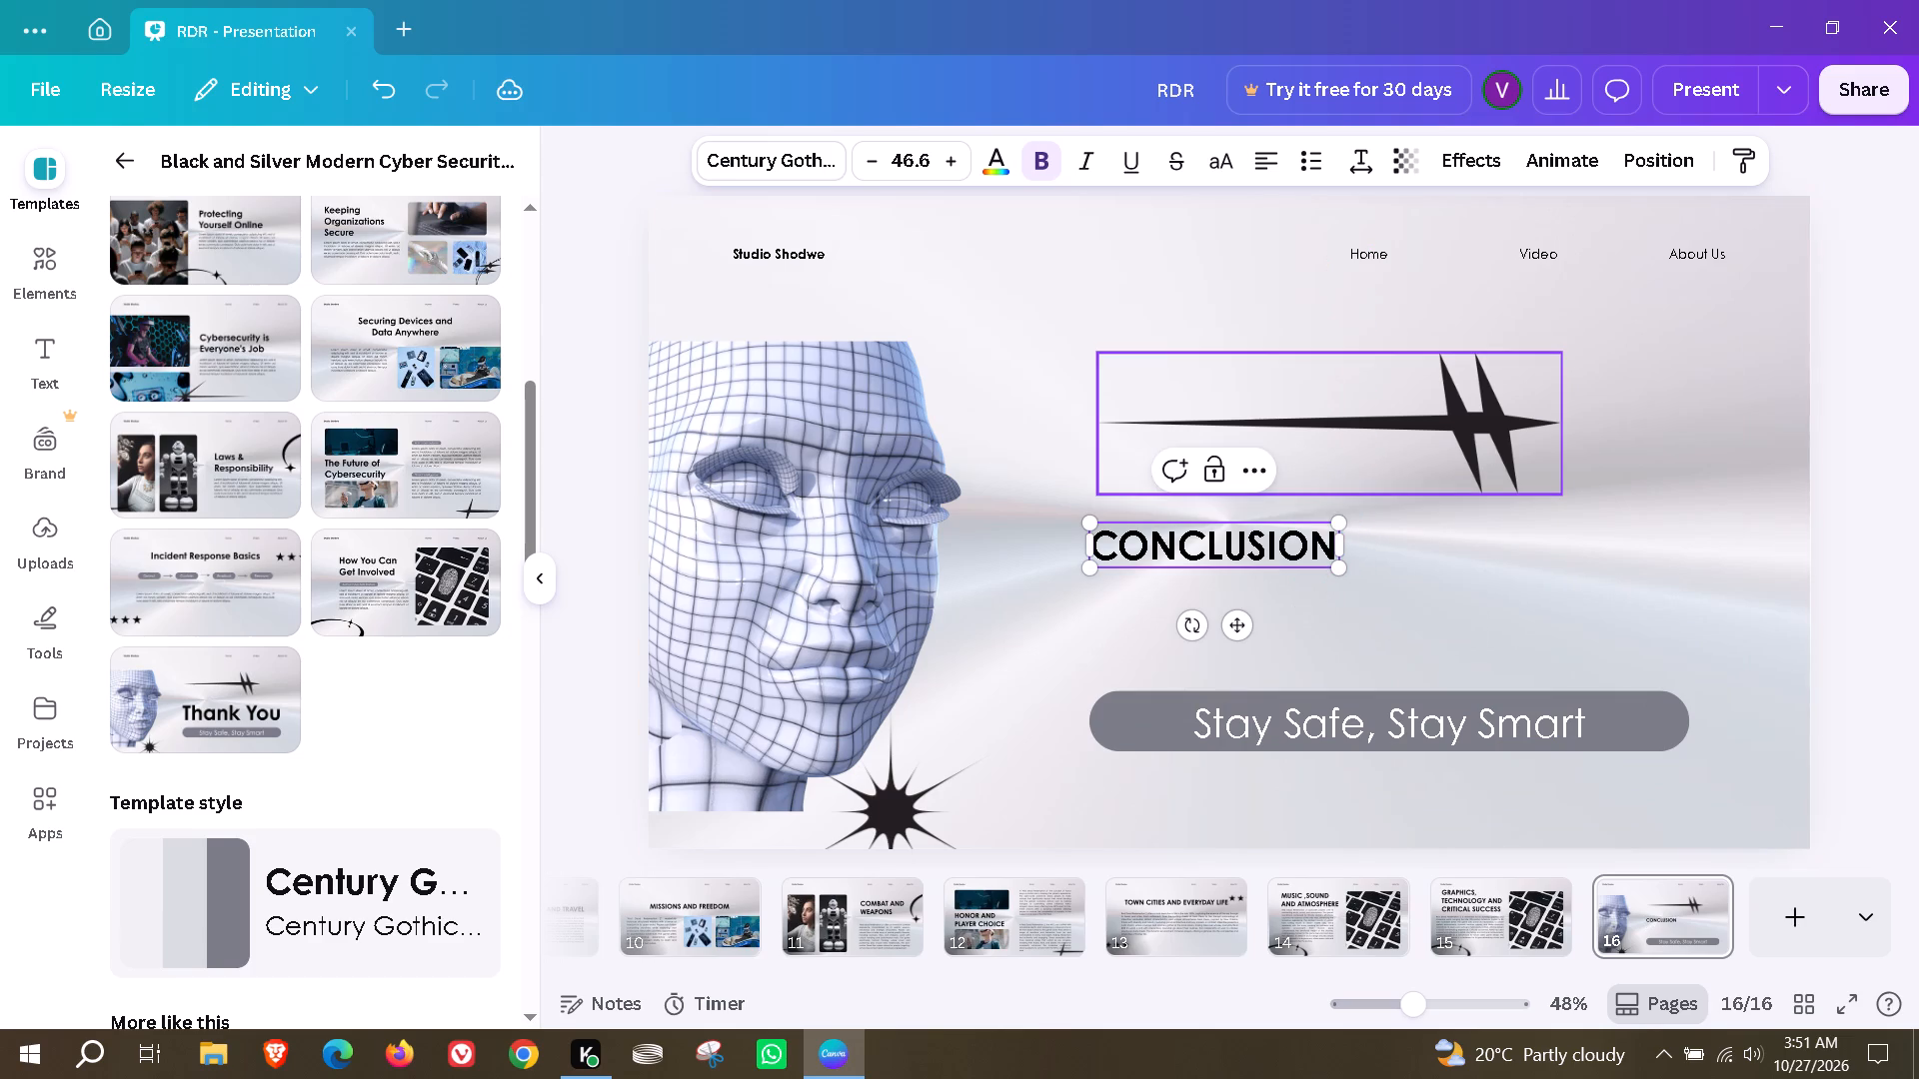
Enlarge page 16's grey pill into a tall box beneath the heading, and move the "Stay Safe, Stay Smart" text into its upper part.
left_click(1399, 723)
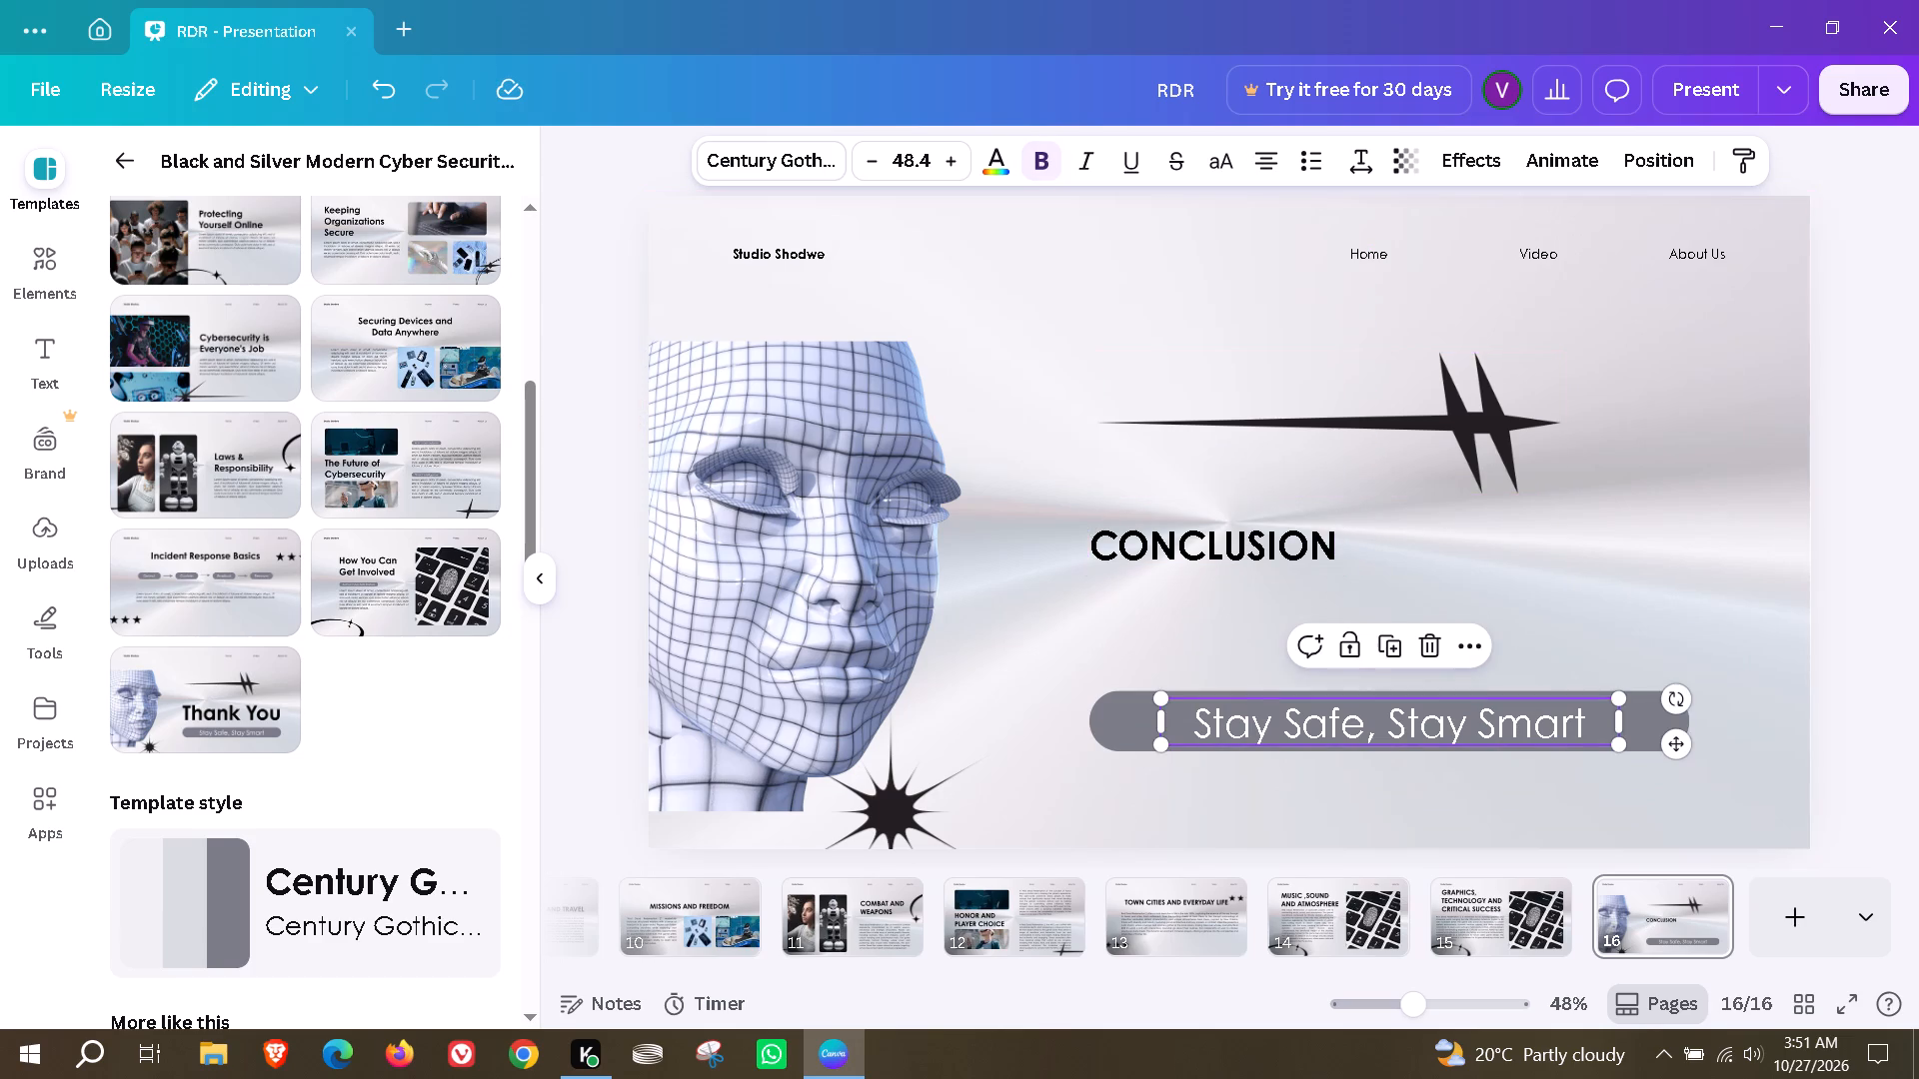
left_click(1644, 726)
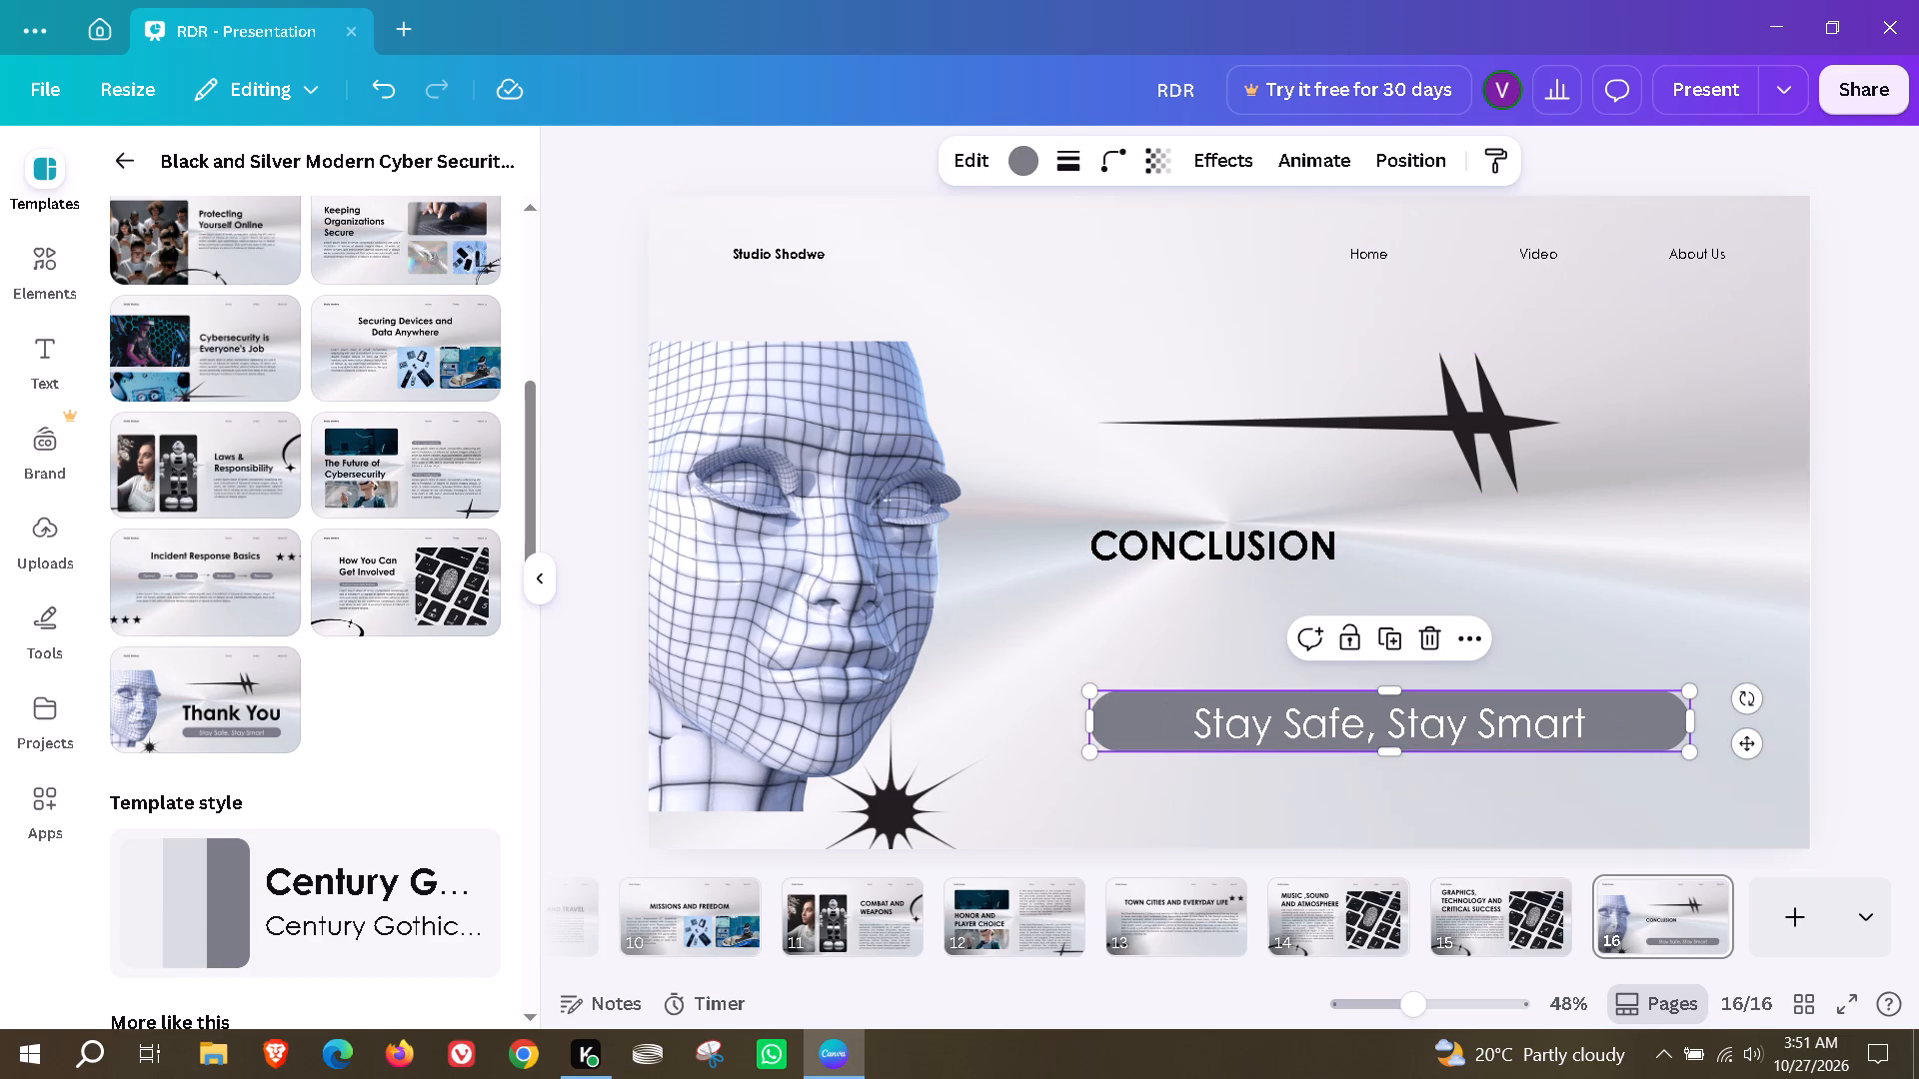
left_click_drag(1693, 755, 1793, 890)
left_click_drag(1561, 777, 1522, 682)
left_click_drag(1489, 733, 1463, 667)
Replace the "Stay Safe, Stay Smart" text using Magic Write with the prompt "generate 2-3 lines on conclusion about rdr 2 is unforgettable".
double_click(1445, 669)
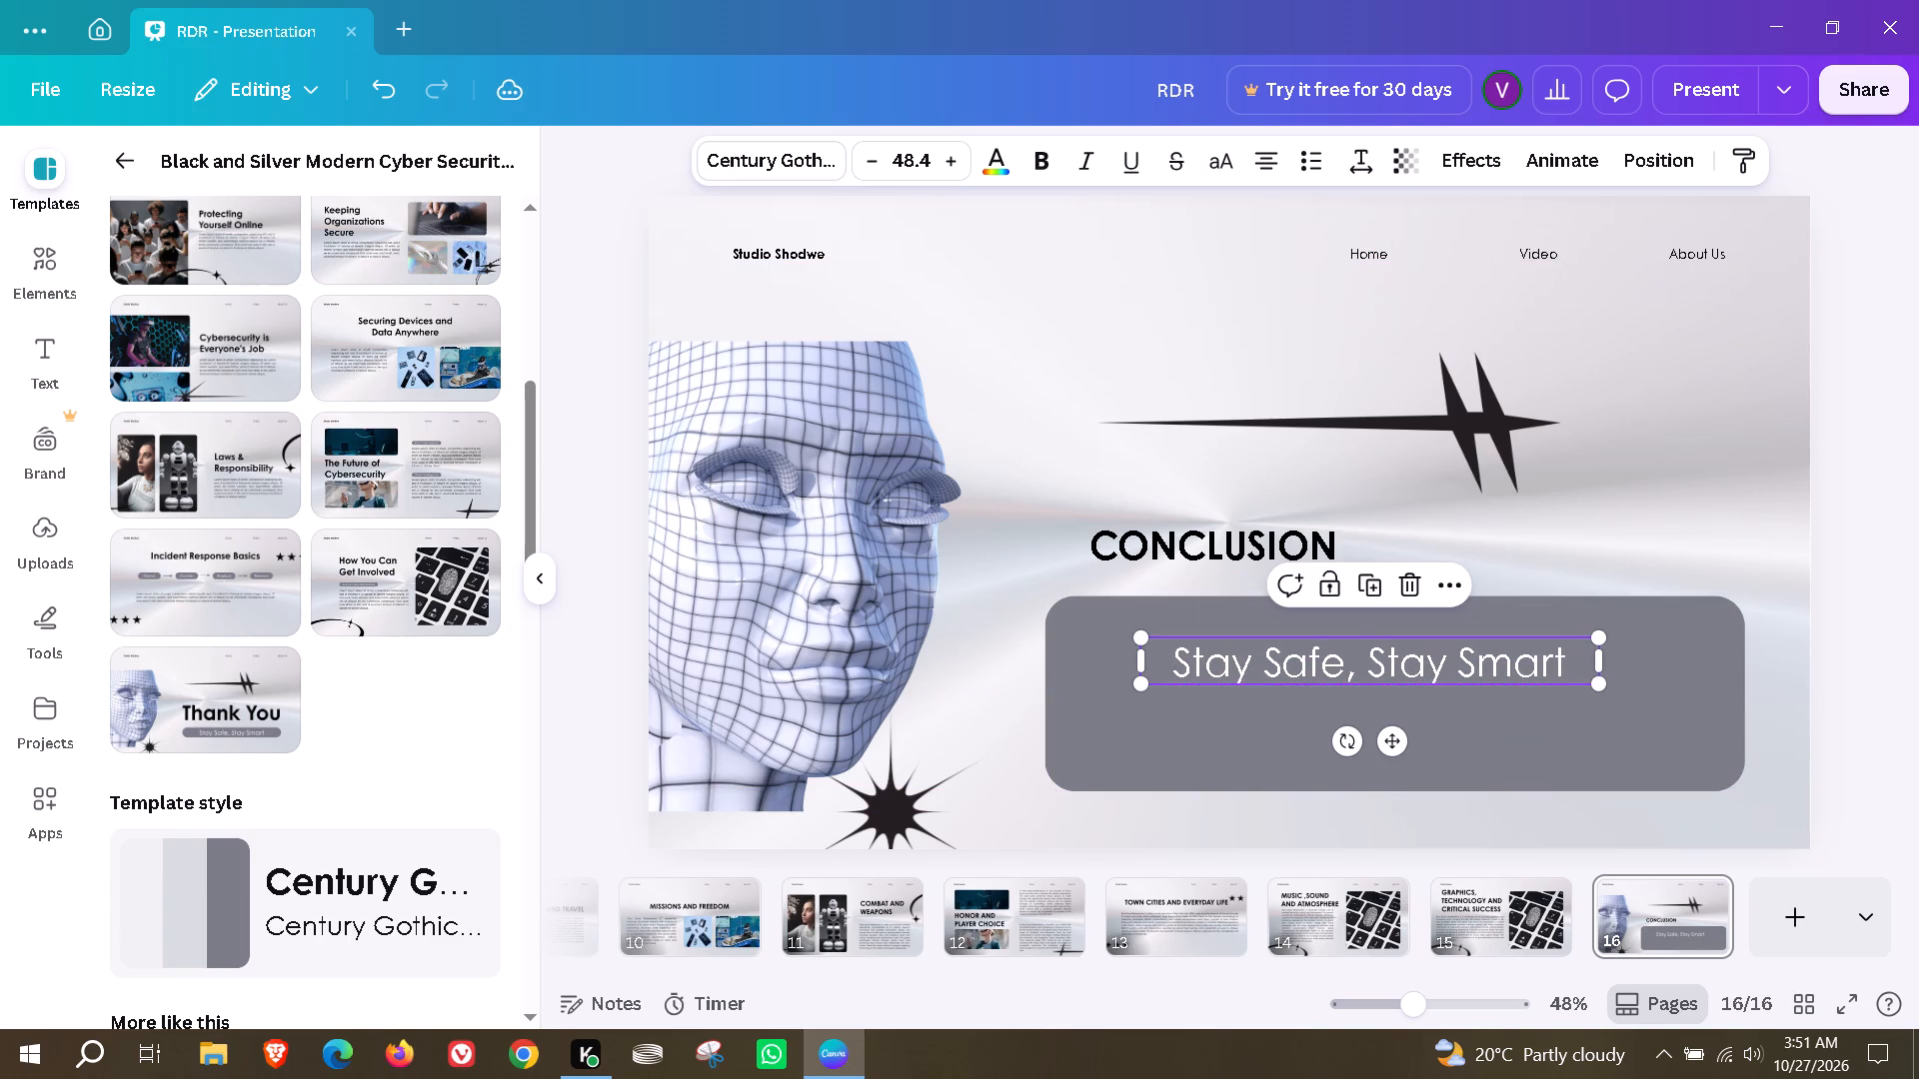
left_click(1425, 574)
scroll(1533, 502, "down", 3)
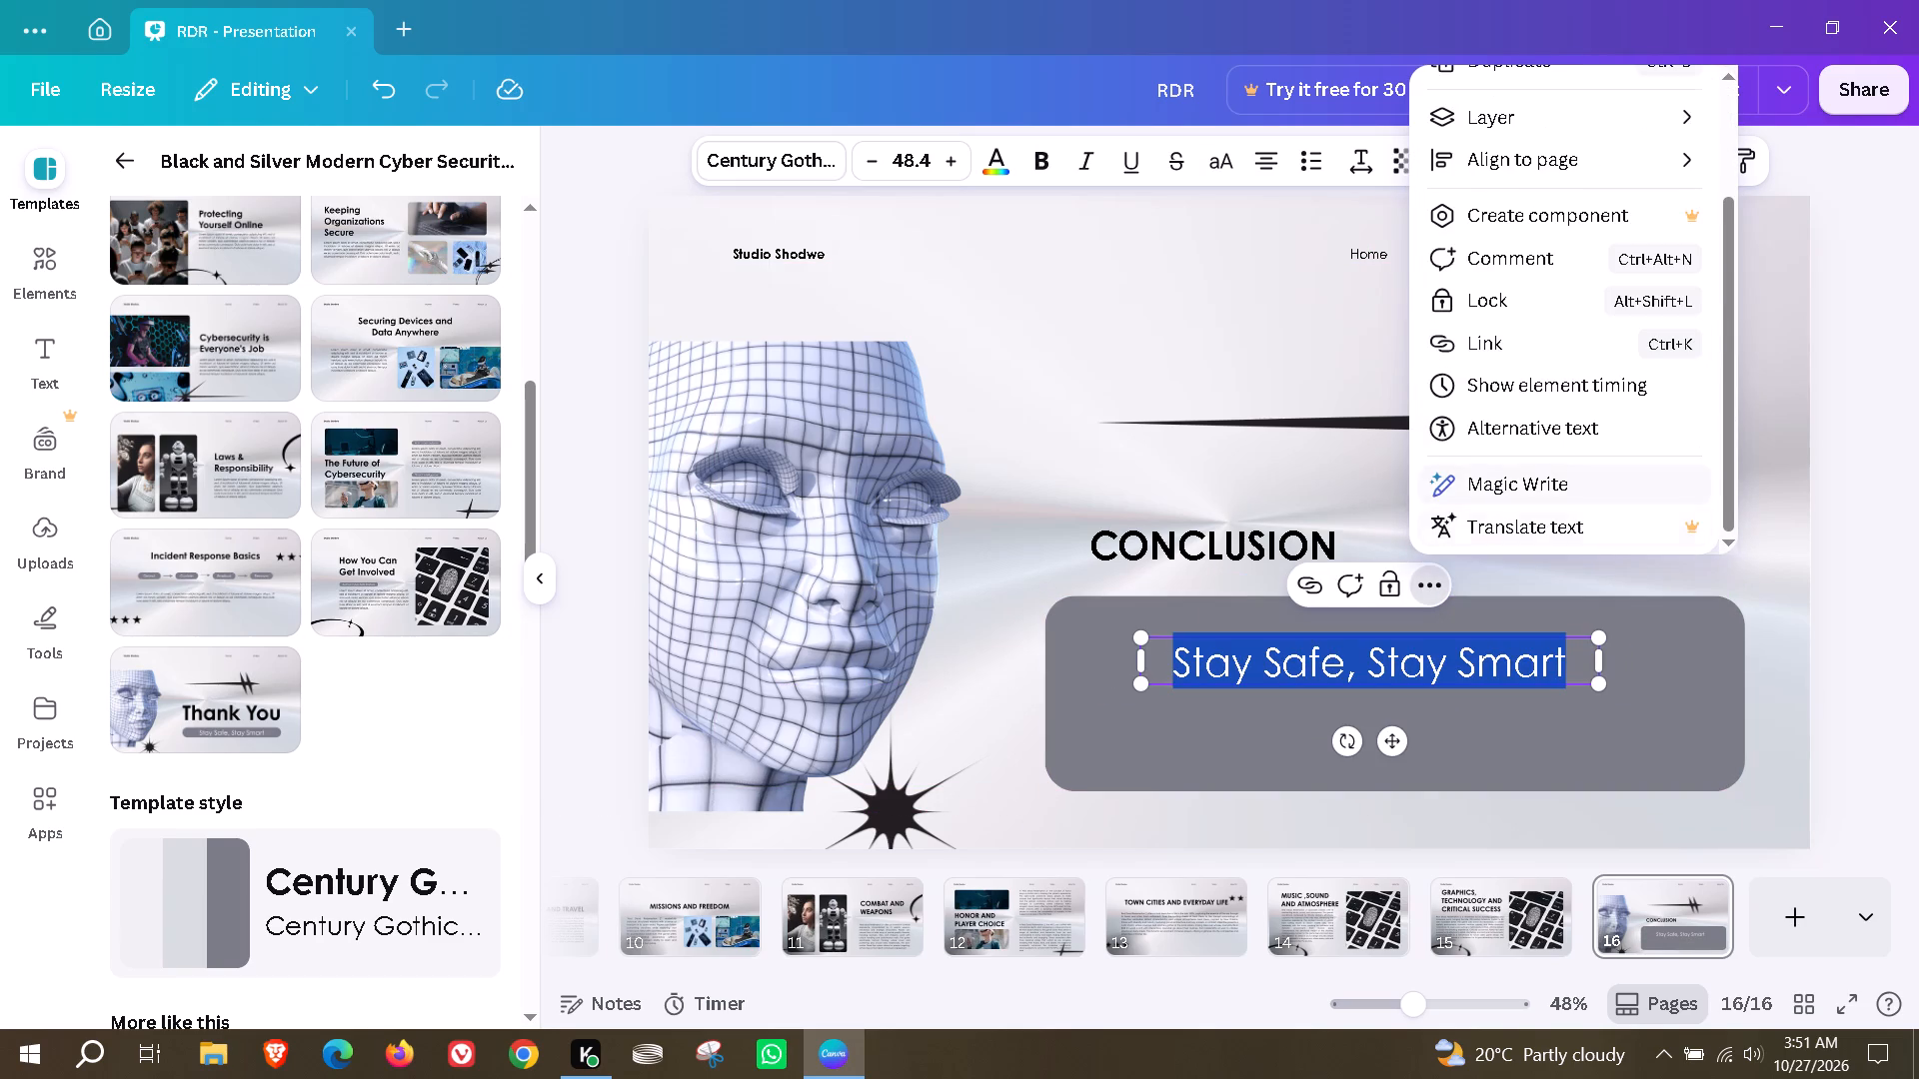
left_click(1516, 494)
left_click(1553, 102)
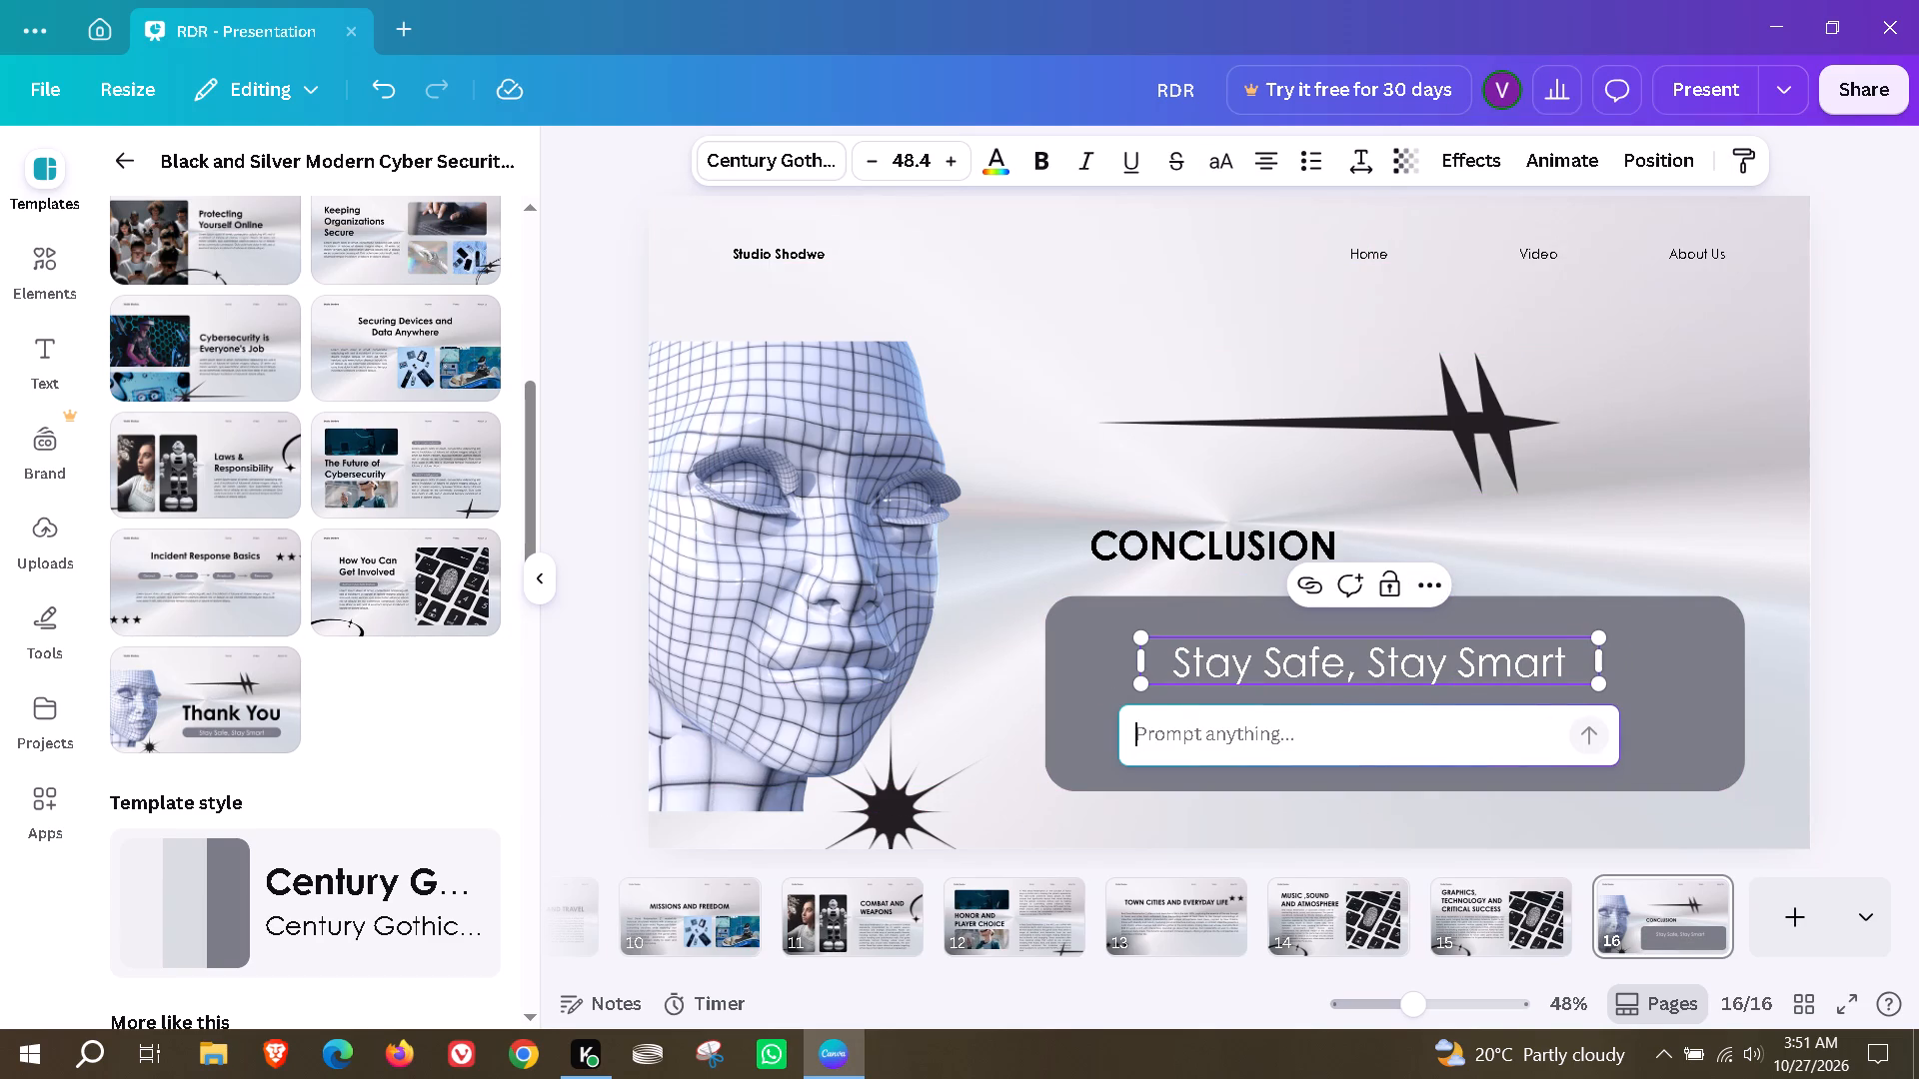
type("generate 2-3 lines on concls")
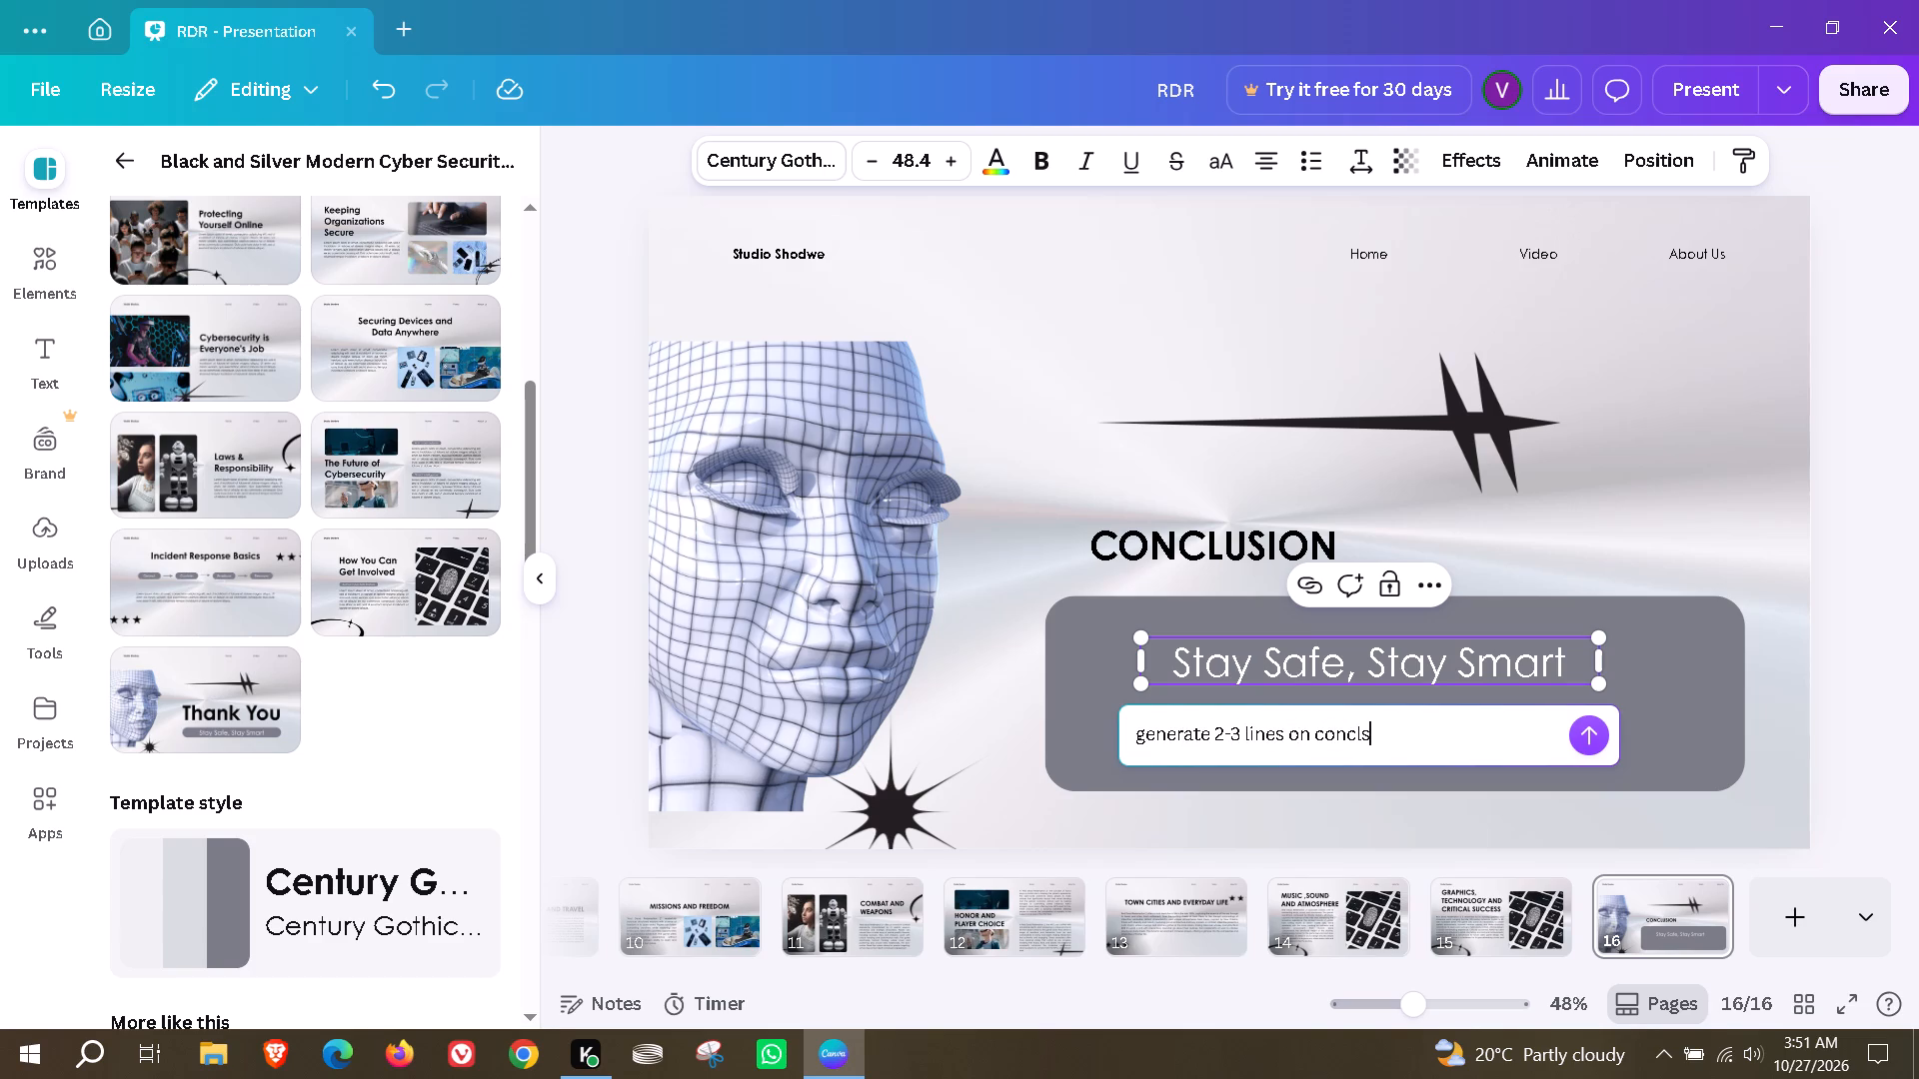
key("BackSpace")
type("usion about rdr 2")
key("space")
type("is unforgettable")
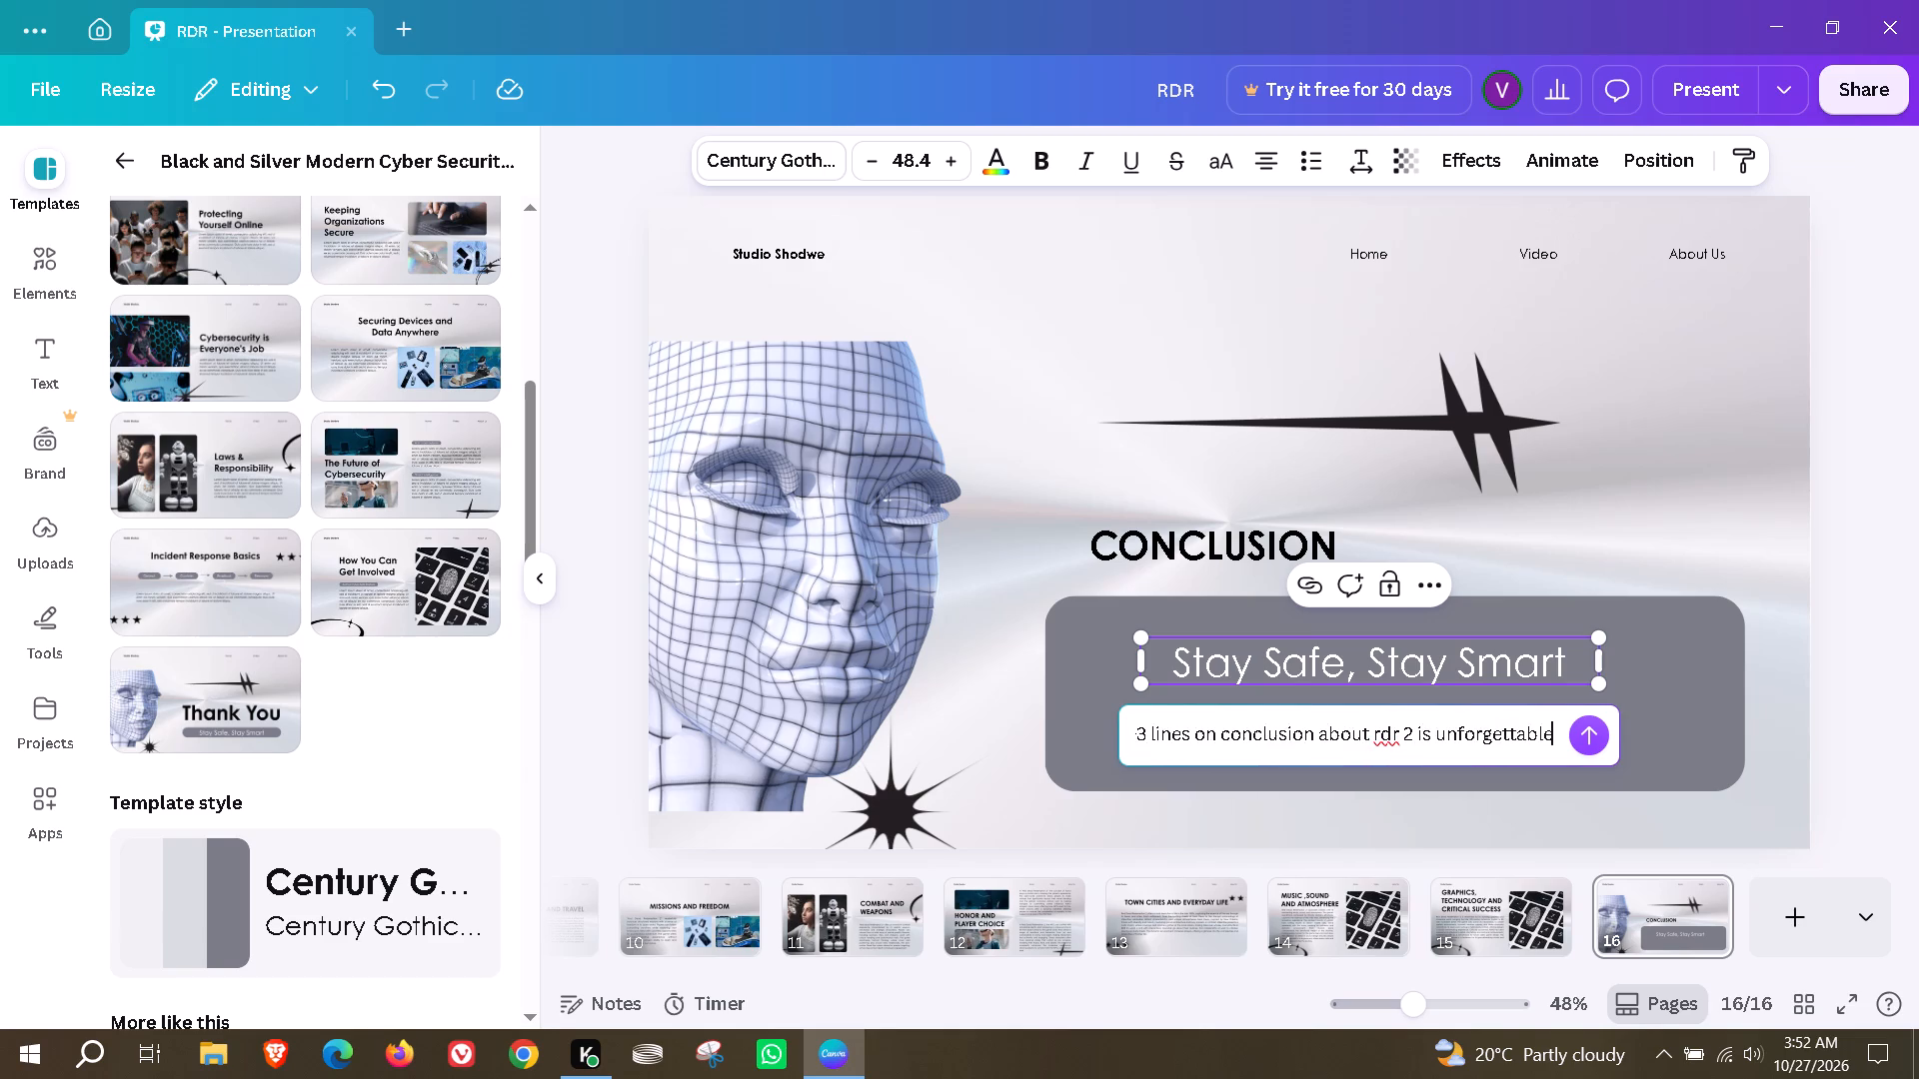
key("Return")
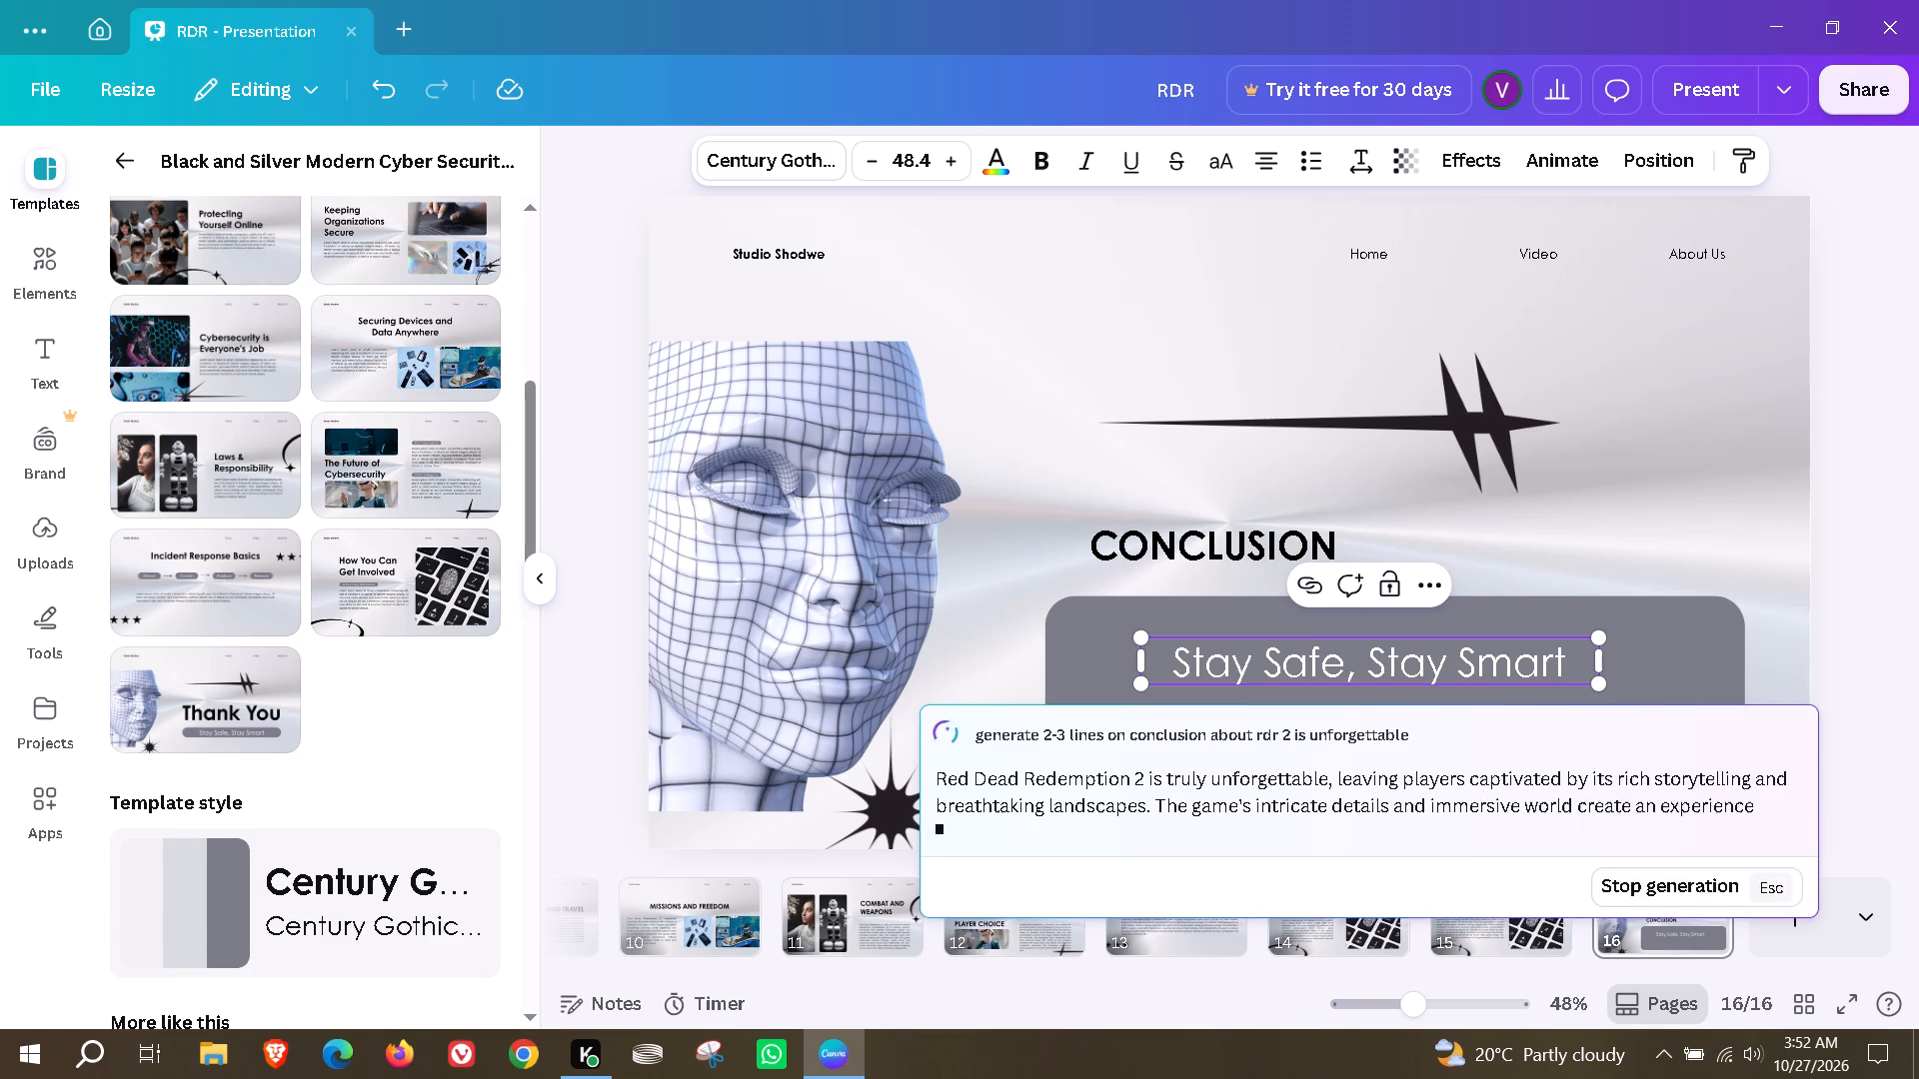
left_click(1686, 581)
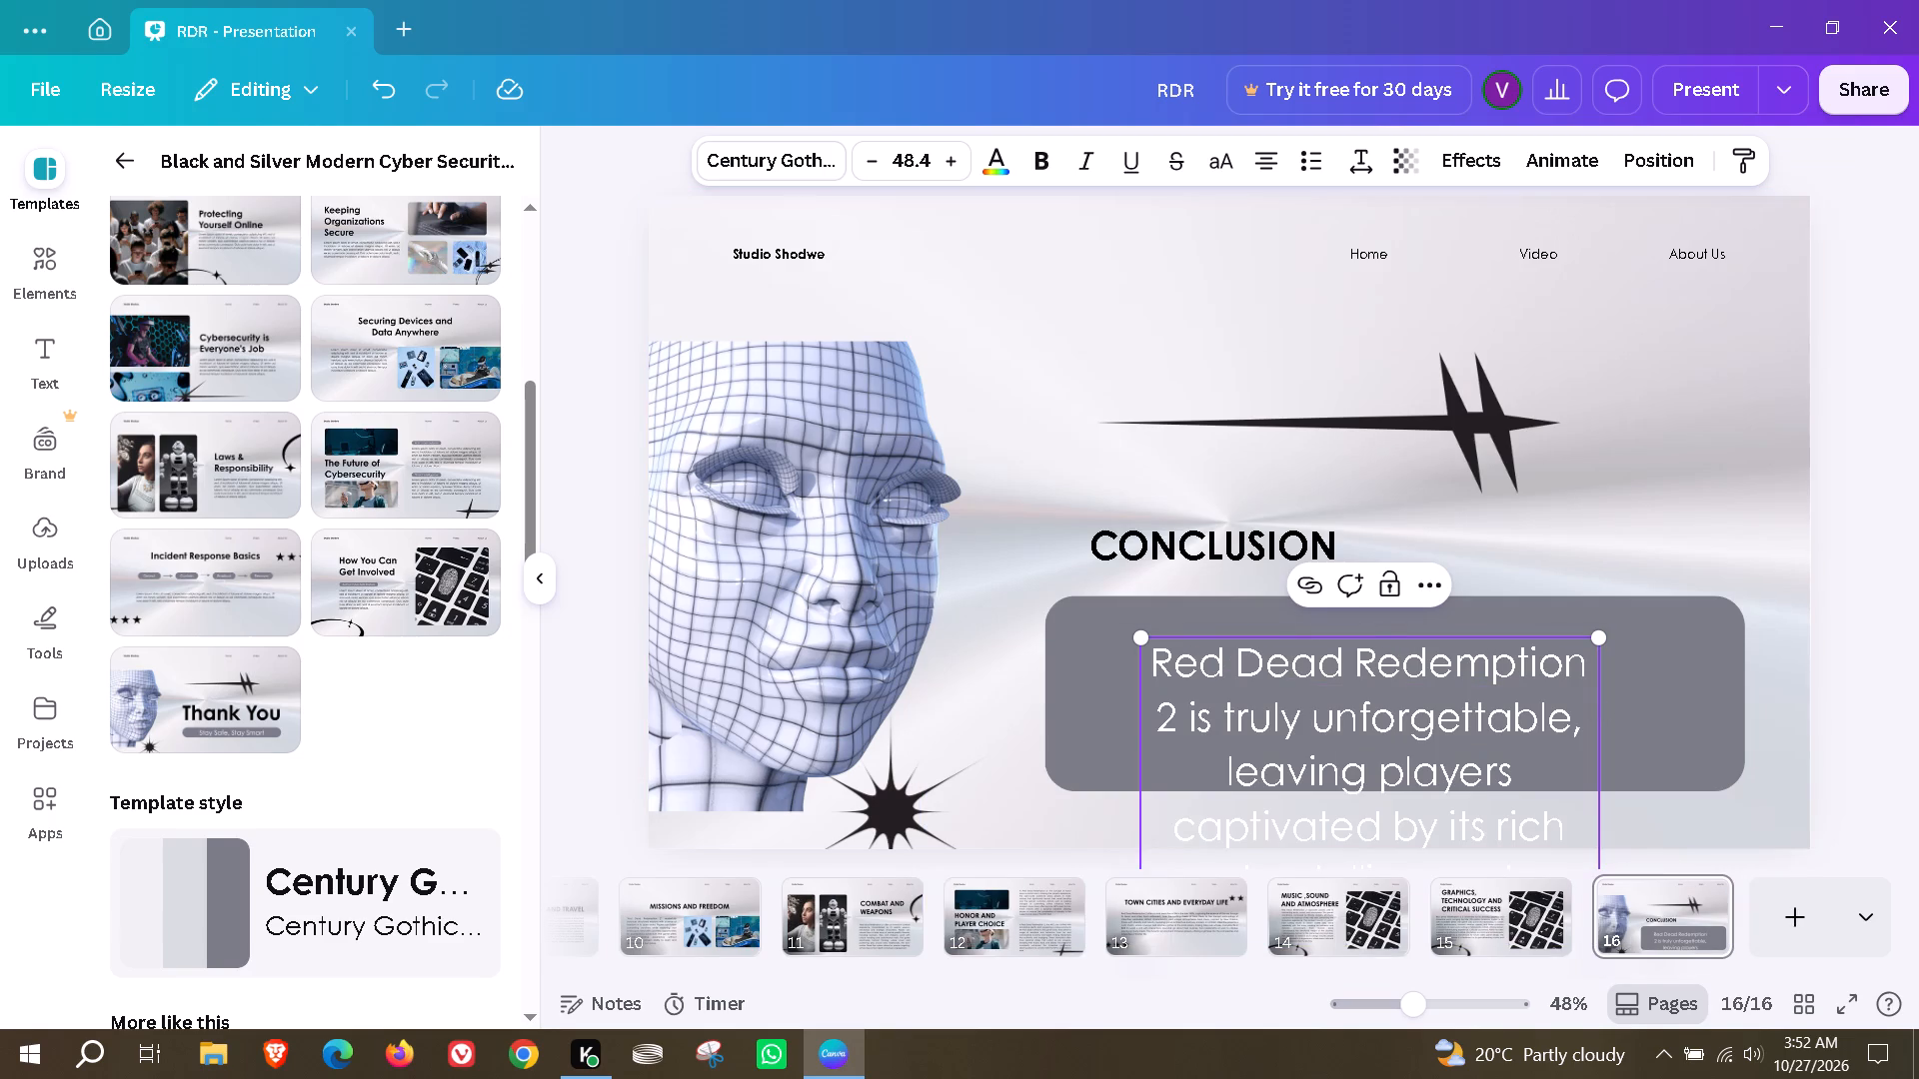
Widen page 16's generated conclusion text, shrink it to size 25, and move it into the grey box beneath the "CONCLUSION" heading.
left_click_drag(1487, 806, 1471, 731)
left_click(1556, 775)
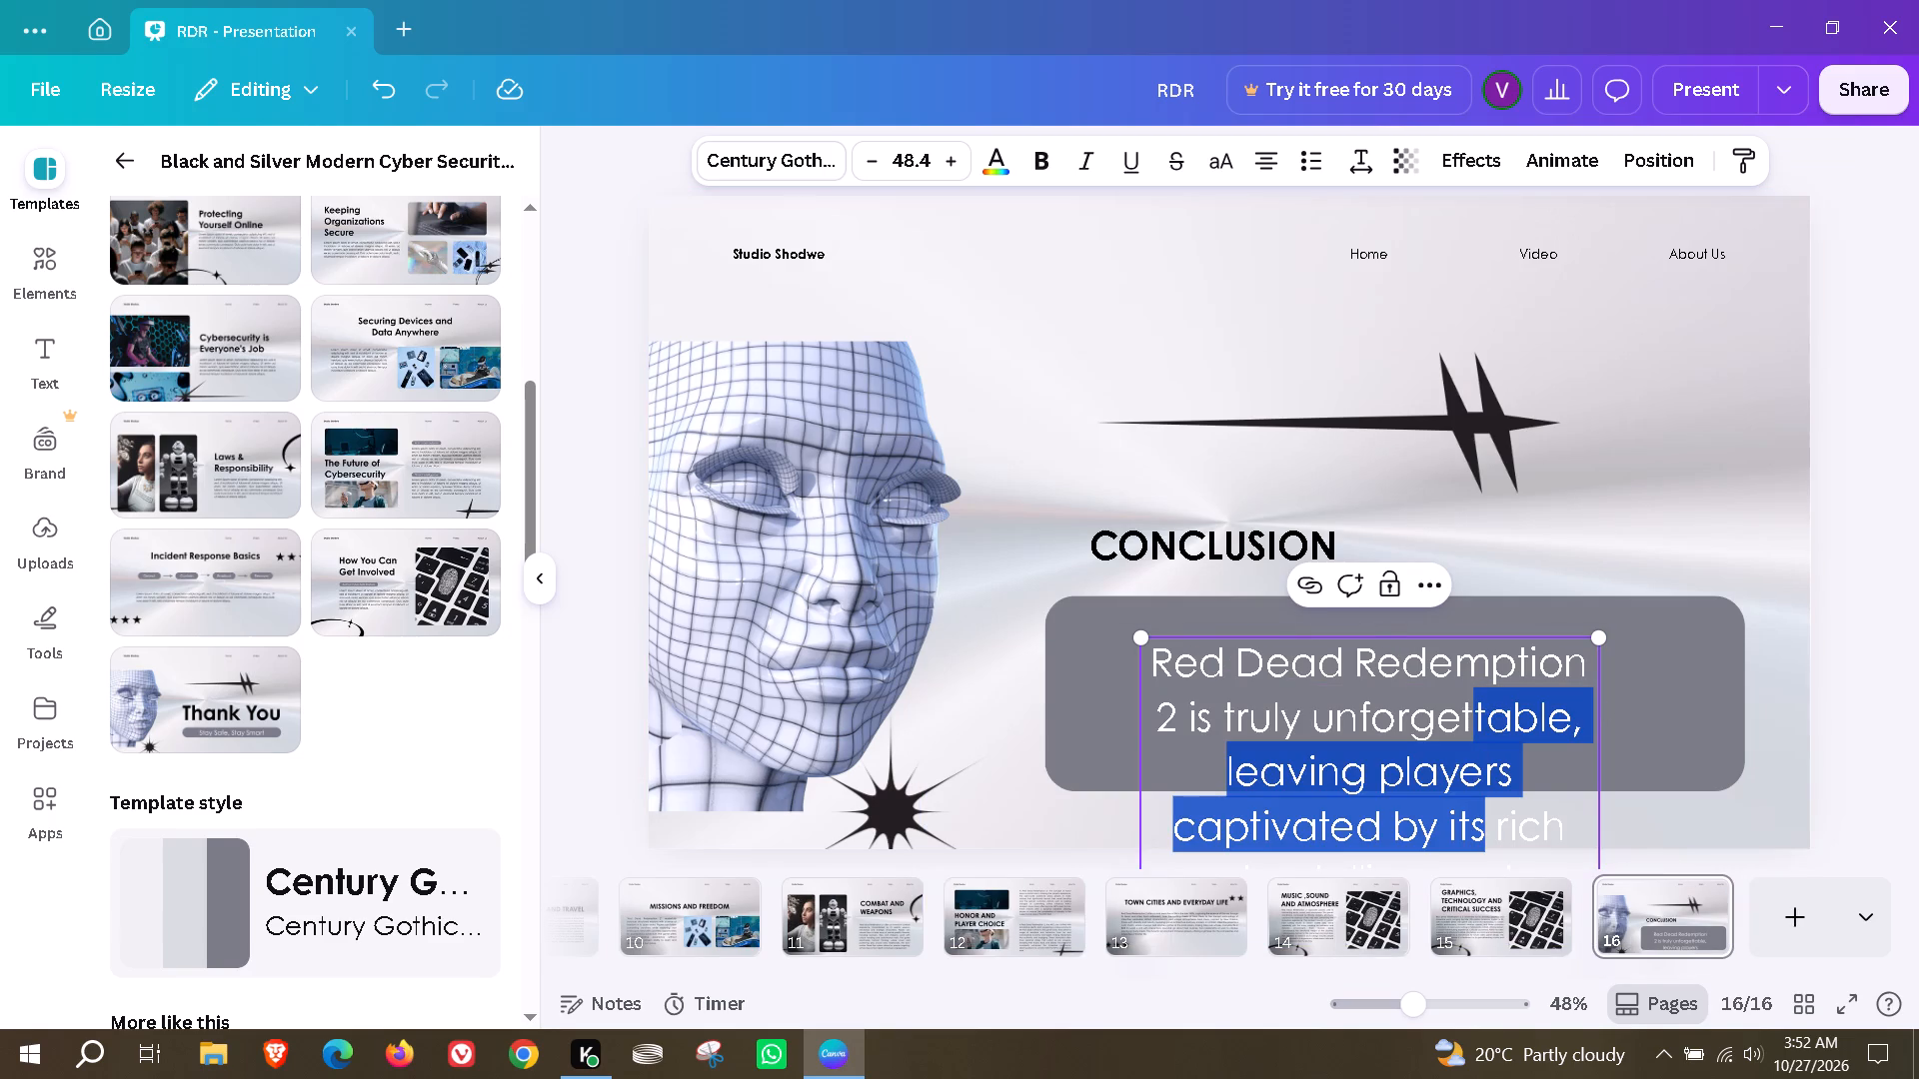
left_click_drag(1528, 769, 1524, 723)
left_click(1690, 737)
left_click(1483, 732)
left_click_drag(1433, 722, 1379, 546)
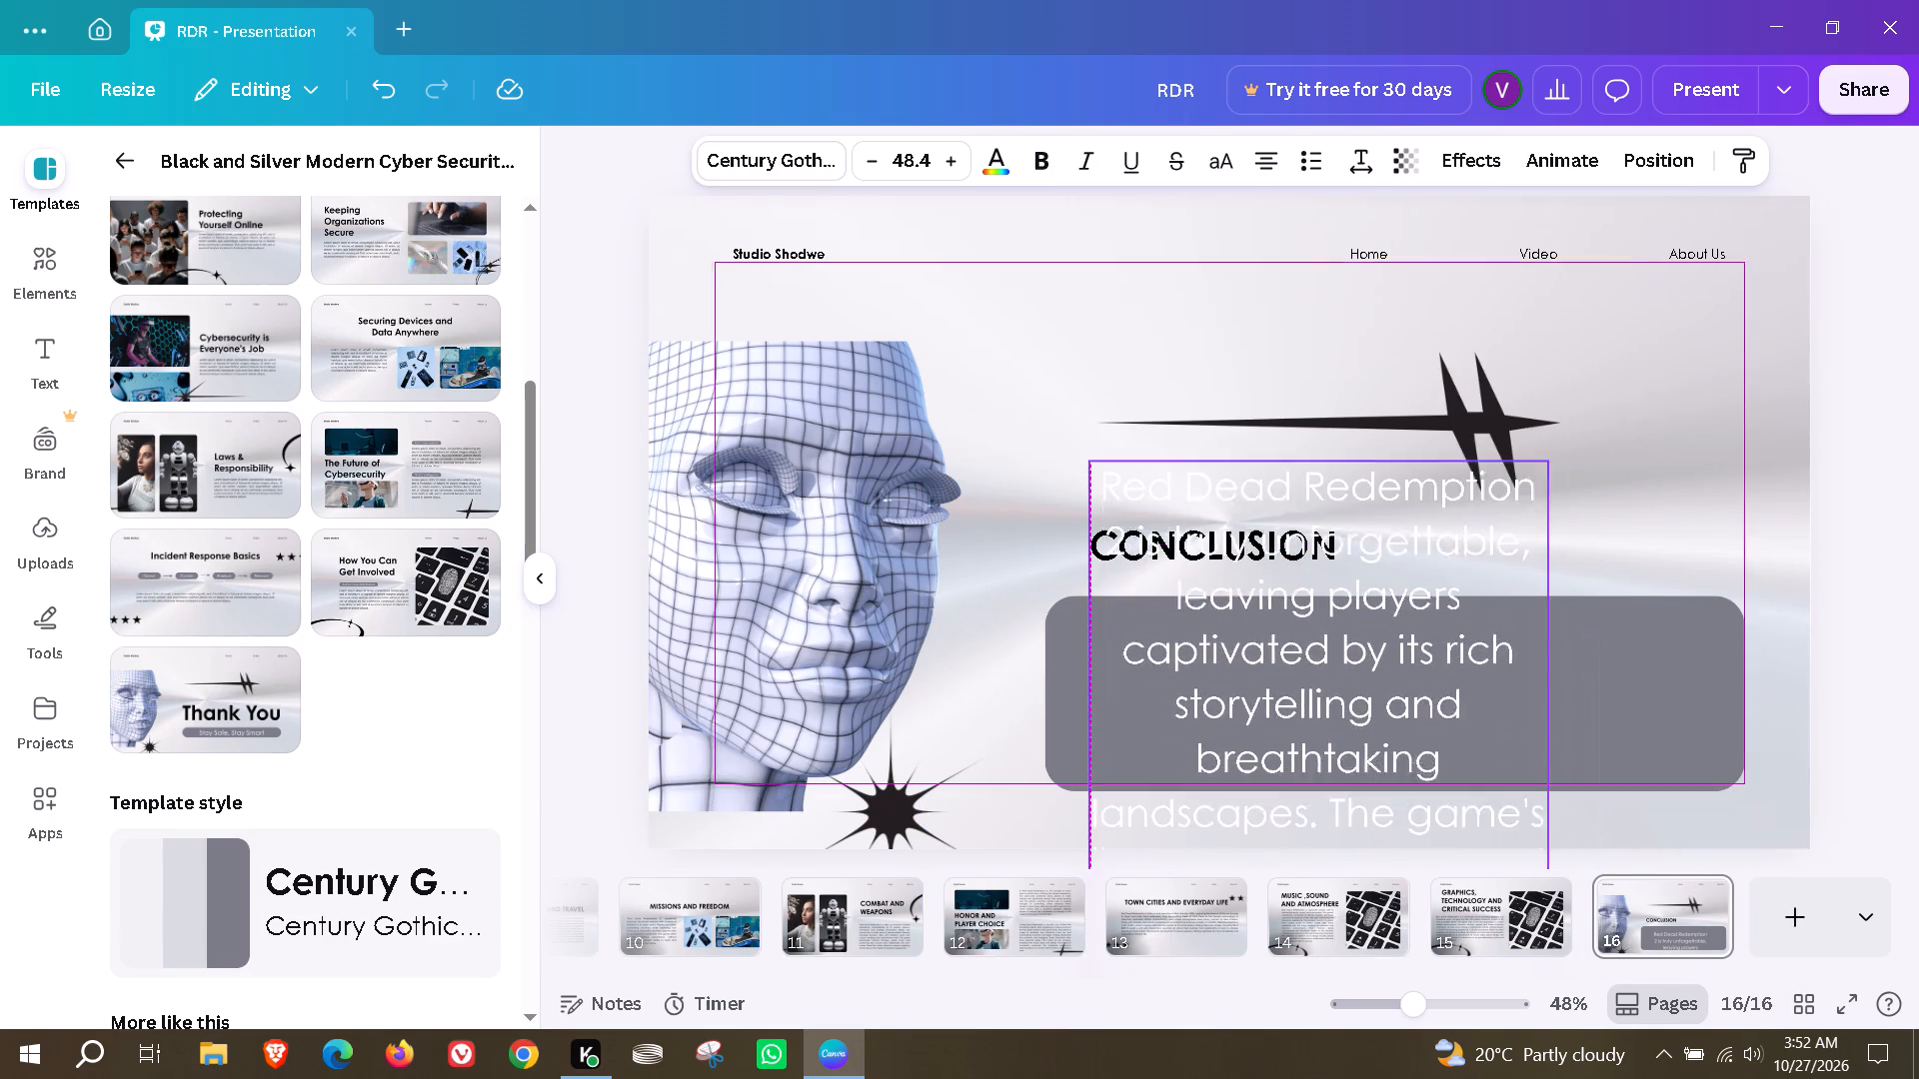
left_click_drag(1379, 546, 1296, 491)
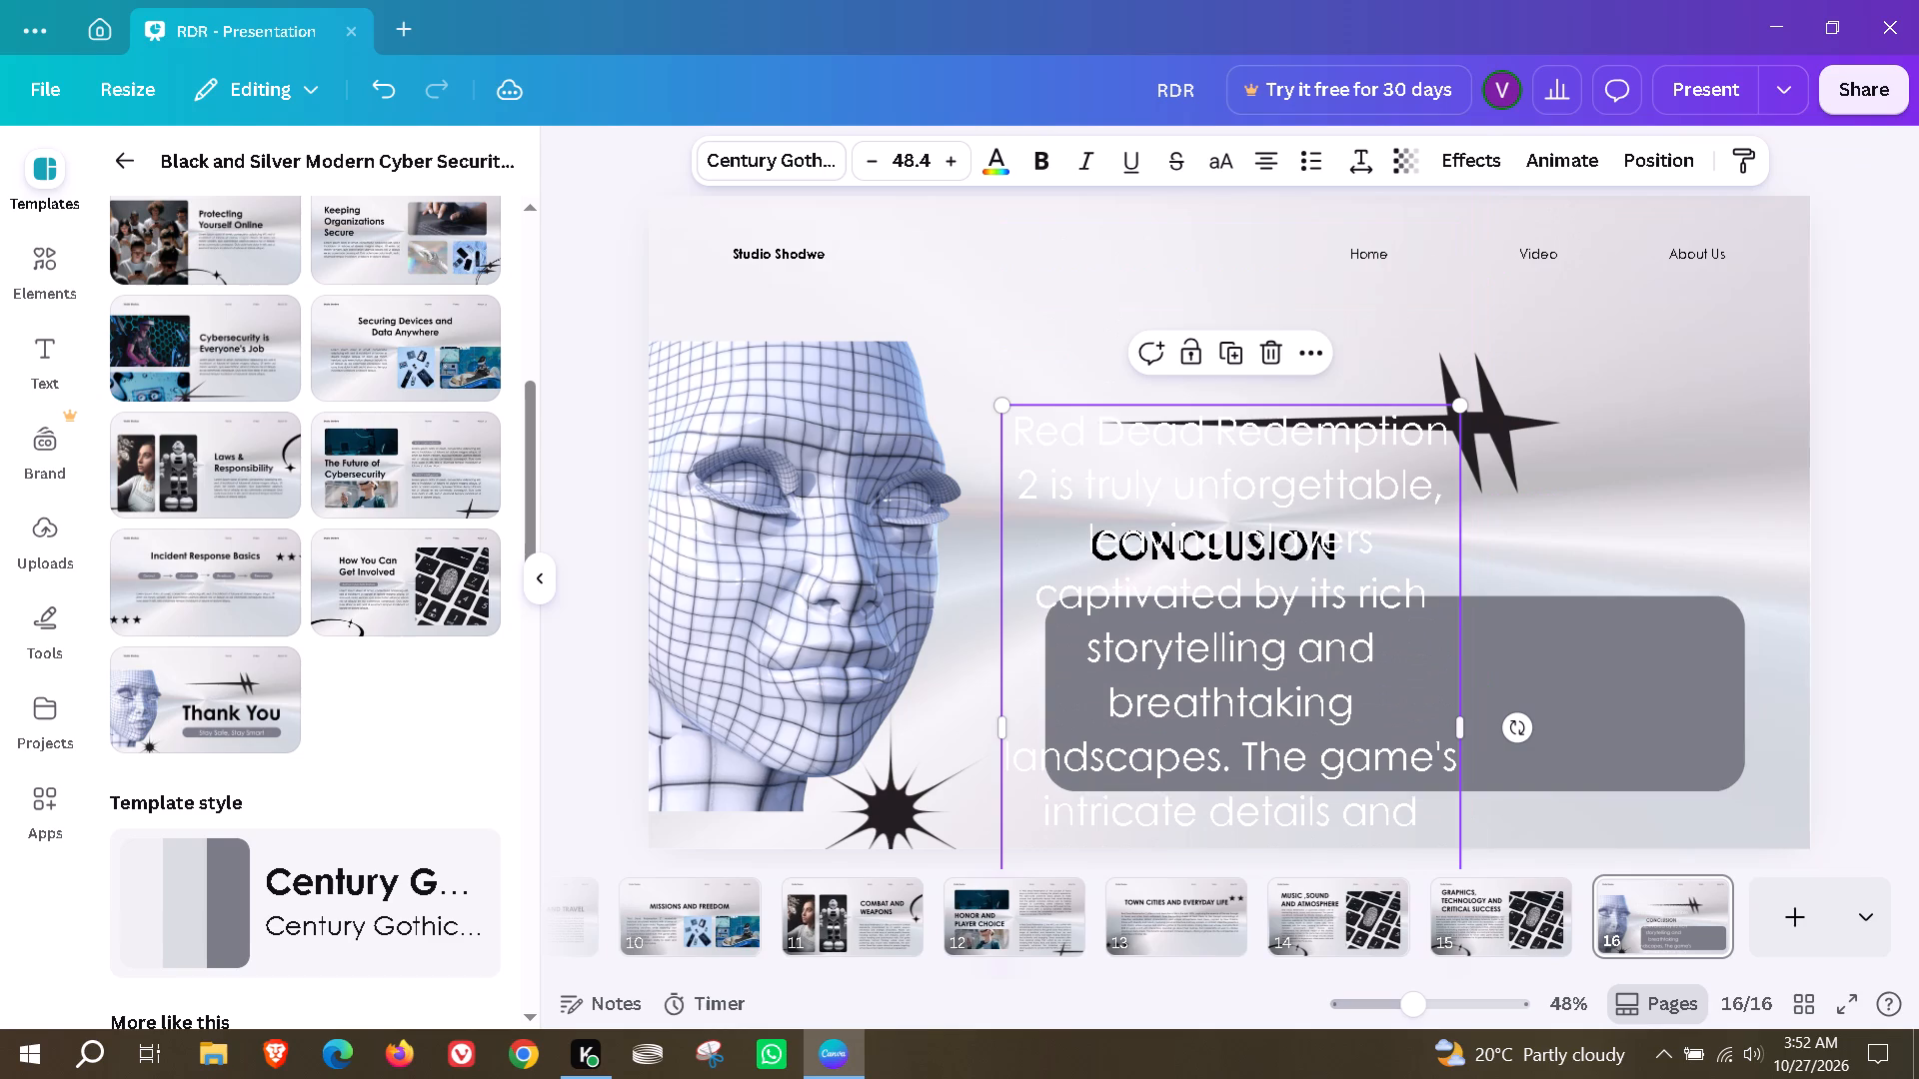
left_click_drag(1461, 727, 1912, 729)
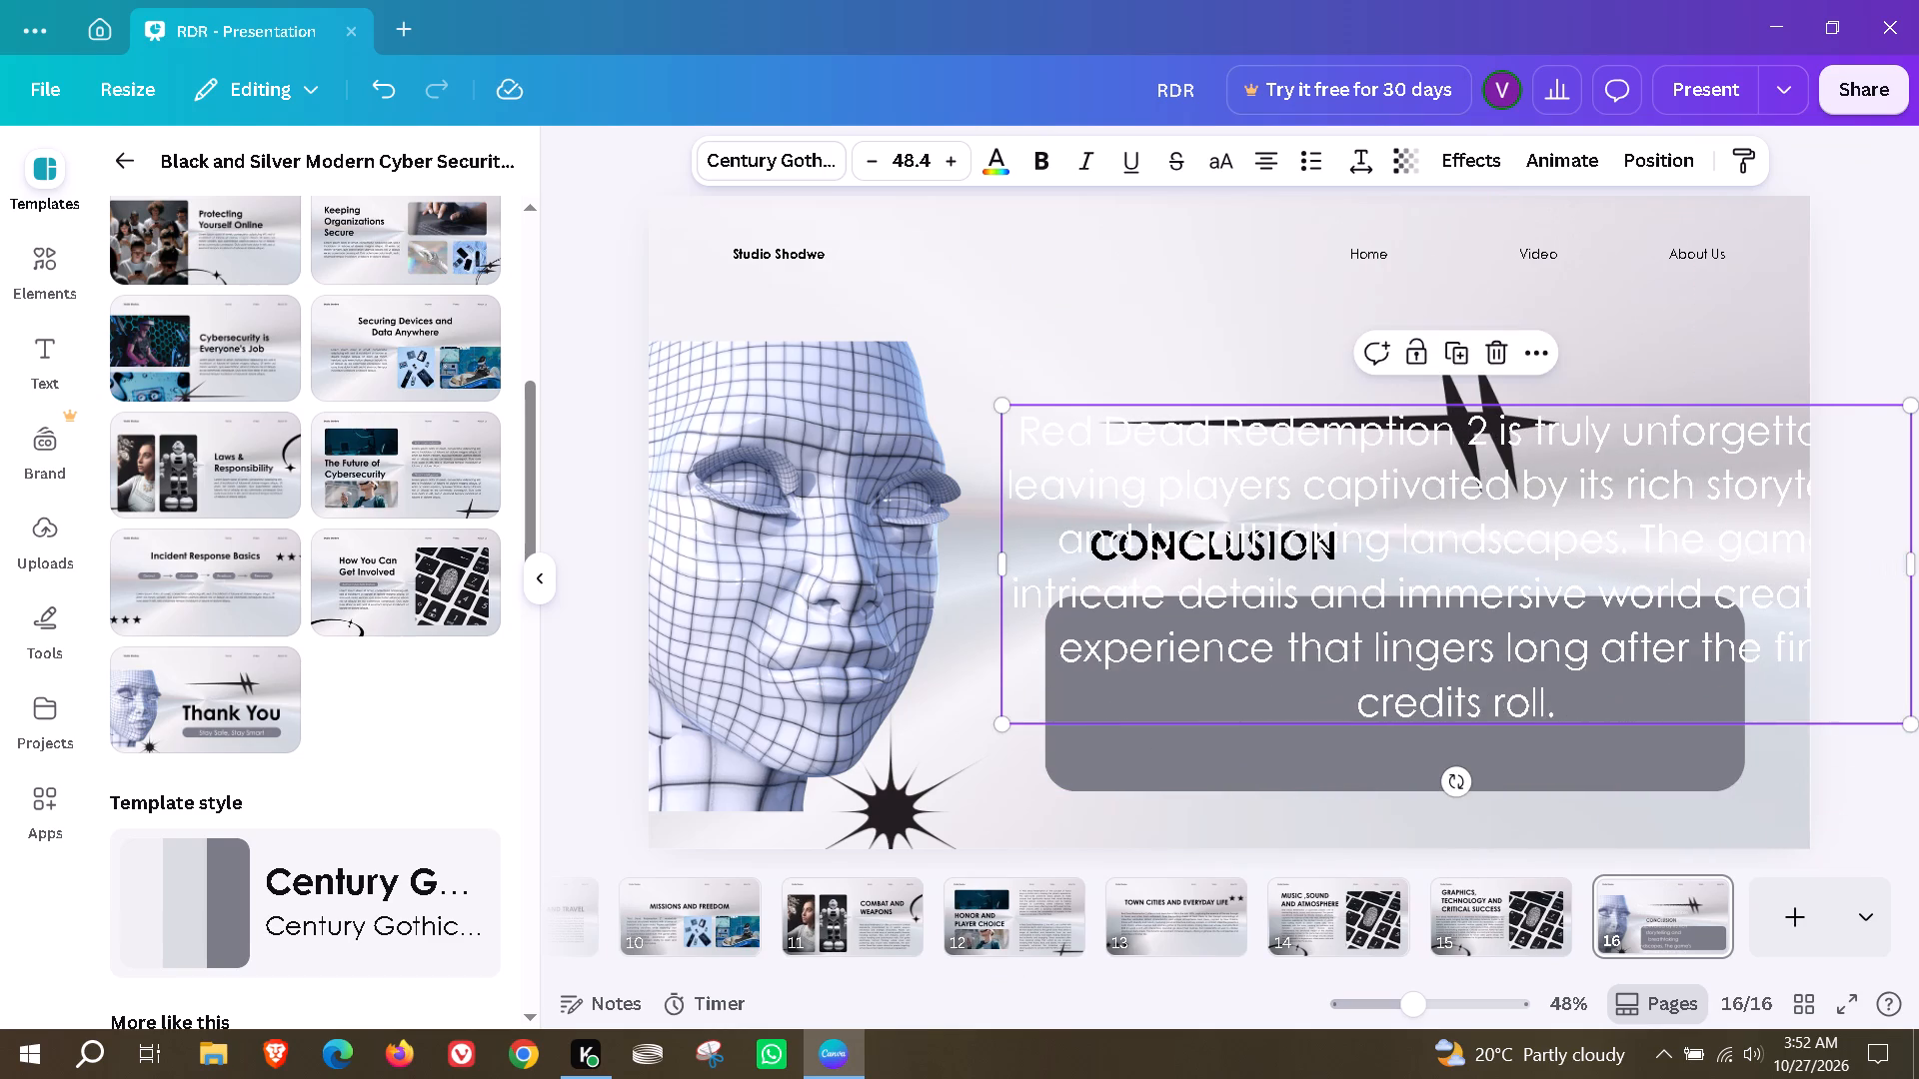
left_click_drag(1603, 563, 1408, 644)
left_click_drag(1714, 800, 1600, 757)
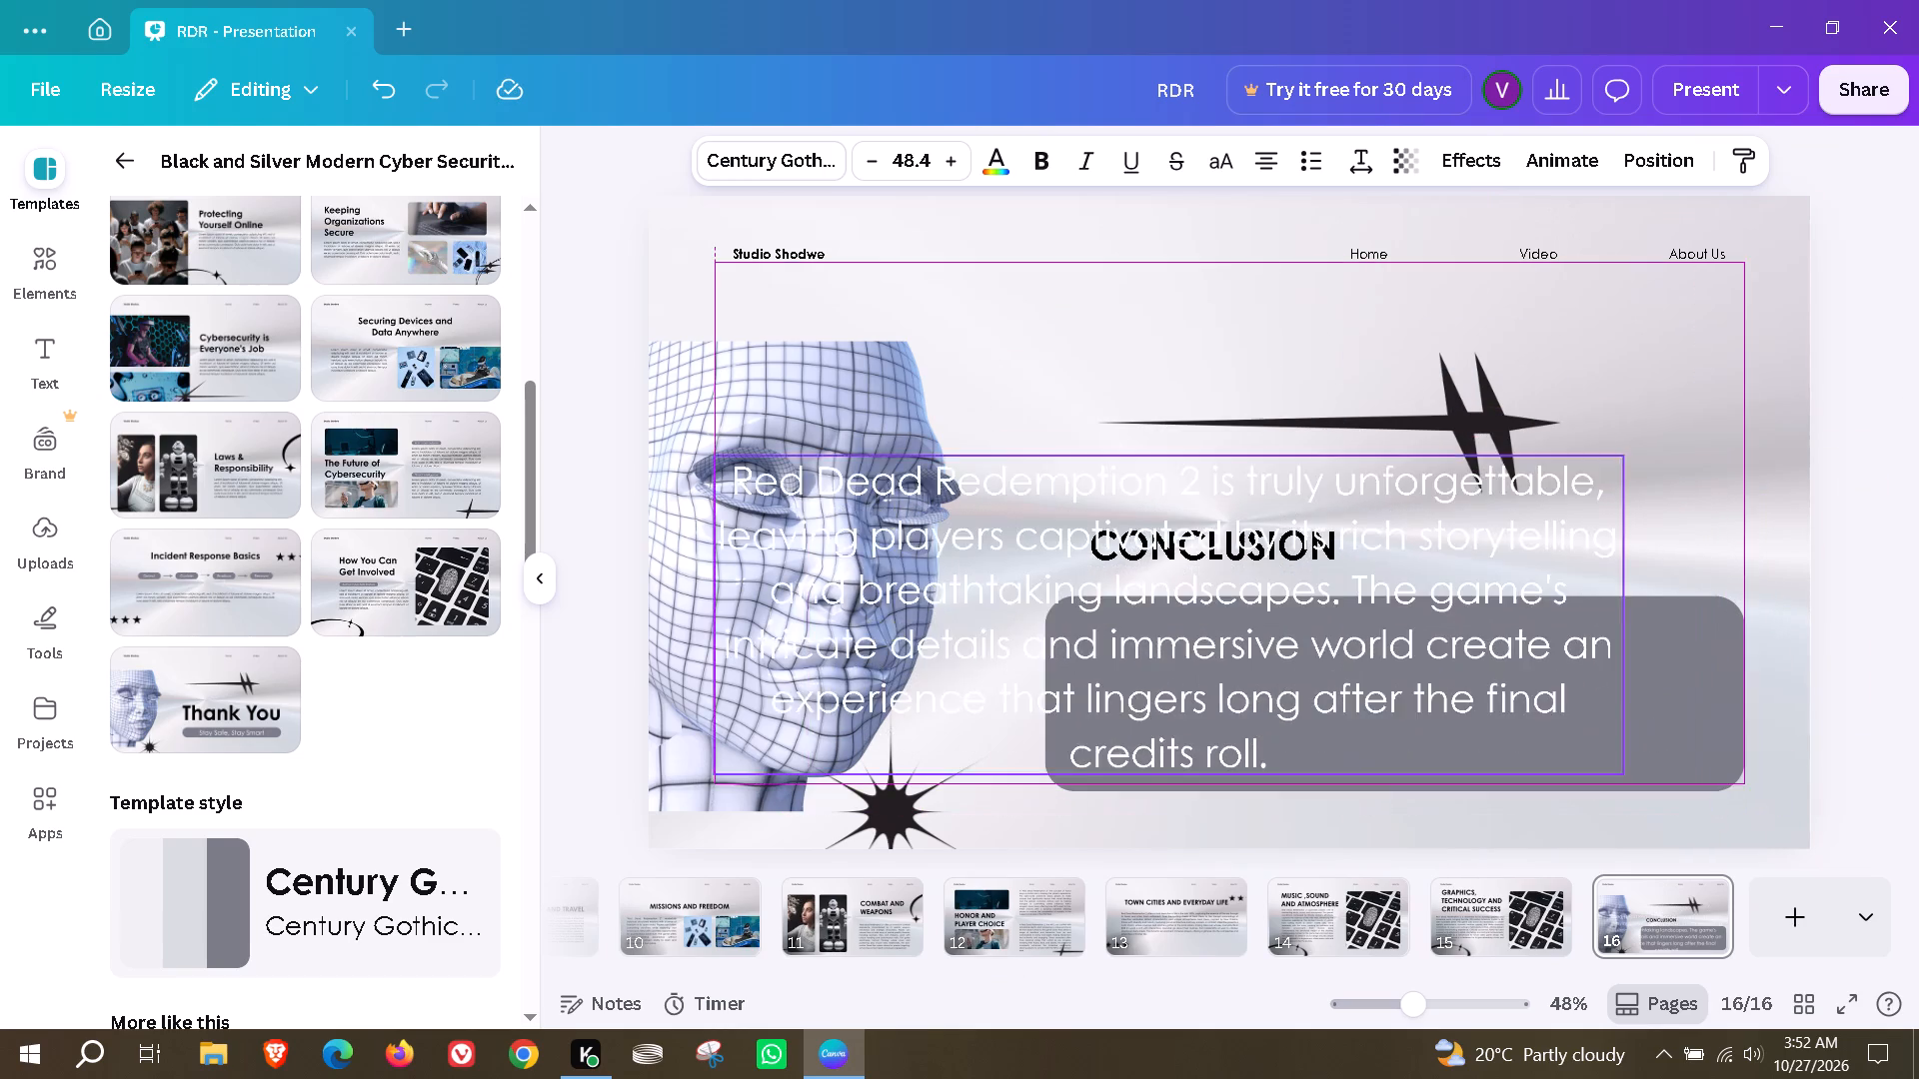
left_click_drag(1600, 757, 1643, 787)
left_click_drag(1644, 800, 1185, 702)
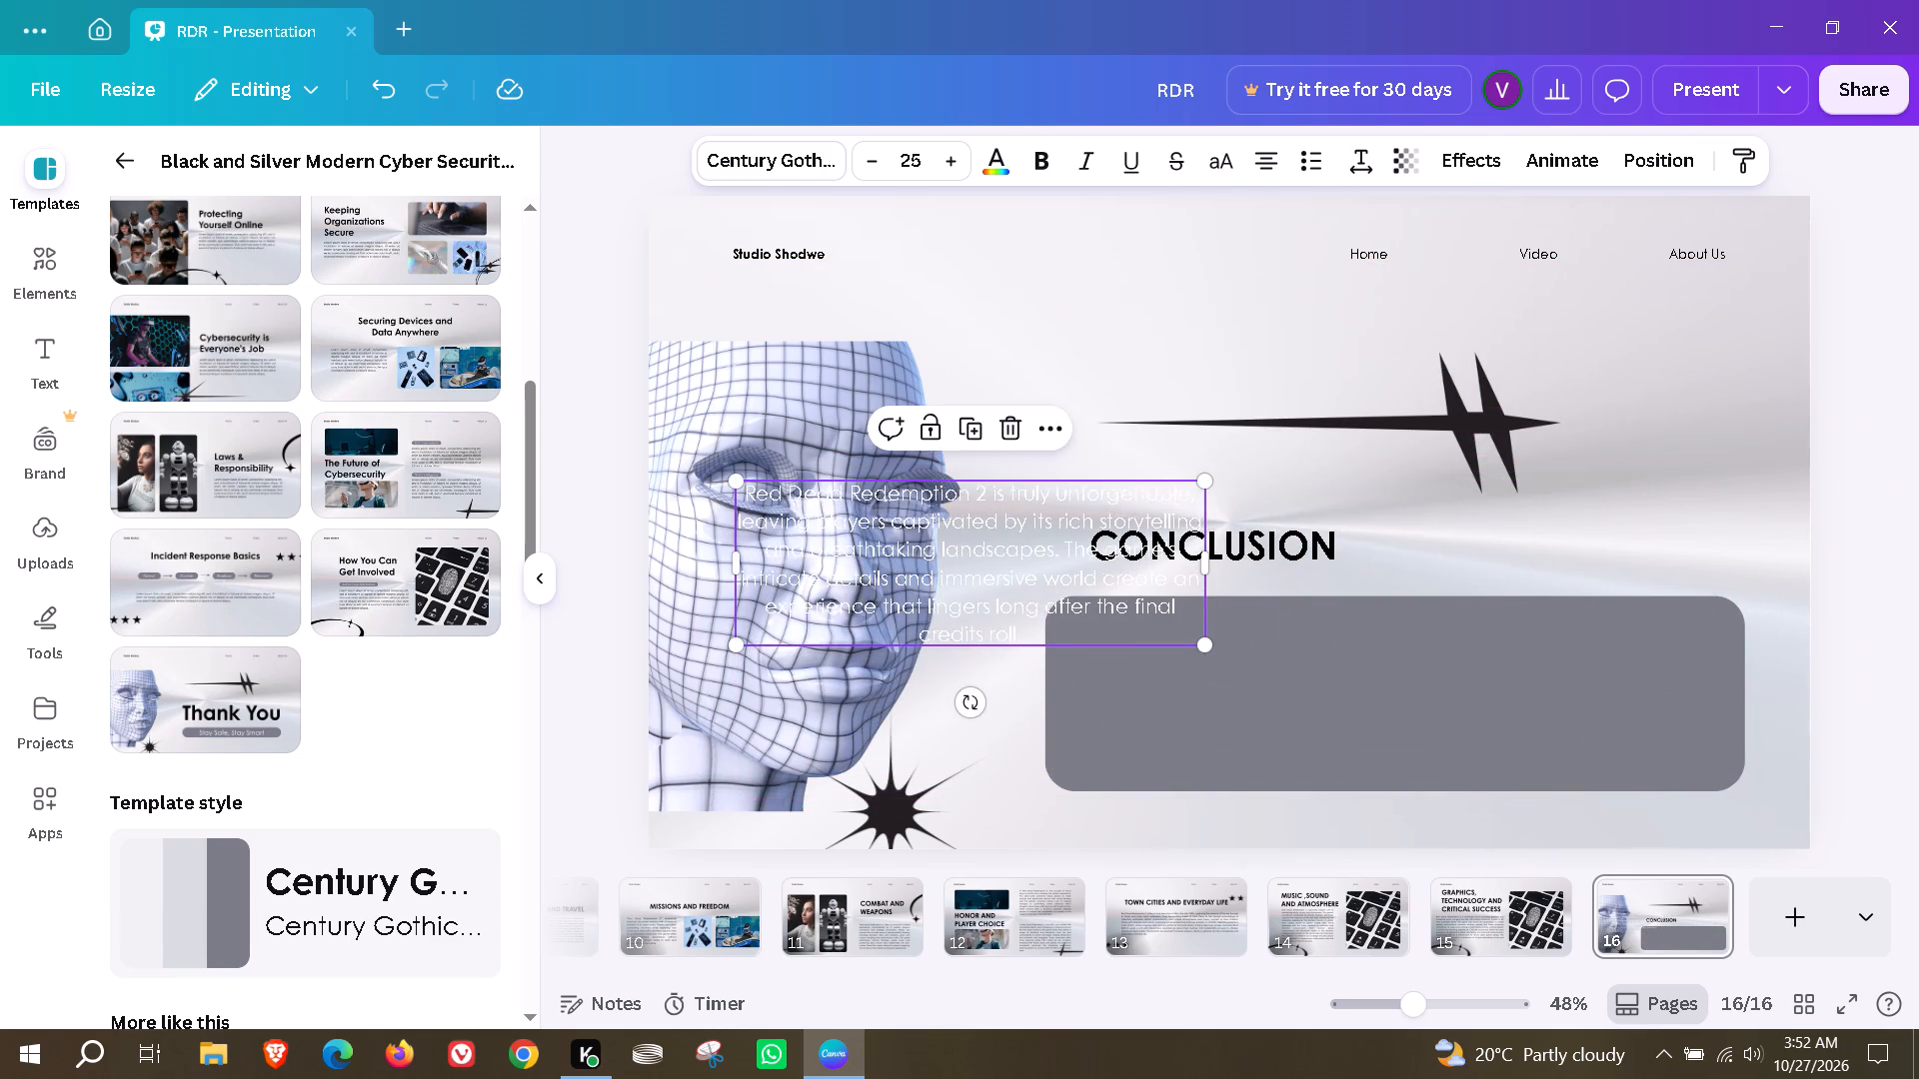
left_click_drag(1075, 574, 1498, 706)
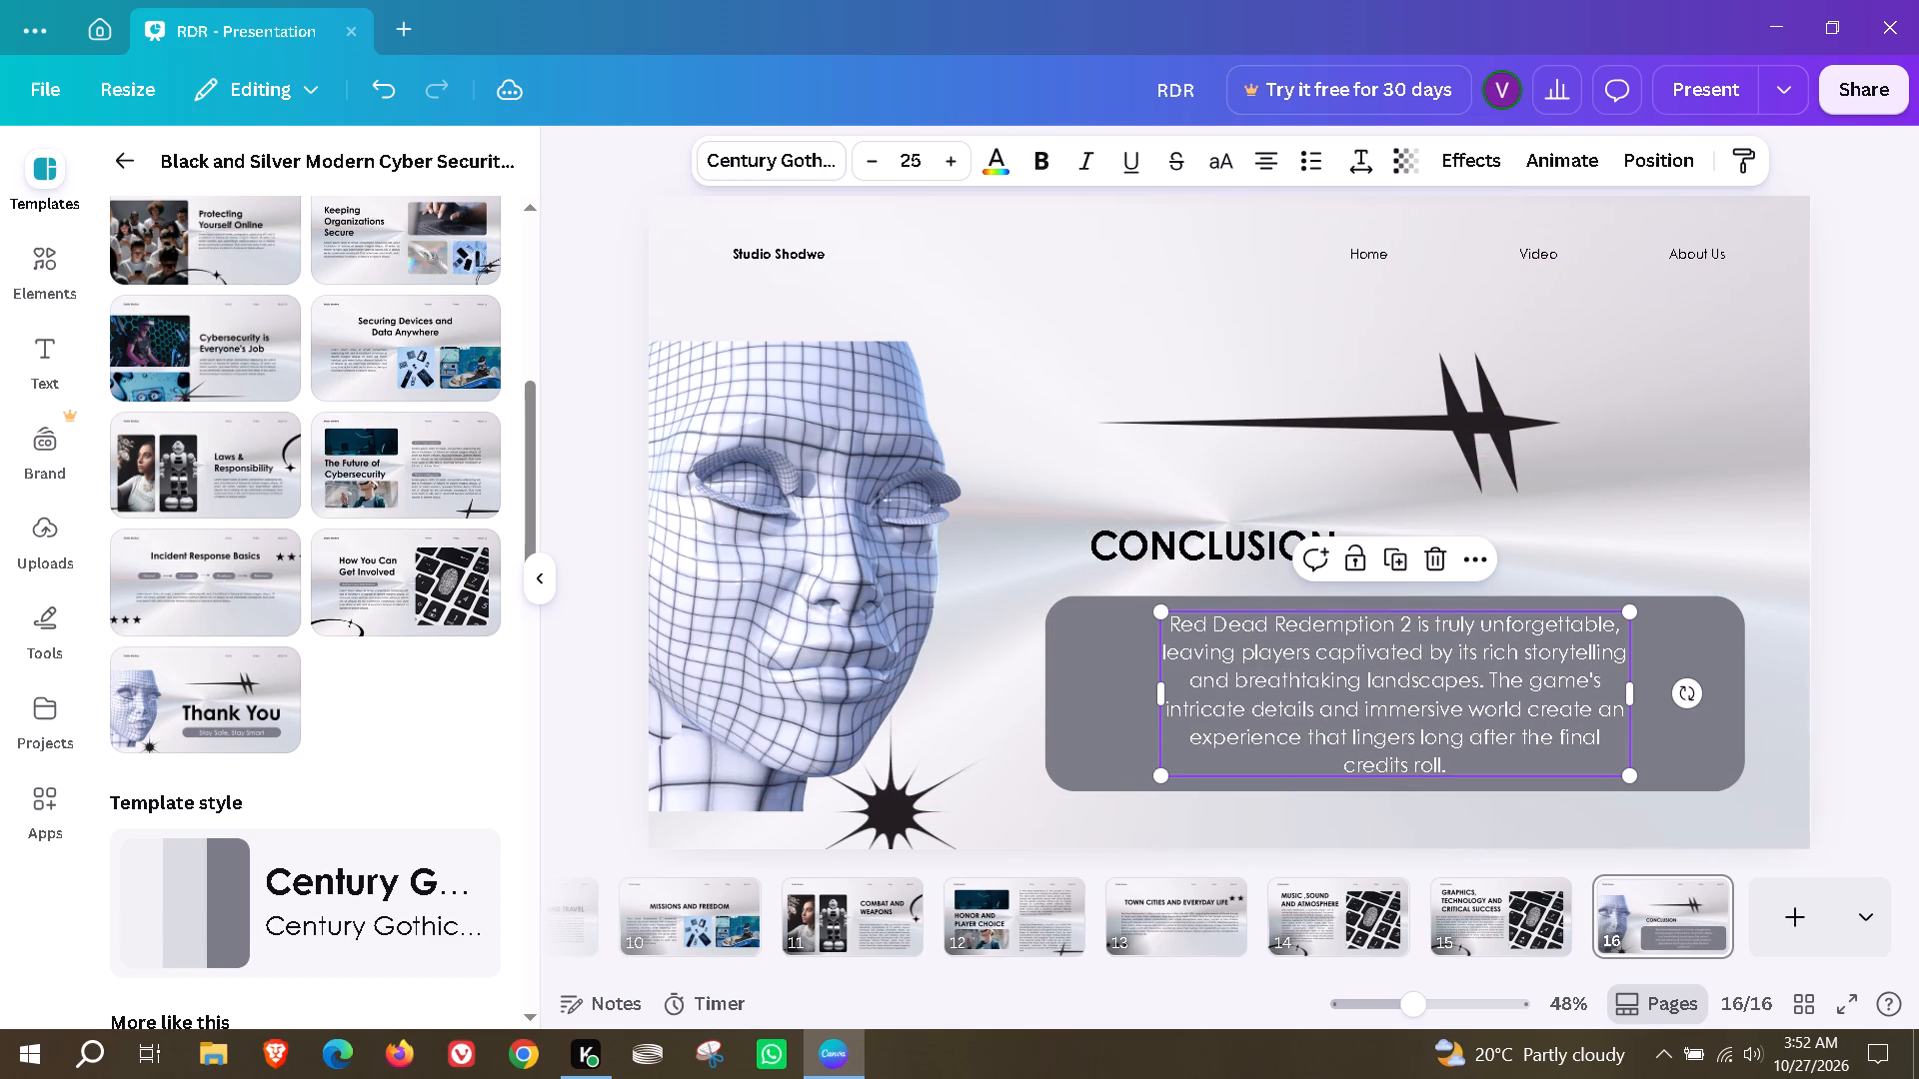
Enlarge the conclusion text to size 27.8, widen it to four lines spanning the grey box, and centre it inside.
left_click_drag(1629, 692, 1643, 699)
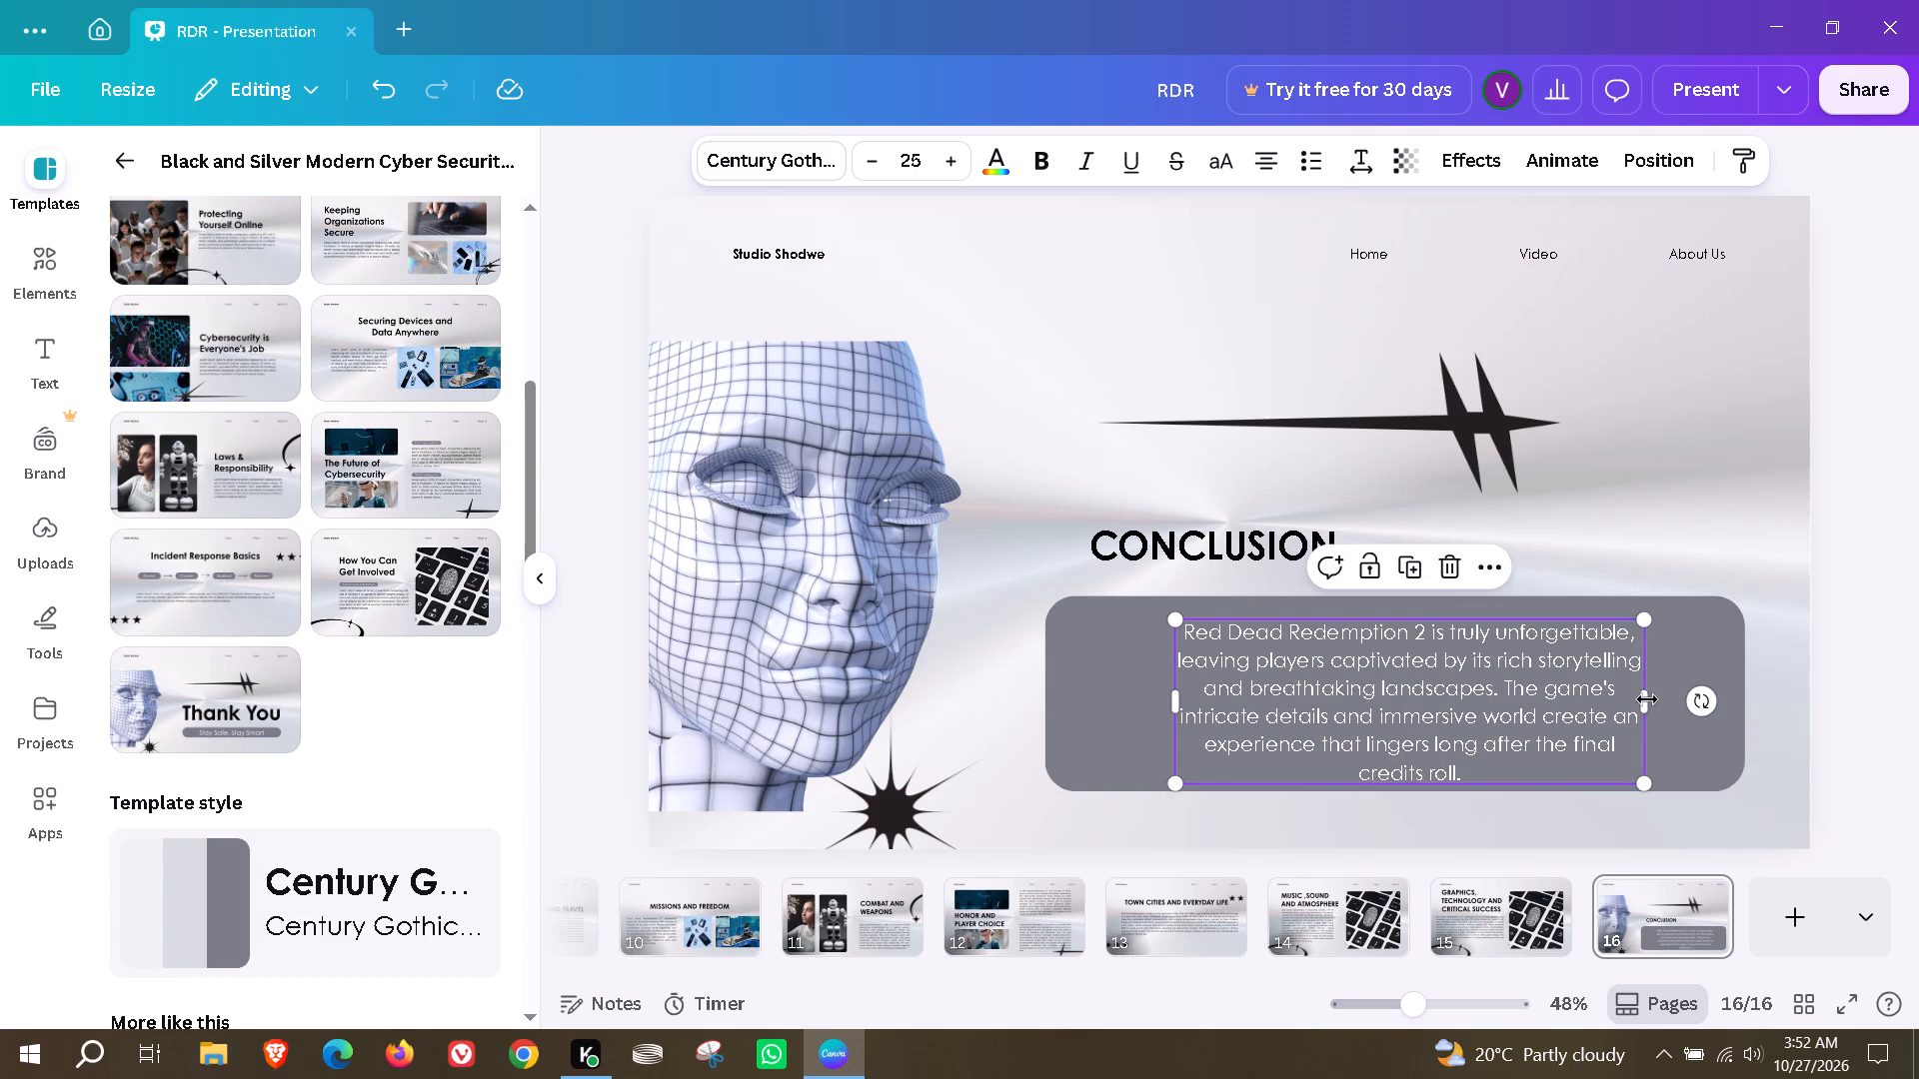
left_click_drag(1652, 701, 1772, 714)
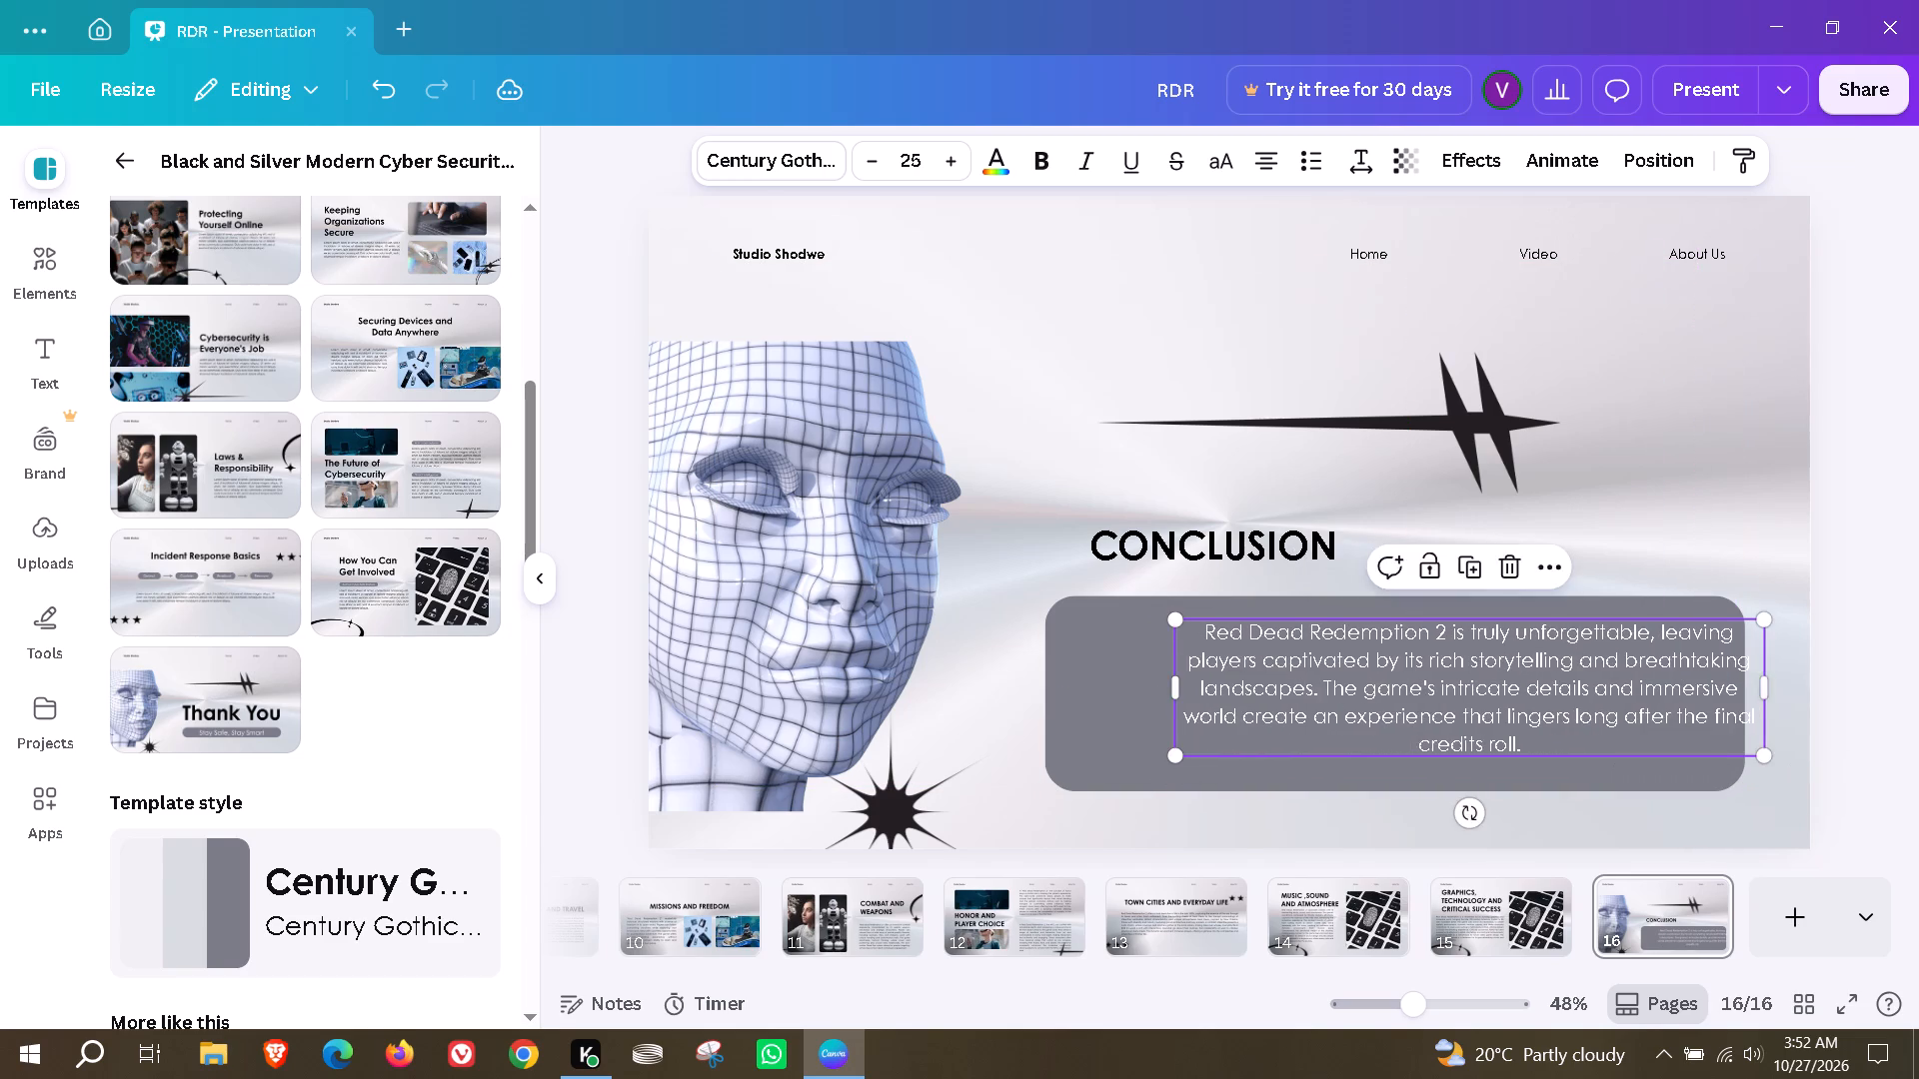
left_click_drag(1538, 682, 1449, 672)
left_click_drag(1676, 750, 1712, 784)
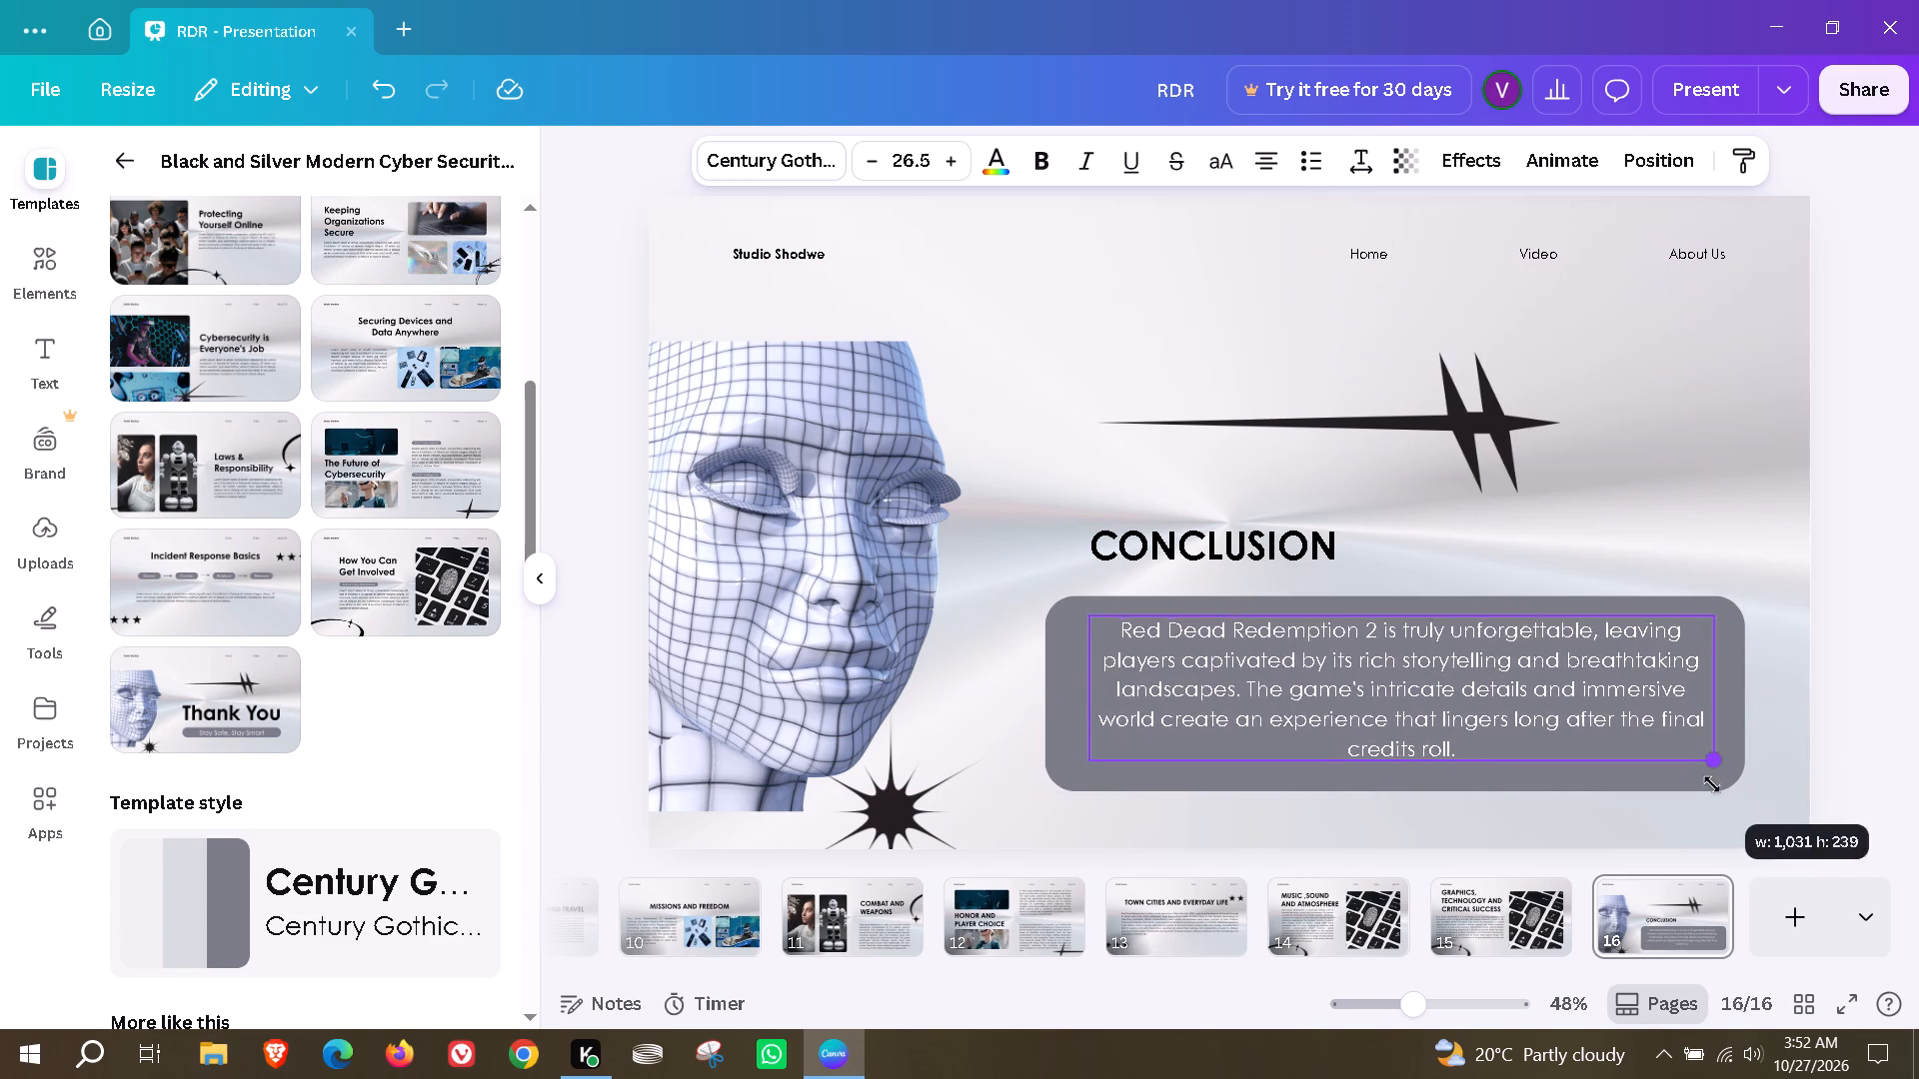
left_click_drag(1712, 784, 1739, 799)
left_click_drag(1628, 704, 1600, 706)
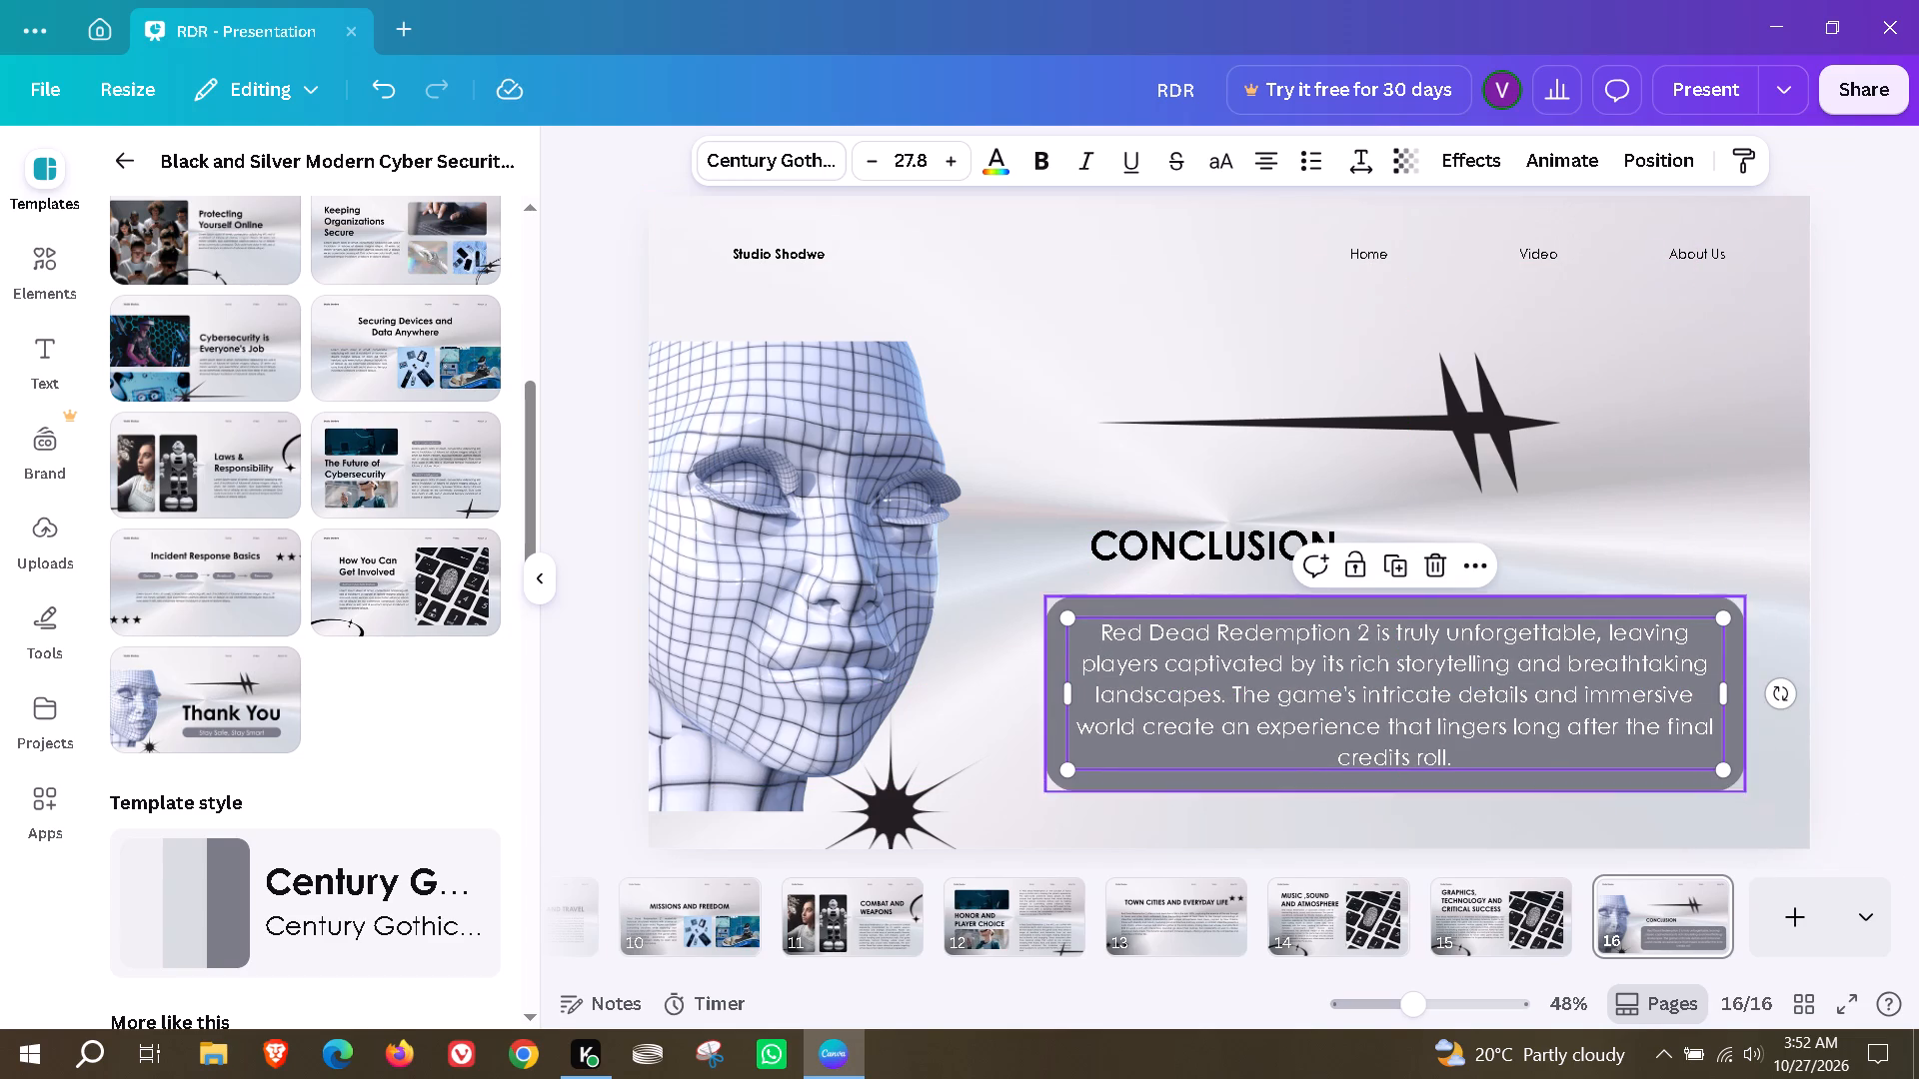
left_click_drag(1731, 697, 1772, 709)
left_click_drag(1583, 697, 1564, 716)
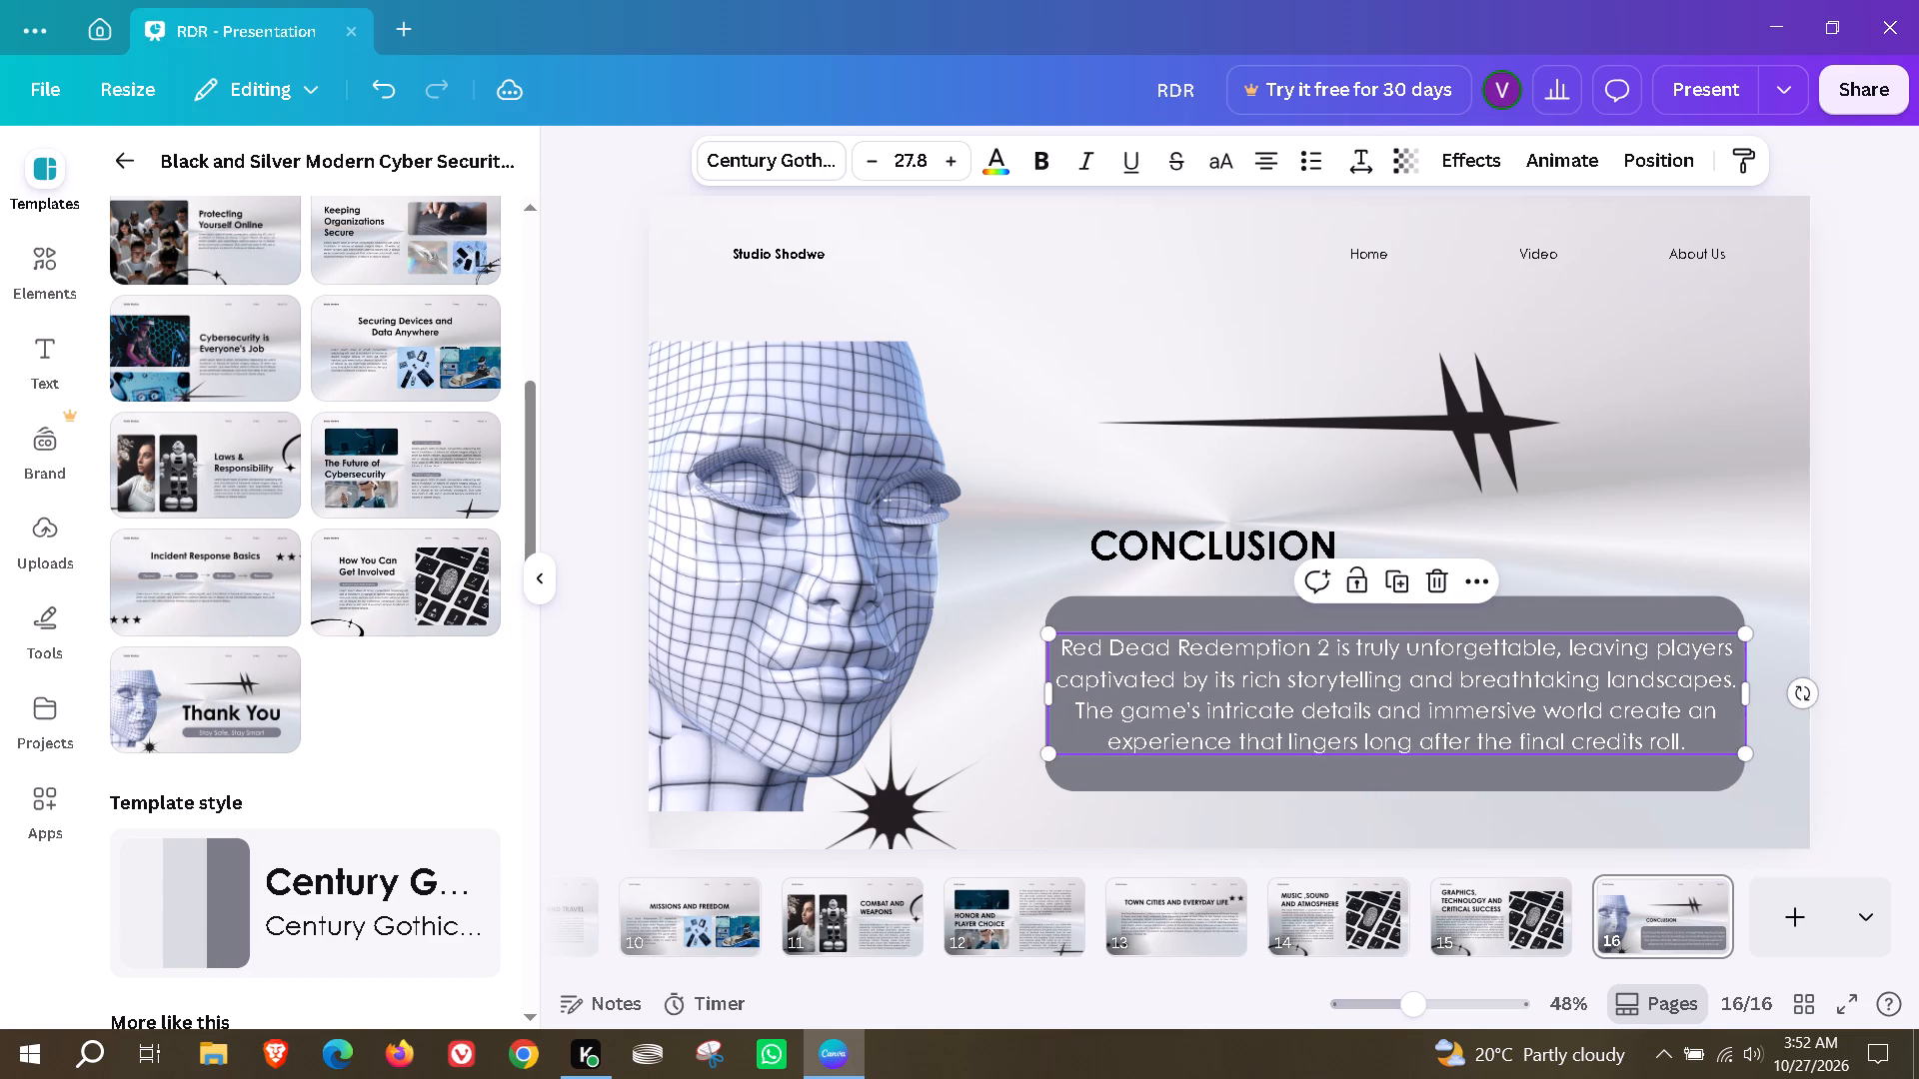
left_click(1654, 535)
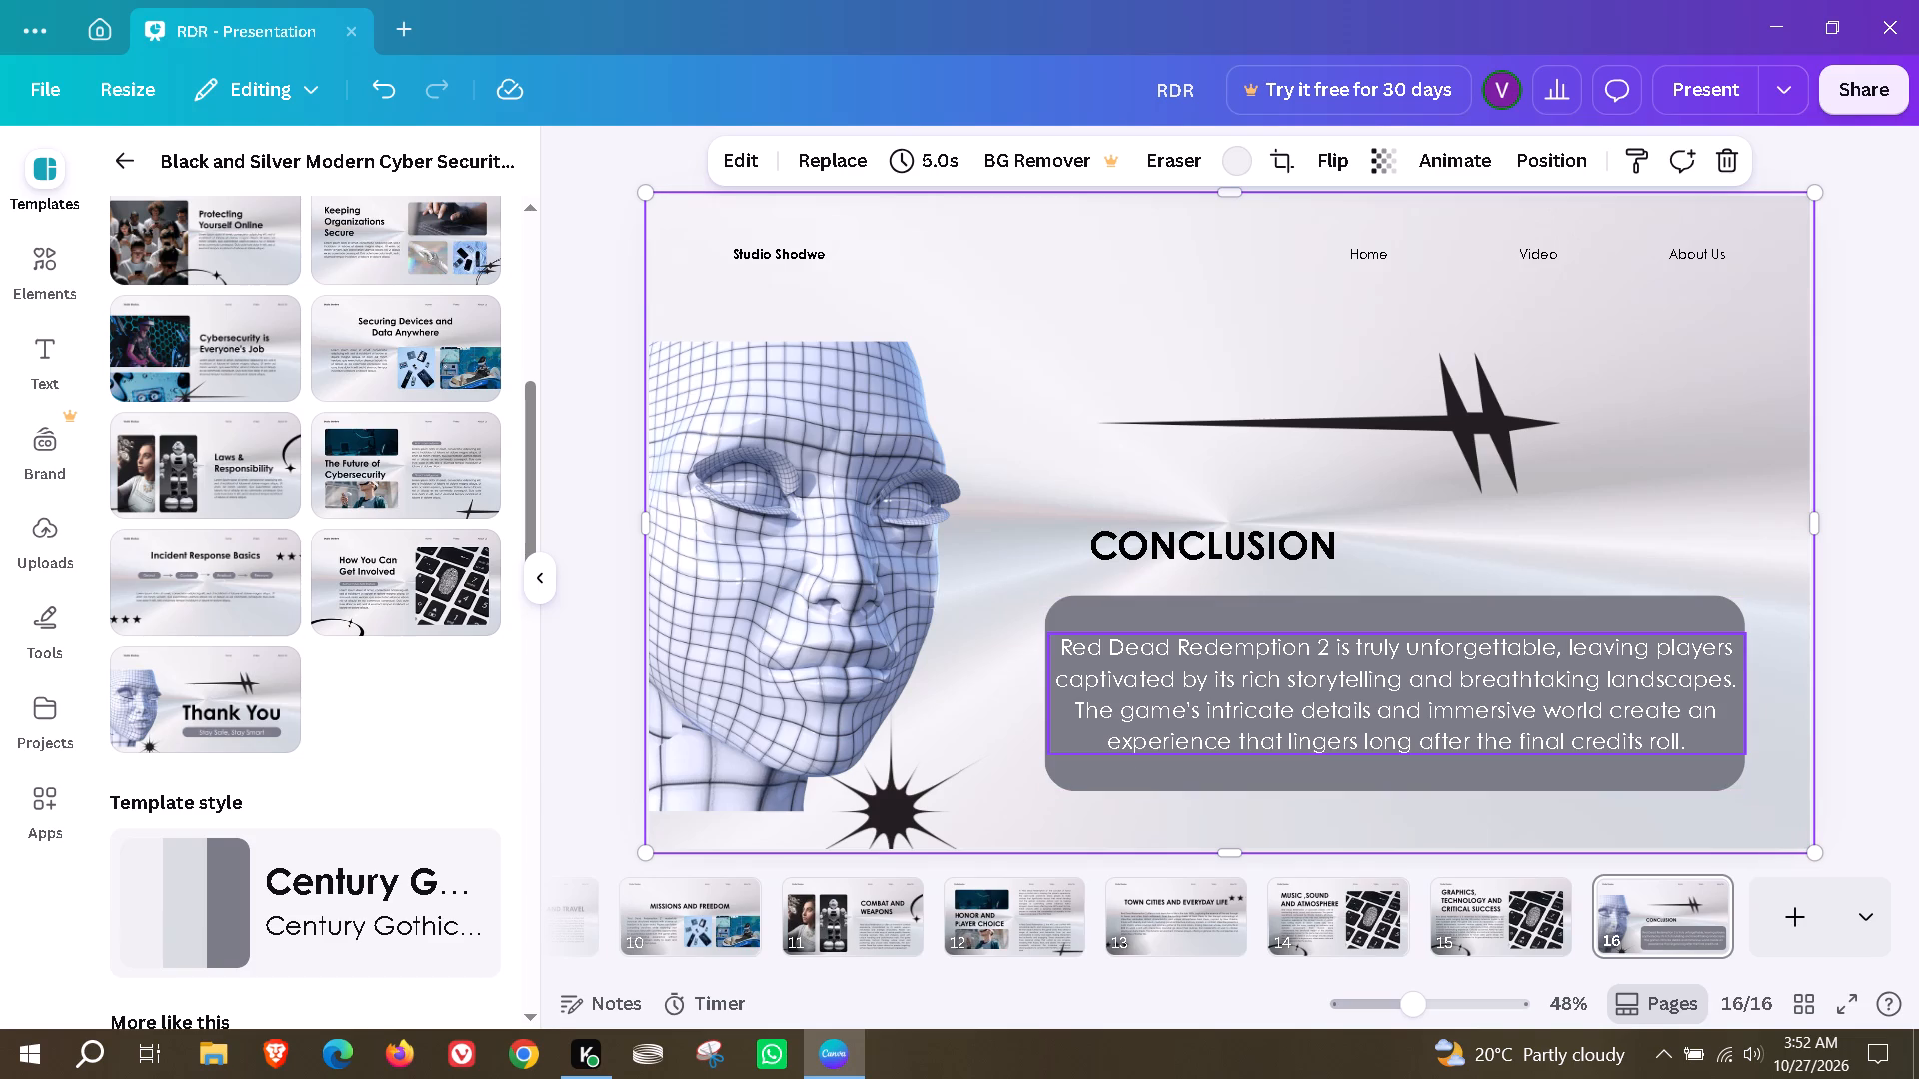
Go back to page 1 and search the photos for "playstation".
scroll(866, 939, "down", 2)
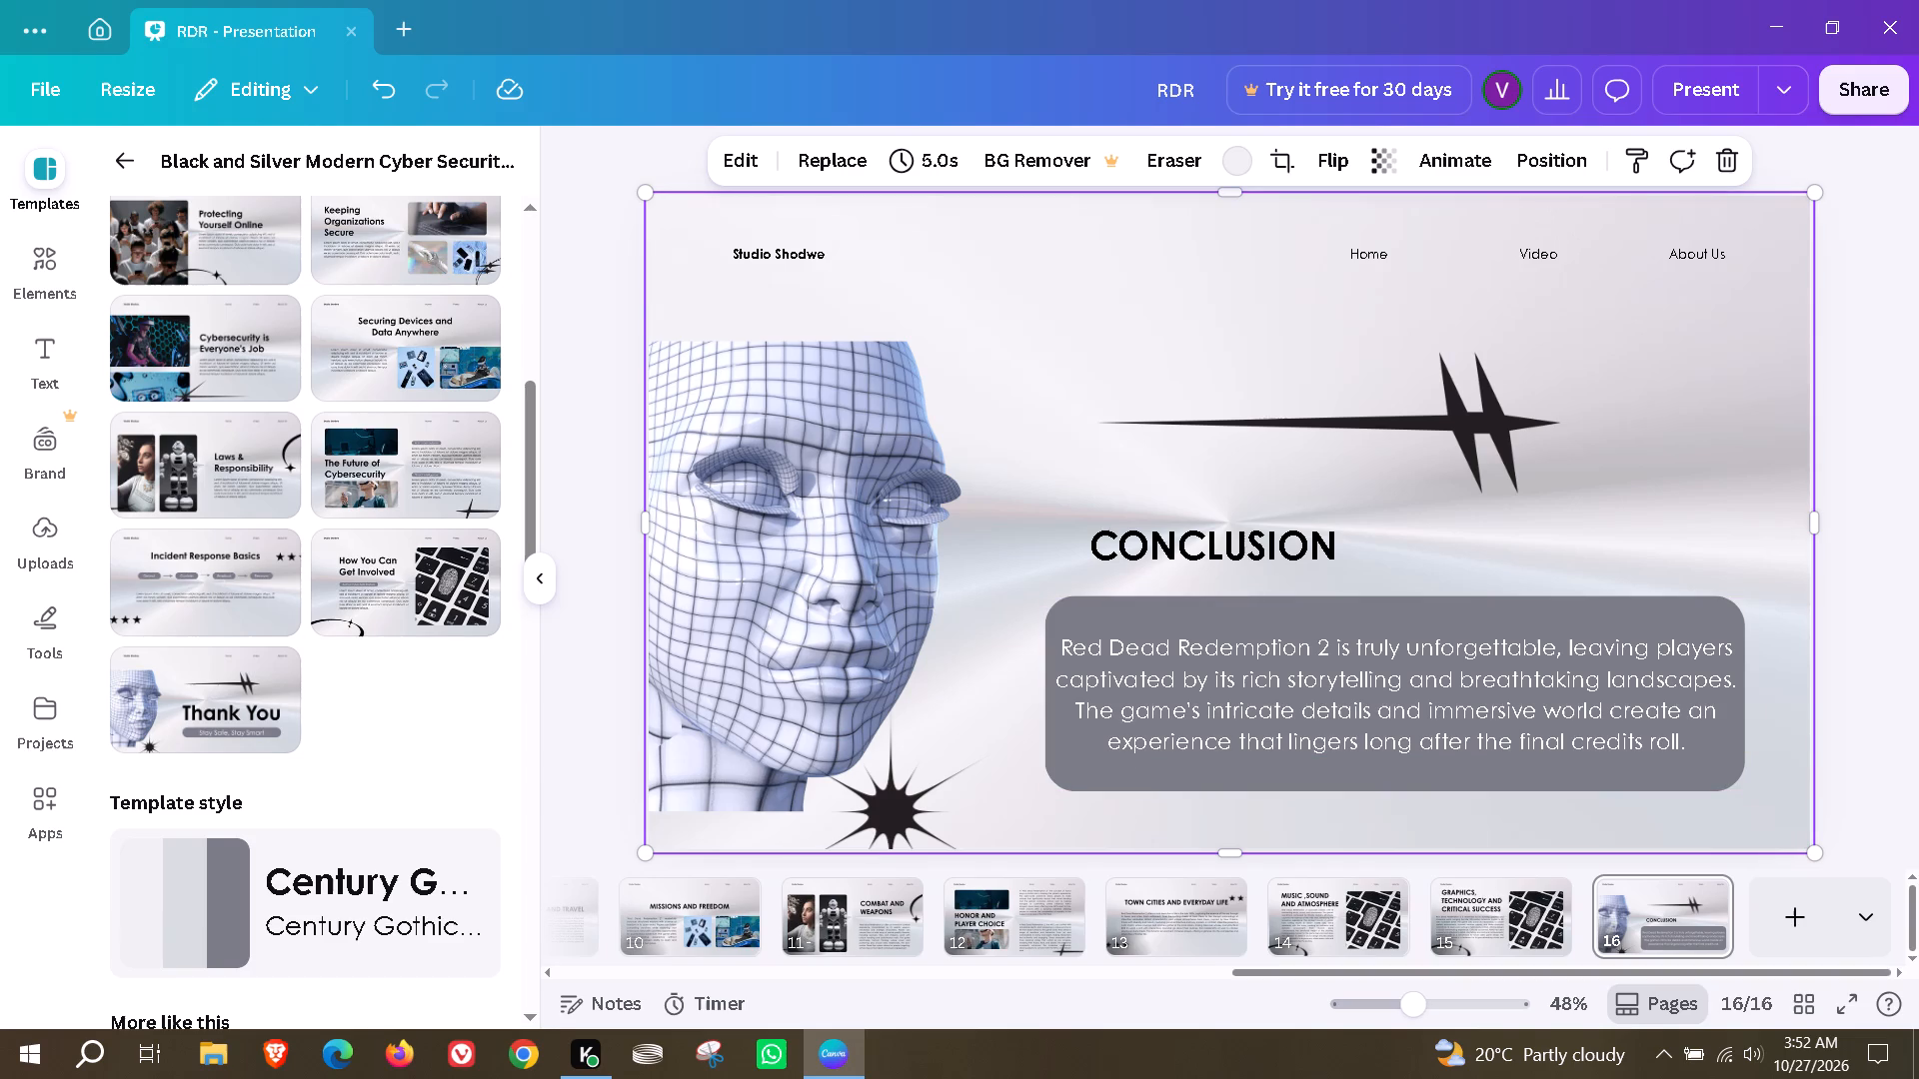
scroll(866, 939, "down", 2)
scroll(883, 926, "up", 17)
left_click(576, 914)
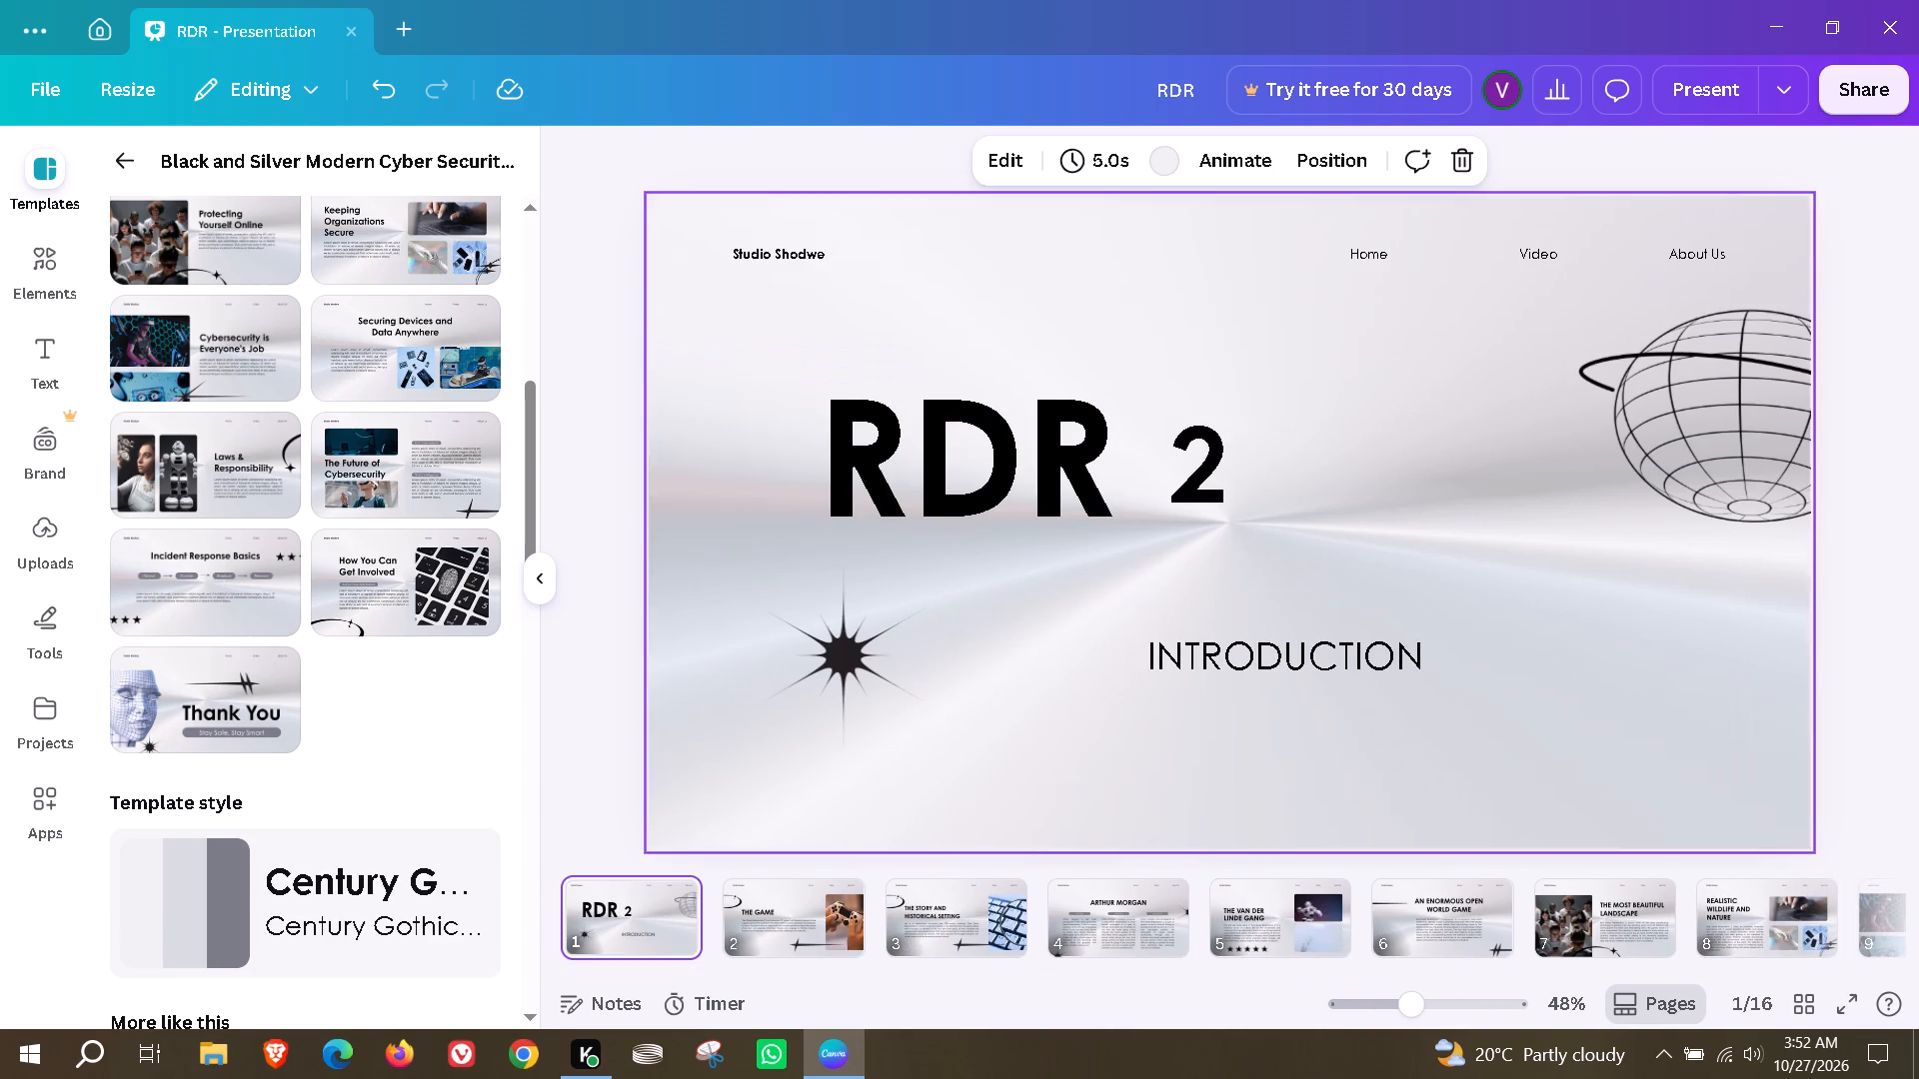
left_click(44, 289)
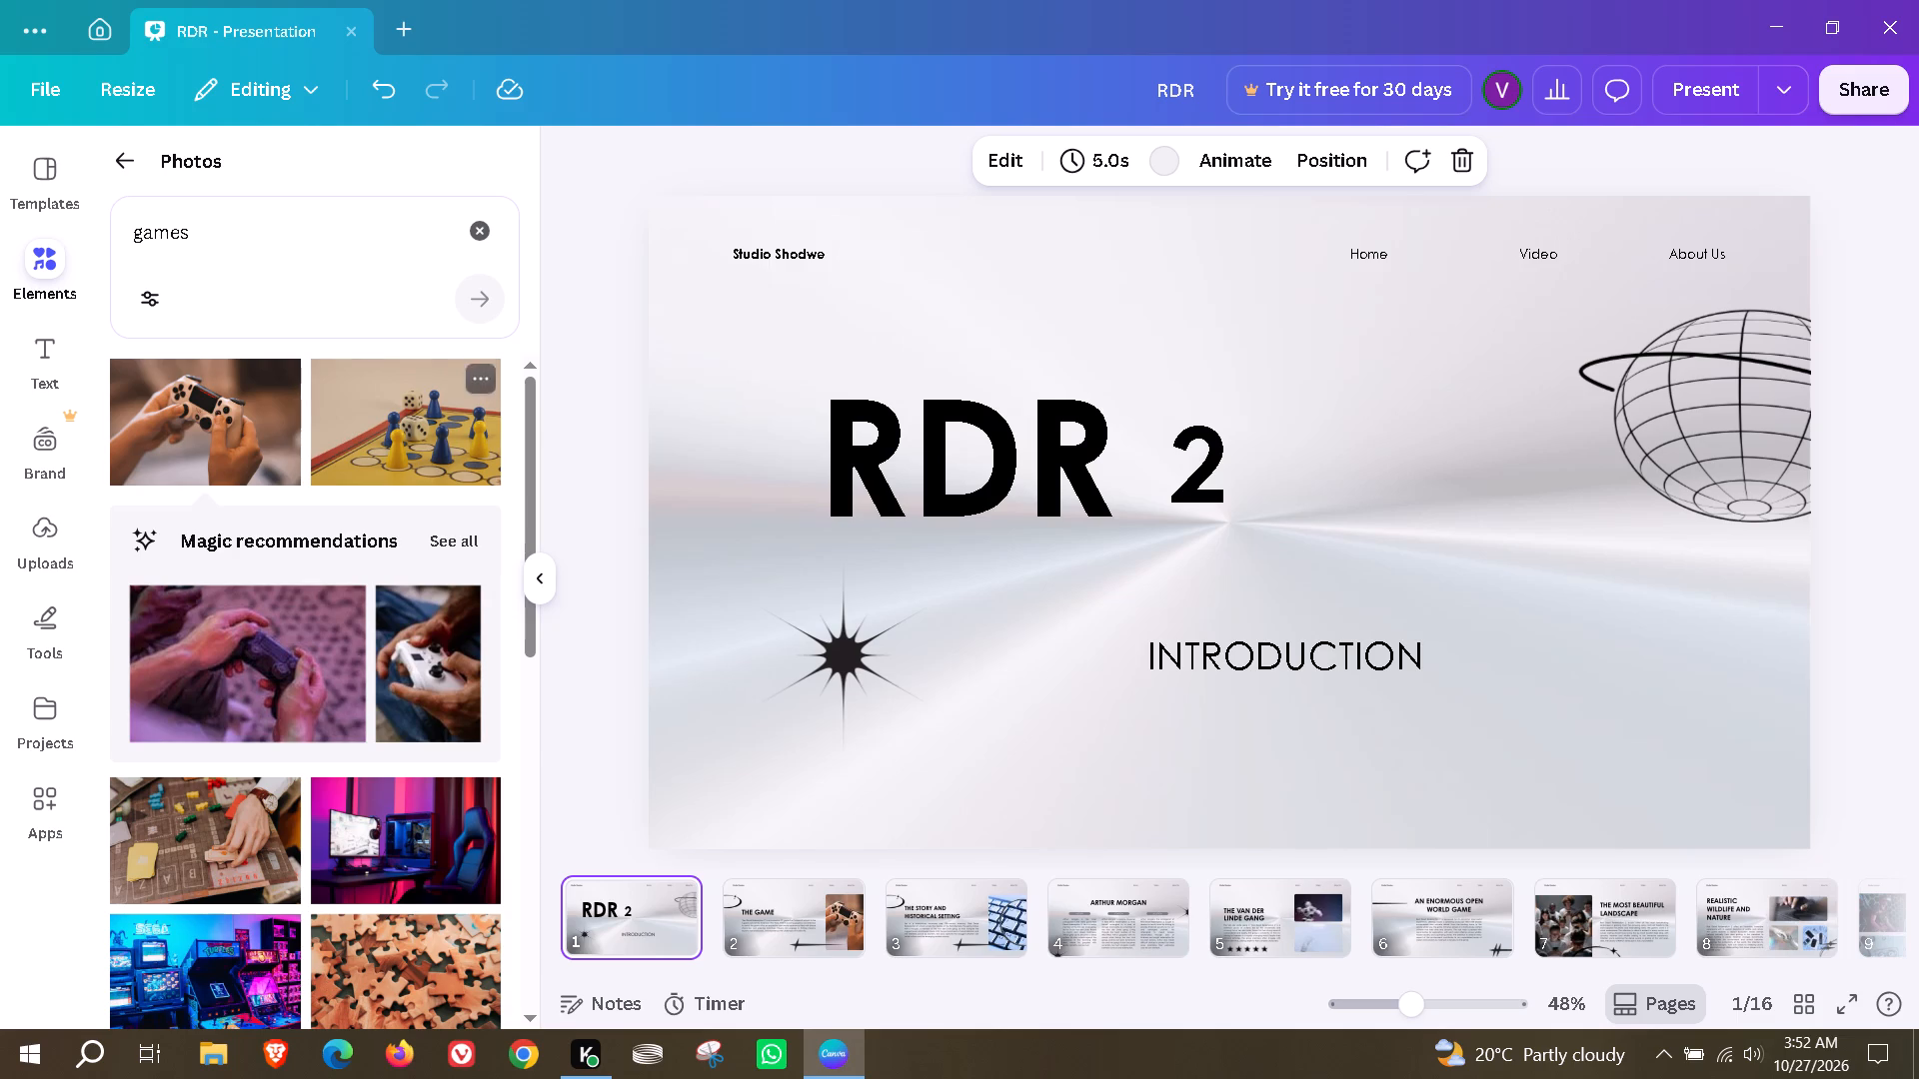
left_click_drag(189, 232, 106, 232)
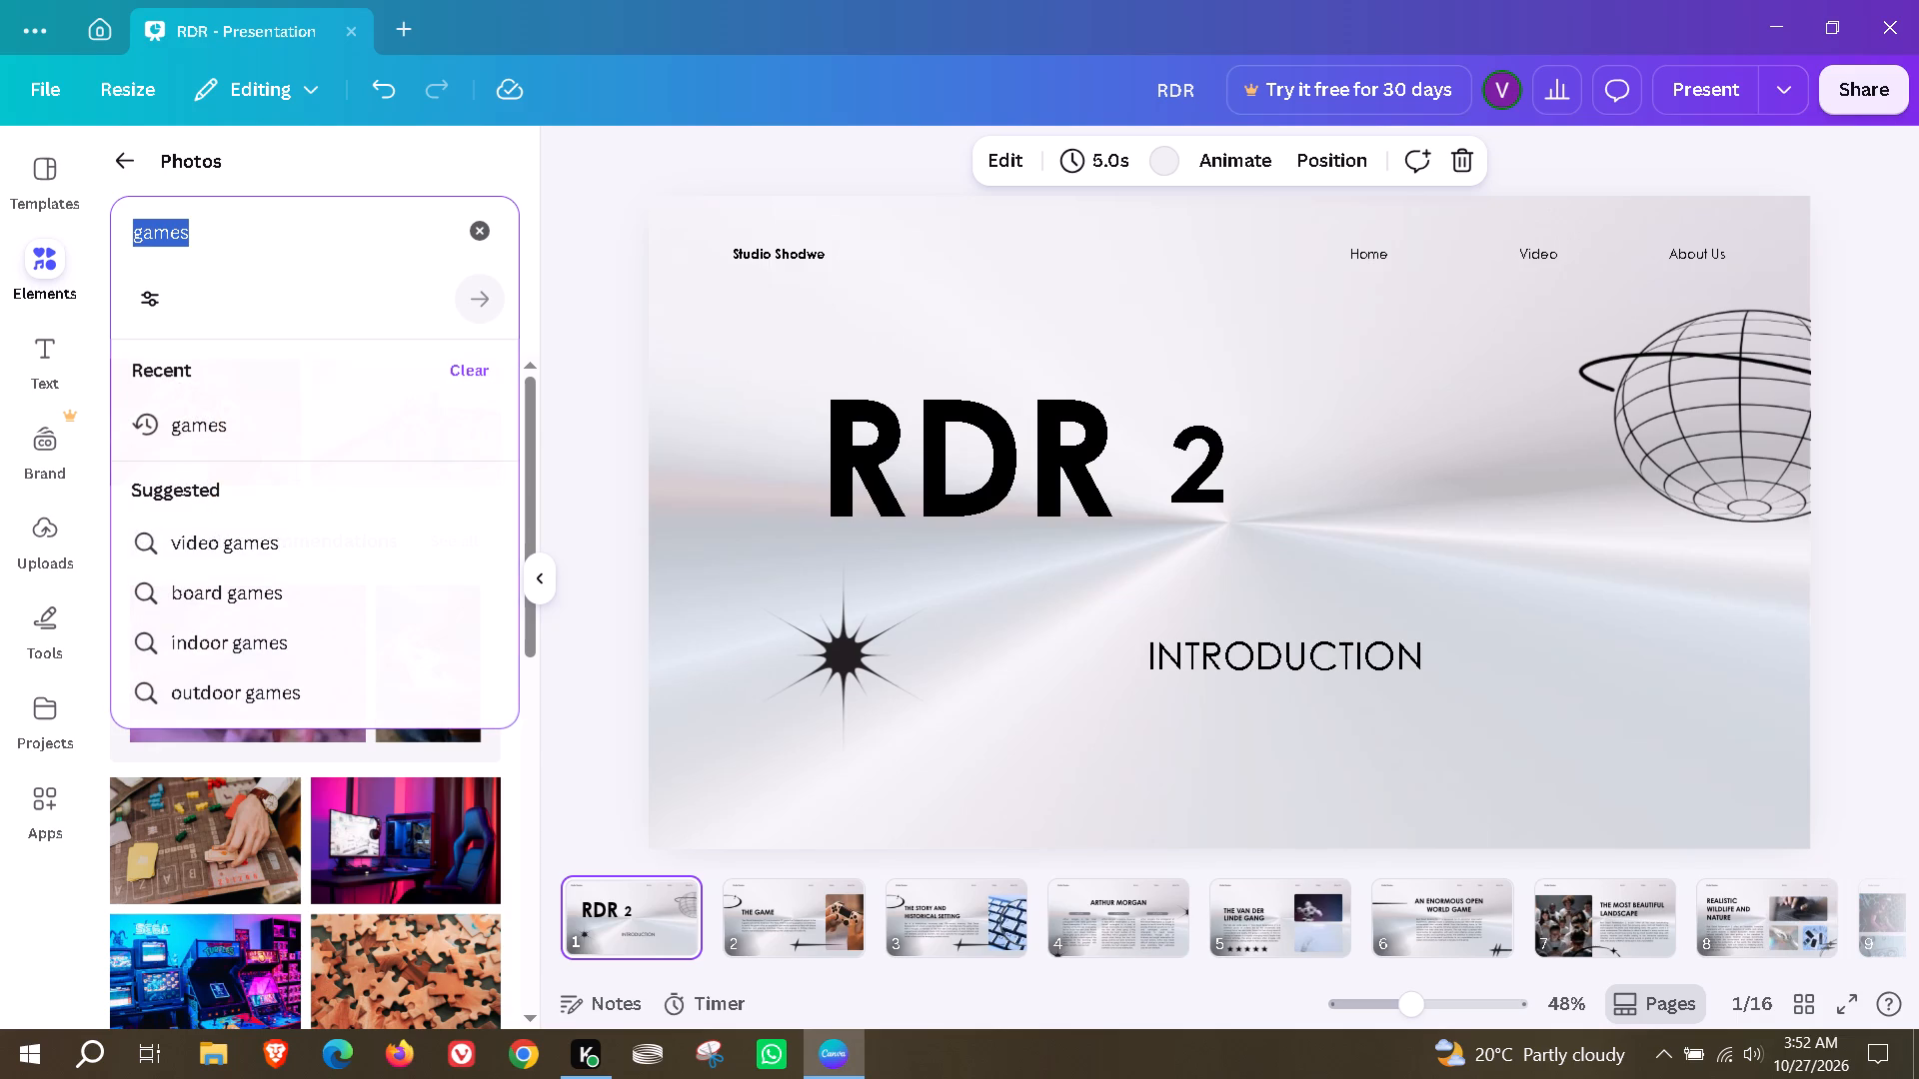
key("g")
key("BackSpace")
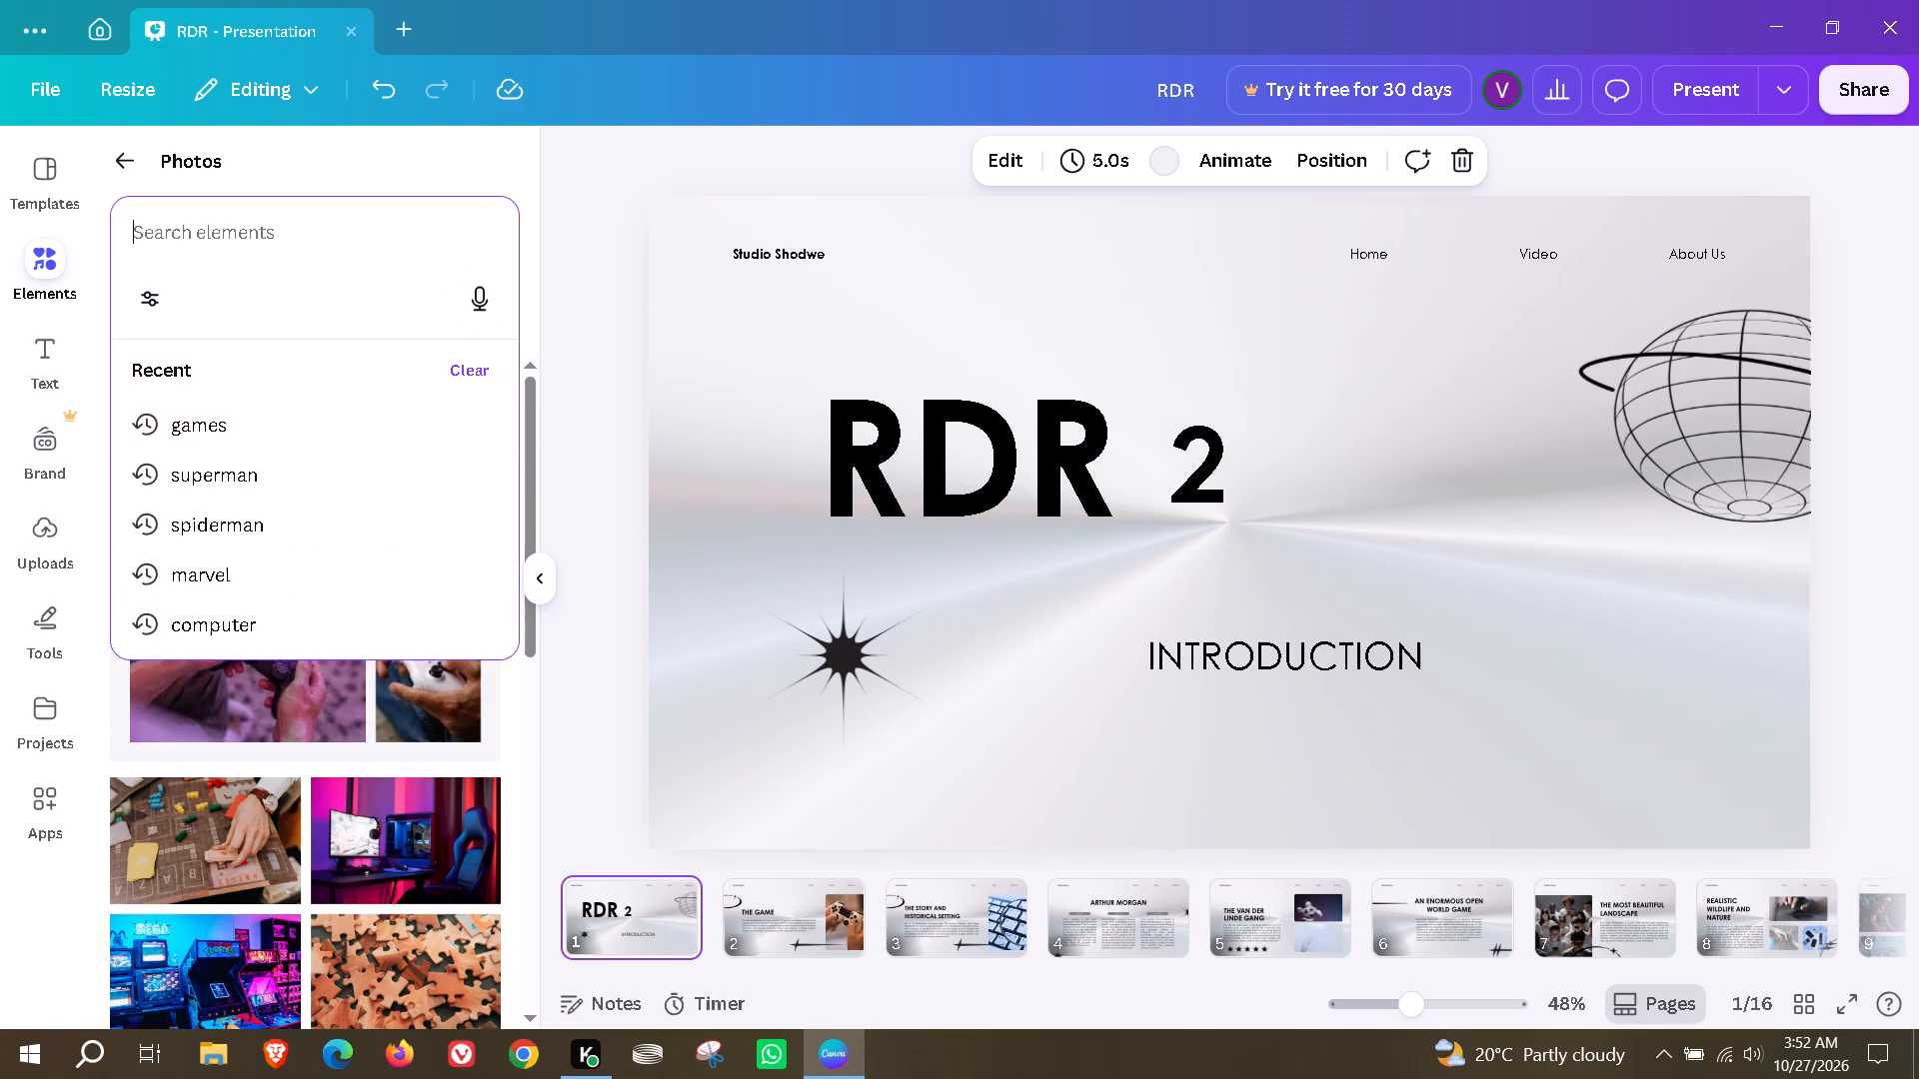
type("re")
key("BackSpace")
key("BackSpace")
key("BackSpace")
key("c")
key("BackSpace")
key("p")
key("BackSpace")
type("compit===")
key("BackSpace")
key("BackSpace")
key("BackSpace")
key("BackSpace")
key("BackSpace")
key("BackSpace")
key("BackSpace")
key("BackSpace")
key("BackSpace")
key("BackSpace")
key("BackSpace")
key("BackSpace")
key("BackSpace")
key("BackSpace")
key("BackSpace")
type("playstation")
key("Return")
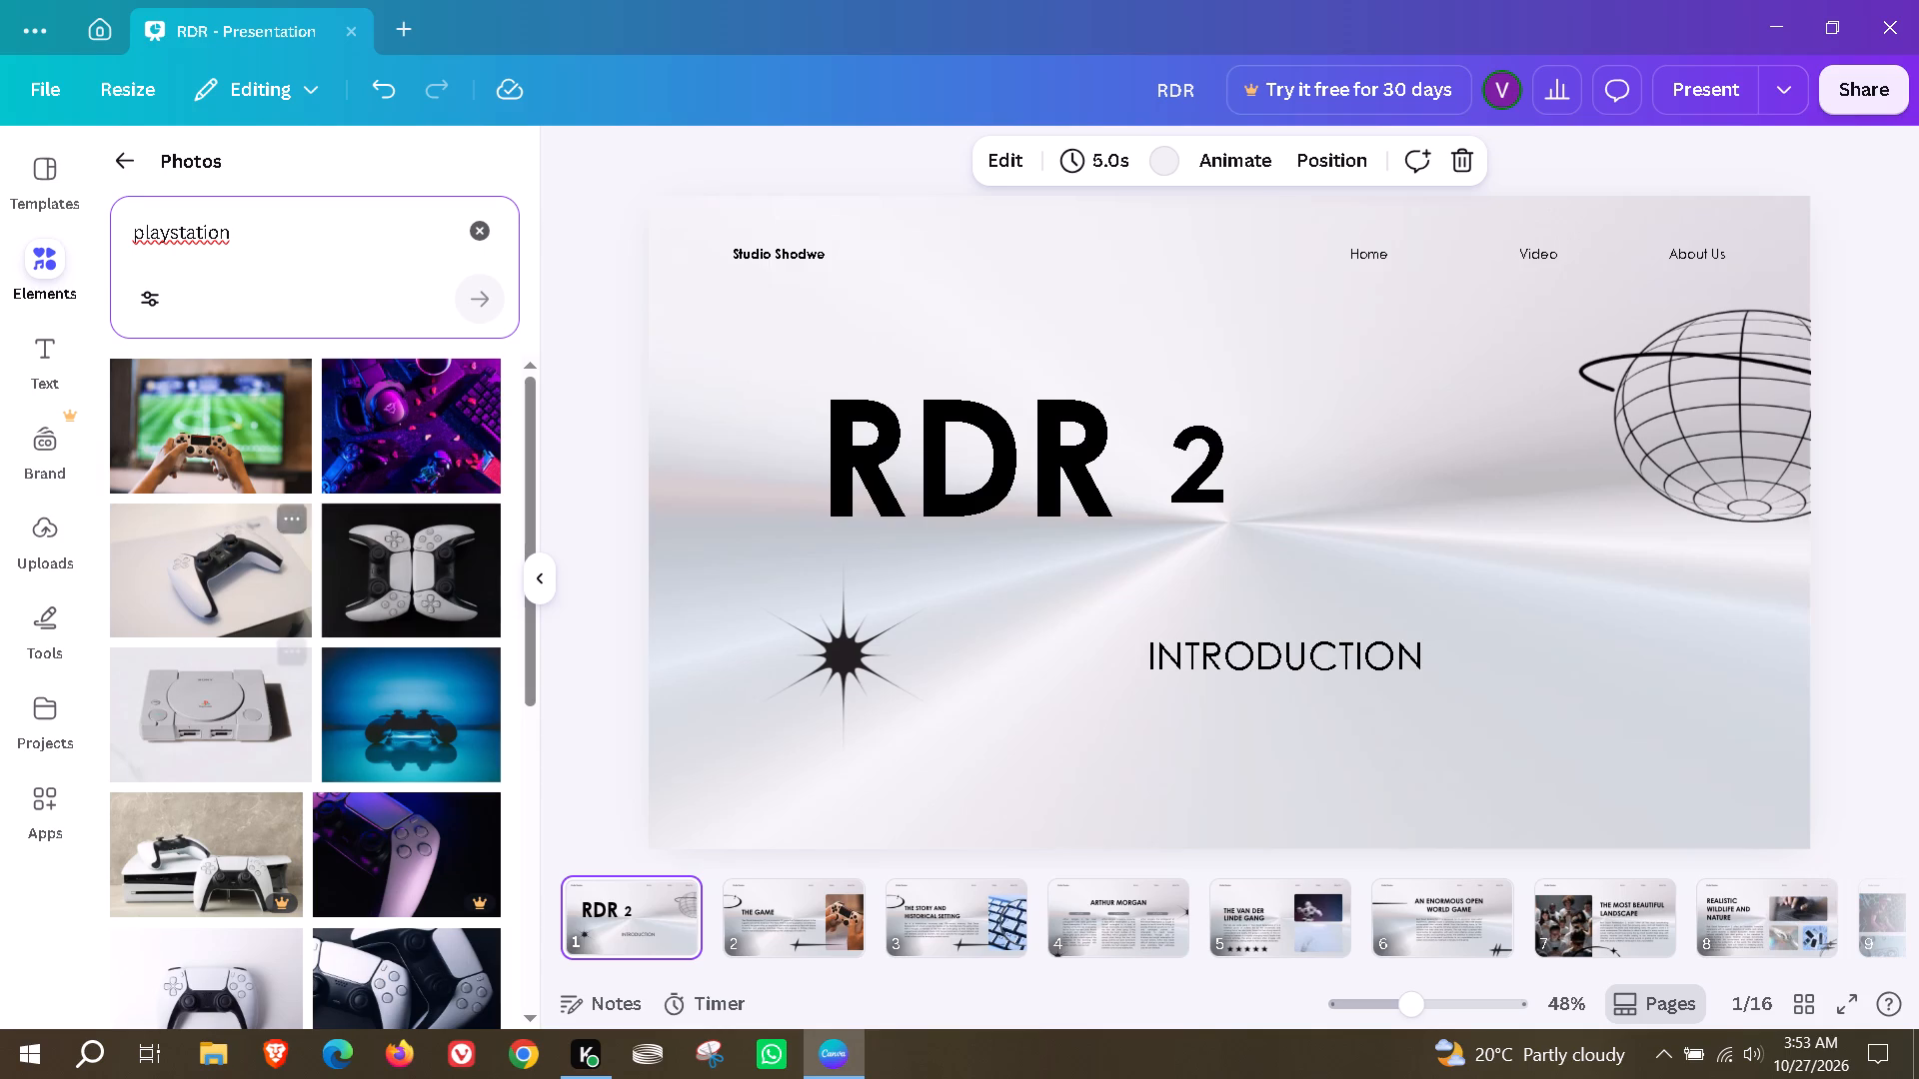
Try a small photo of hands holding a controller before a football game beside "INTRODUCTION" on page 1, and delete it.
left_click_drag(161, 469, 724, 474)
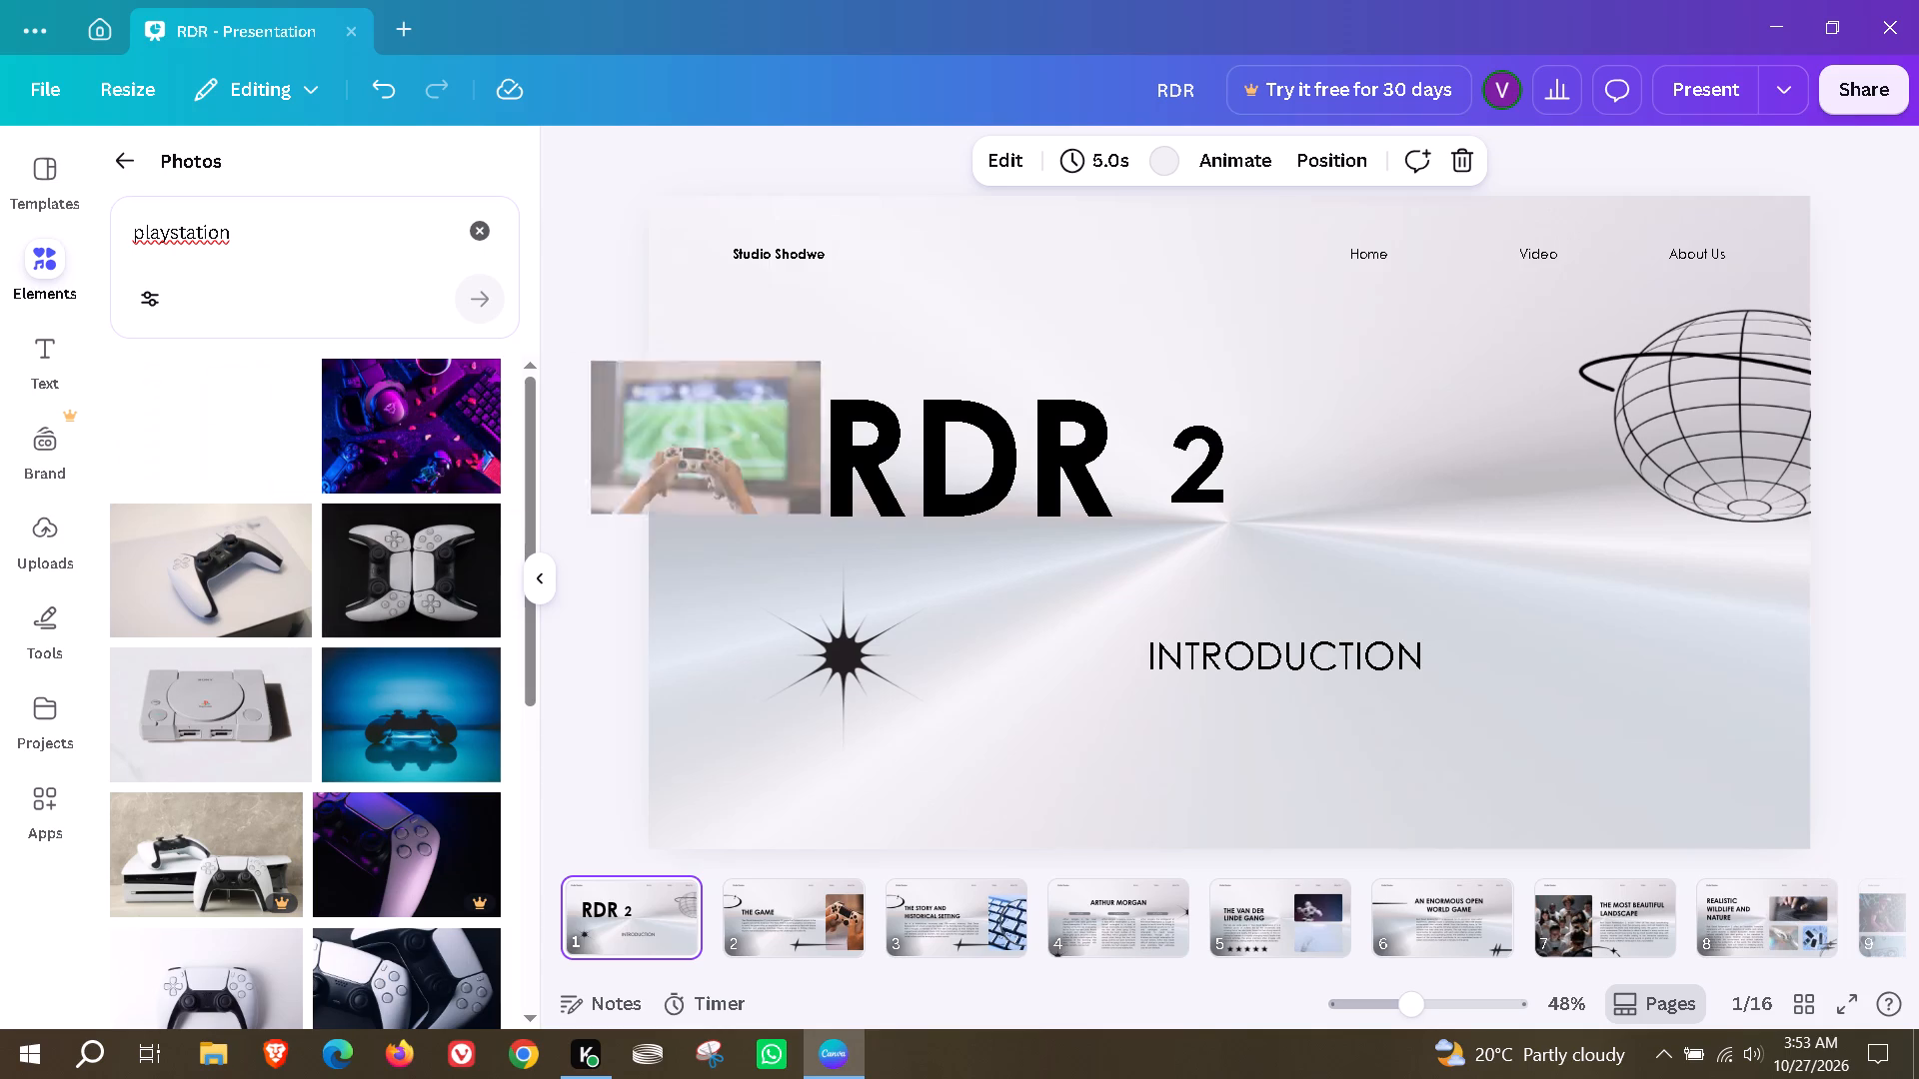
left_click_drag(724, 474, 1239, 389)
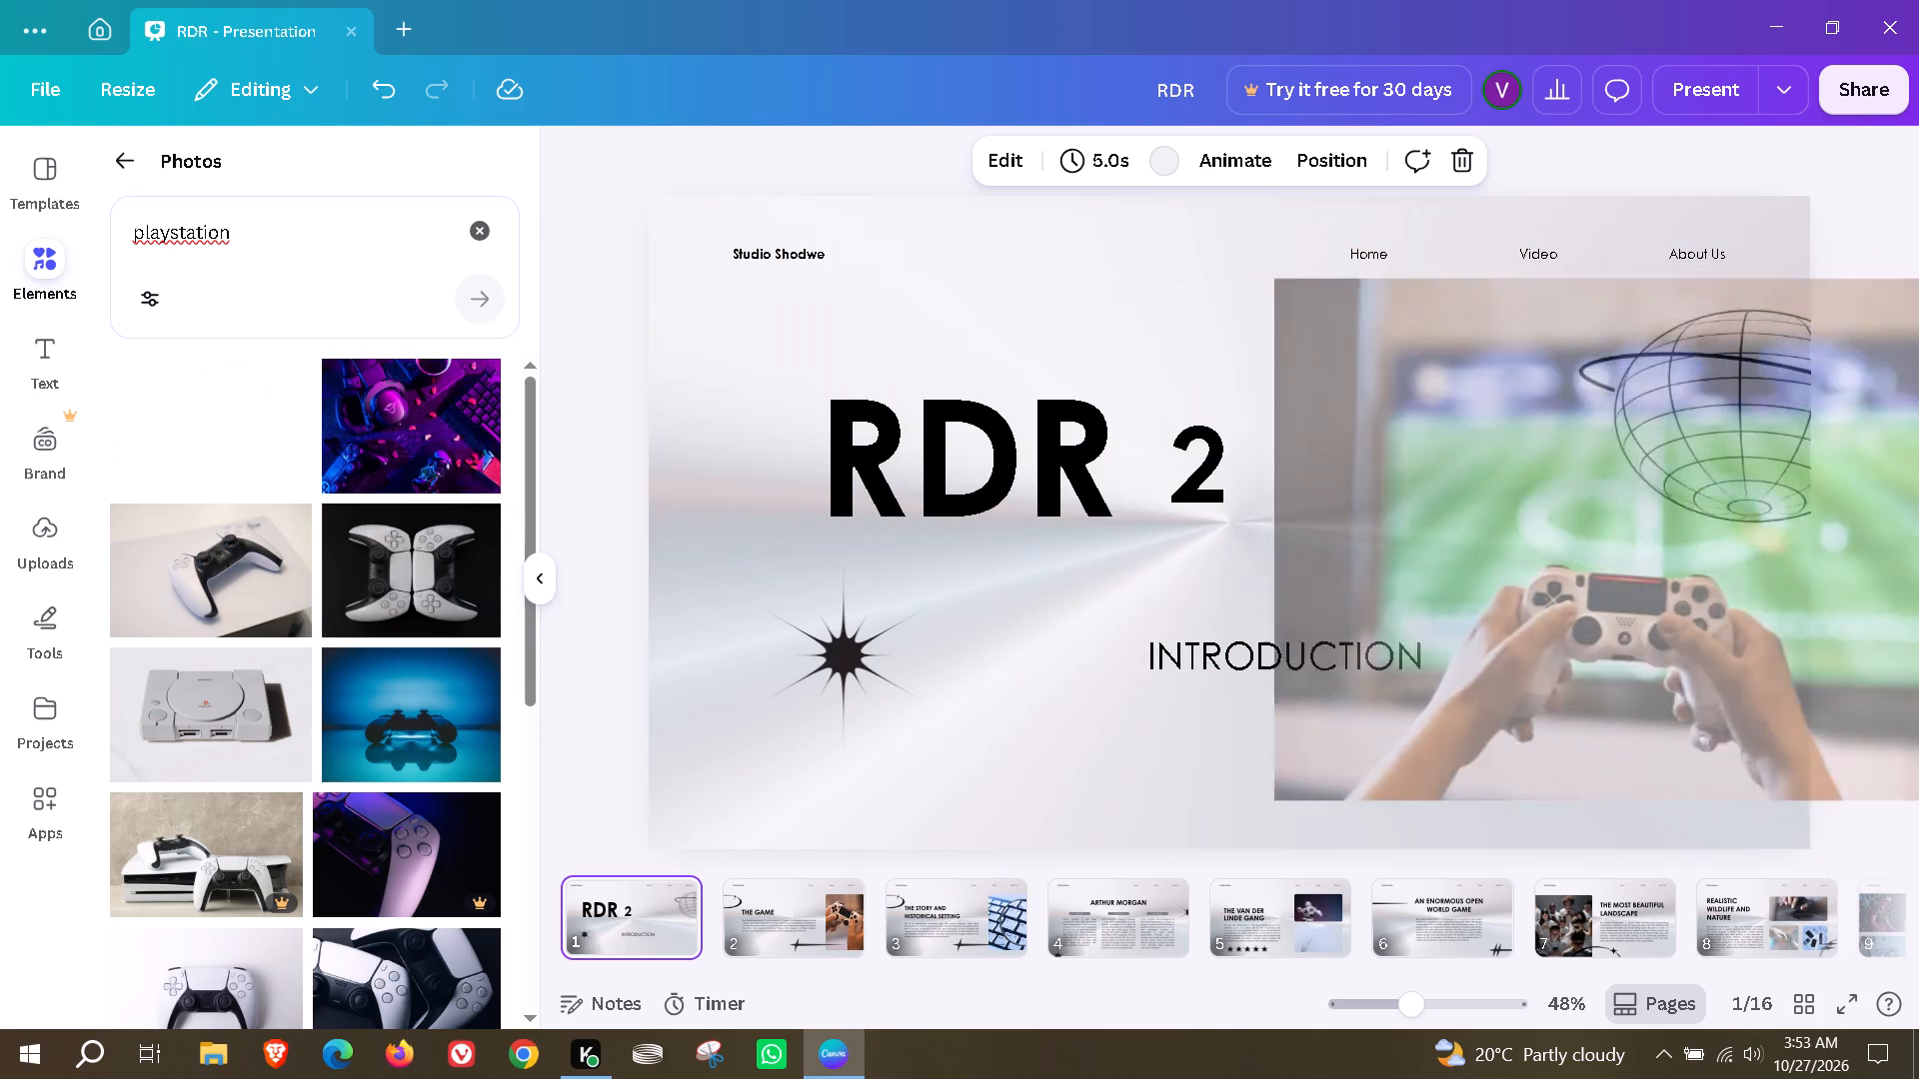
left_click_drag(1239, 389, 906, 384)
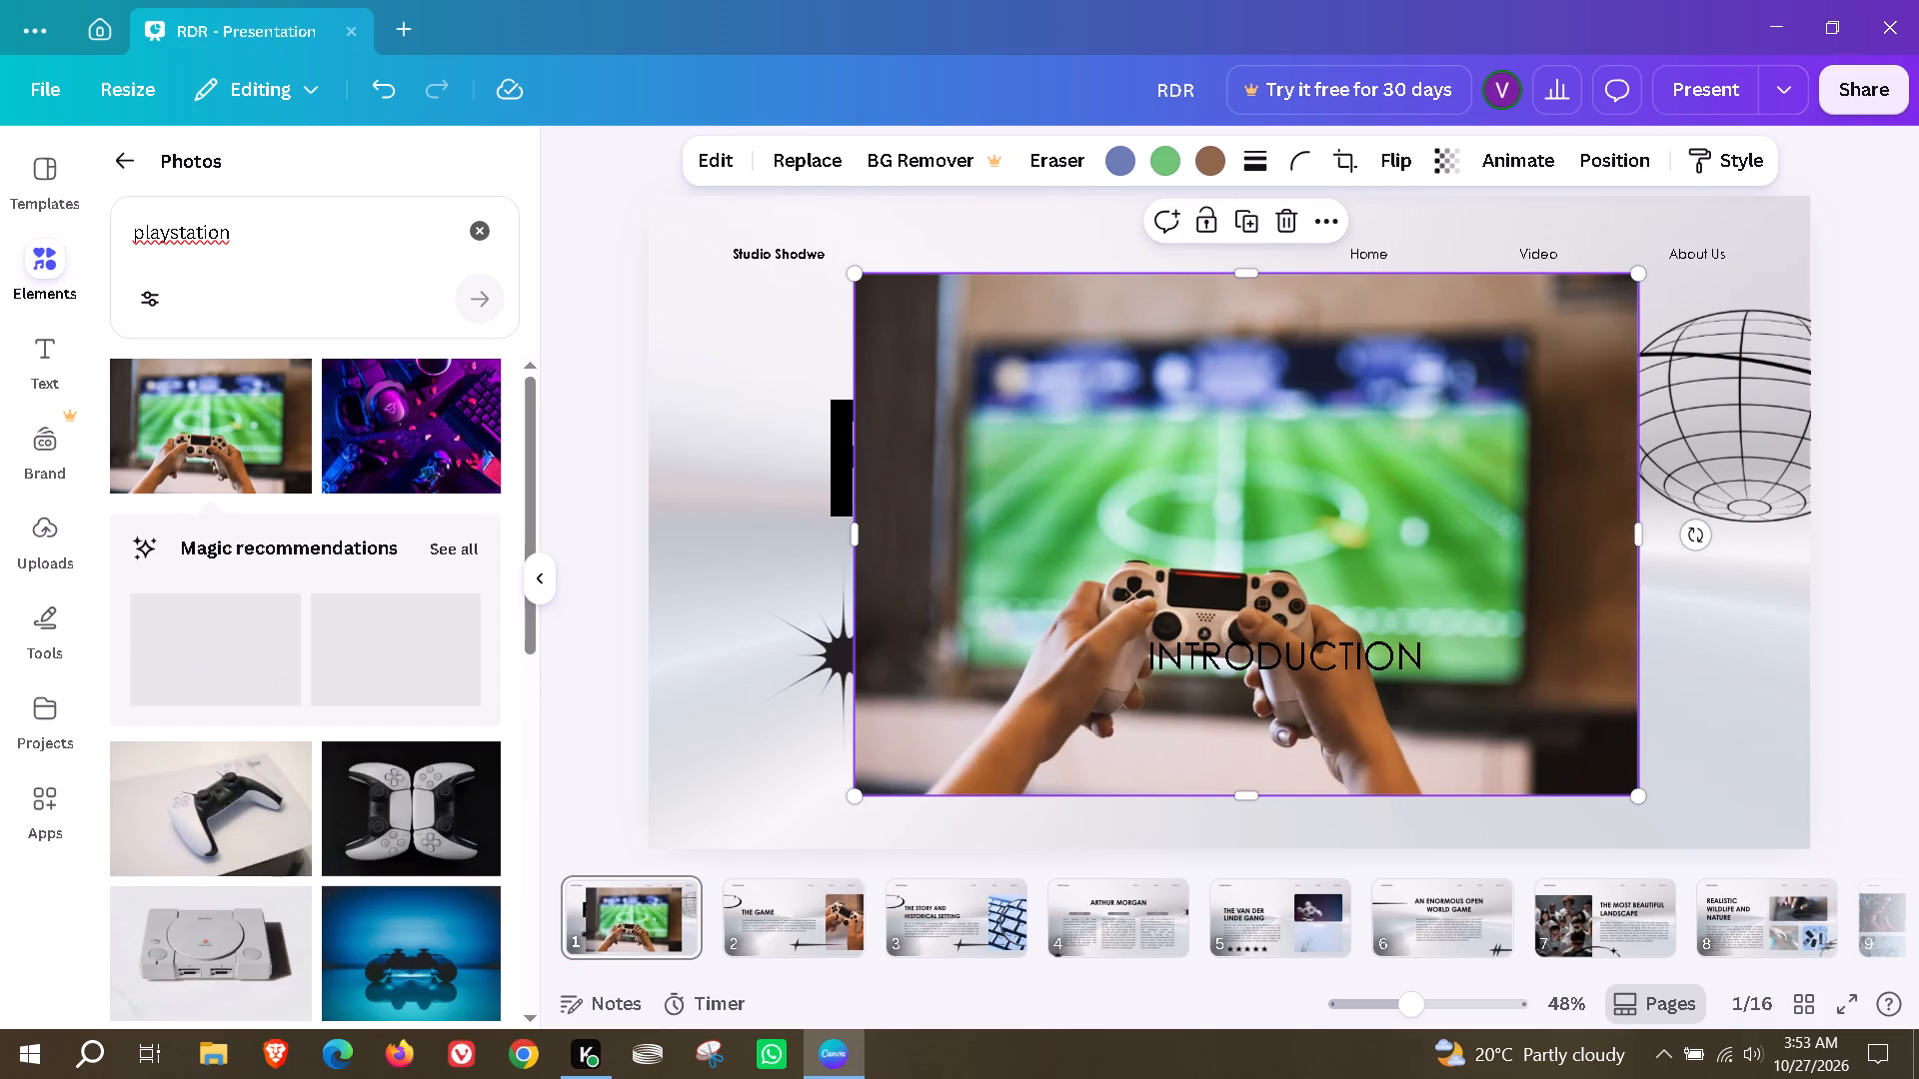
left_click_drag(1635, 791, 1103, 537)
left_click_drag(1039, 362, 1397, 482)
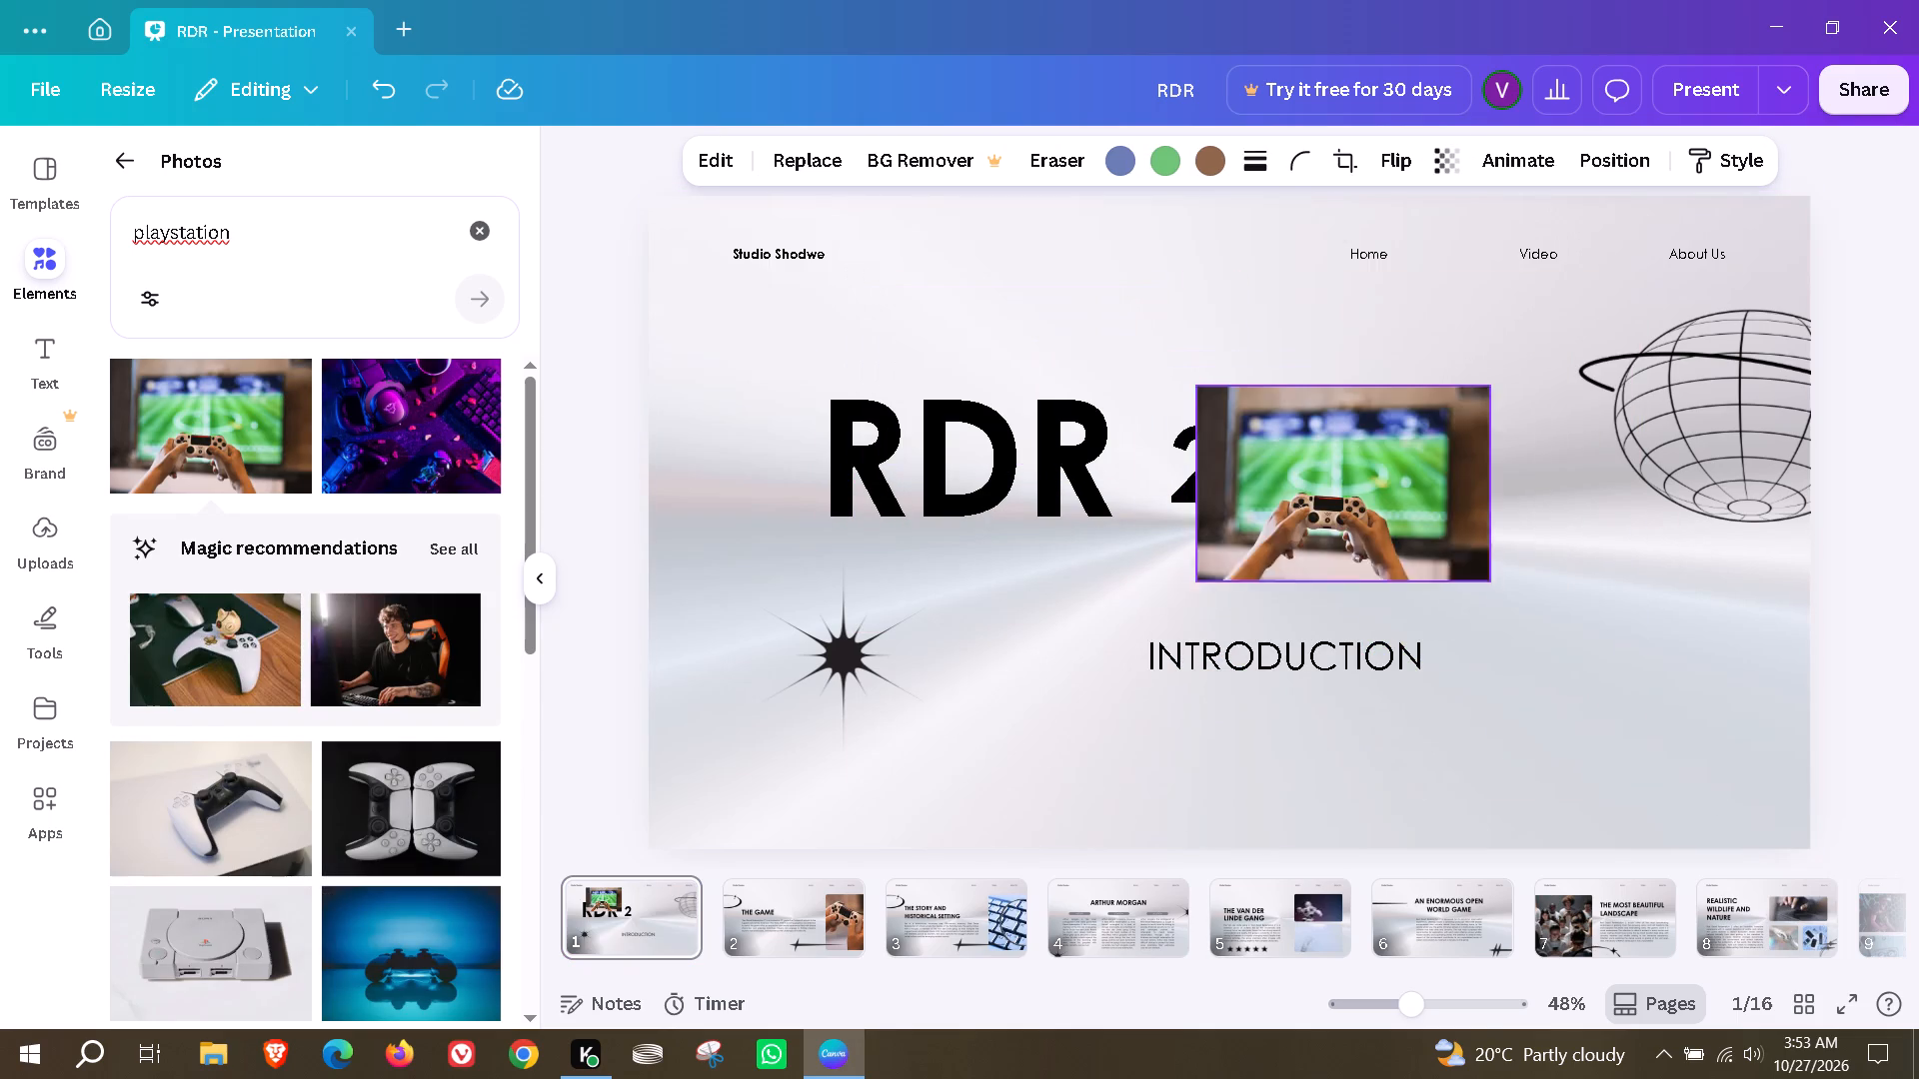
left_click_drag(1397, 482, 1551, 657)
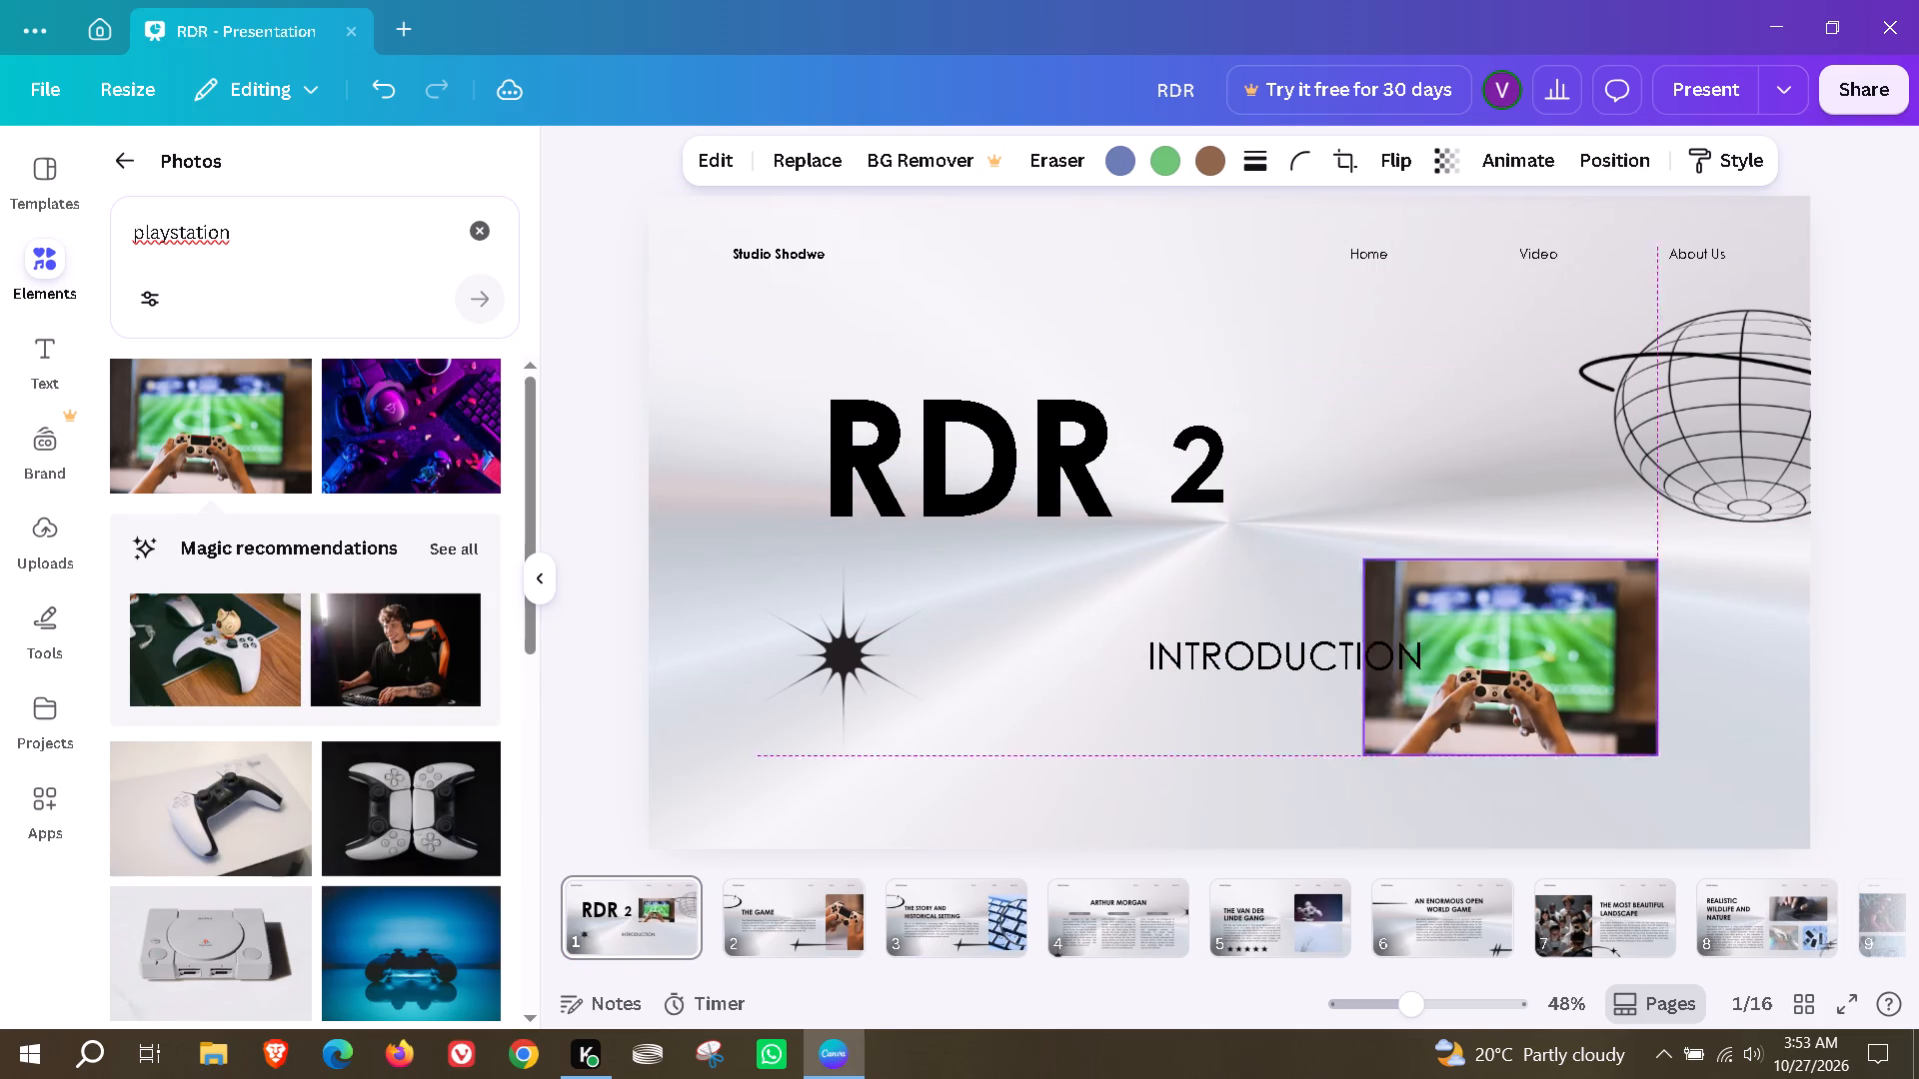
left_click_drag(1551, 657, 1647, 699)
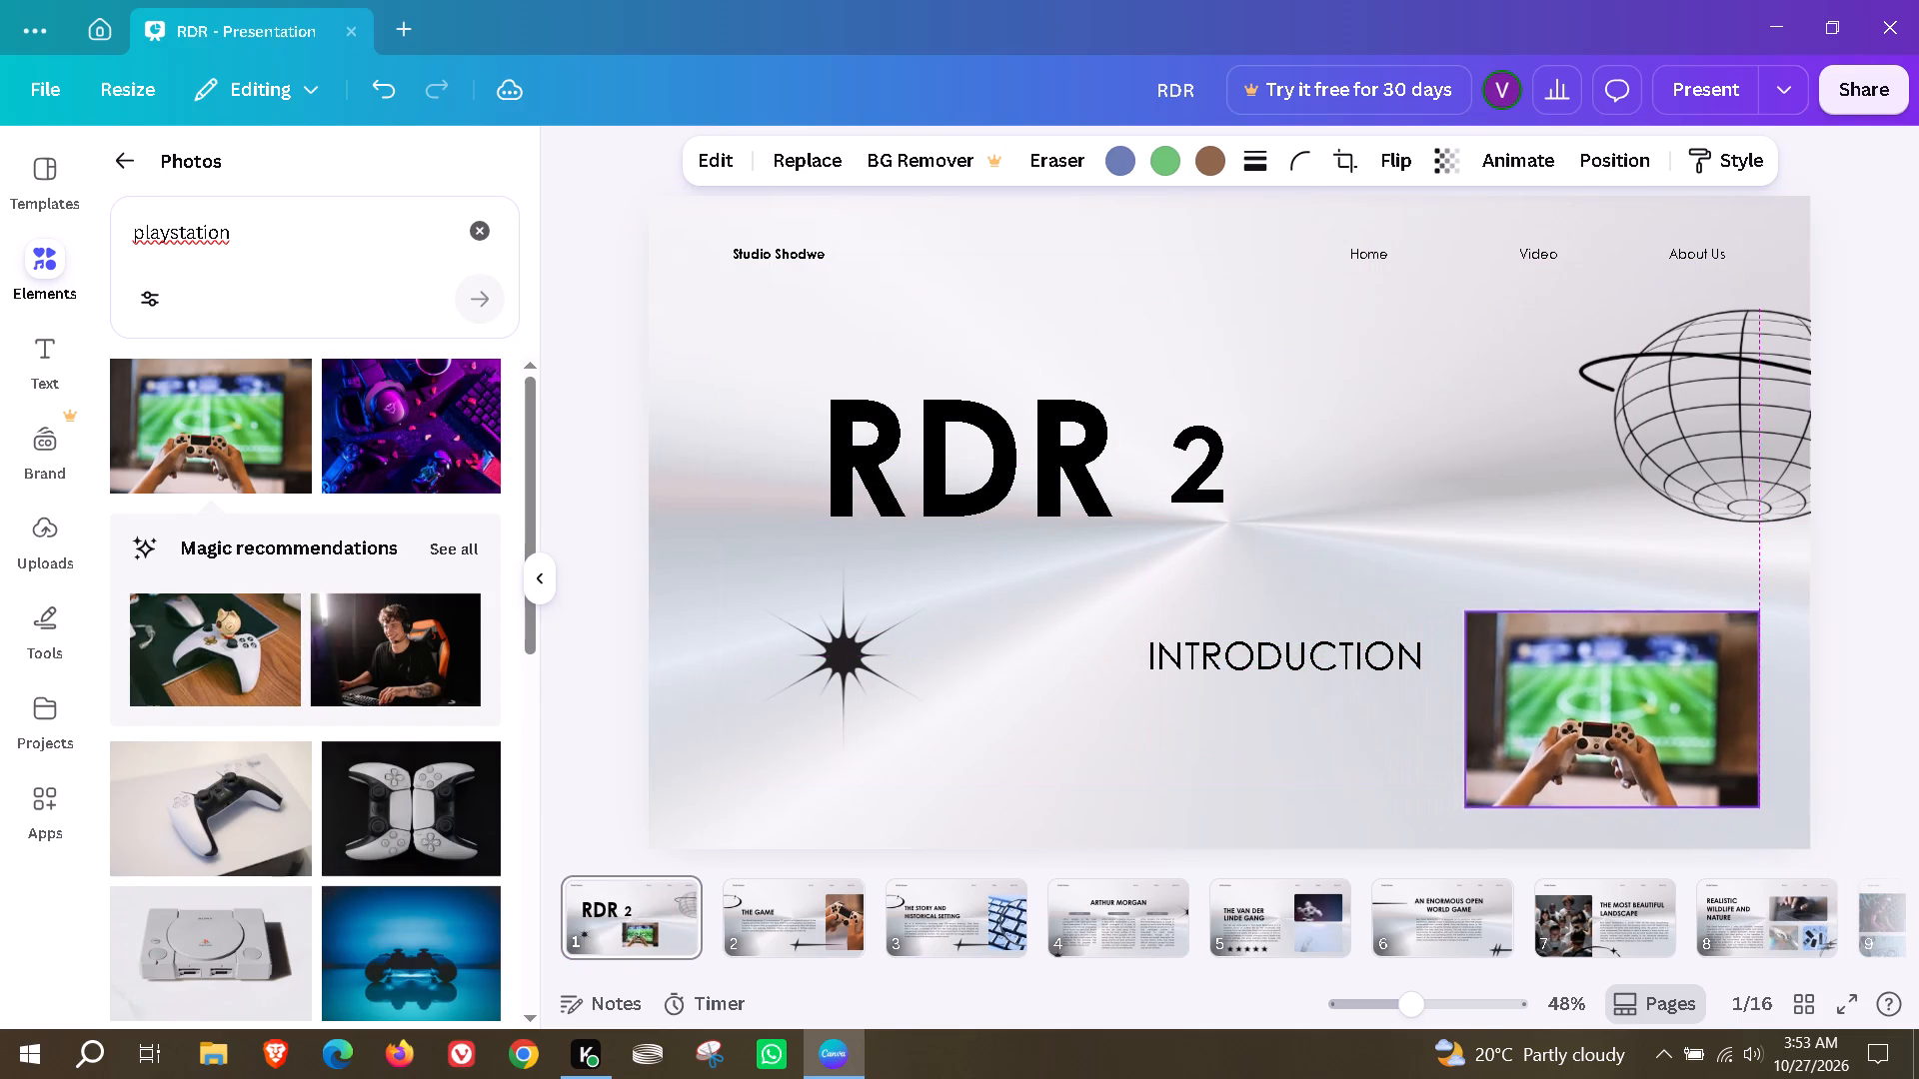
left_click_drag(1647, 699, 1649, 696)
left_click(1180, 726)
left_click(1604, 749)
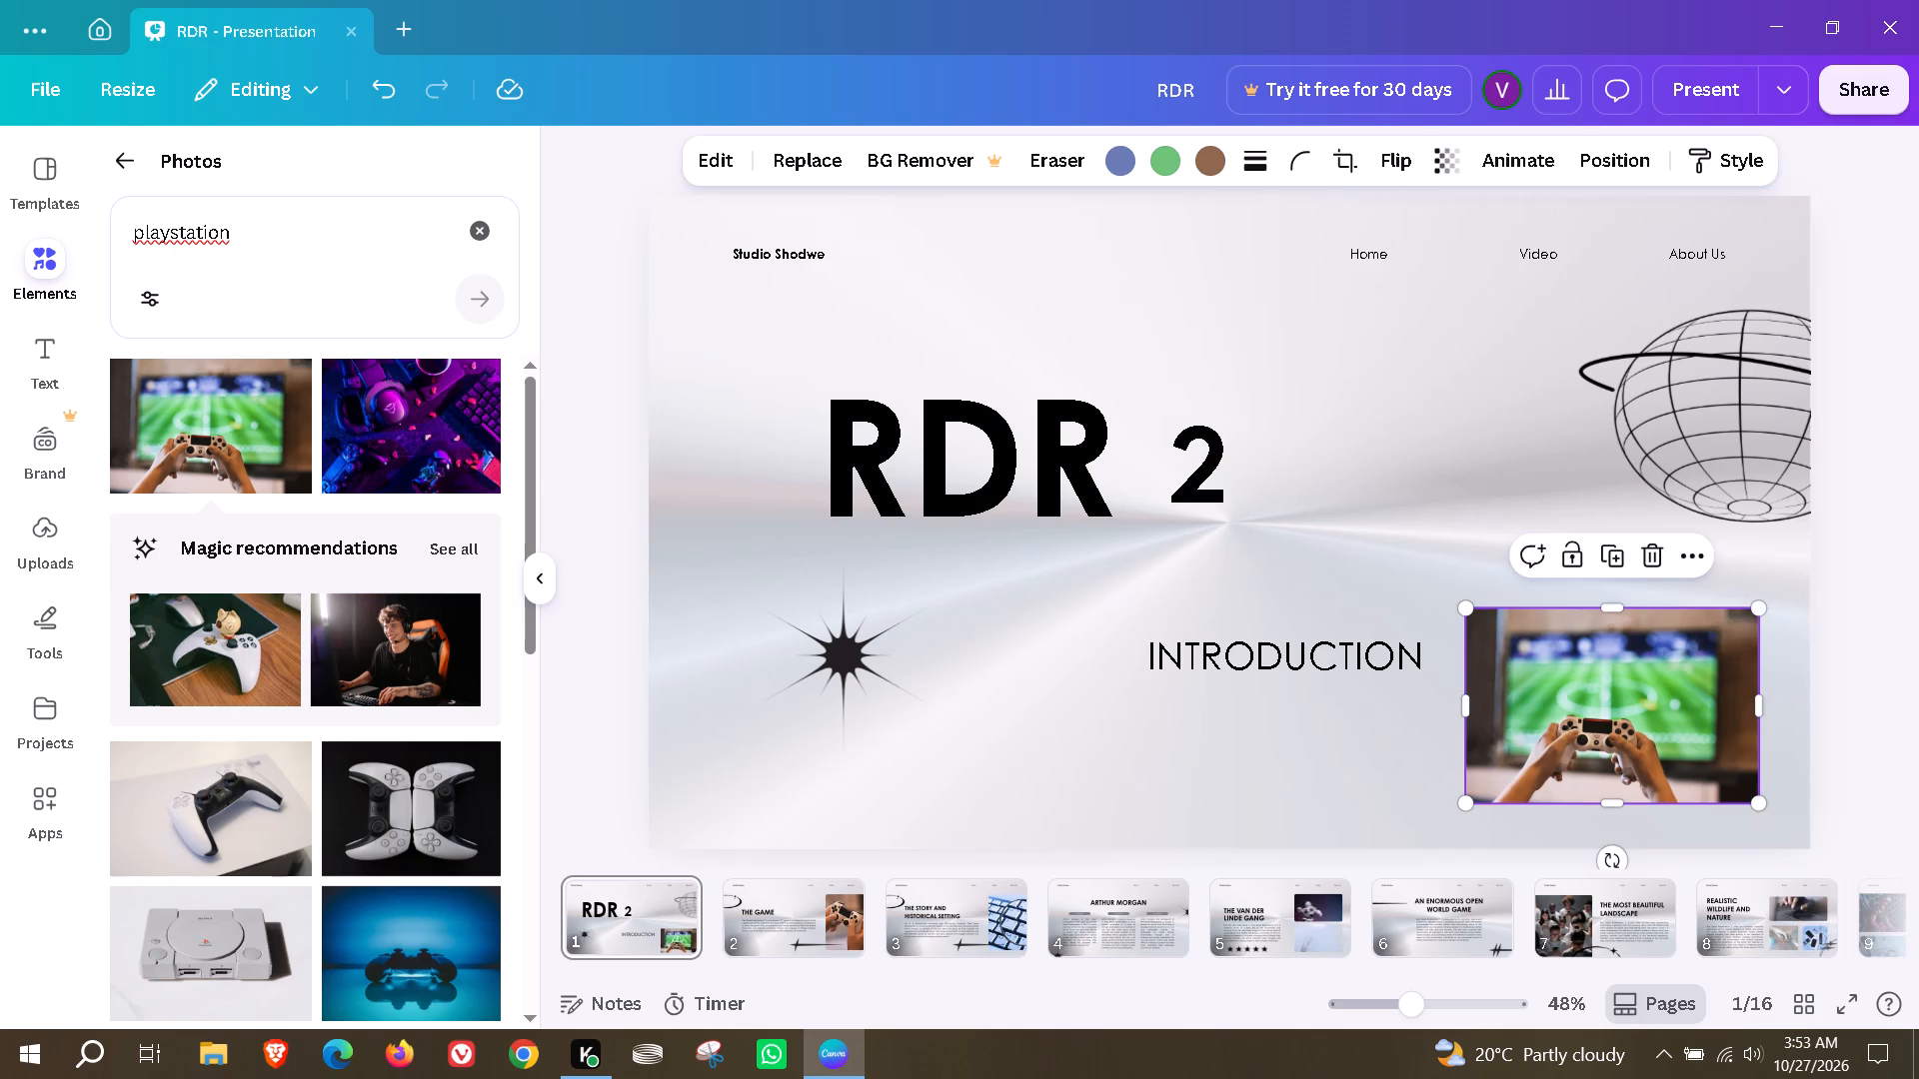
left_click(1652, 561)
Search the animation elements for "games".
left_click(44, 282)
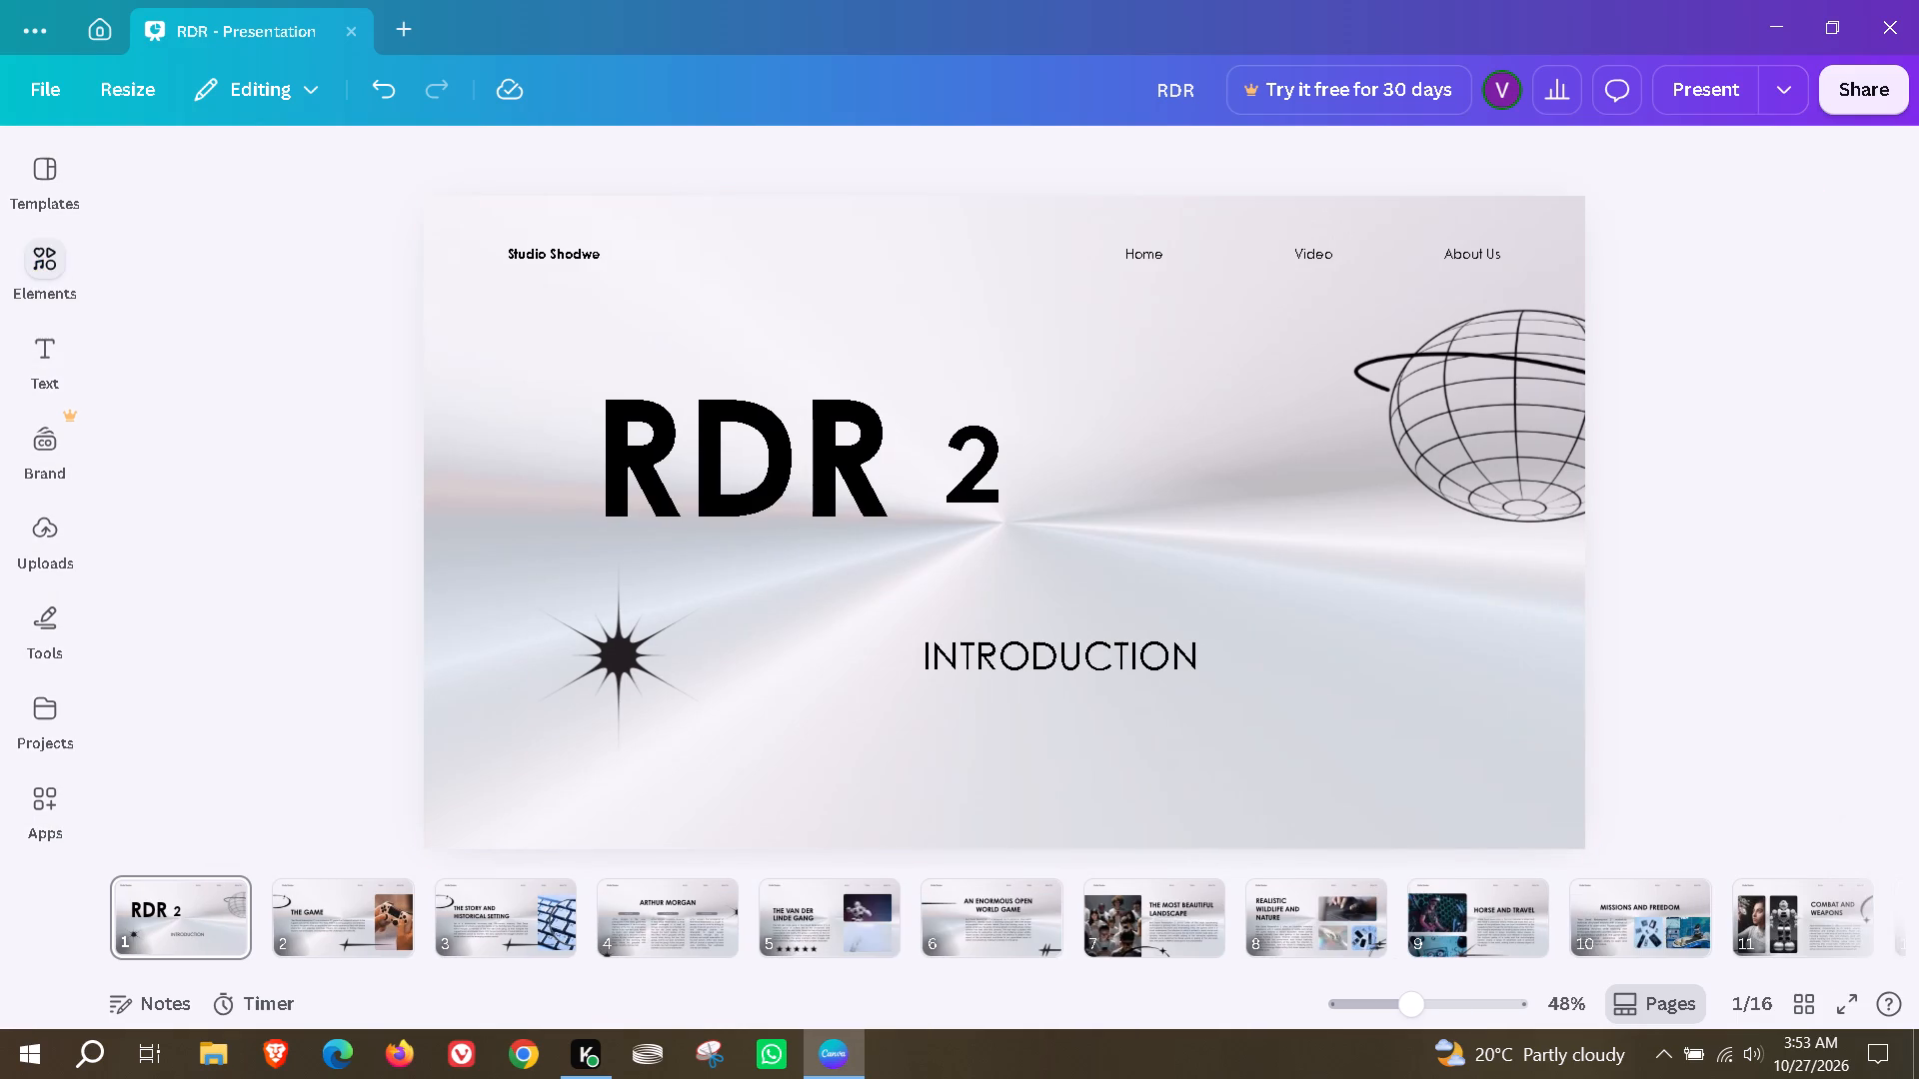
left_click(59, 257)
left_click(127, 174)
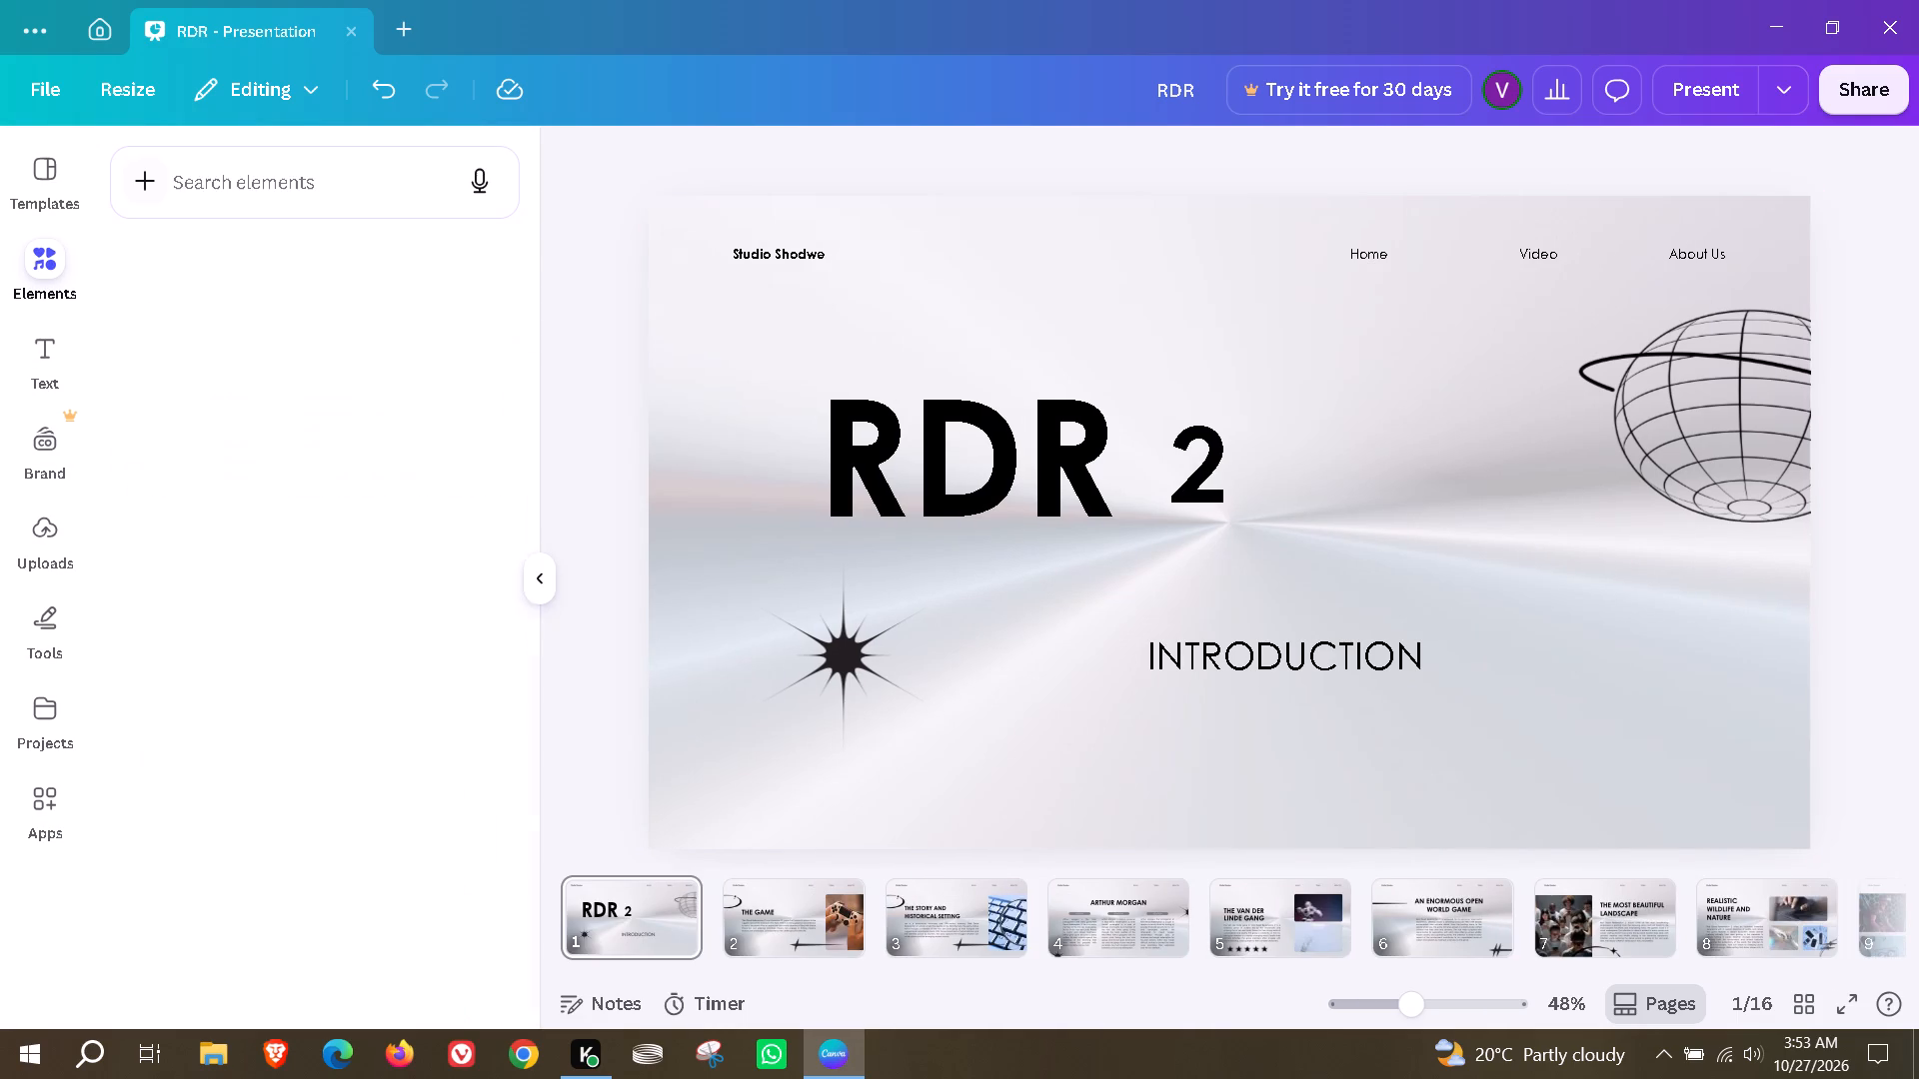
scroll(271, 658, "down", 3)
left_click(176, 676)
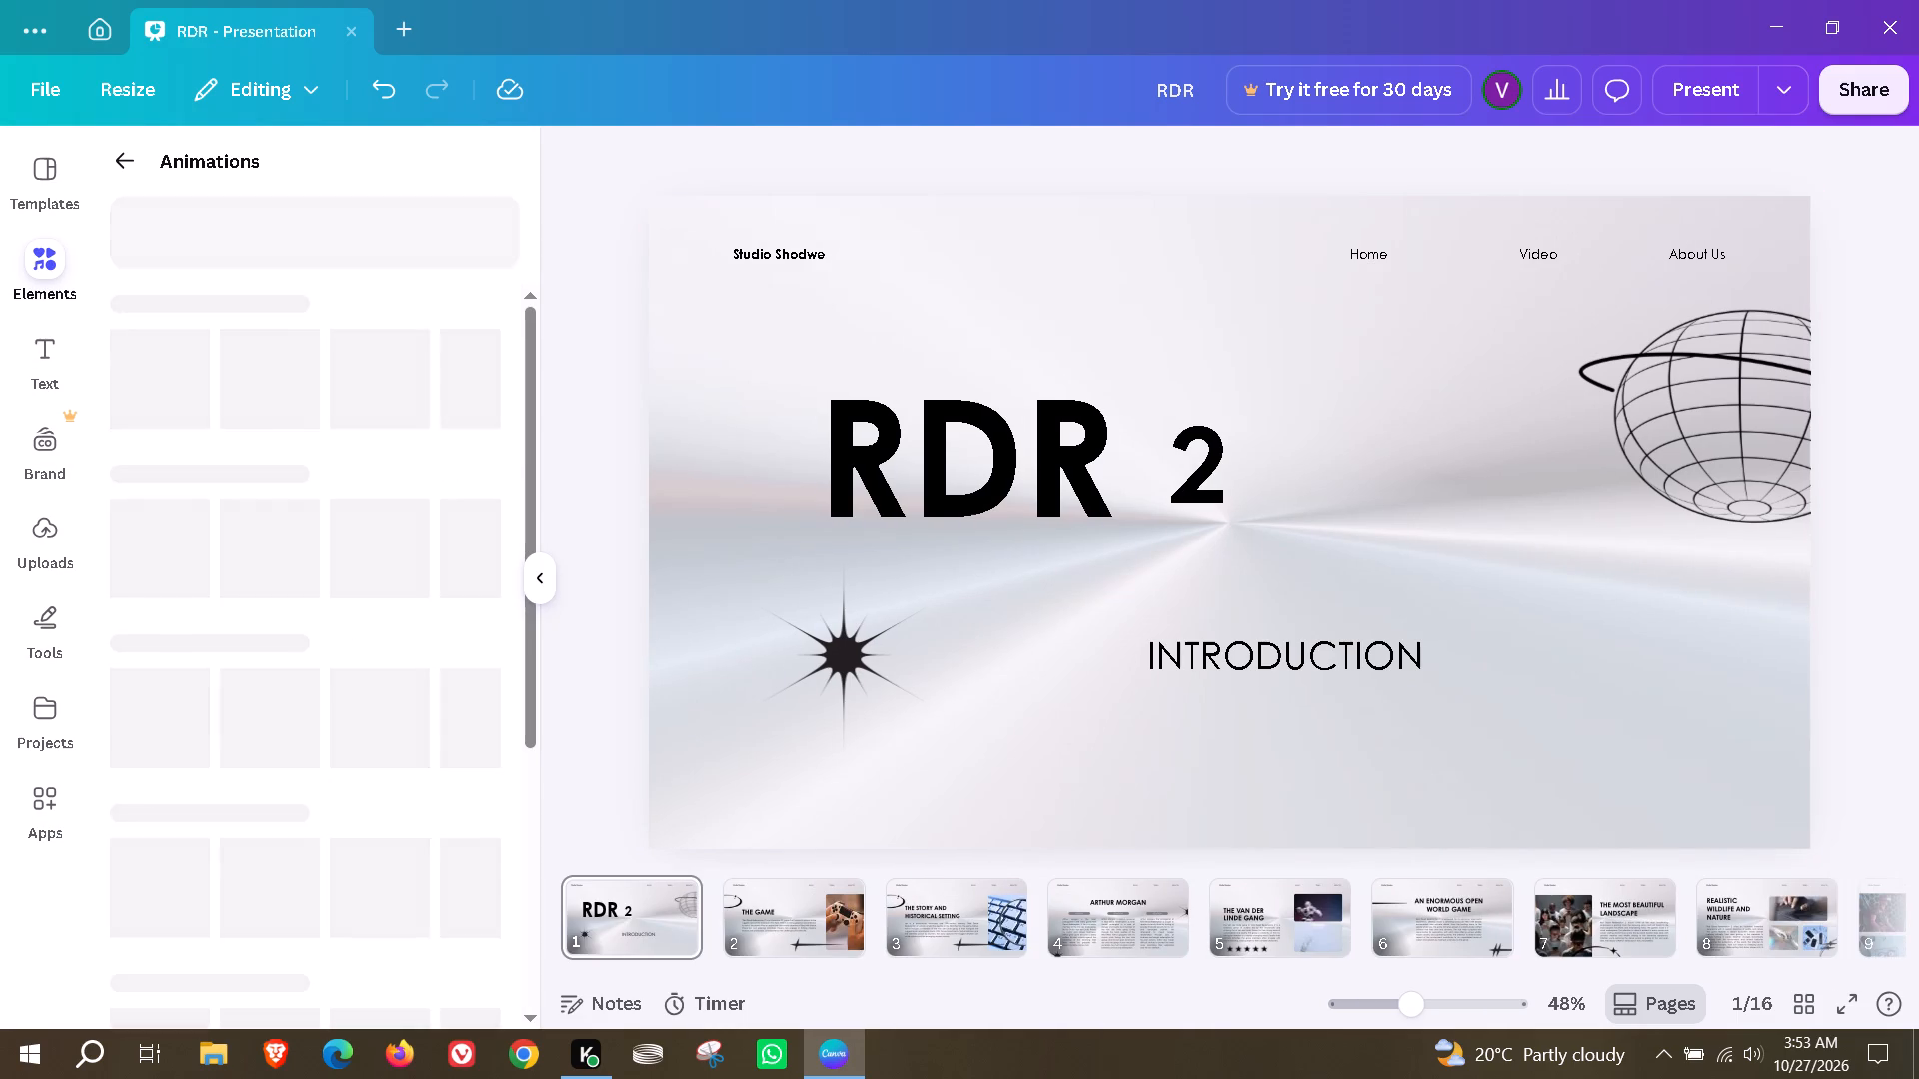
left_click(271, 217)
key("g")
type("ames")
key("Return")
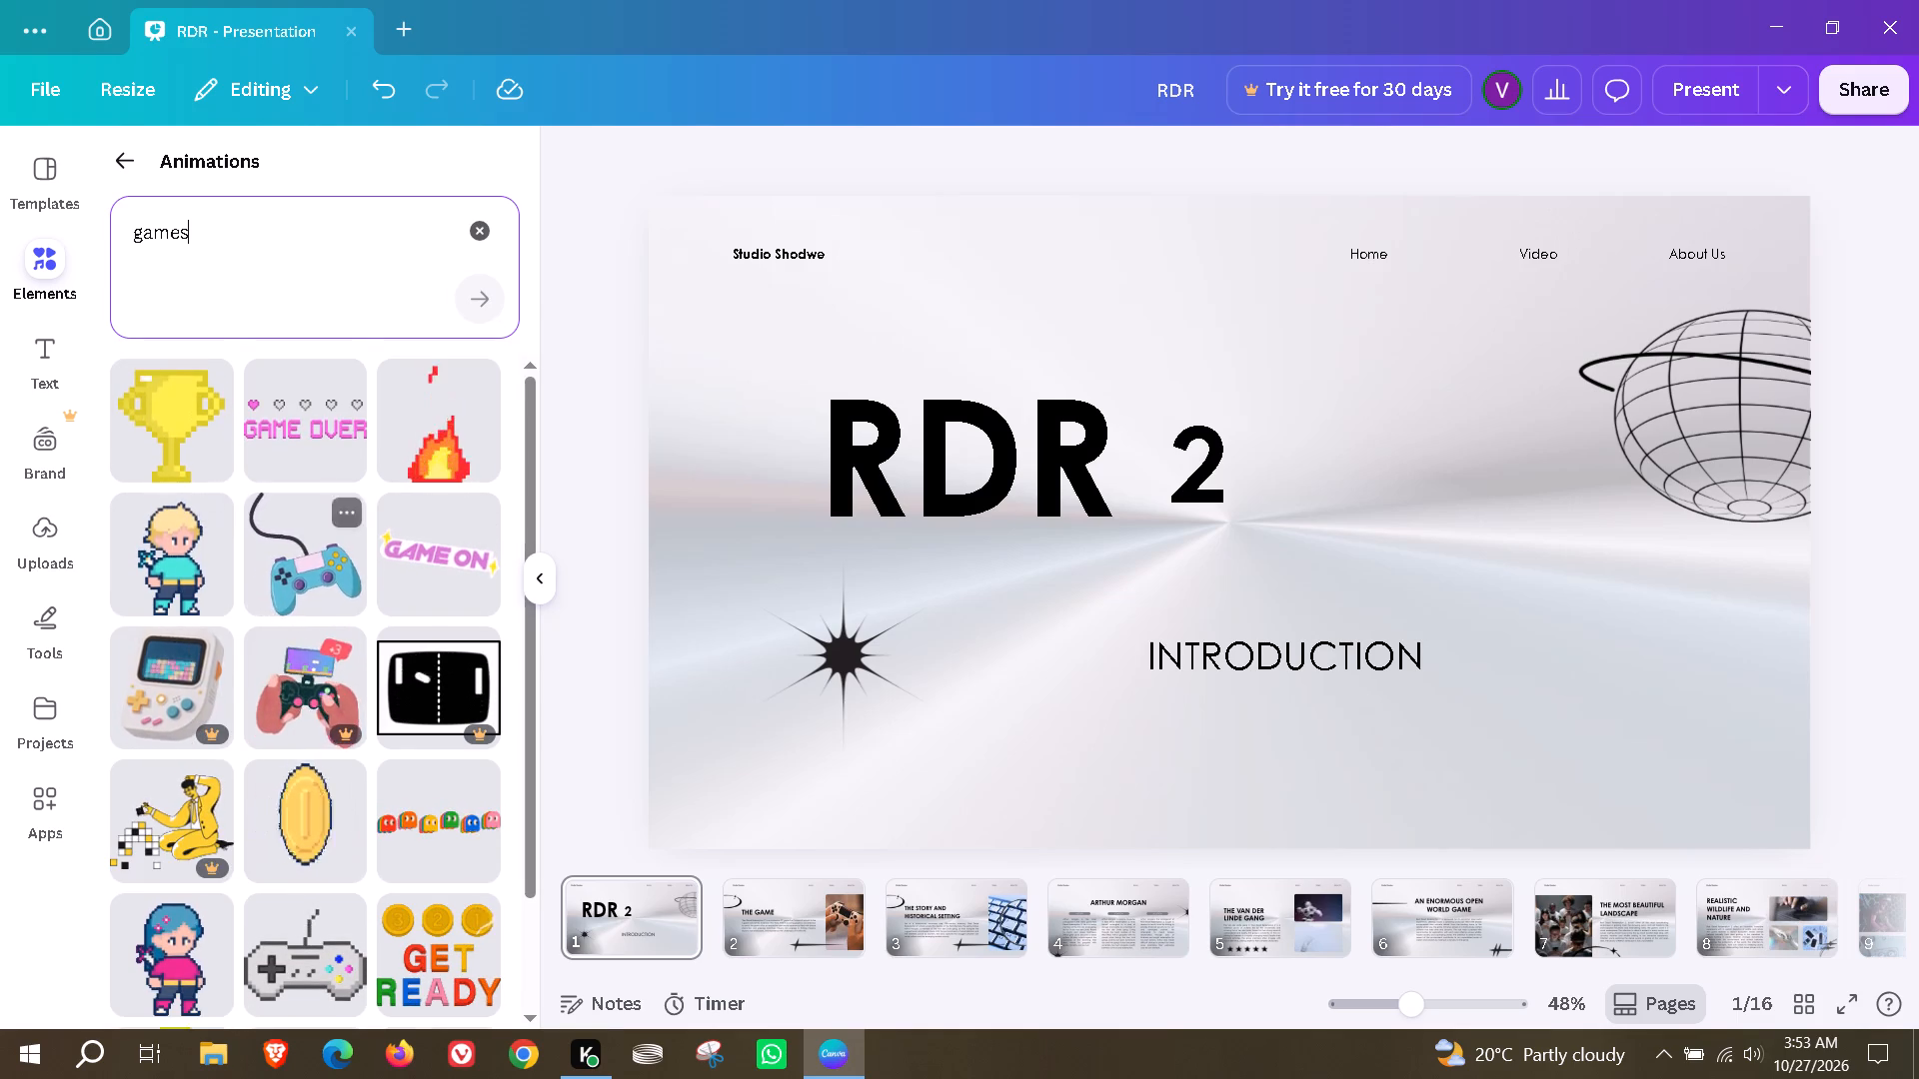
Add the blue corded game controller animation to page 1, shrunk to a small size and placed below and right of "INTRODUCTION".
left_click_drag(280, 591, 1383, 457)
left_click_drag(1701, 756, 1526, 653)
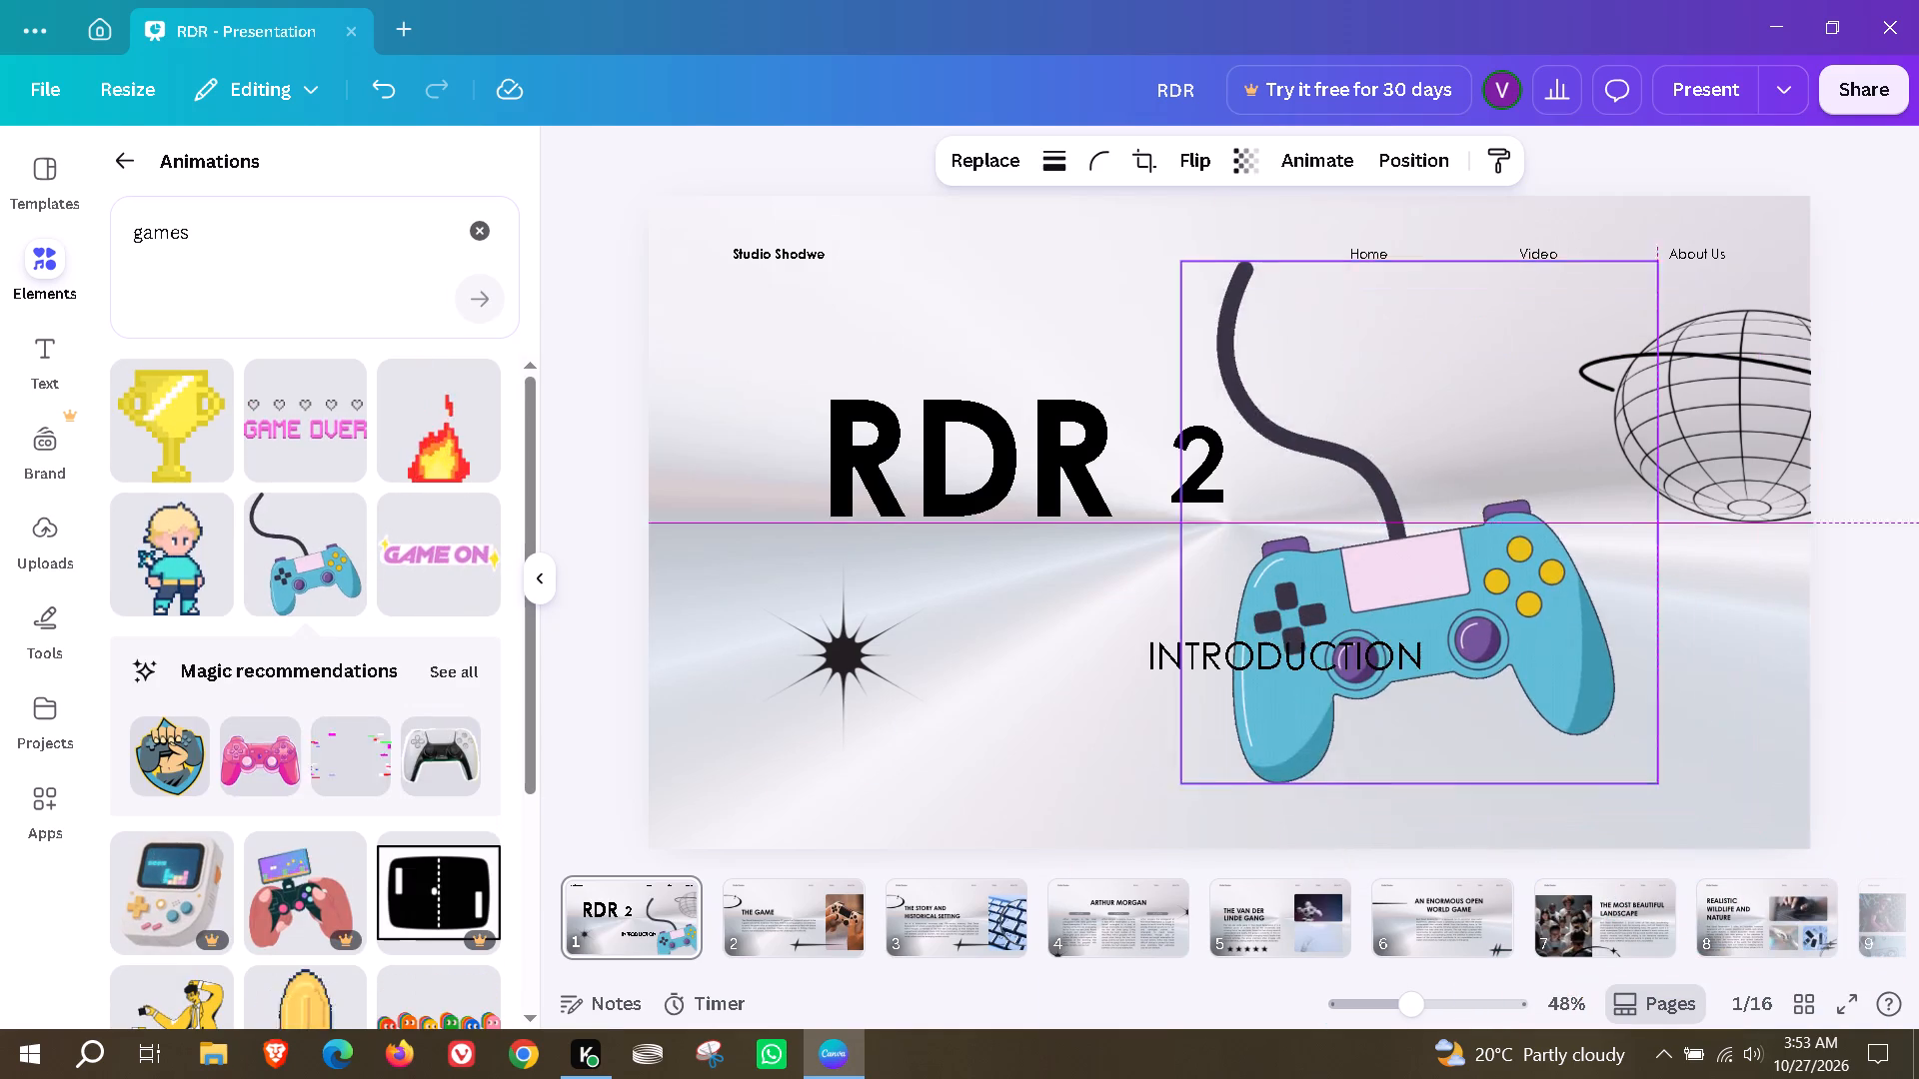
left_click_drag(1526, 653, 1521, 649)
left_click_drag(1649, 783, 1411, 658)
left_click_drag(1386, 501, 1611, 662)
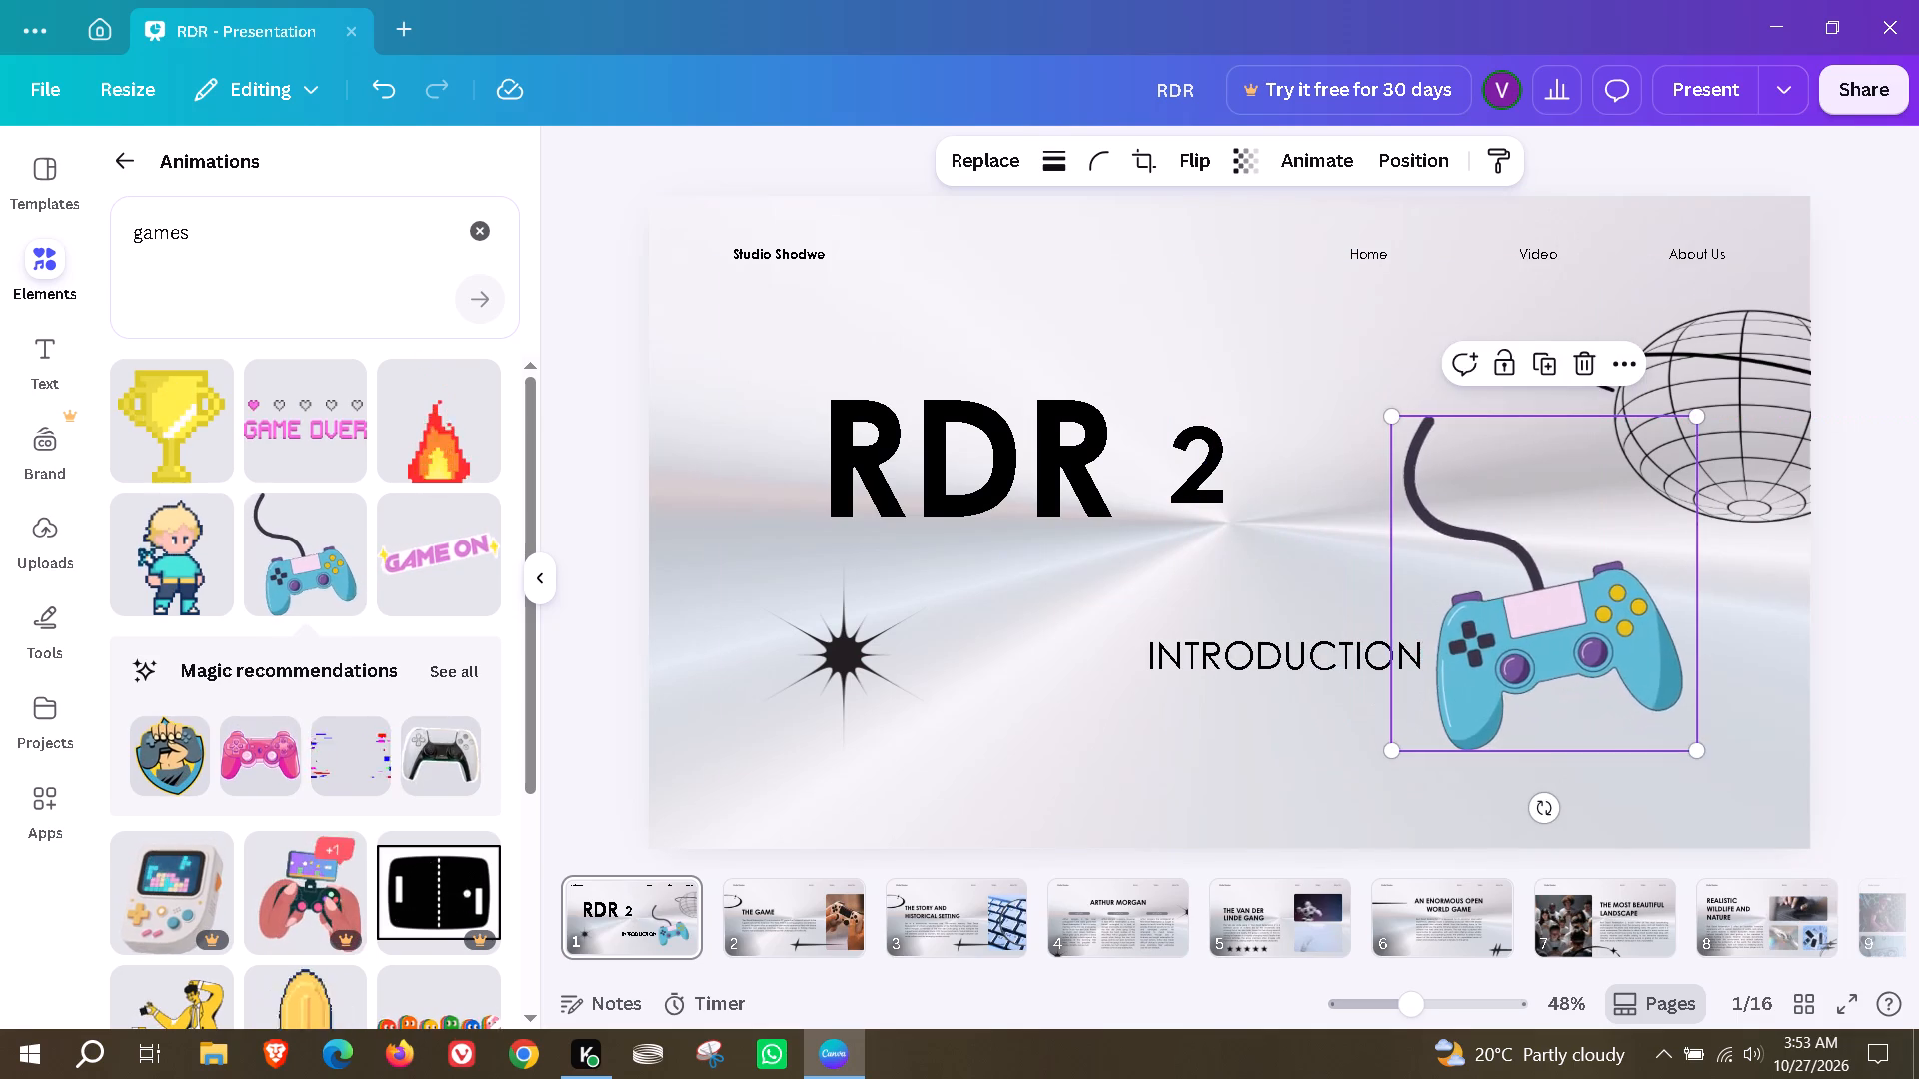
left_click_drag(1692, 751, 1535, 654)
left_click_drag(1533, 561, 1681, 758)
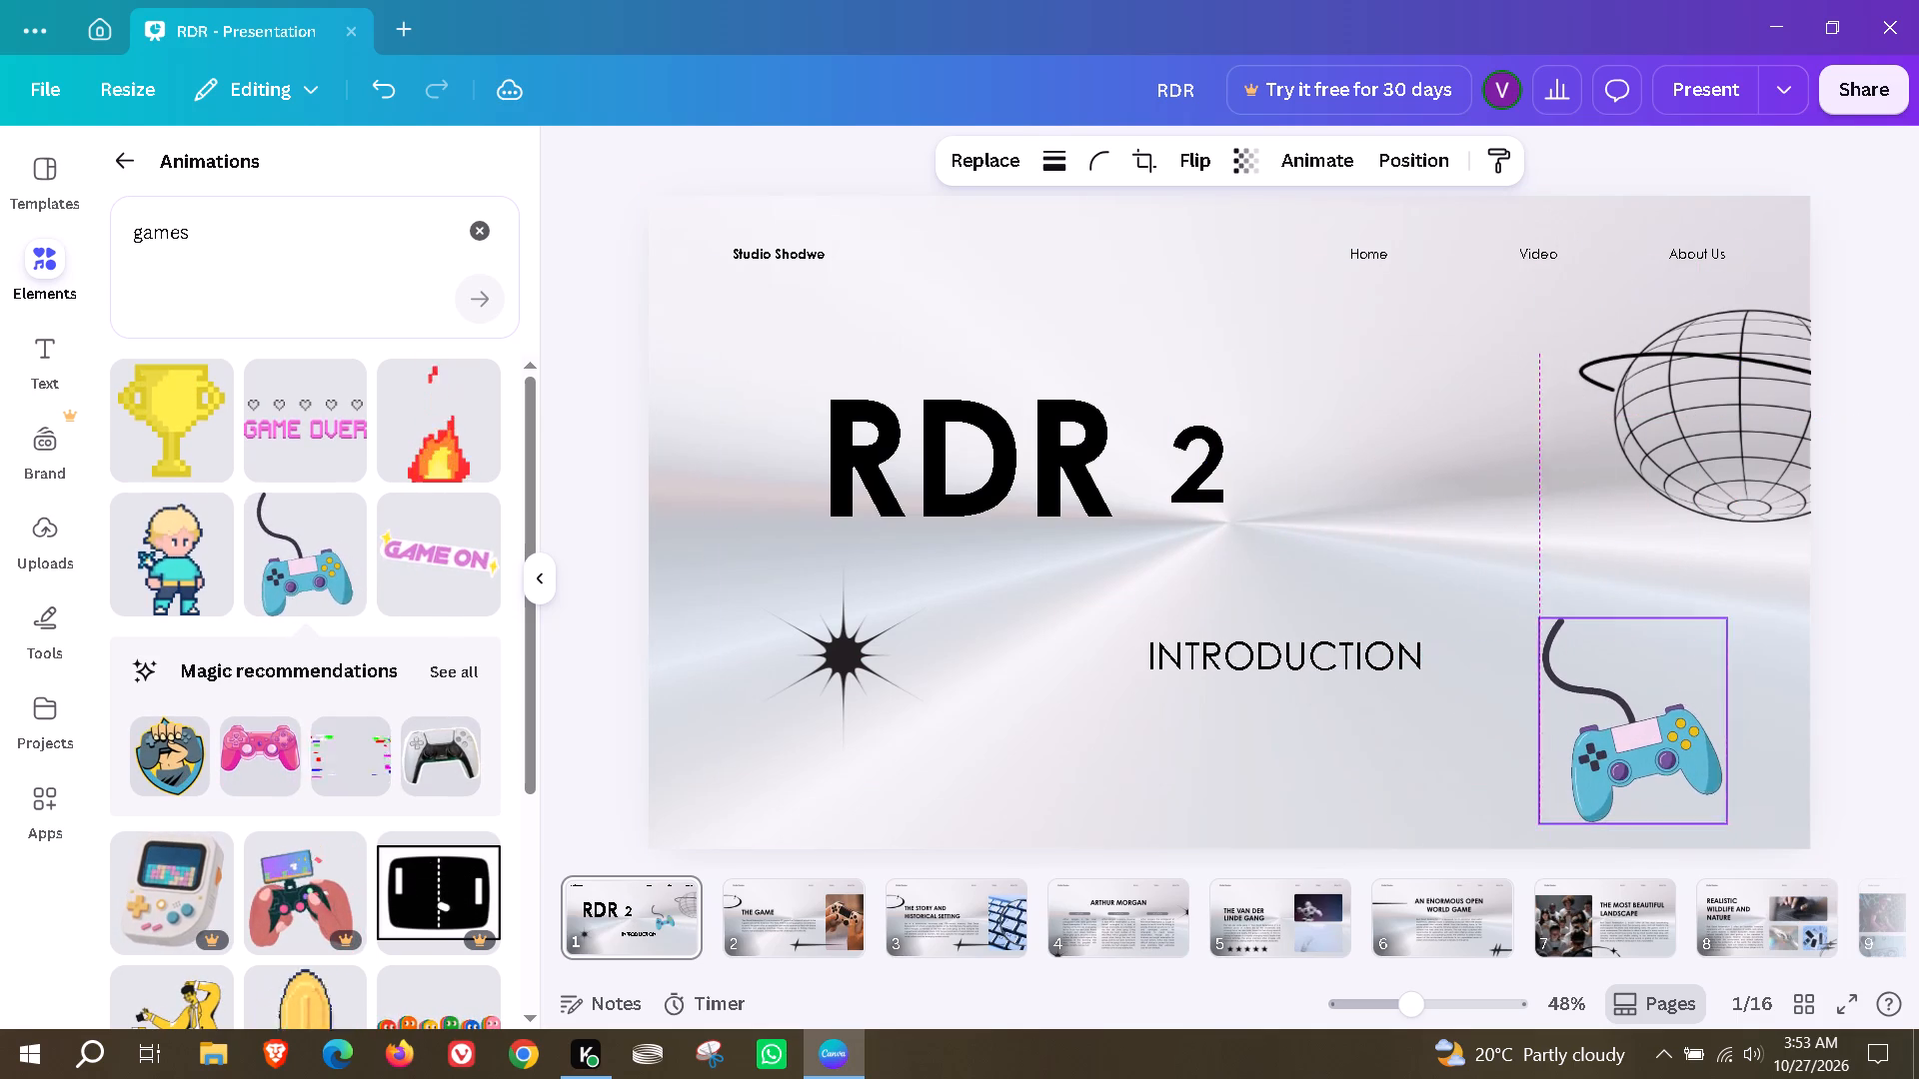
left_click_drag(1681, 758, 1675, 754)
left_click_drag(1728, 819, 1670, 761)
left_click_drag(1626, 703, 1640, 768)
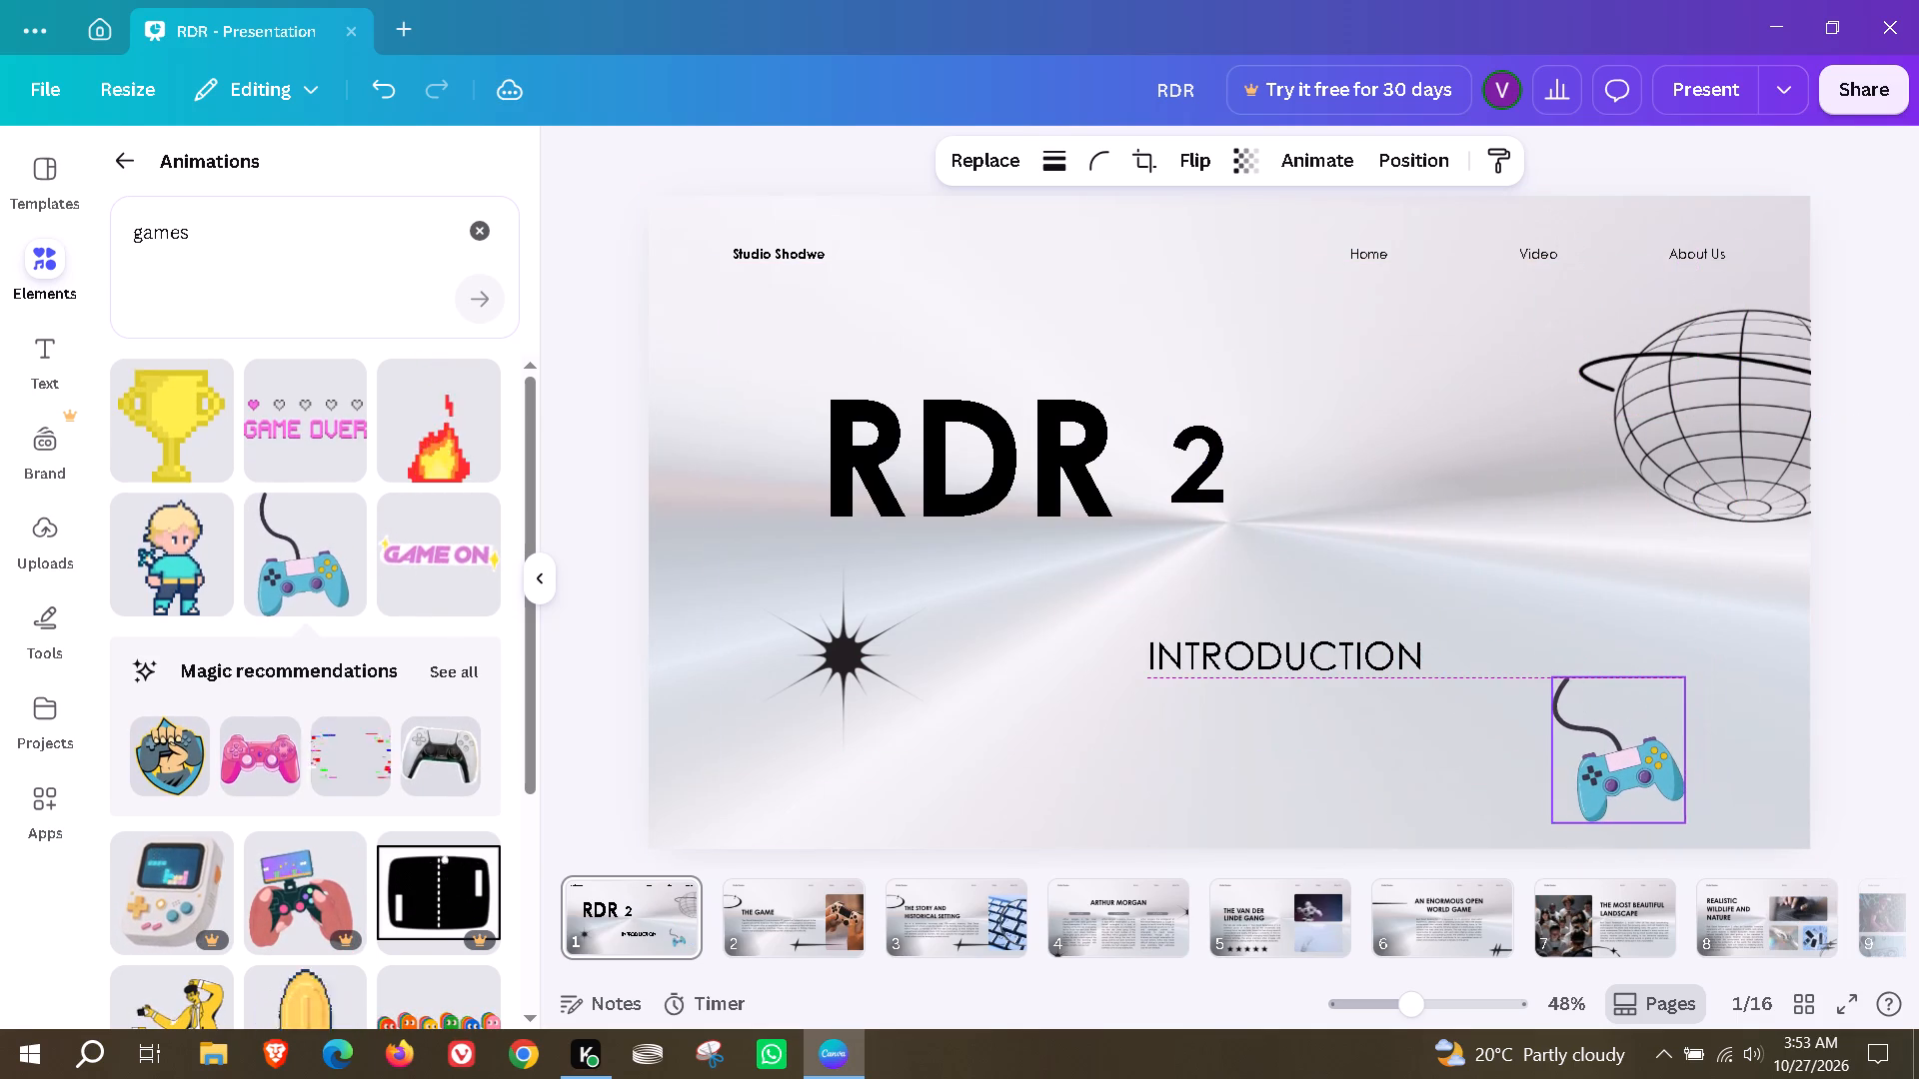
left_click_drag(1640, 768, 1642, 773)
left_click(1080, 741)
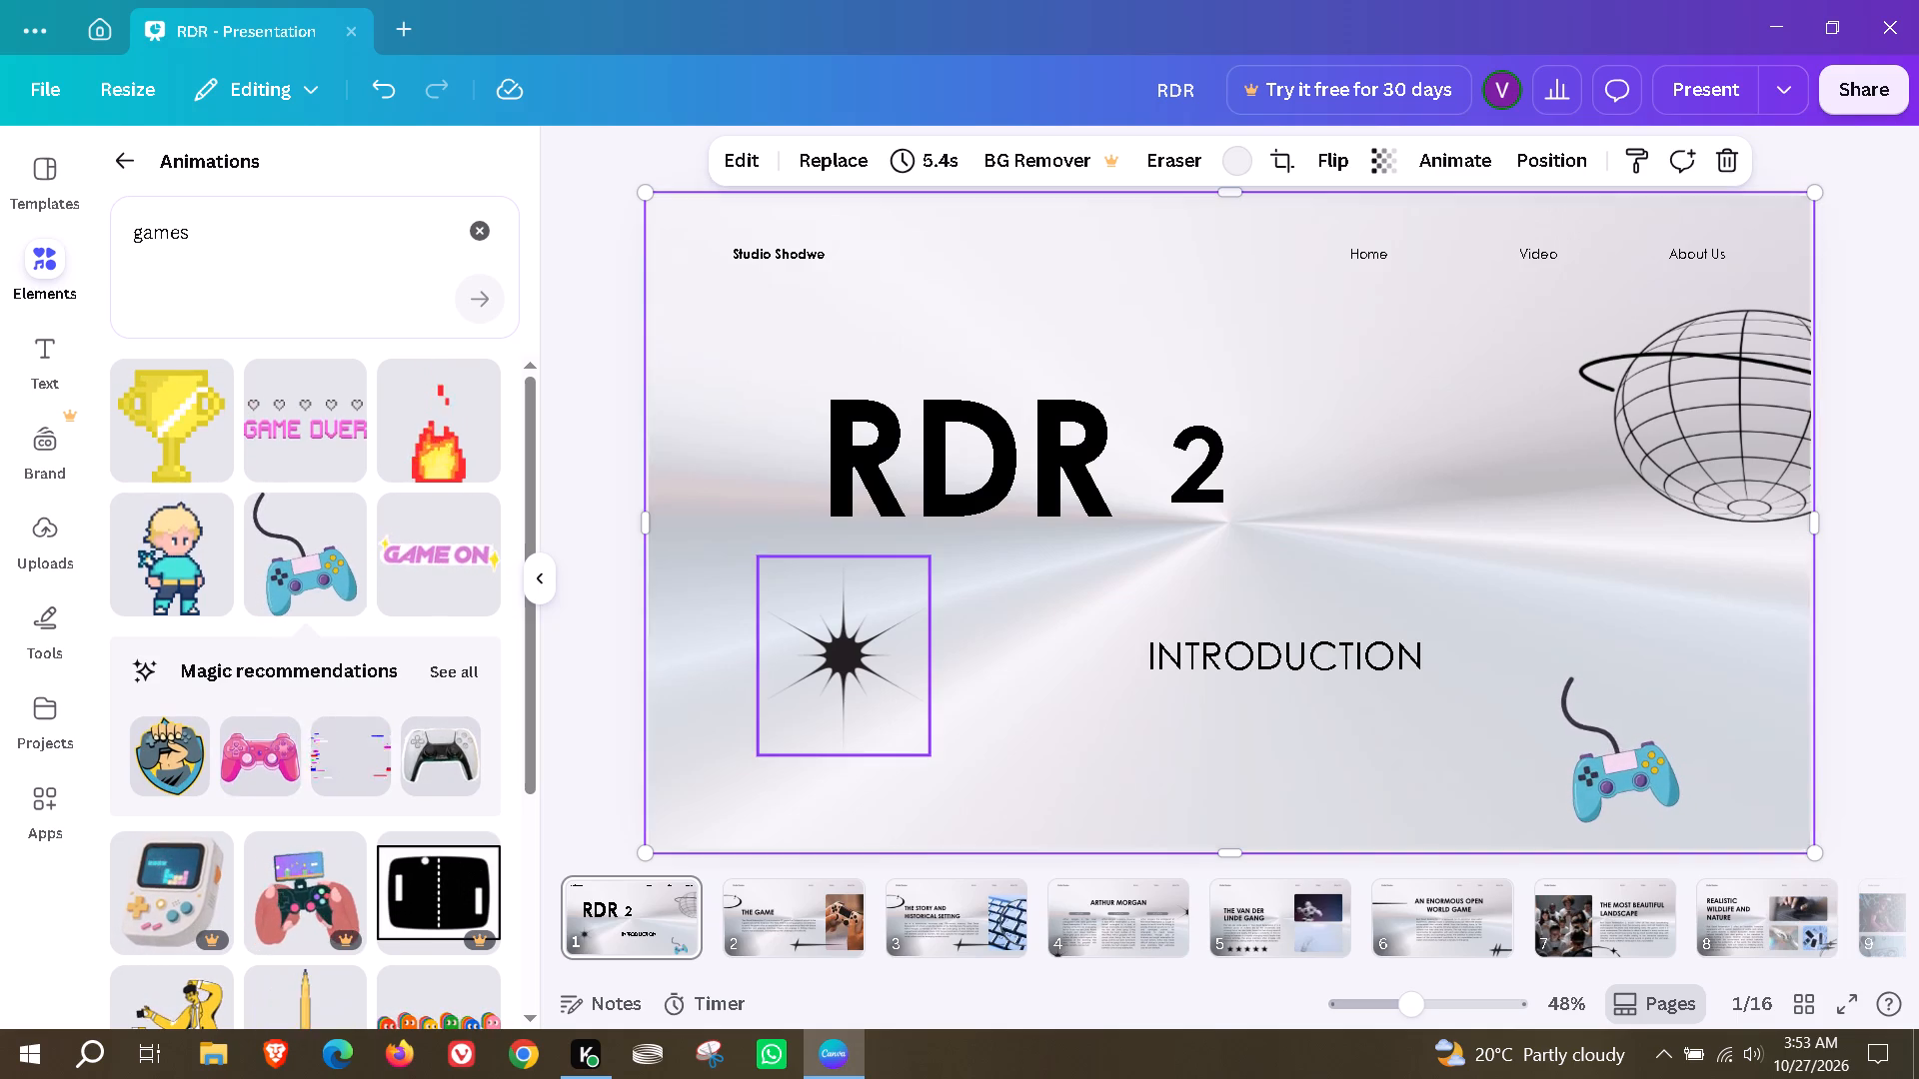
Delete the header texts "Home", "Video", "About Us" and "Studio Shodwe" from page 1.
left_click(855, 918)
left_click(634, 926)
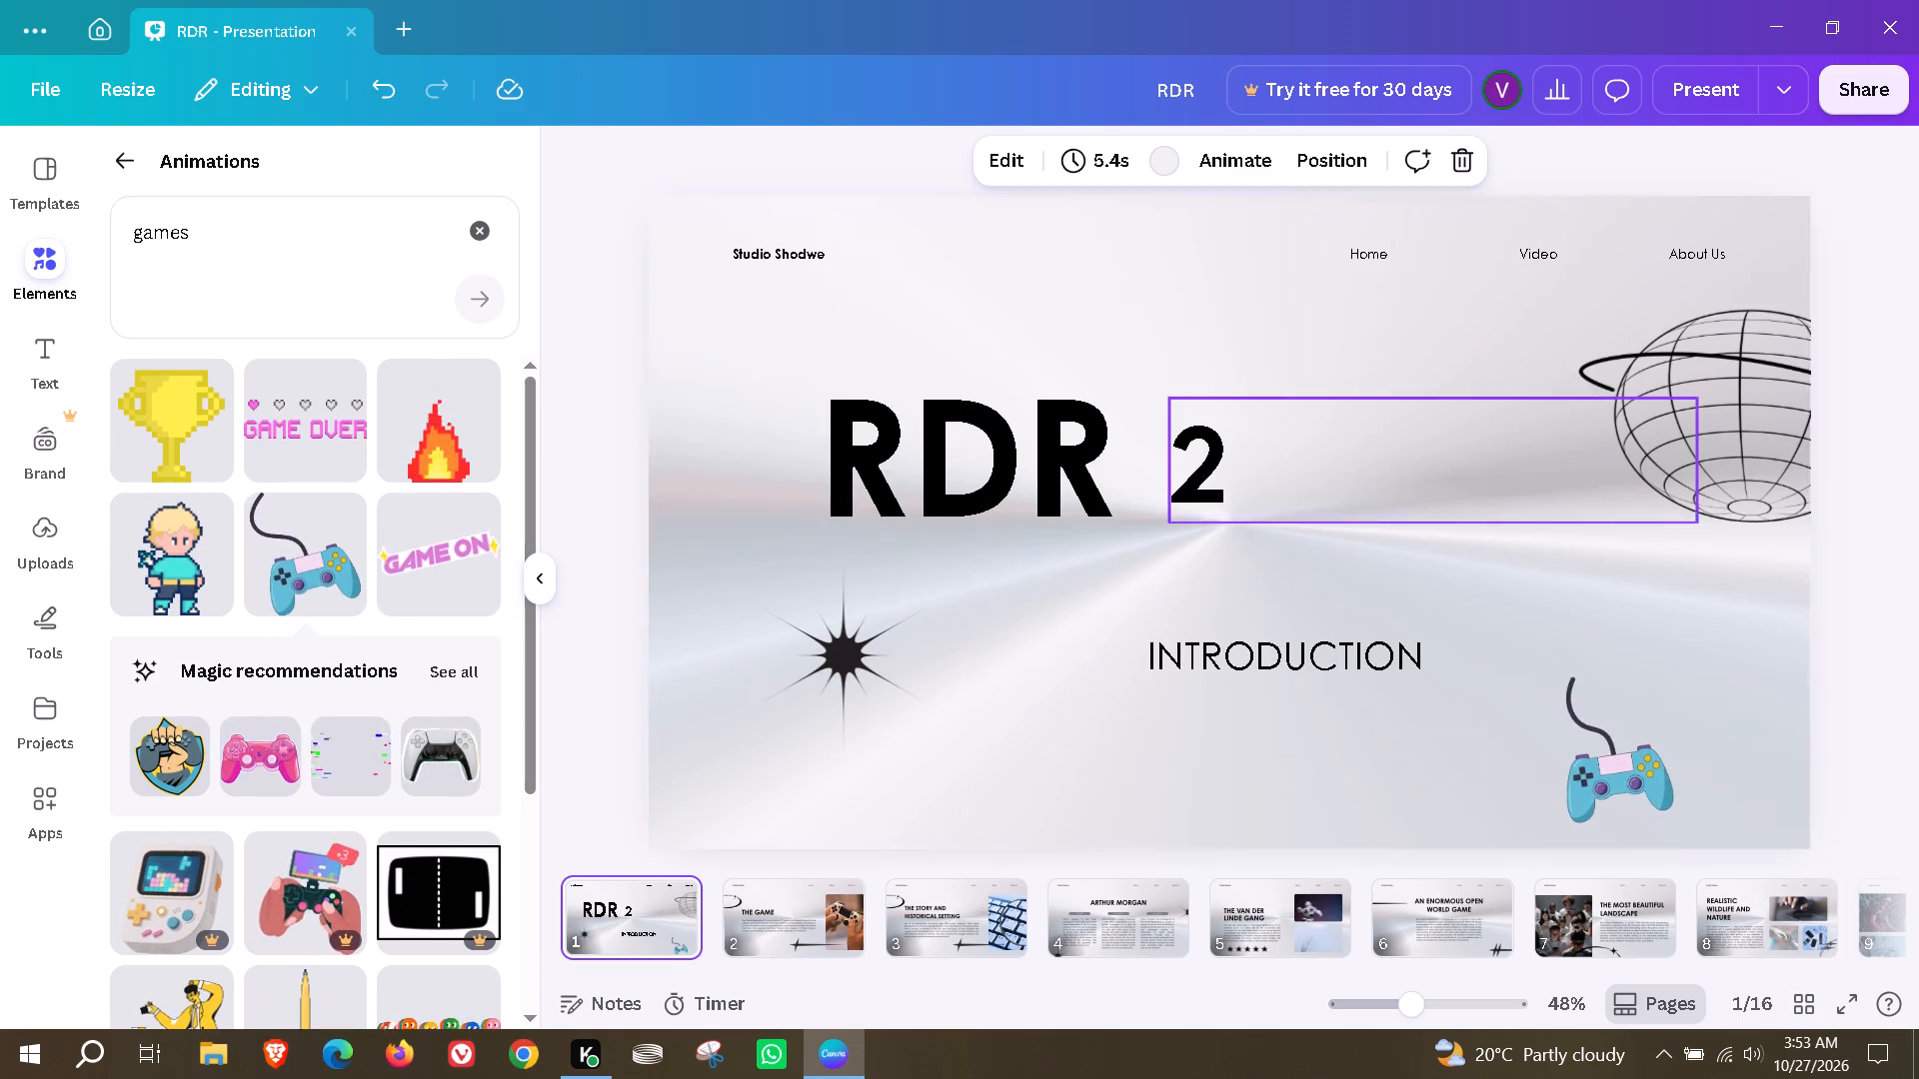
left_click_drag(1314, 239, 1714, 267)
left_click(1586, 308)
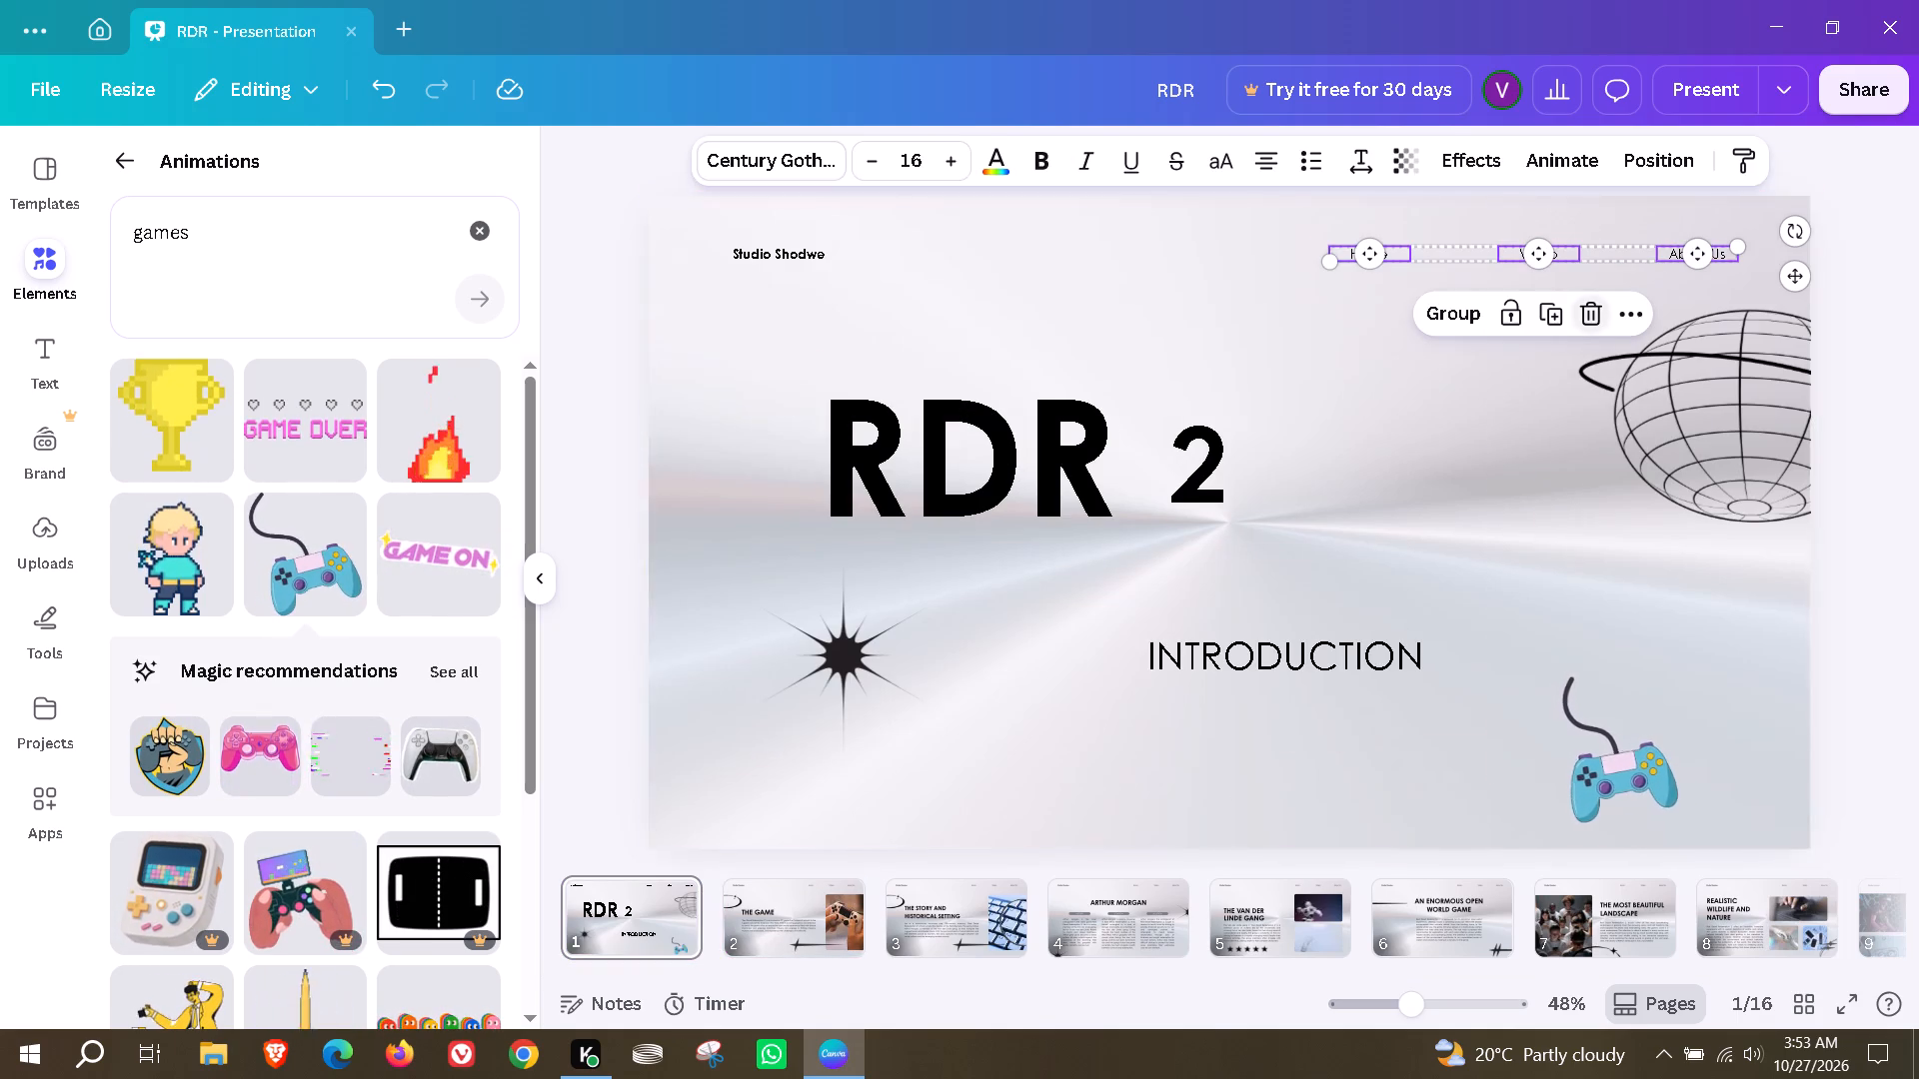
left_click_drag(700, 231, 829, 273)
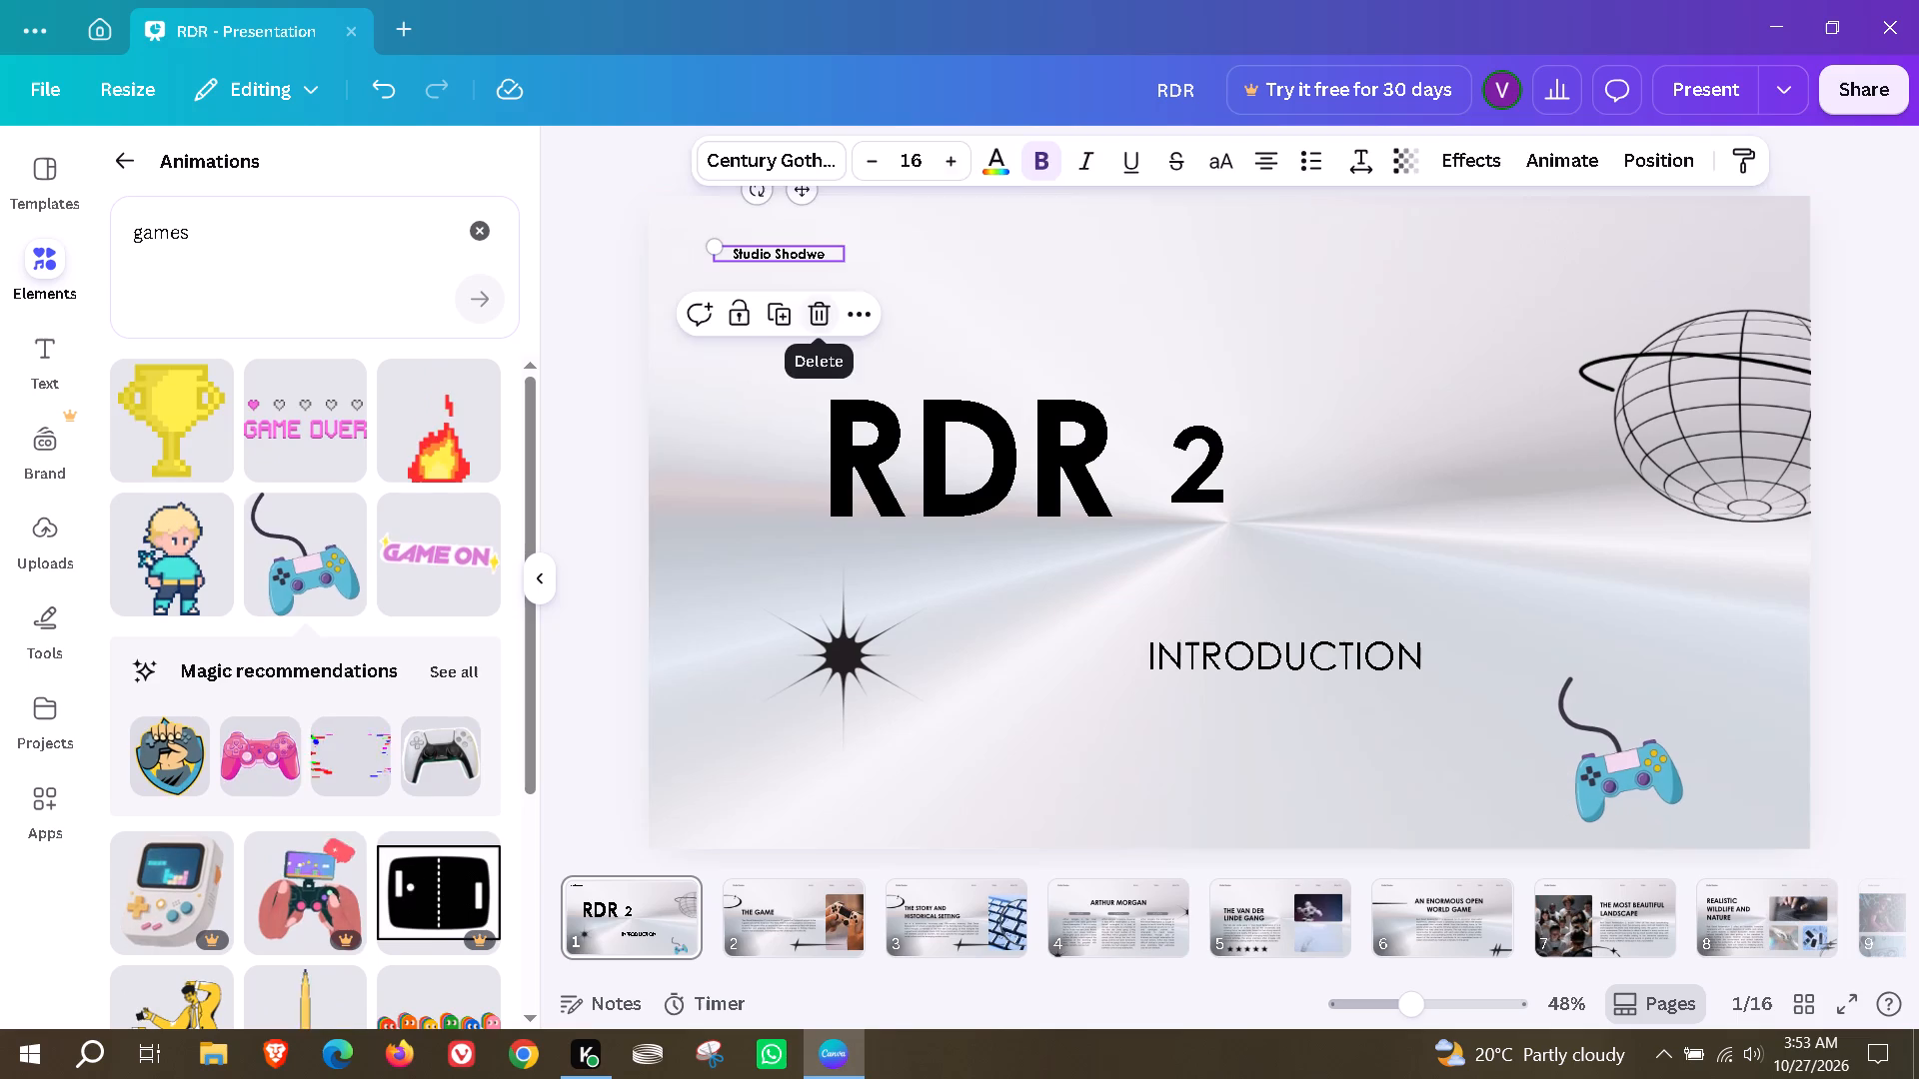
left_click(810, 315)
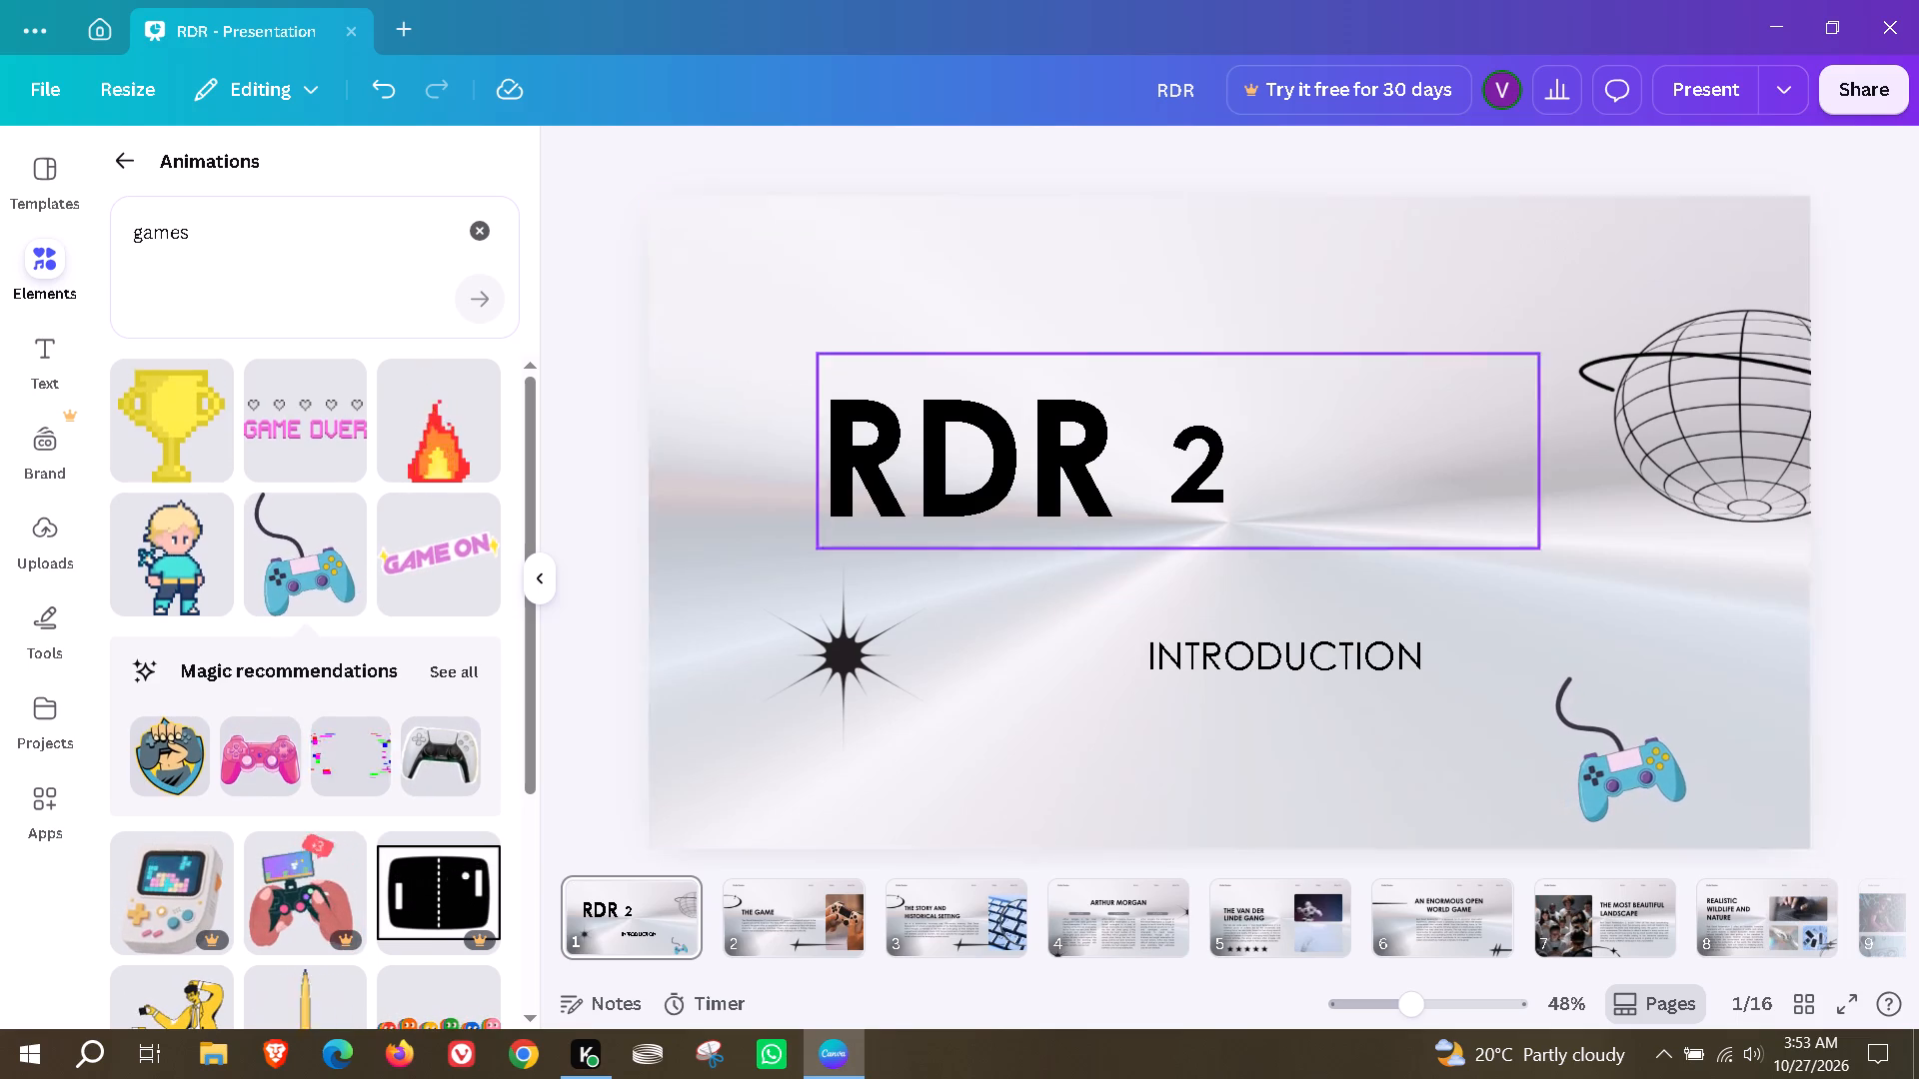
Delete the "Studio Shodwe", "Home", "Video" and "About Us" header texts from page 2.
left_click(834, 919)
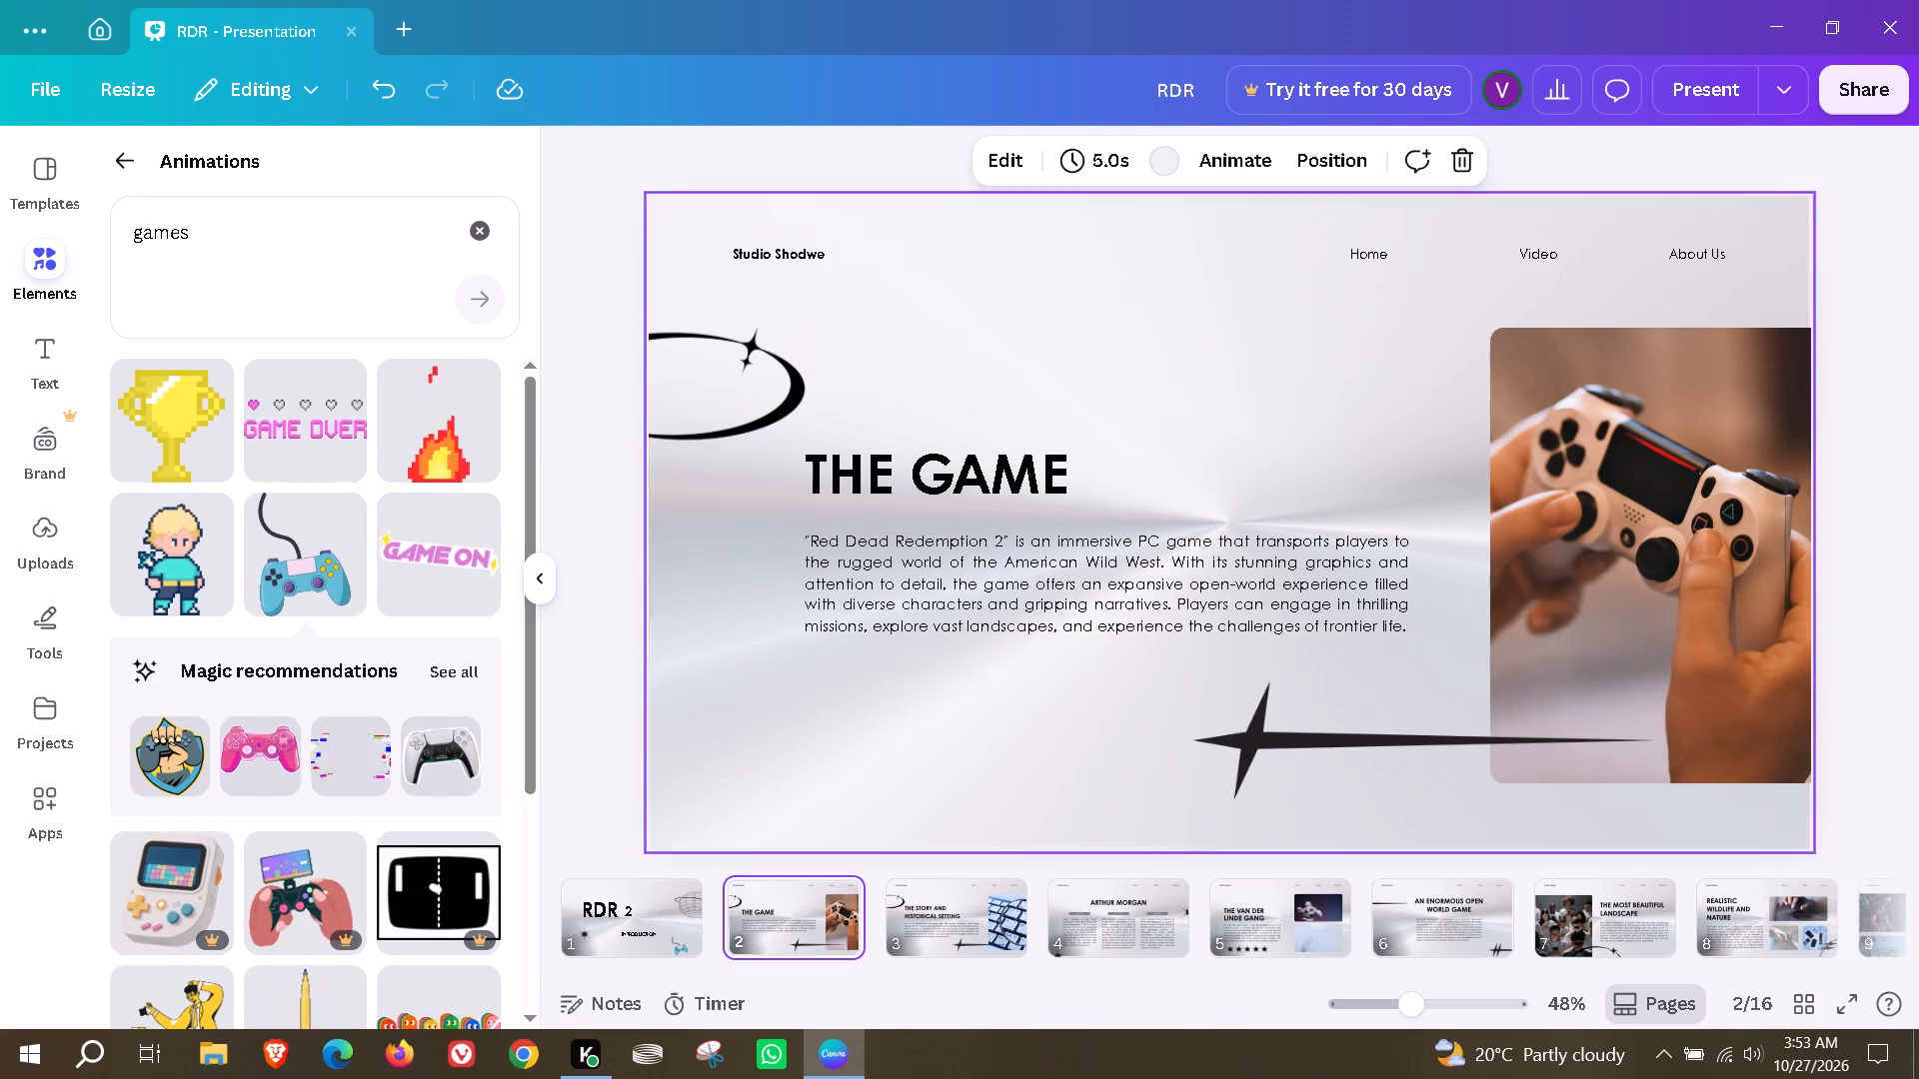
left_click_drag(700, 244, 1757, 269)
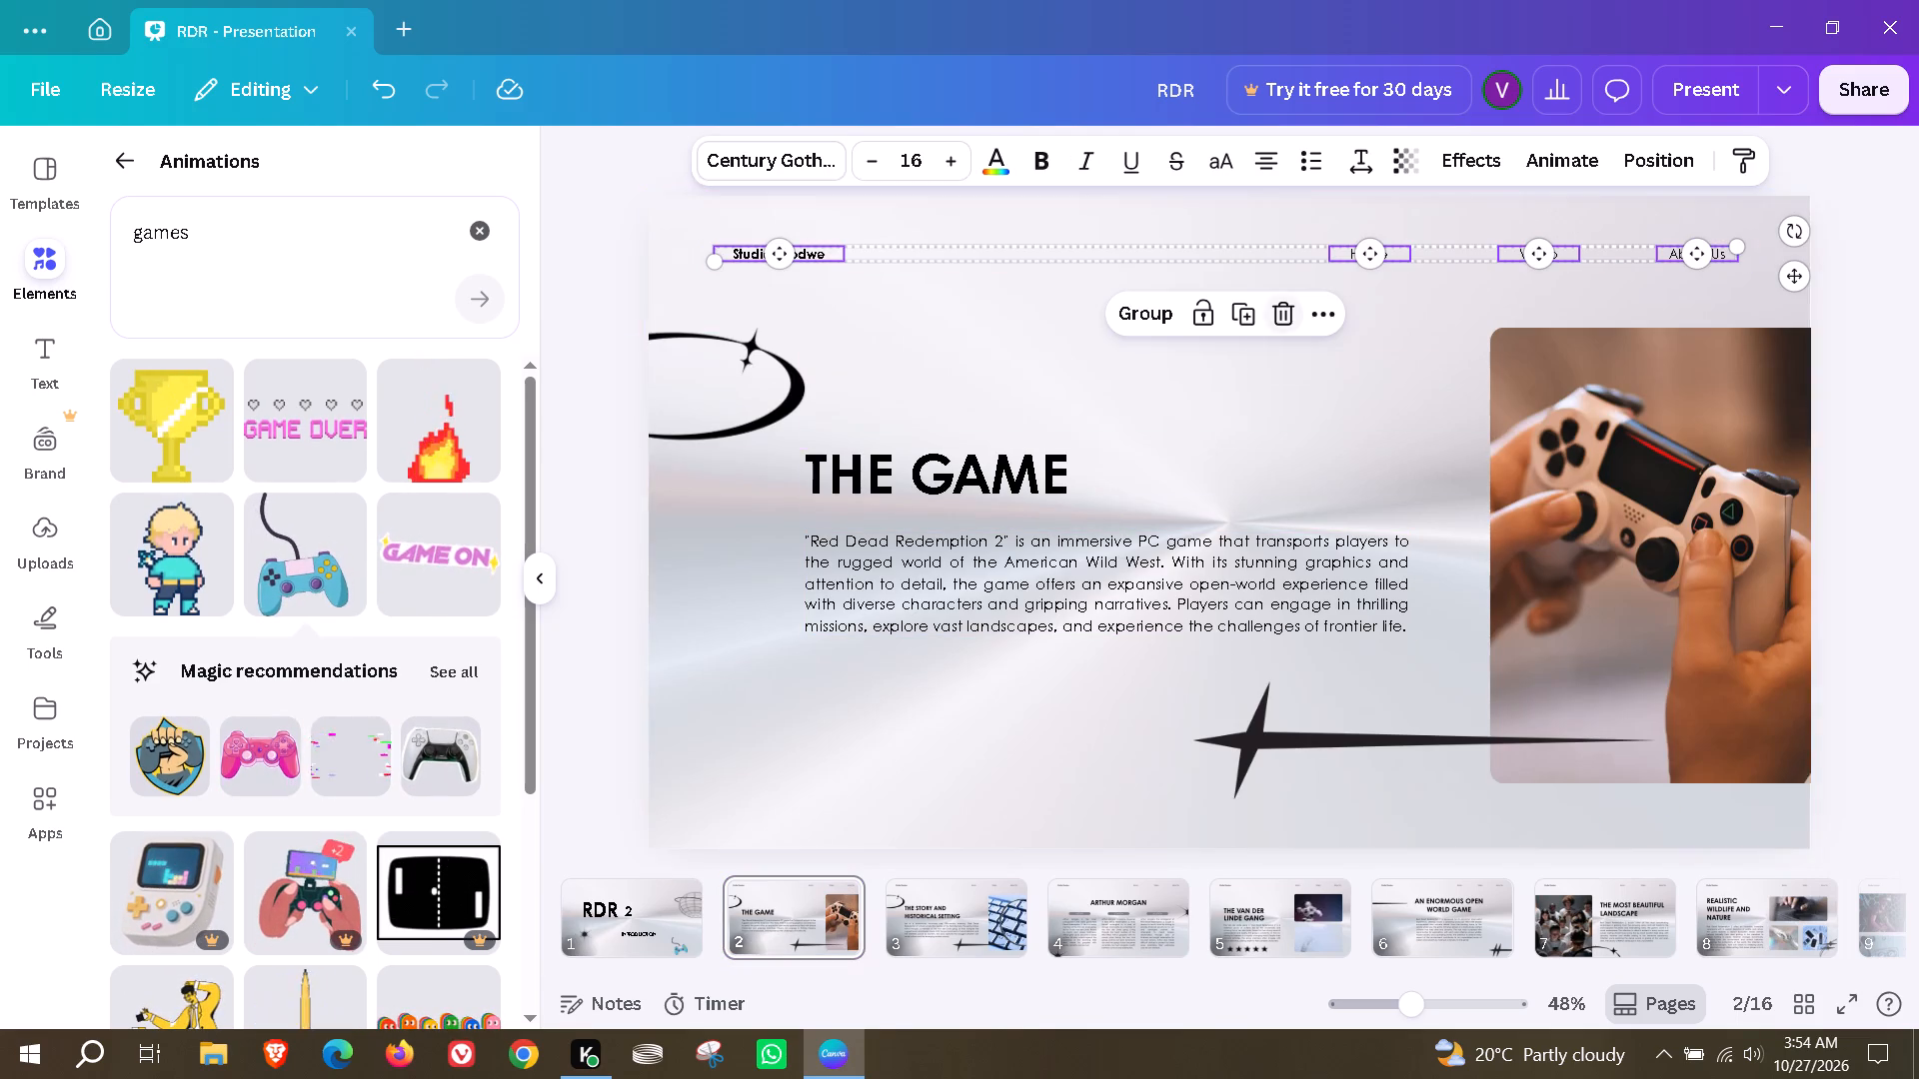
left_click(1276, 303)
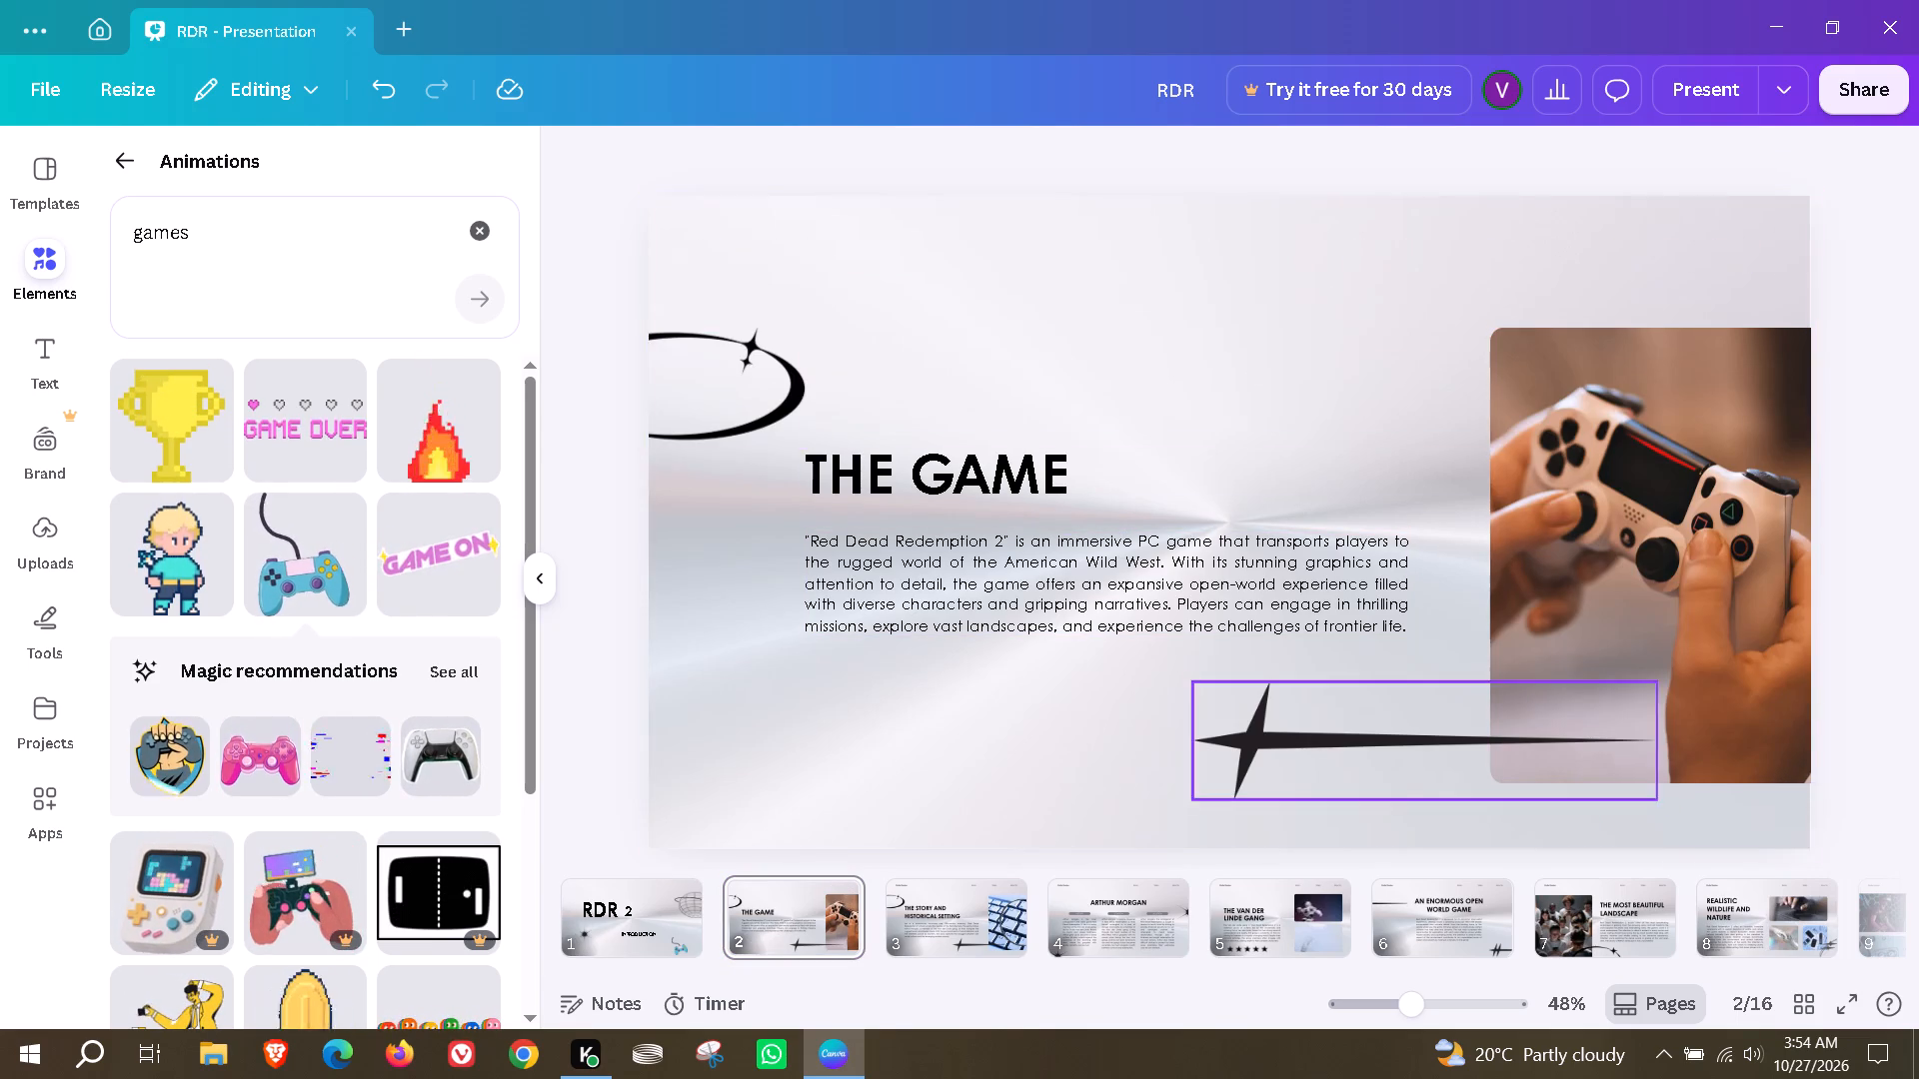
left_click(822, 734)
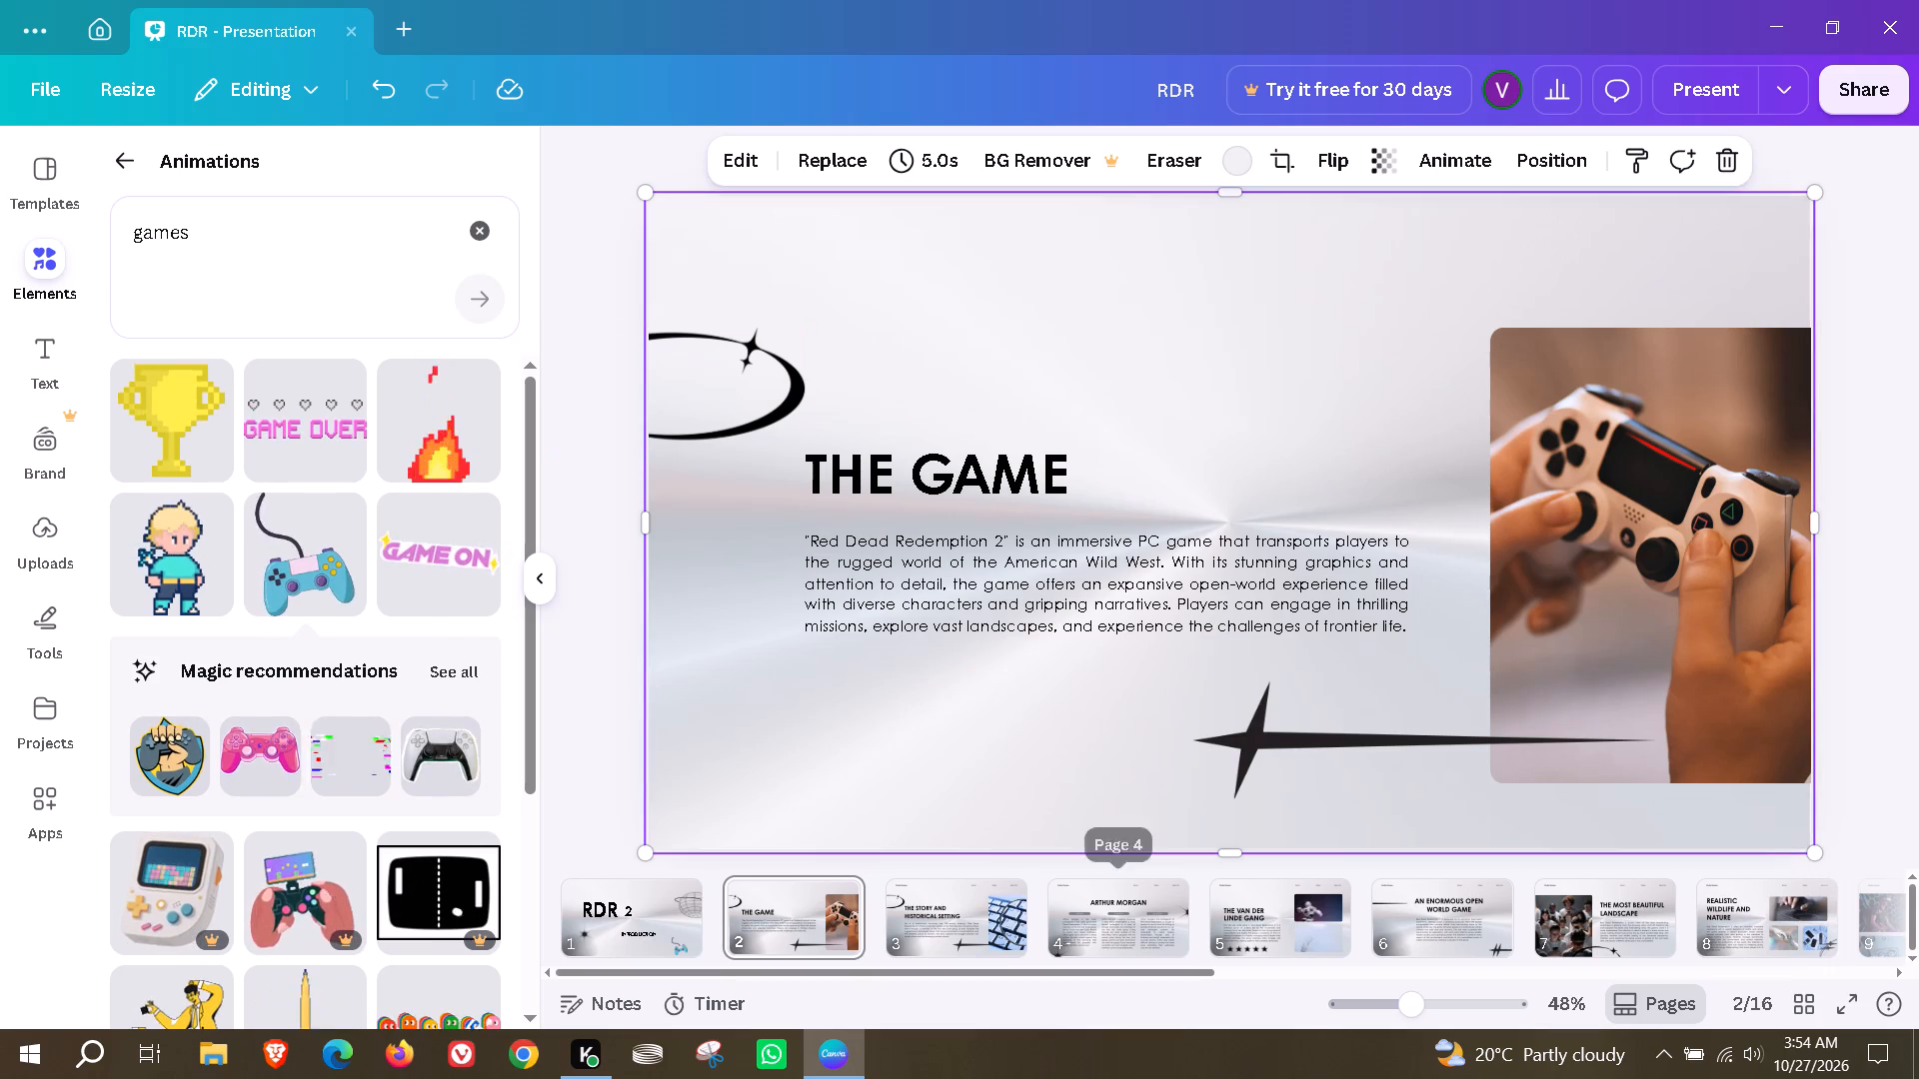
Delete the "Studio Shodwe", "Home", "Video" and "About Us" header texts from page 3.
left_click(934, 913)
left_click_drag(677, 224, 1028, 342)
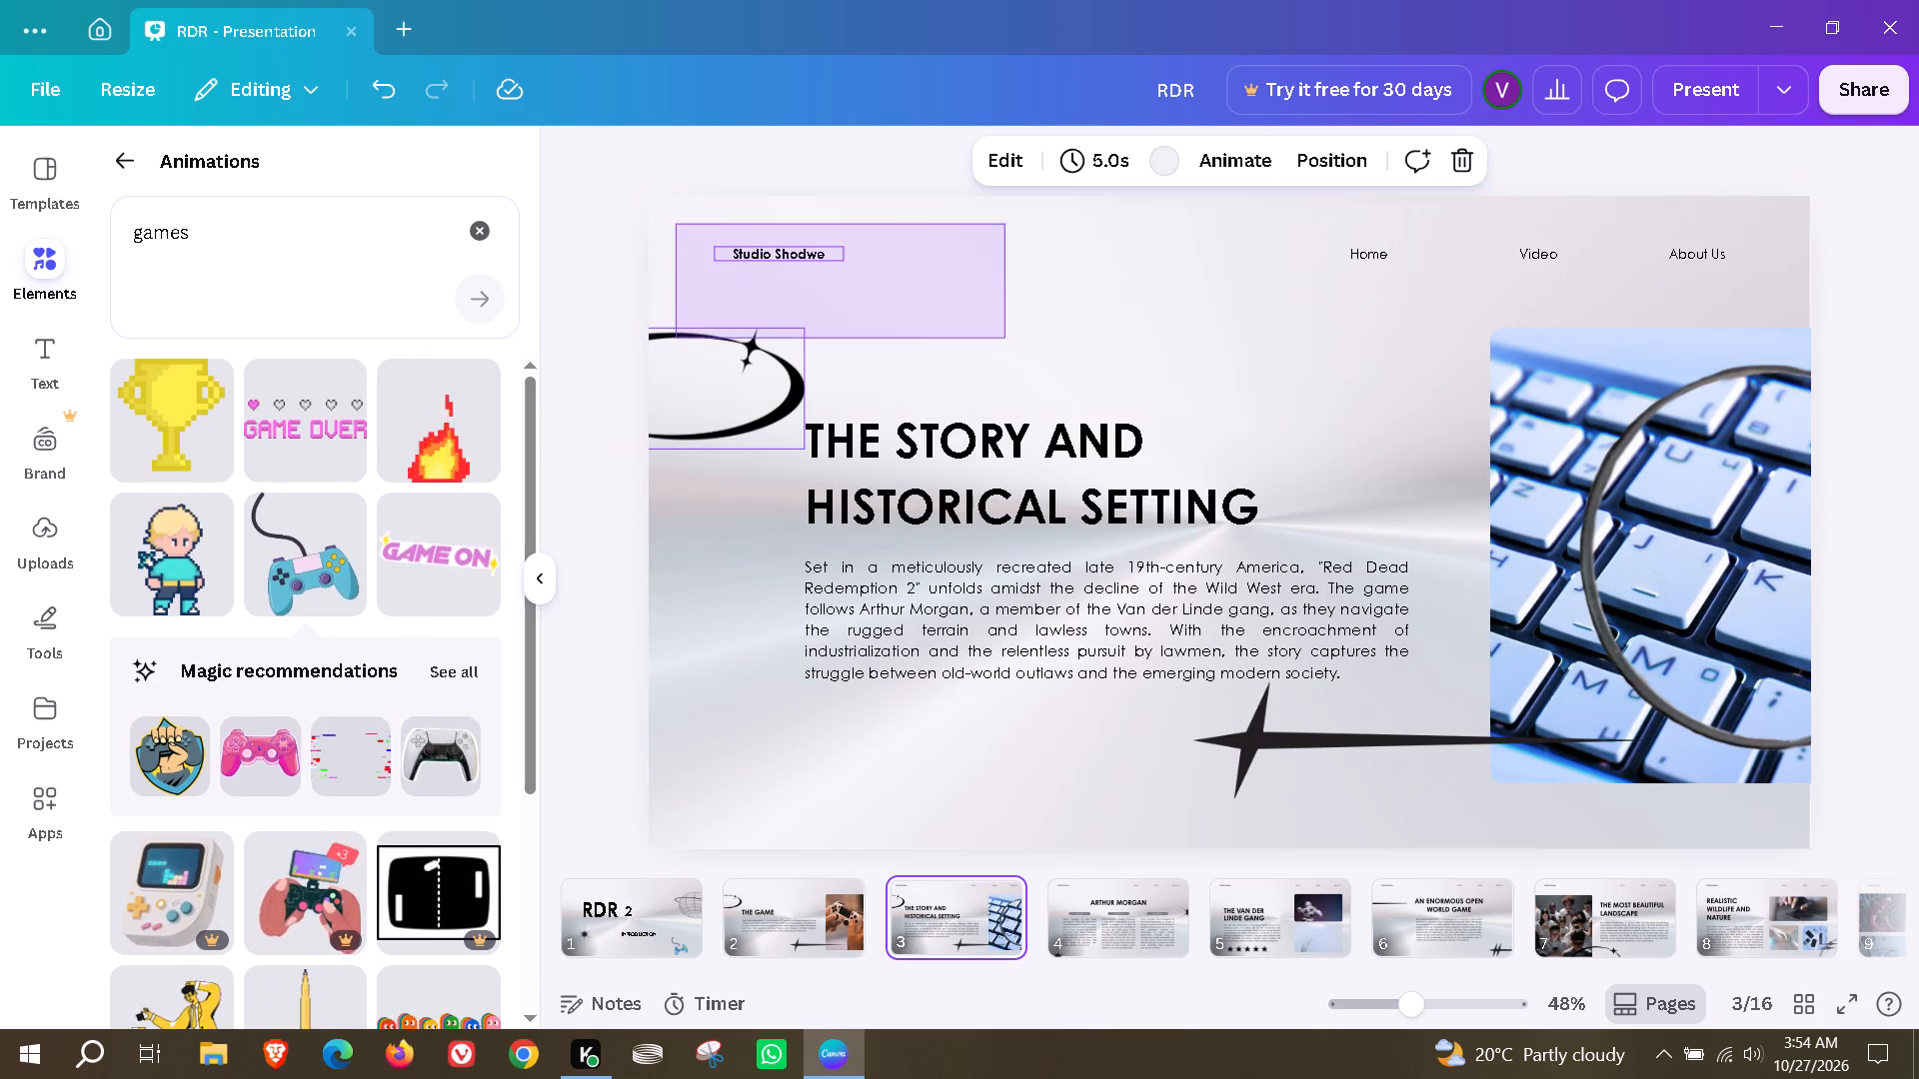
left_click_drag(1028, 342, 1722, 290)
left_click(1426, 341)
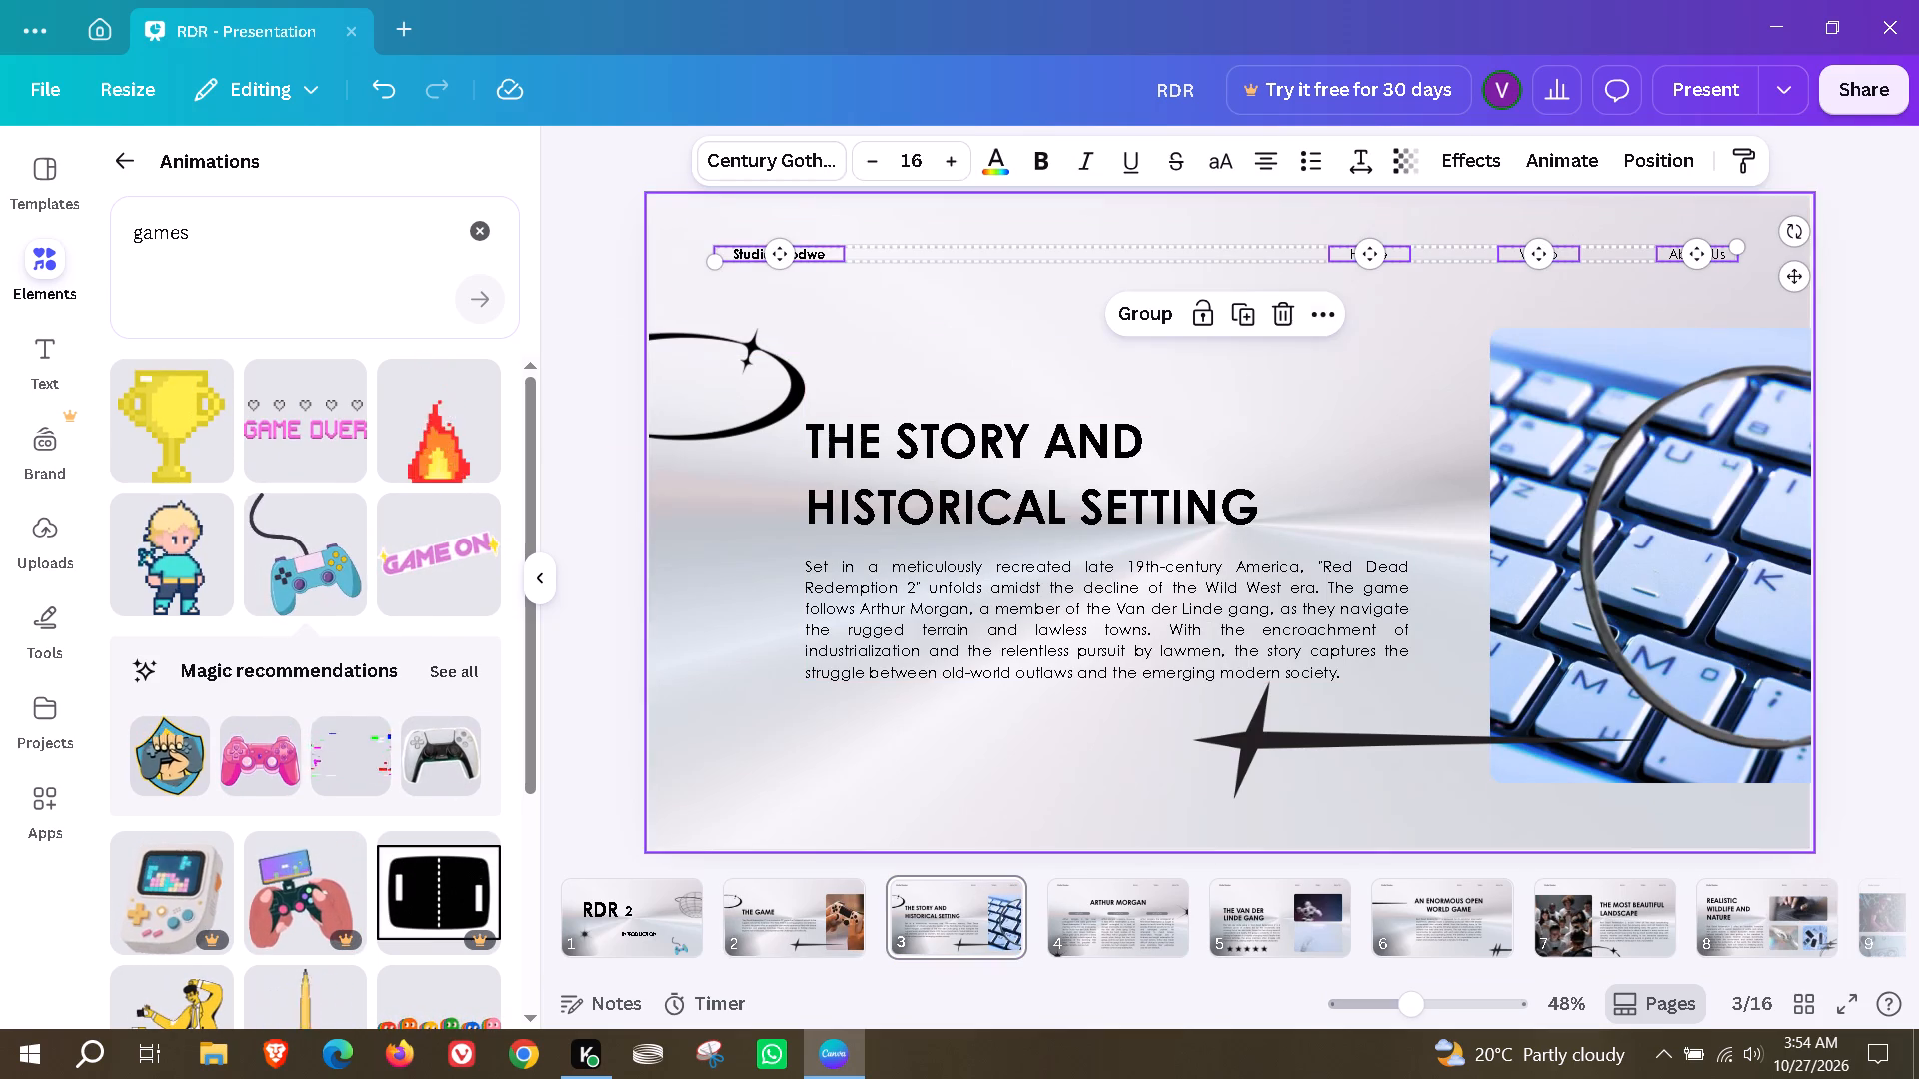
left_click_drag(722, 229, 1707, 282)
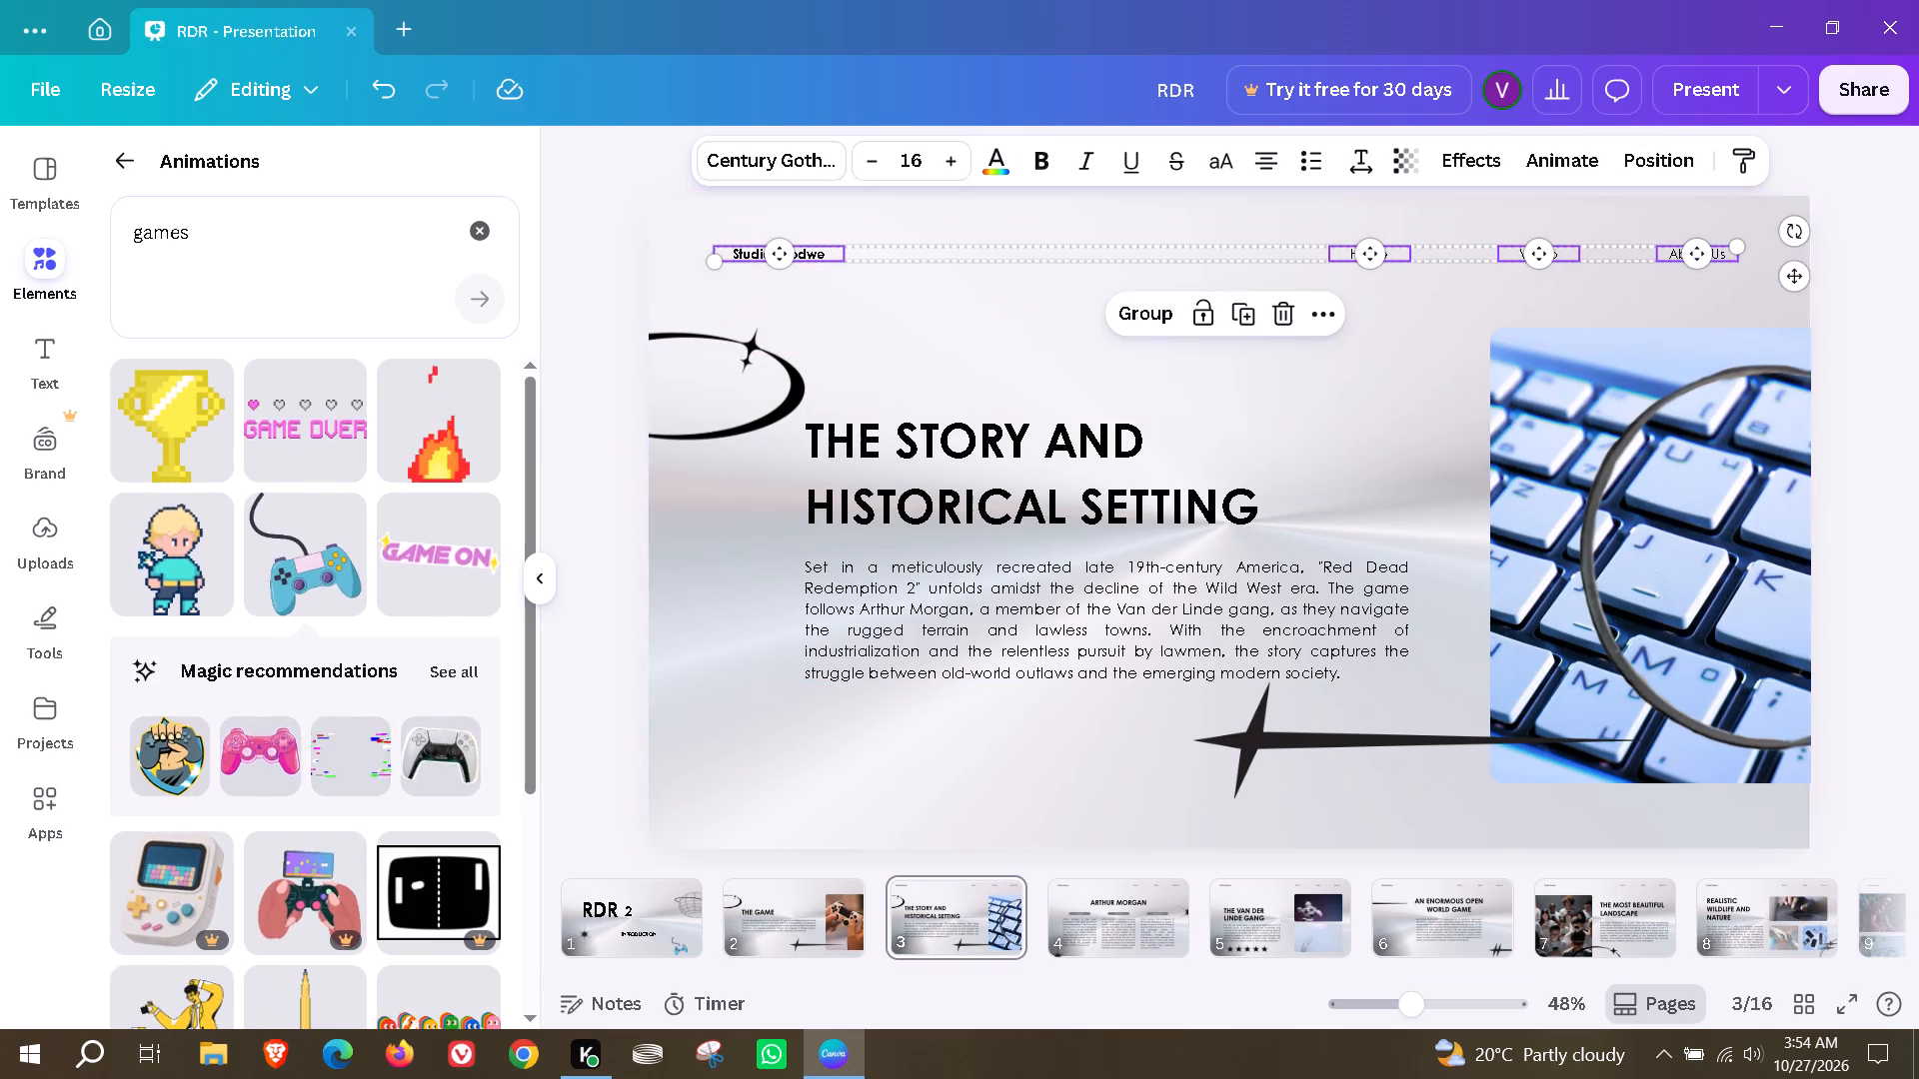
left_click(1276, 303)
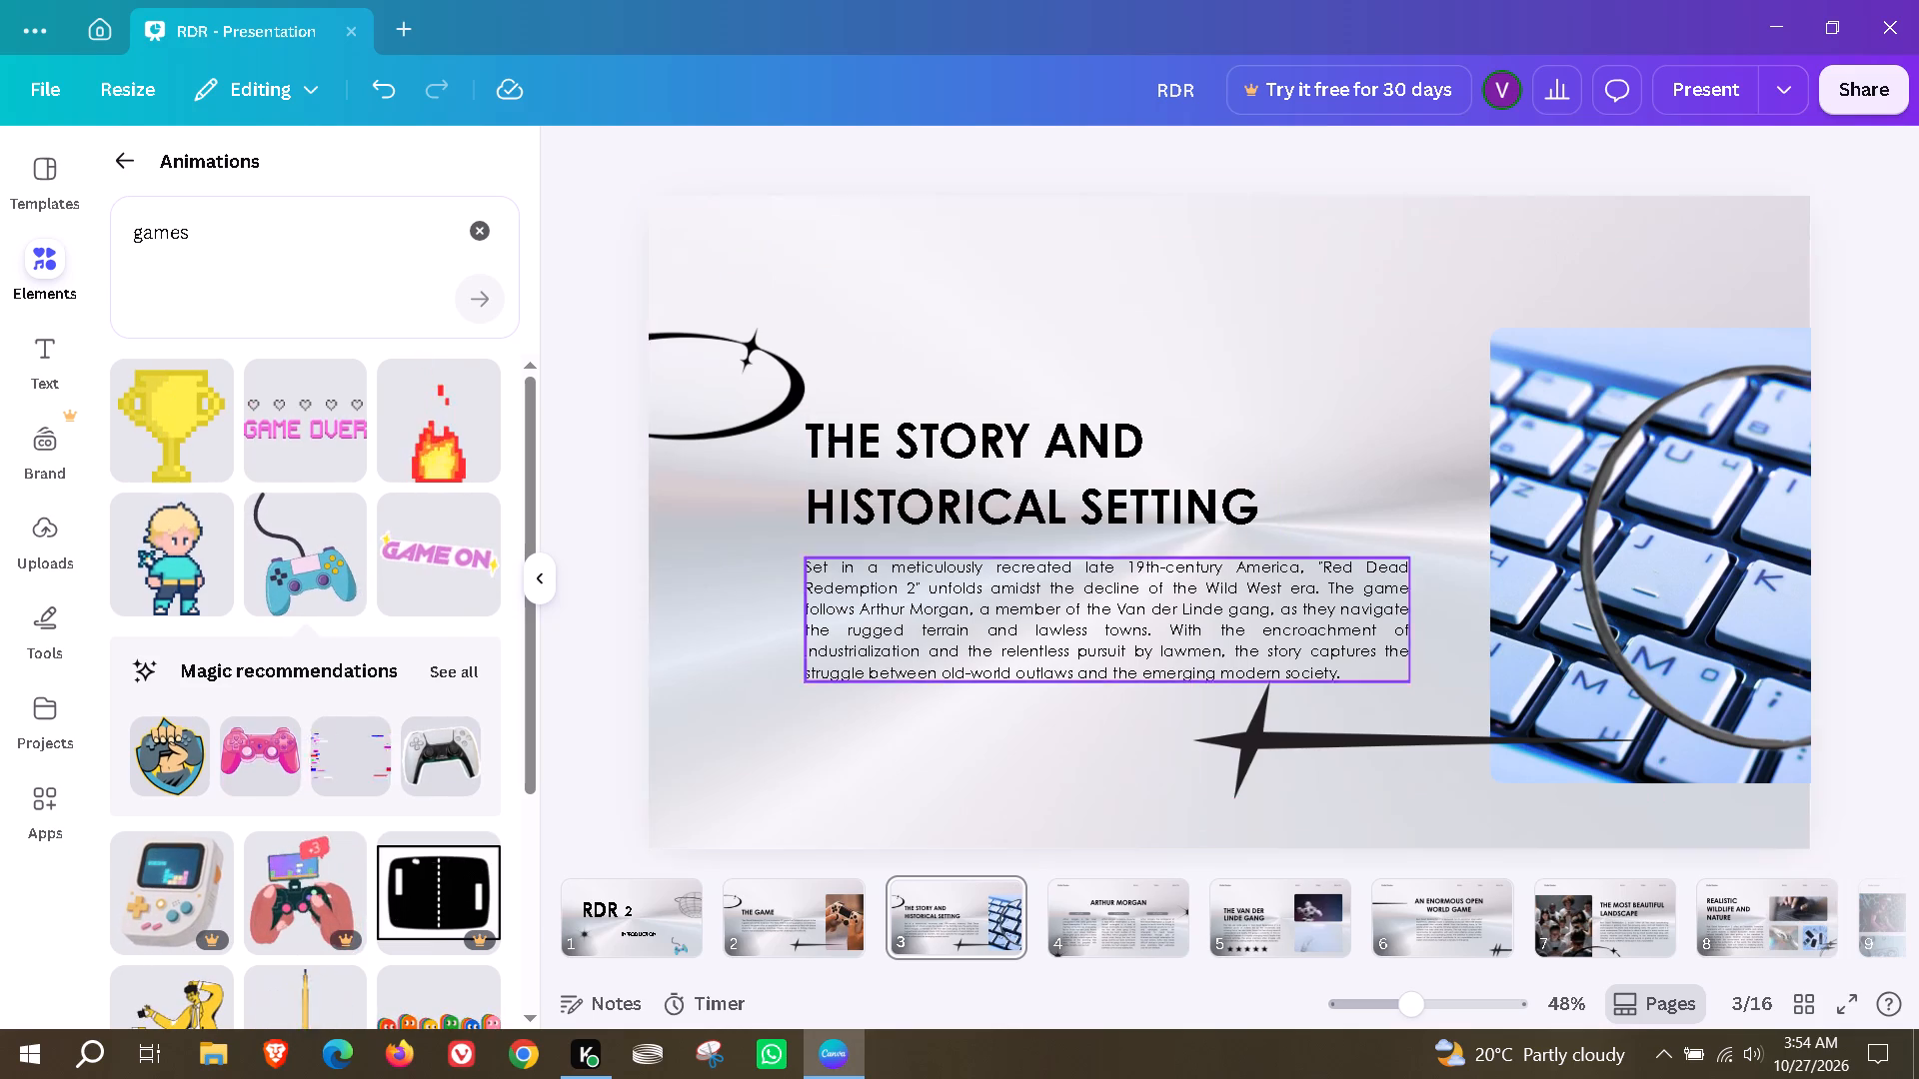
Remove the keyboard photo from its frame on page 3, keeping the empty frame.
left_click(1624, 530)
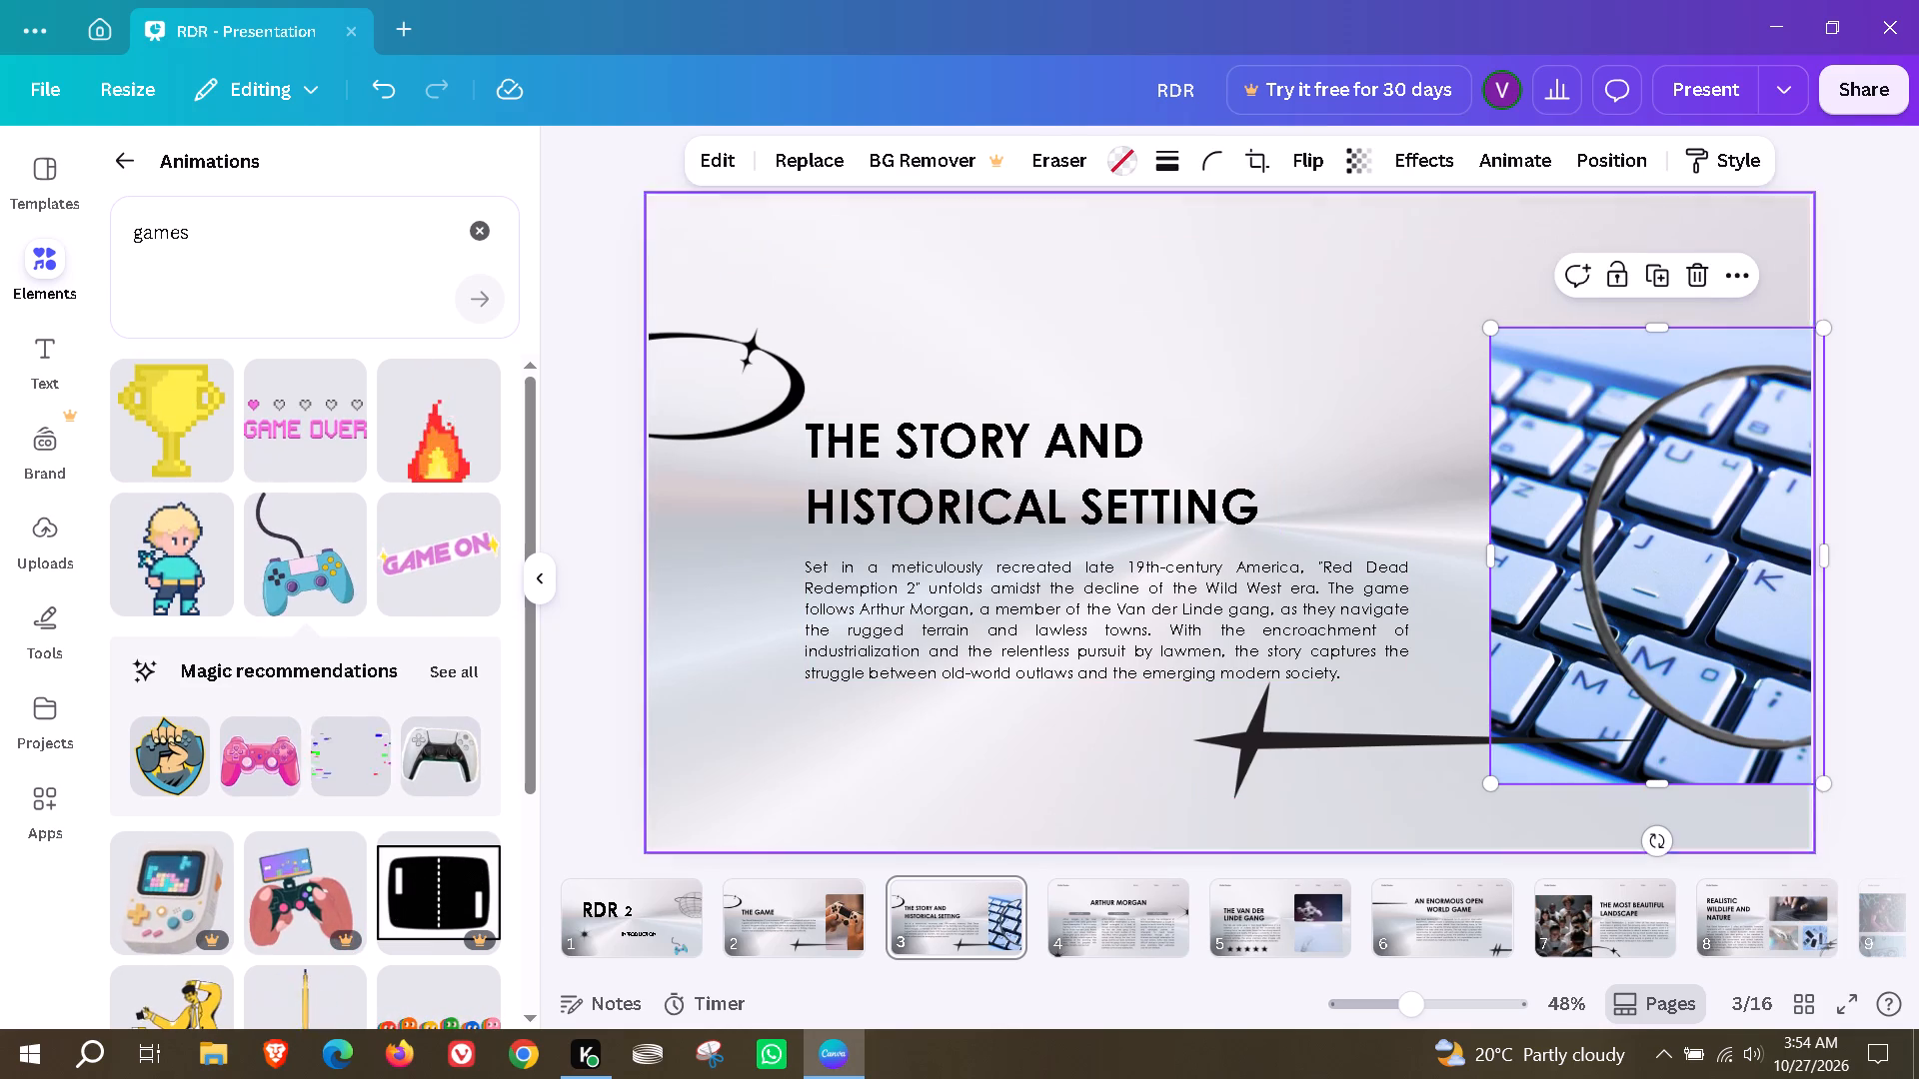
left_click(1689, 289)
left_click(1671, 351)
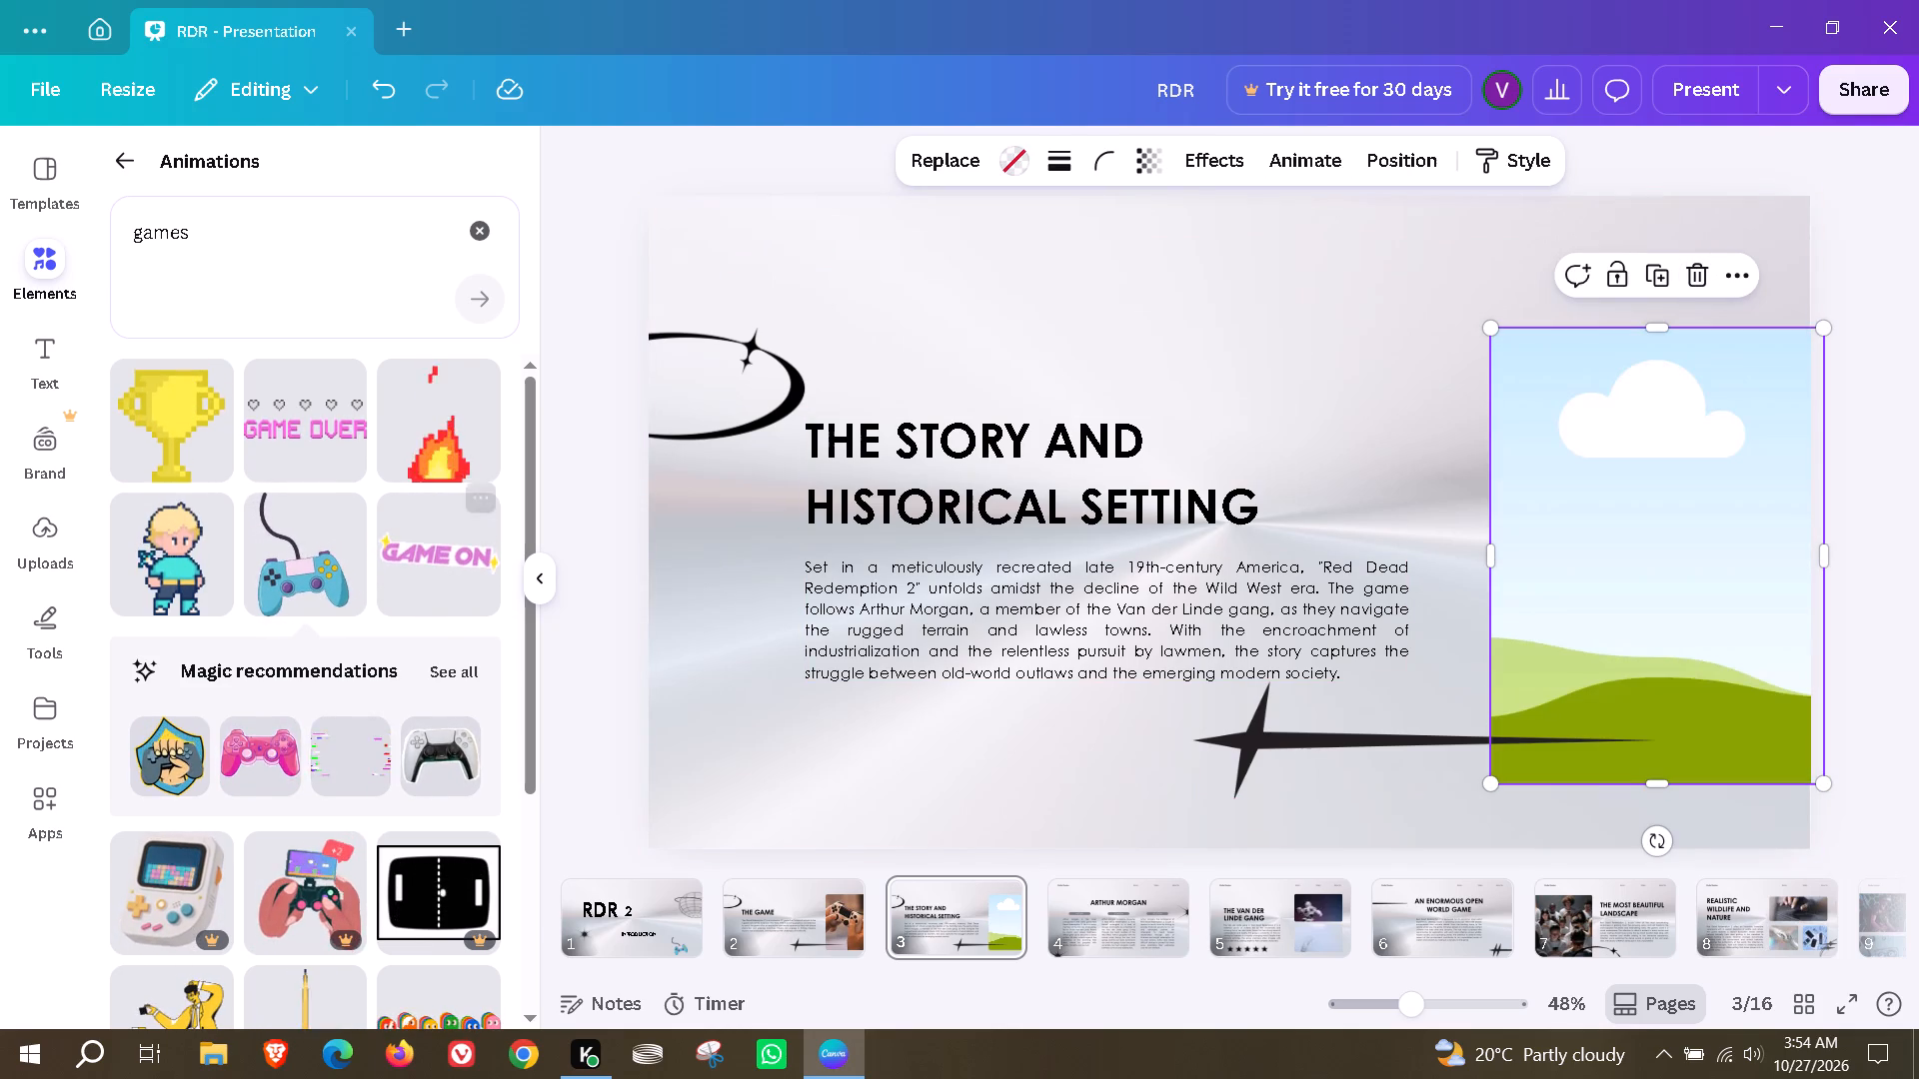
Add the blue-haired pixel girl animation to page 3, scaled to fit inside the empty picture frame and standing at its bottom edge.
scroll(217, 667, "down", 4)
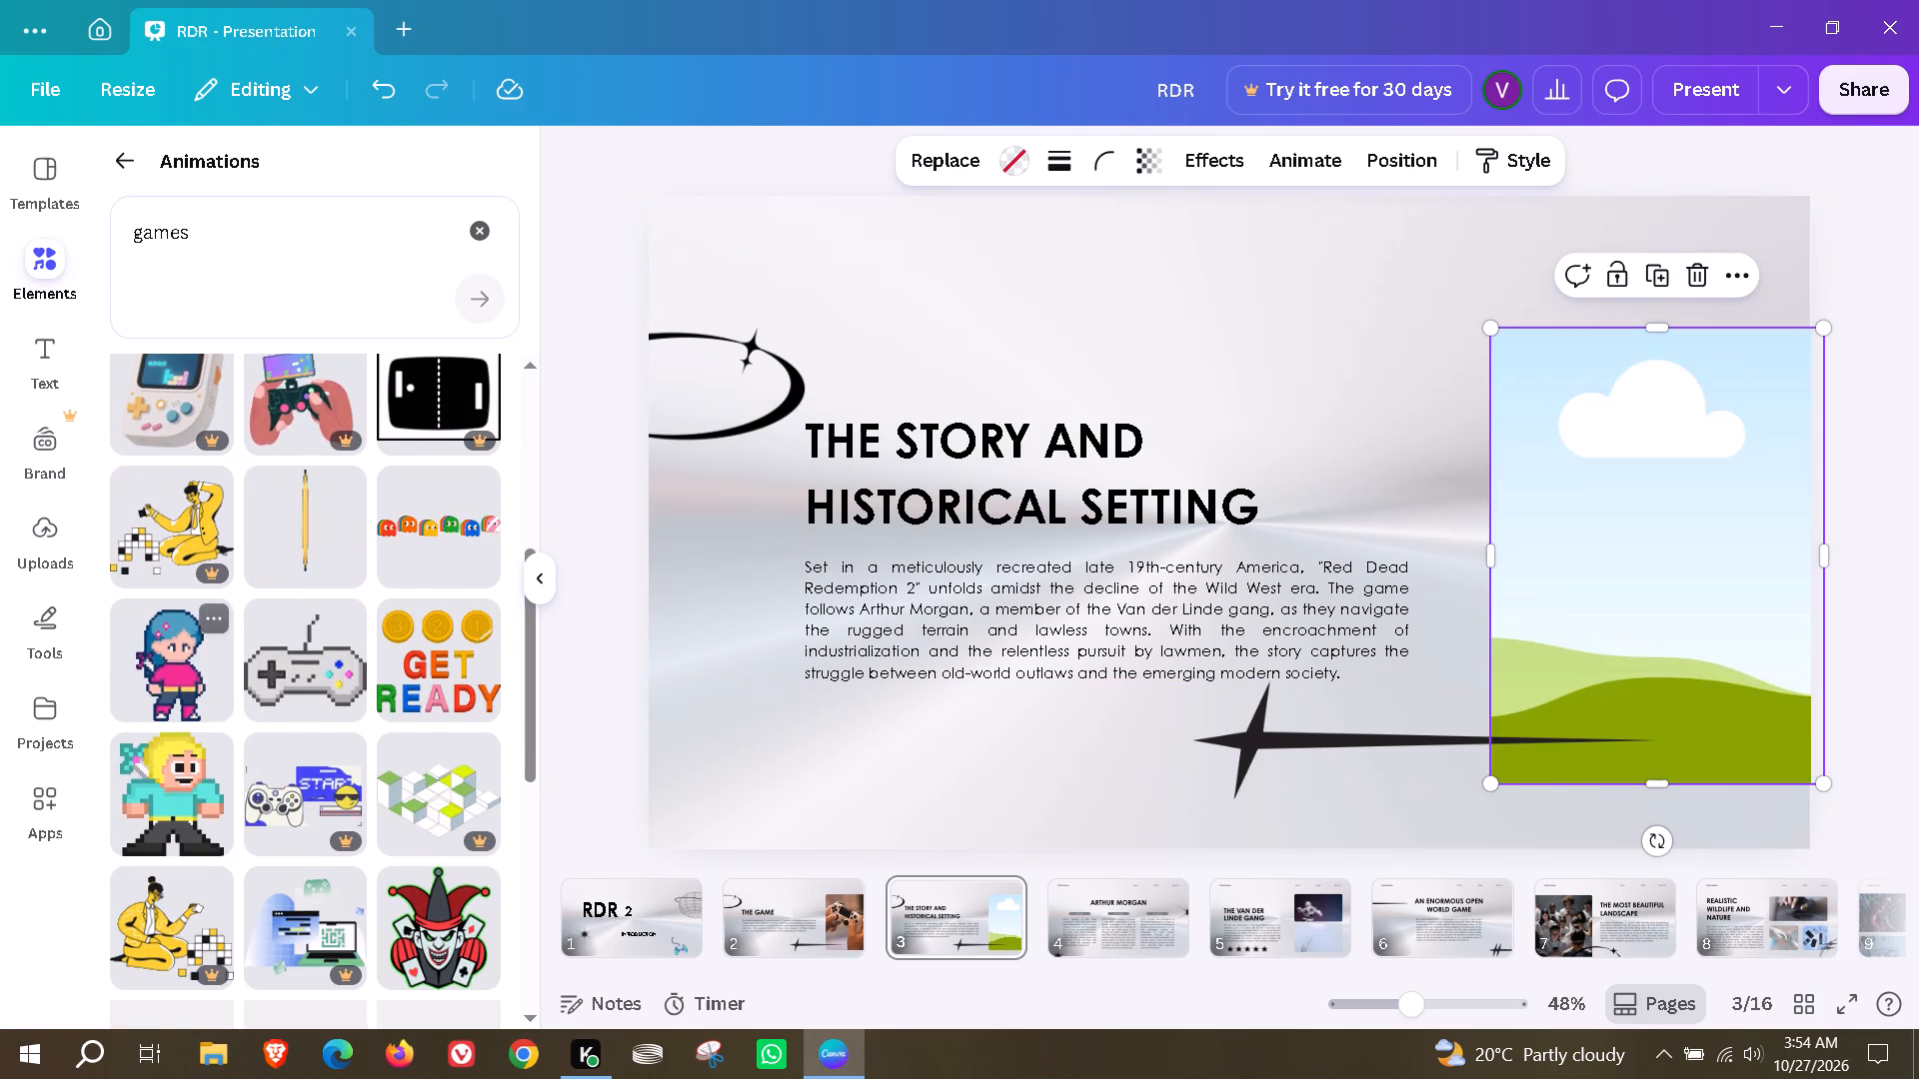
left_click_drag(217, 668, 1598, 344)
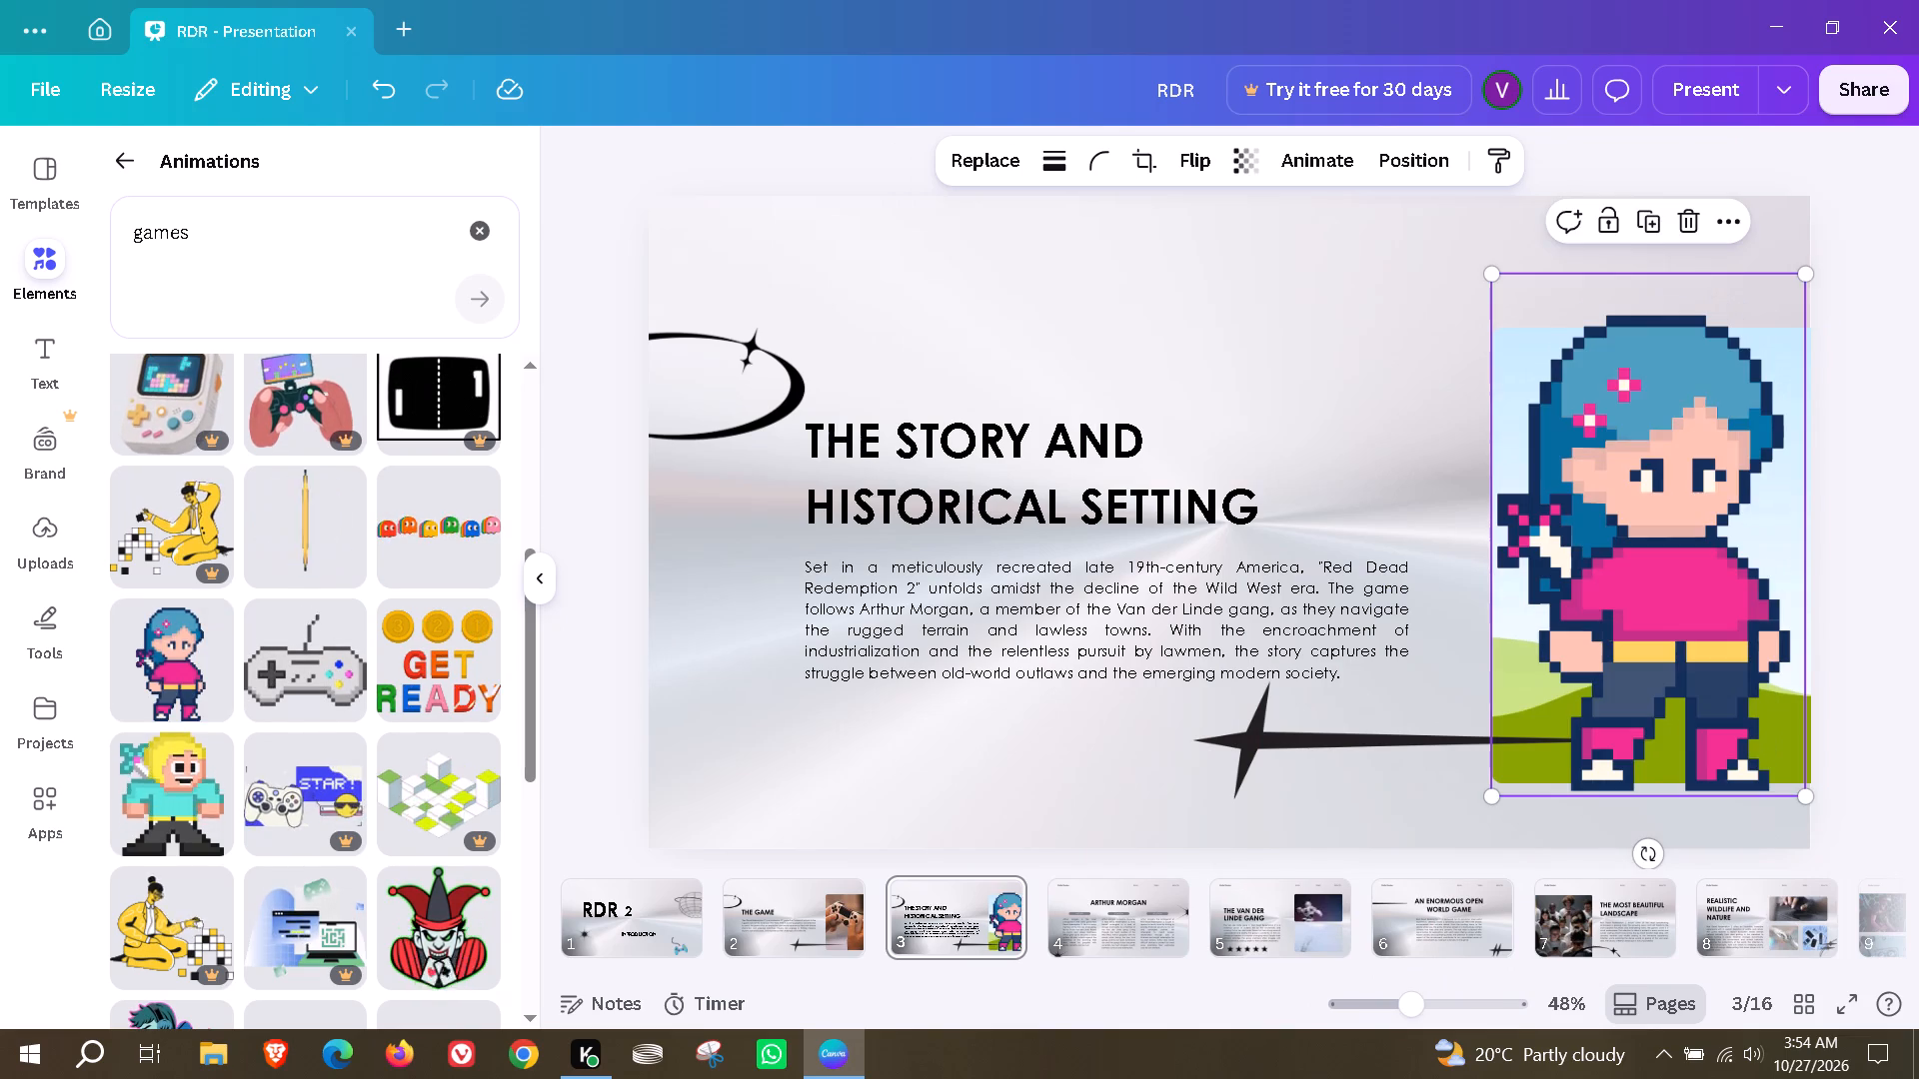
left_click_drag(1808, 793, 1741, 705)
left_click_drag(1684, 588, 1711, 674)
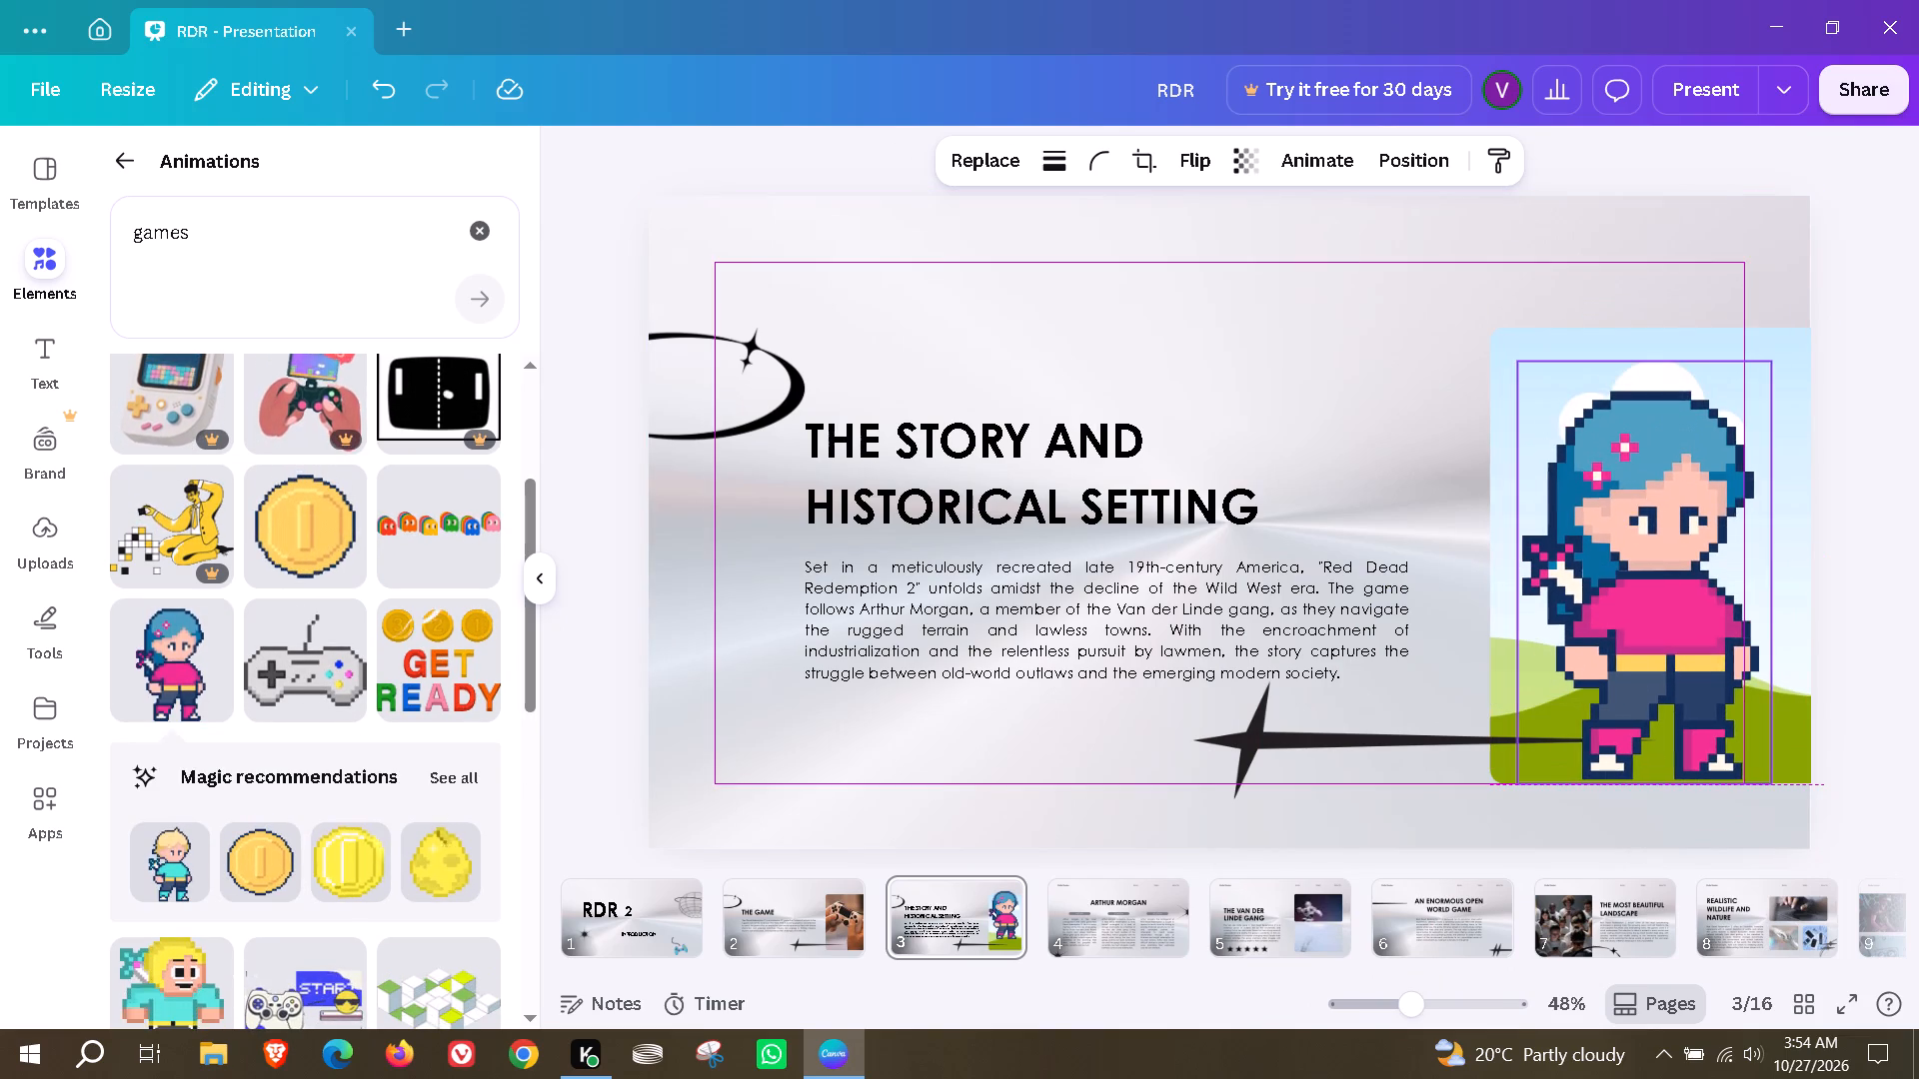
left_click_drag(1711, 674, 1714, 676)
left_click(1019, 763)
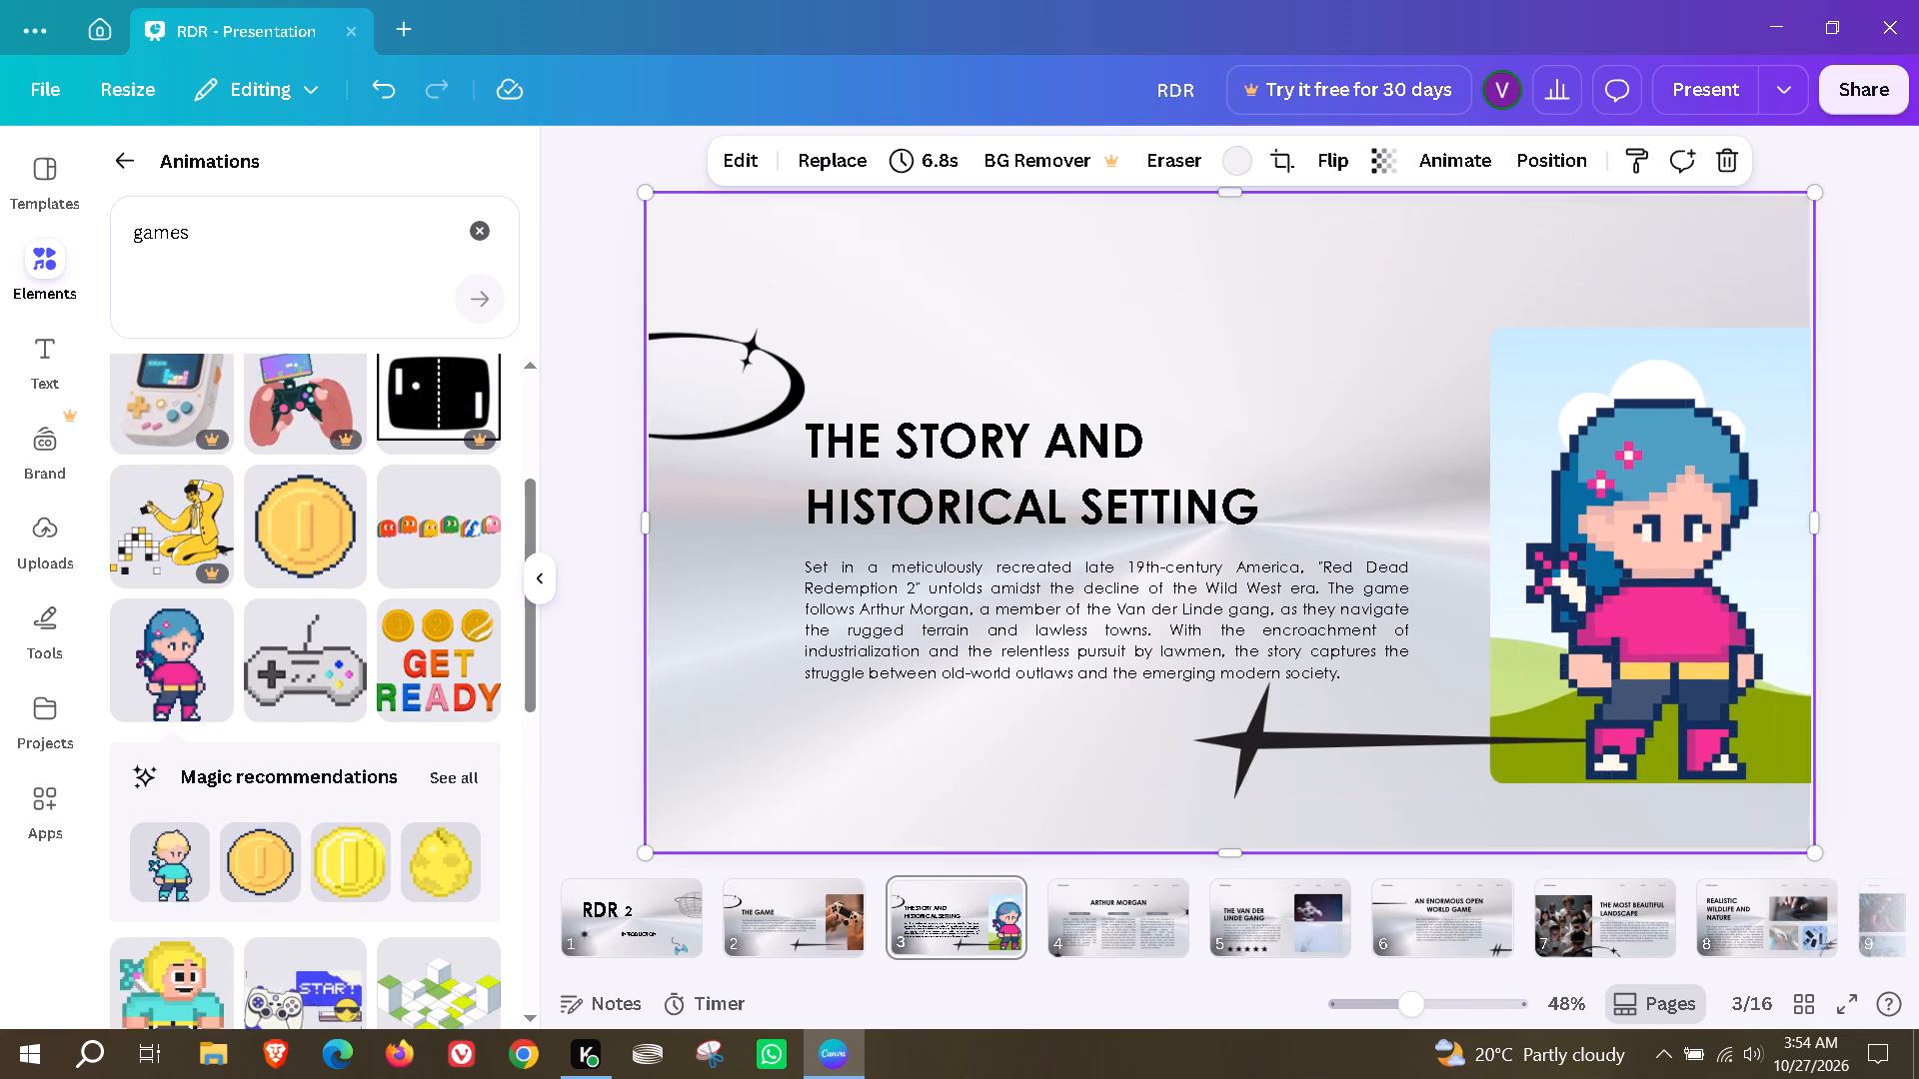
Add the grey pixel gamepad animation to page 4, shrunk to a small icon and centred just above the "ARTHUR MORGAN" heading.
left_click(1103, 913)
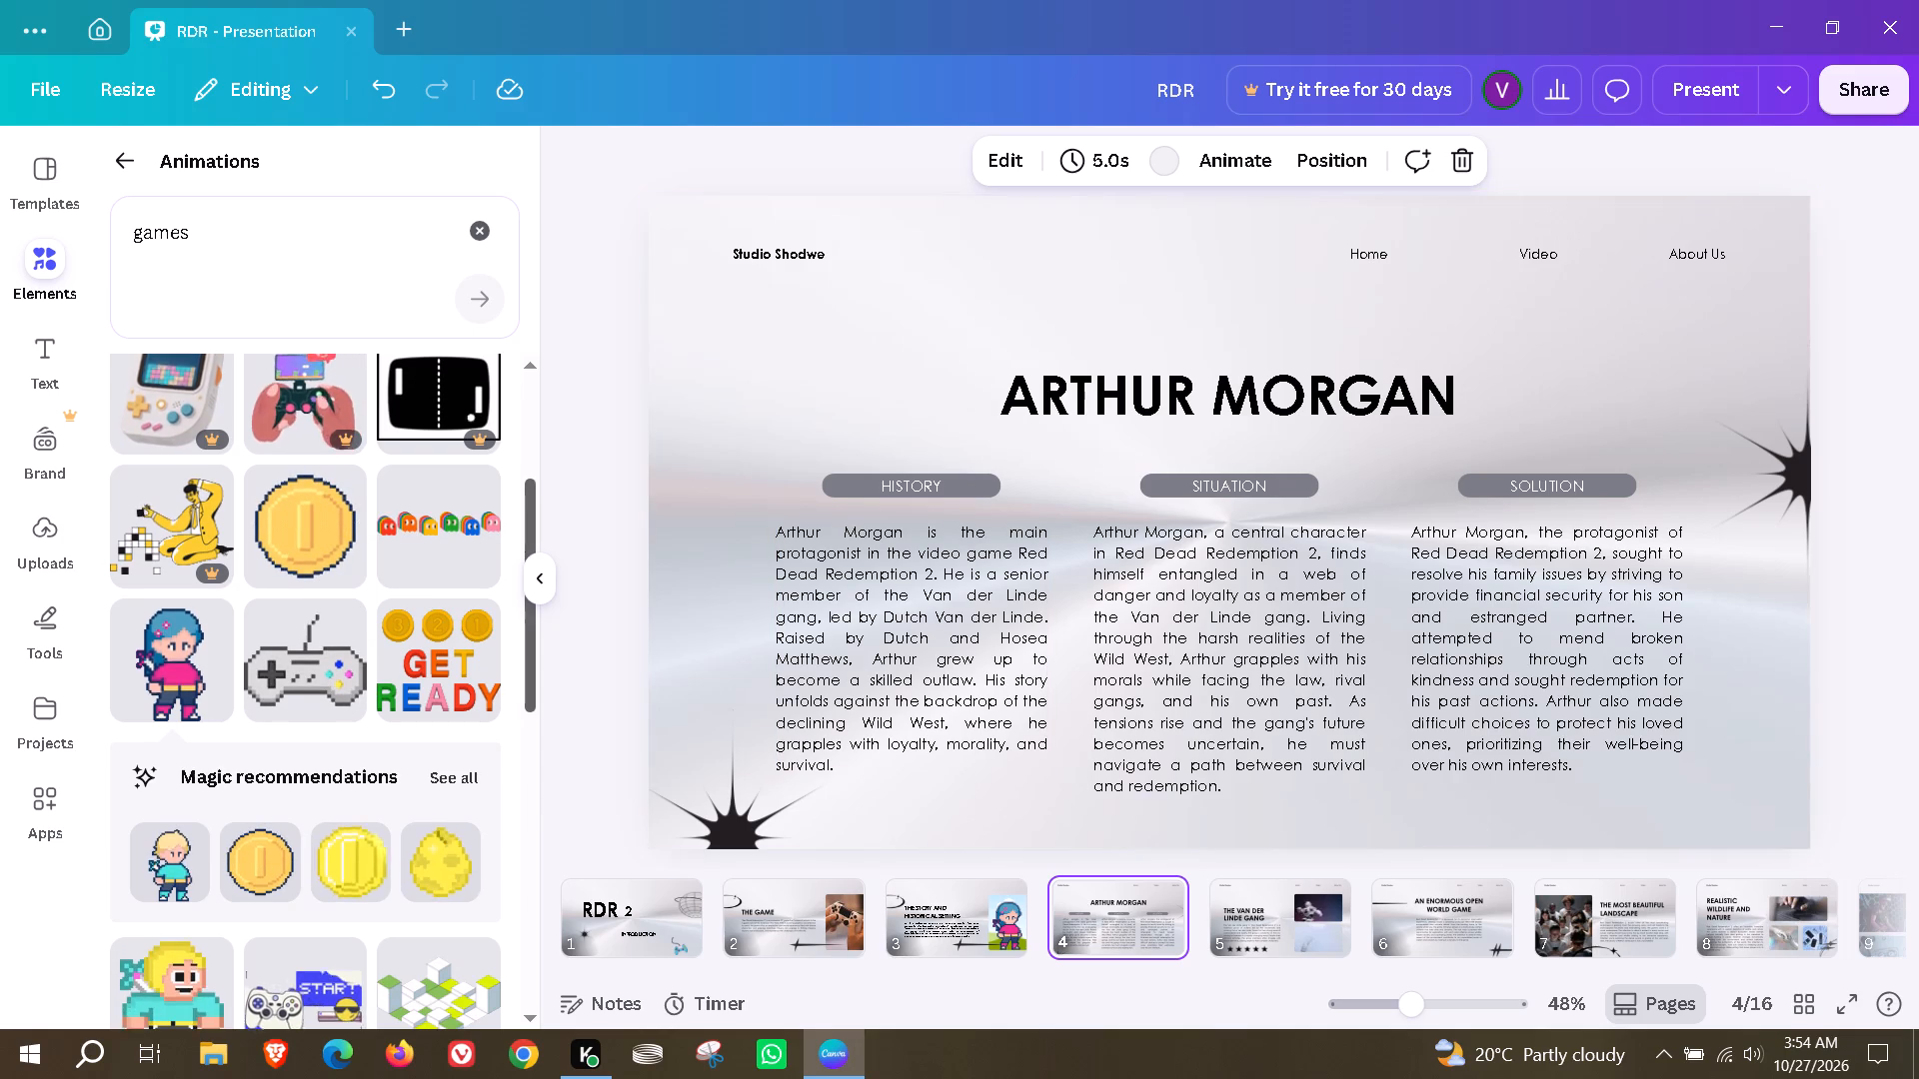
scroll(289, 657, "up", 2)
left_click_drag(297, 899, 1001, 154)
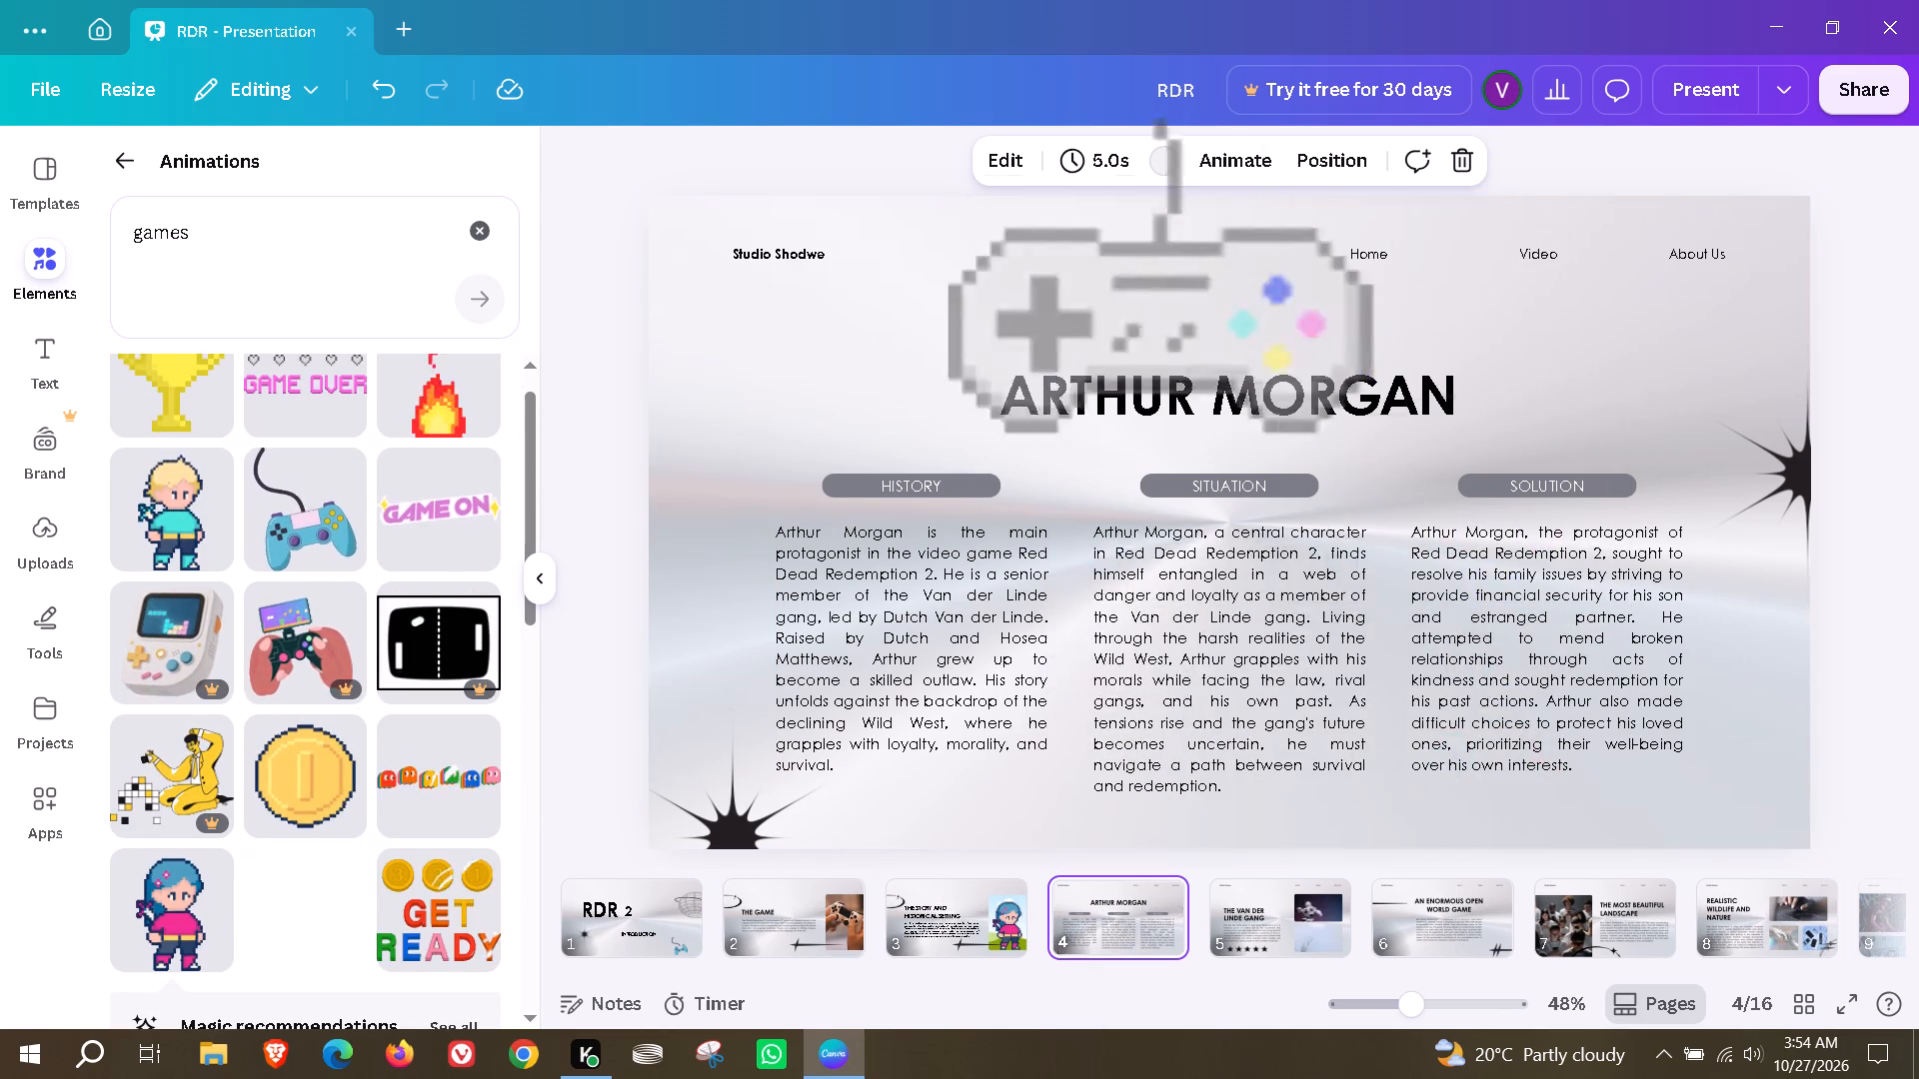
left_click_drag(1001, 154, 983, 378)
left_click_drag(1556, 847, 1238, 679)
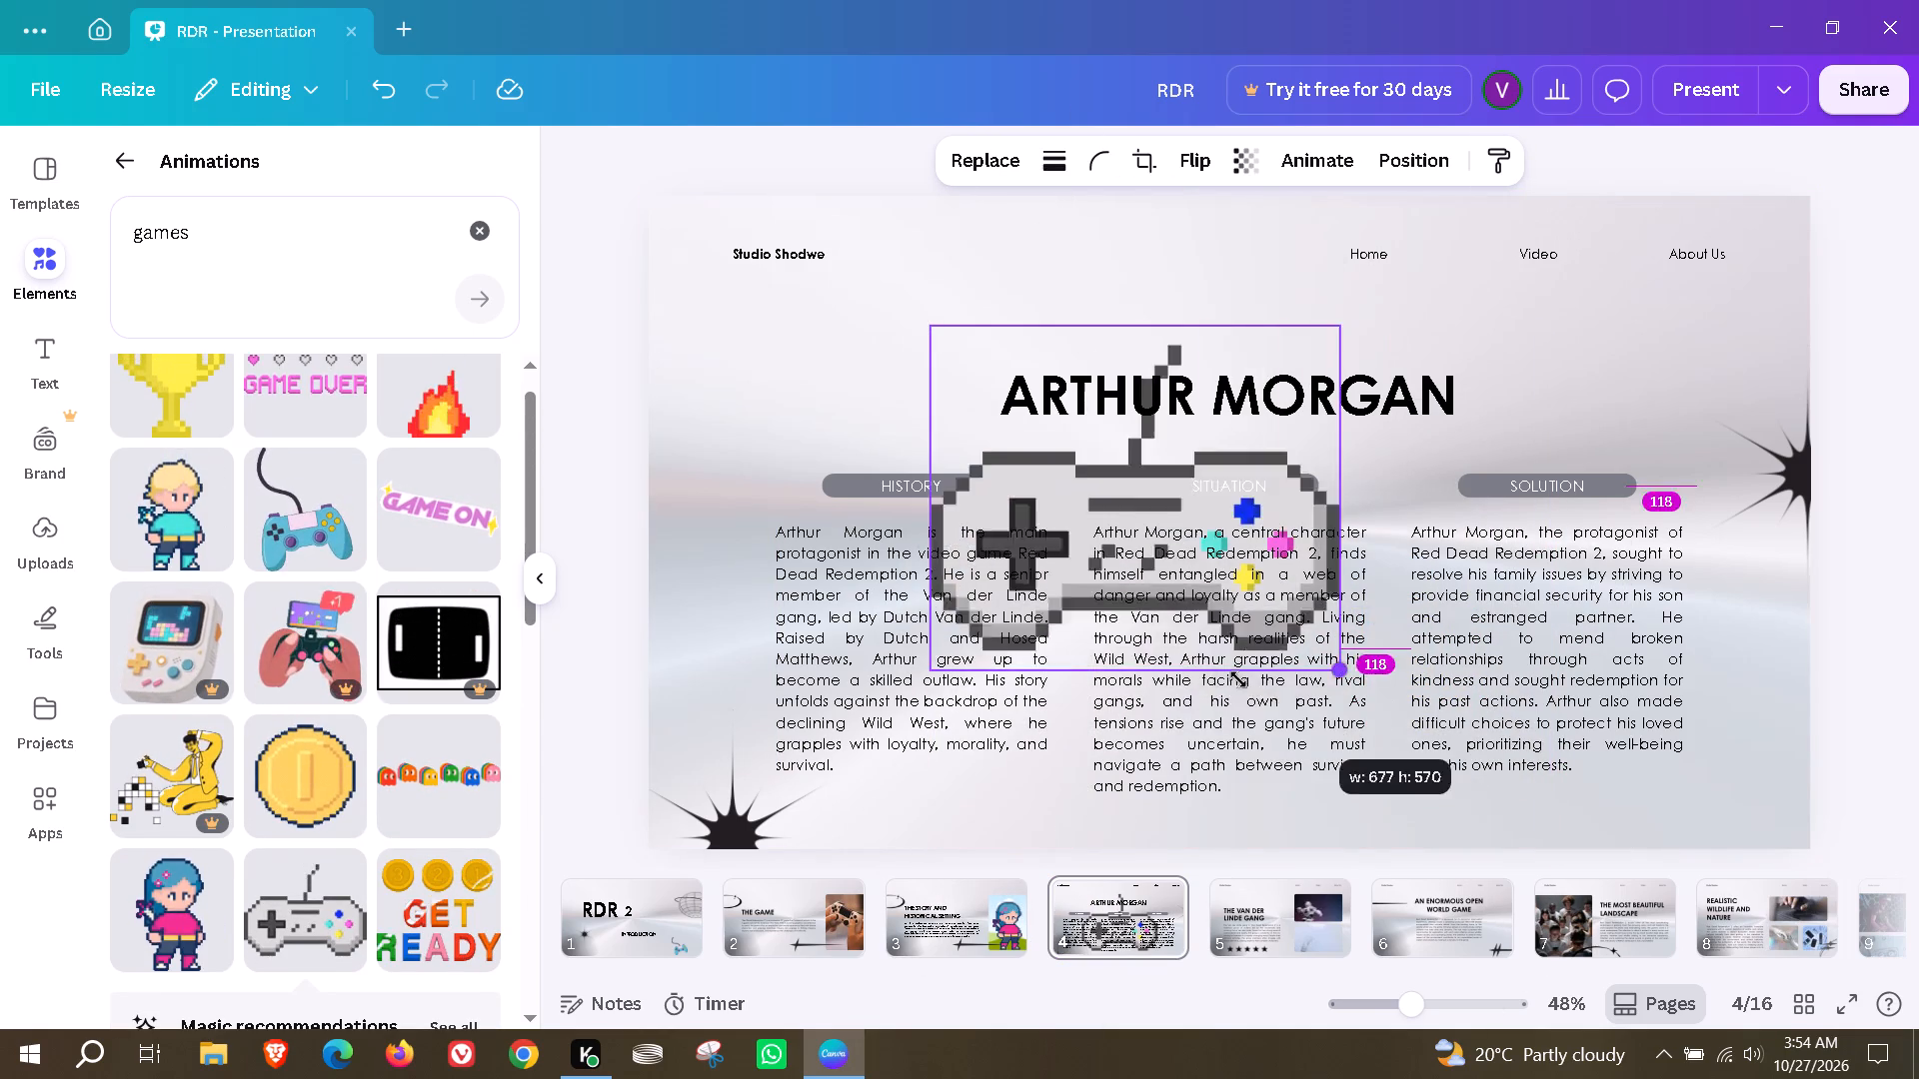
left_click_drag(1238, 679, 1001, 524)
left_click_drag(984, 408, 1184, 401)
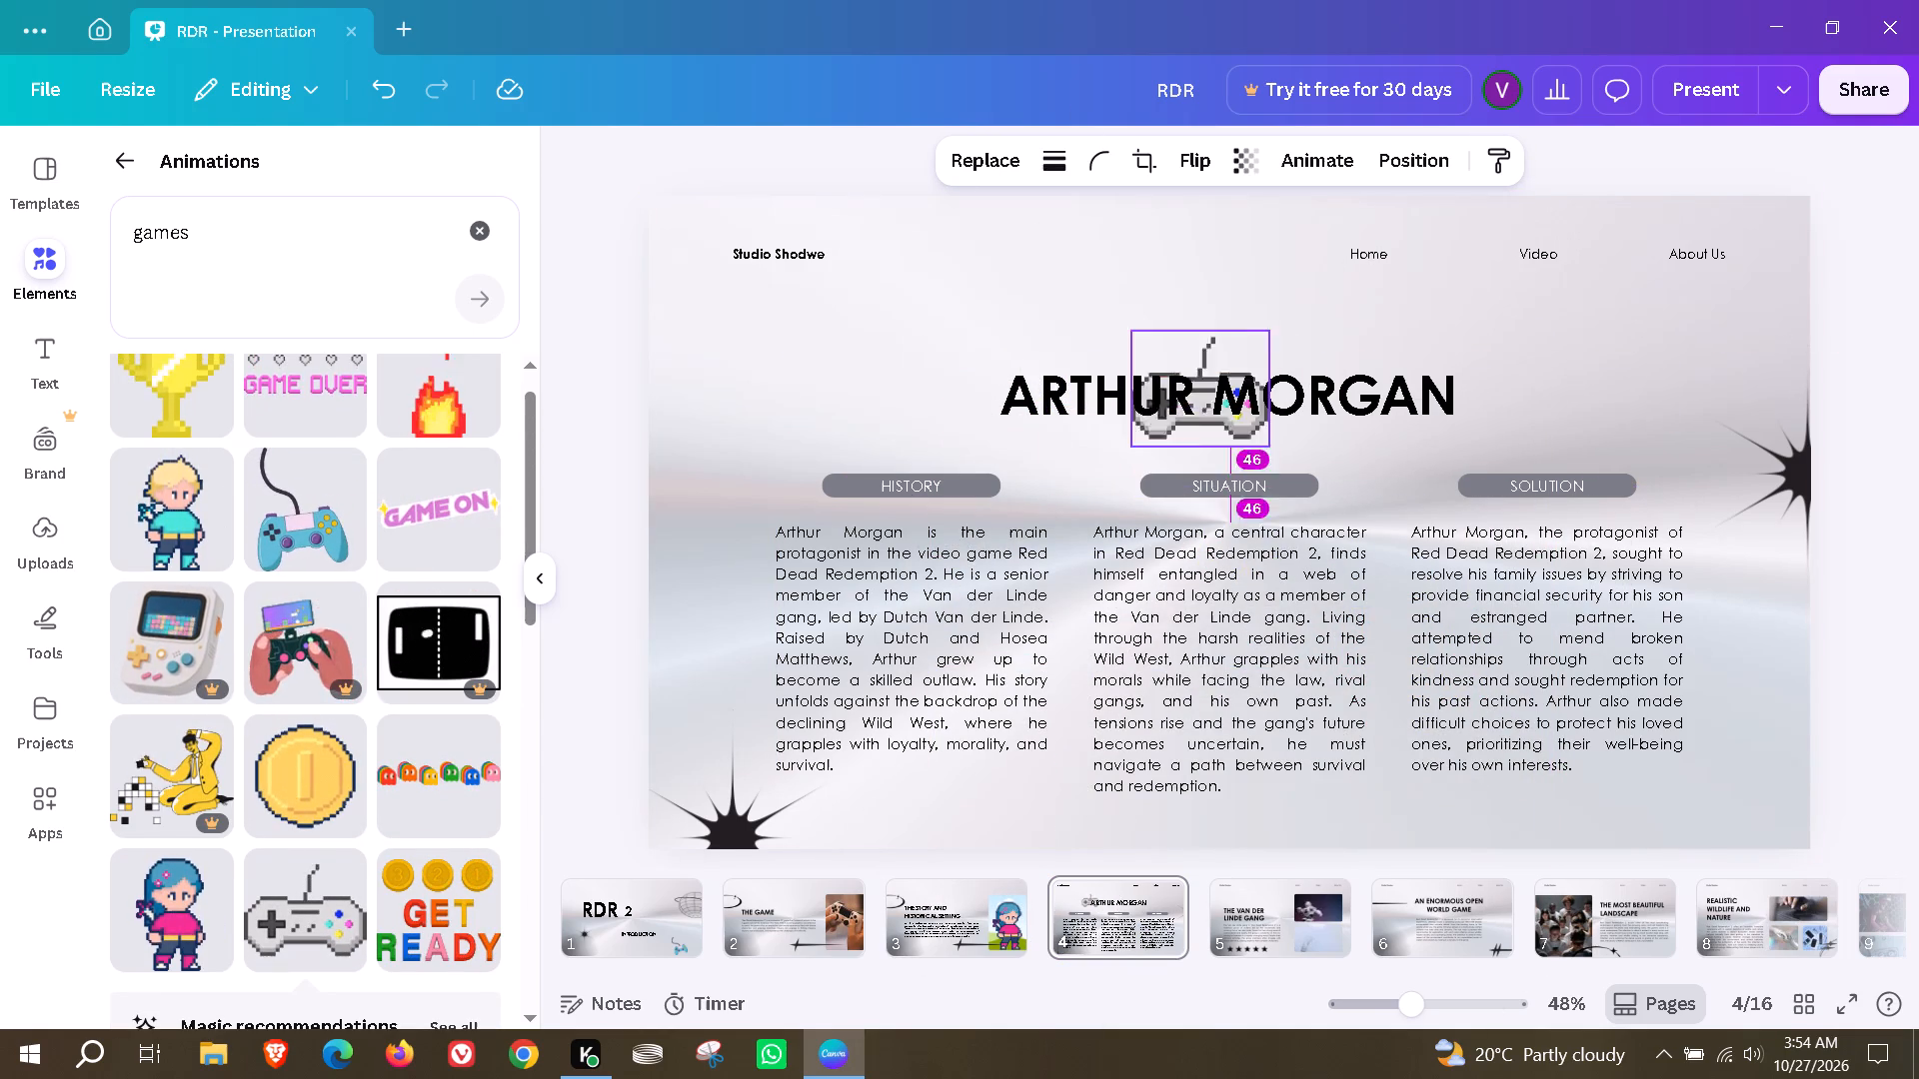
left_click_drag(1184, 401, 1224, 320)
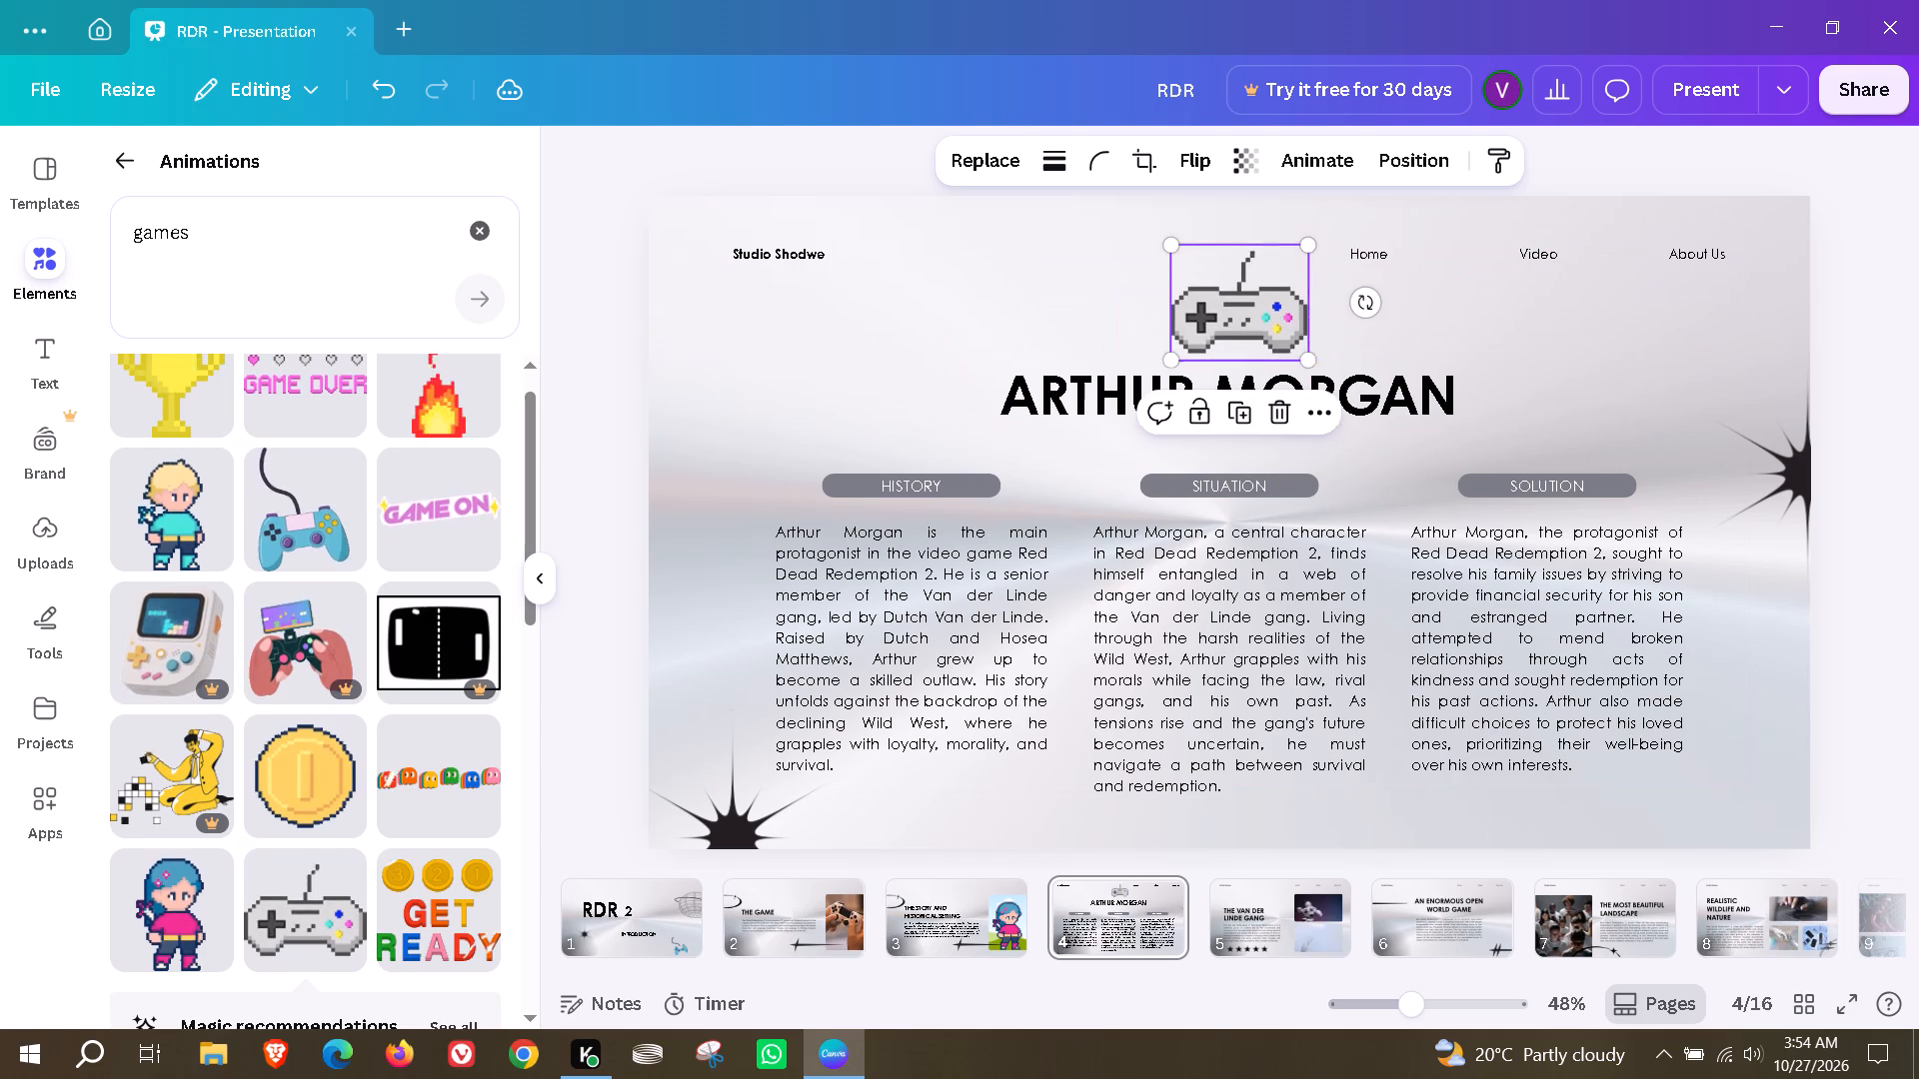
left_click_drag(1306, 364, 1243, 335)
left_click_drag(1228, 290, 1239, 342)
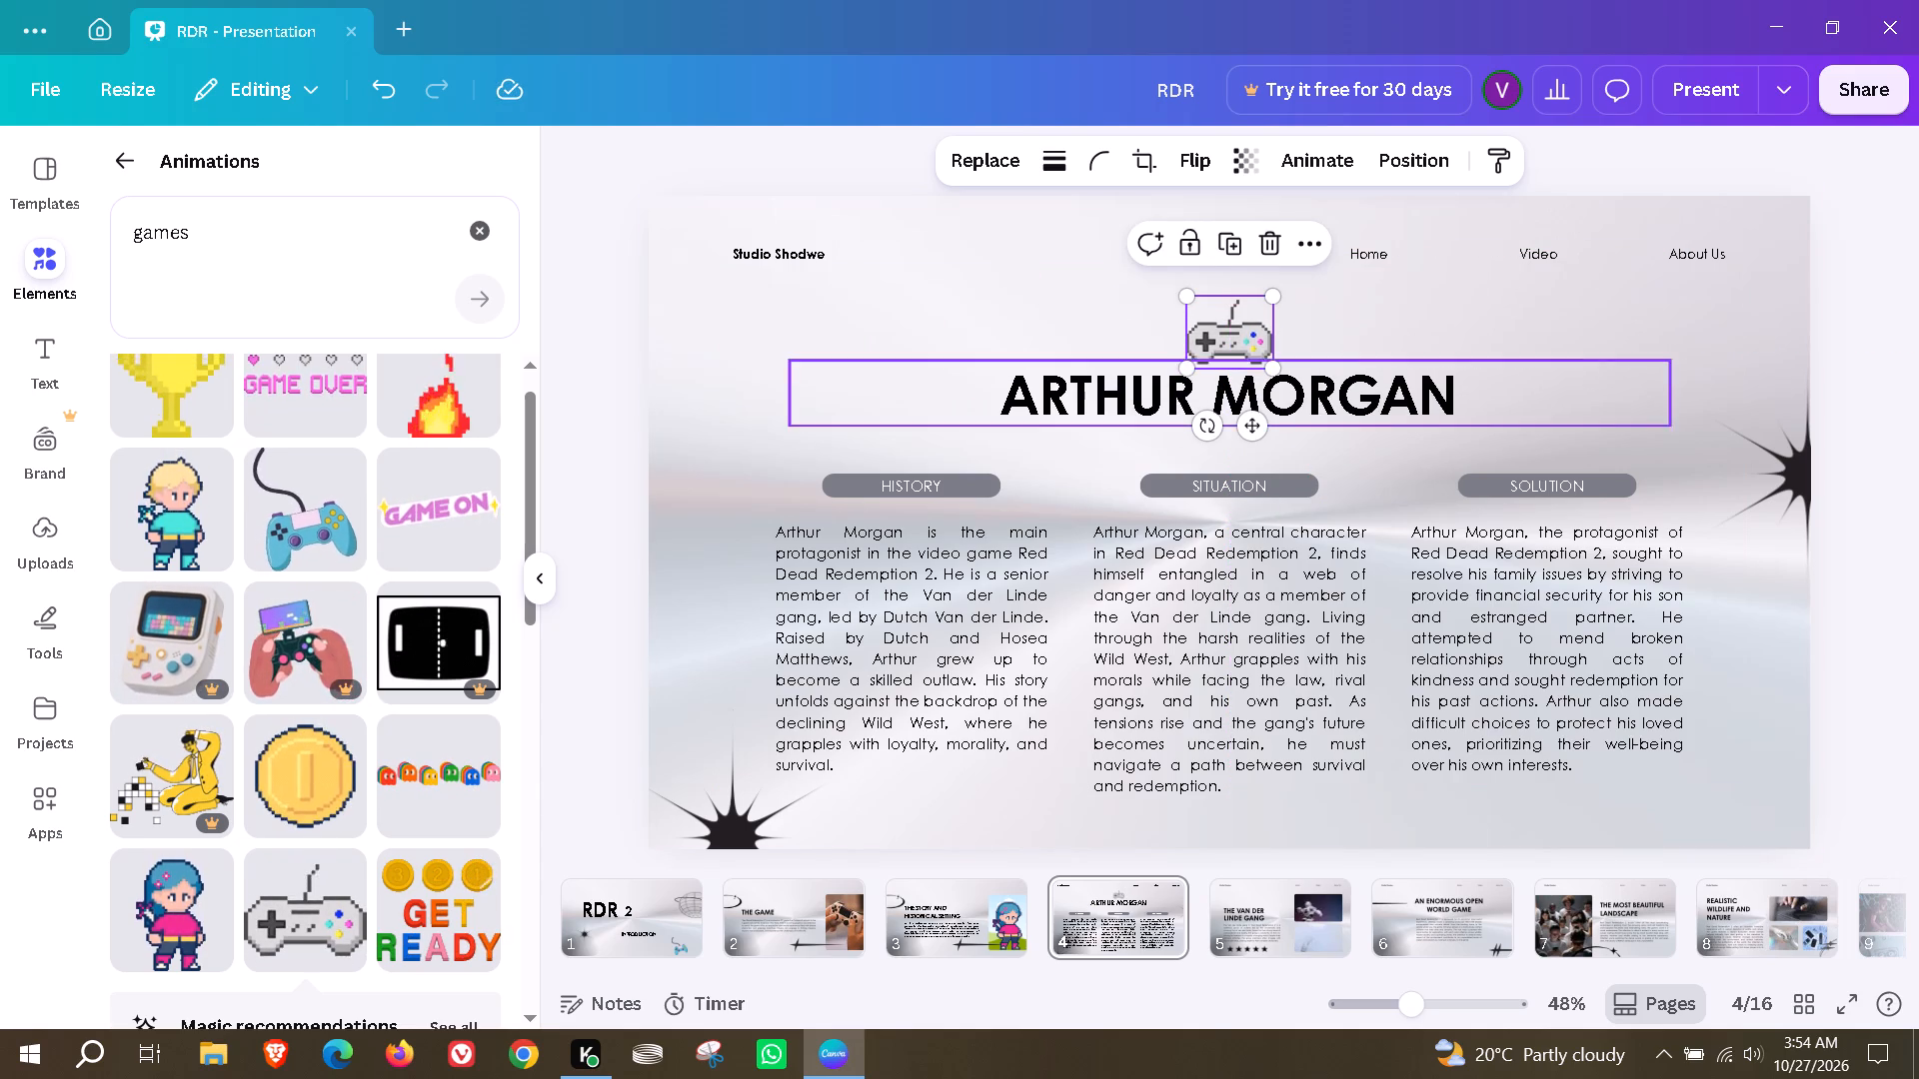
left_click(774, 352)
Search the photos for "playstation" and replace the robot photo in page 5's upper frame with the purple-lit controller photo.
left_click(1246, 920)
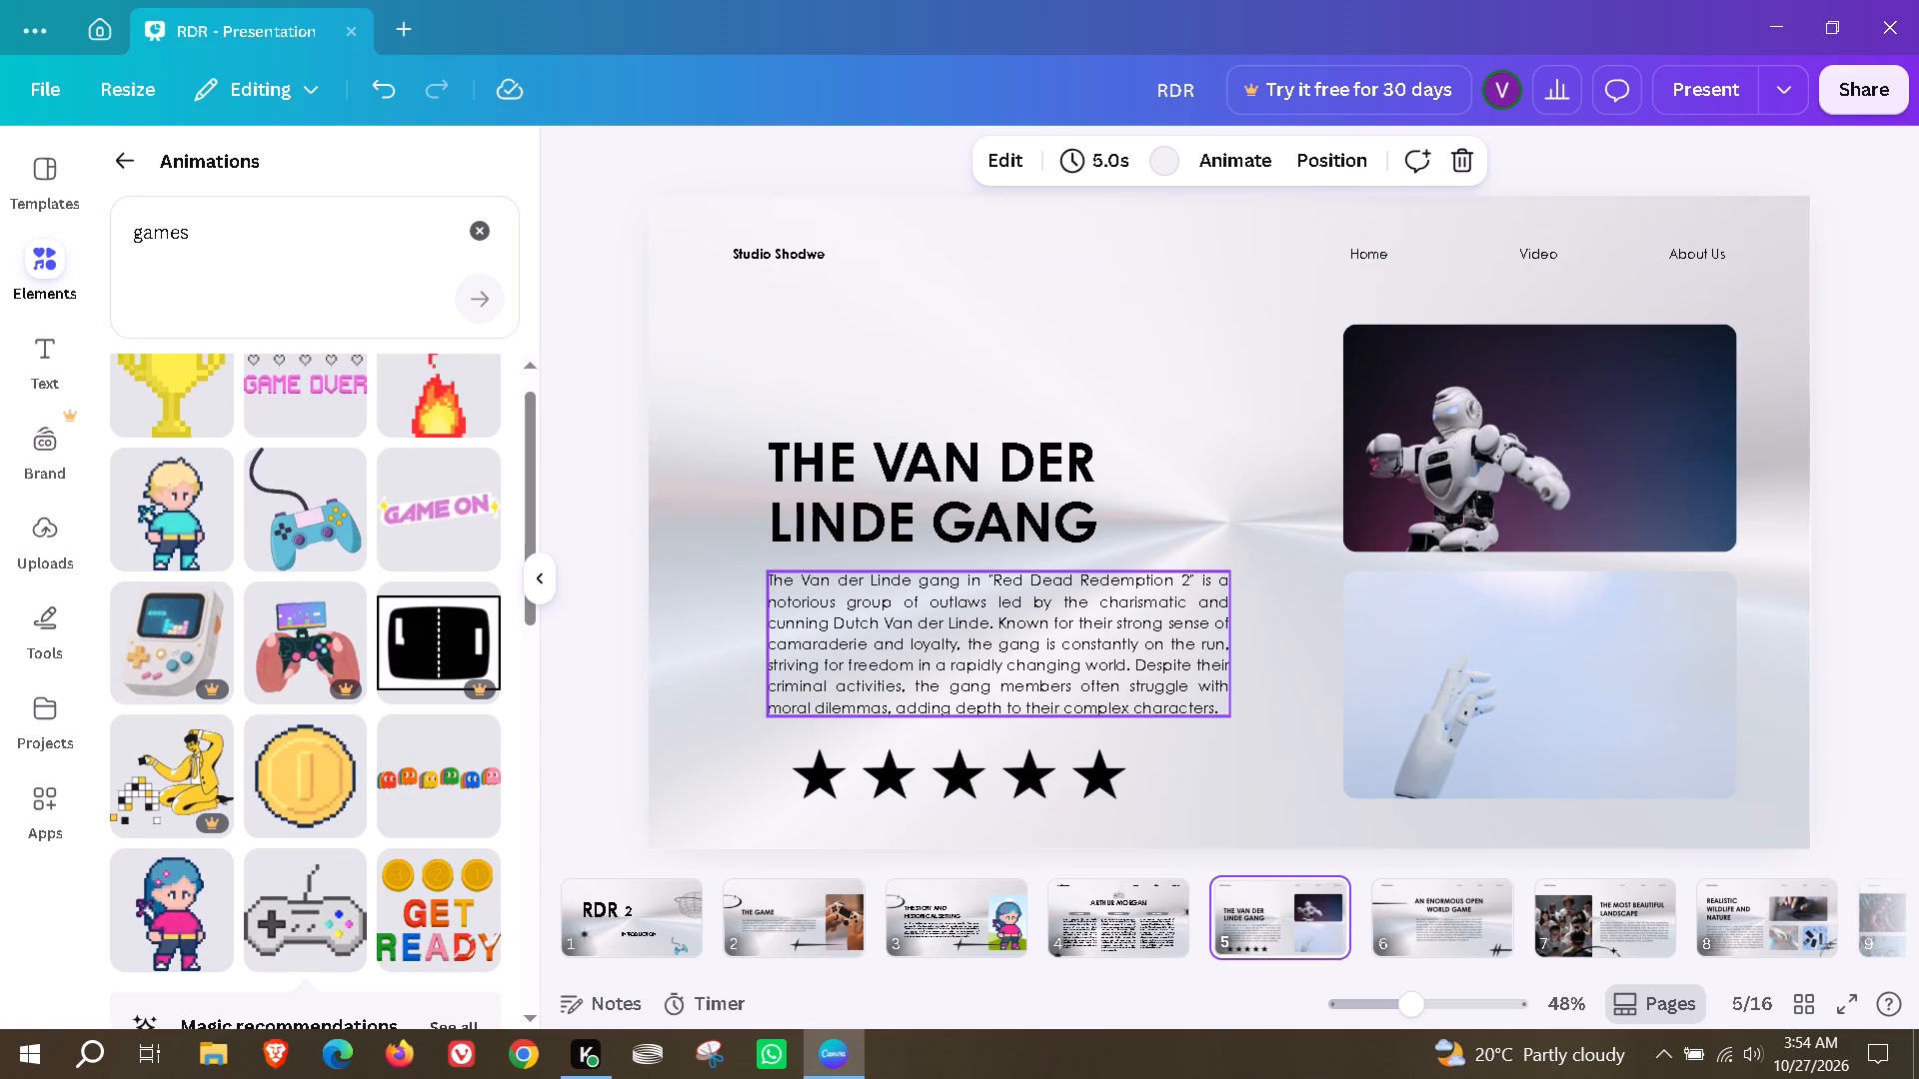
left_click(1499, 454)
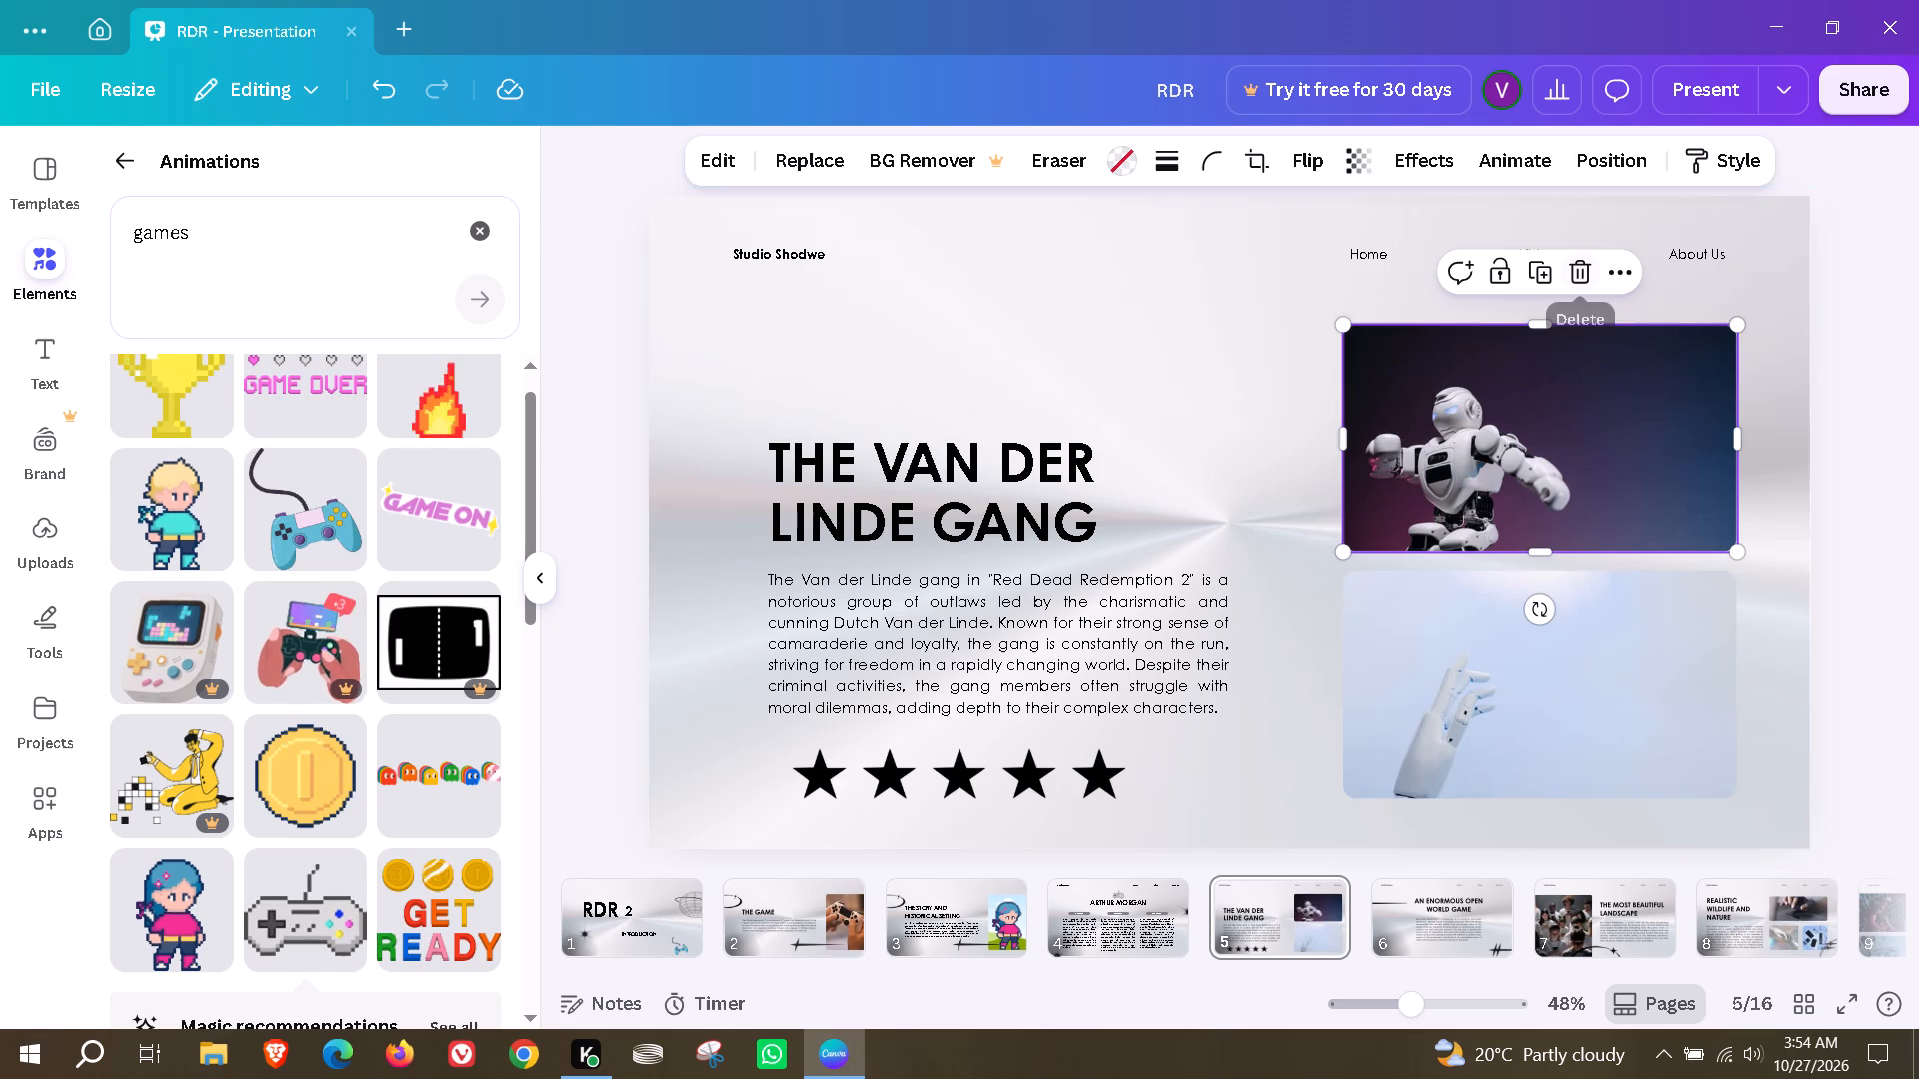
left_click(1286, 414)
scroll(305, 589, "up", 3)
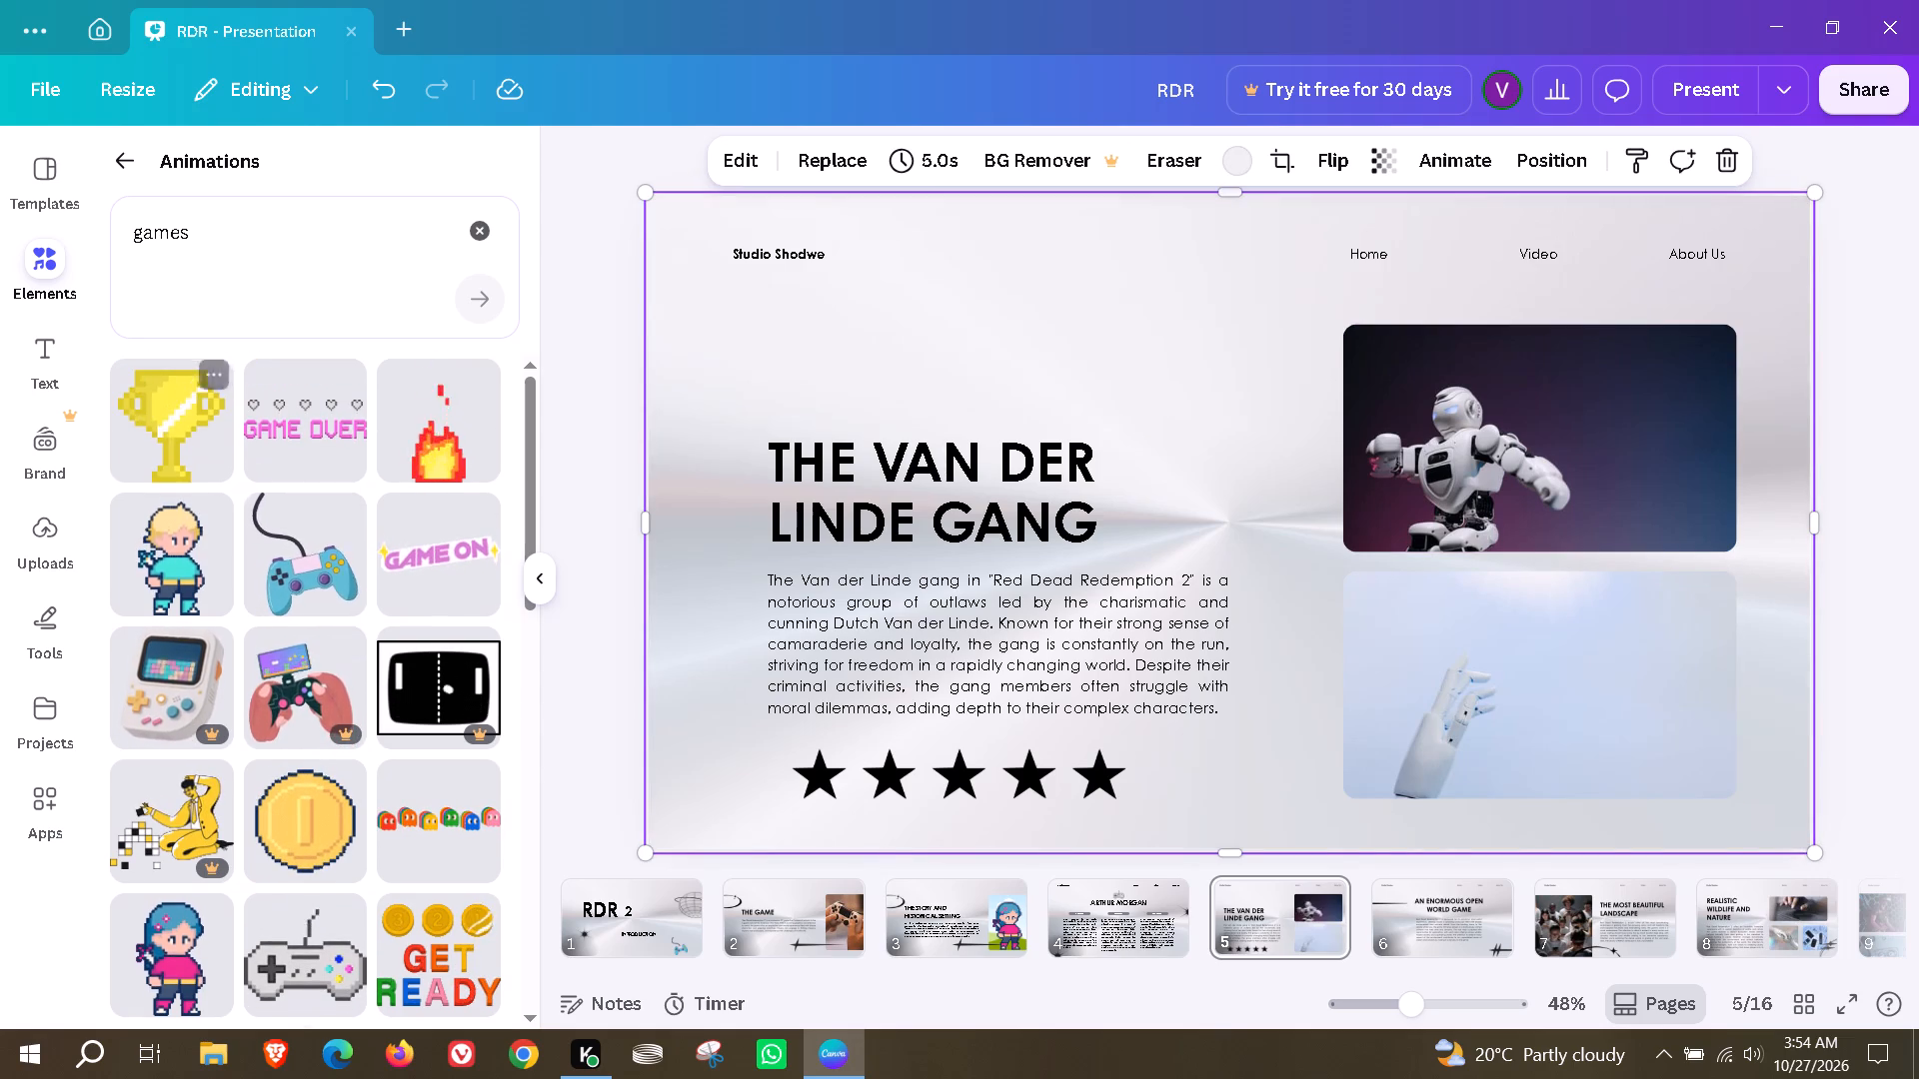
left_click(29, 258)
left_click(34, 255)
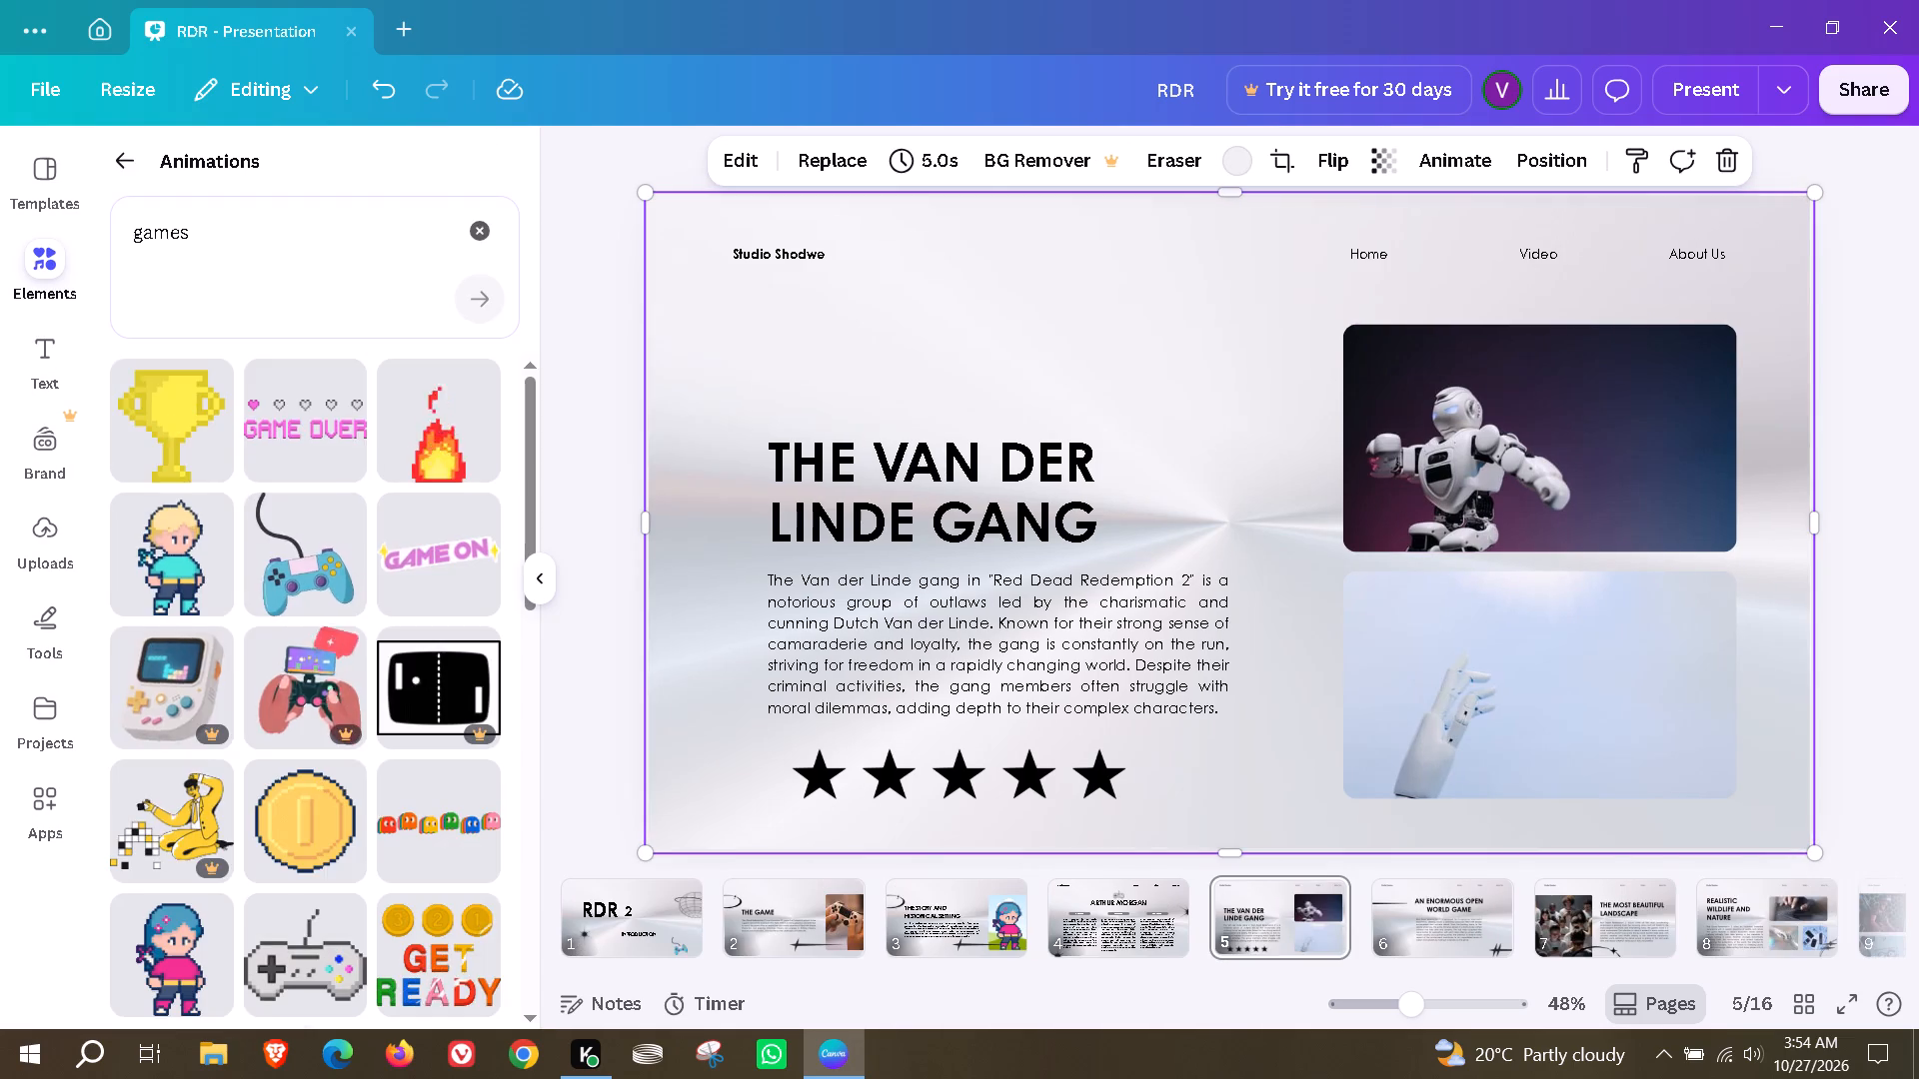
left_click(125, 149)
scroll(392, 694, "up", 2)
left_click(445, 708)
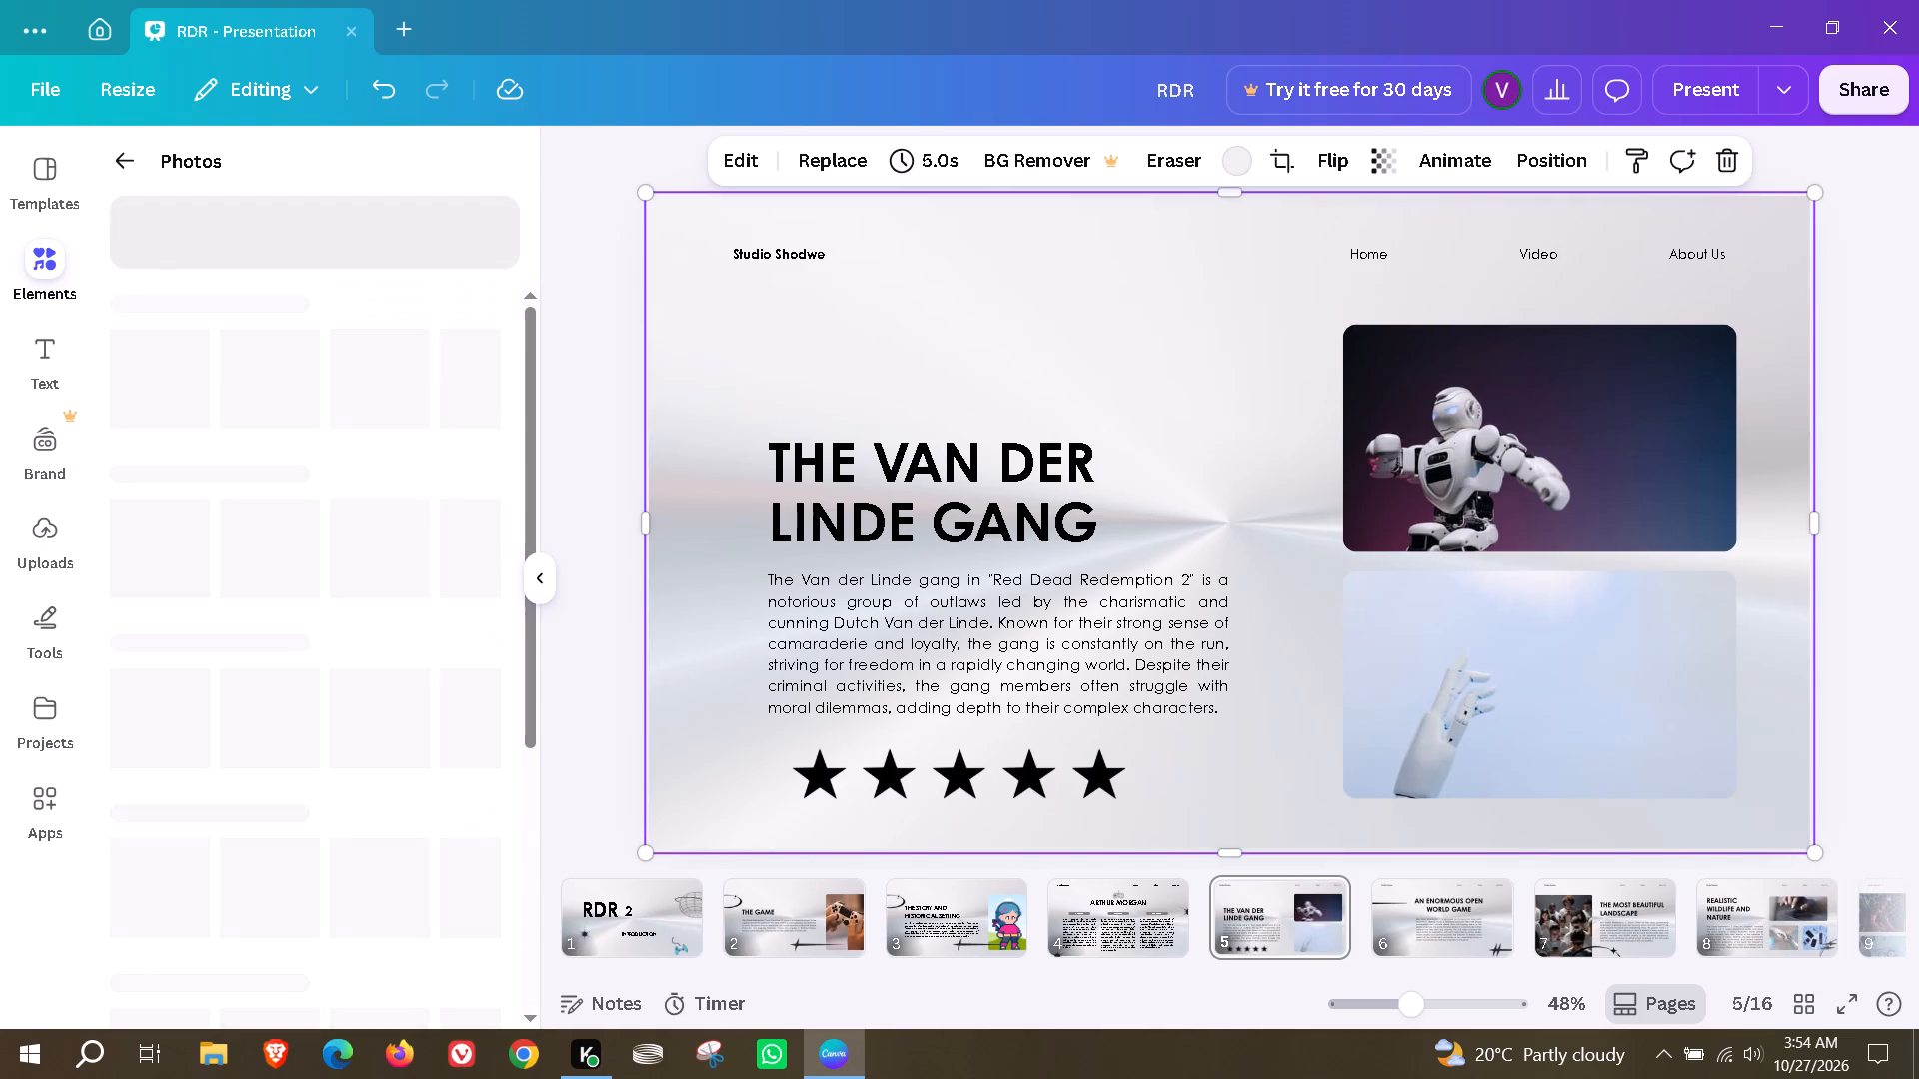
left_click(260, 236)
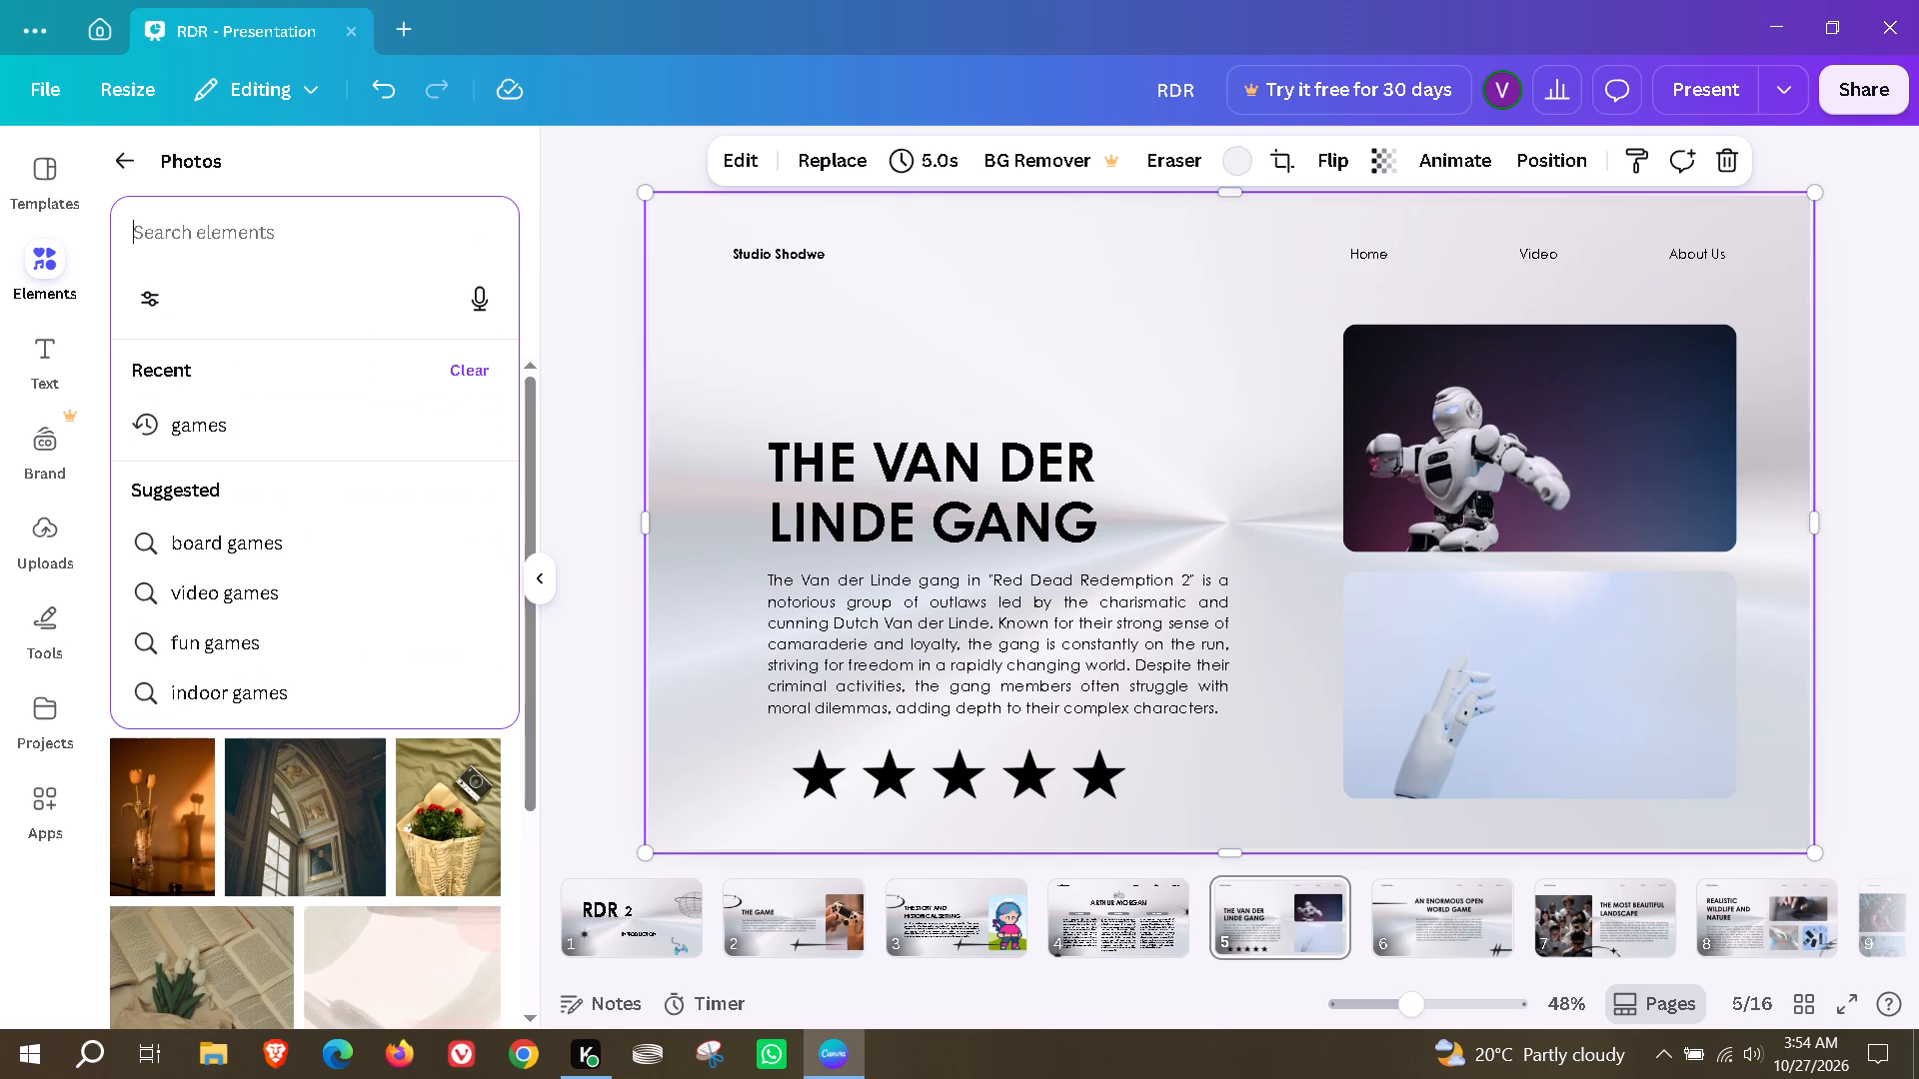
type("playst")
key("BackSpace")
type("tation")
key("Return")
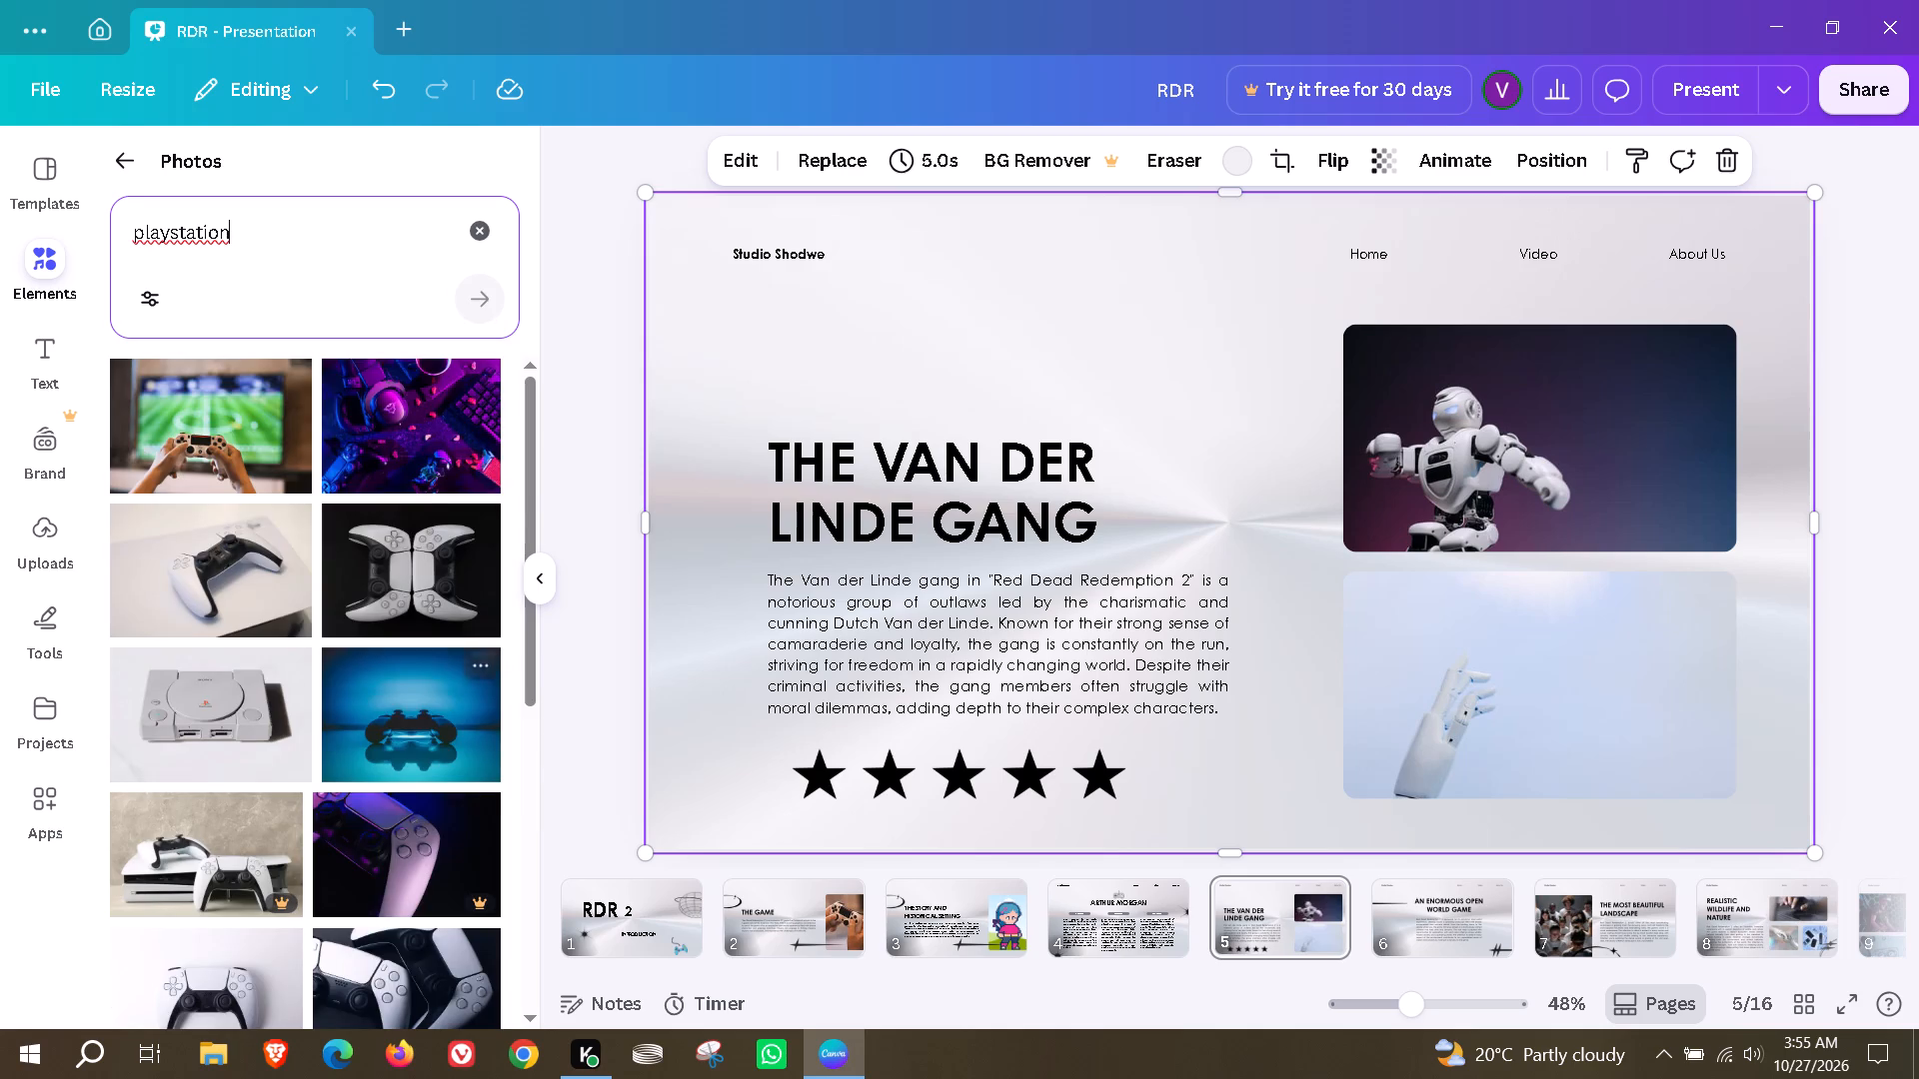
scroll(397, 832, "down", 2)
left_click_drag(385, 633, 1311, 394)
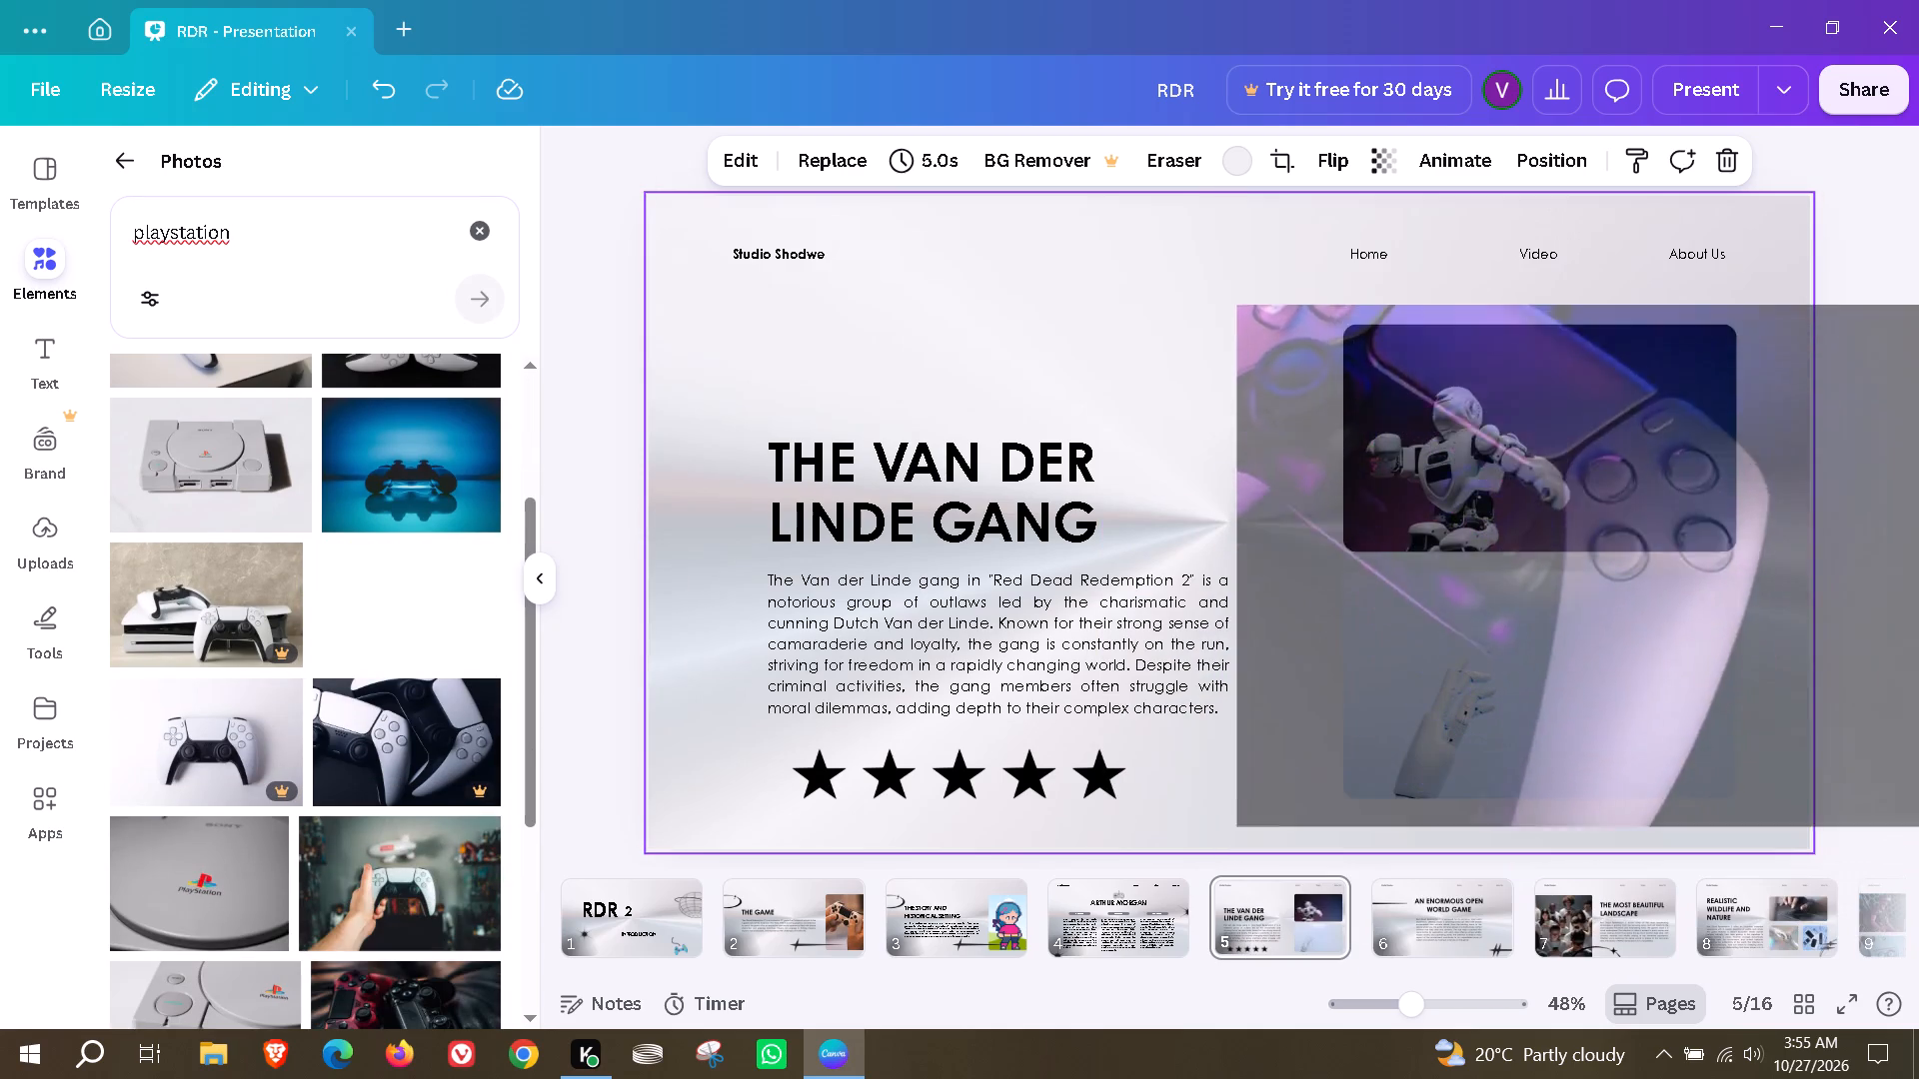
left_click_drag(1311, 394, 1453, 423)
Replace the robotic hand photo in page 5's lower frame with the close-up photo of the grey PlayStation console.
scroll(290, 814, "down", 6)
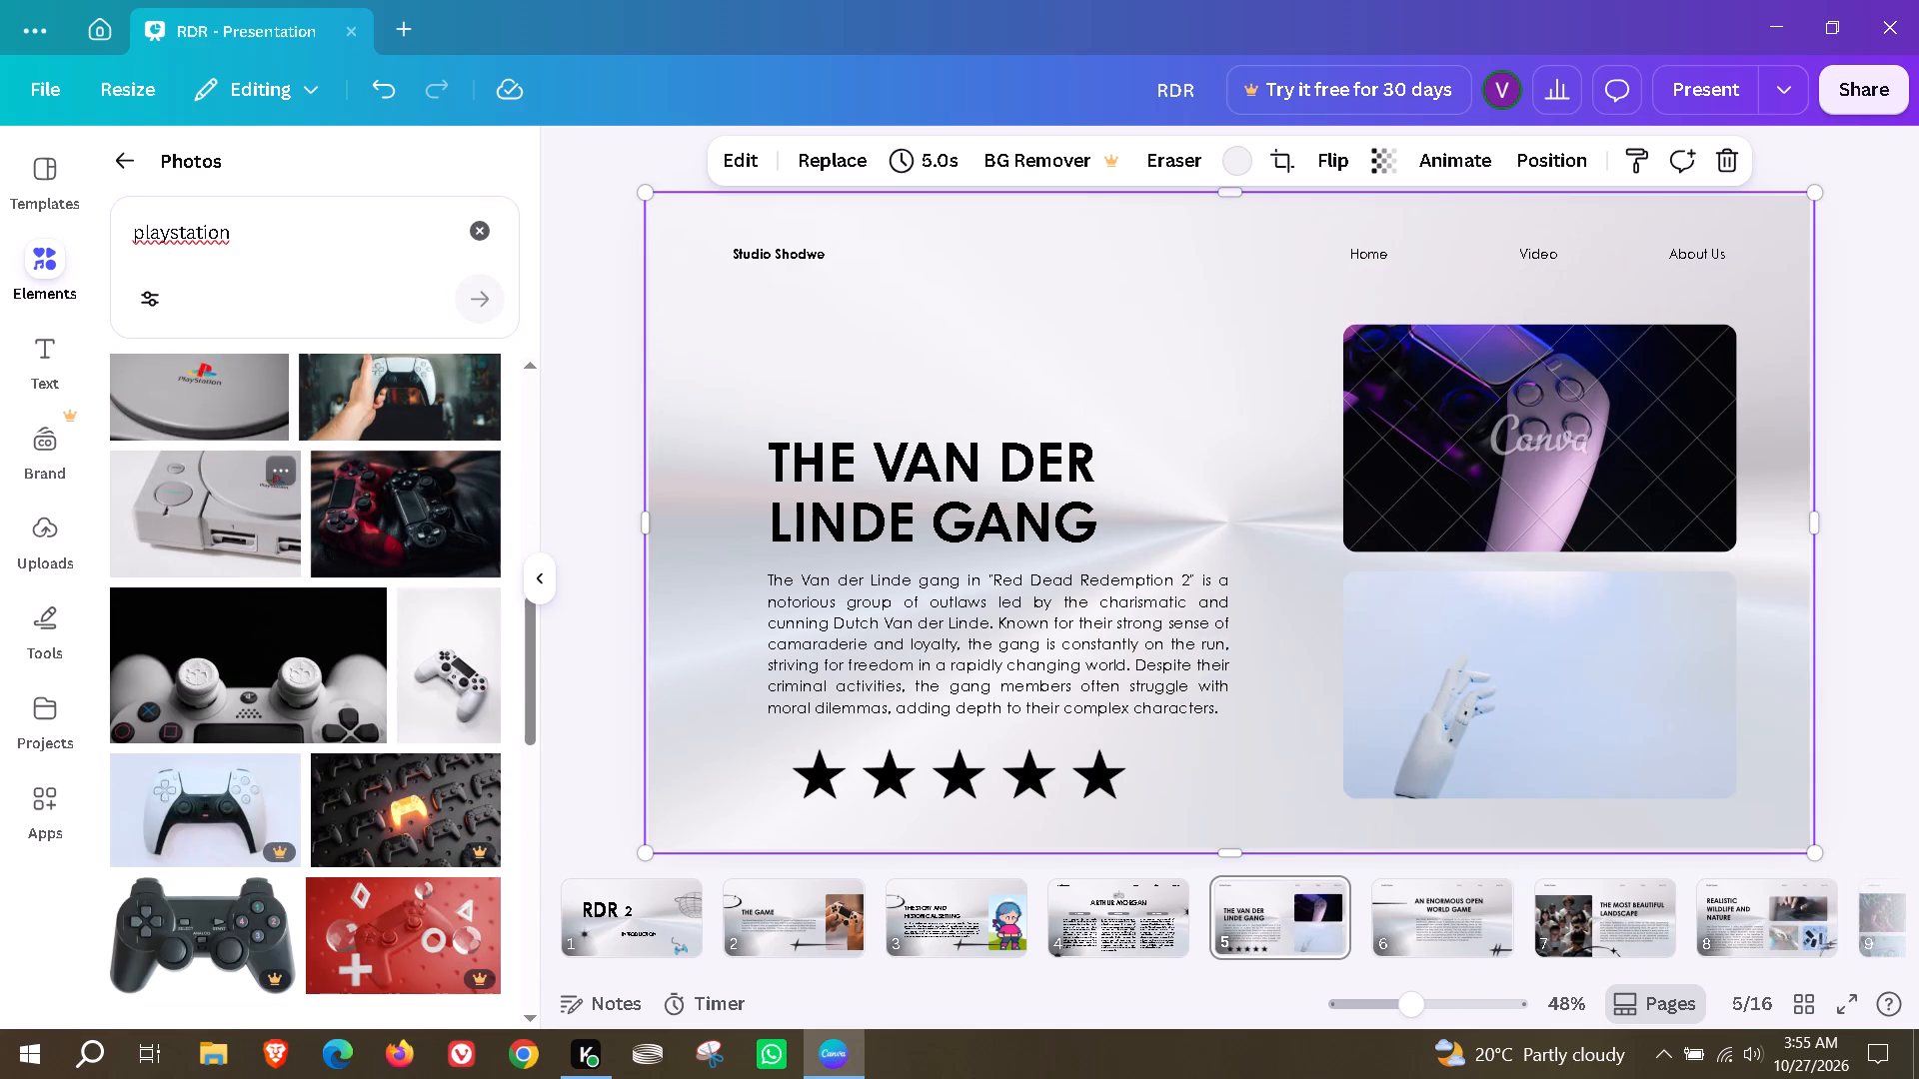
left_click_drag(196, 532, 1393, 654)
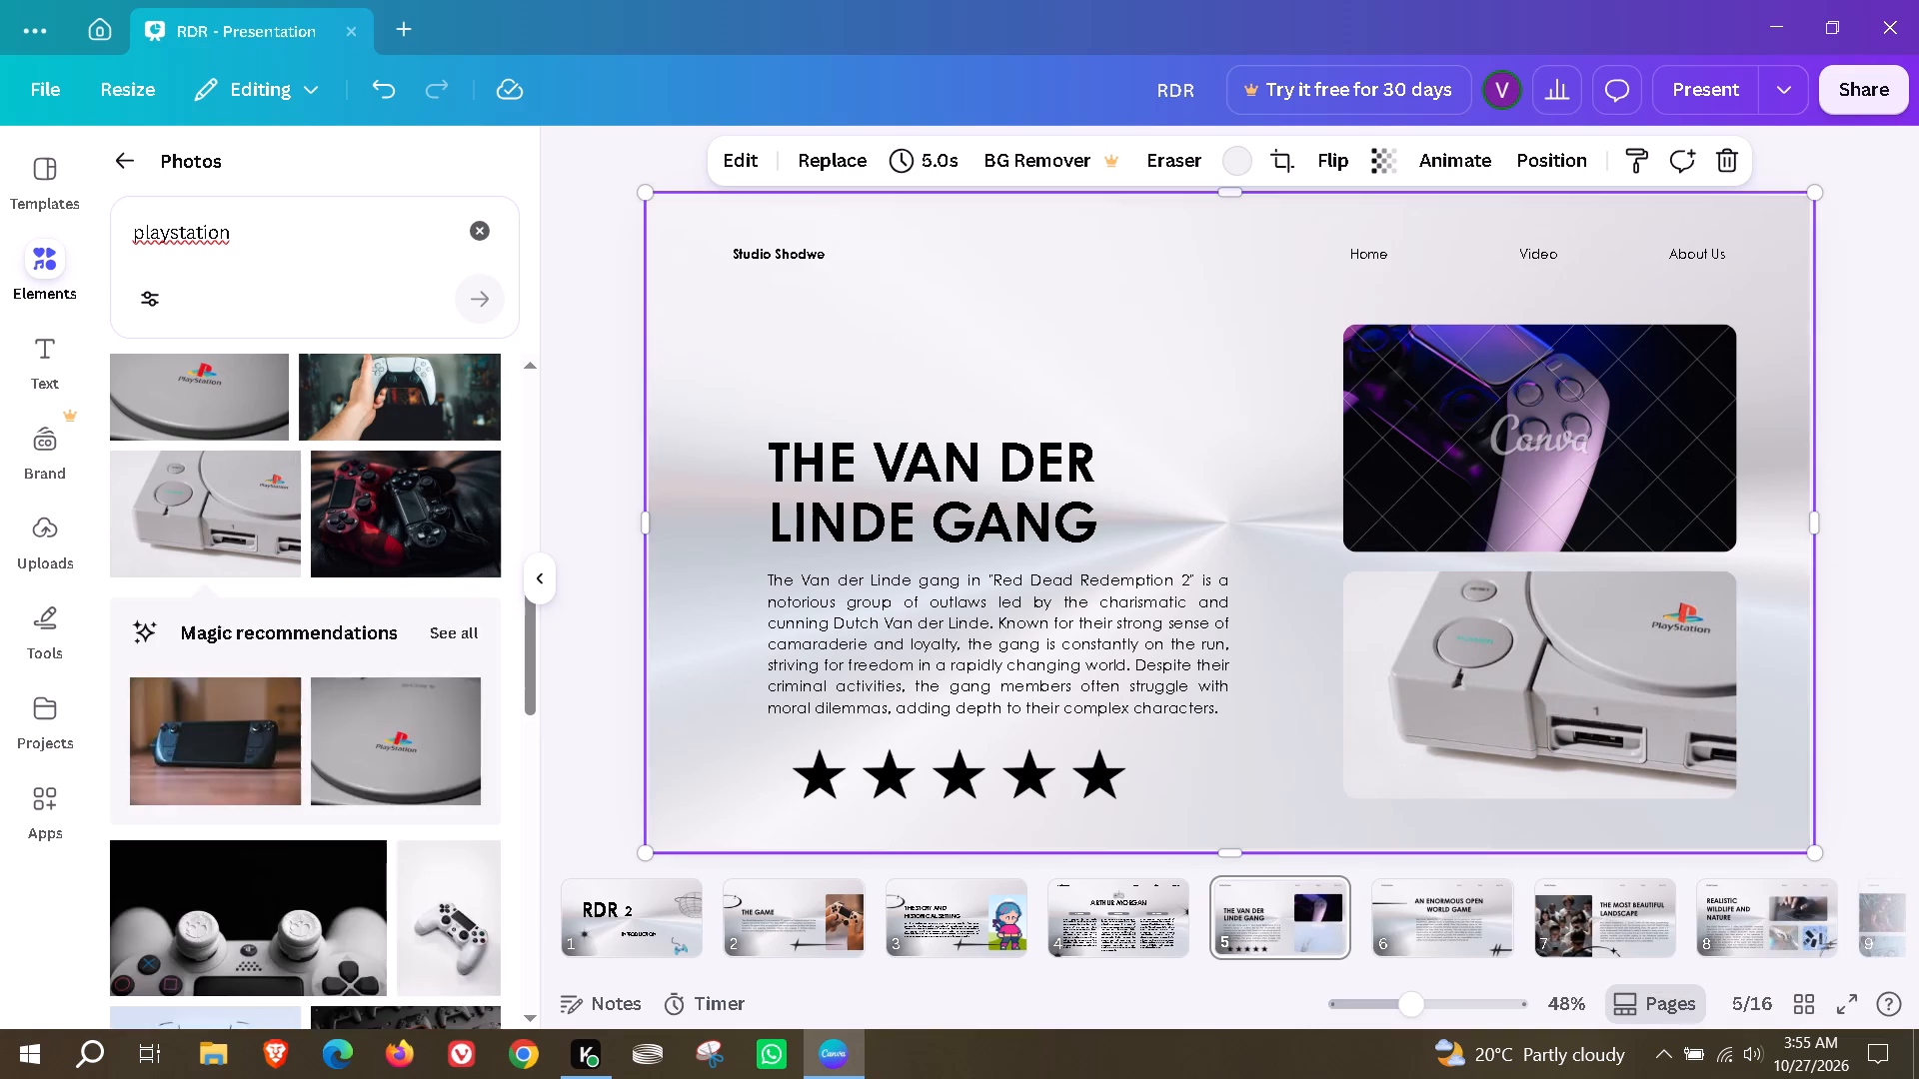
left_click(1278, 733)
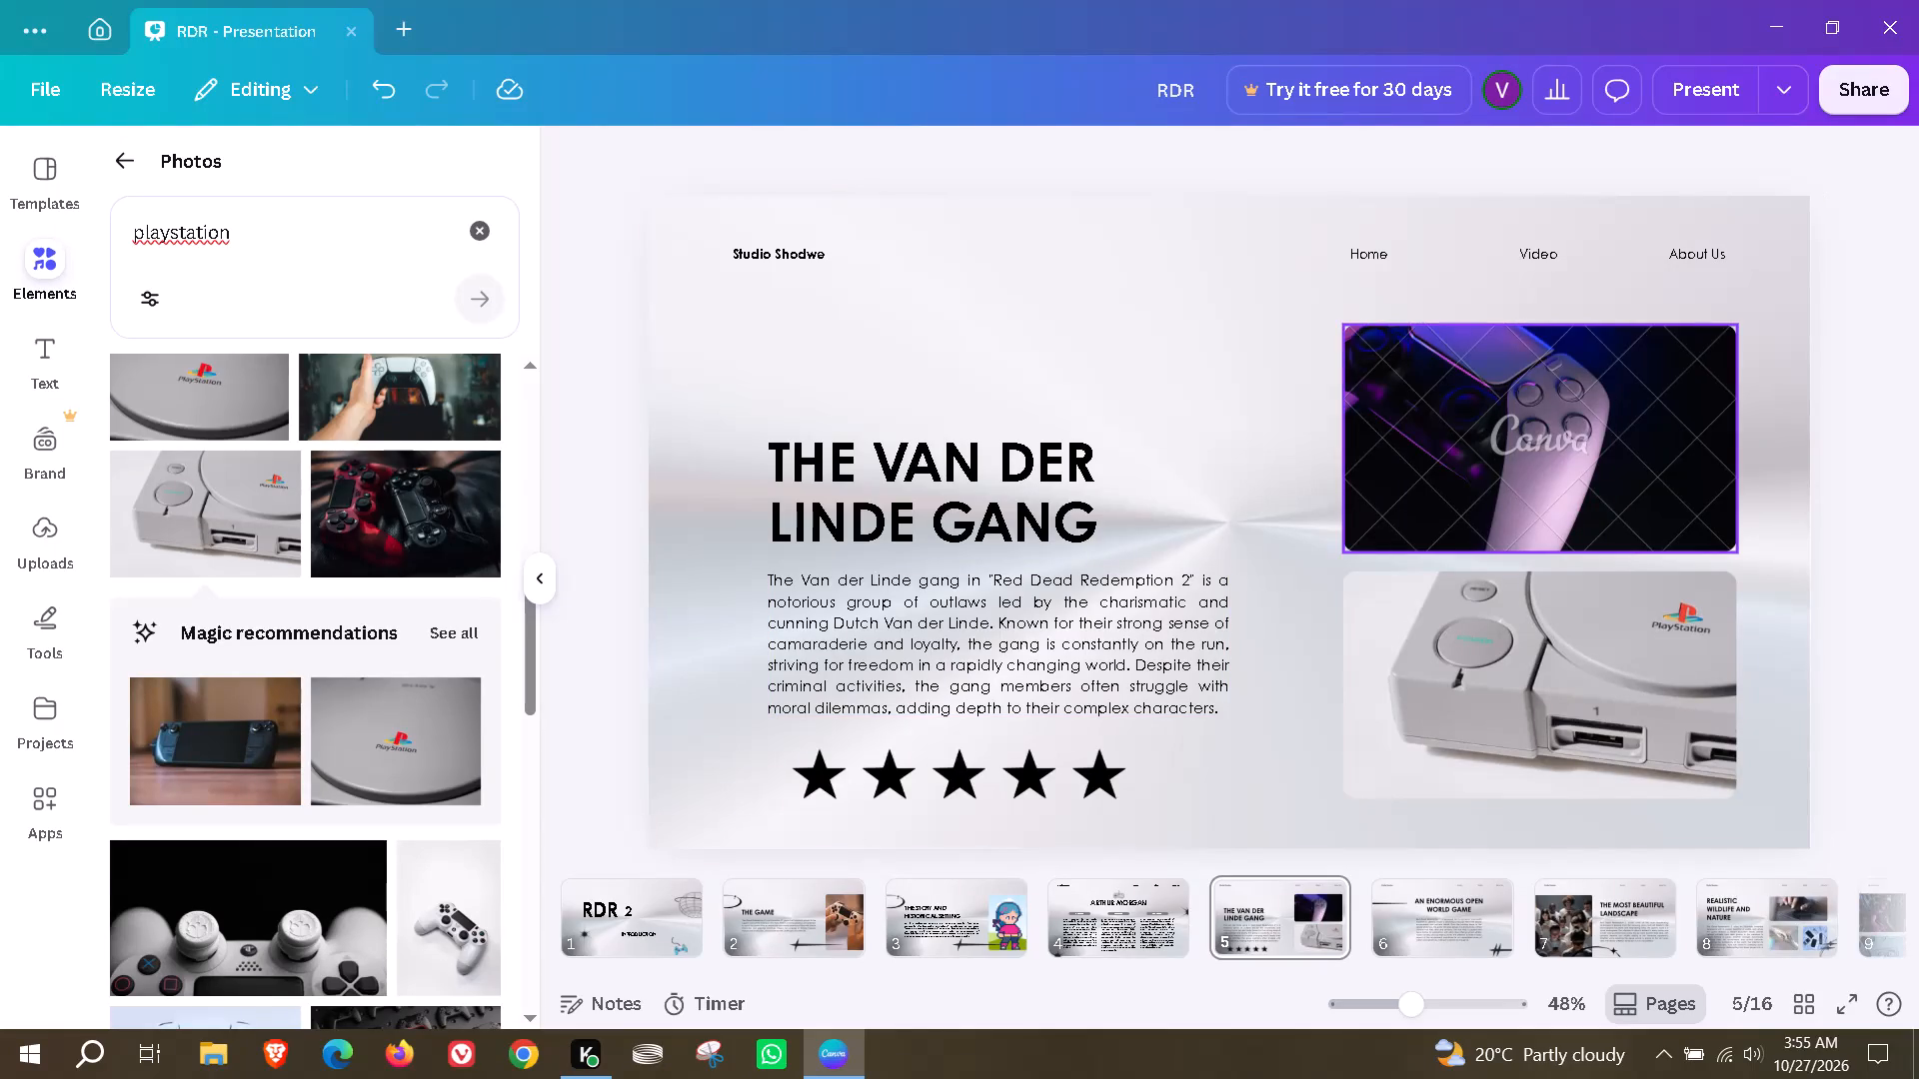
left_click(1493, 478)
left_click(1577, 297)
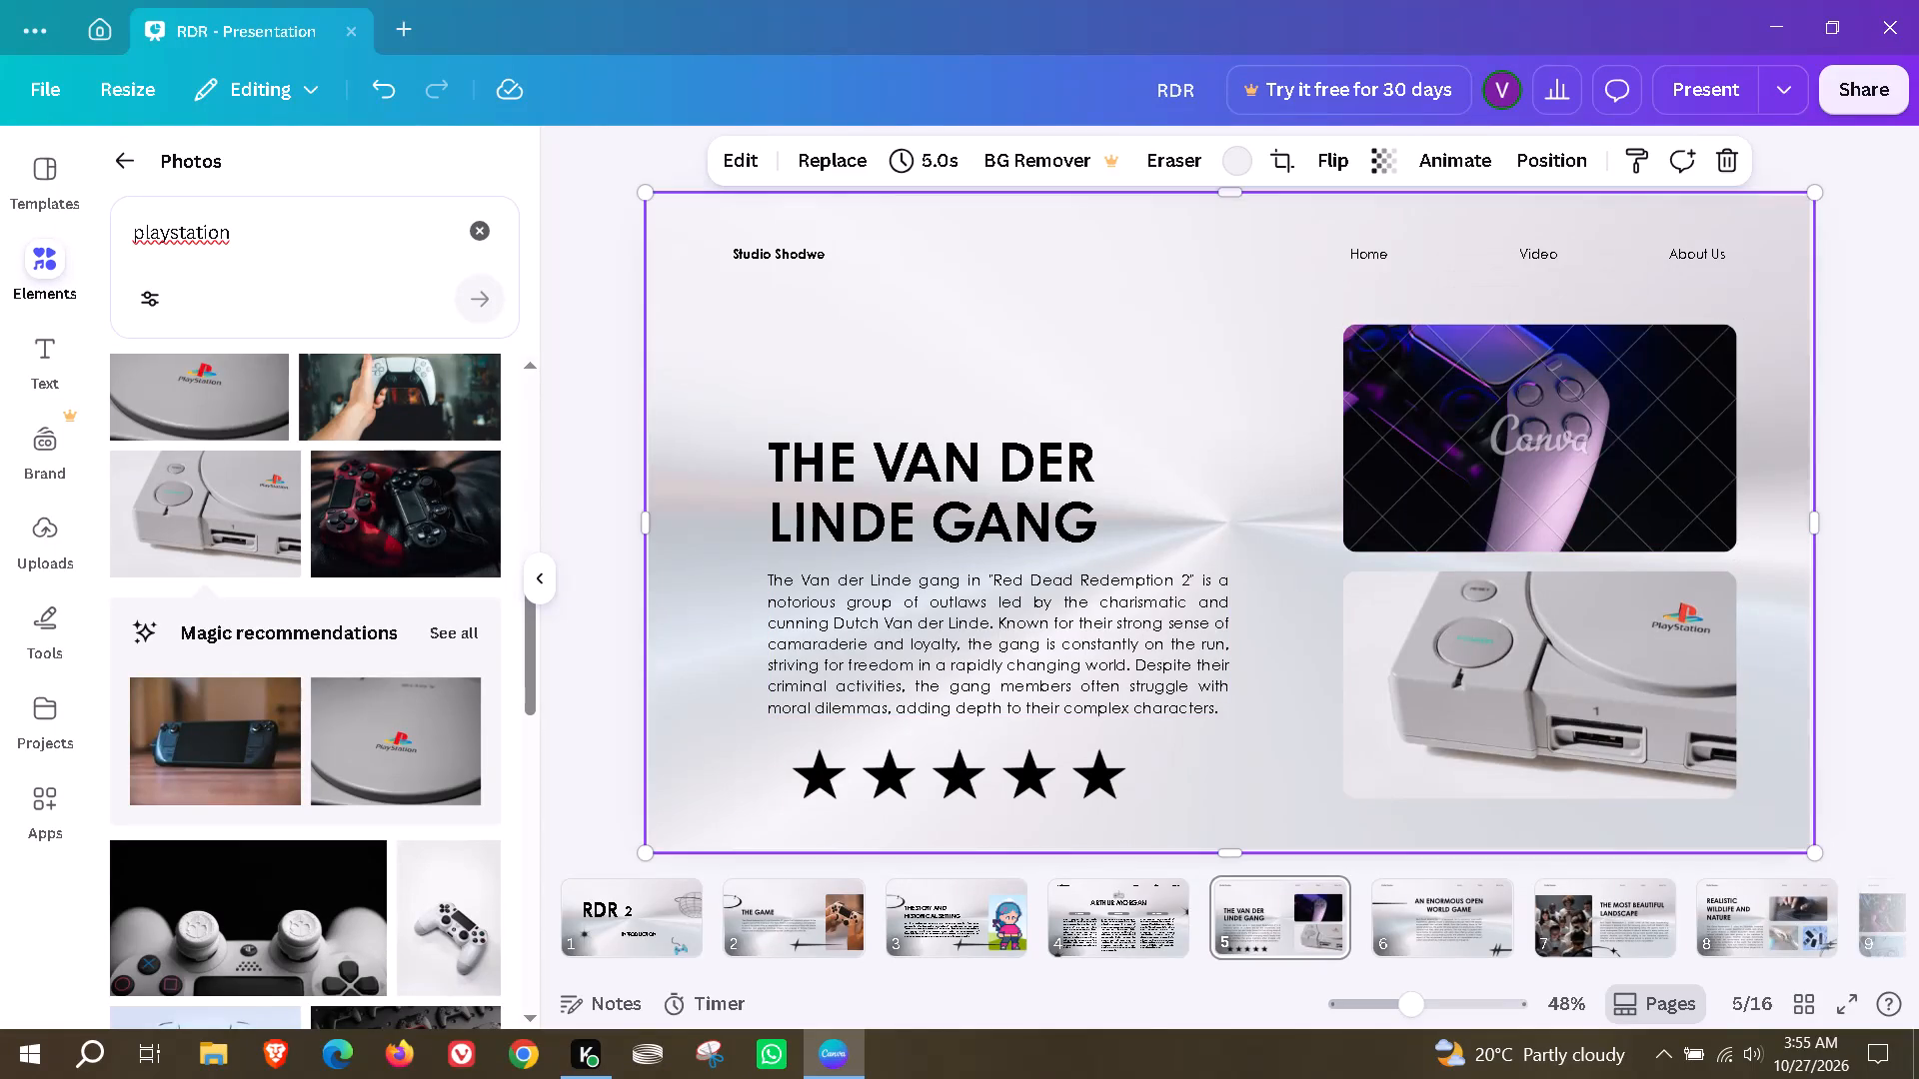
left_click(1534, 500)
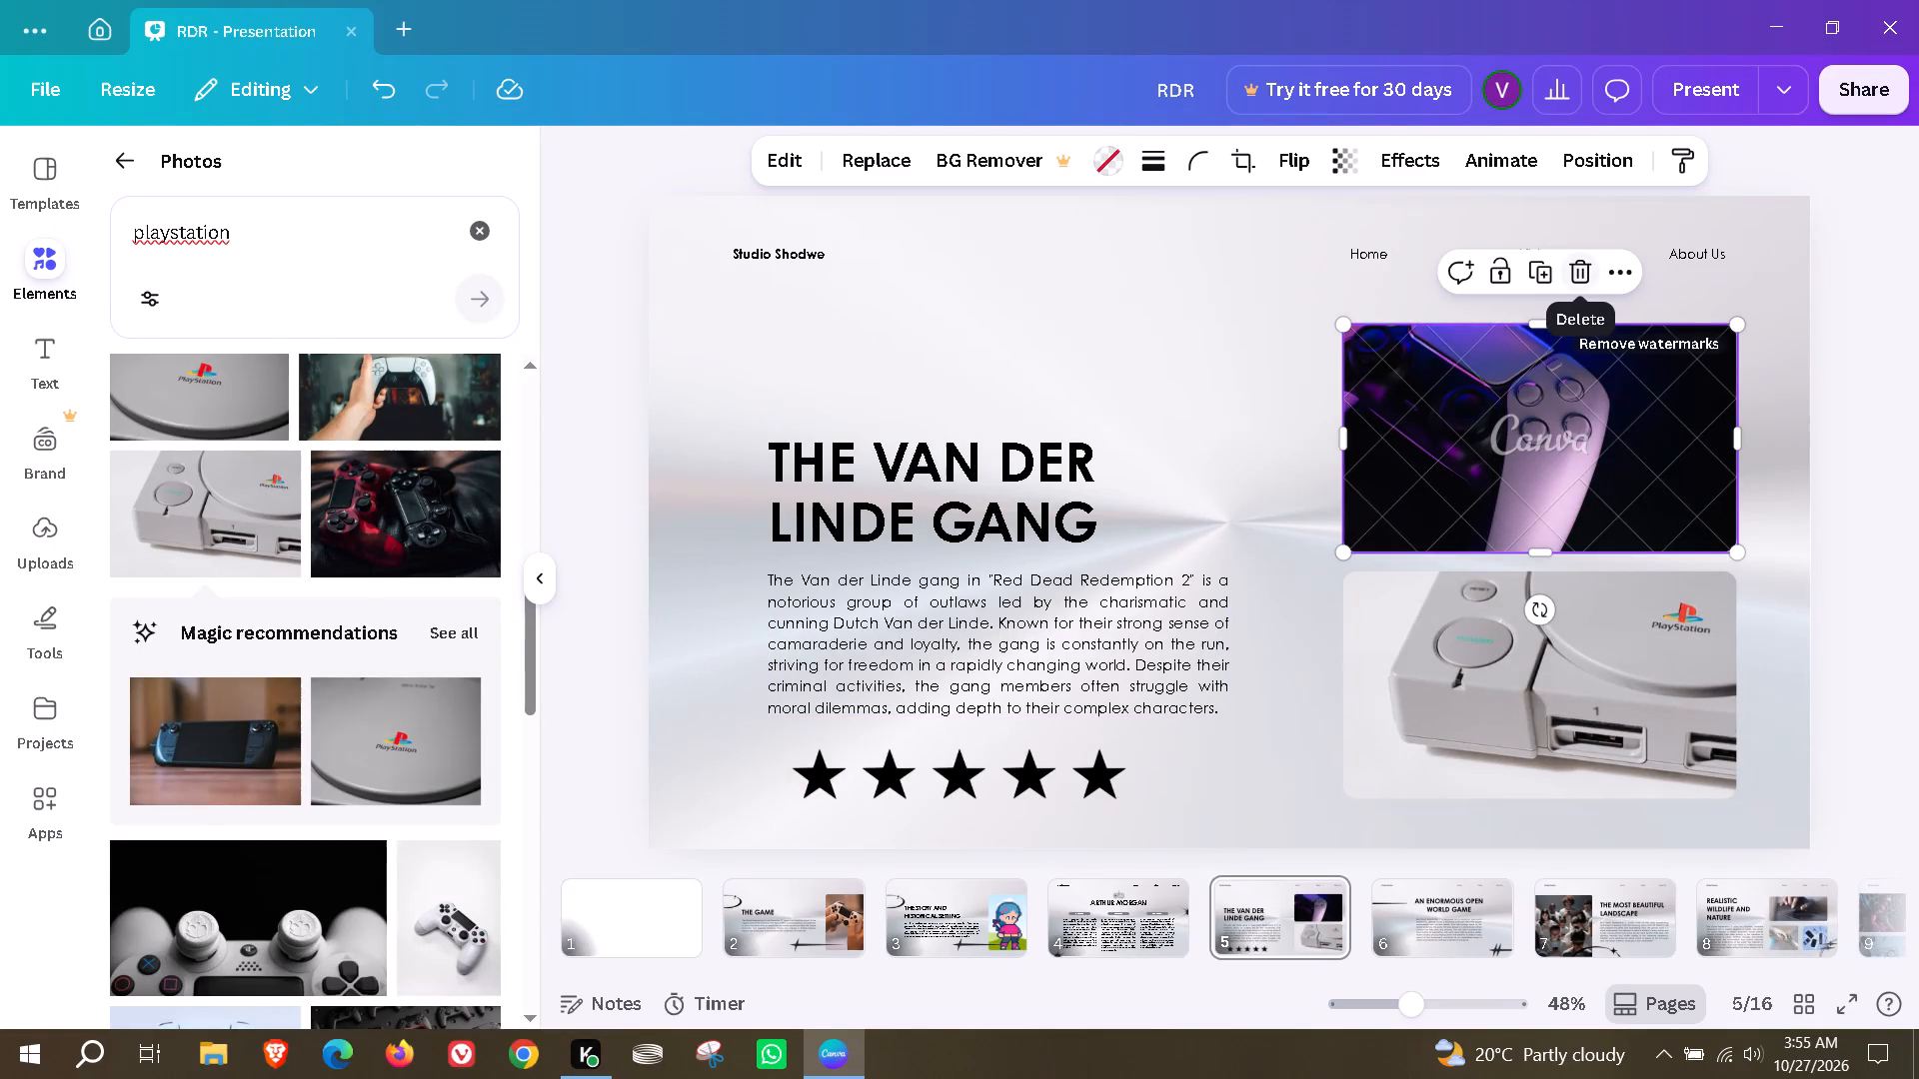
left_click(1279, 430)
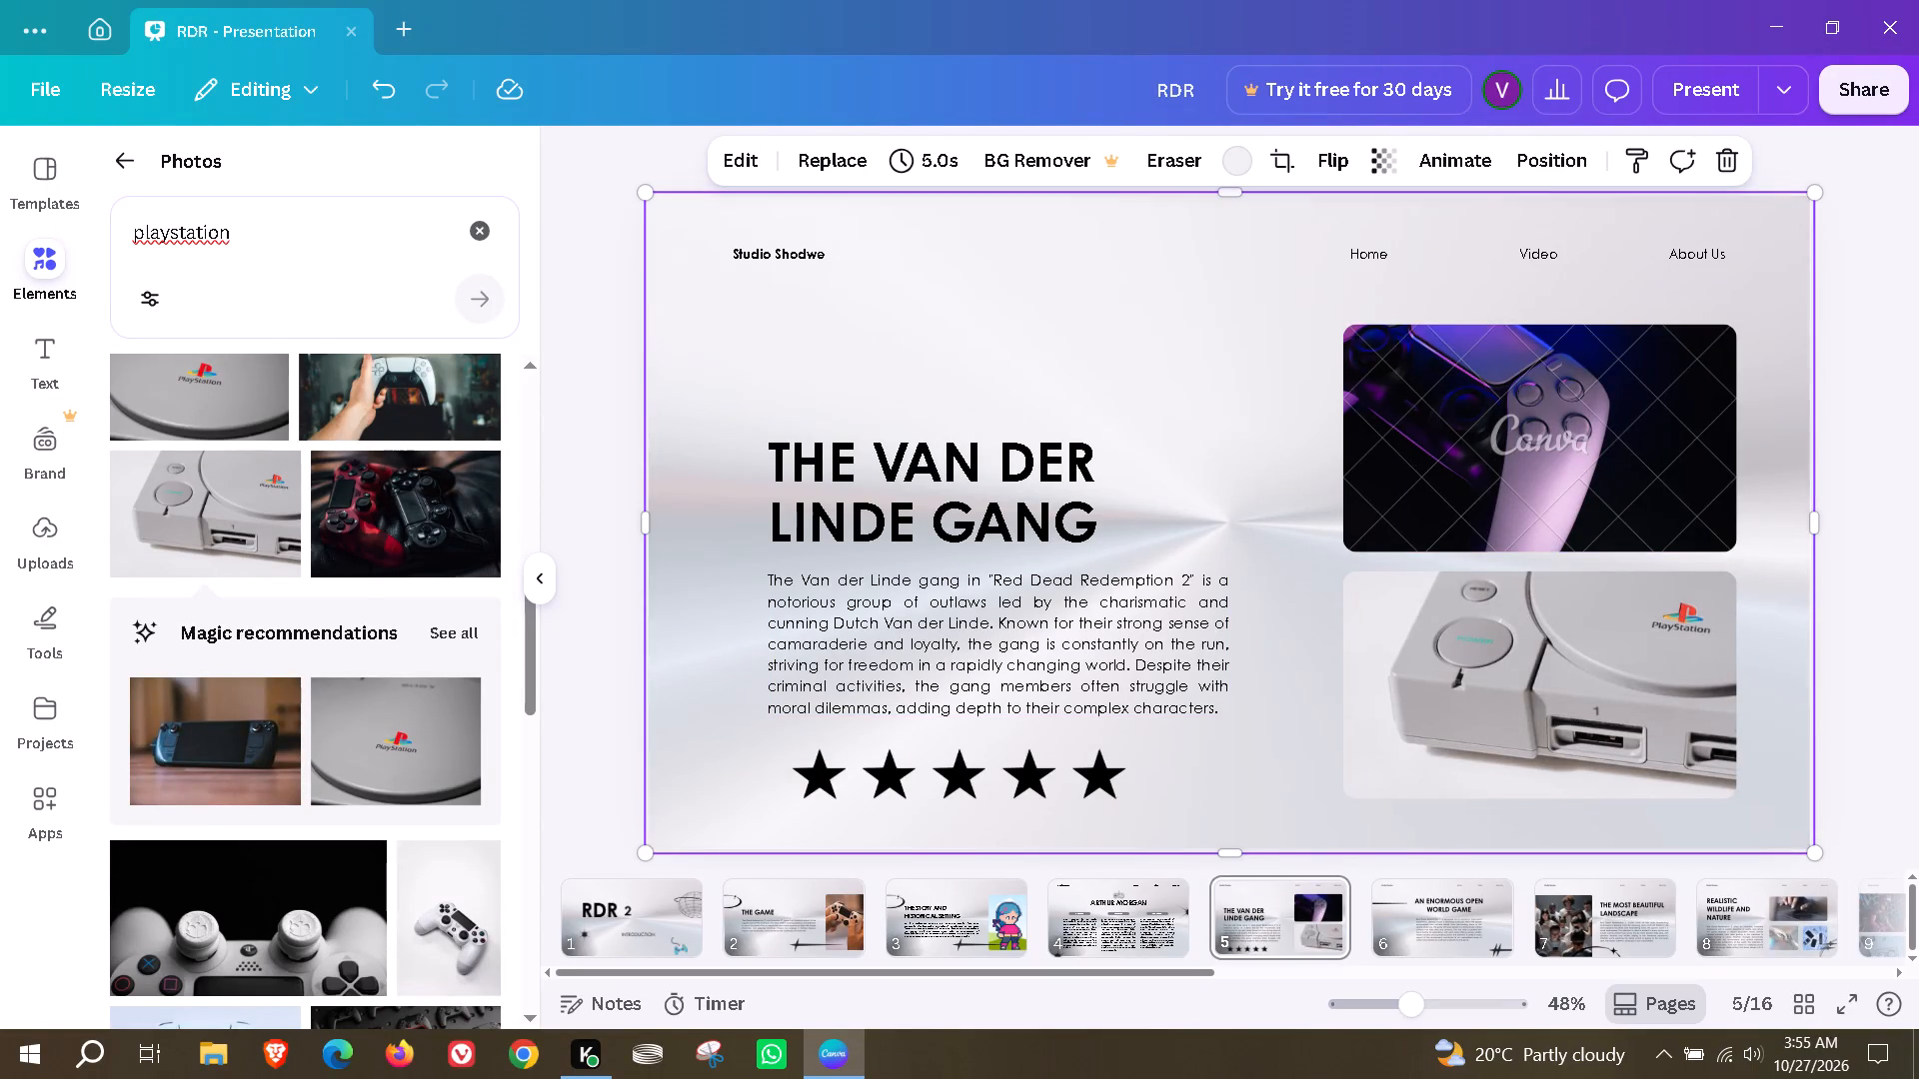
Search the animations for "games" and add the gamer character in a blue hoodie and headphones to page 6.
left_click(1419, 908)
scroll(305, 670, "up", 7)
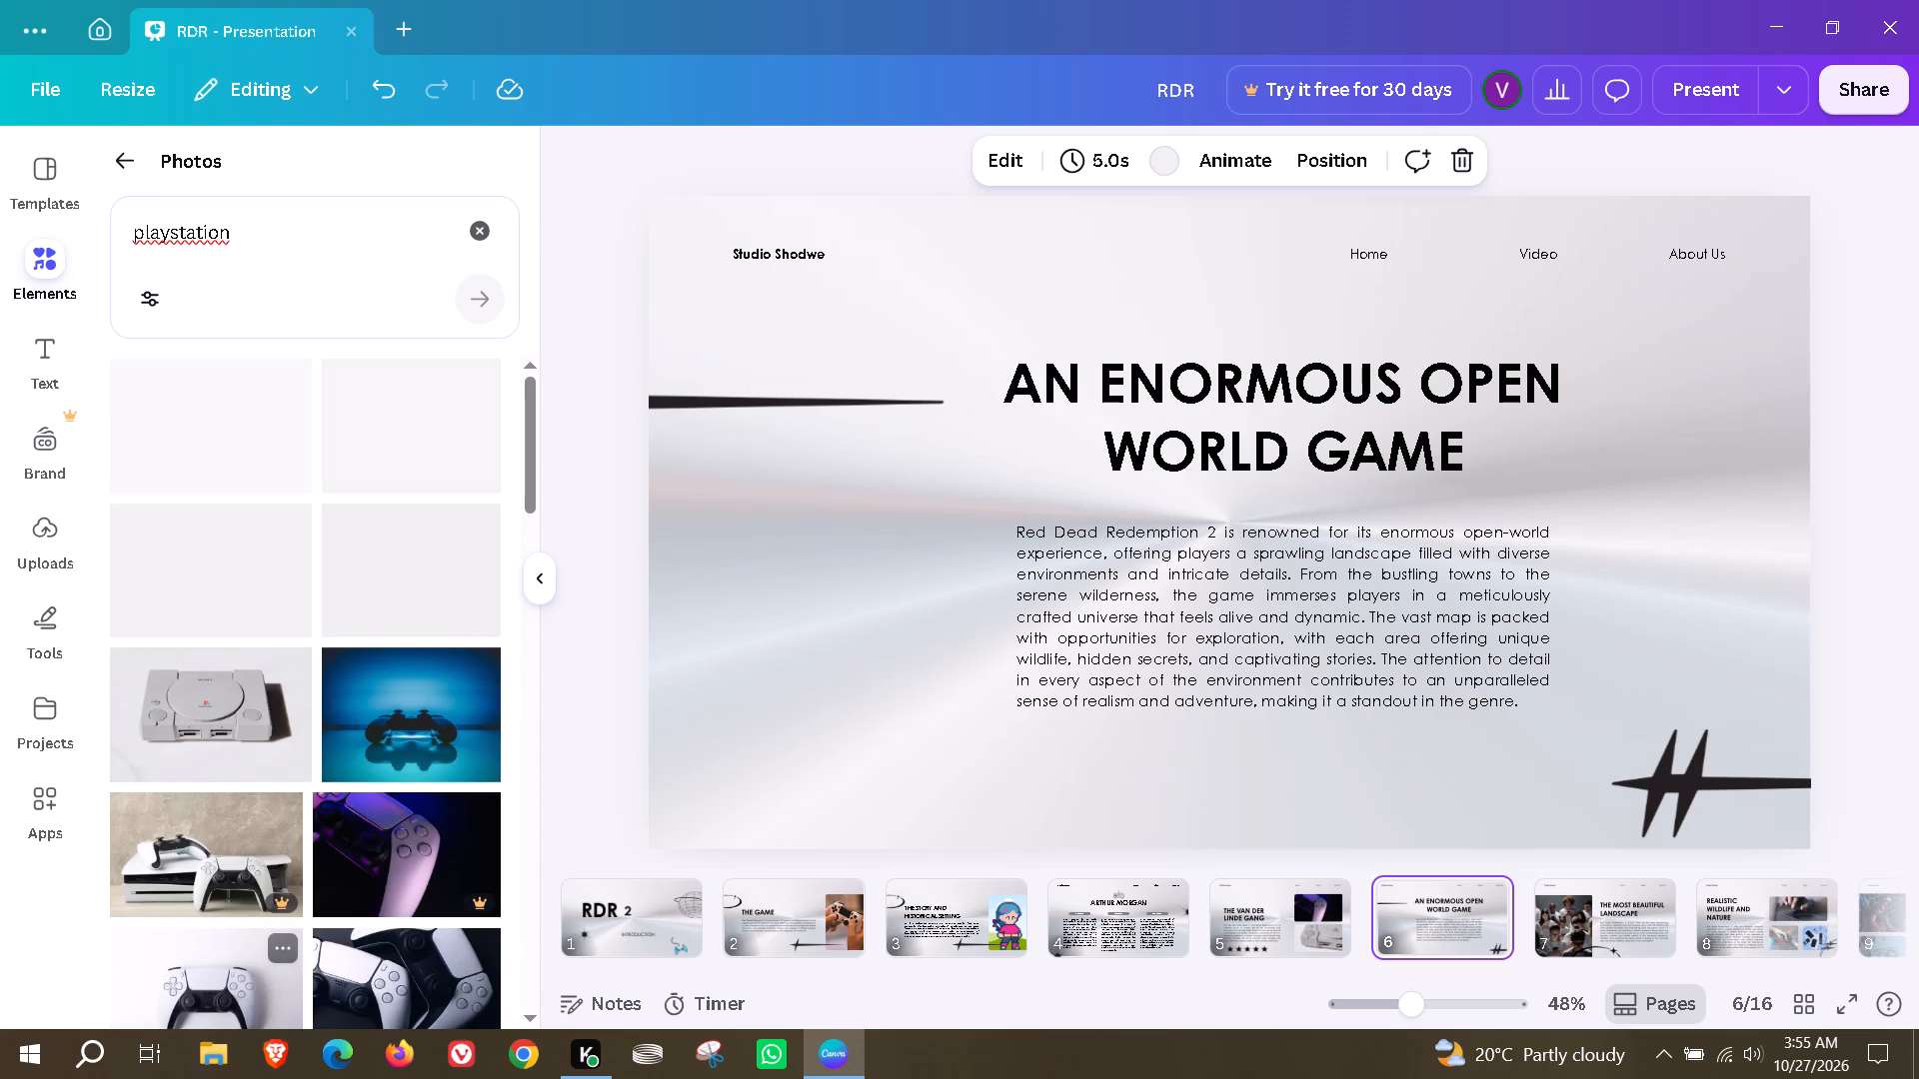
scroll(281, 693, "up", 8)
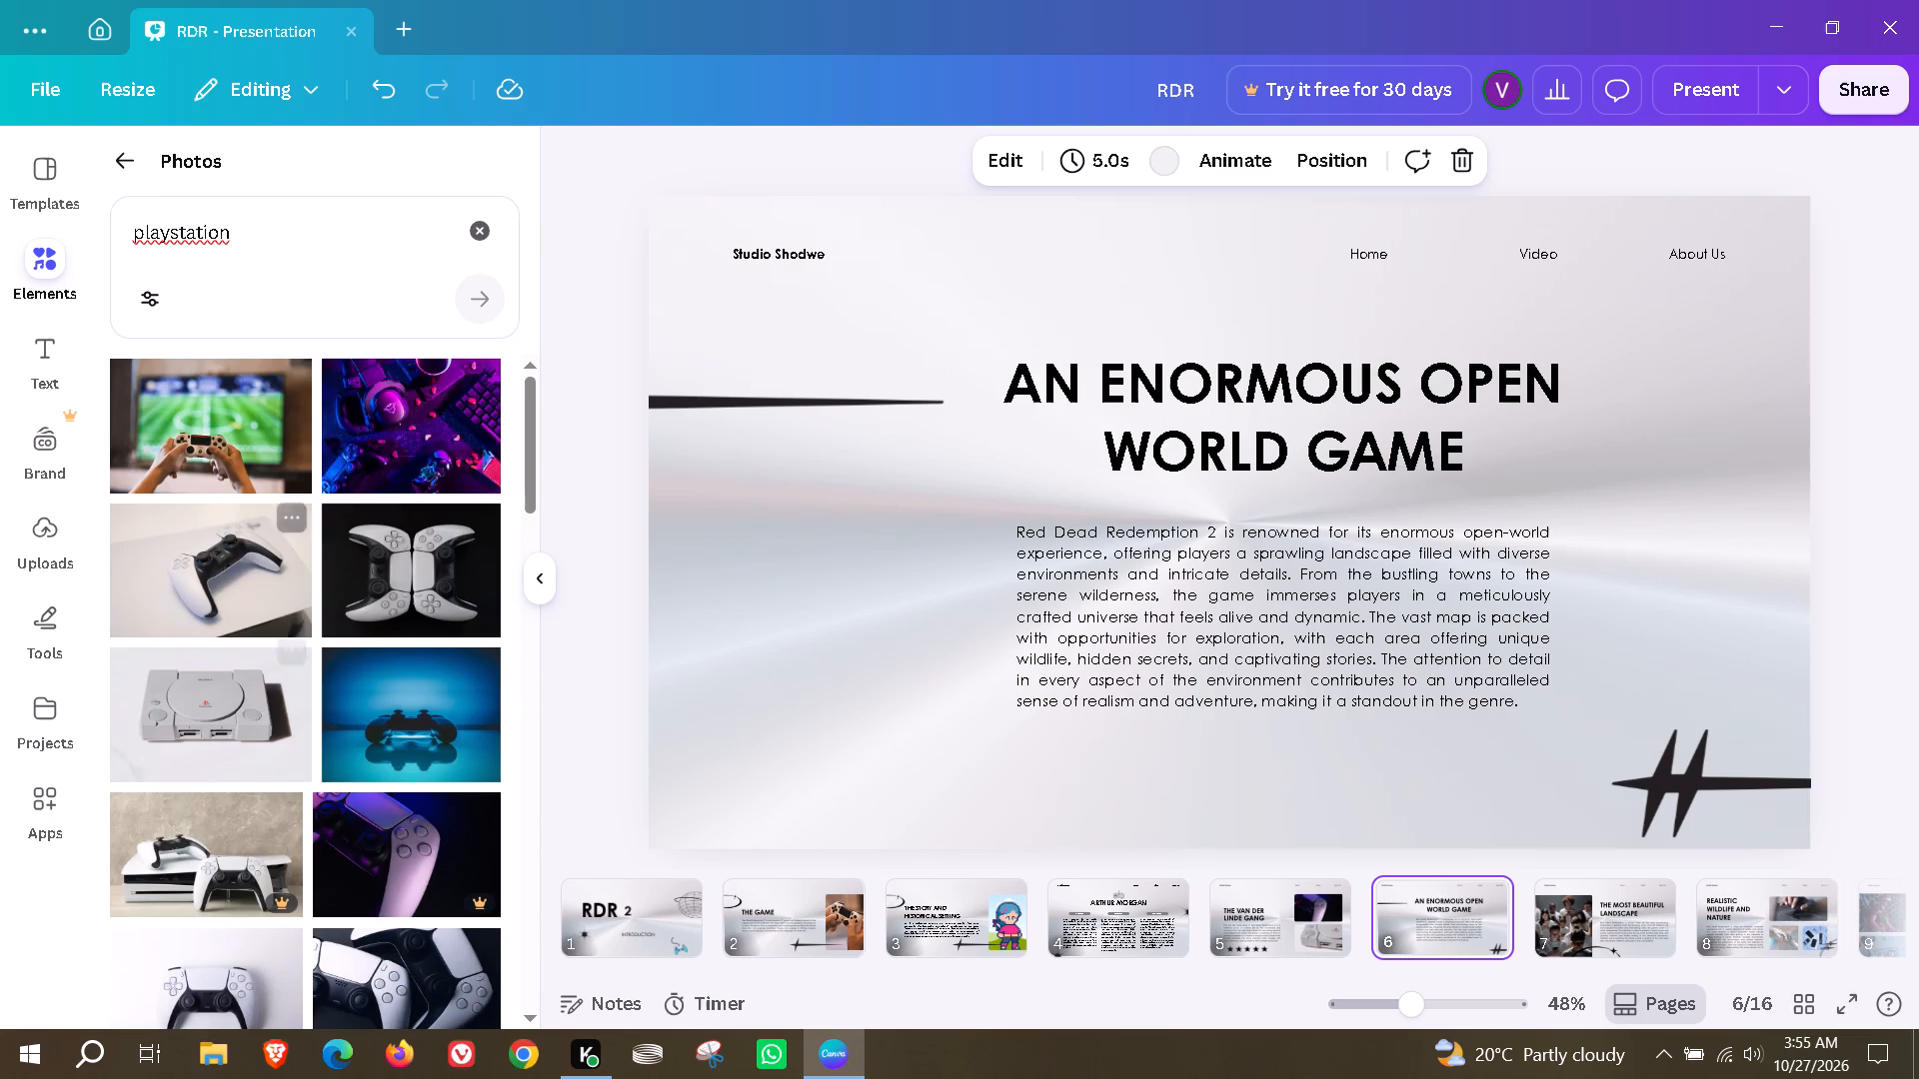
left_click(112, 176)
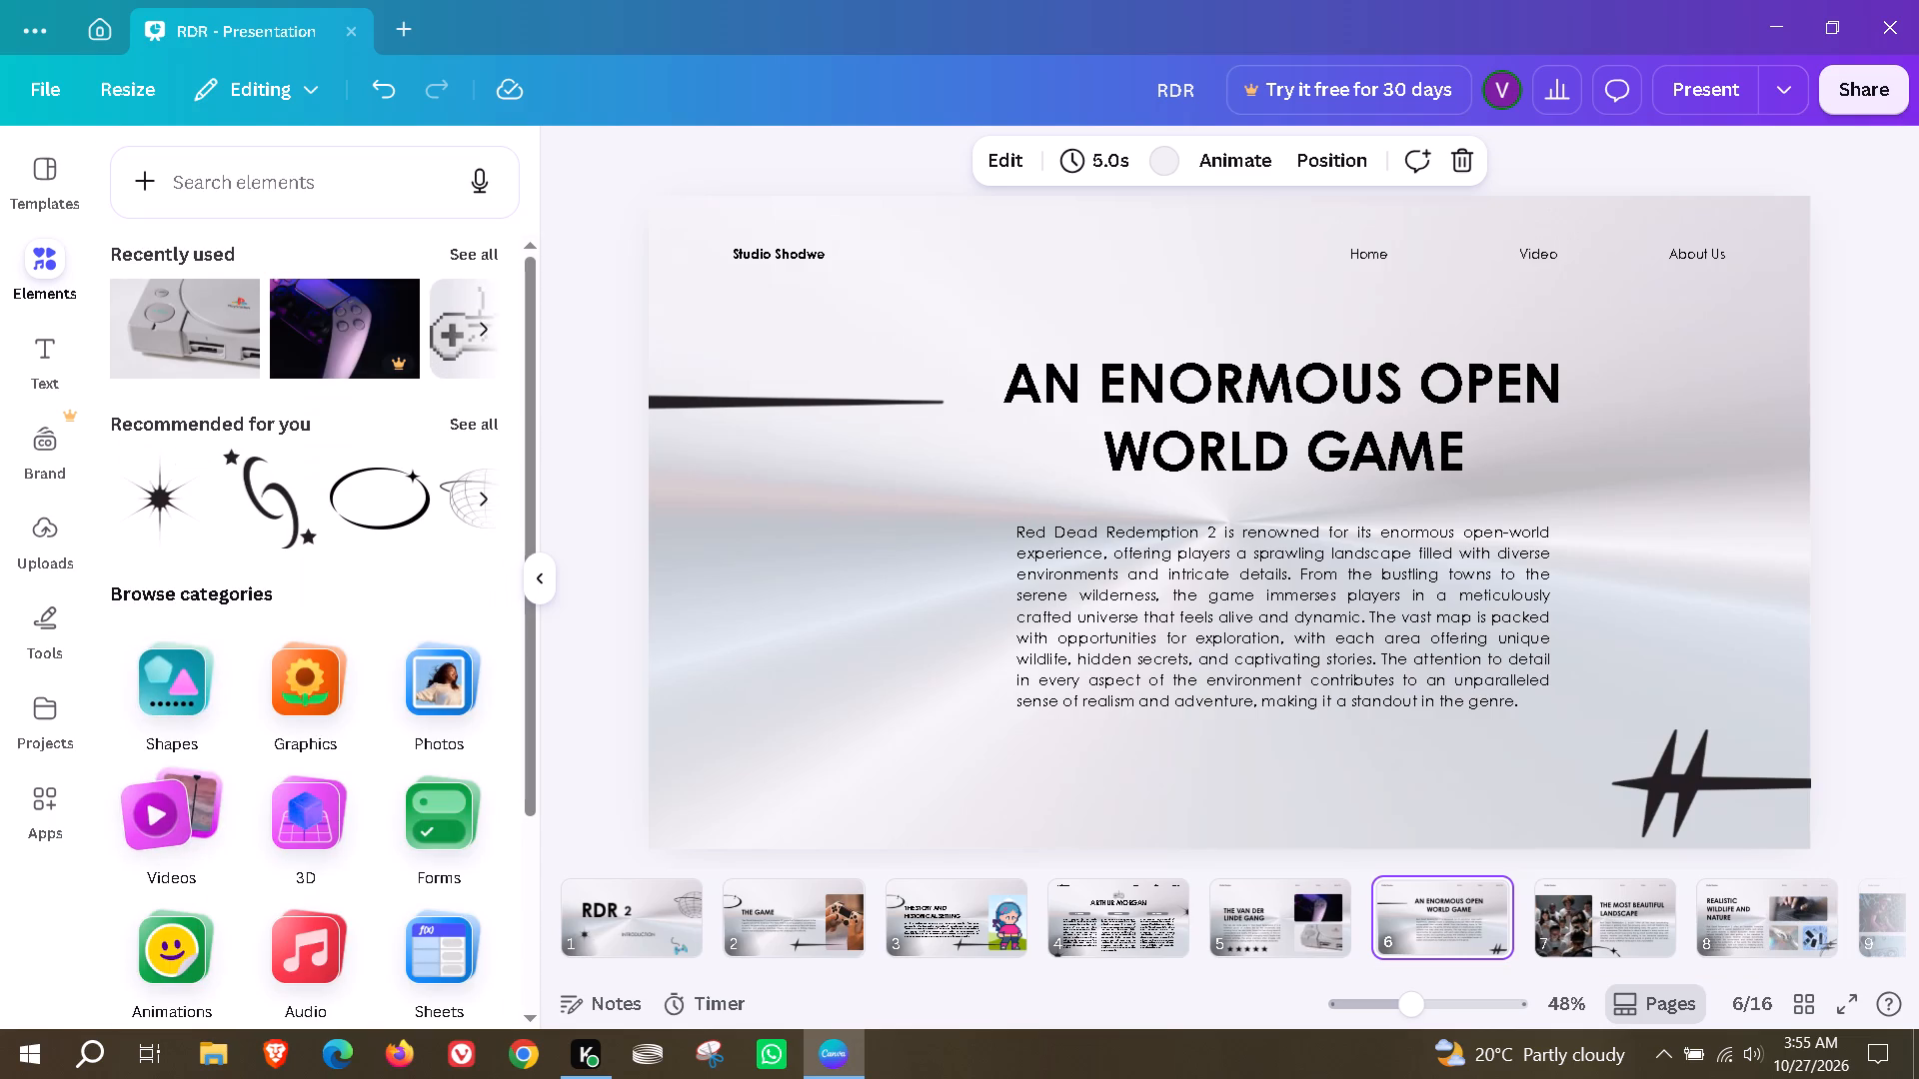
left_click(191, 921)
left_click(282, 226)
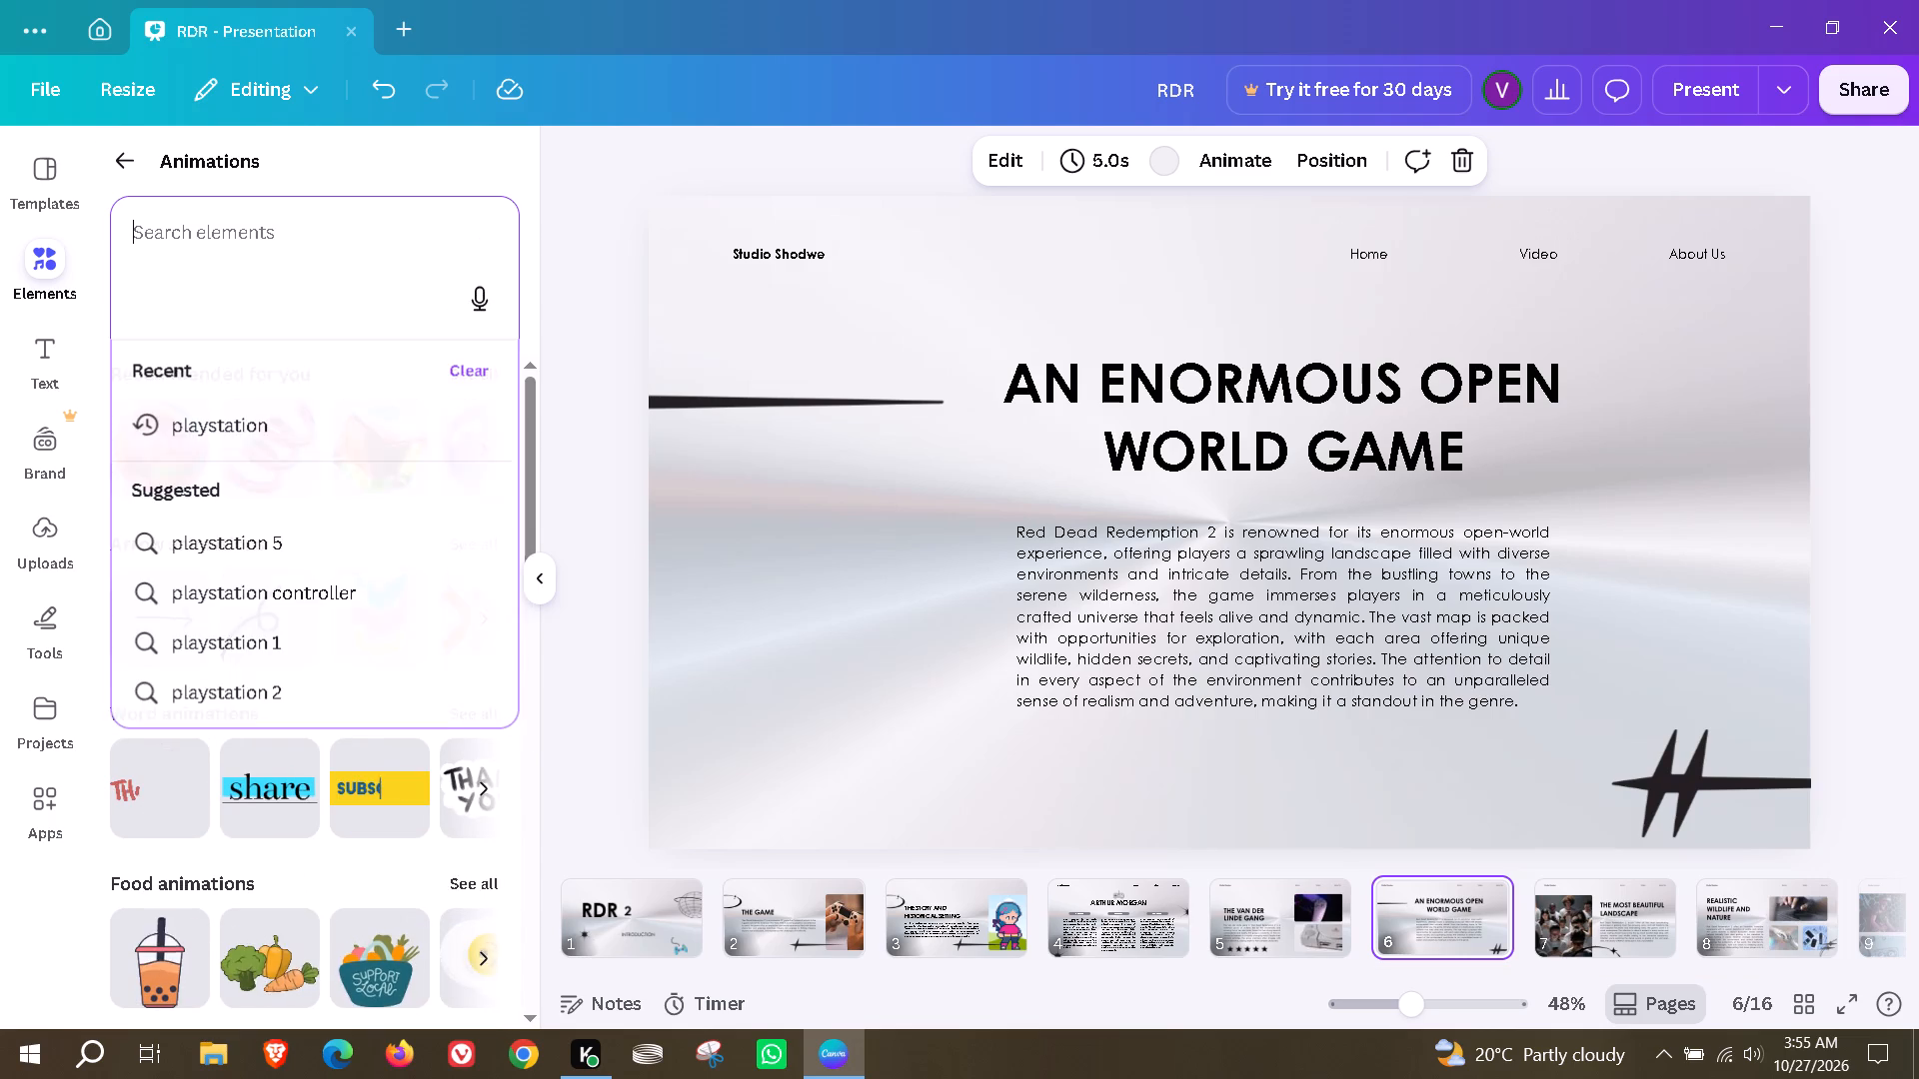
type("ga")
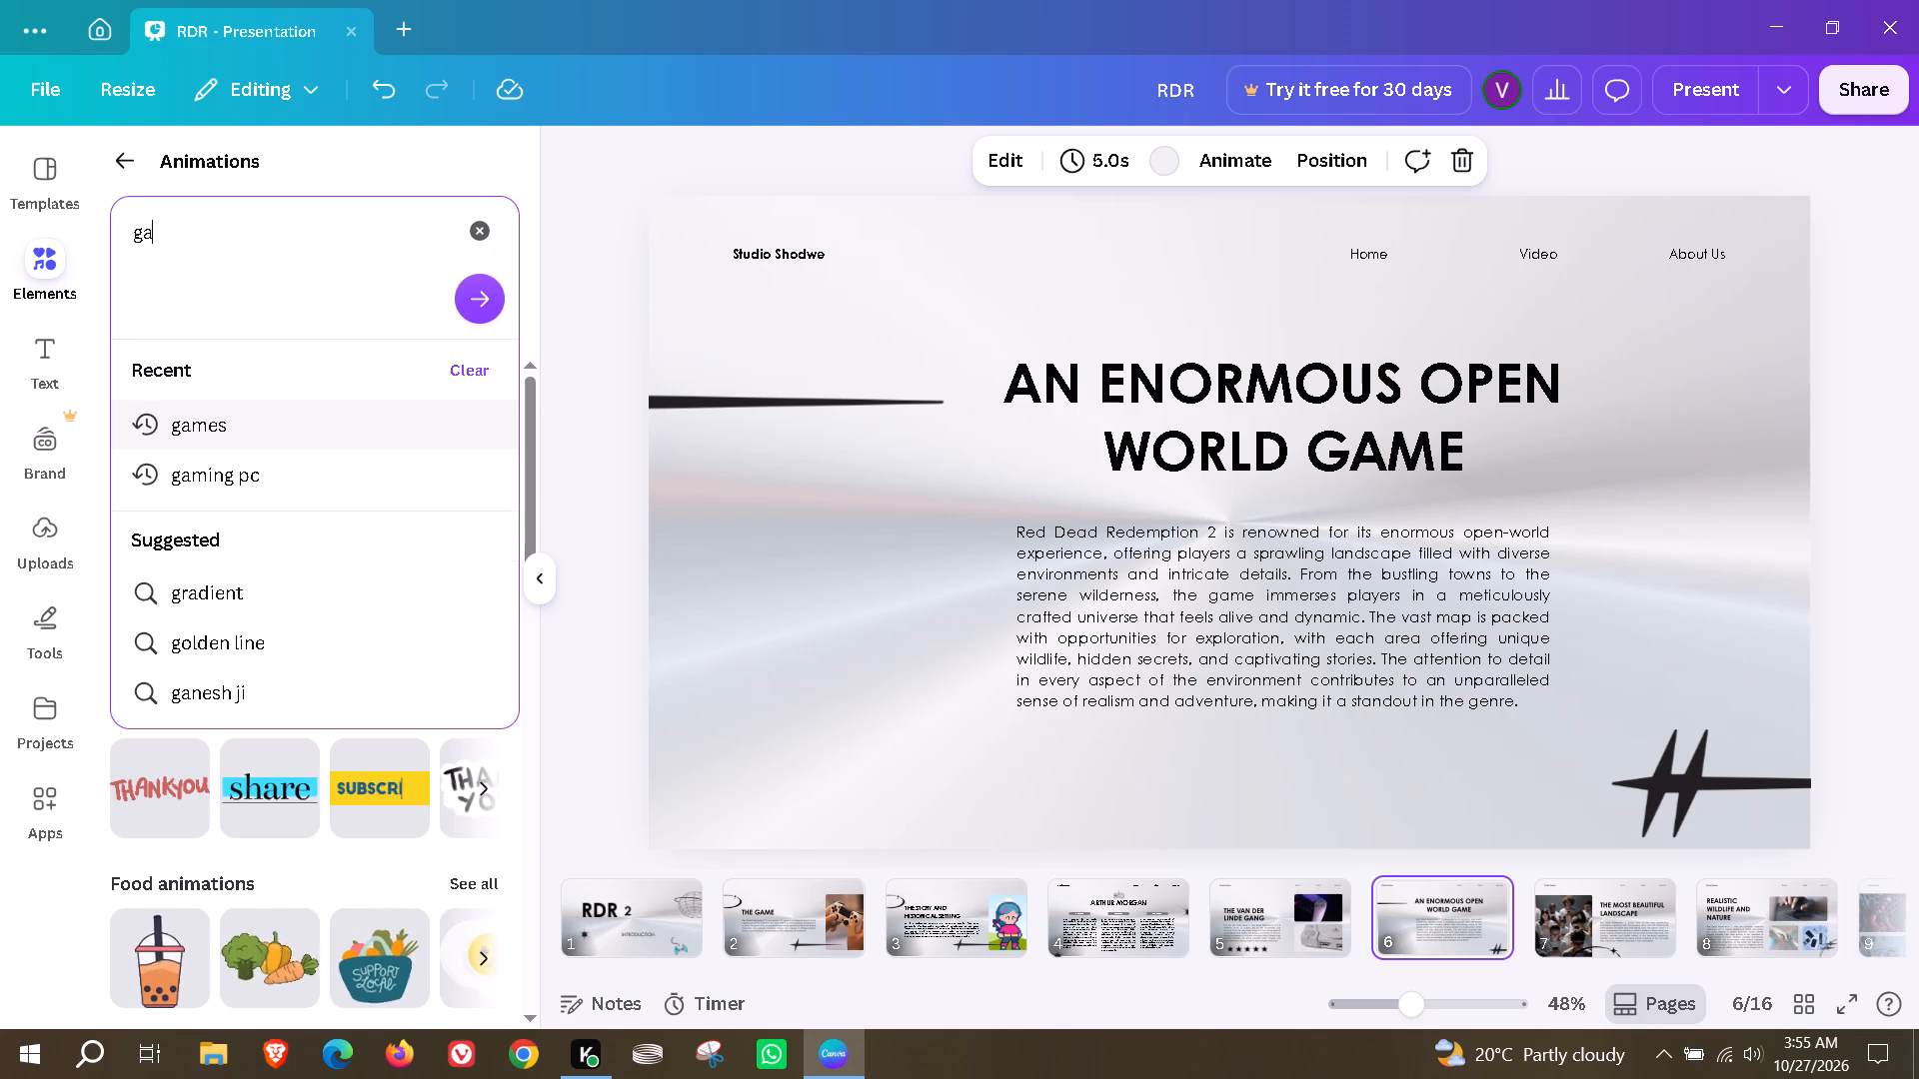
left_click(249, 418)
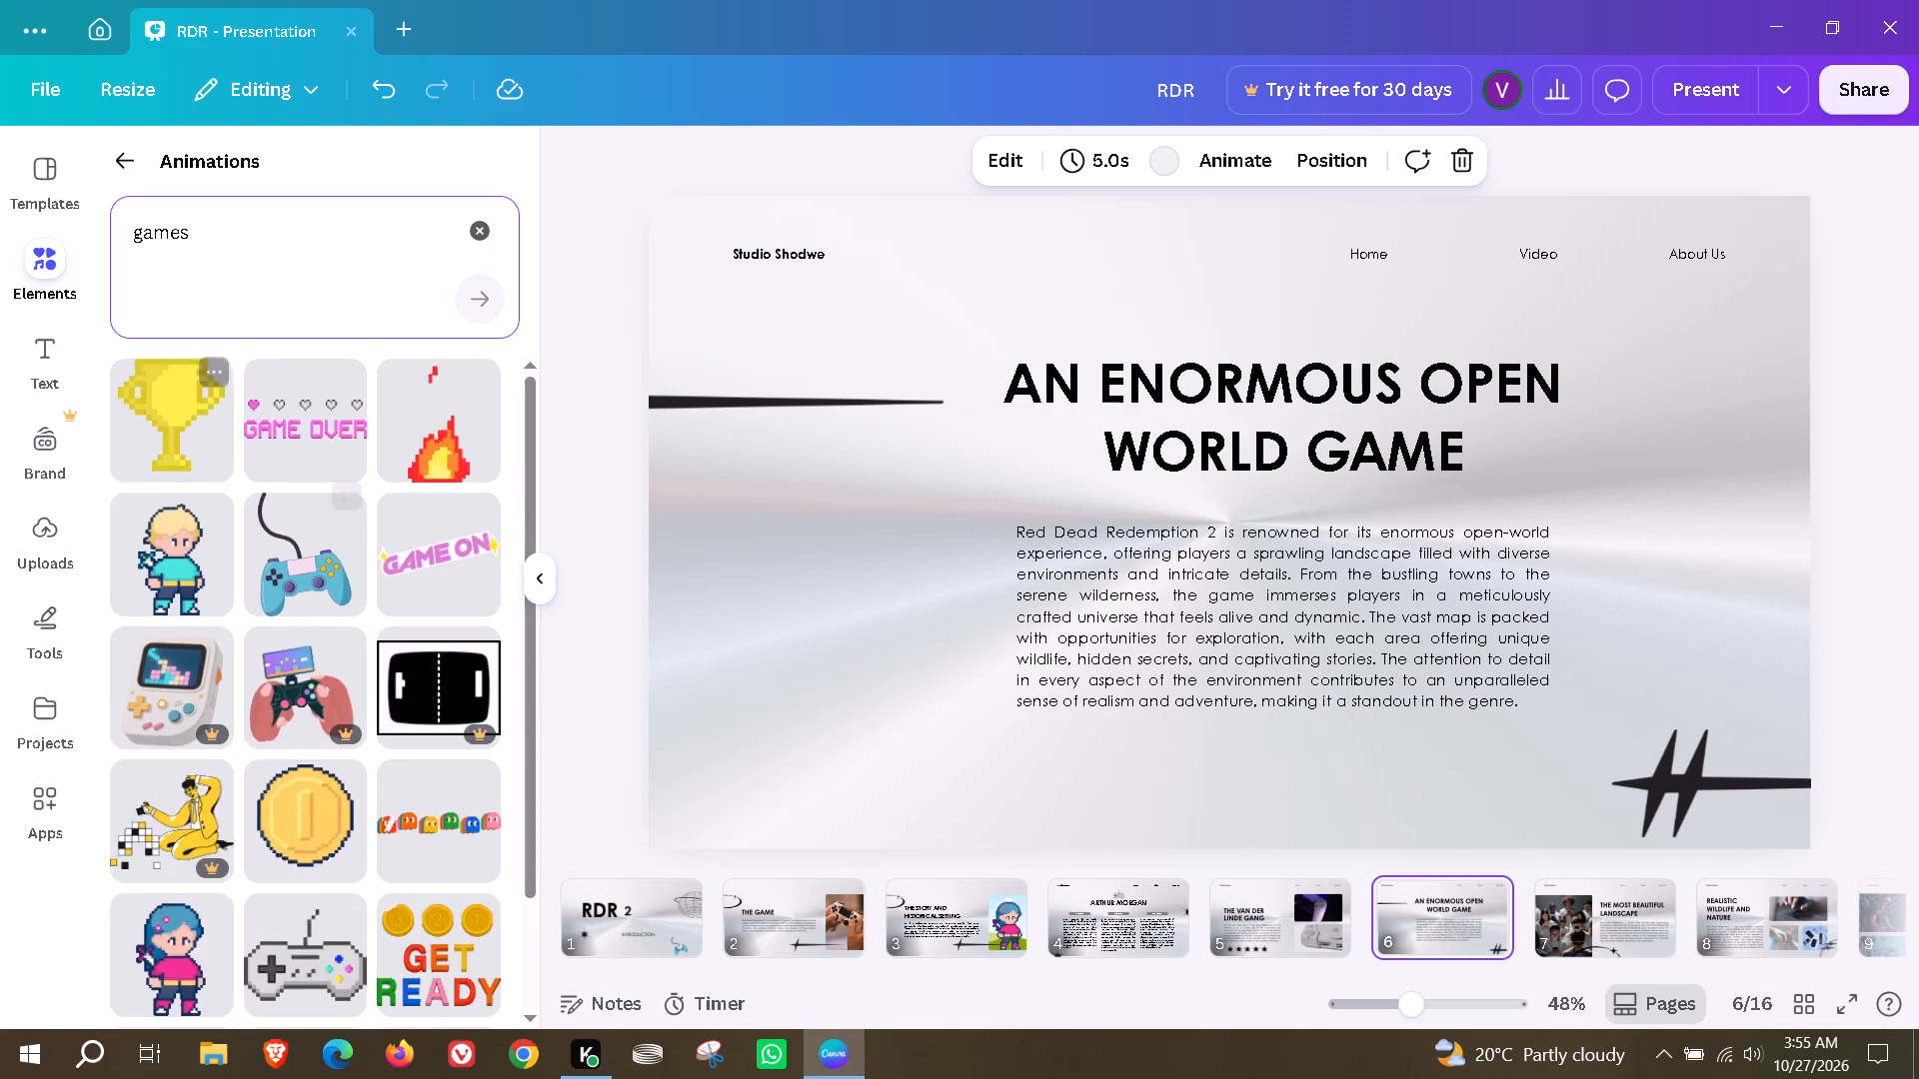
scroll(320, 719, "down", 5)
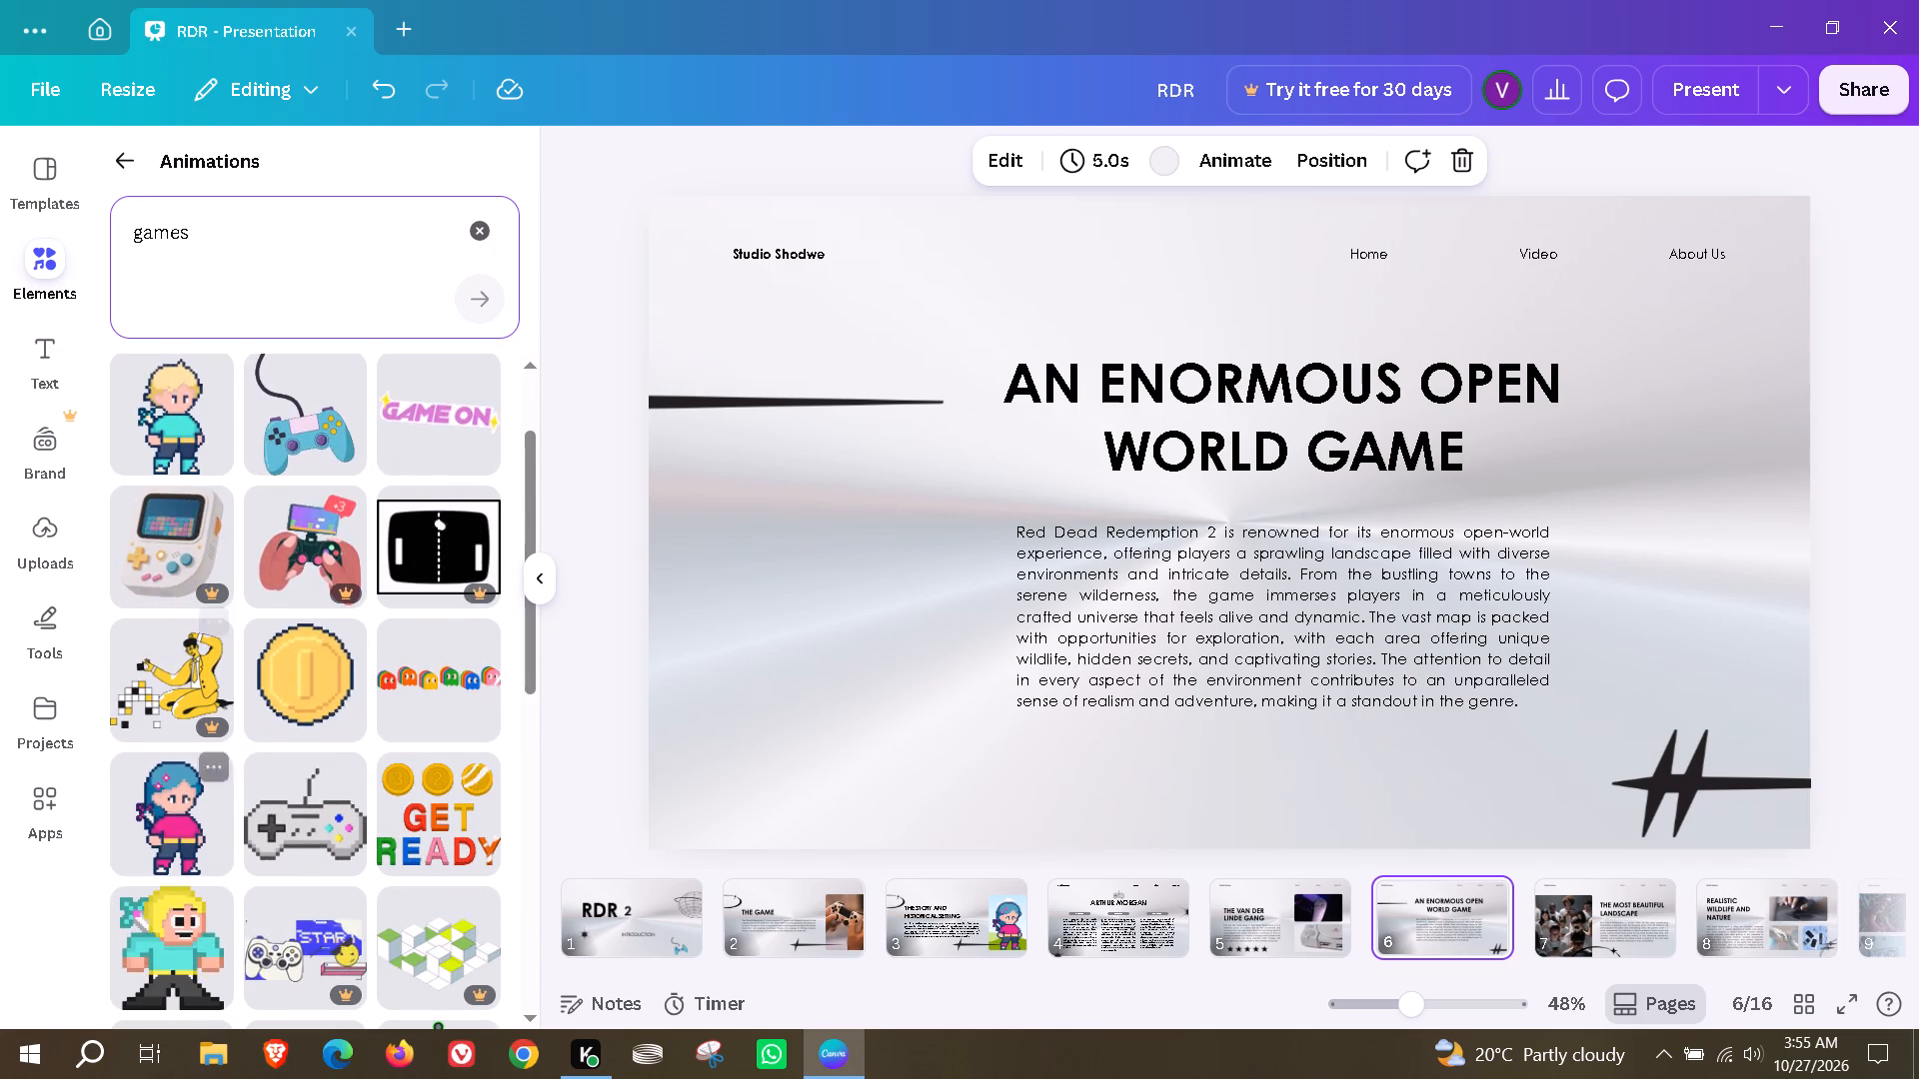
scroll(205, 893, "down", 4)
left_click_drag(159, 743, 283, 736)
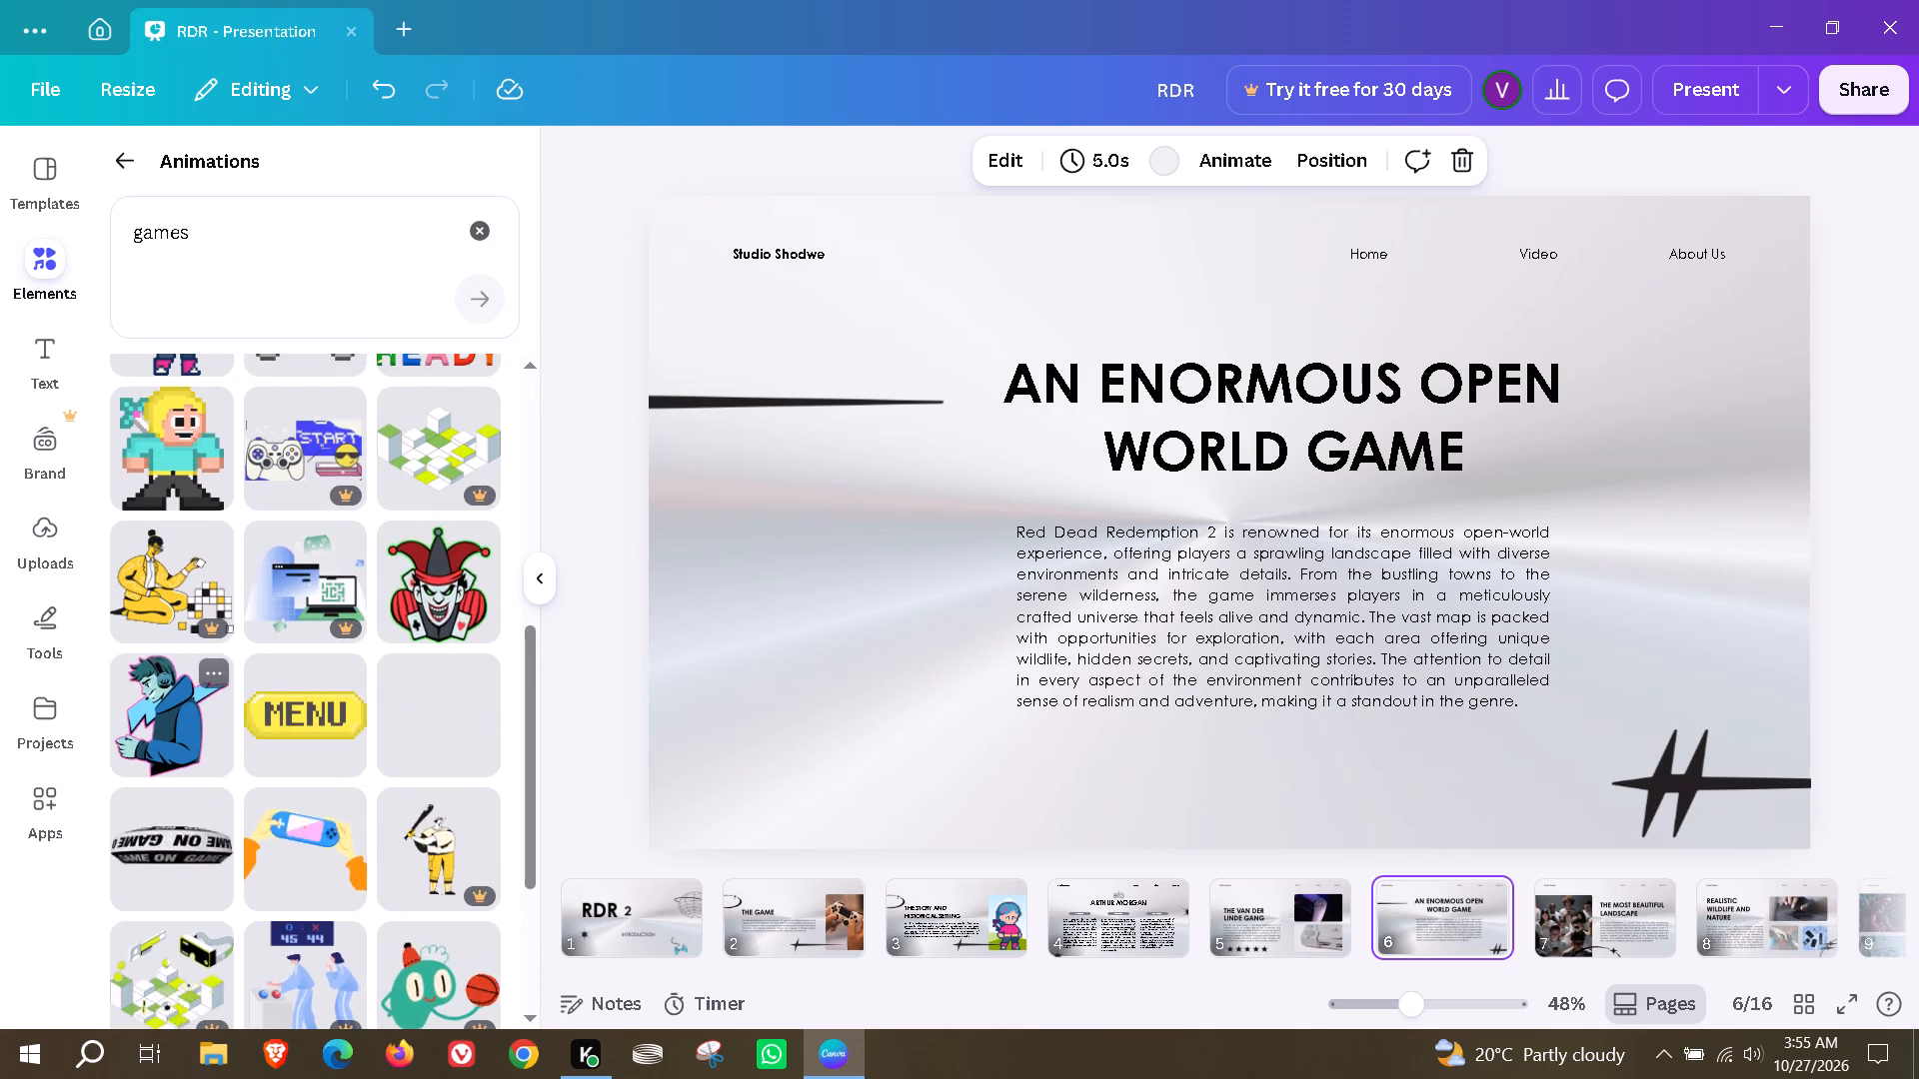
left_click_drag(283, 736, 680, 456)
Shrink the gamer animation on page 6 and place it beside the body paragraph, below the black pointed line.
left_click_drag(968, 783, 952, 675)
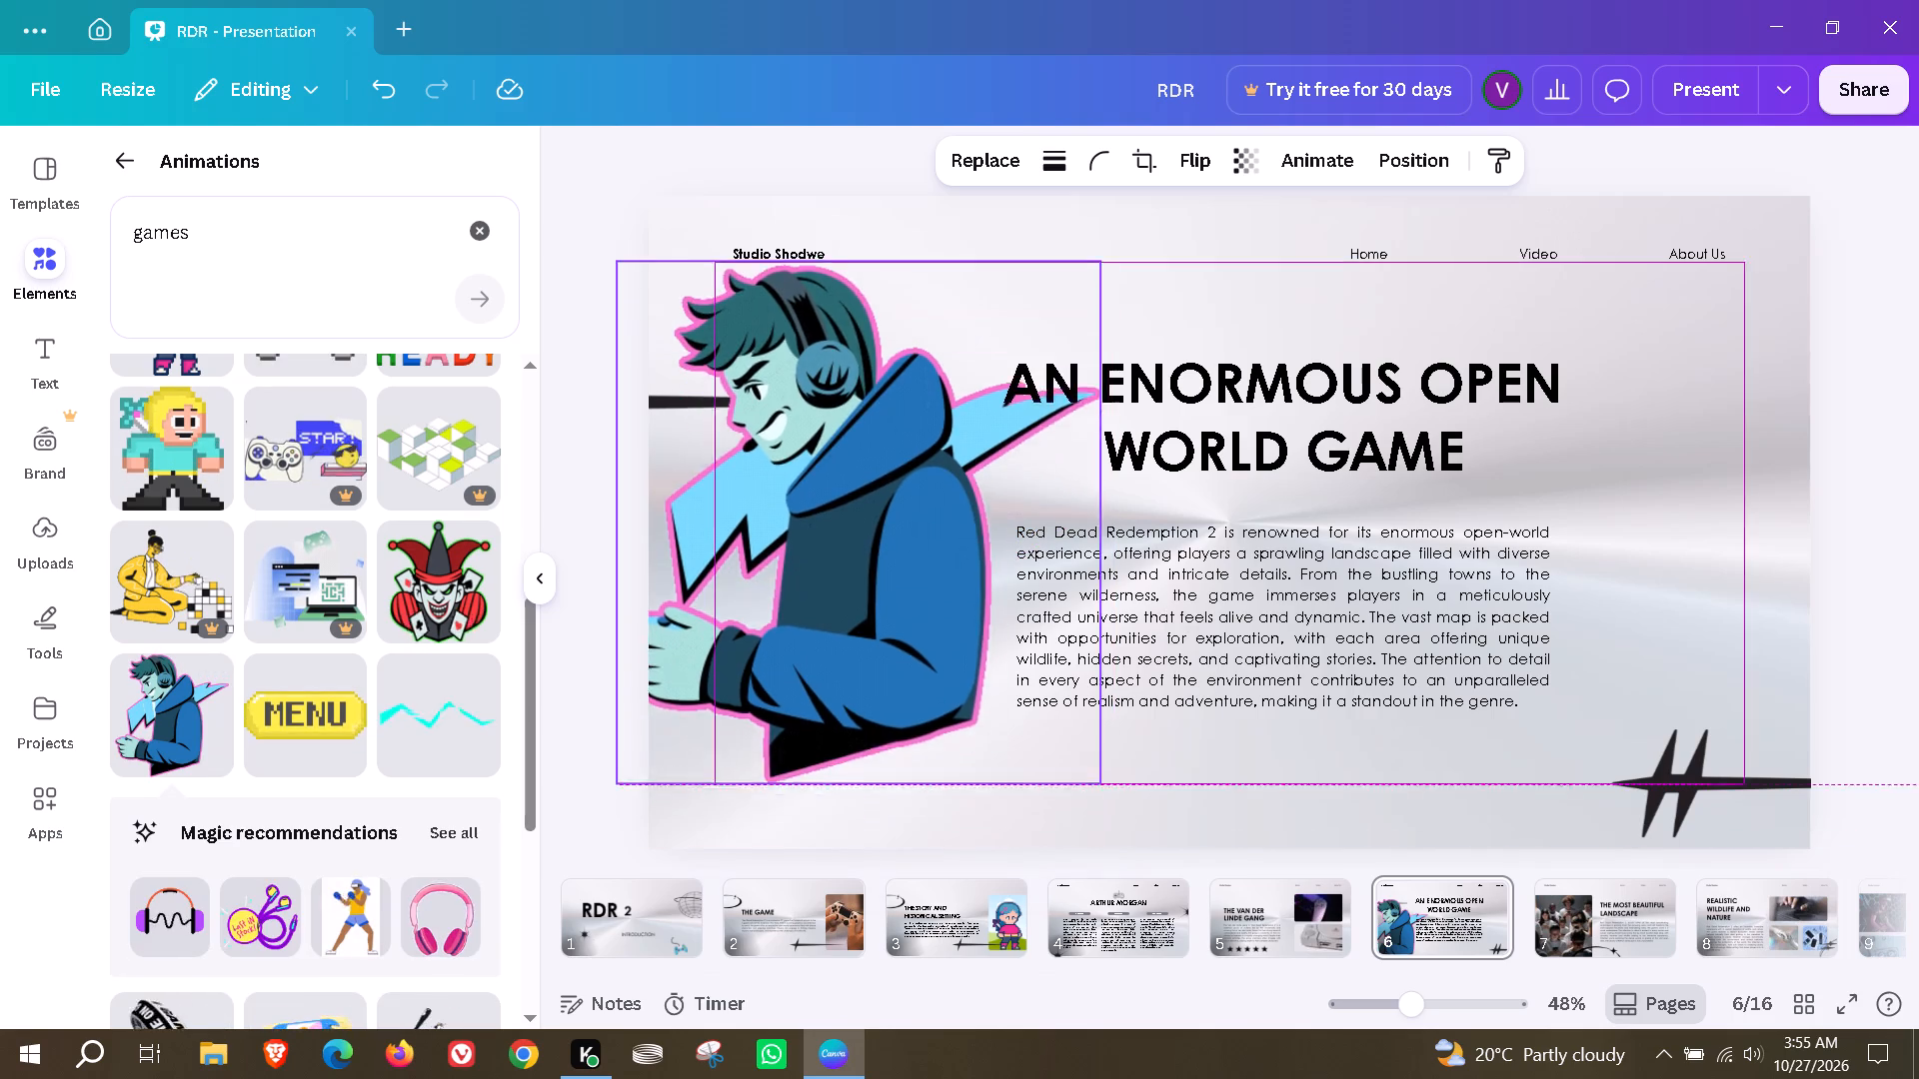
left_click_drag(952, 675, 937, 615)
left_click_drag(1080, 716, 870, 479)
left_click_drag(781, 390, 904, 679)
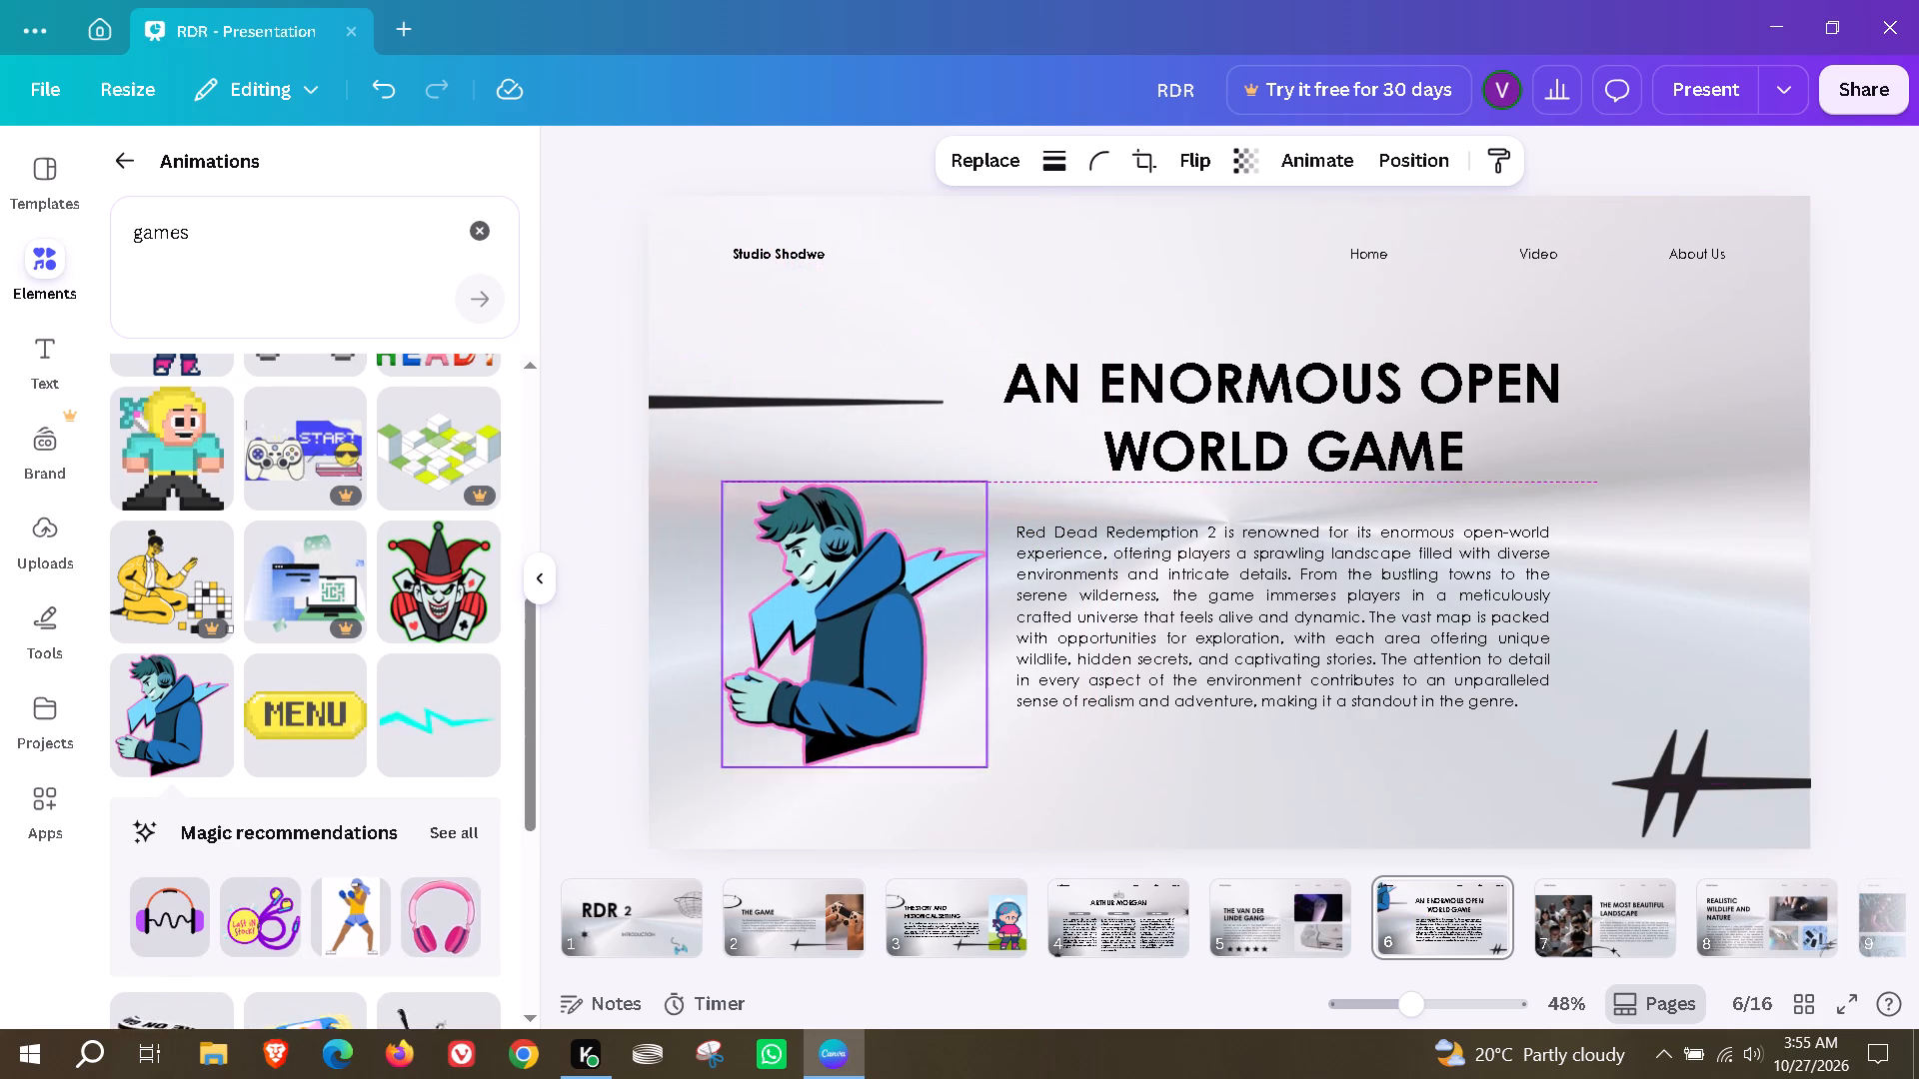
left_click_drag(904, 679, 897, 669)
left_click(1134, 798)
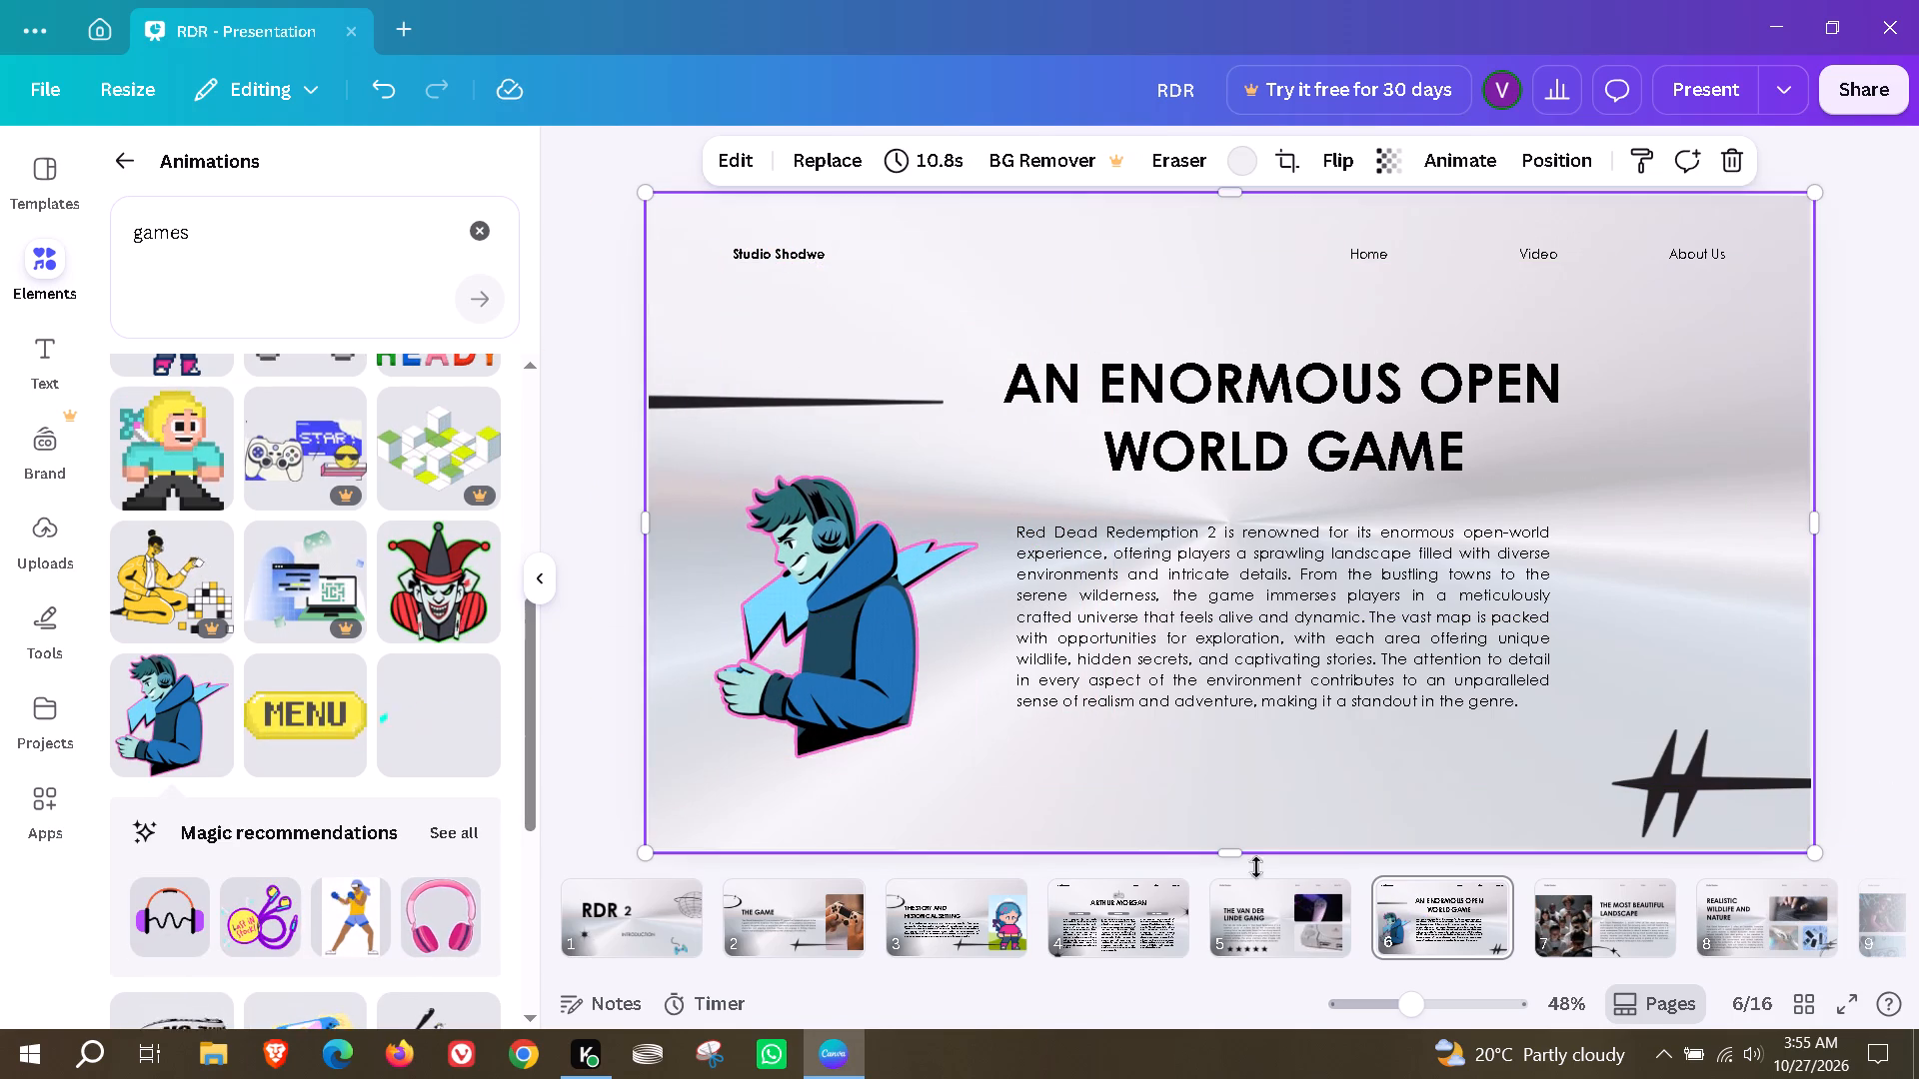
Open page 7 and bring up the photo library.
left_click(1599, 909)
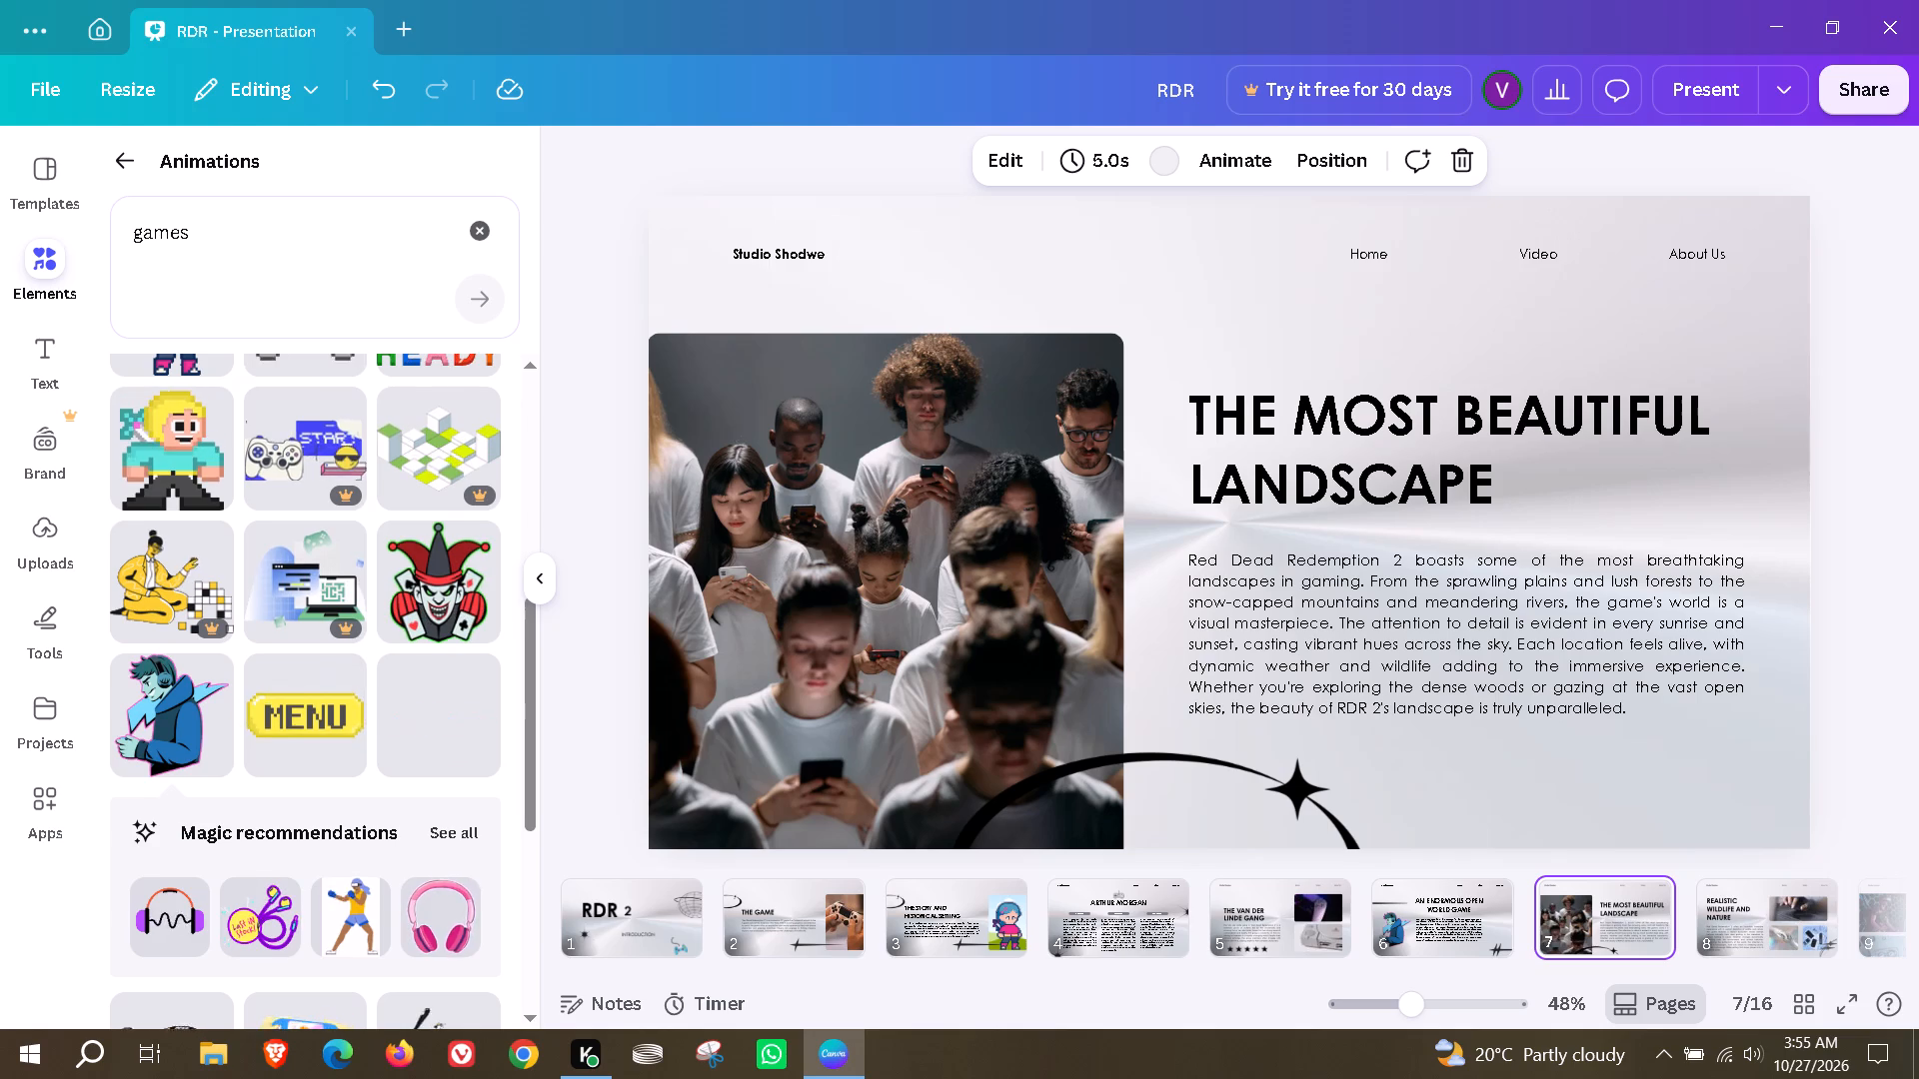
left_click(130, 161)
left_click(469, 692)
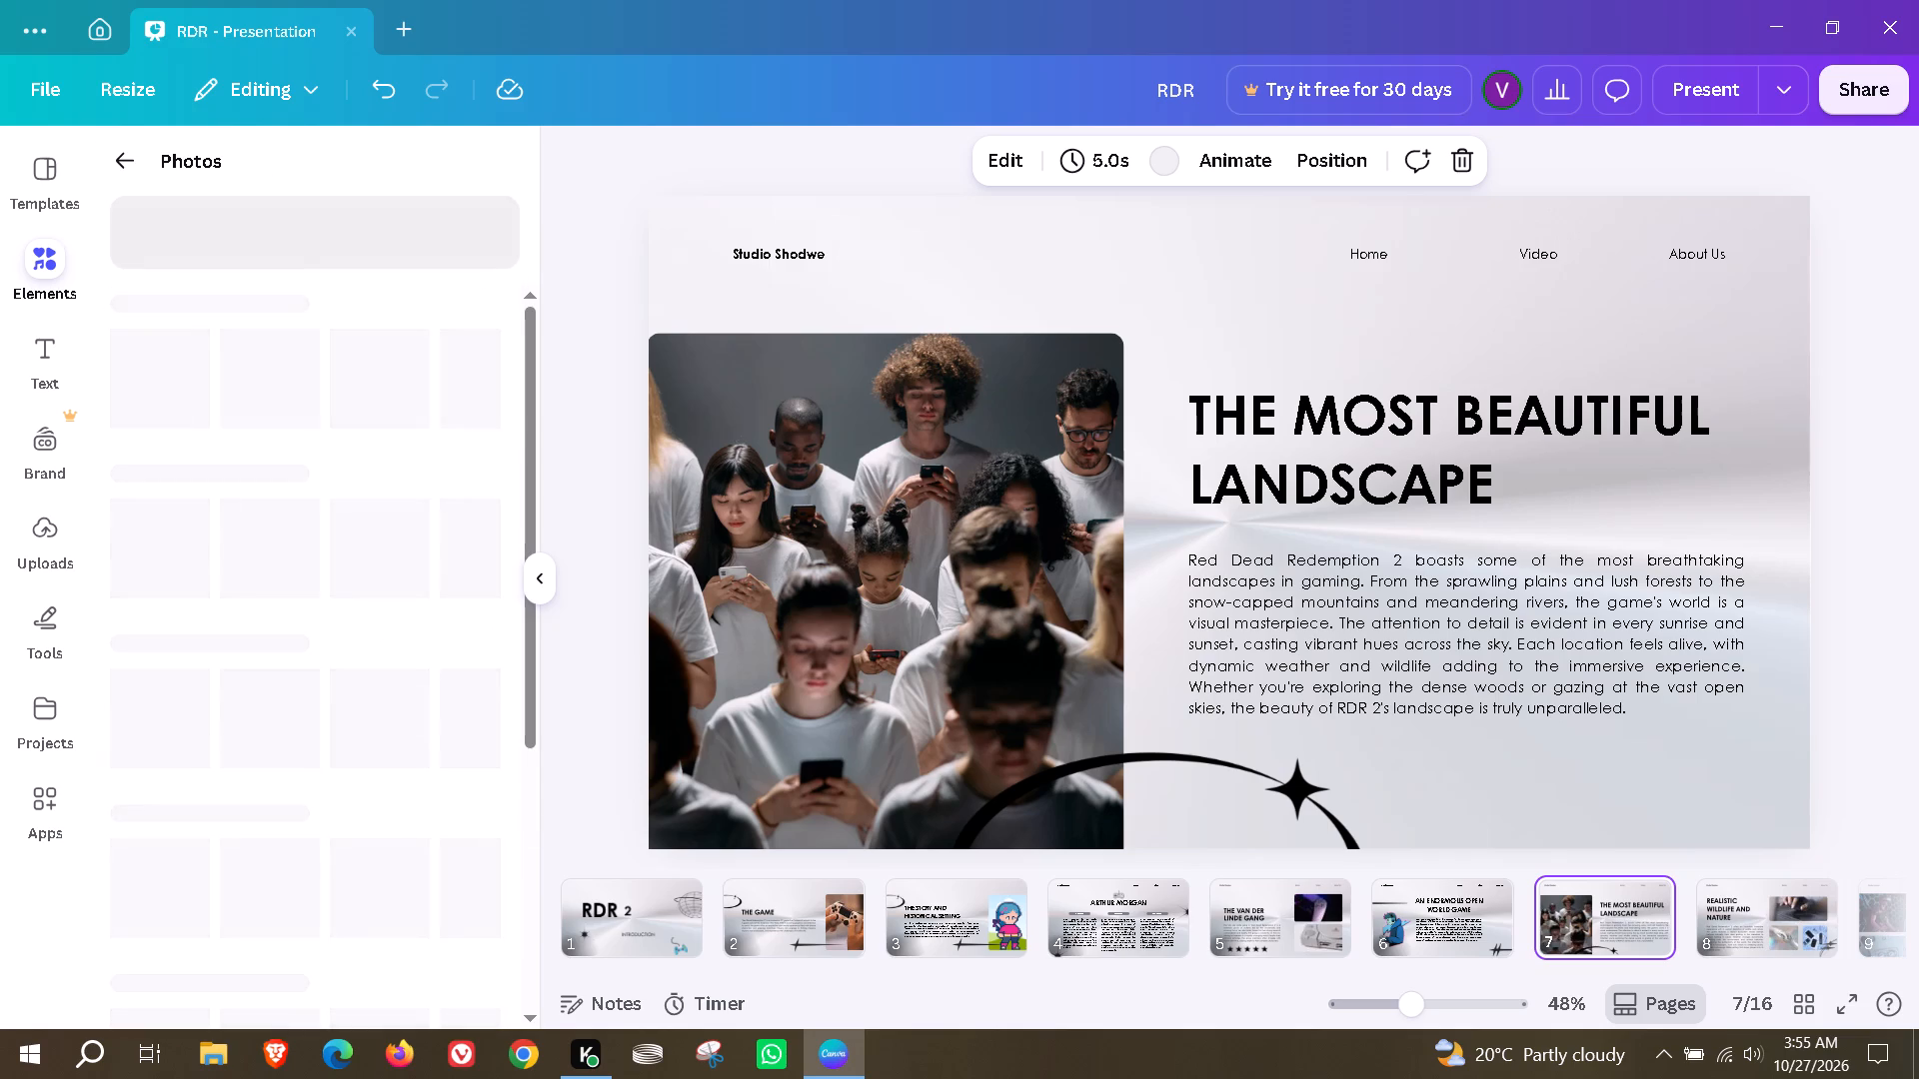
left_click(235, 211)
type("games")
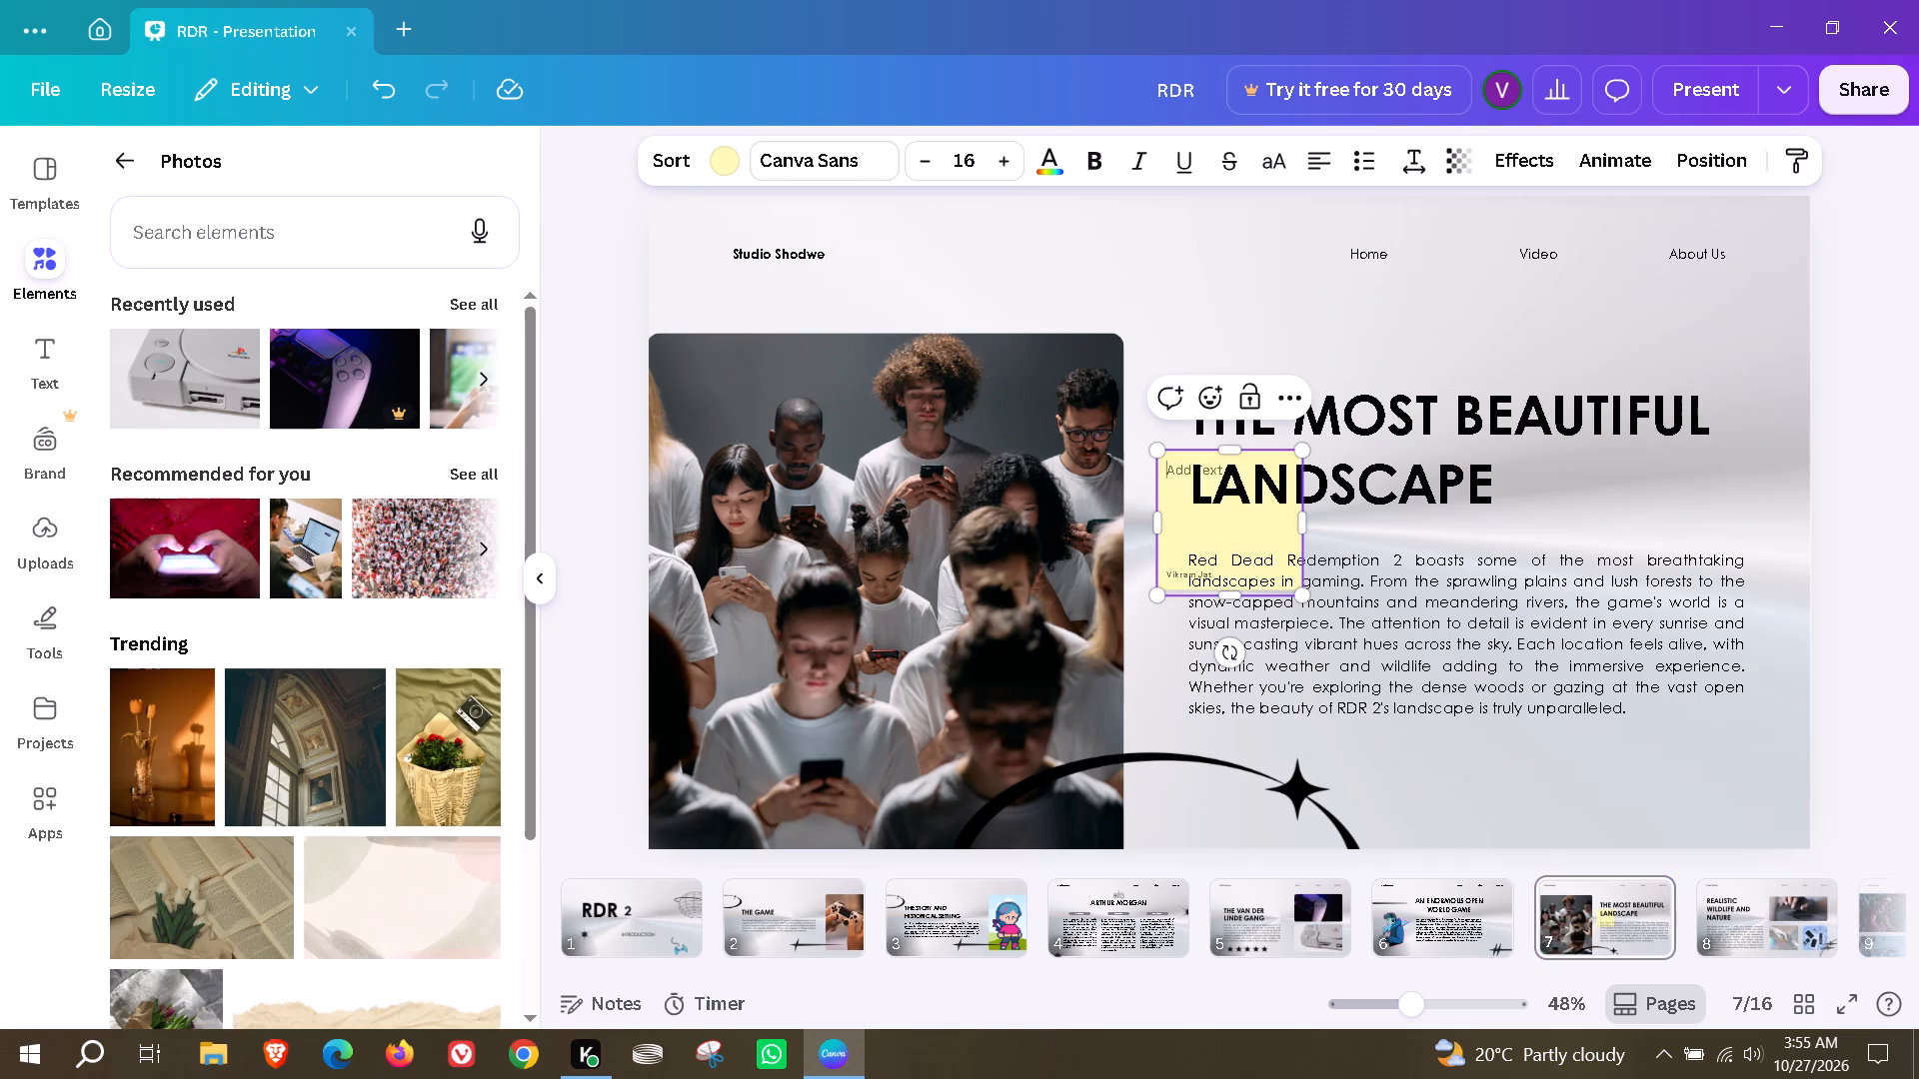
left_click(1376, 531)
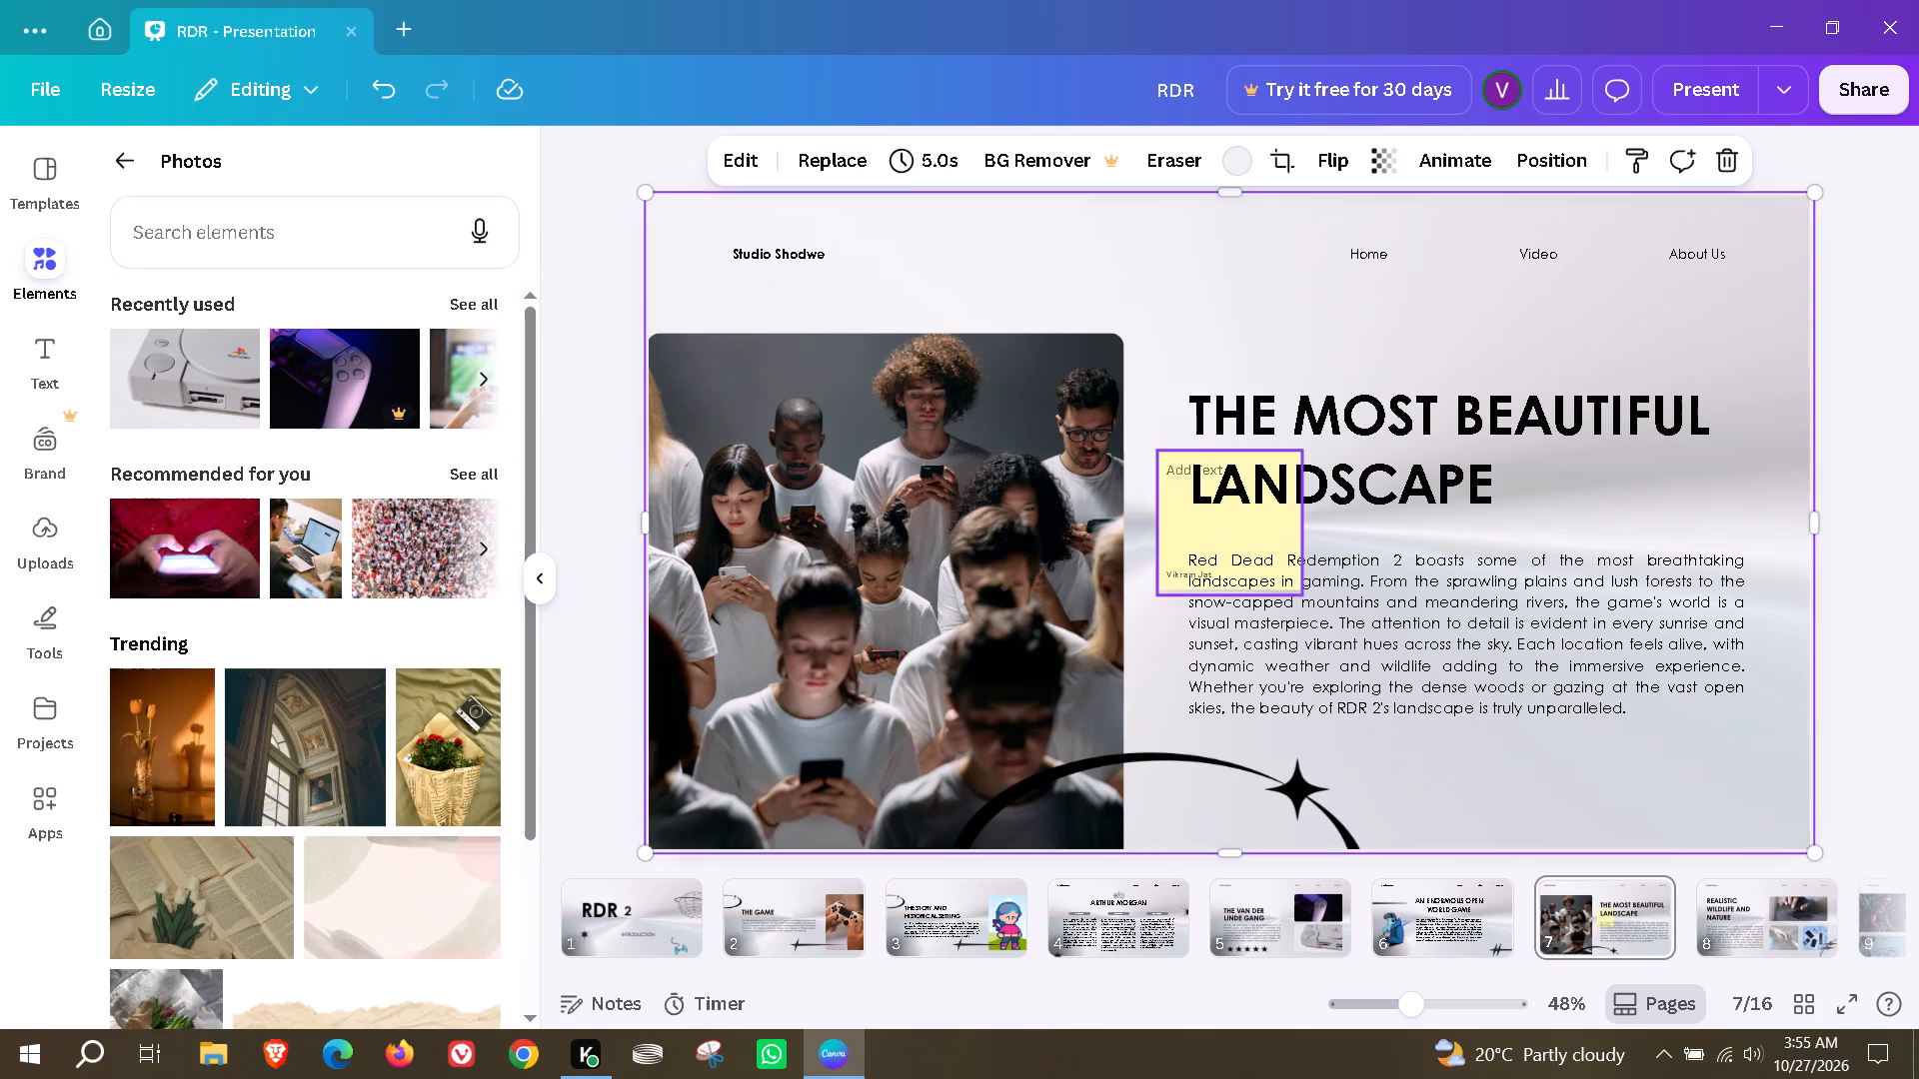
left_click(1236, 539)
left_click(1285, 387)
Search the photos for "games" and replace page 7's crowd photo with the photo of a gamer at a blue-lit computer.
left_click(309, 230)
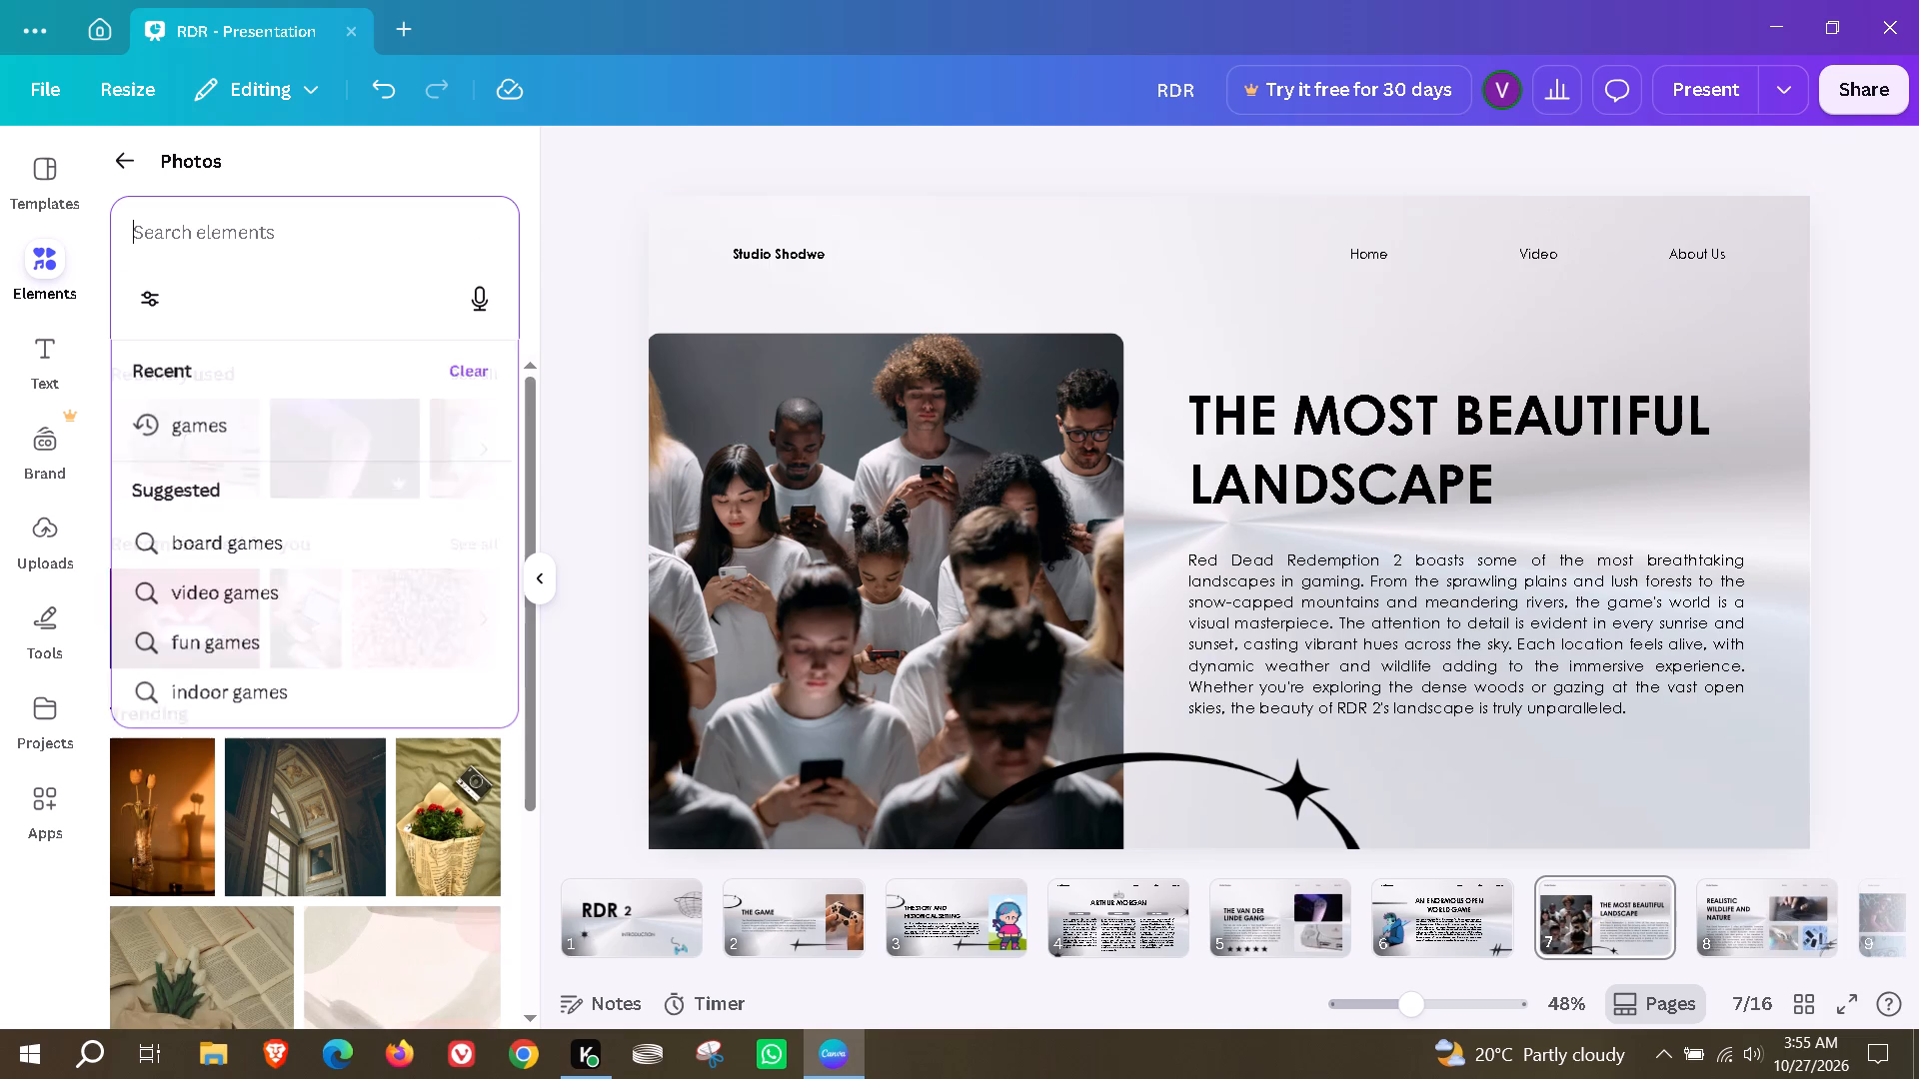
type("games")
key("Return")
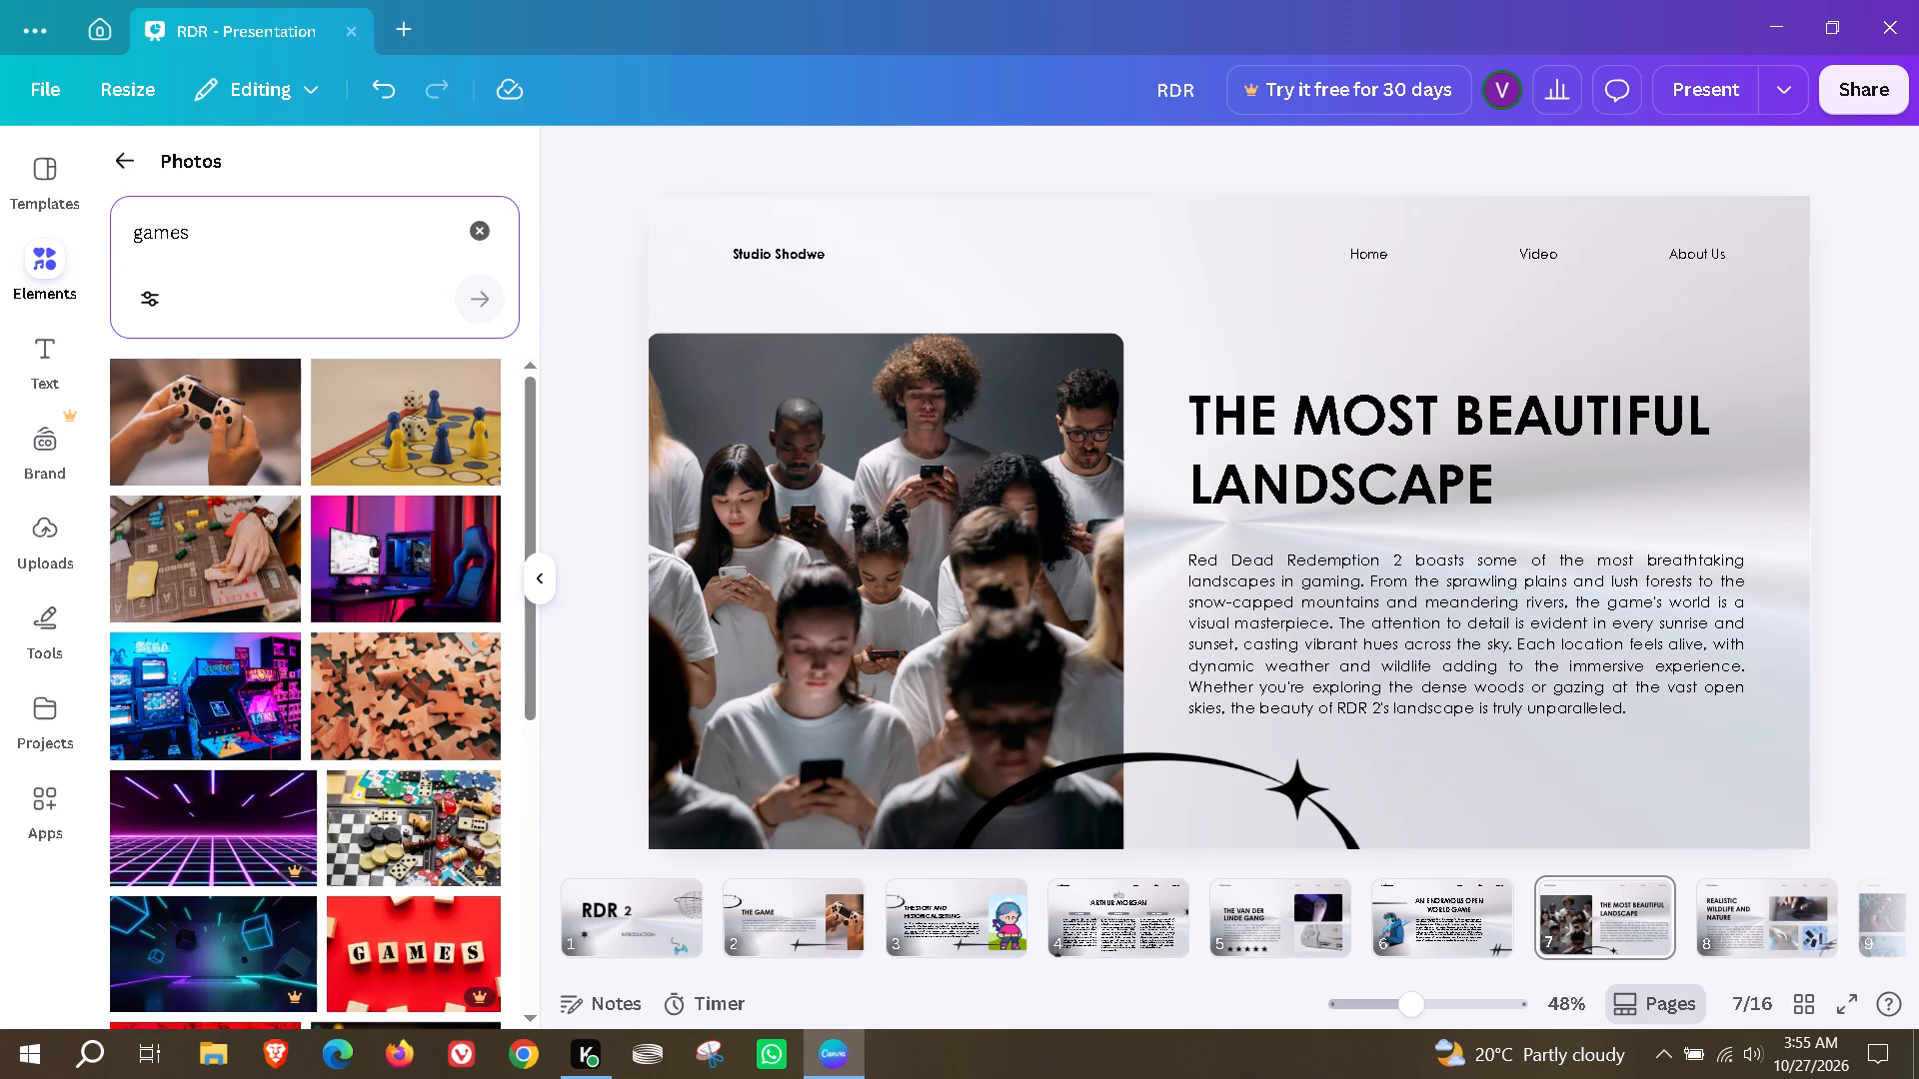
scroll(234, 747, "down", 3)
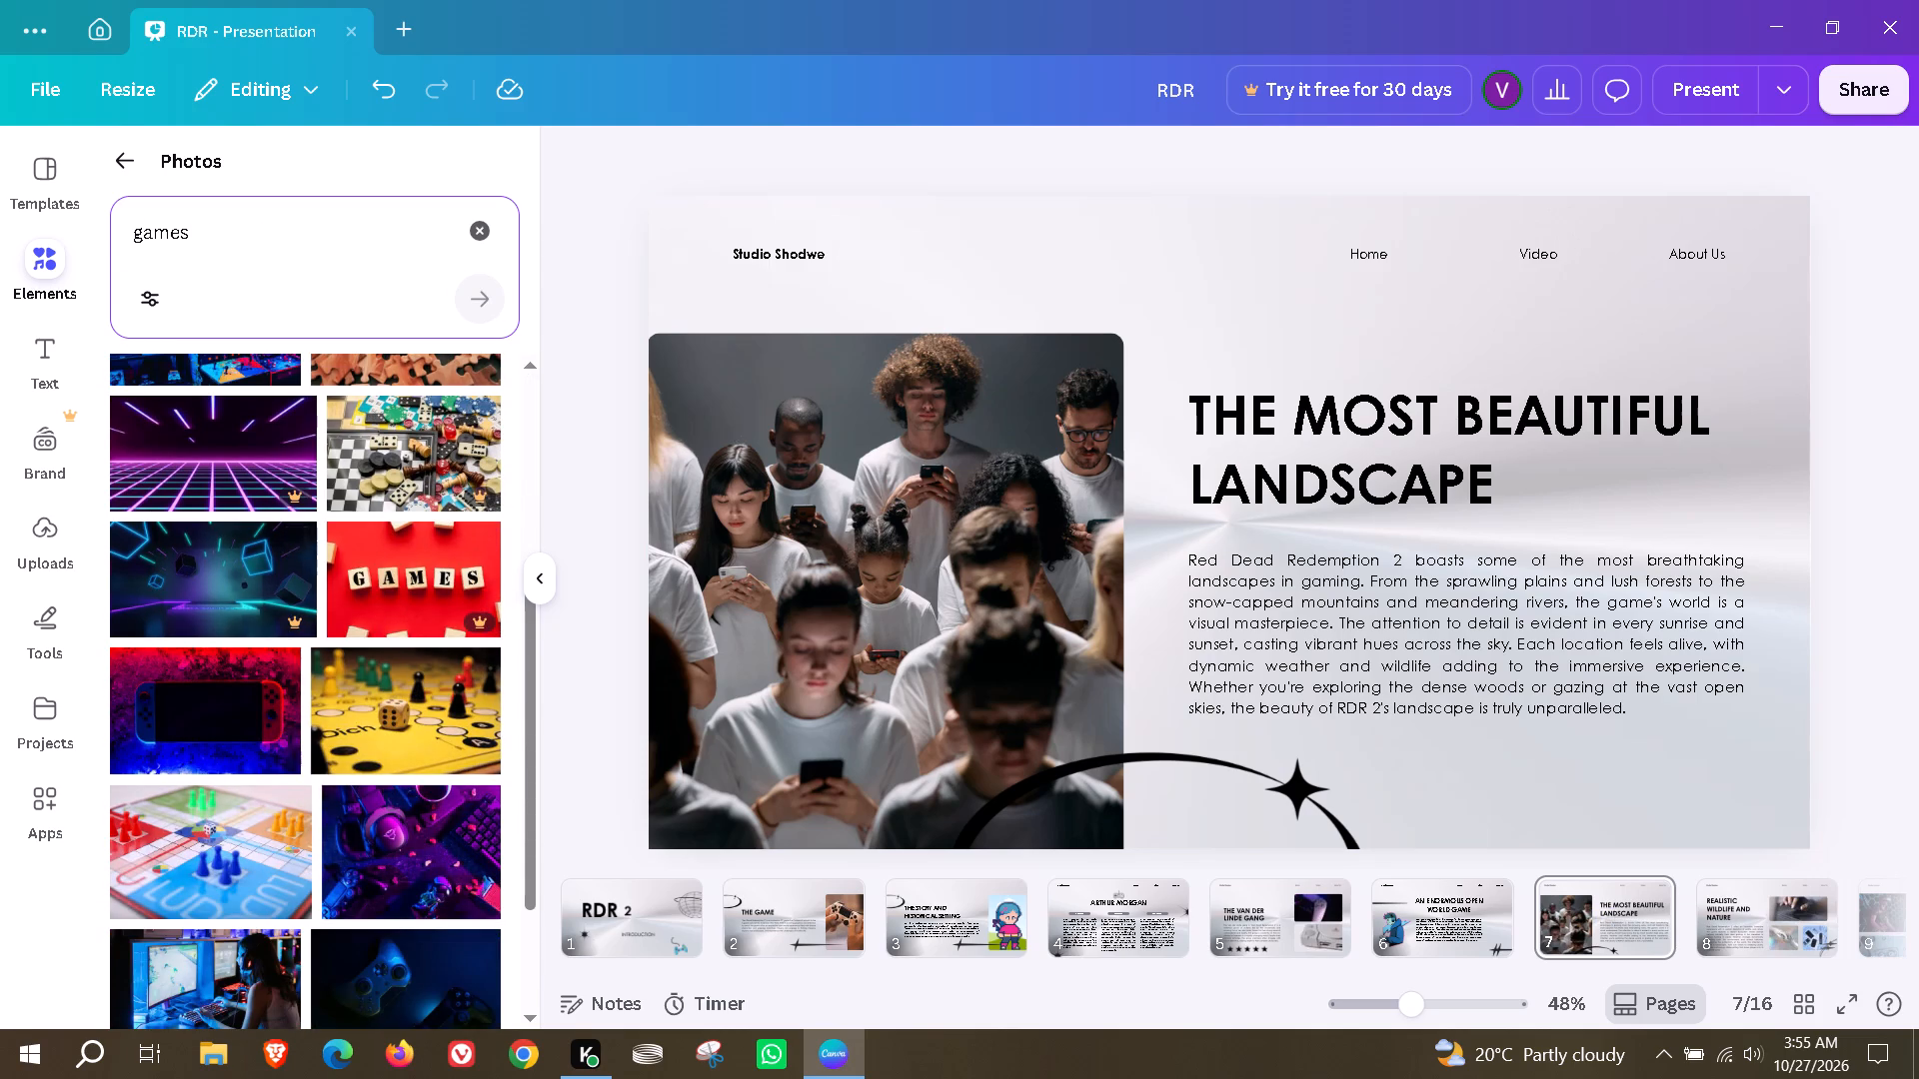
scroll(334, 834, "down", 2)
scroll(277, 729, "down", 1)
left_click_drag(214, 646, 763, 591)
left_click(1223, 320)
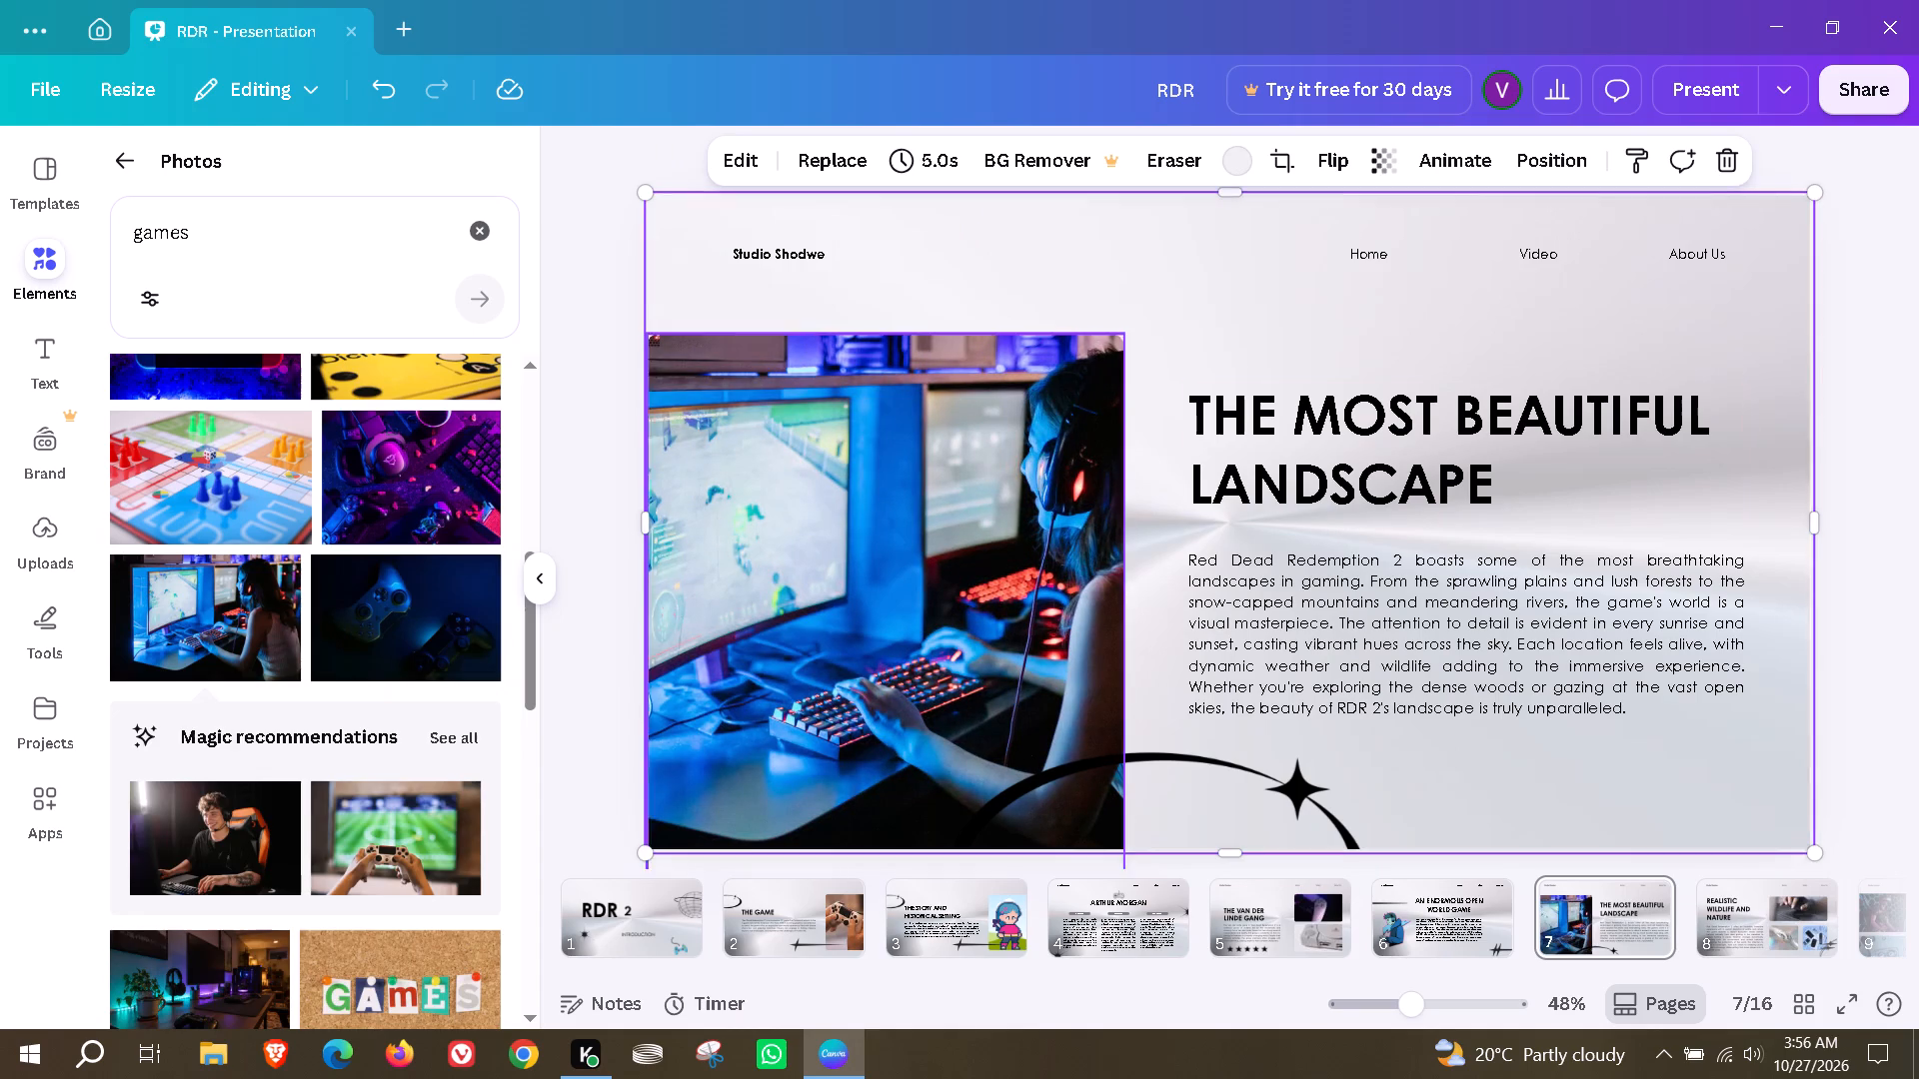
left_click(1159, 475)
Open page 8, search the photos for "nature" and replace the hands-on-laptop photo with the forest waterfall photo.
left_click(1717, 921)
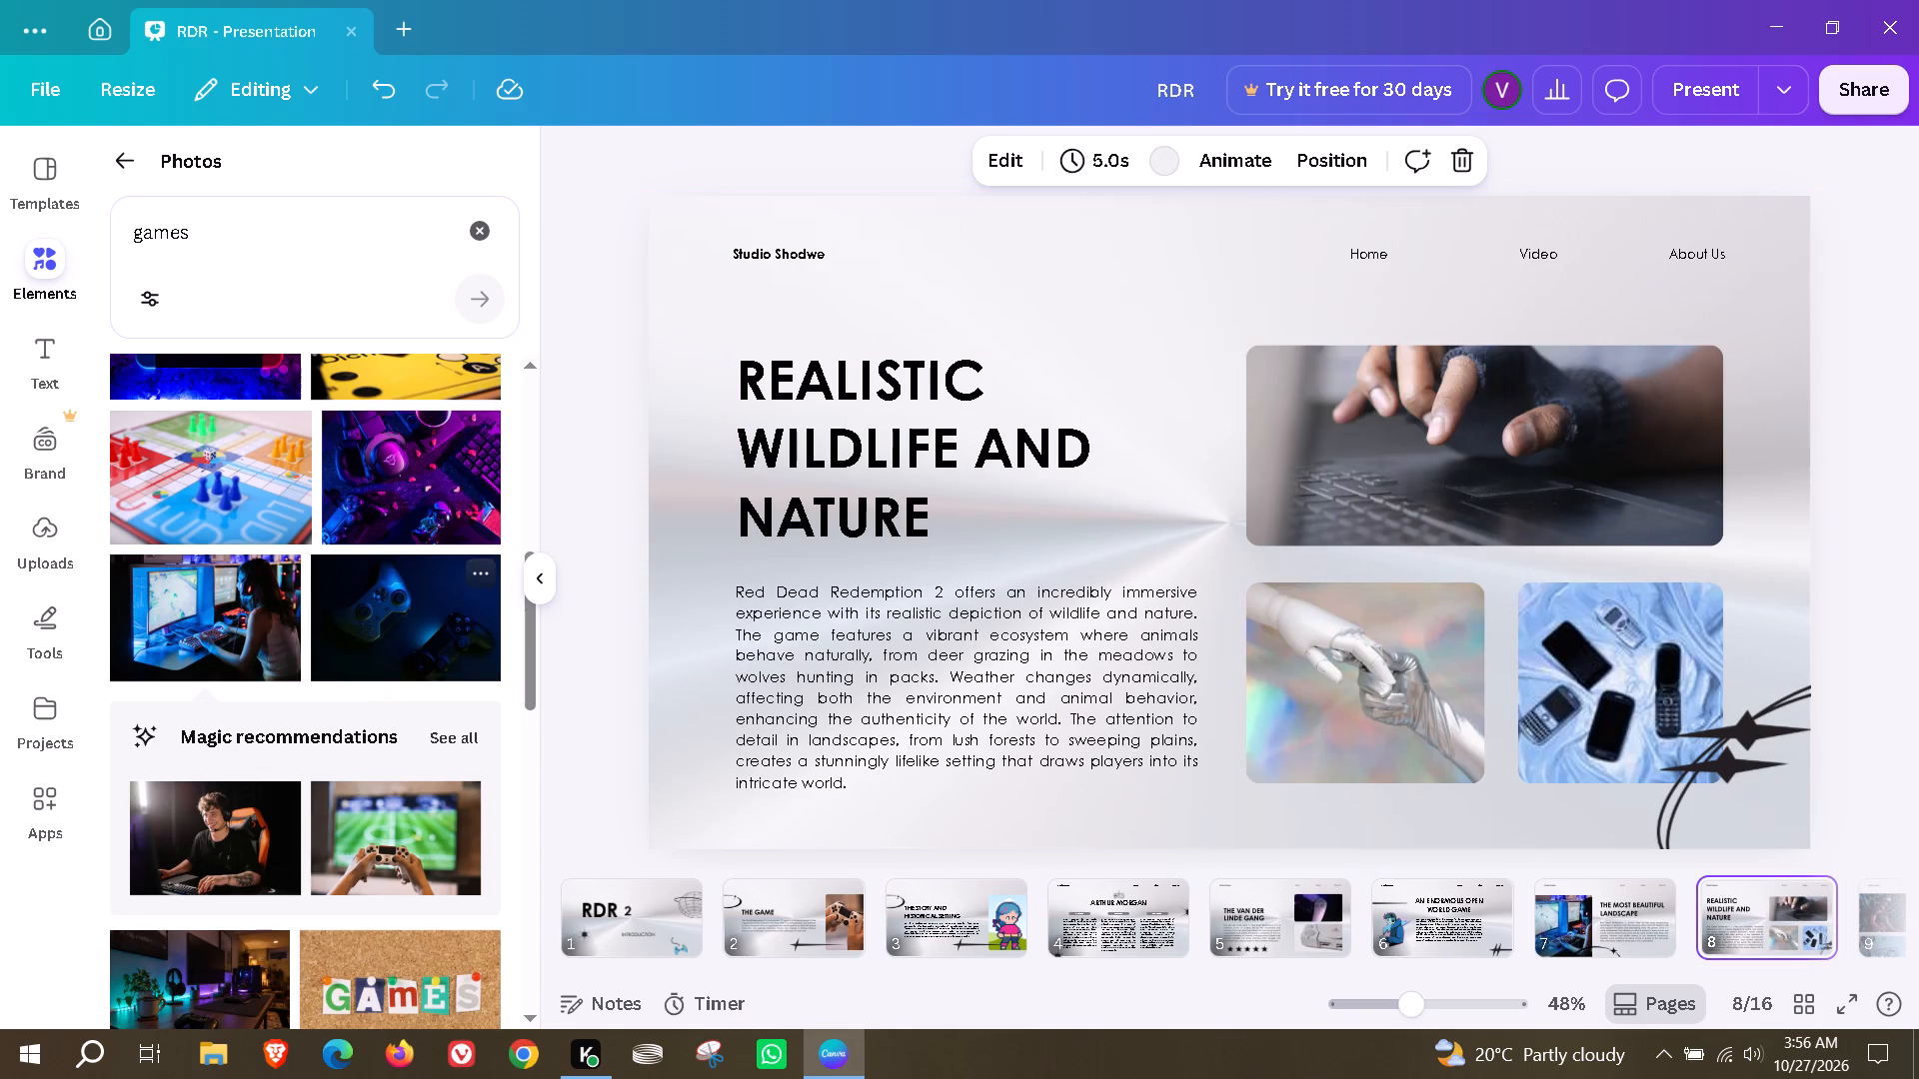
scroll(345, 619, "down", 3)
left_click_drag(220, 216, 94, 224)
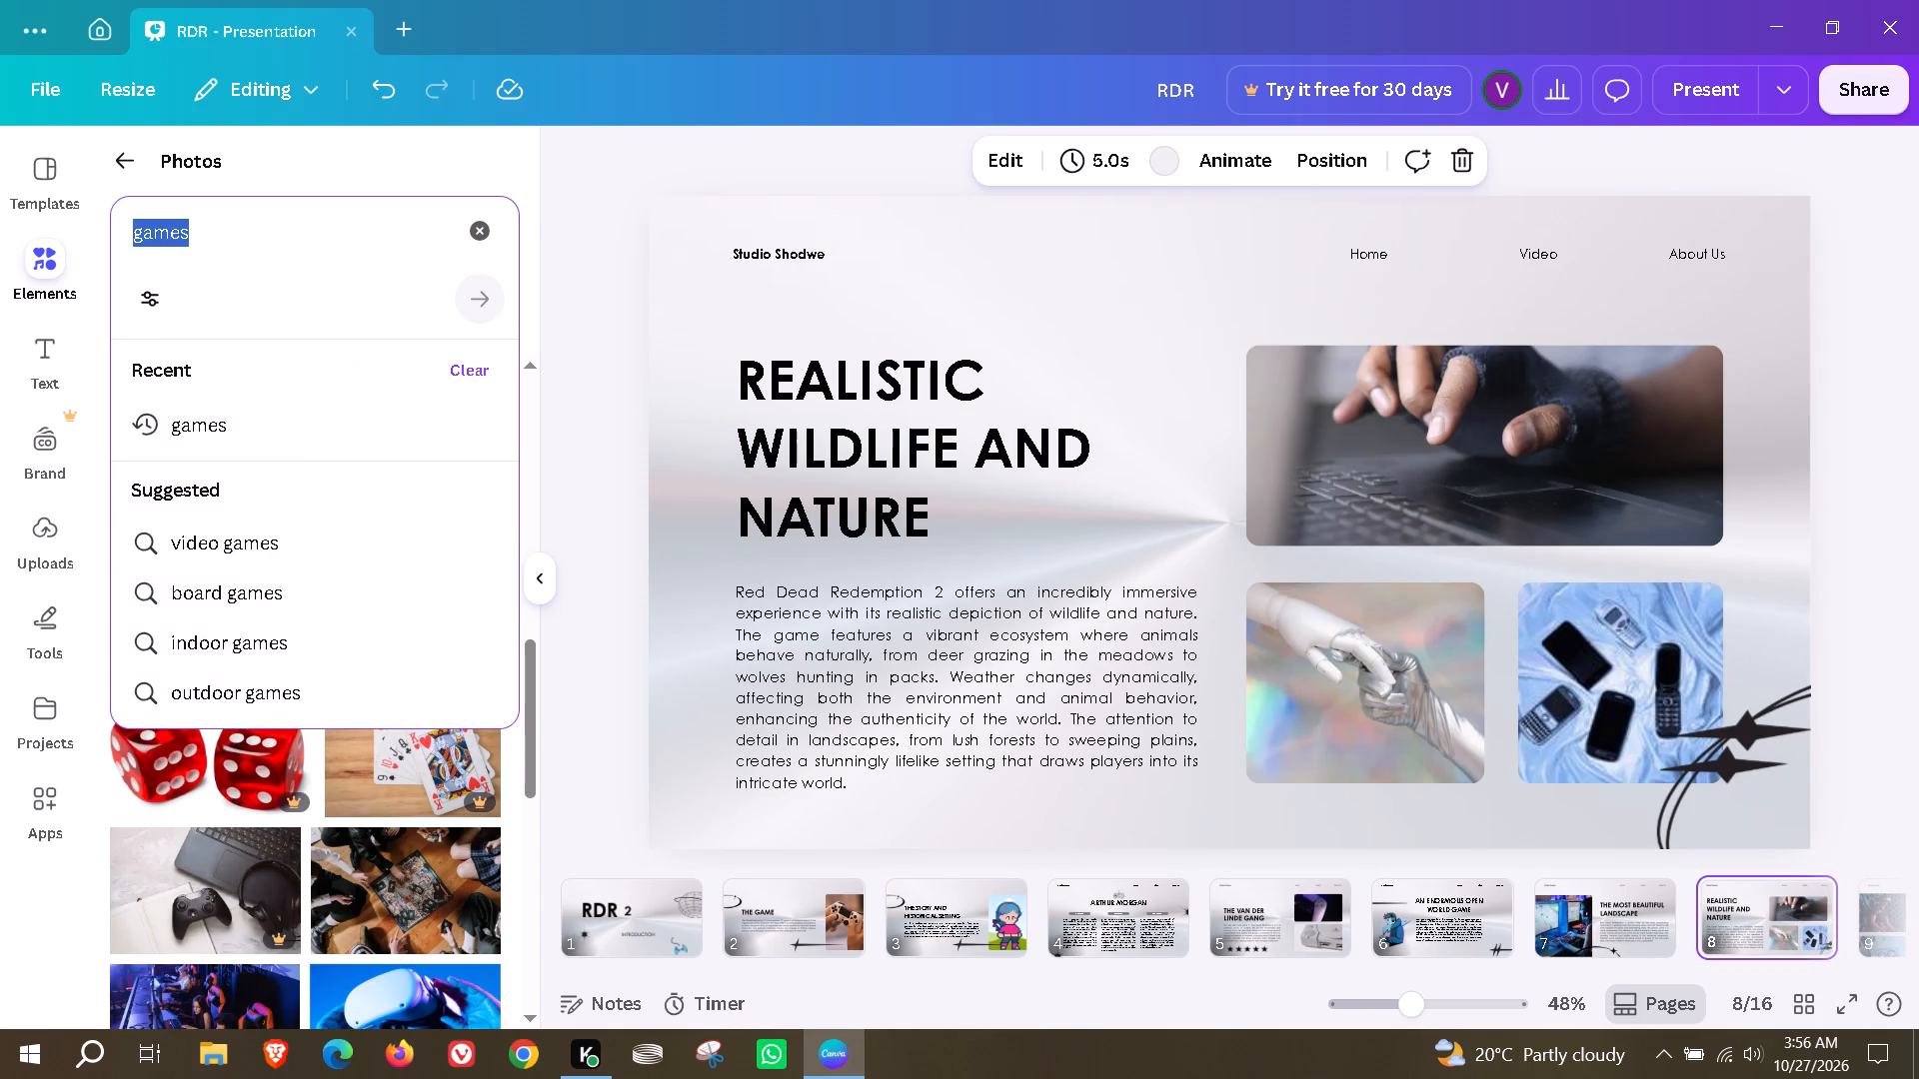
type("nature")
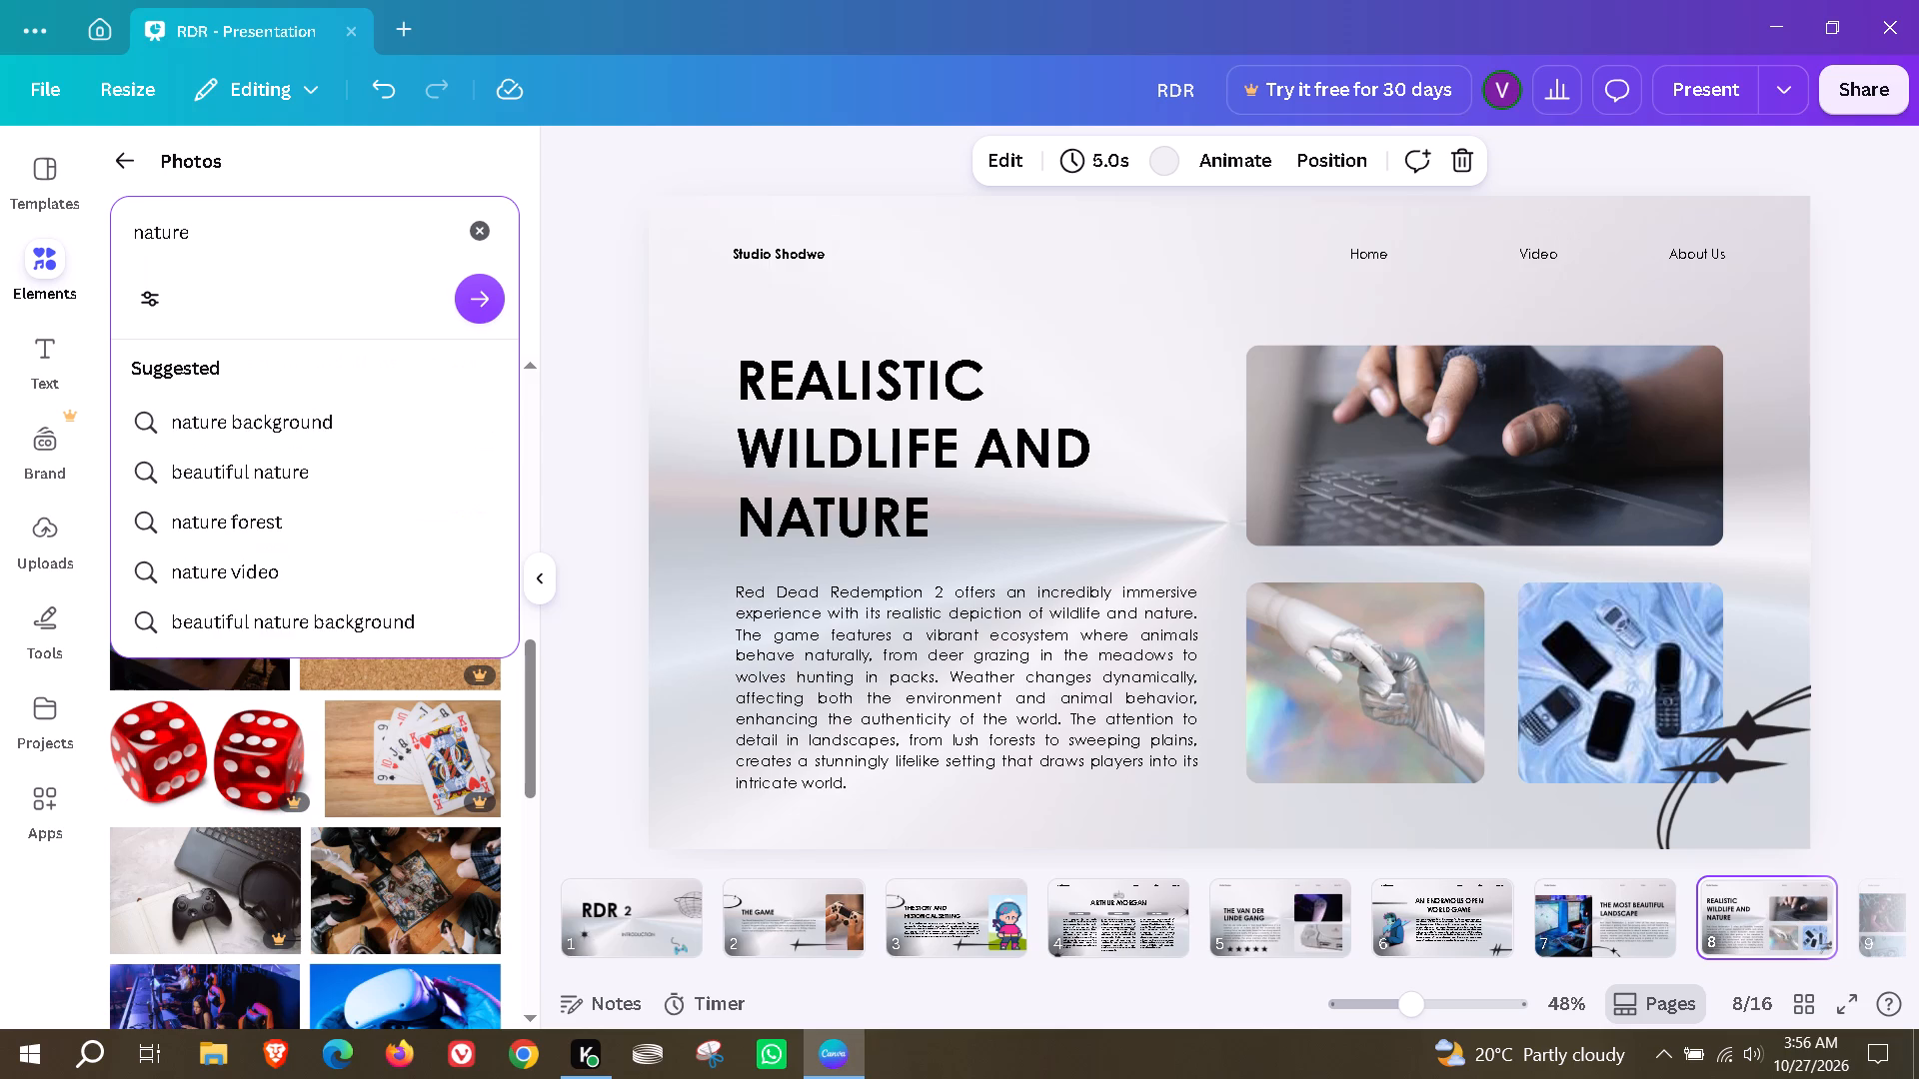
key("space")
type("and")
key("space")
key("BackSpace")
key("BackSpace")
key("BackSpace")
key("BackSpace")
key("Return")
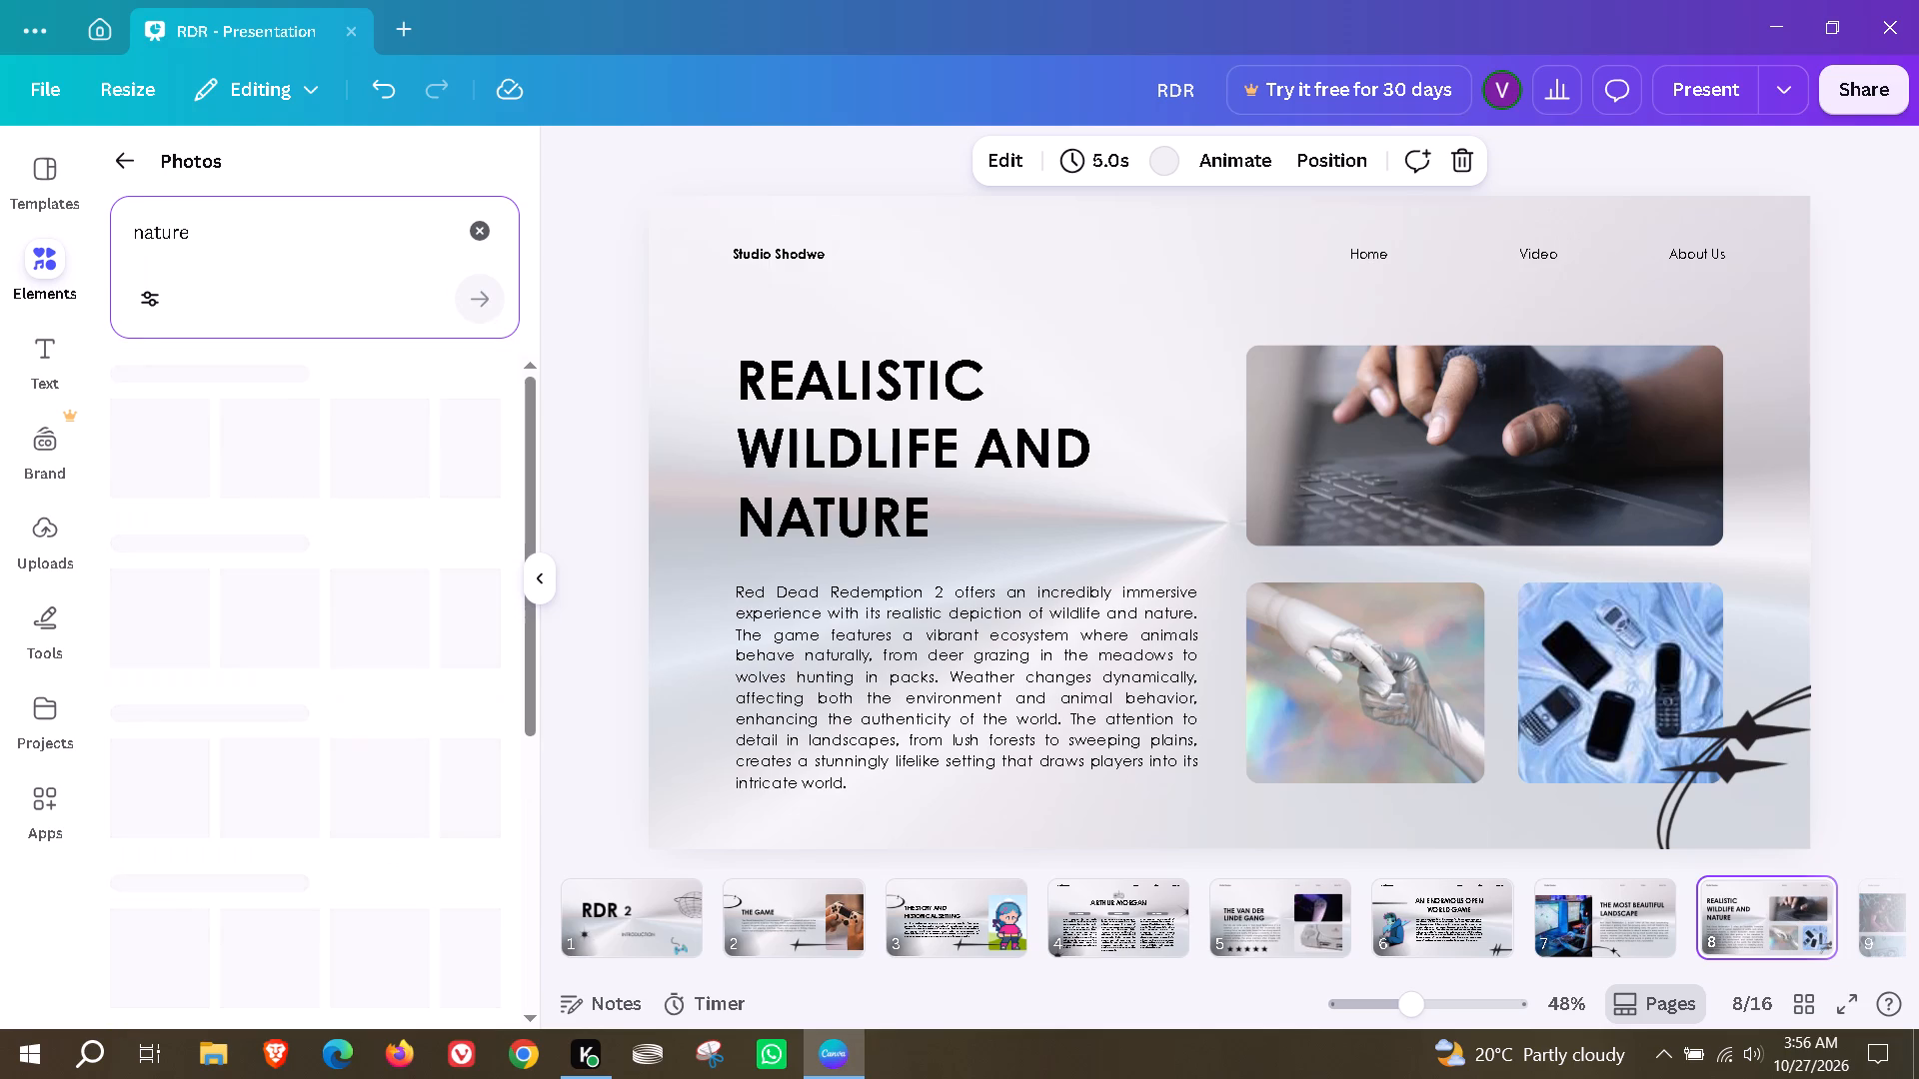
left_click_drag(372, 436, 1346, 436)
Search the photos for "animals"; replace page 8's robot-hand photo with the animal silhouettes at sunset and the mobile phones photo with the resting tiger.
left_click_drag(234, 229, 134, 235)
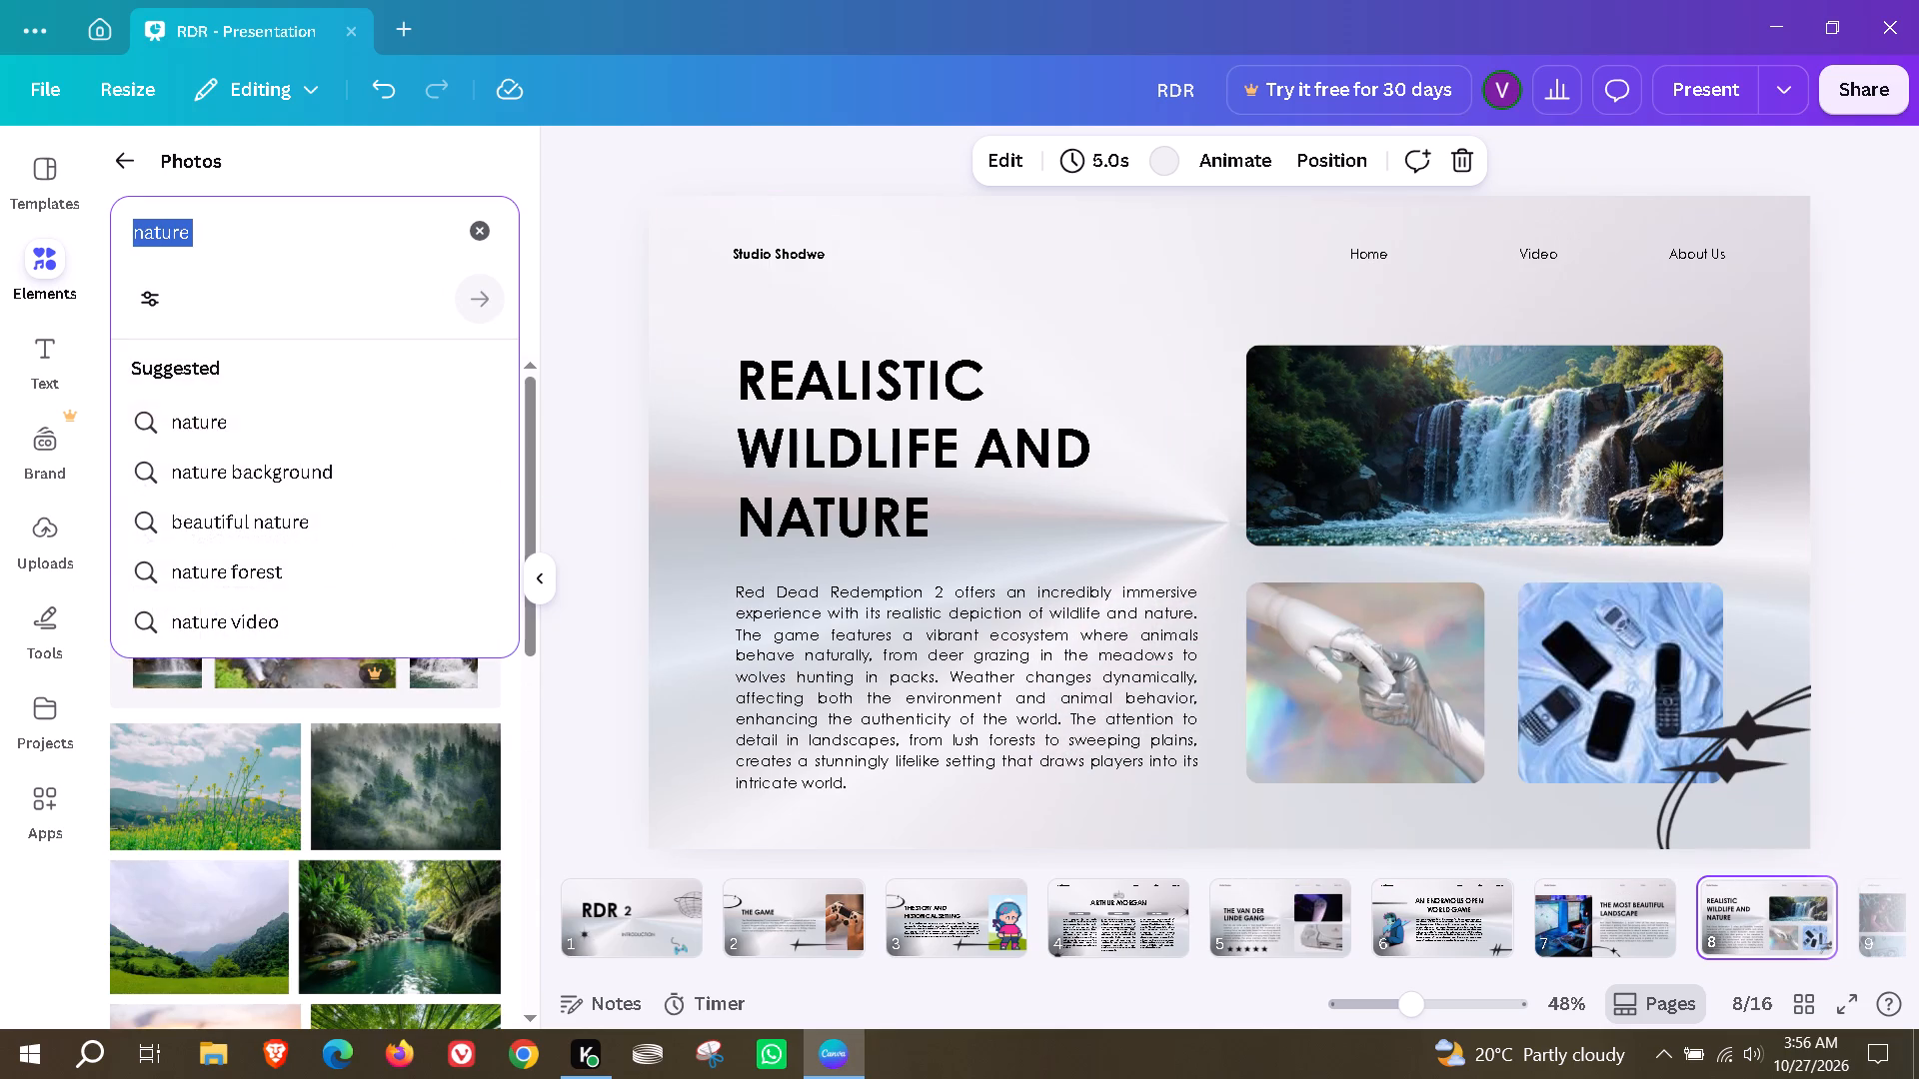
left_click_drag(134, 235, 111, 232)
type("animals")
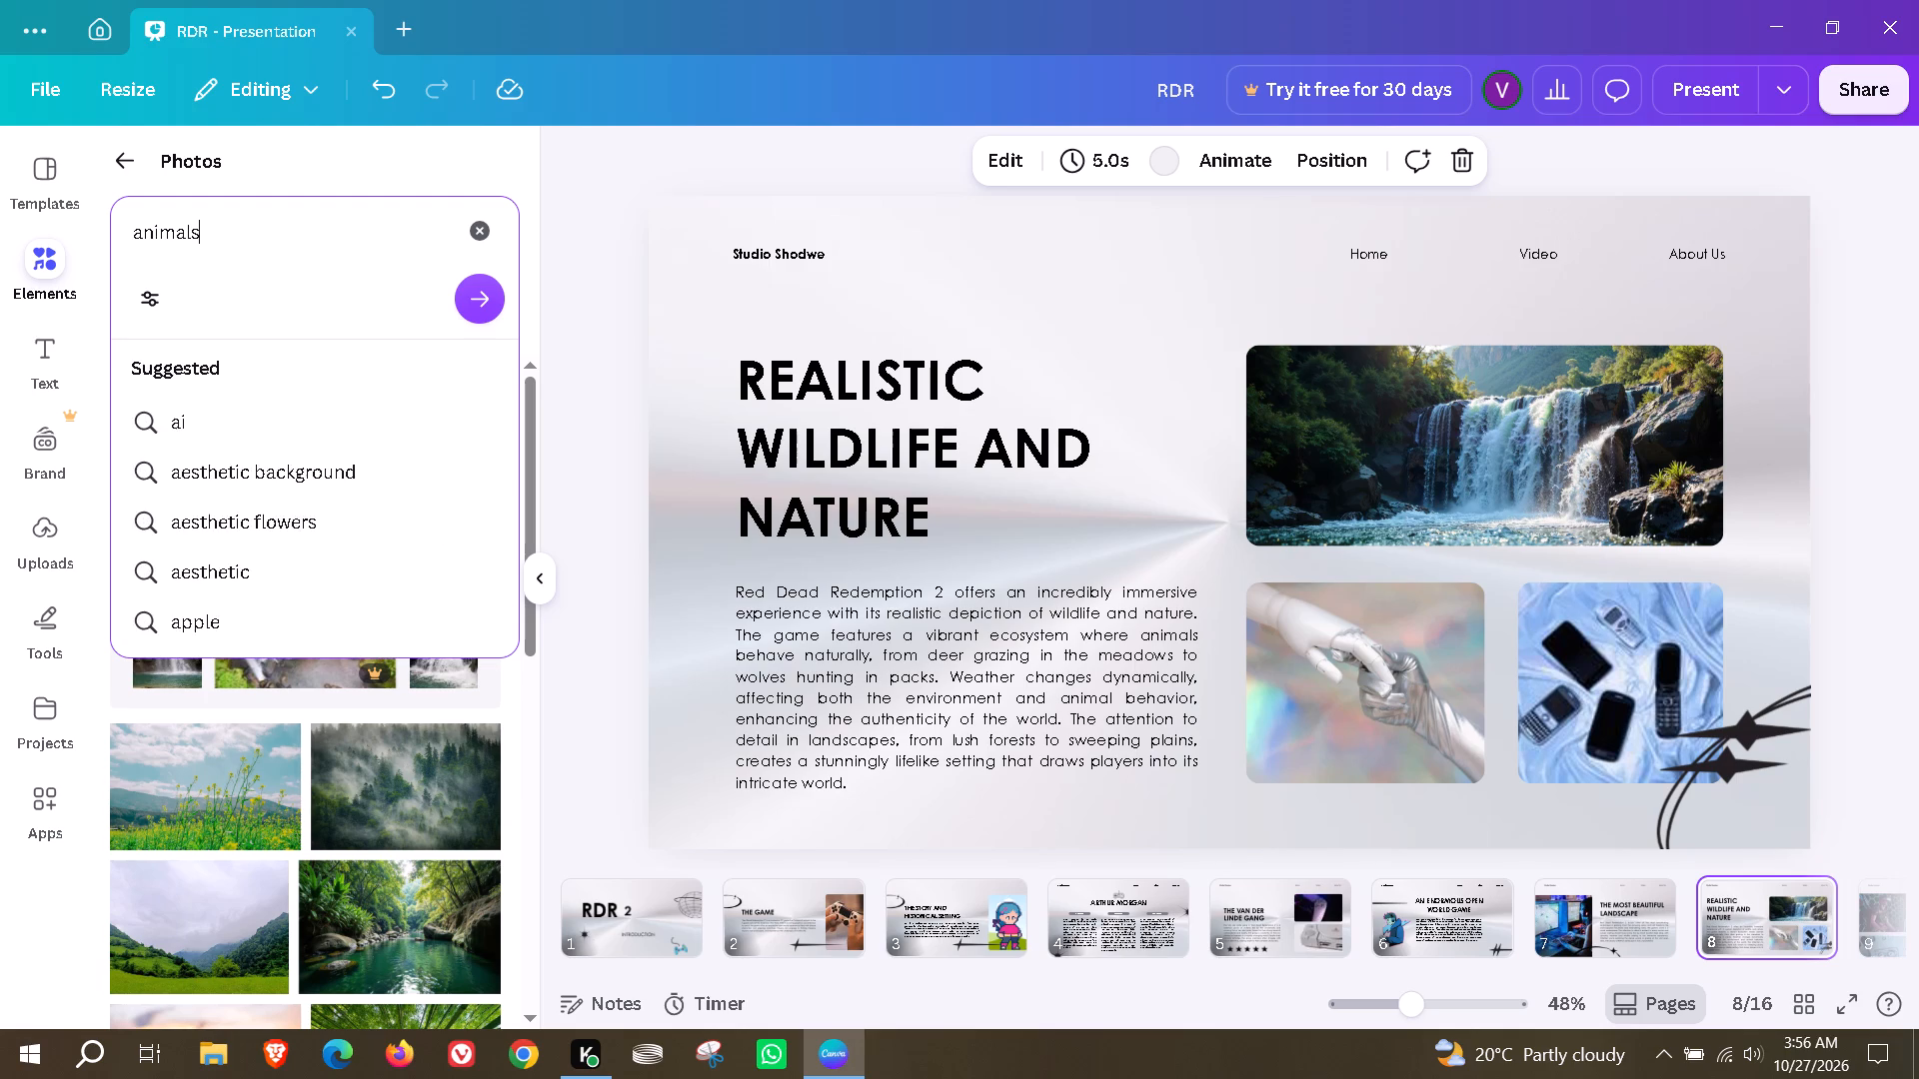
key("Return")
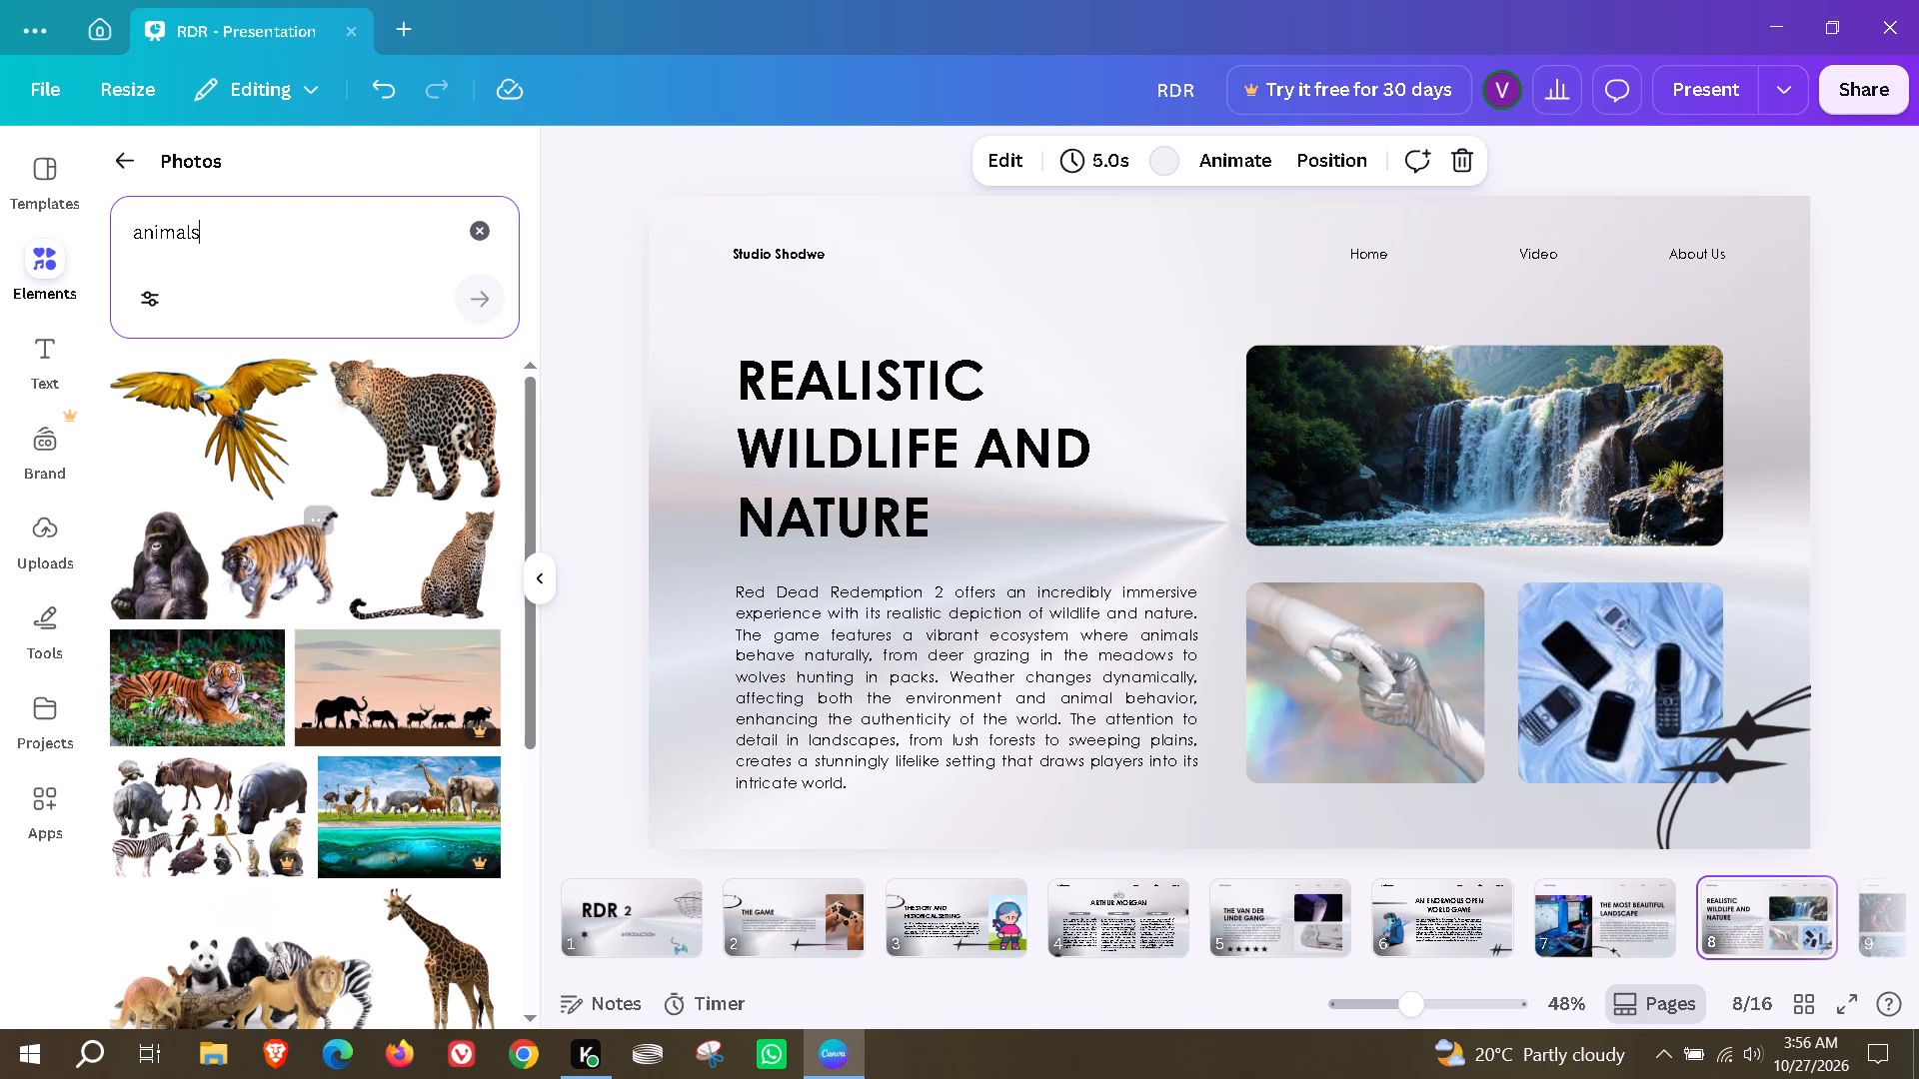
left_click_drag(385, 684, 1316, 635)
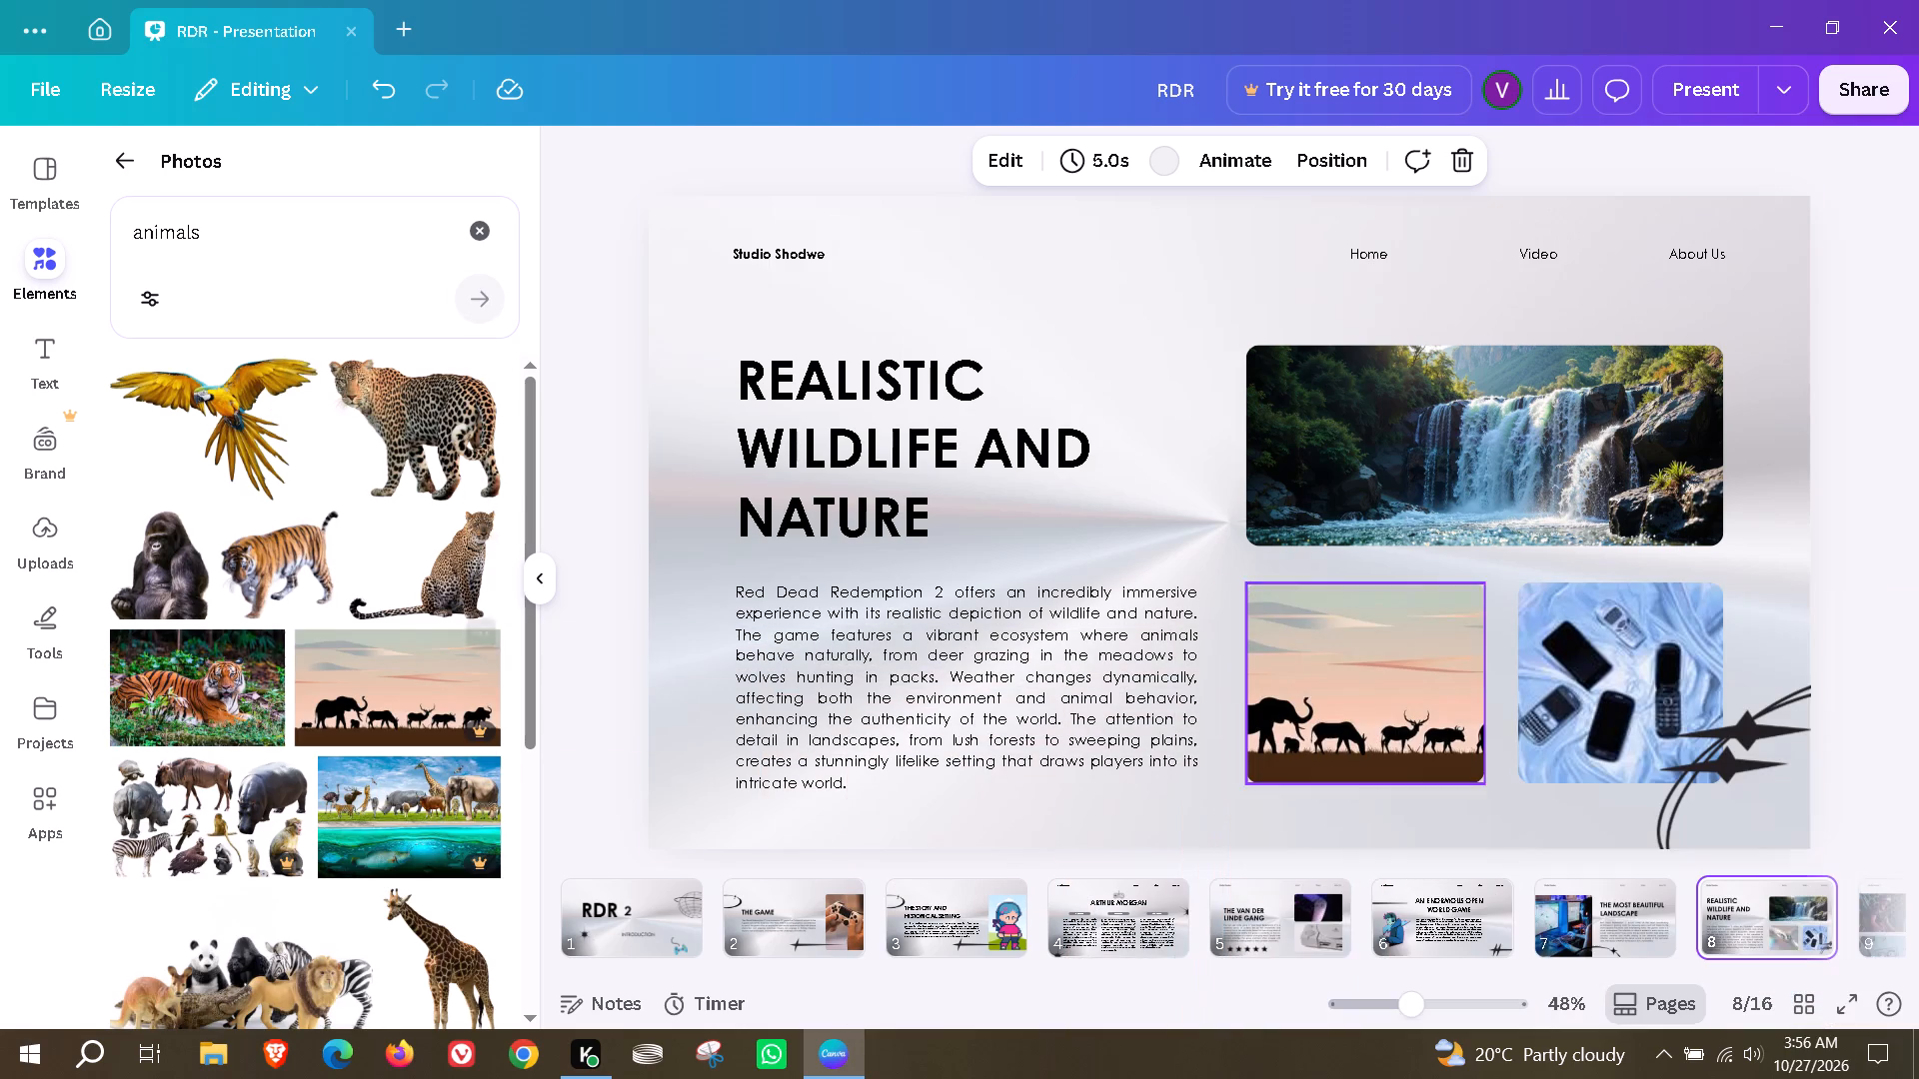
left_click_drag(219, 686, 1672, 601)
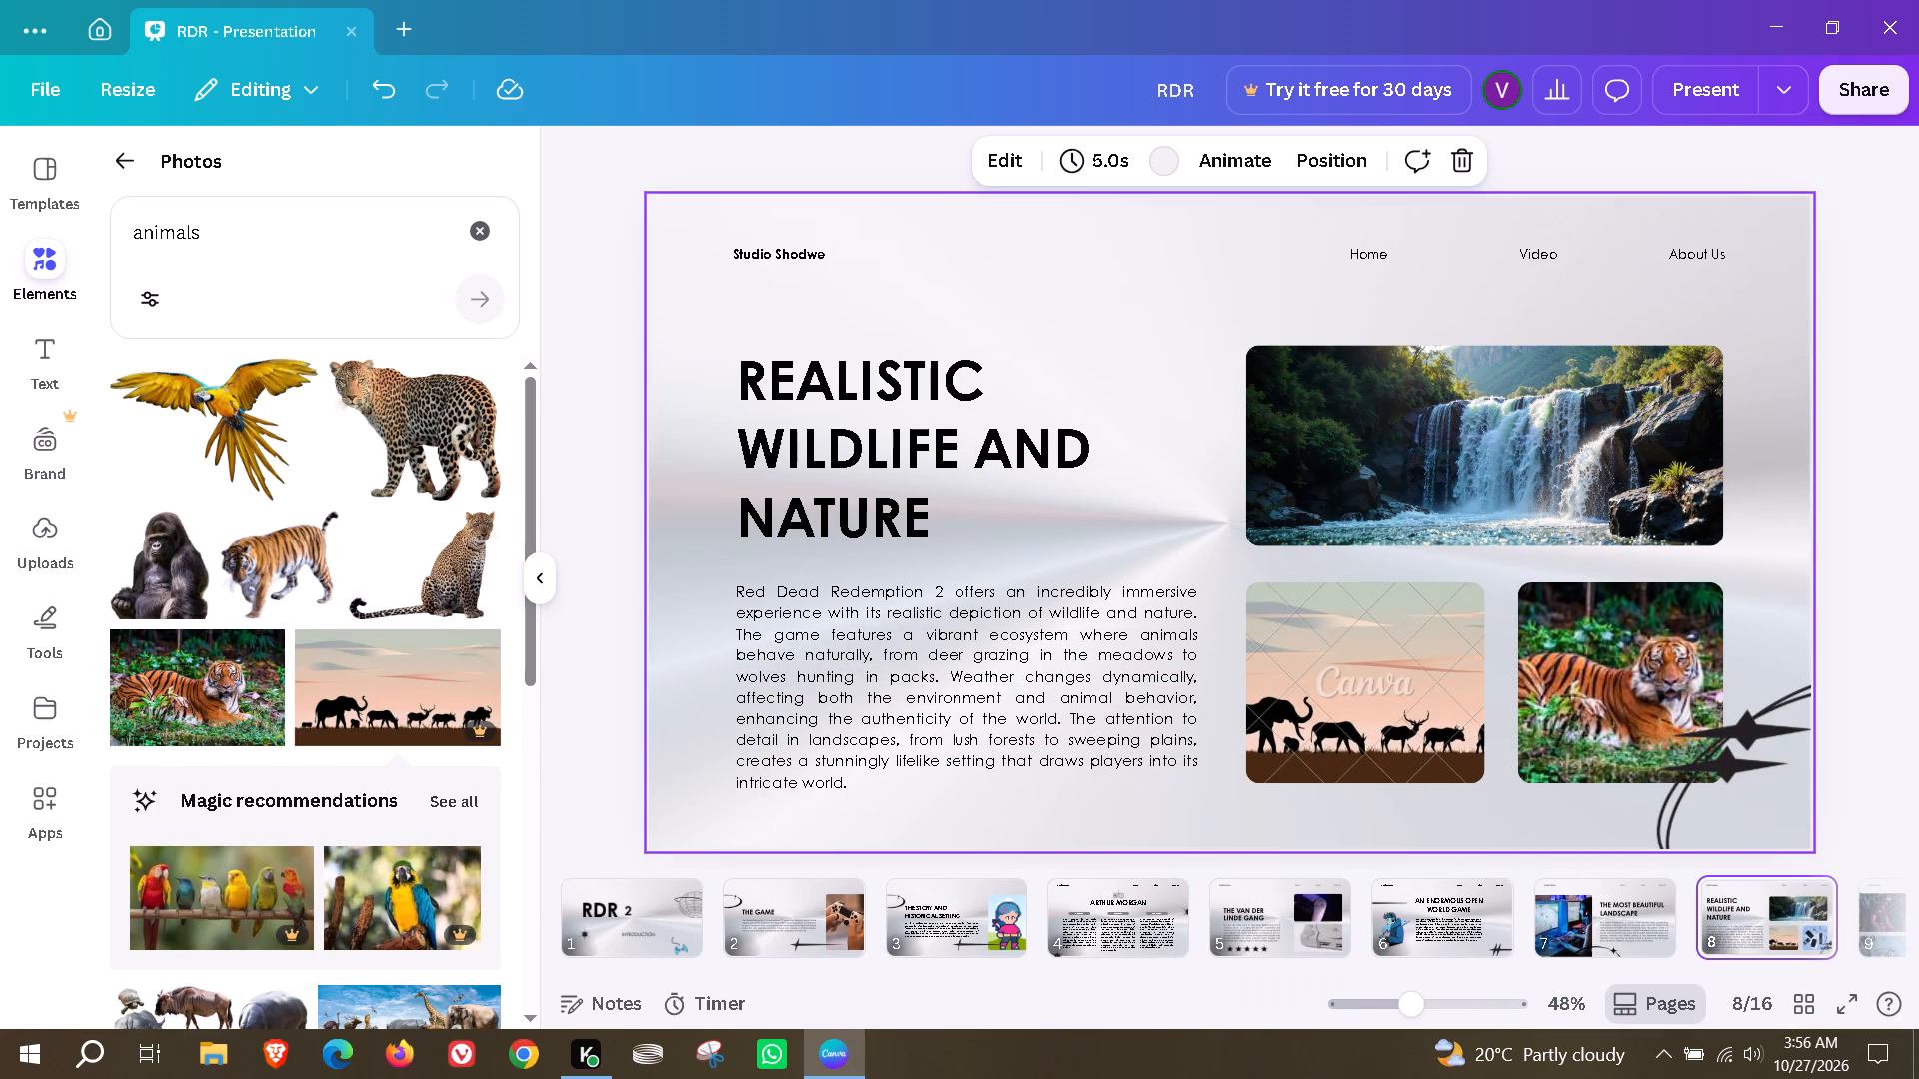
left_click(1483, 826)
Open page 9, search the photos for "horse" and replace the VR headset photo with the rearing horse silhouette at sunset.
scroll(1631, 914, "down", 4)
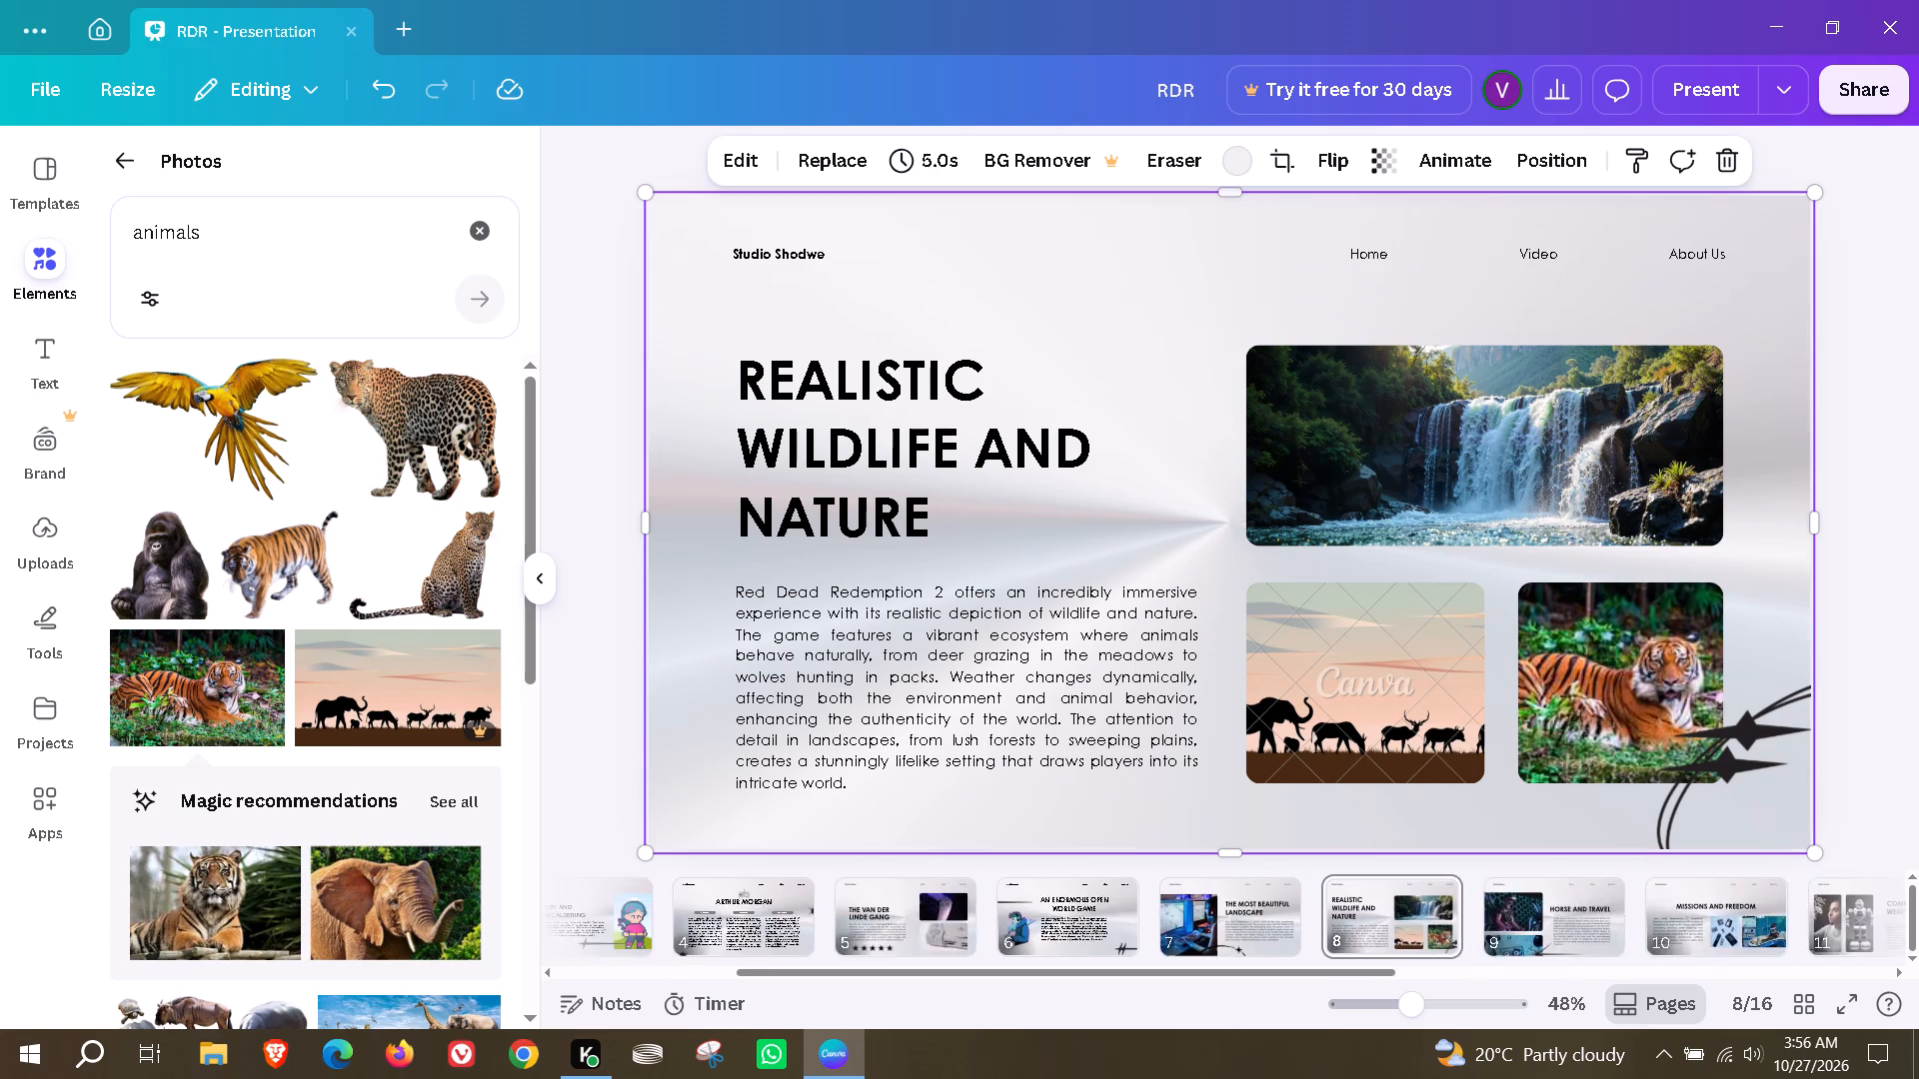
scroll(1631, 914, "down", 2)
left_click(1155, 909)
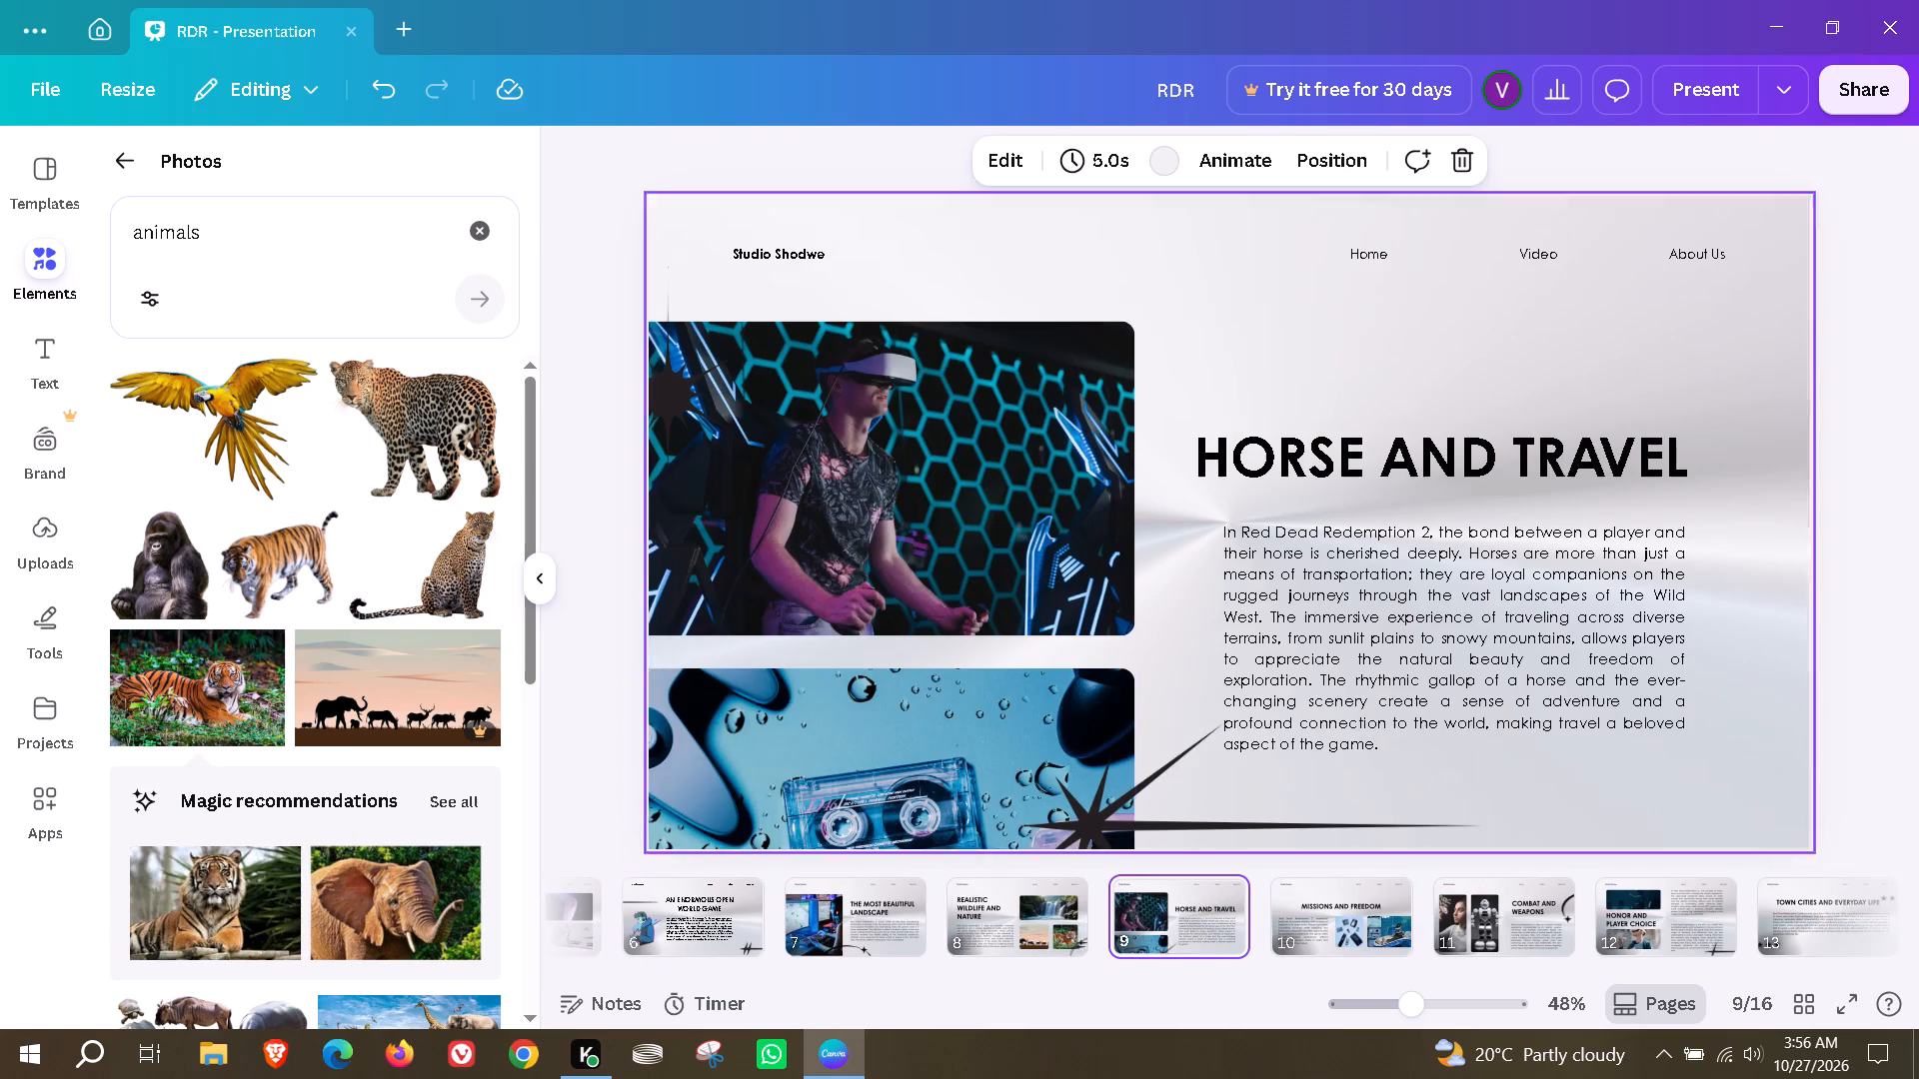
left_click_drag(261, 227, 106, 227)
type("horse")
key("Return")
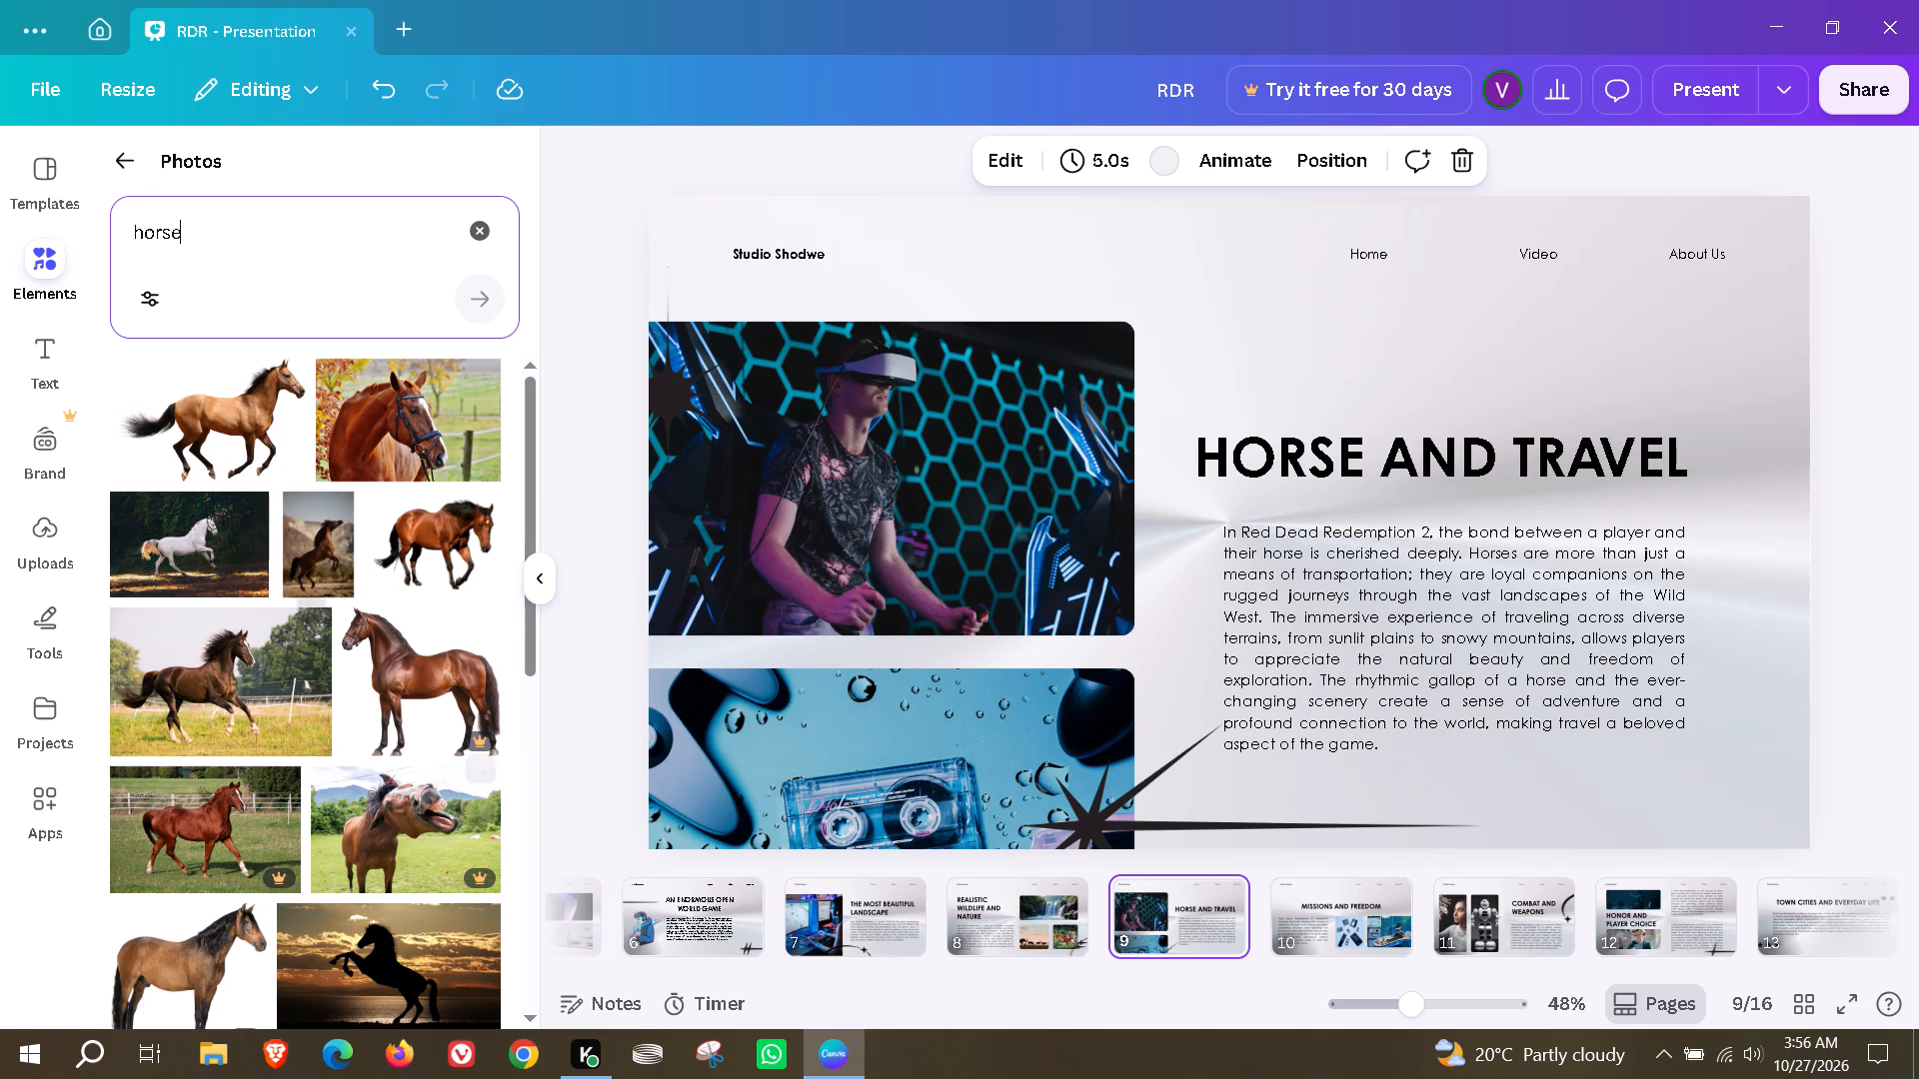
scroll(325, 849, "down", 3)
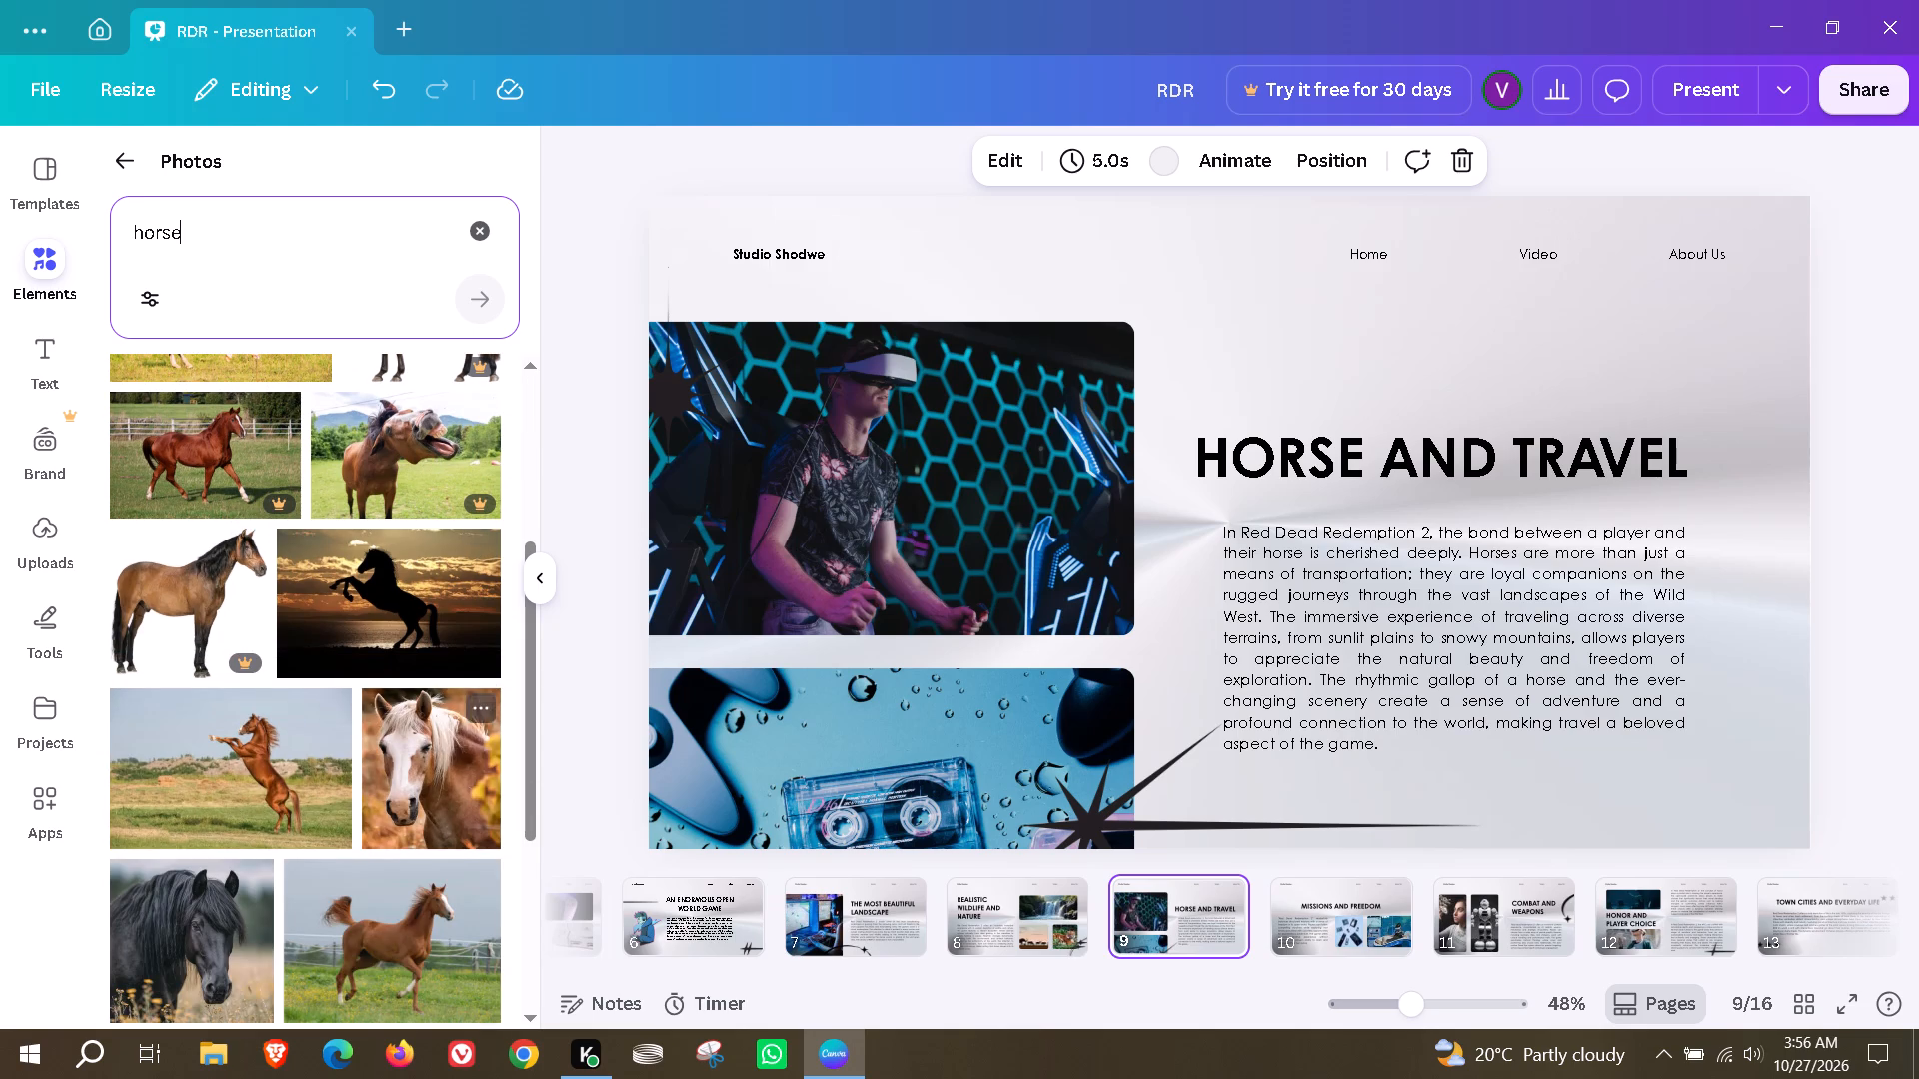
left_click_drag(372, 643, 778, 556)
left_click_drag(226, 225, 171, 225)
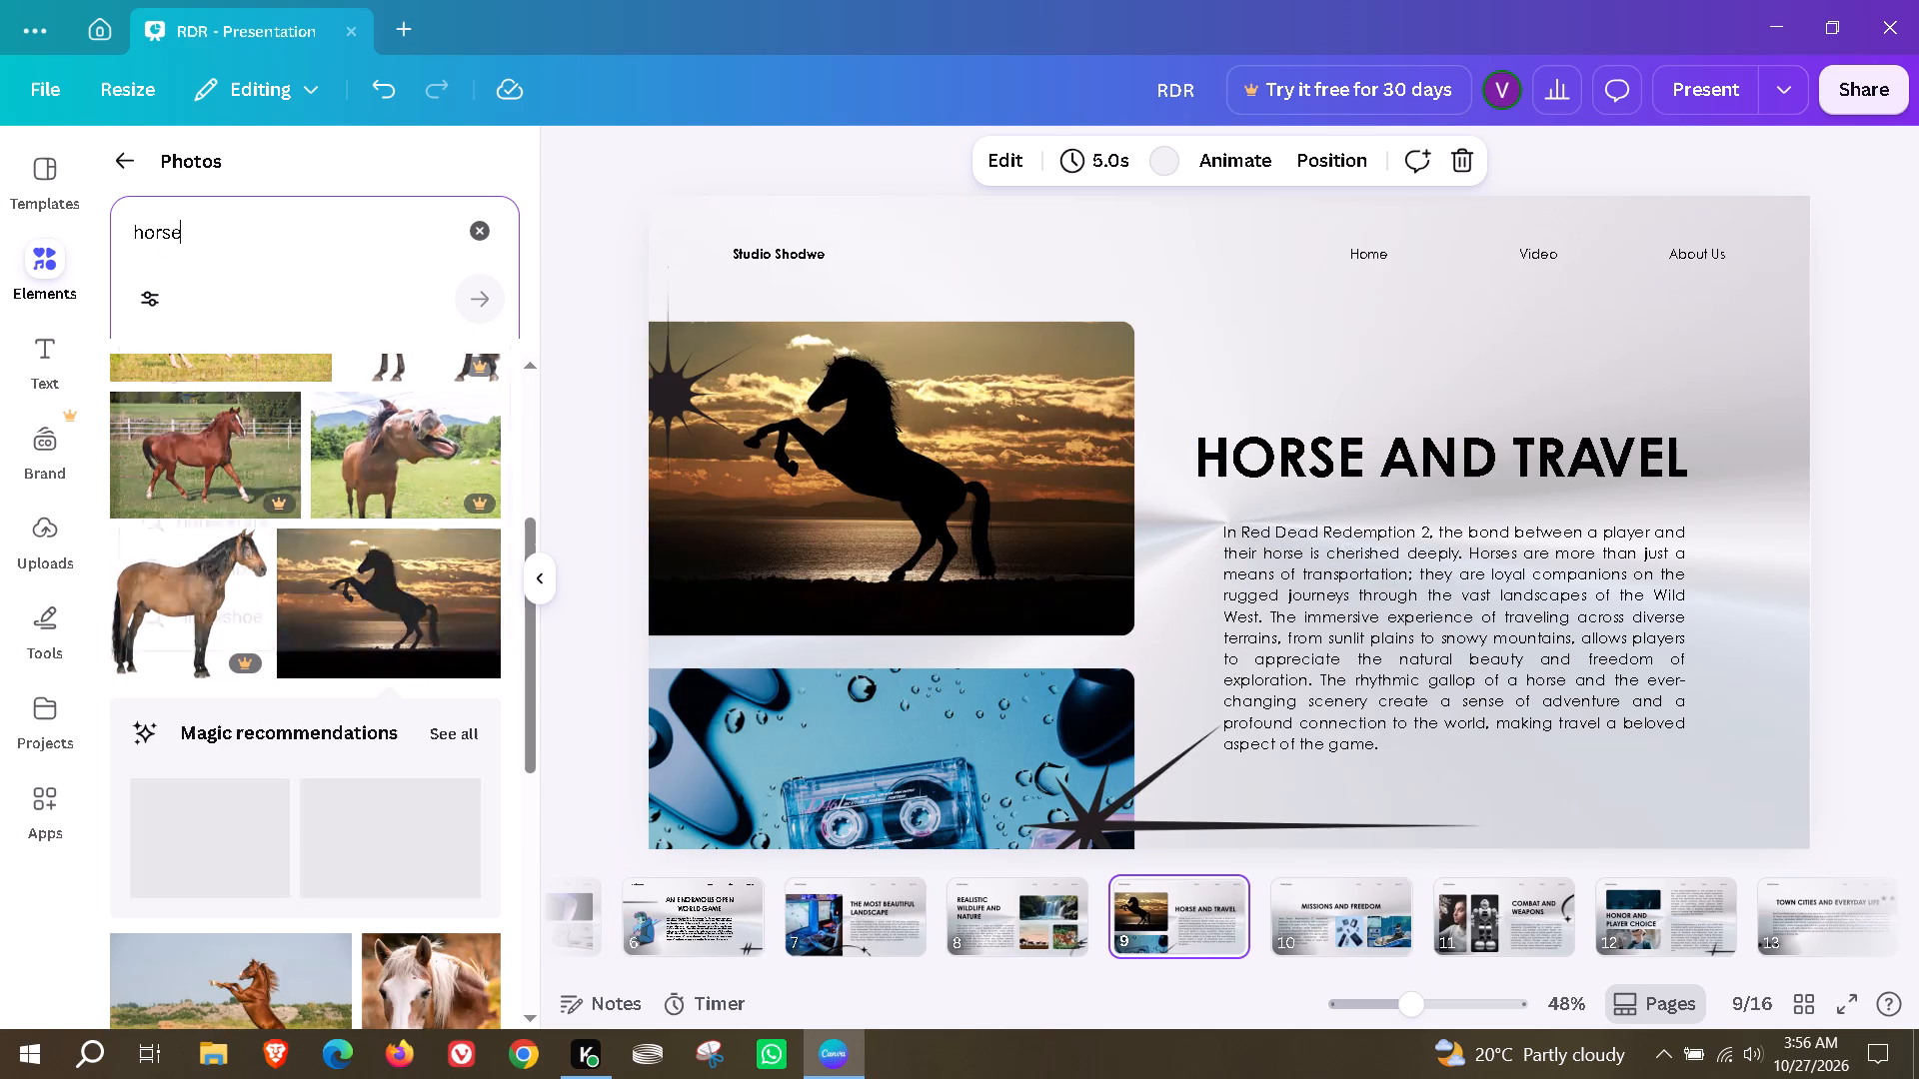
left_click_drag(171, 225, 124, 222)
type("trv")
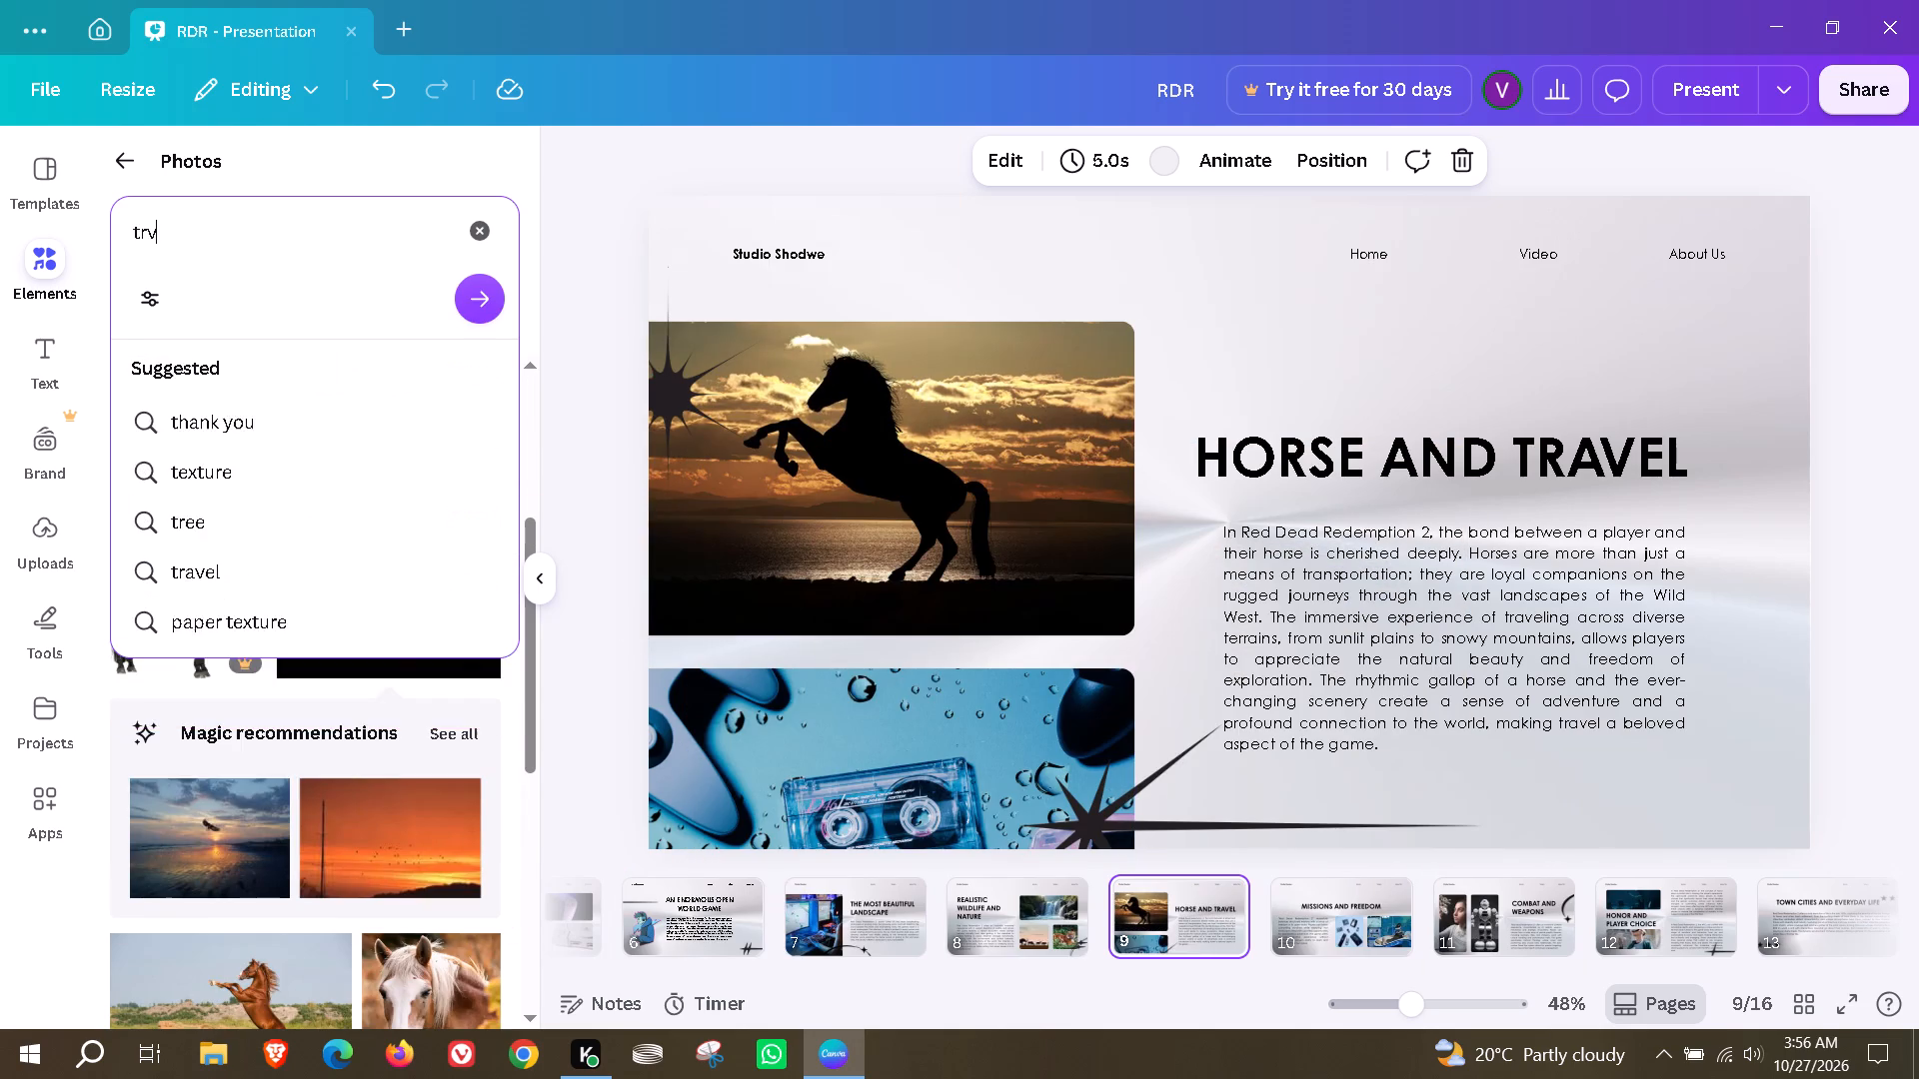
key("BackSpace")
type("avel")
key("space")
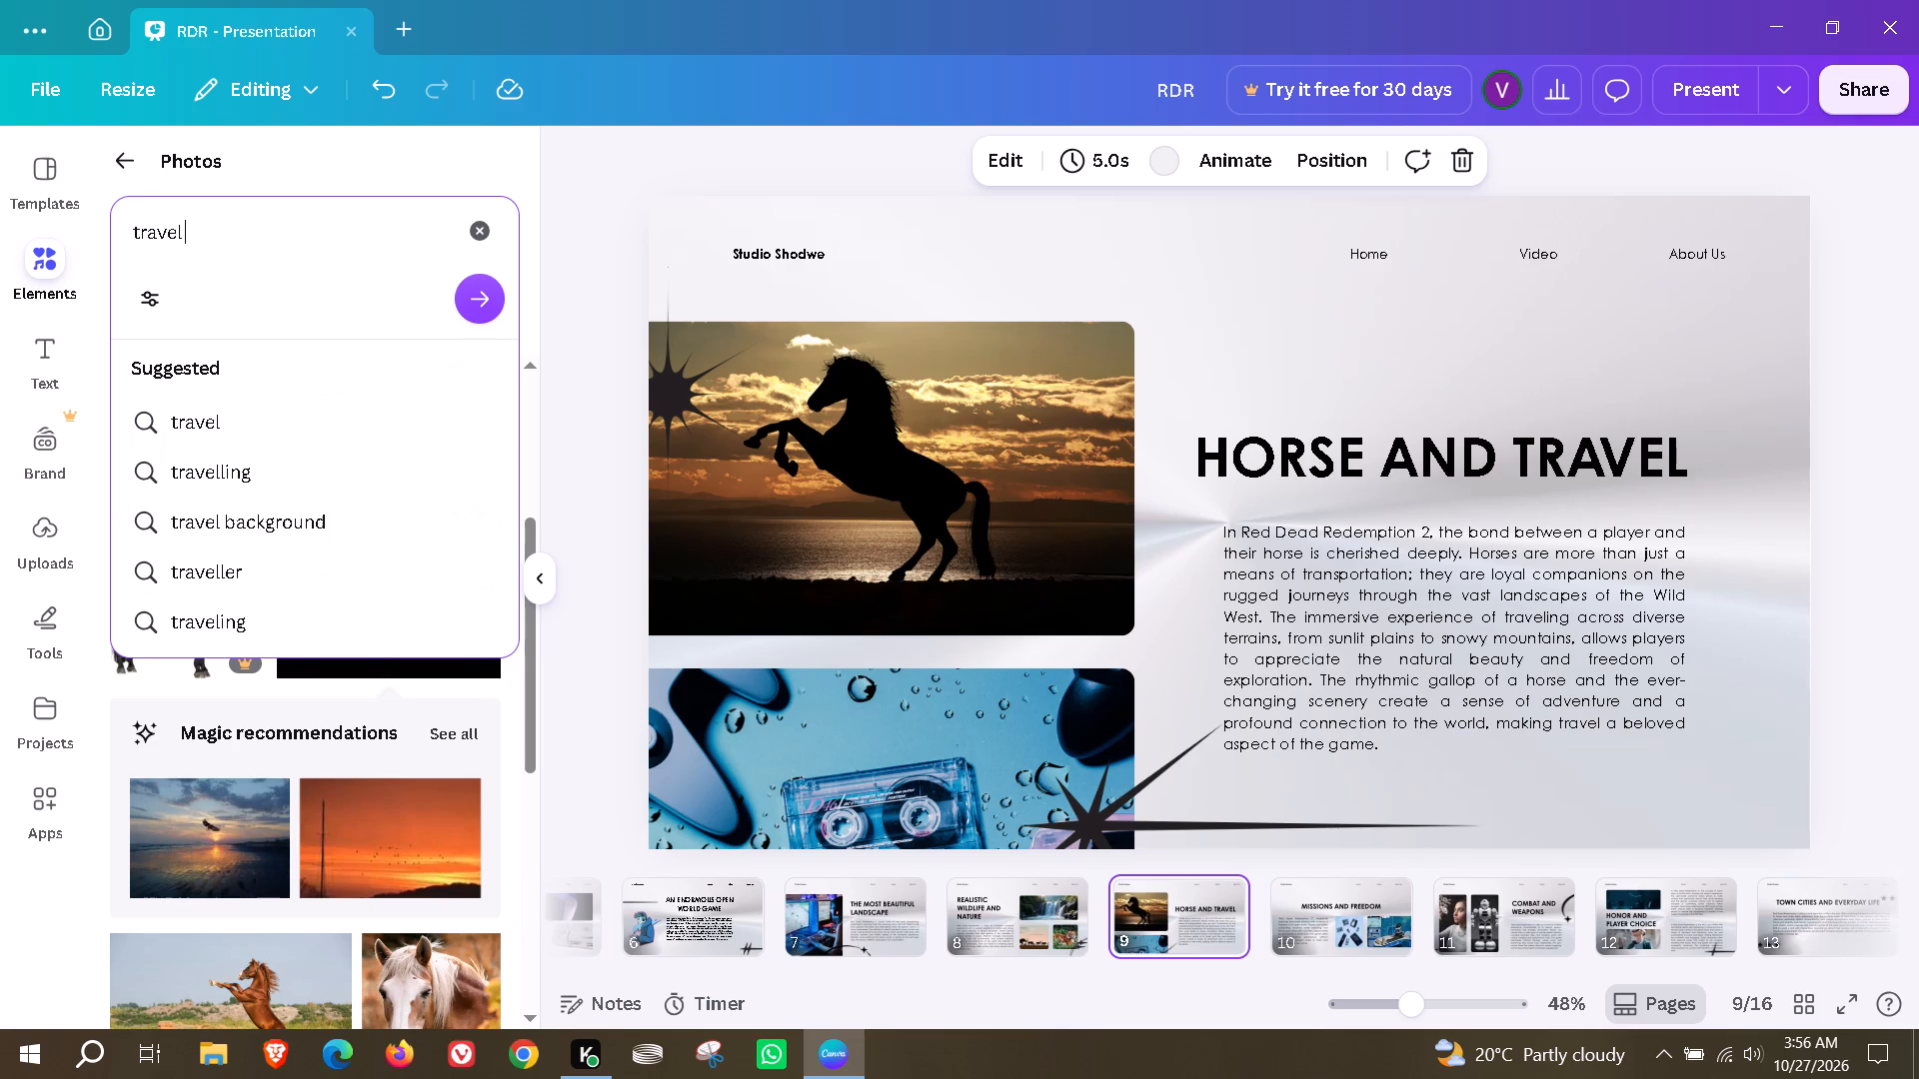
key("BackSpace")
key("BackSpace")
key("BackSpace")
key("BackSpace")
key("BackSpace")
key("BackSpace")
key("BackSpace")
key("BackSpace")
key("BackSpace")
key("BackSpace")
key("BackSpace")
Search the photos for "horse riding" and replace page 9's cassette photo with the rider on a brown horse in a dry field.
type("horse riding")
key("Return")
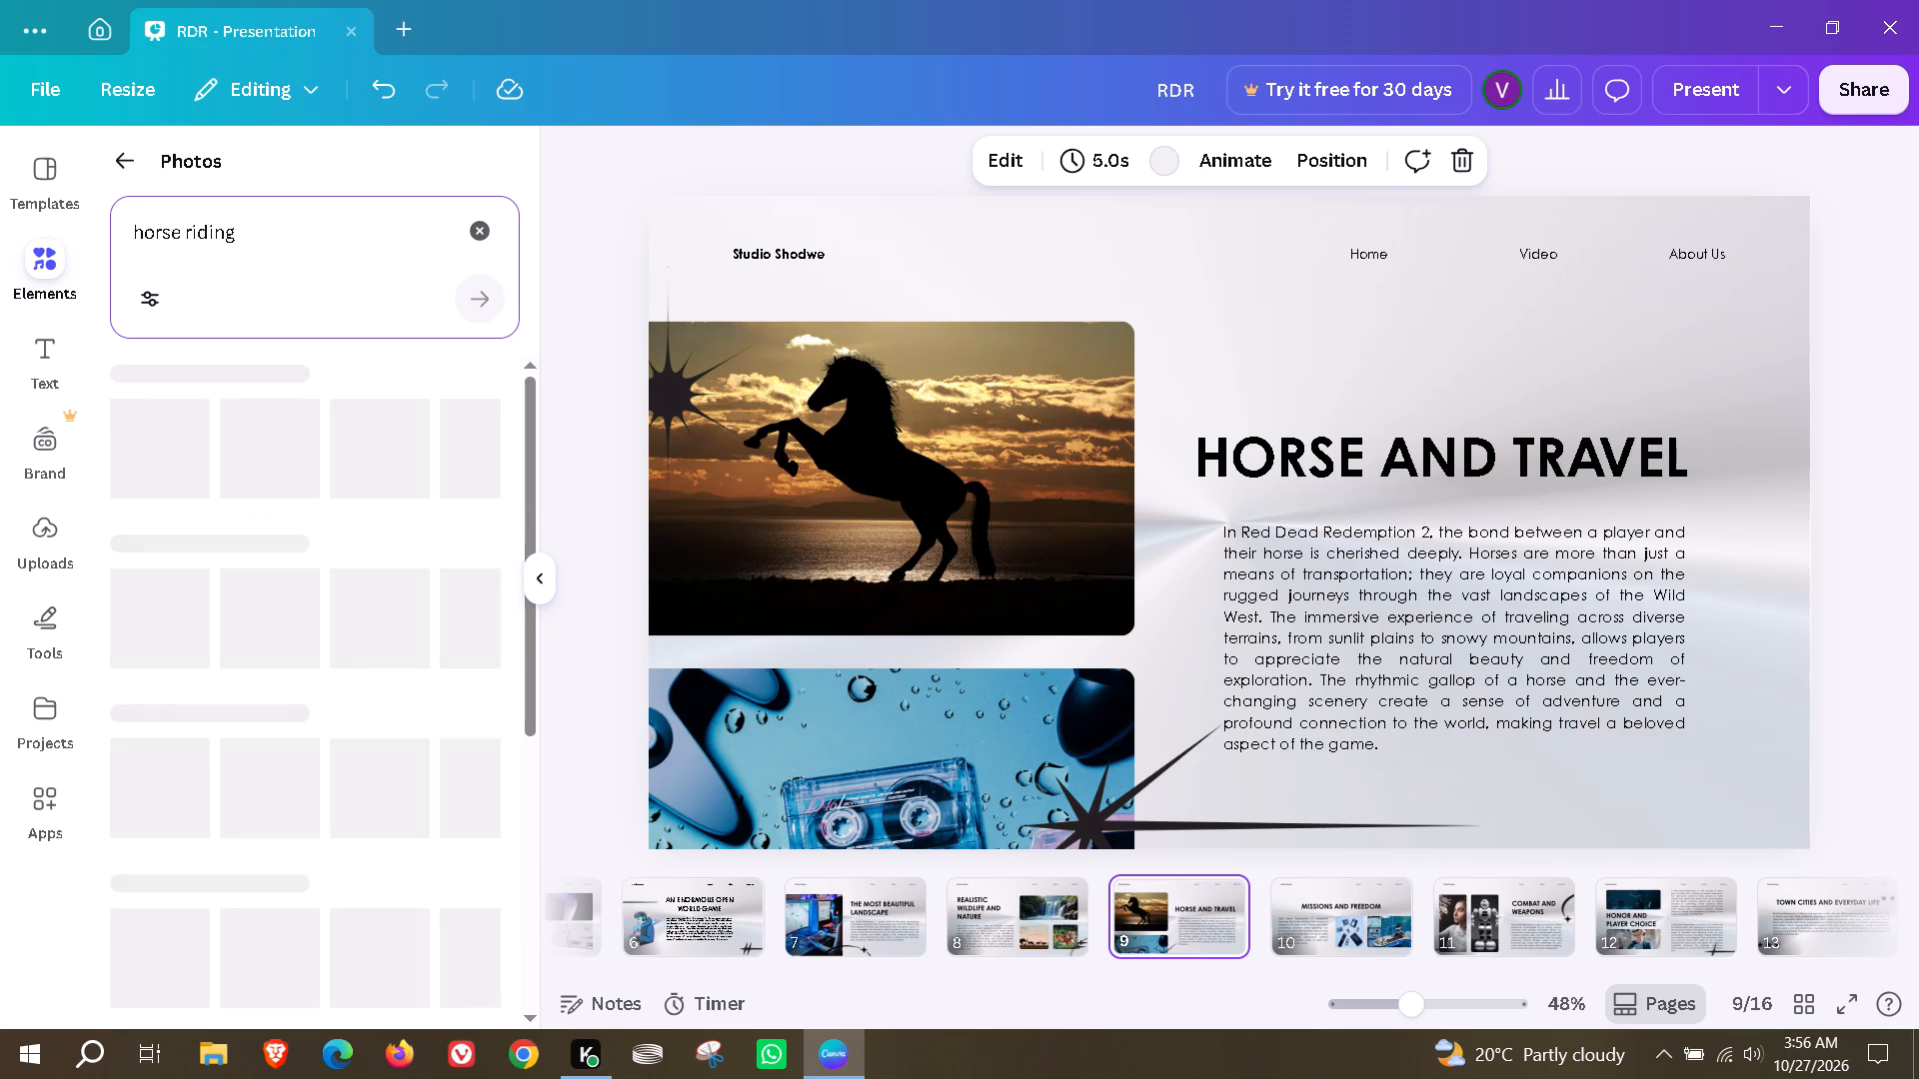
left_click_drag(249, 412, 936, 696)
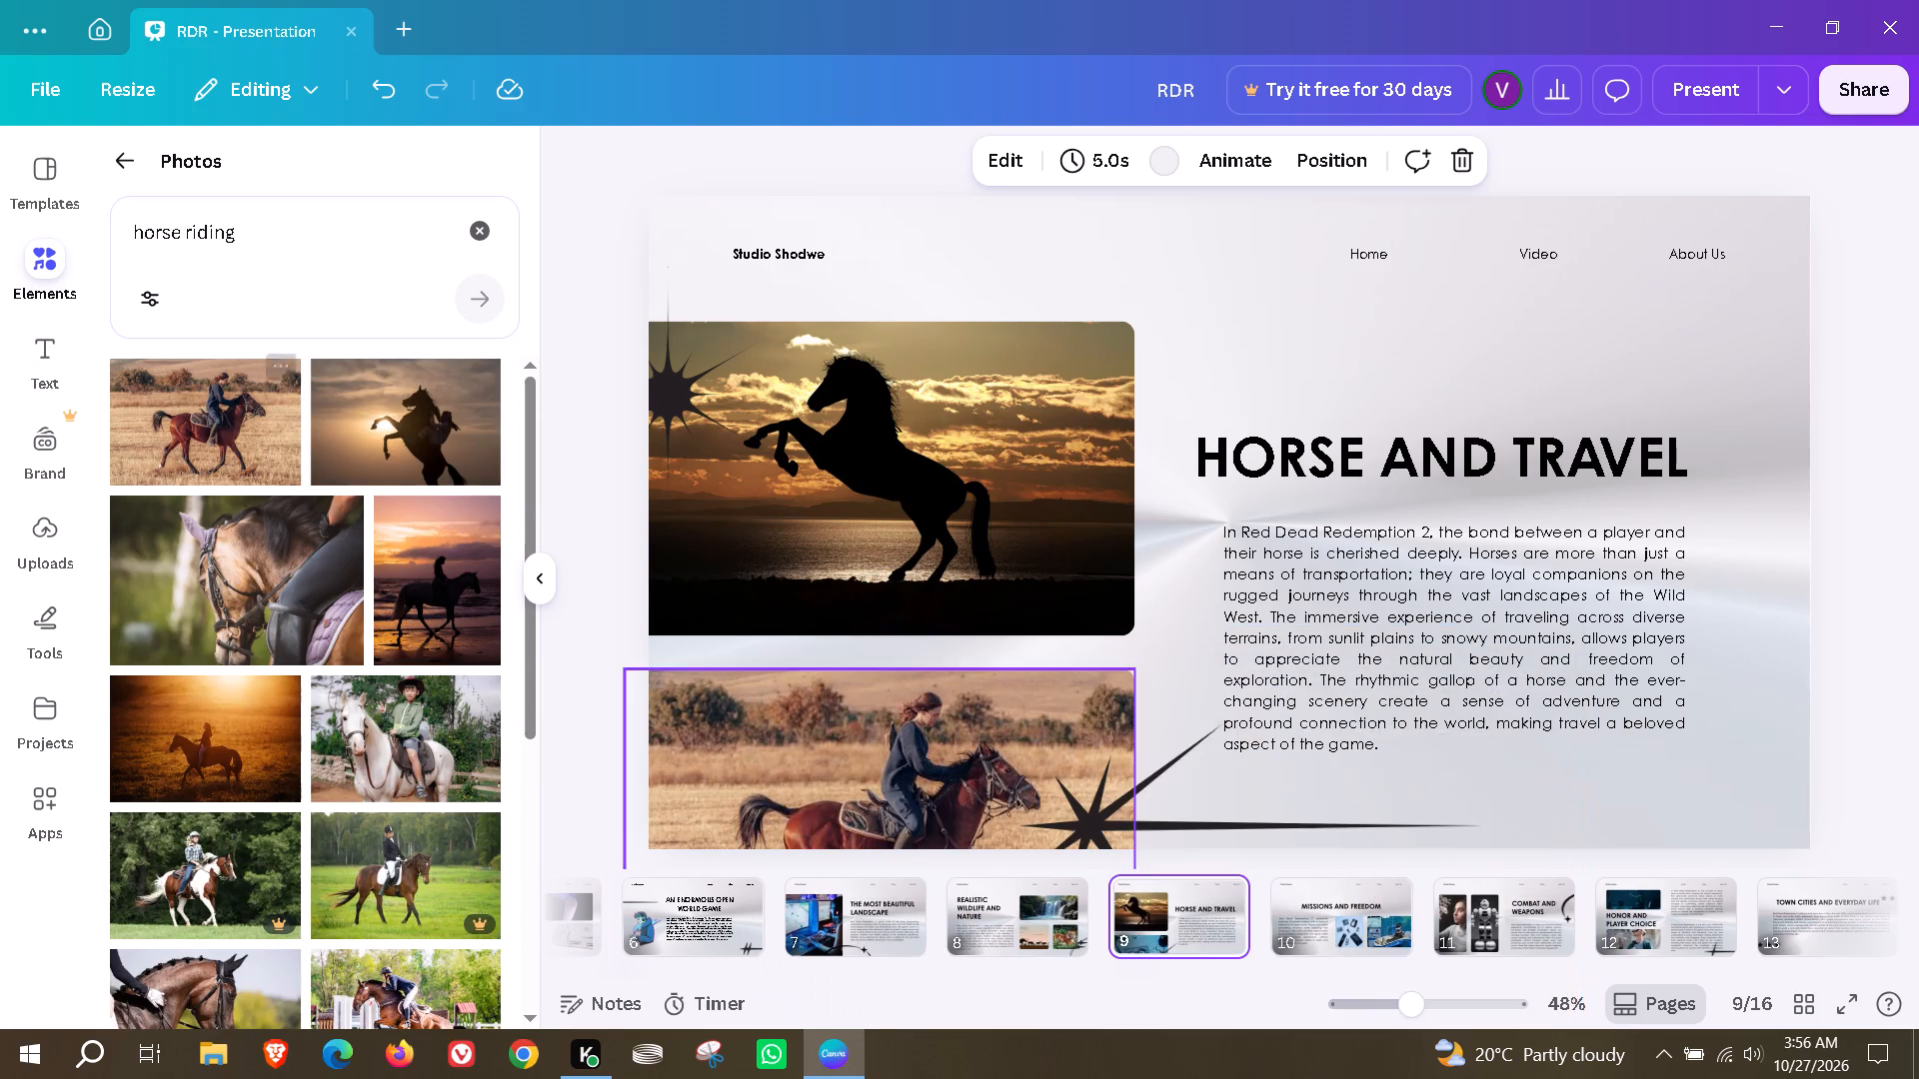
scroll(1163, 754, "down", 1)
scroll(1176, 748, "up", 1)
left_click(1527, 801)
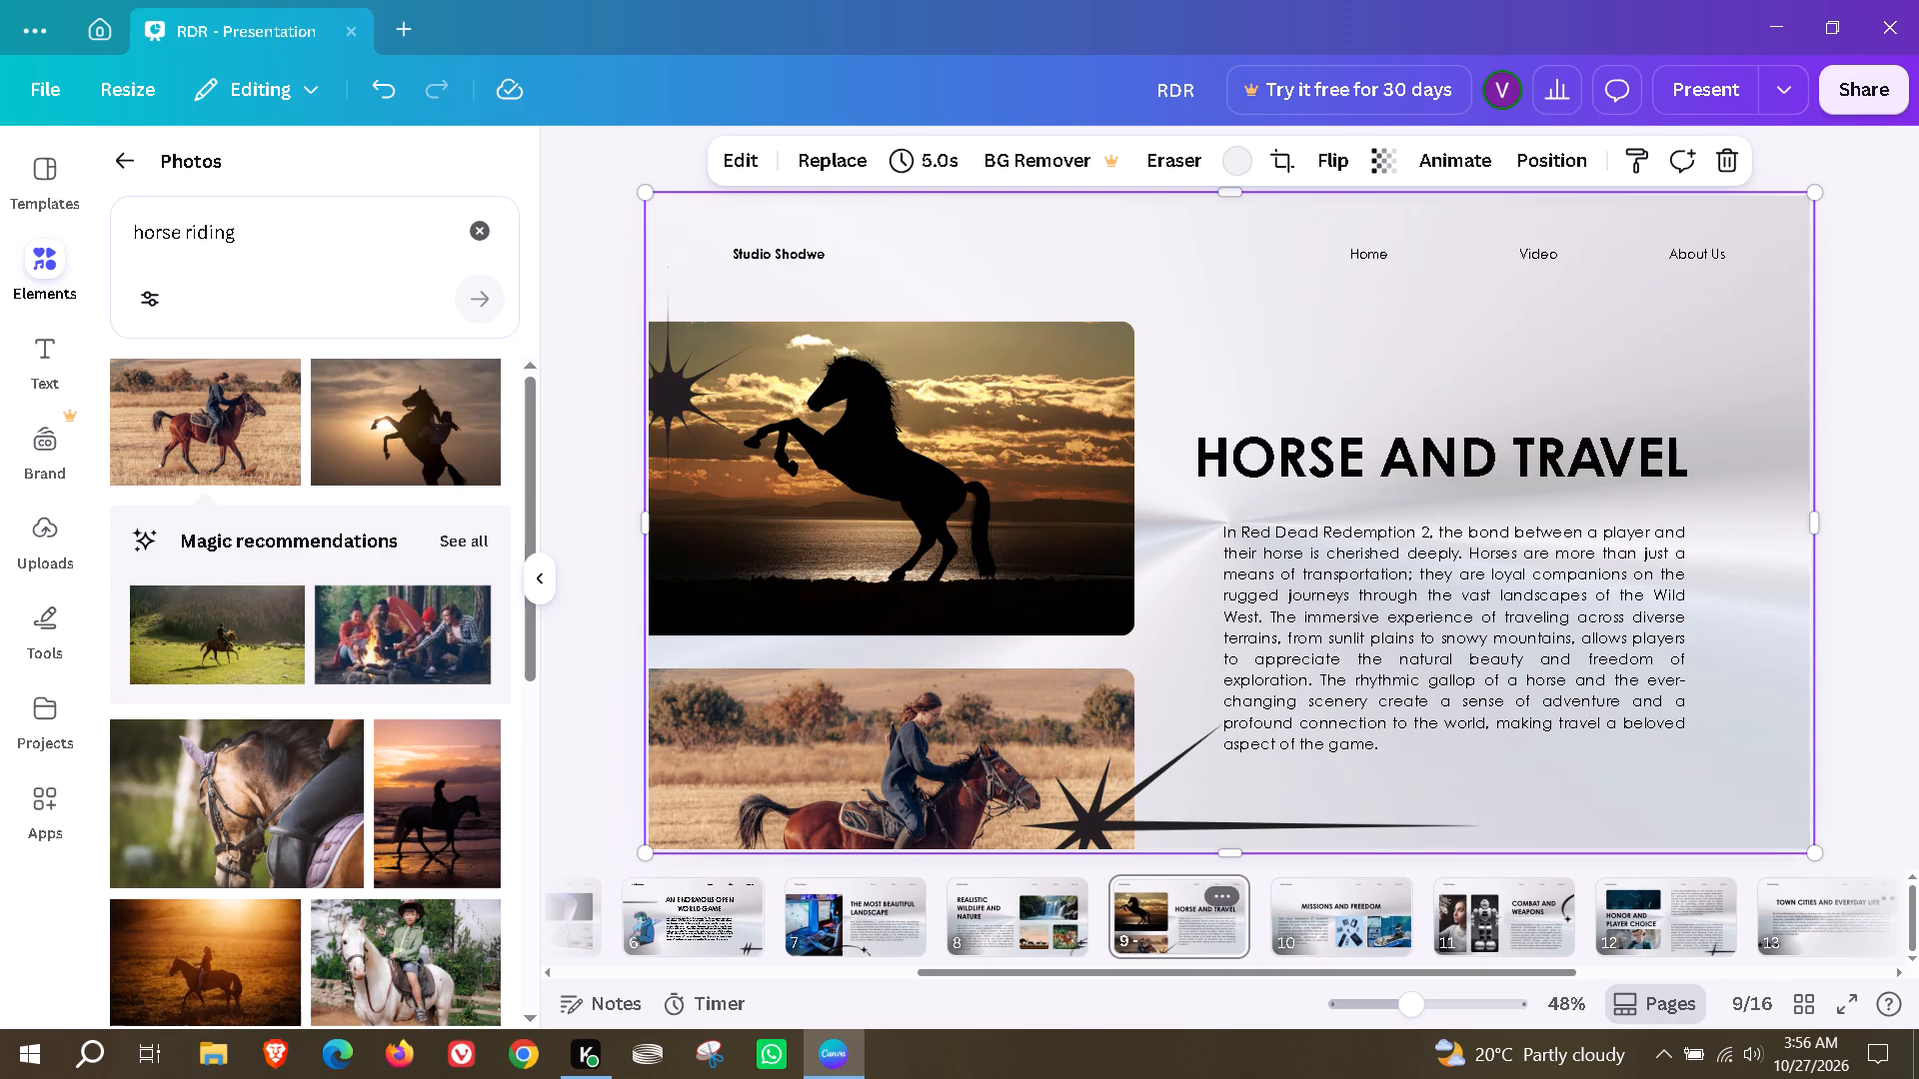
Open page 10, Missions and Freedom.
left_click(1358, 920)
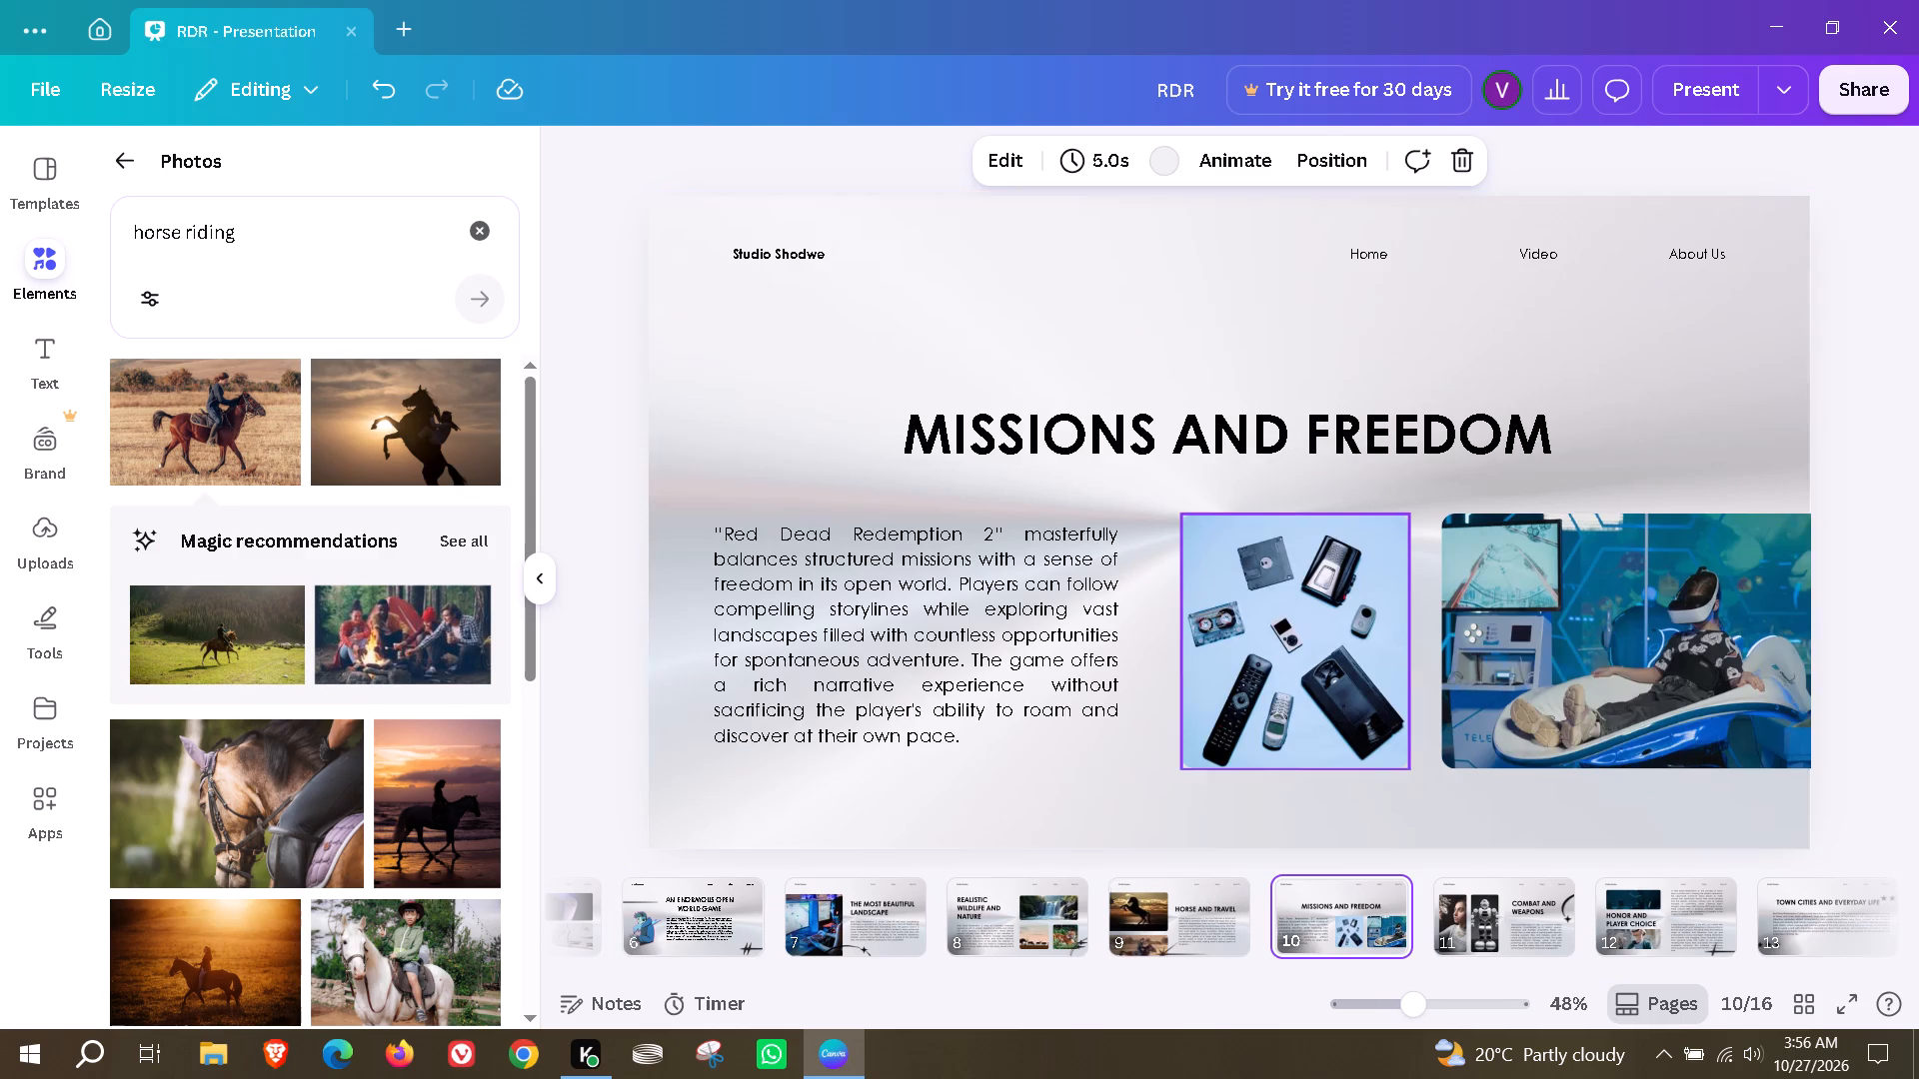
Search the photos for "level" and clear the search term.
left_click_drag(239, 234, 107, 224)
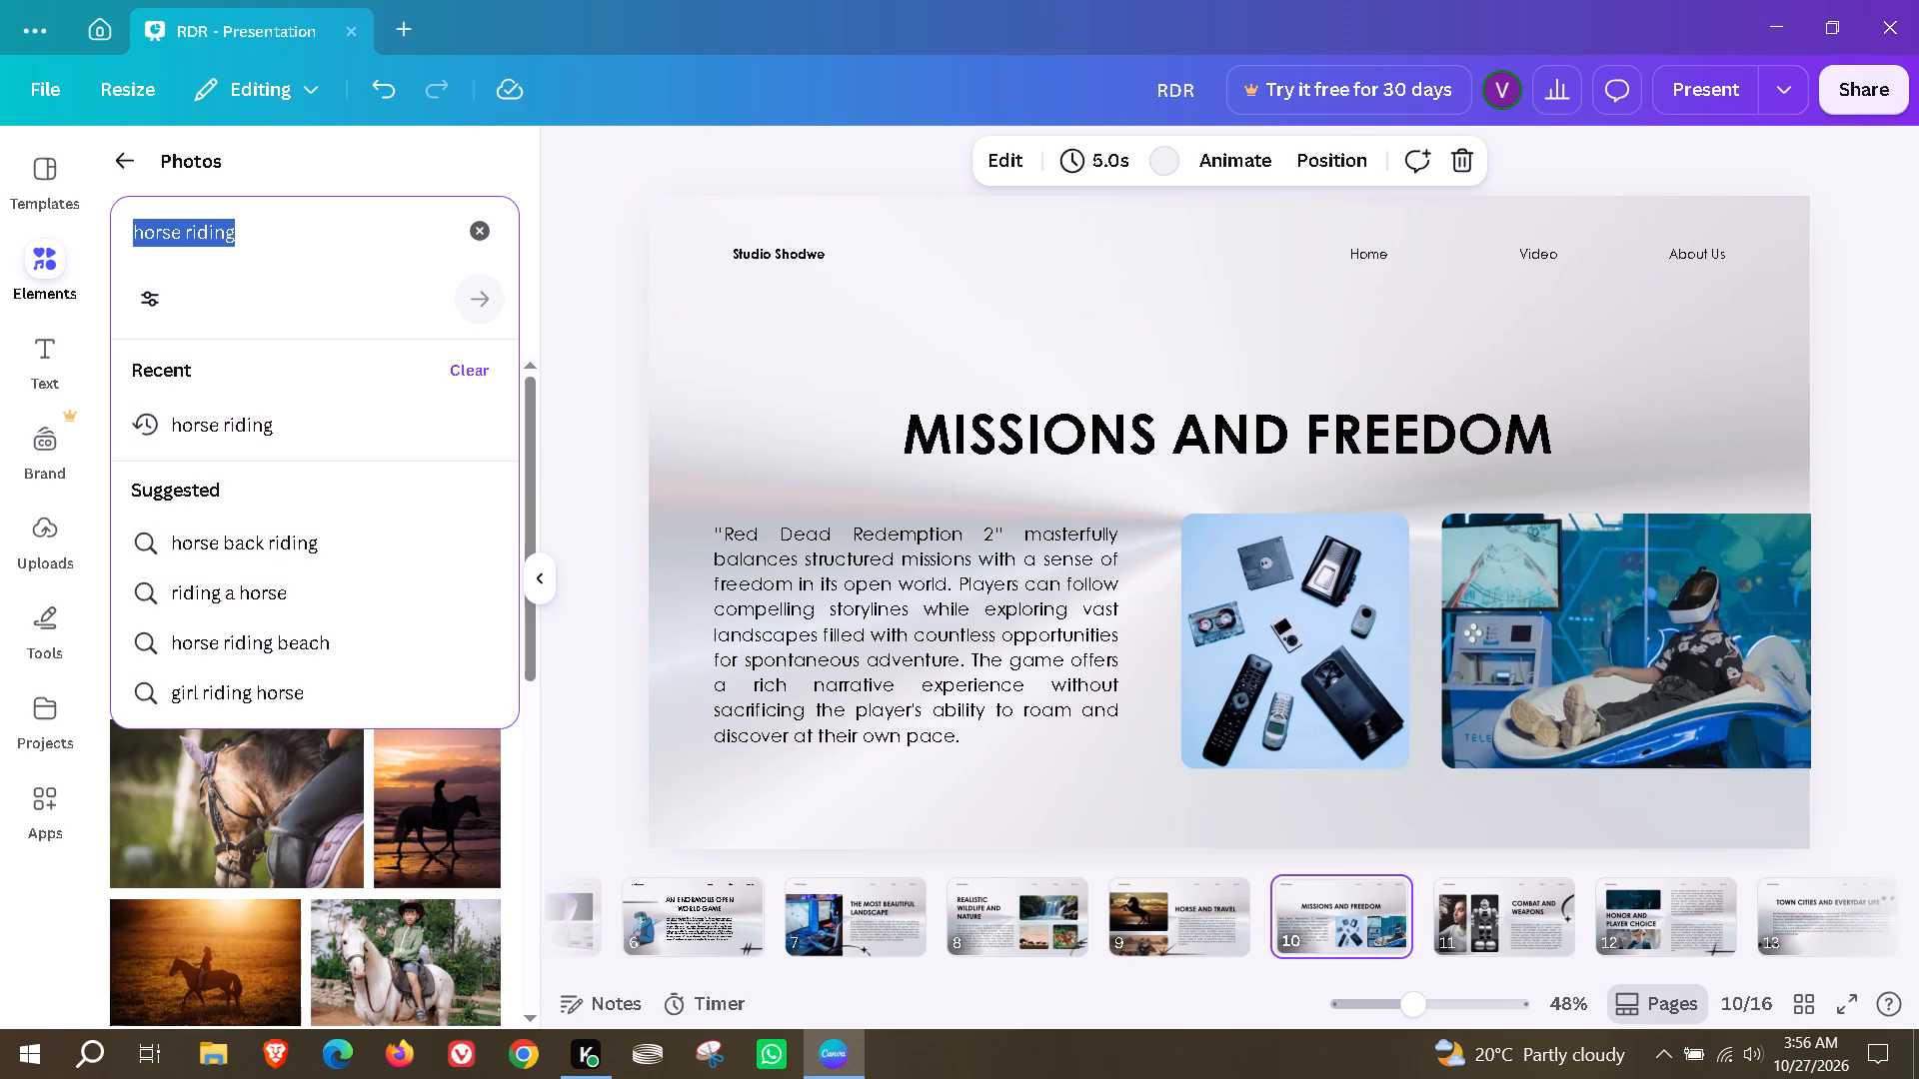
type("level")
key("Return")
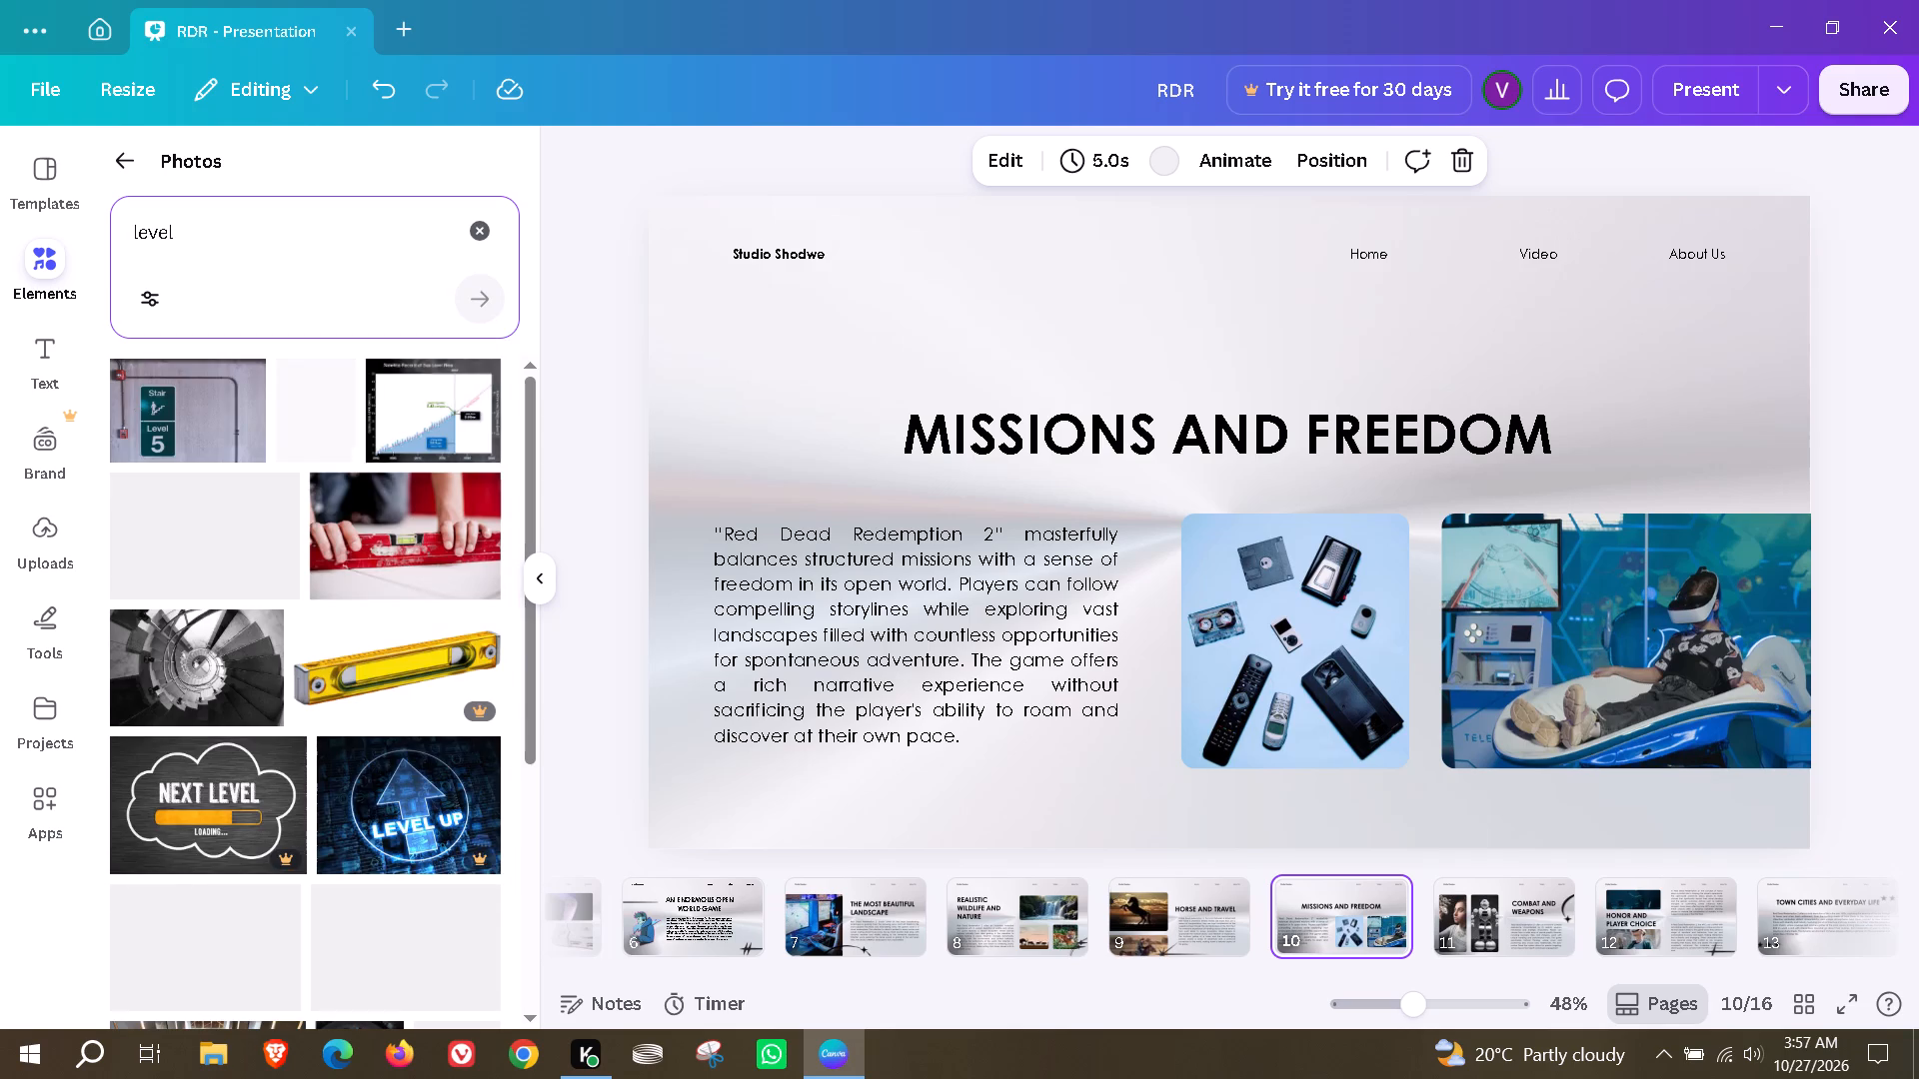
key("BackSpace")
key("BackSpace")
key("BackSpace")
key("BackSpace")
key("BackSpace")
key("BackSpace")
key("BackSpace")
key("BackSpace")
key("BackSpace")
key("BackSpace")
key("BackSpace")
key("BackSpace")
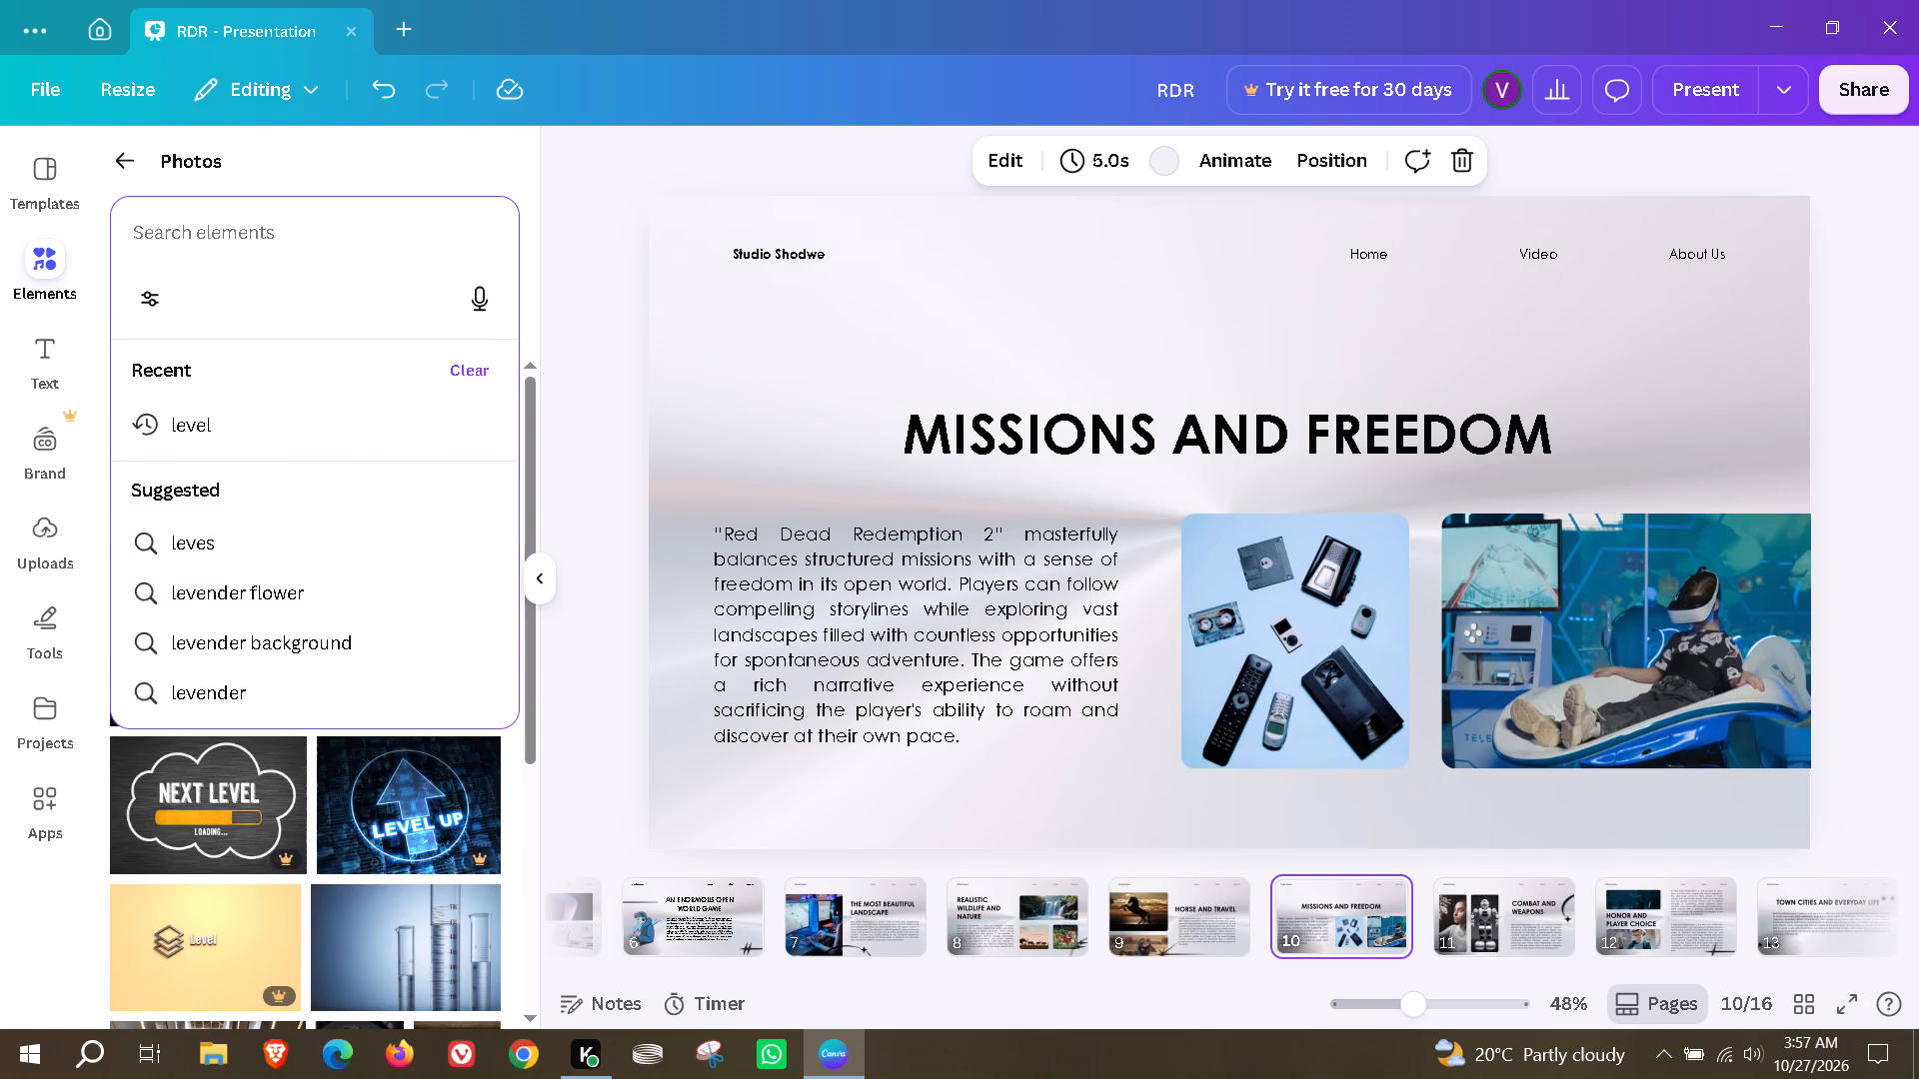
Search the photos for "games" and replace page 10's retro gadgets photo with the smiling gamer wearing a headset.
type("games")
key("Return")
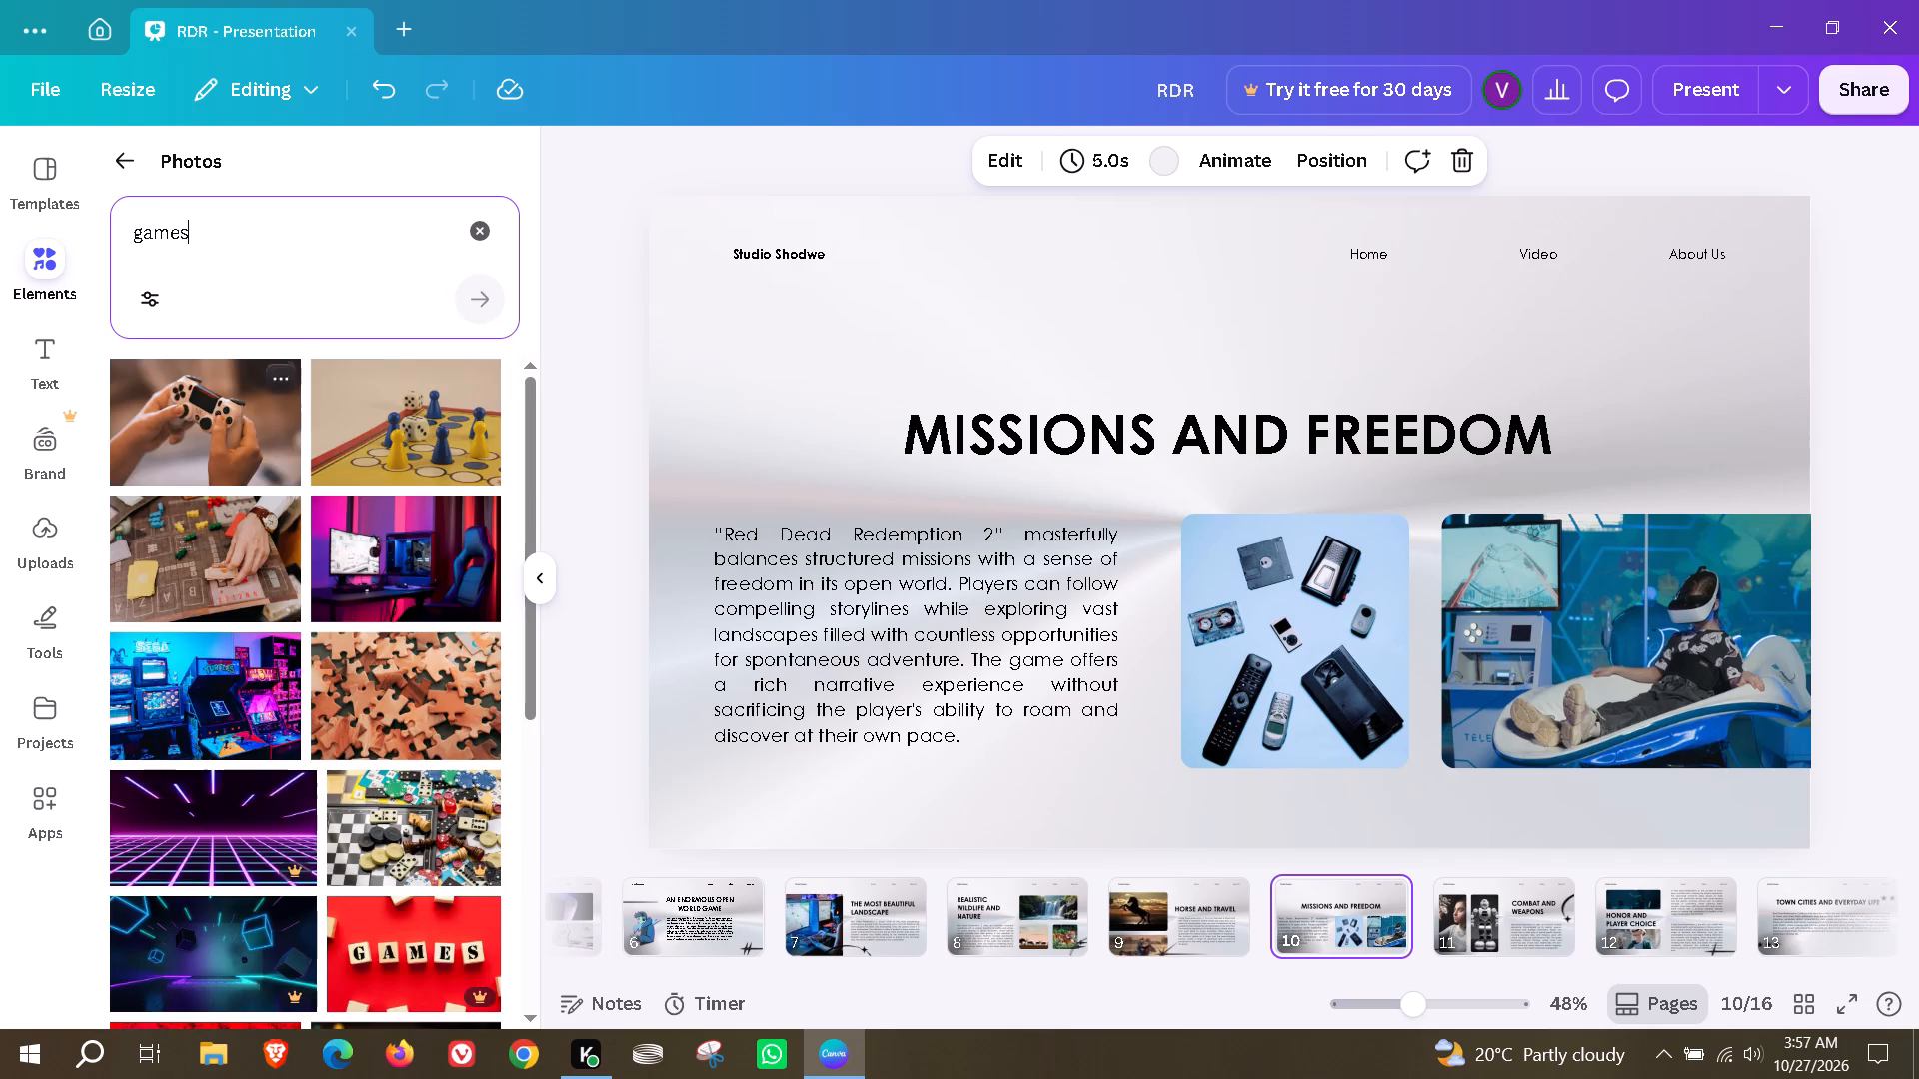
scroll(272, 678, "down", 4)
scroll(222, 763, "down", 5)
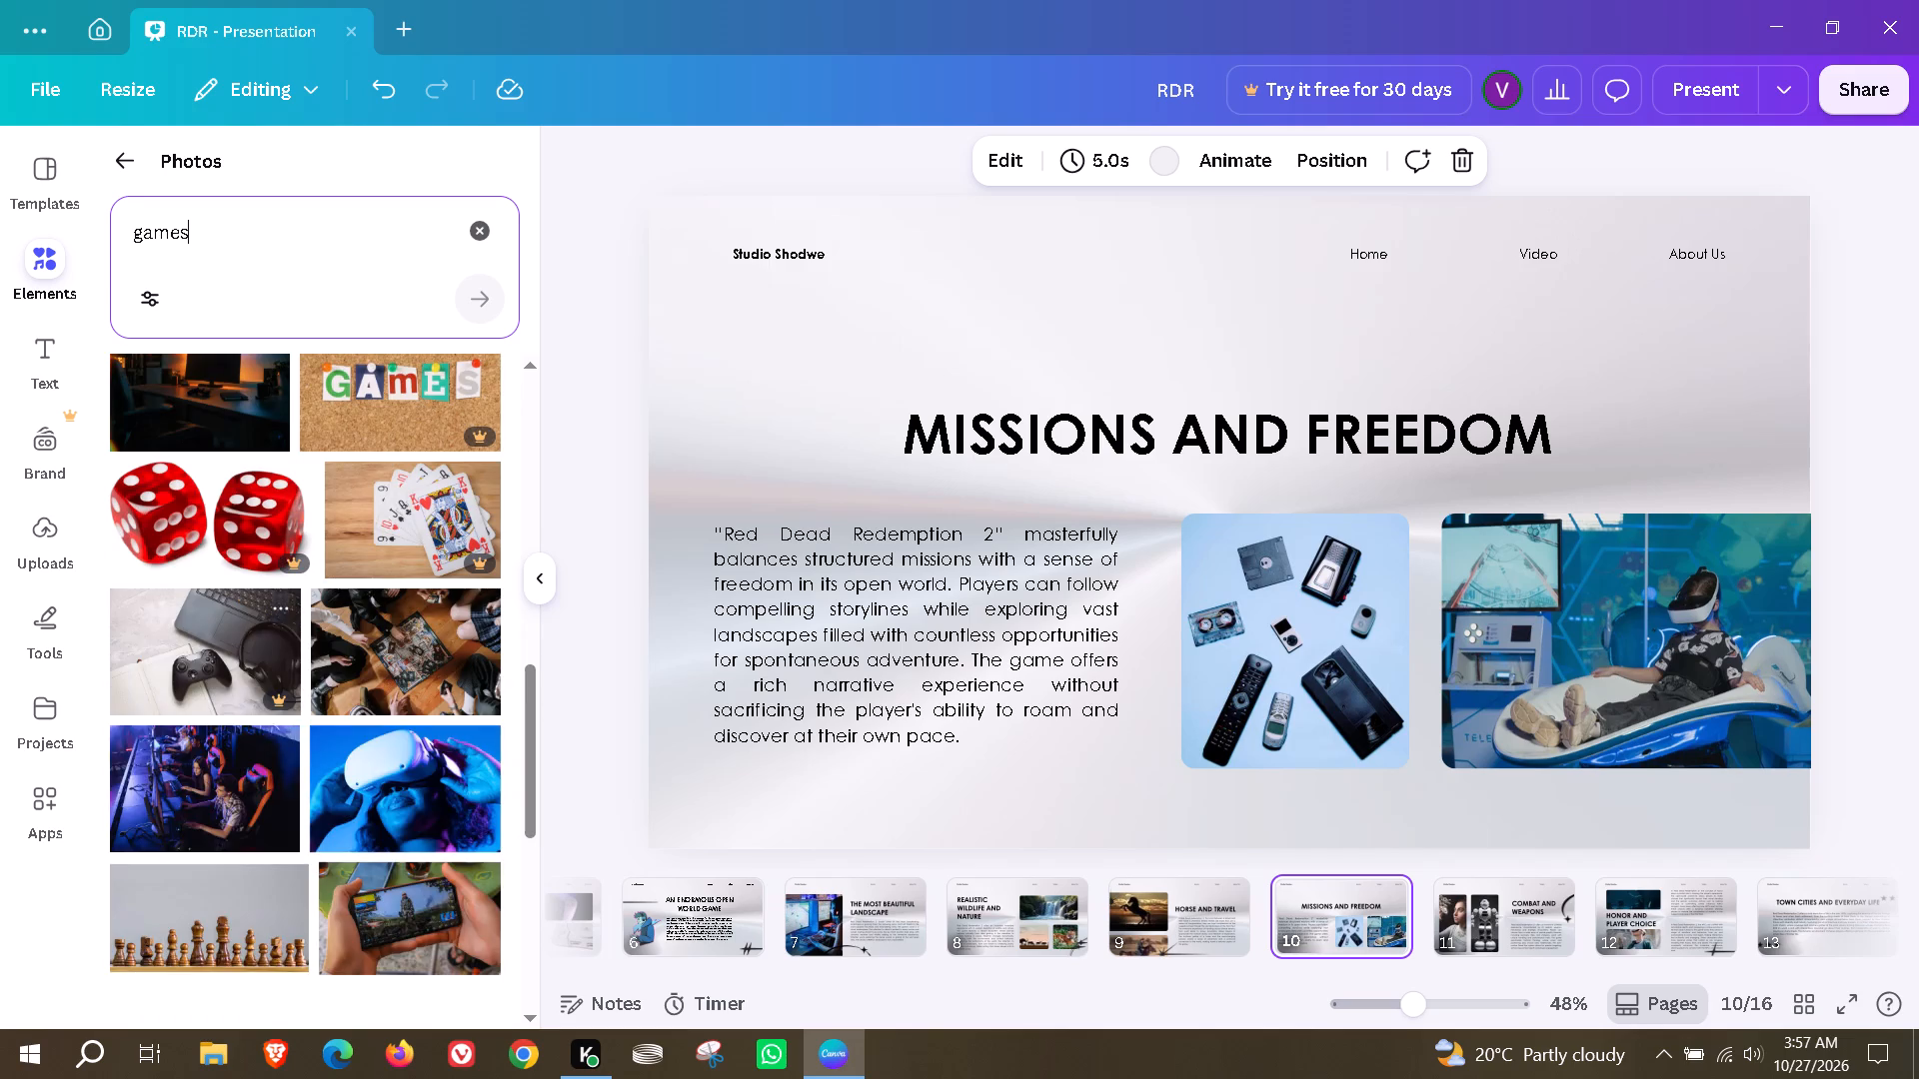
scroll(302, 605, "down", 6)
scroll(306, 703, "up", 1)
scroll(304, 722, "down", 4)
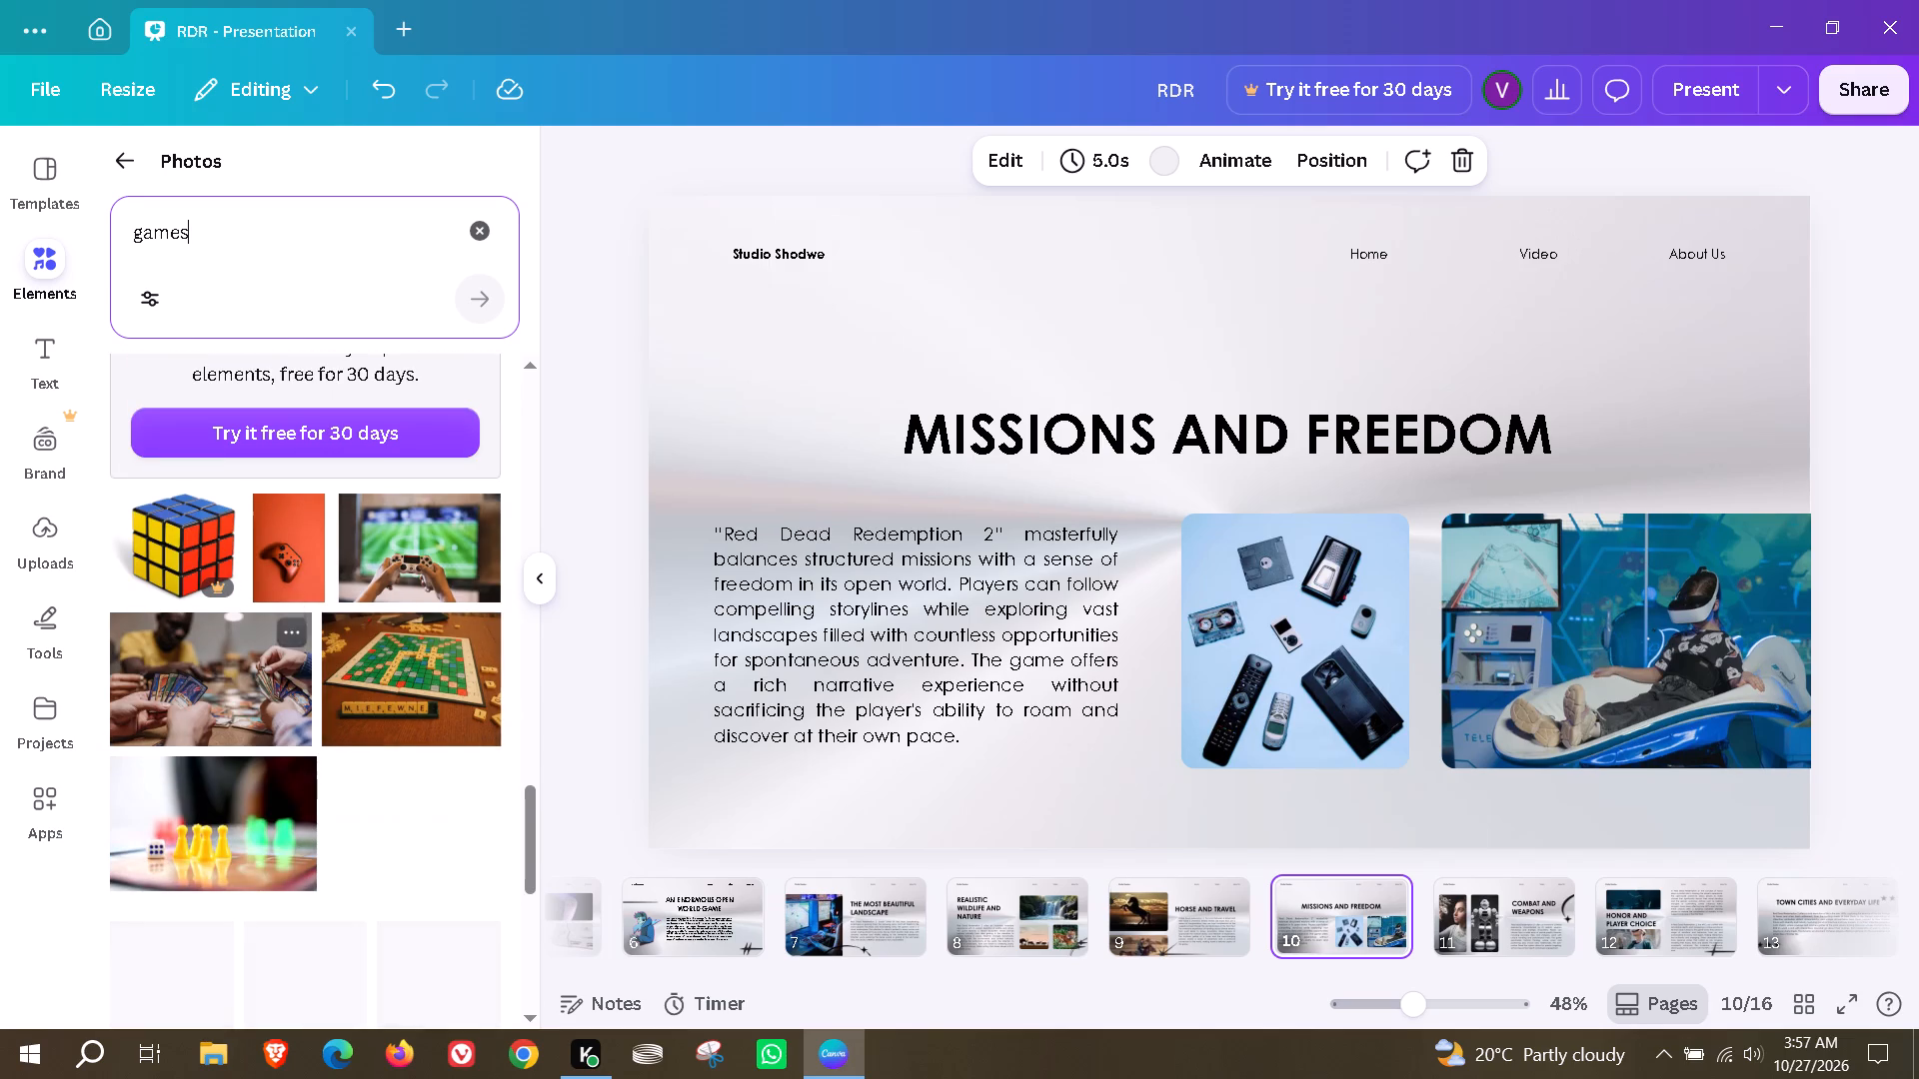
scroll(304, 777, "down", 1)
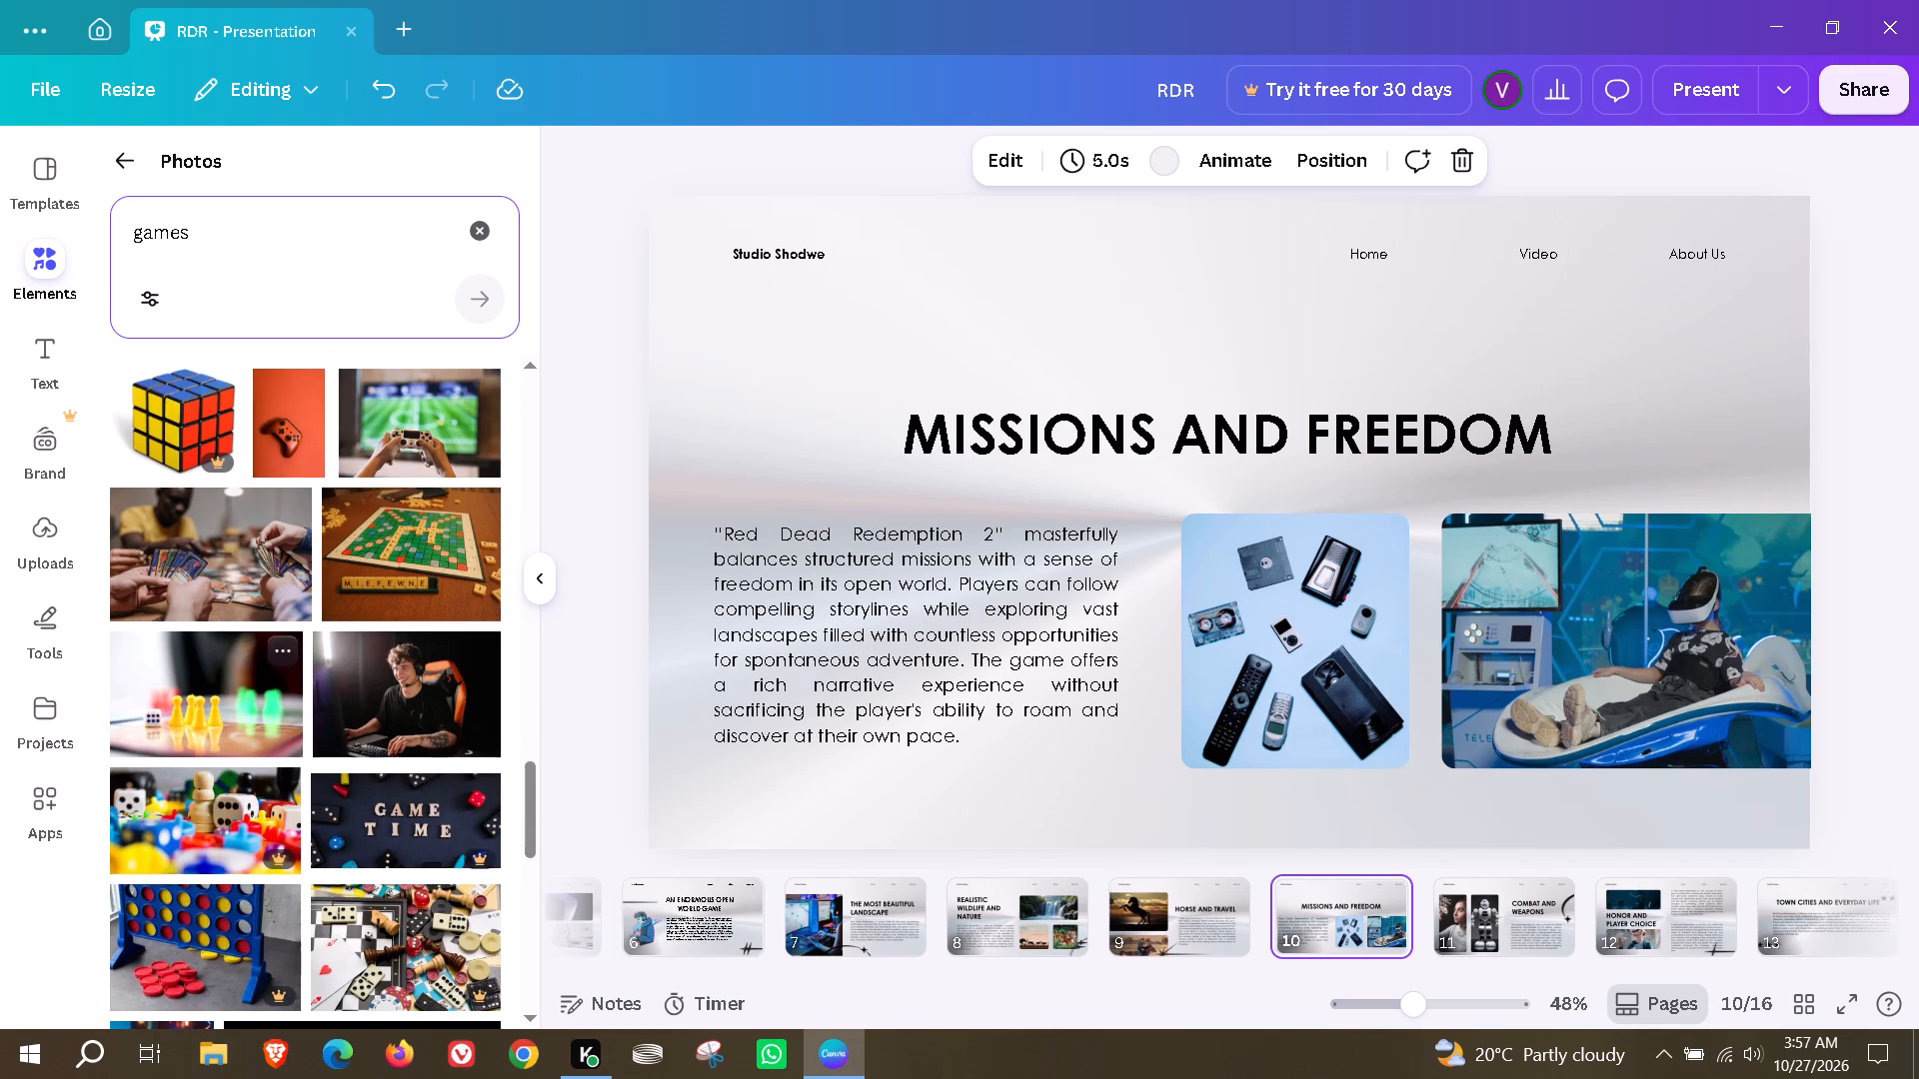
left_click_drag(405, 728, 1477, 668)
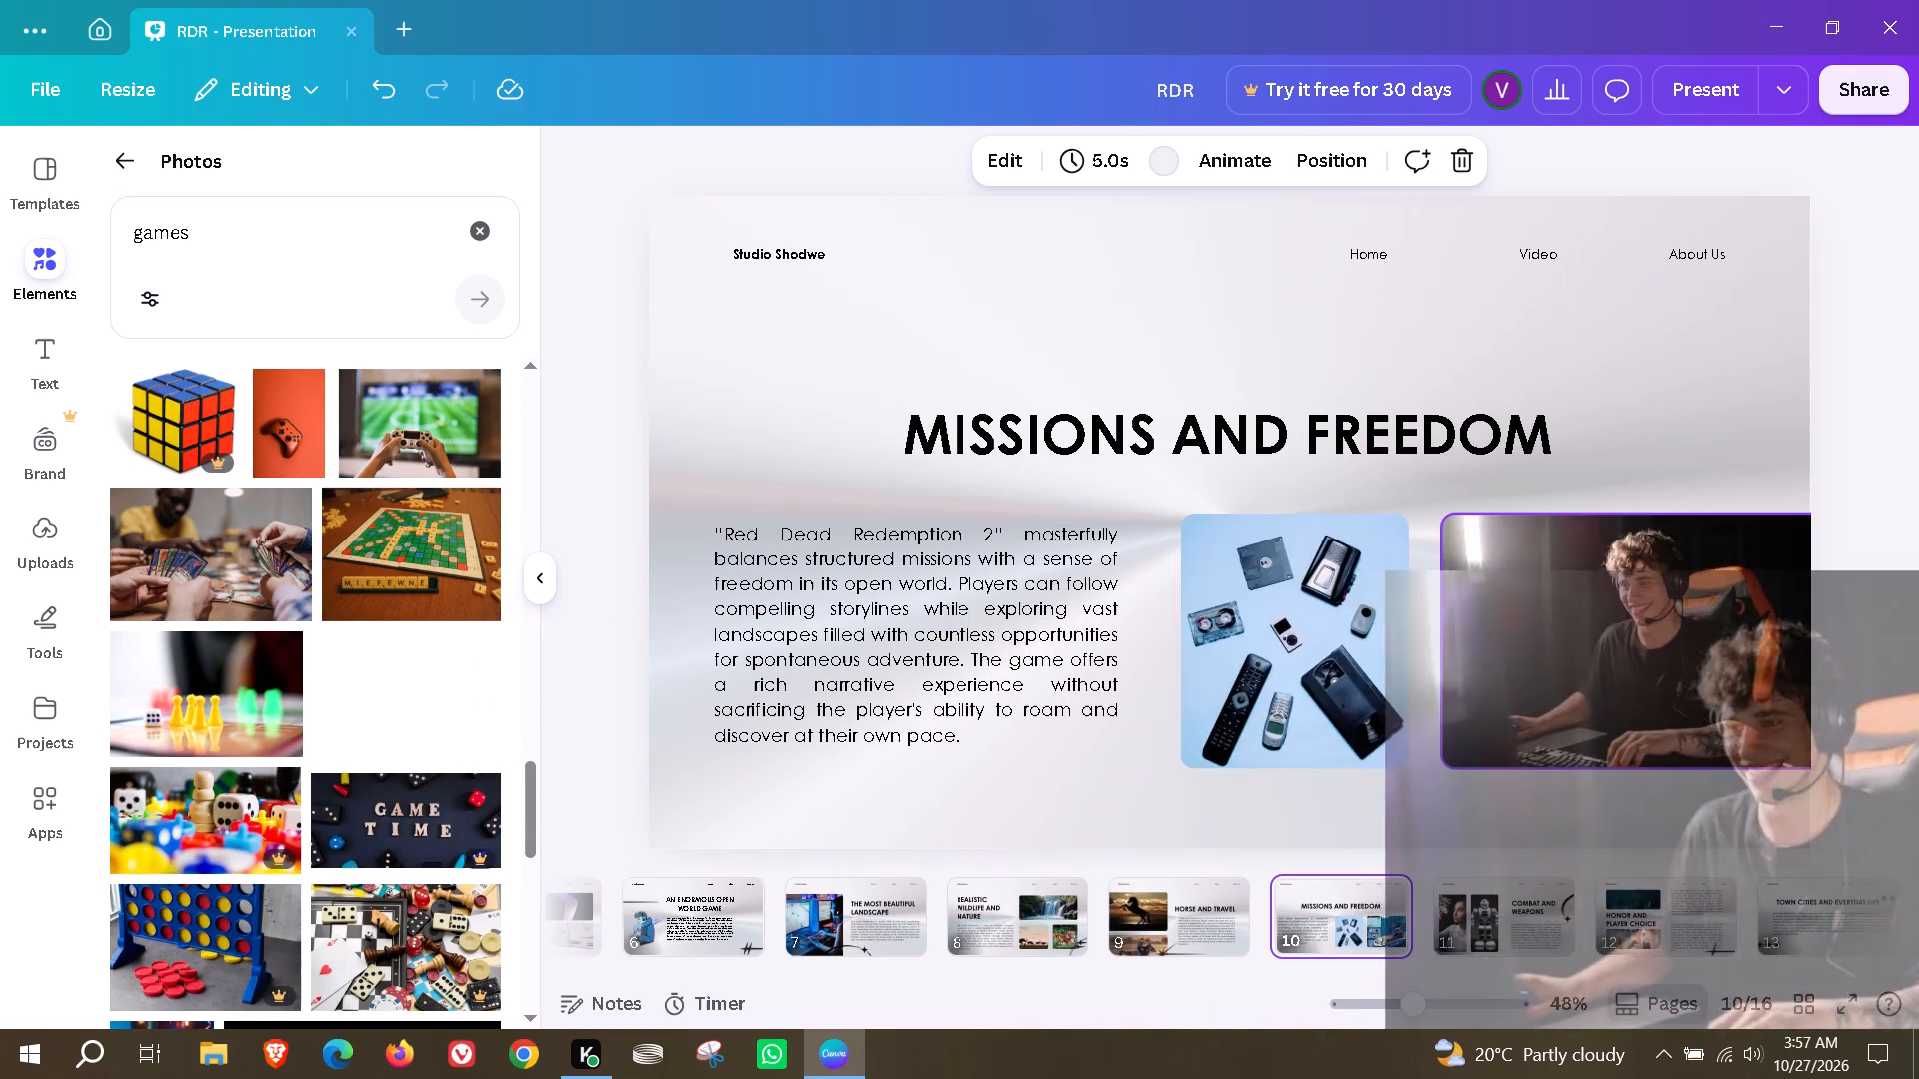
left_click_drag(1477, 668, 1353, 668)
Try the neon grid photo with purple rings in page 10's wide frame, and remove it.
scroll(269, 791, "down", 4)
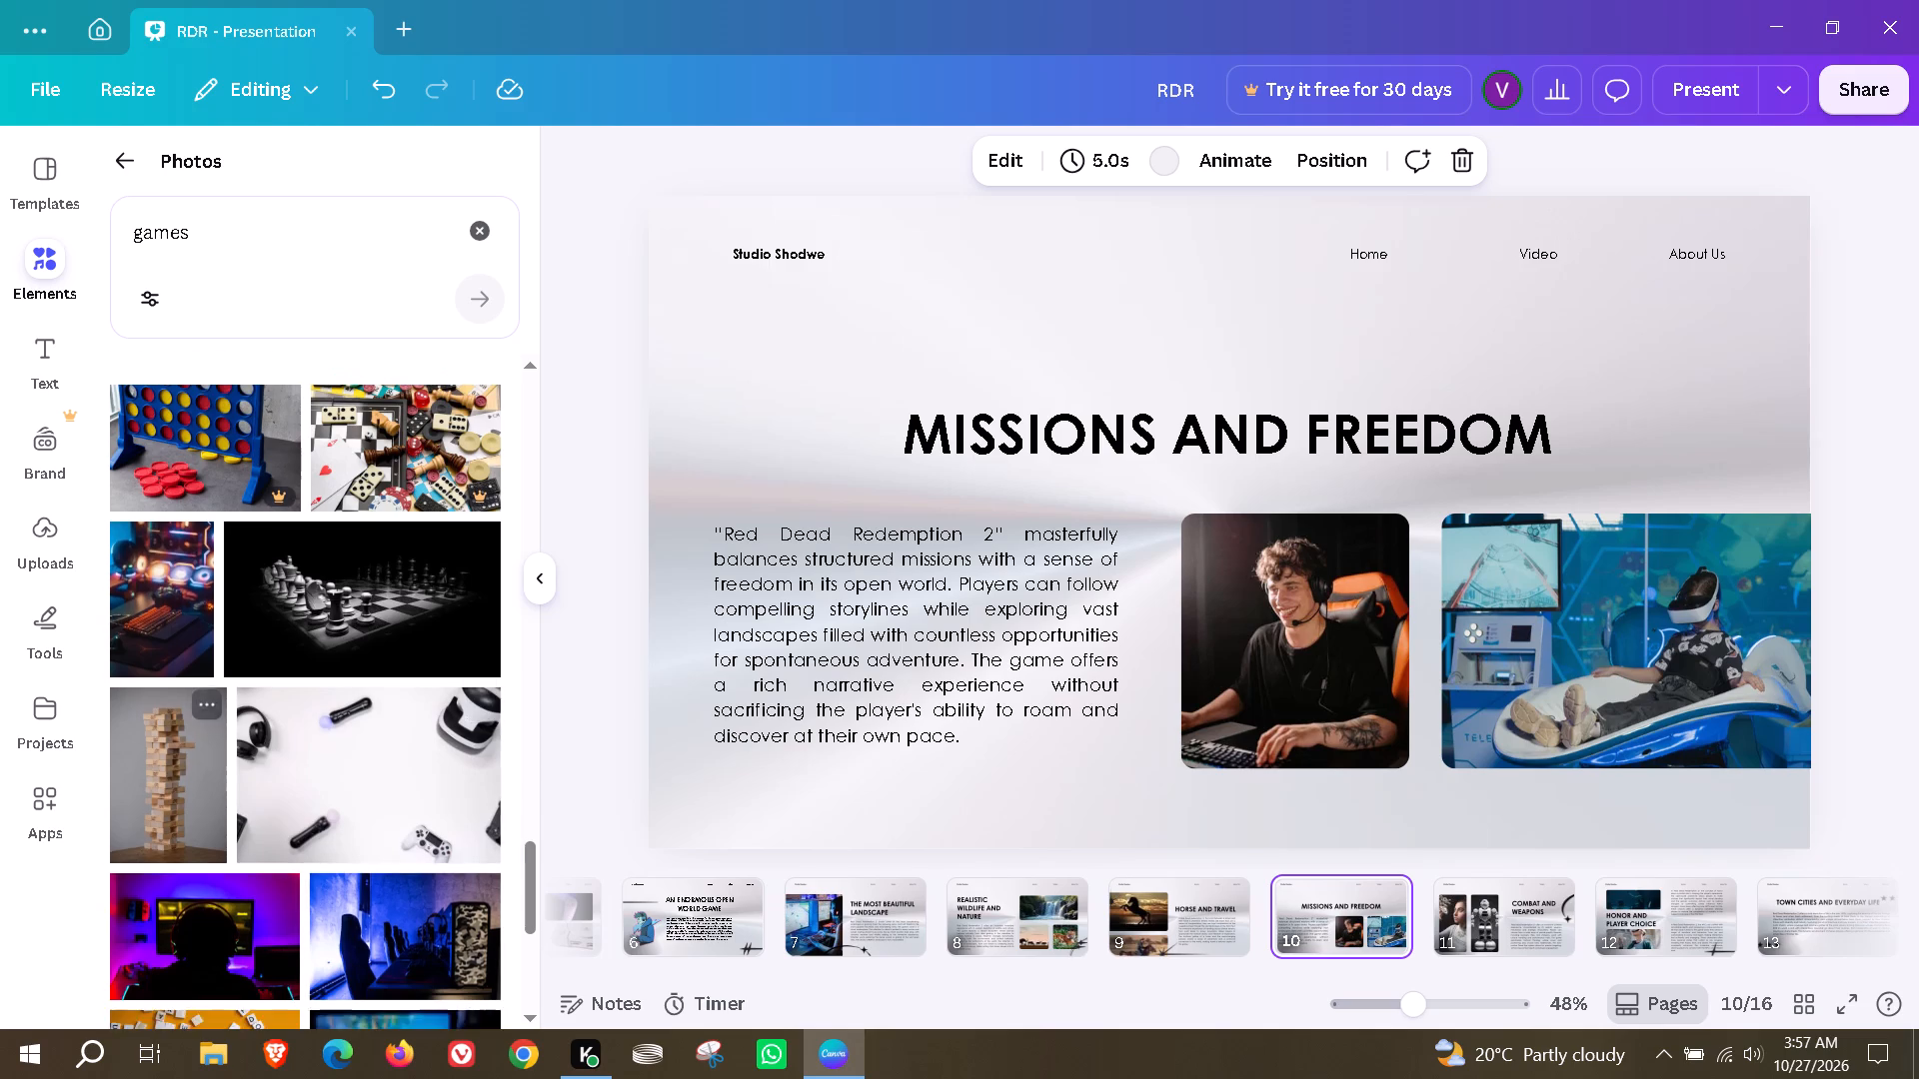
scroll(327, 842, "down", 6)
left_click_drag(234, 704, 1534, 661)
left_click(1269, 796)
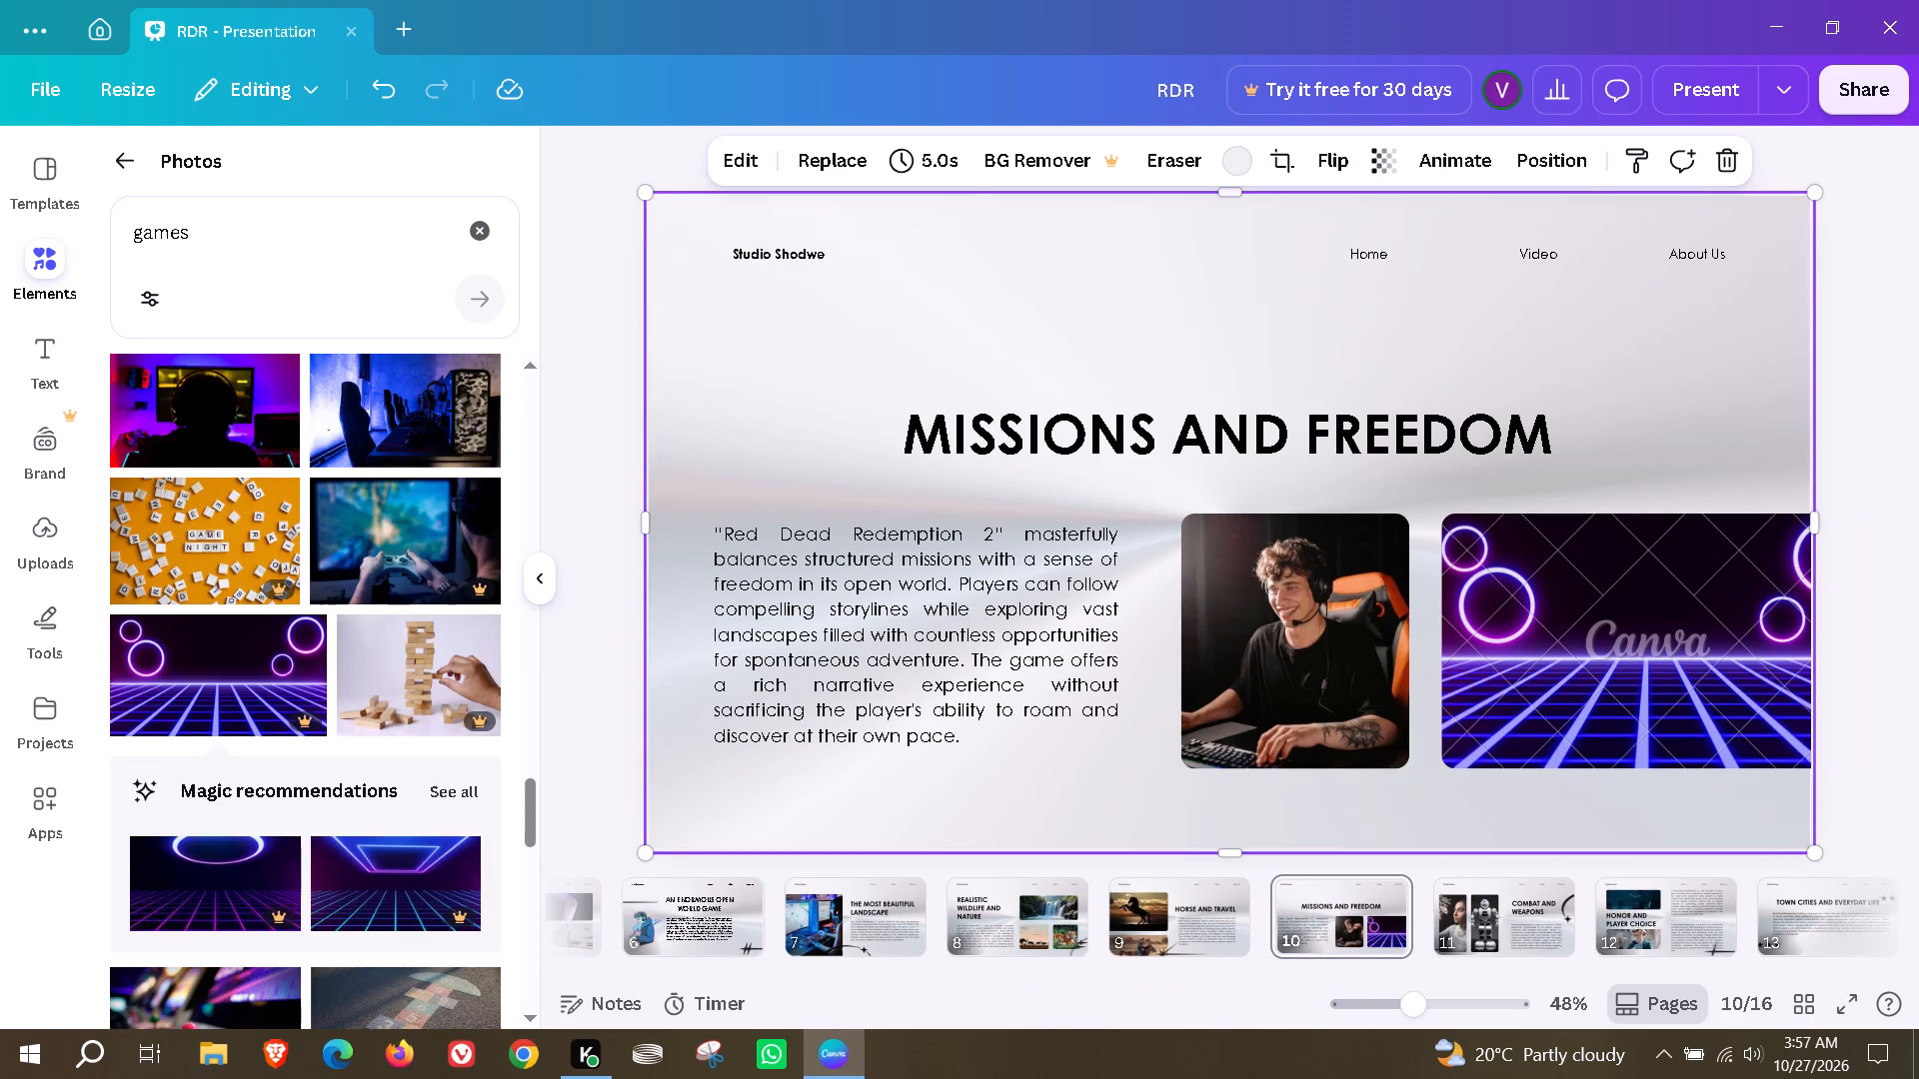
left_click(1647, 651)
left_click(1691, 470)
Fill page 10's wide frame with the photo of a game controller in blue light.
scroll(252, 869, "down", 2)
left_click(1703, 513)
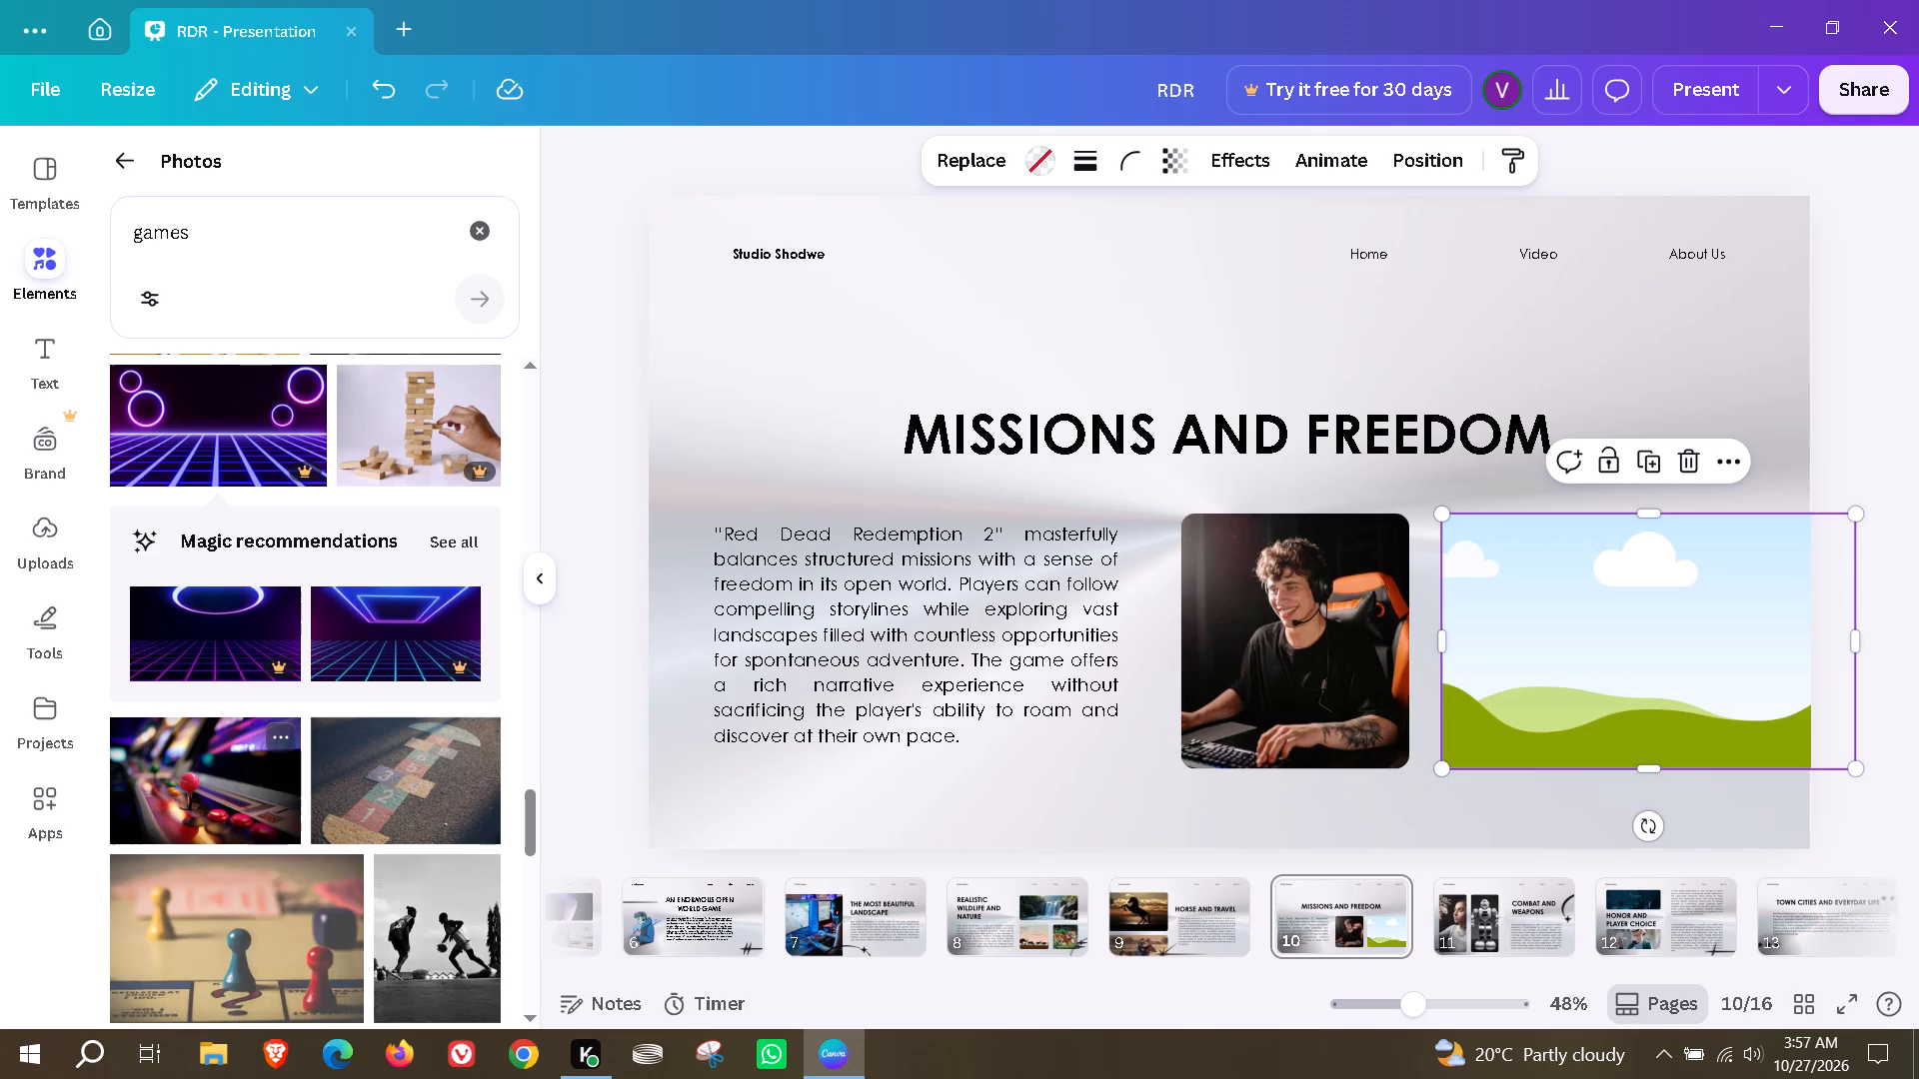
scroll(267, 822, "down", 2)
scroll(350, 883, "down", 2)
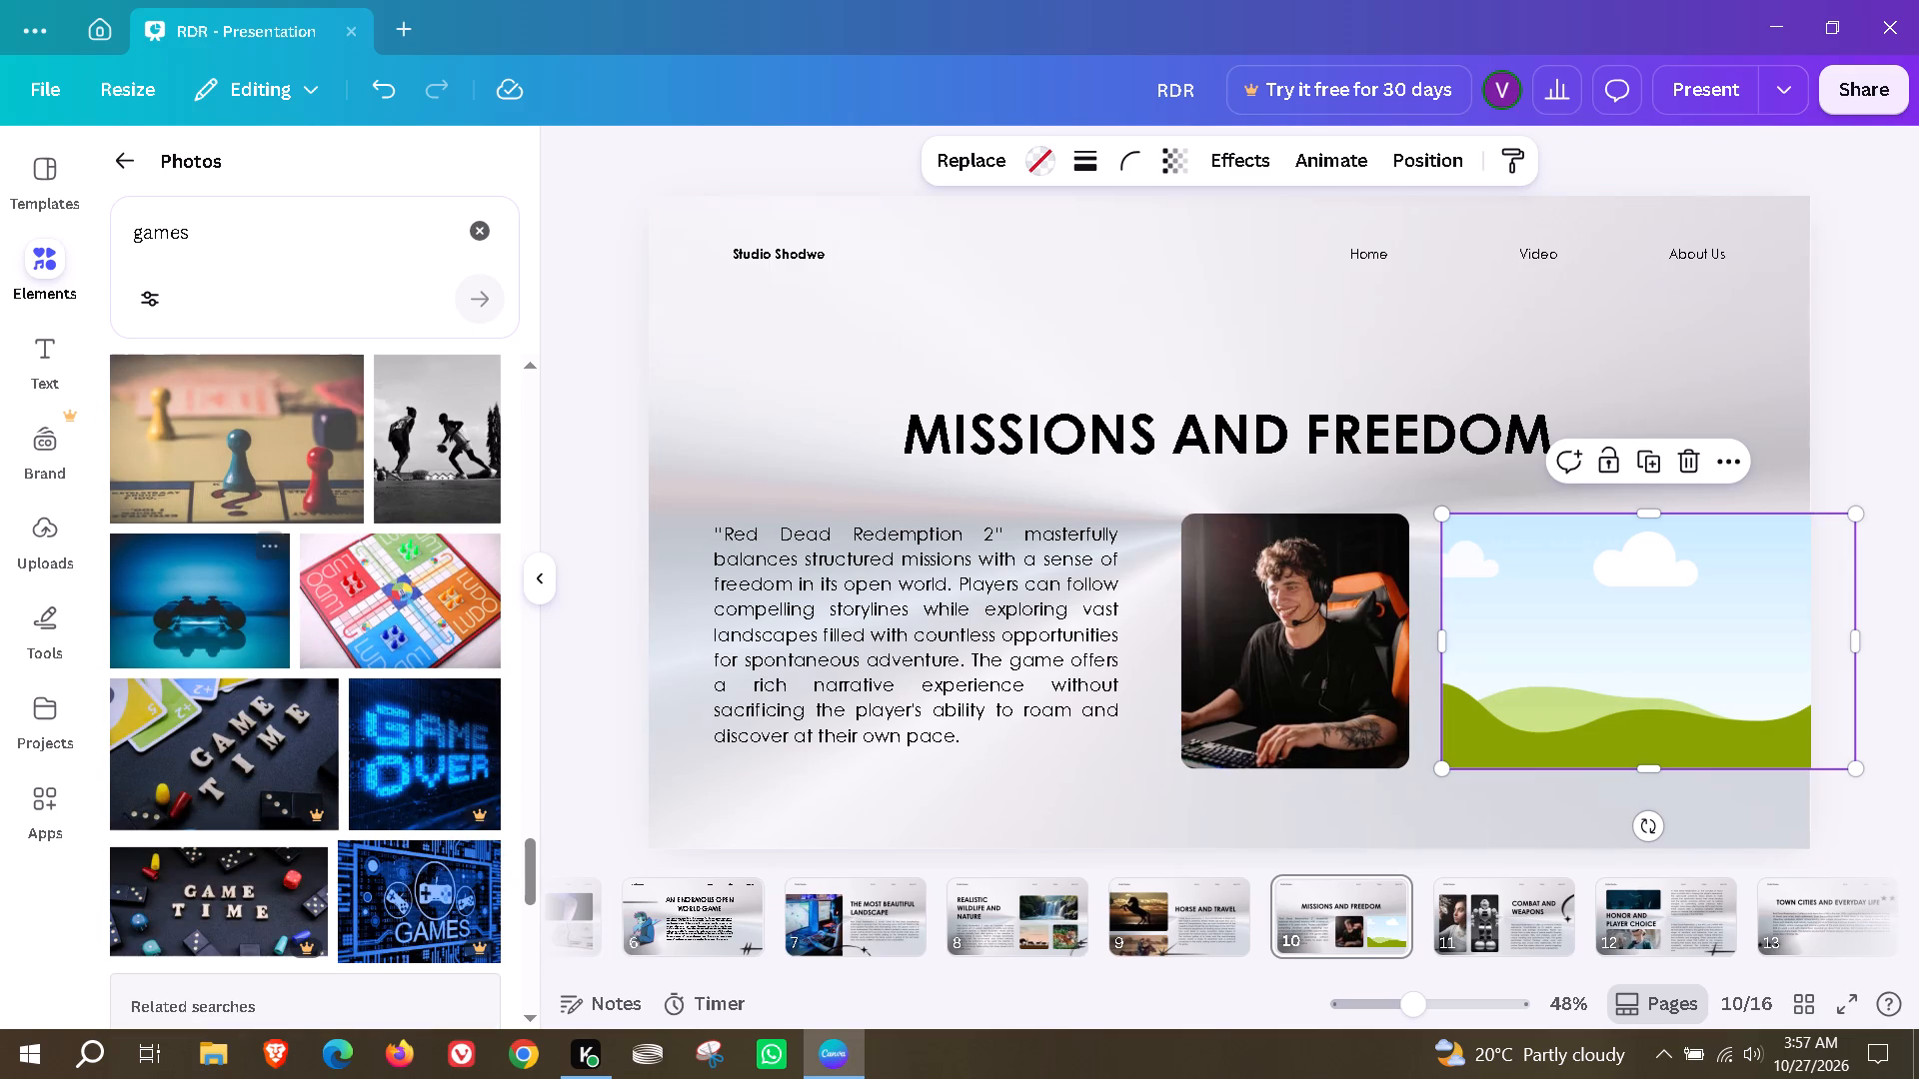
left_click_drag(207, 630, 1700, 646)
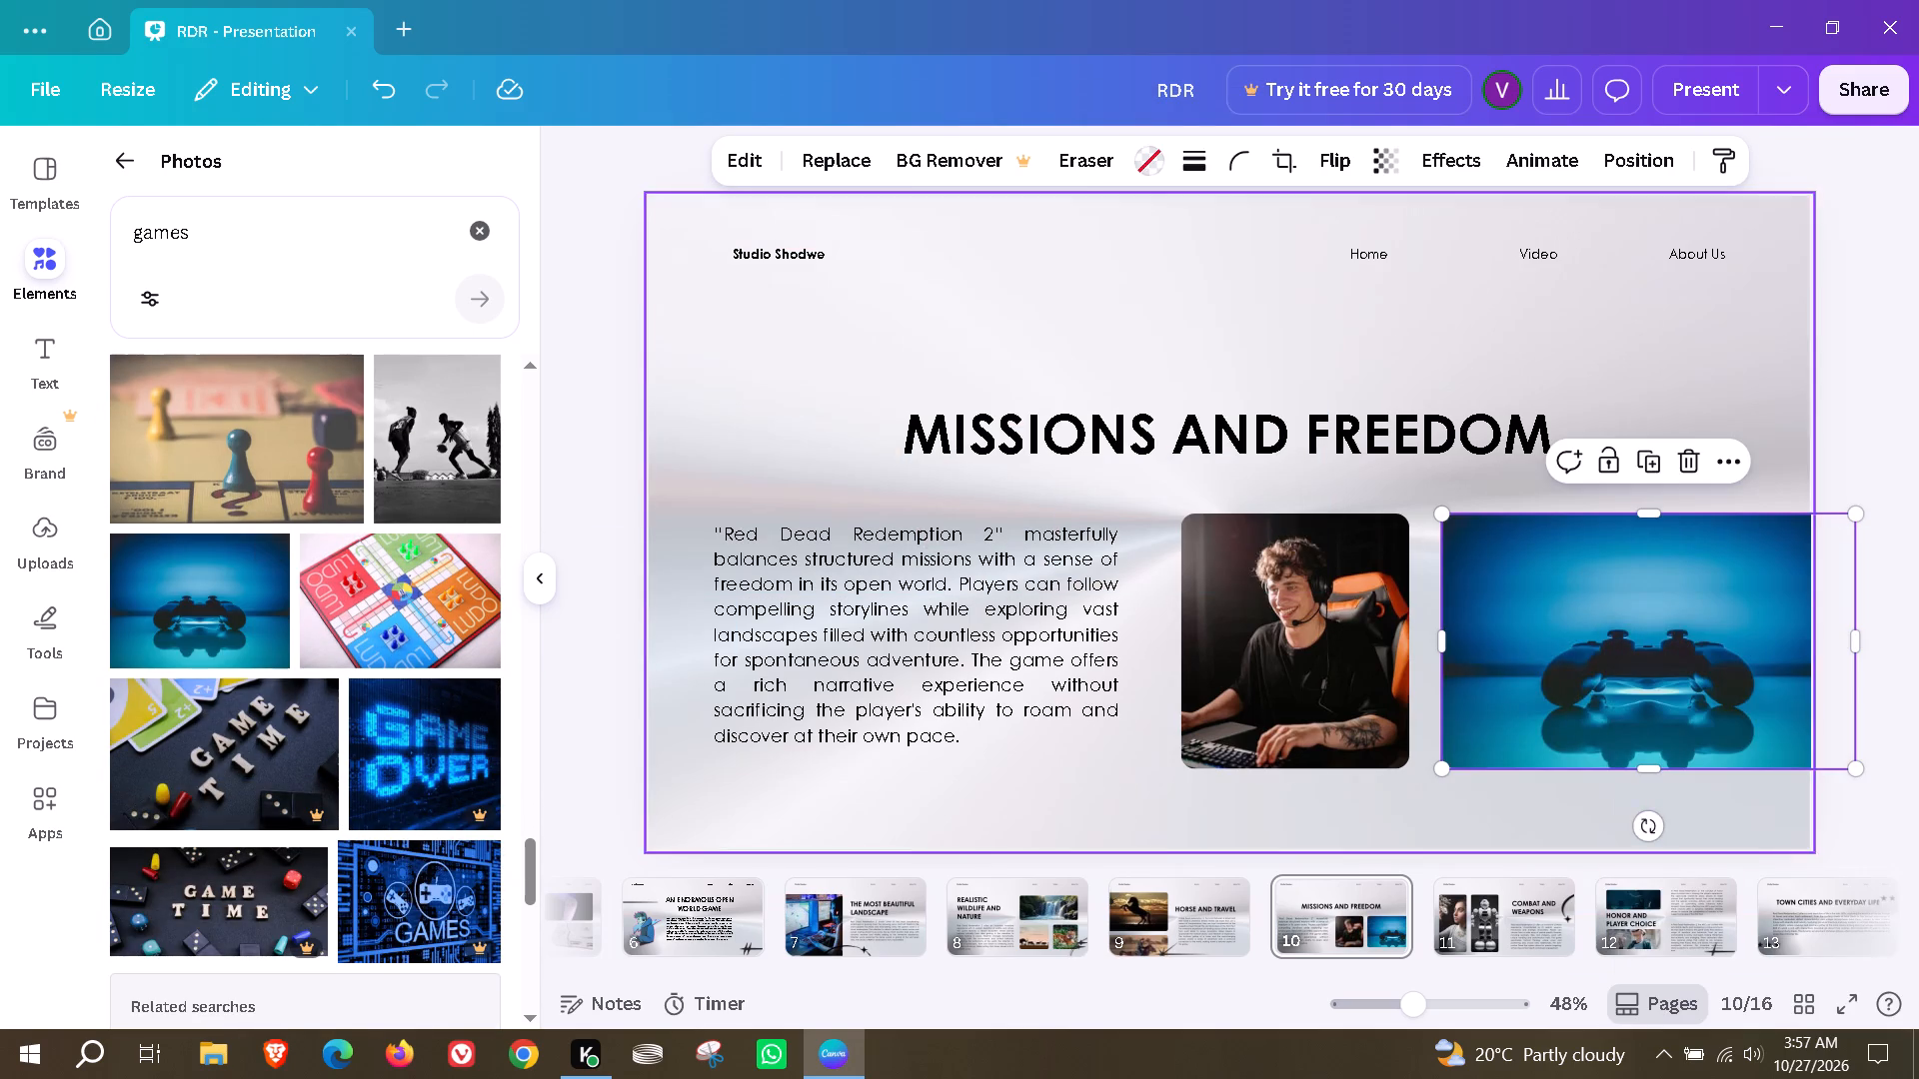
left_click(1550, 826)
Search the photos for "combat" and replace page 11's woman photo with the image of two men grappling on a bridge.
left_click(1477, 901)
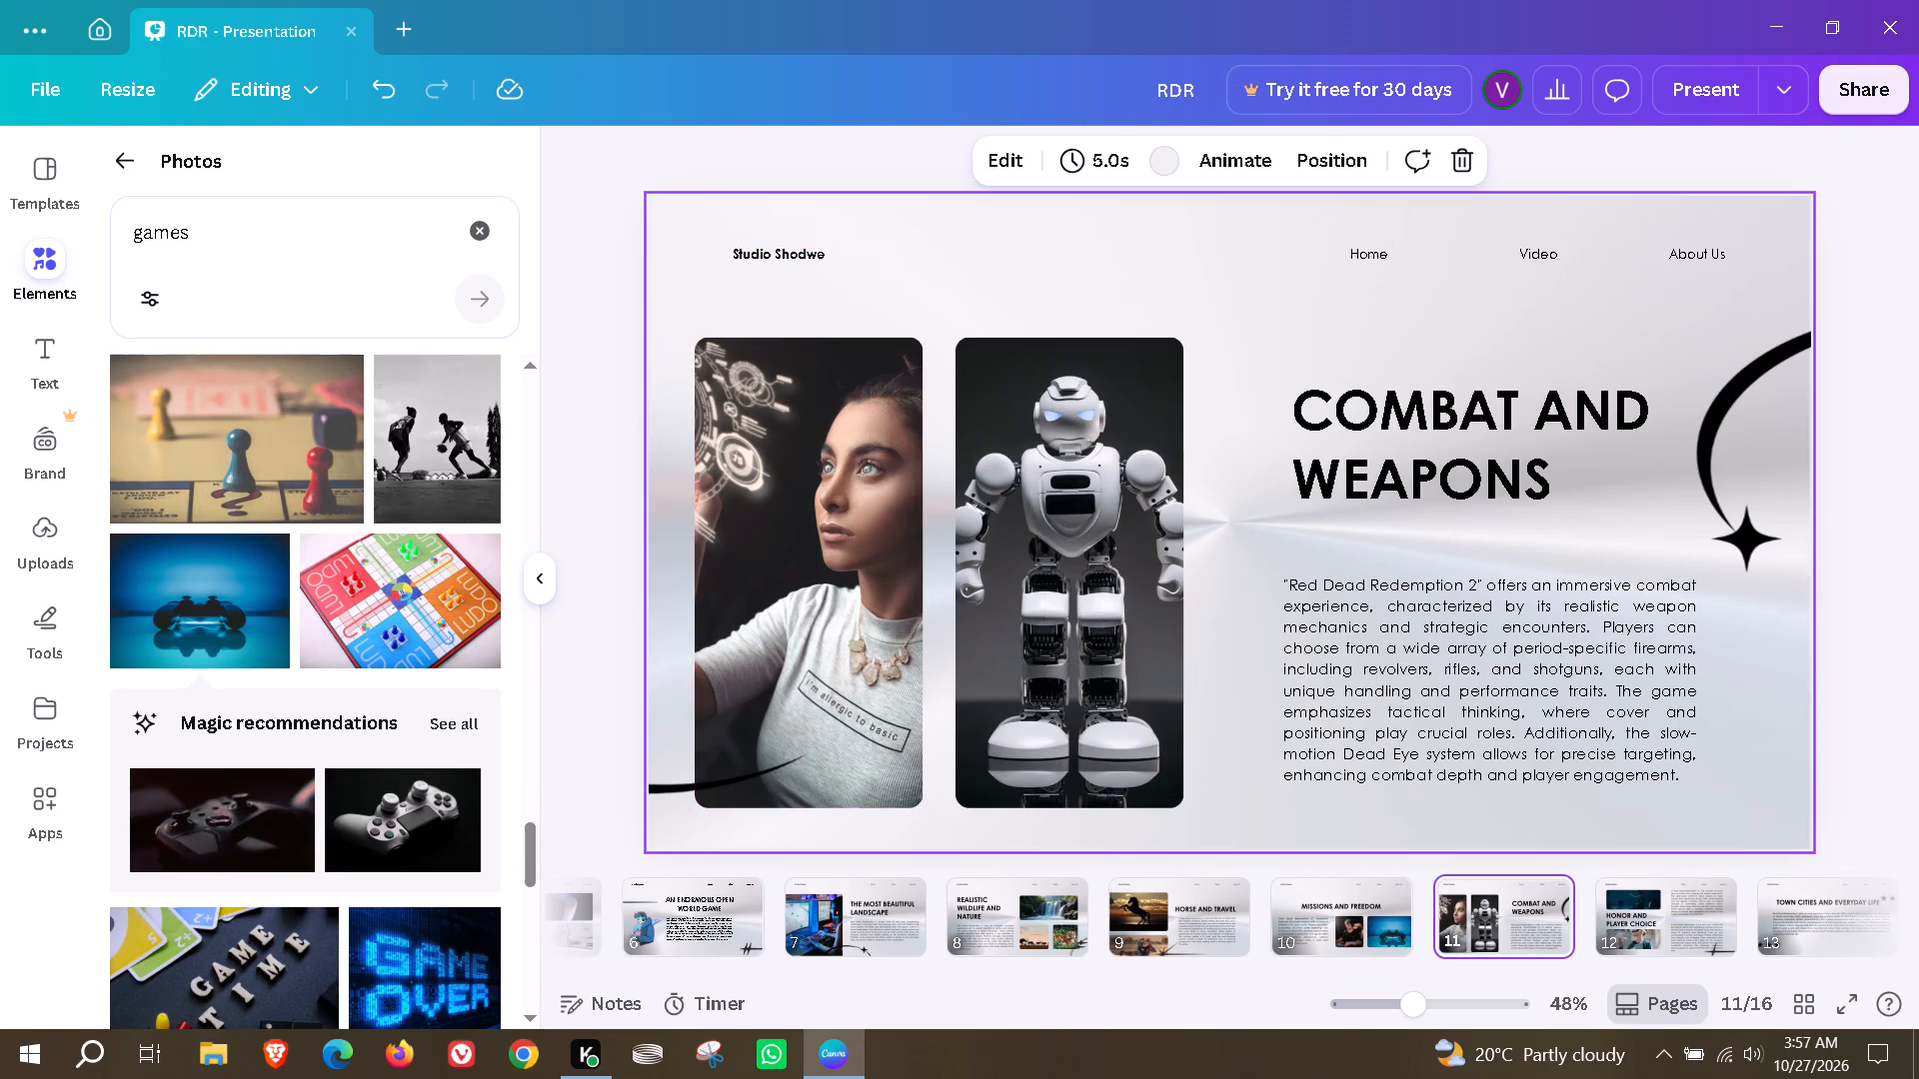
left_click_drag(245, 222, 99, 222)
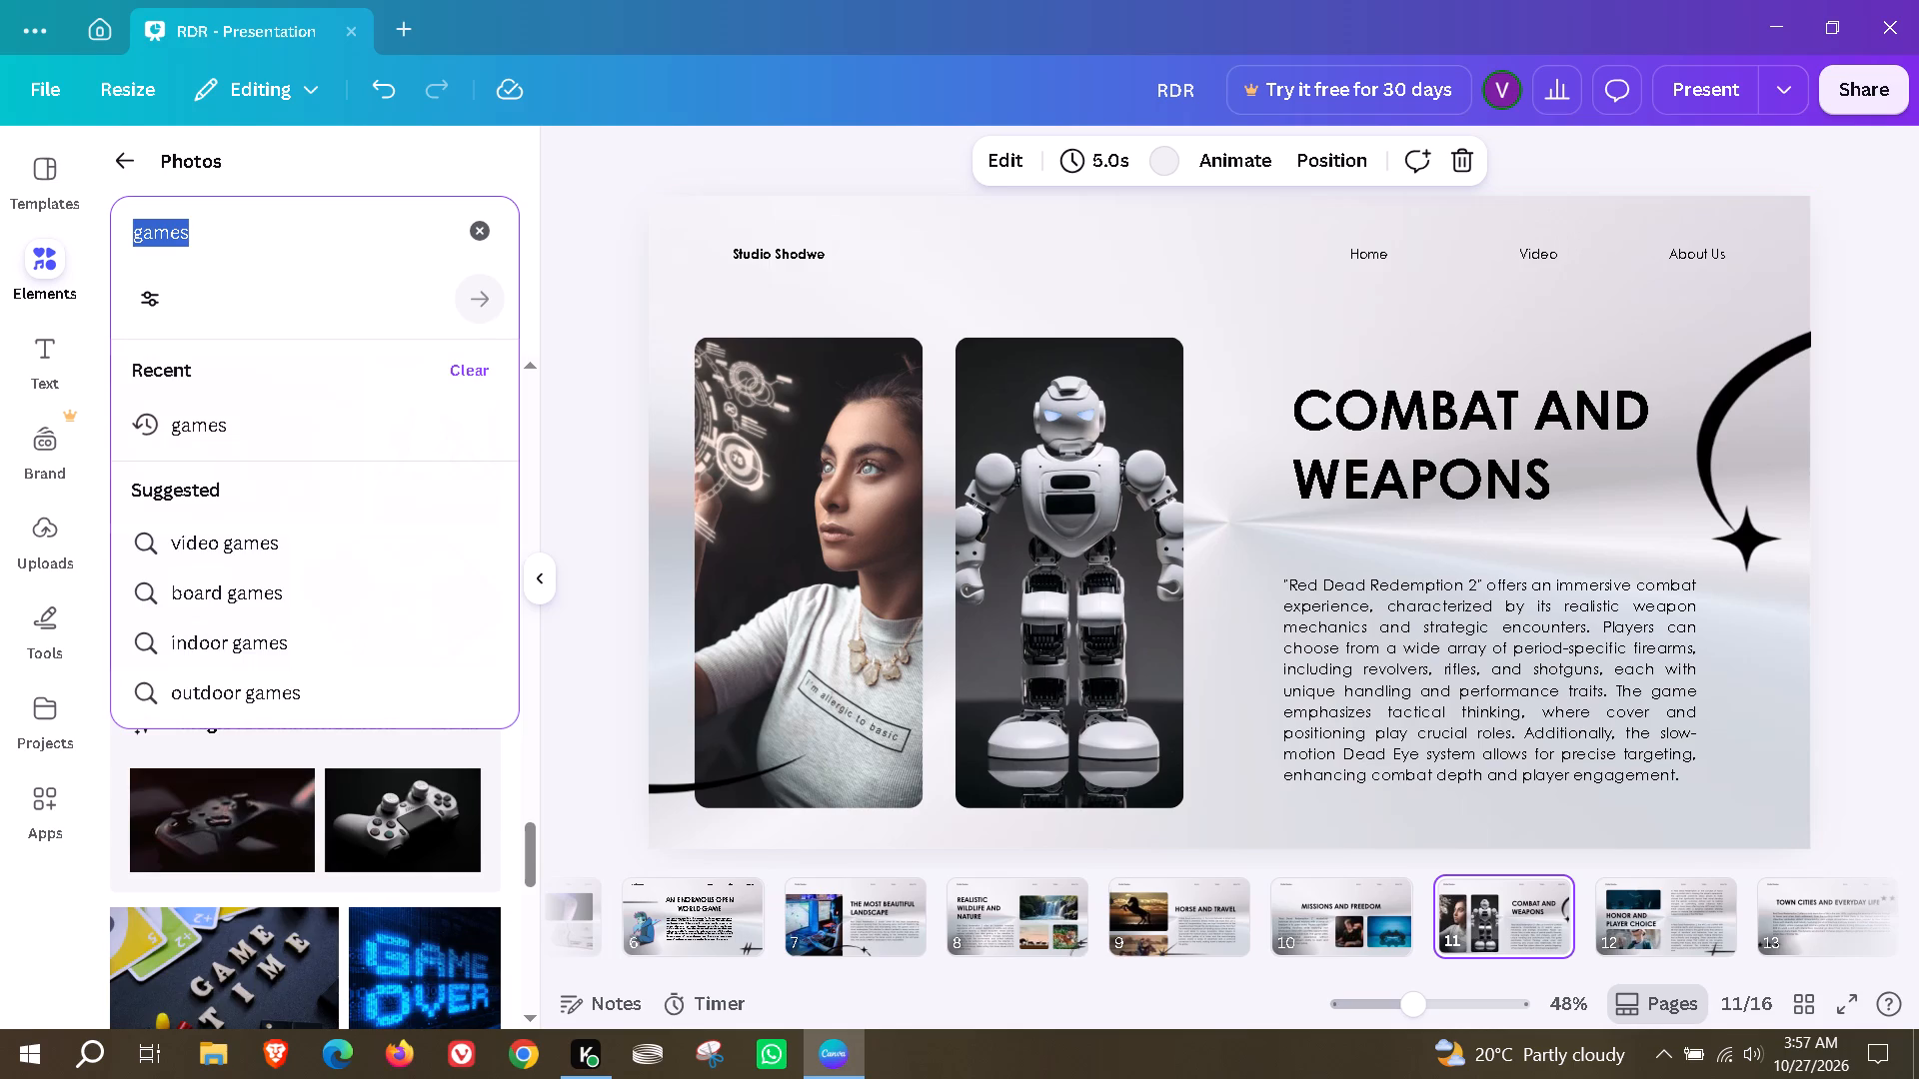
type("comabt")
key("Return")
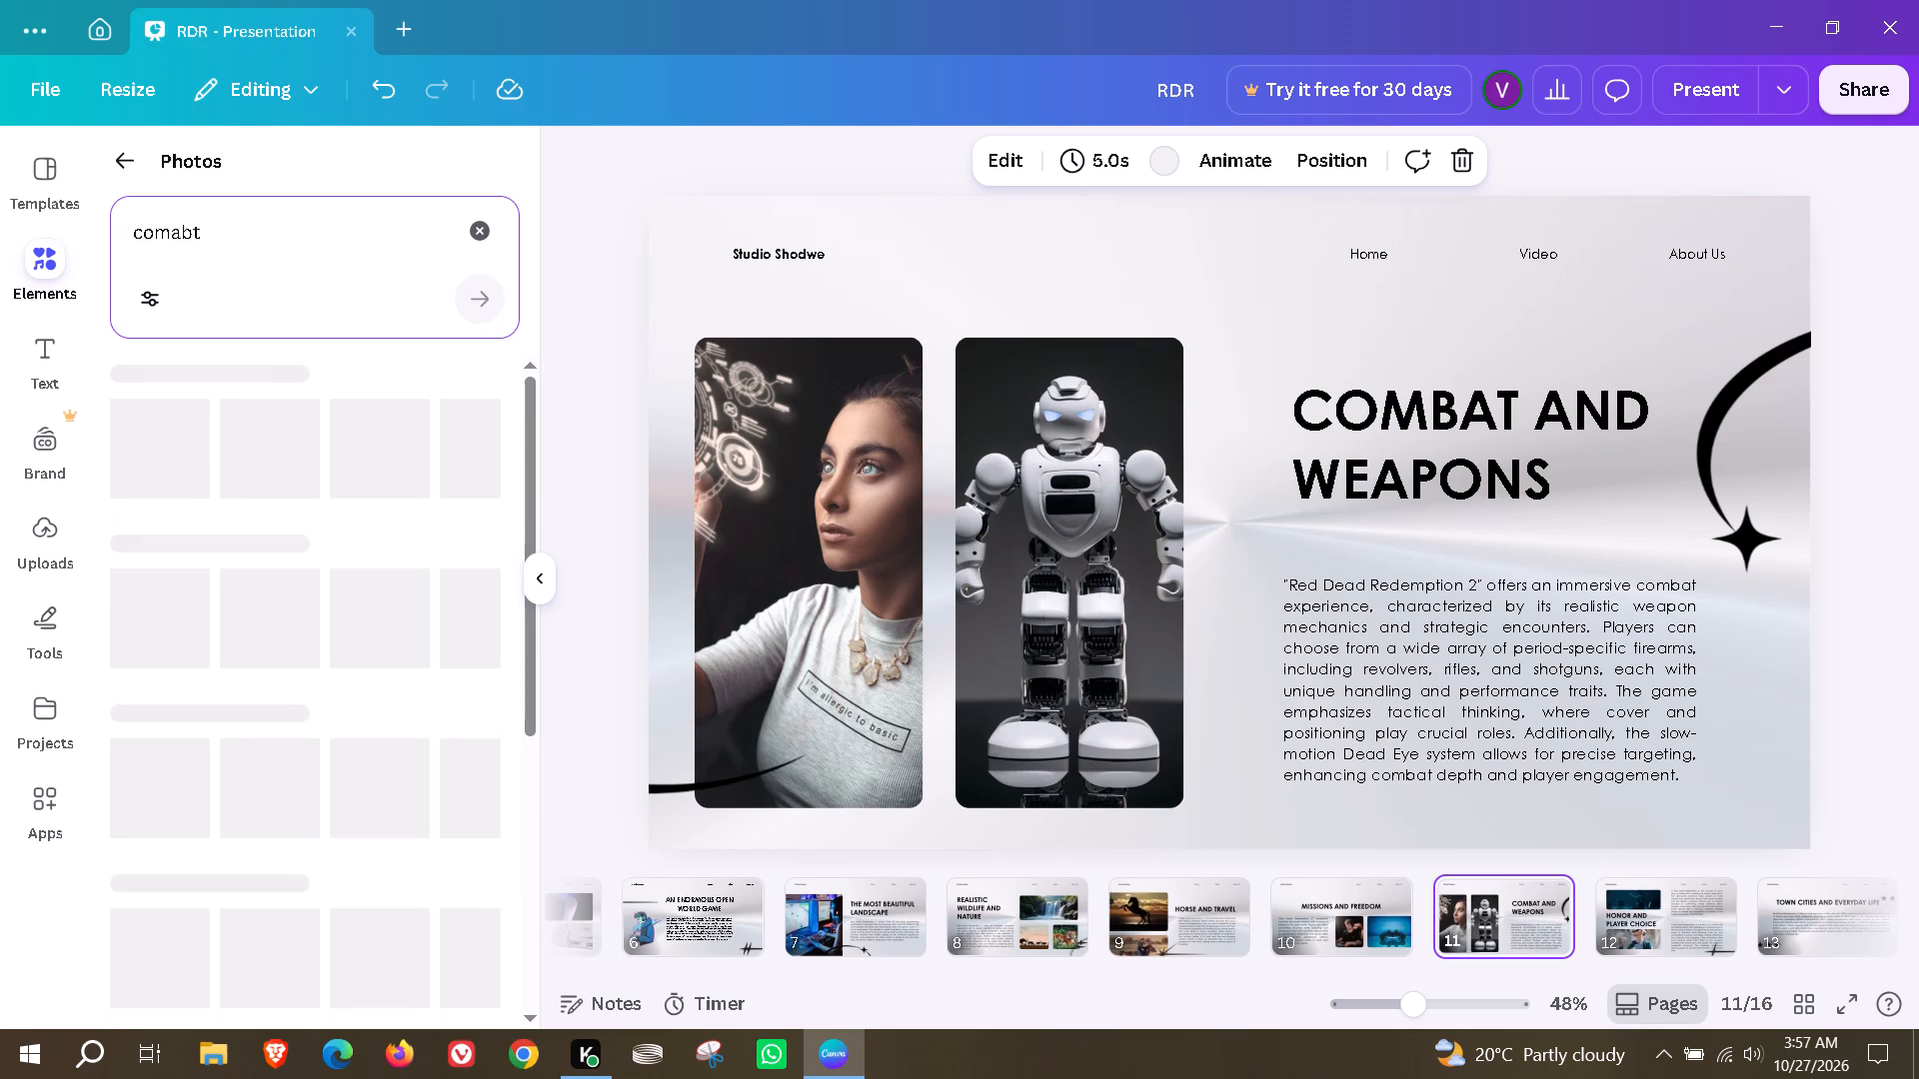
key("BackSpace")
key("BackSpace")
key("BackSpace")
type("bat")
key("Return")
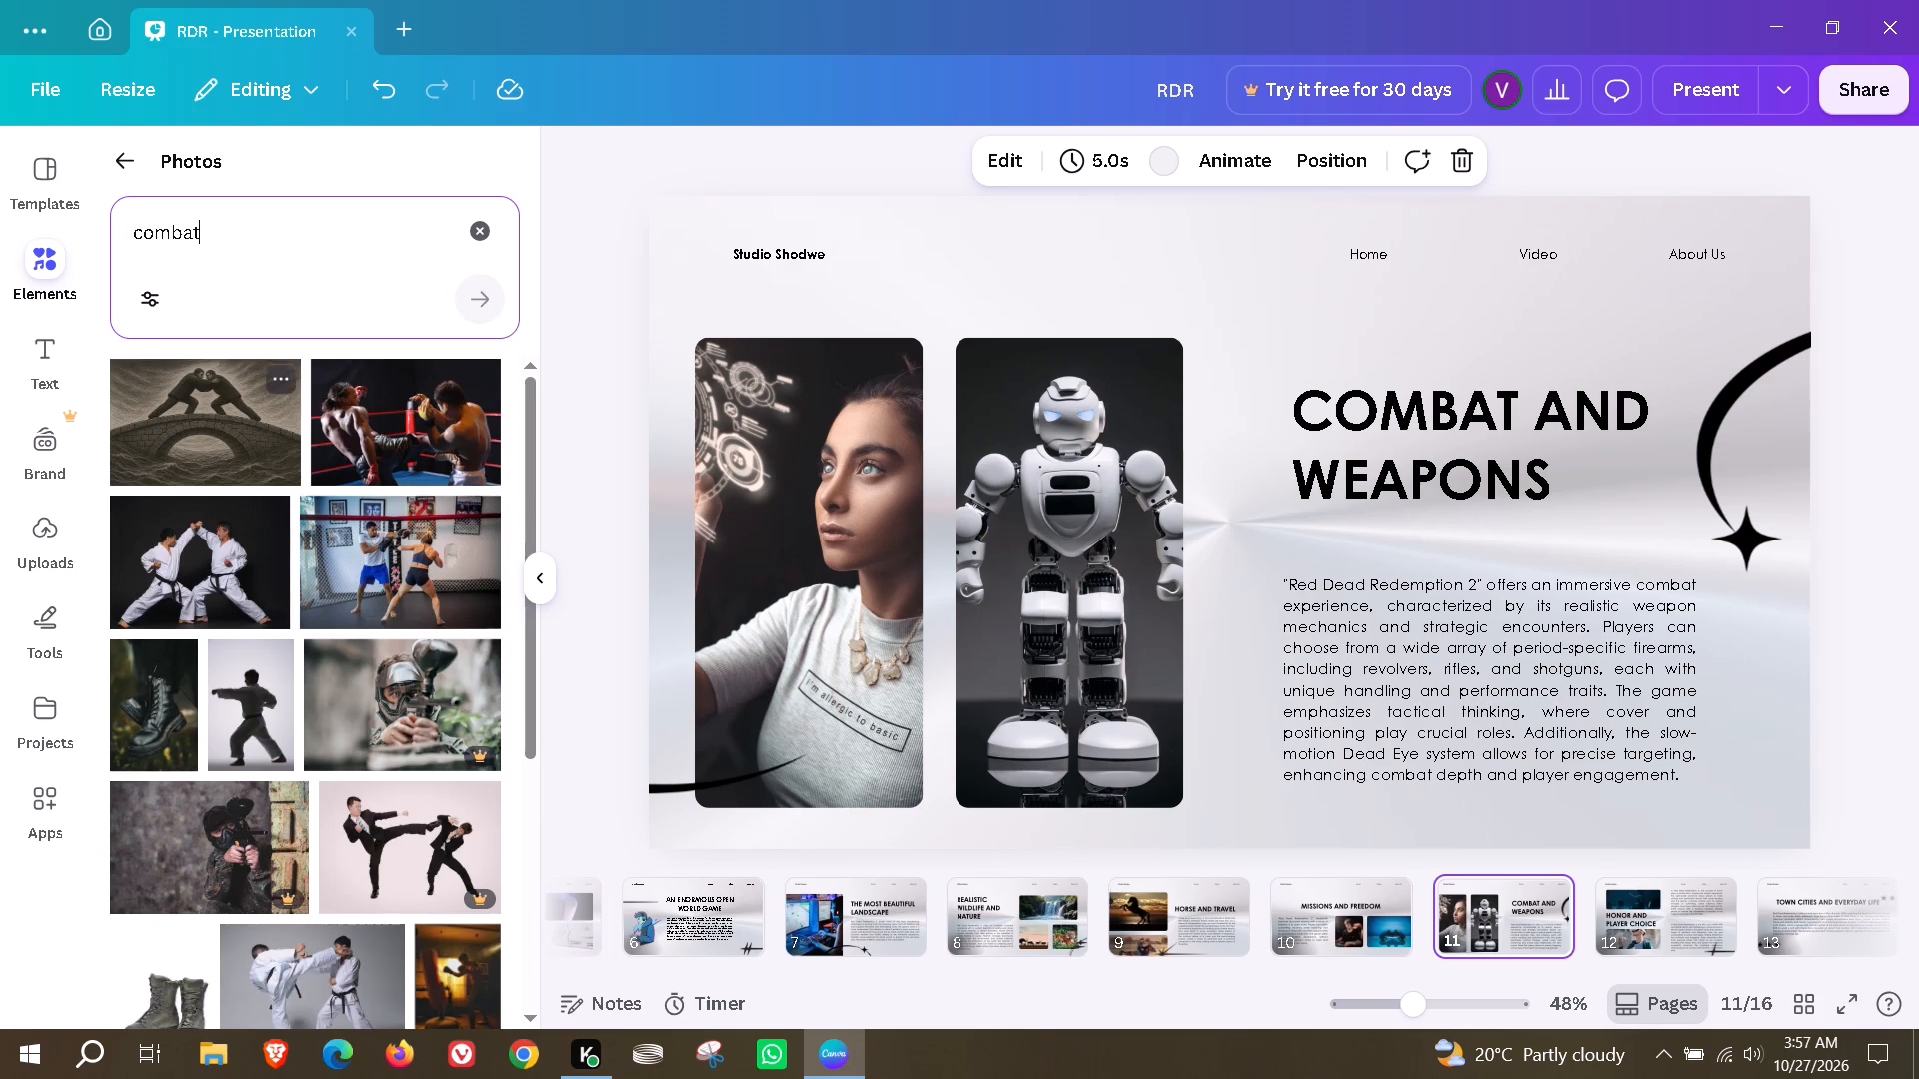
left_click_drag(162, 436, 719, 520)
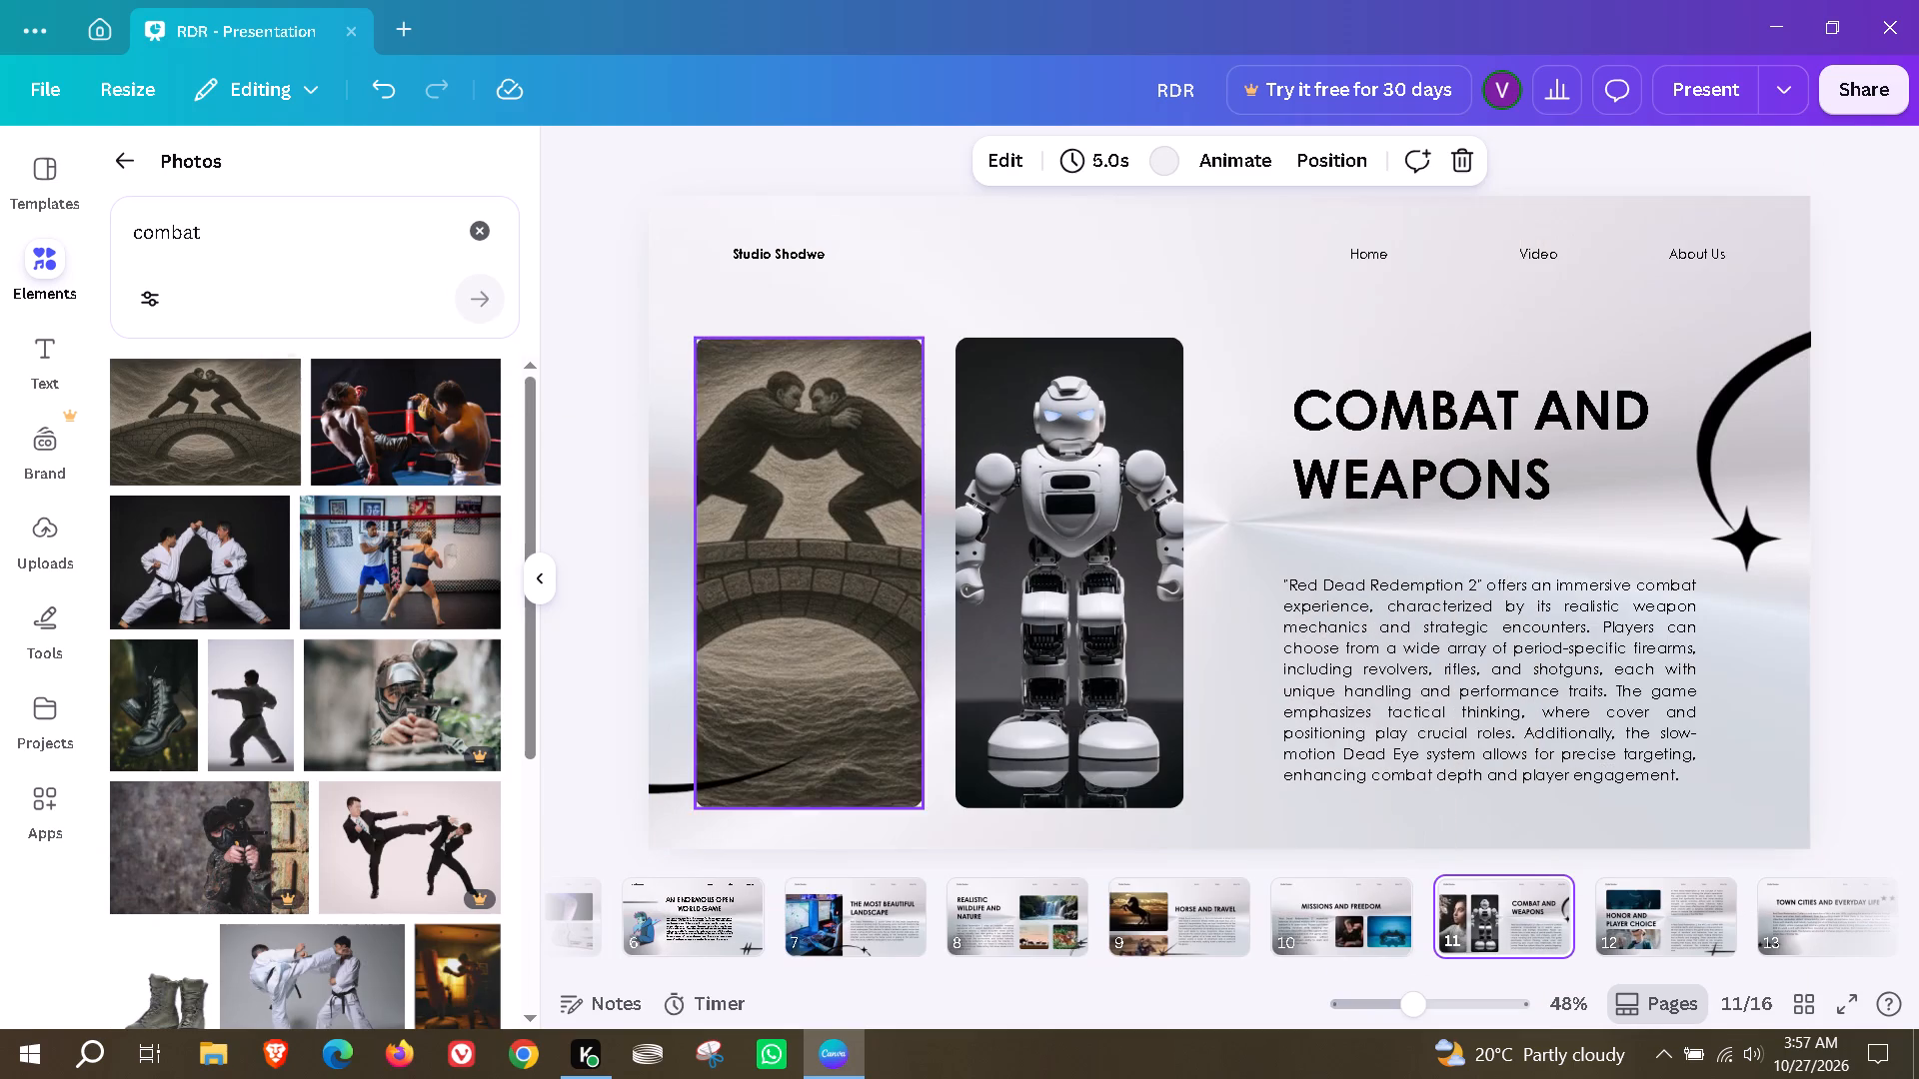
Search the photos for "weapon" and for "gun".
left_click_drag(212, 203, 134, 212)
left_click_drag(264, 244, 201, 244)
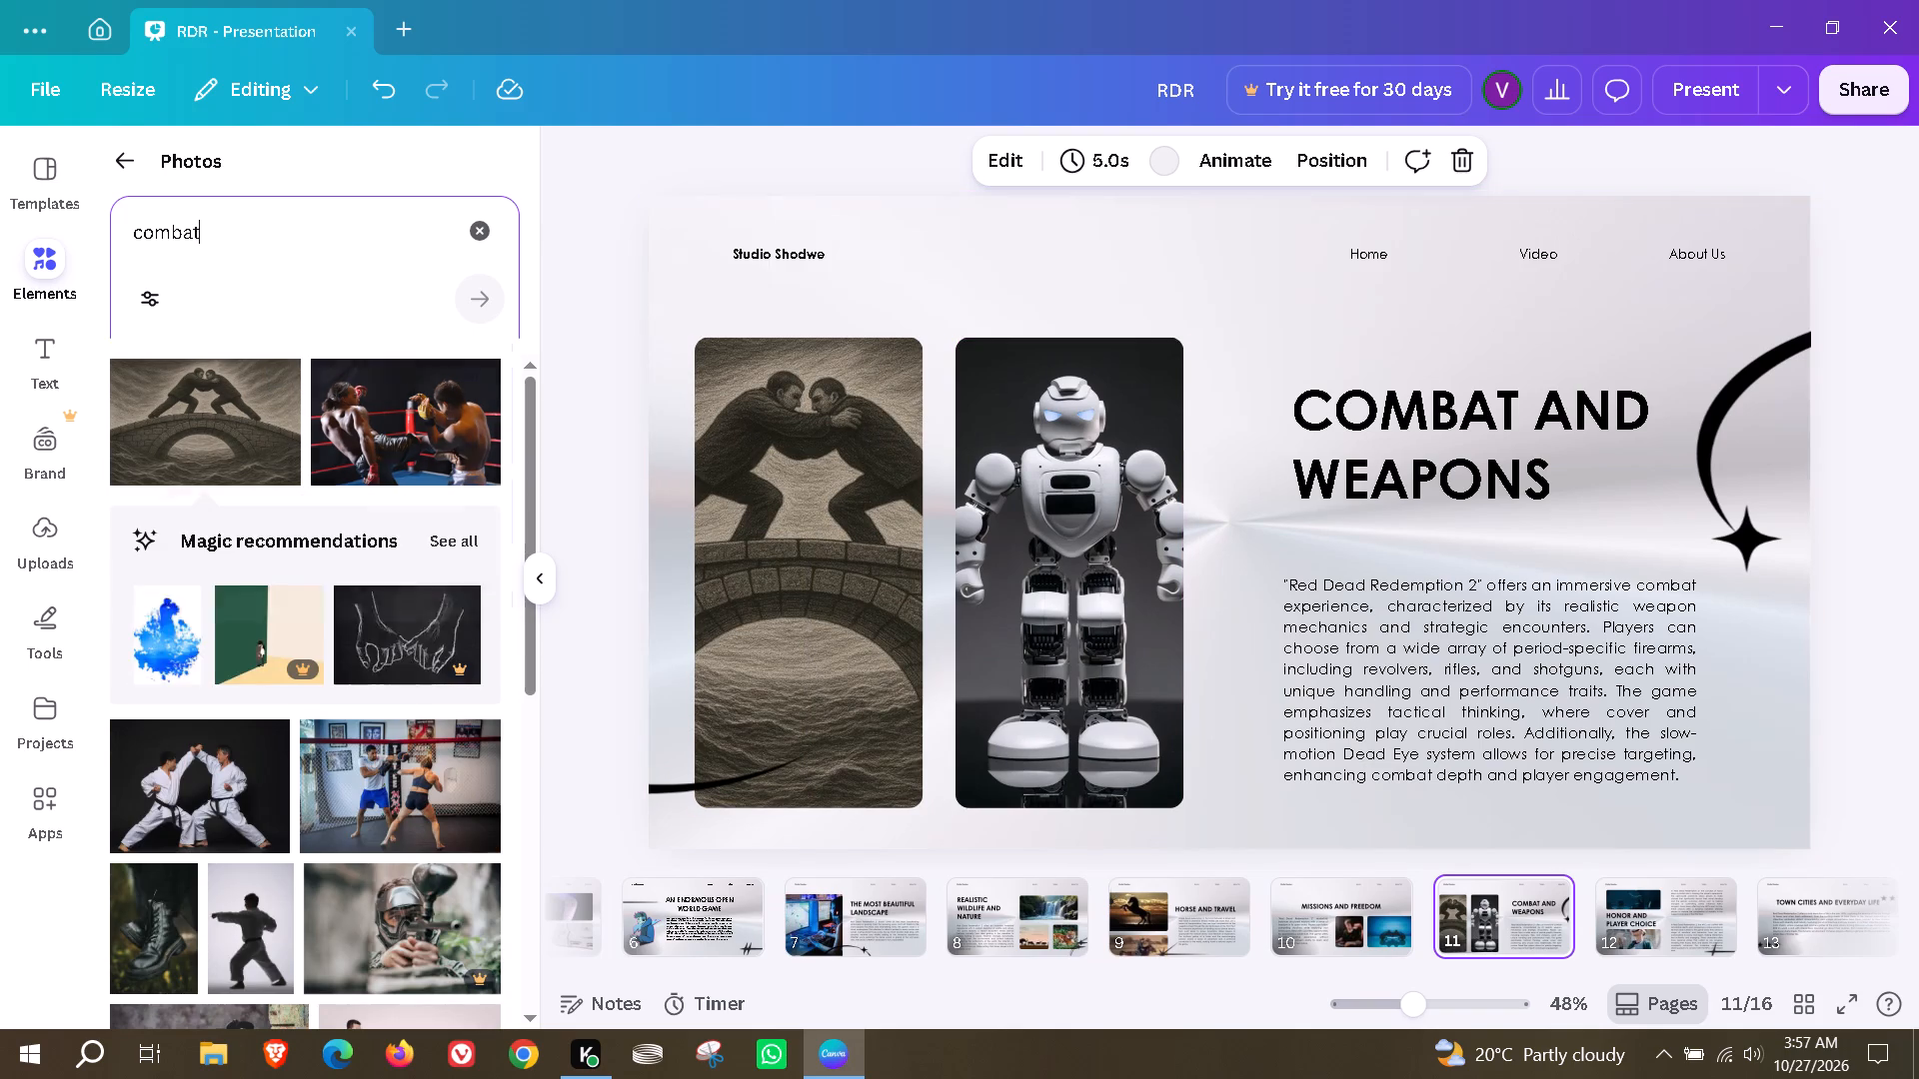
left_click_drag(201, 244, 86, 240)
type("weapon")
key("Return")
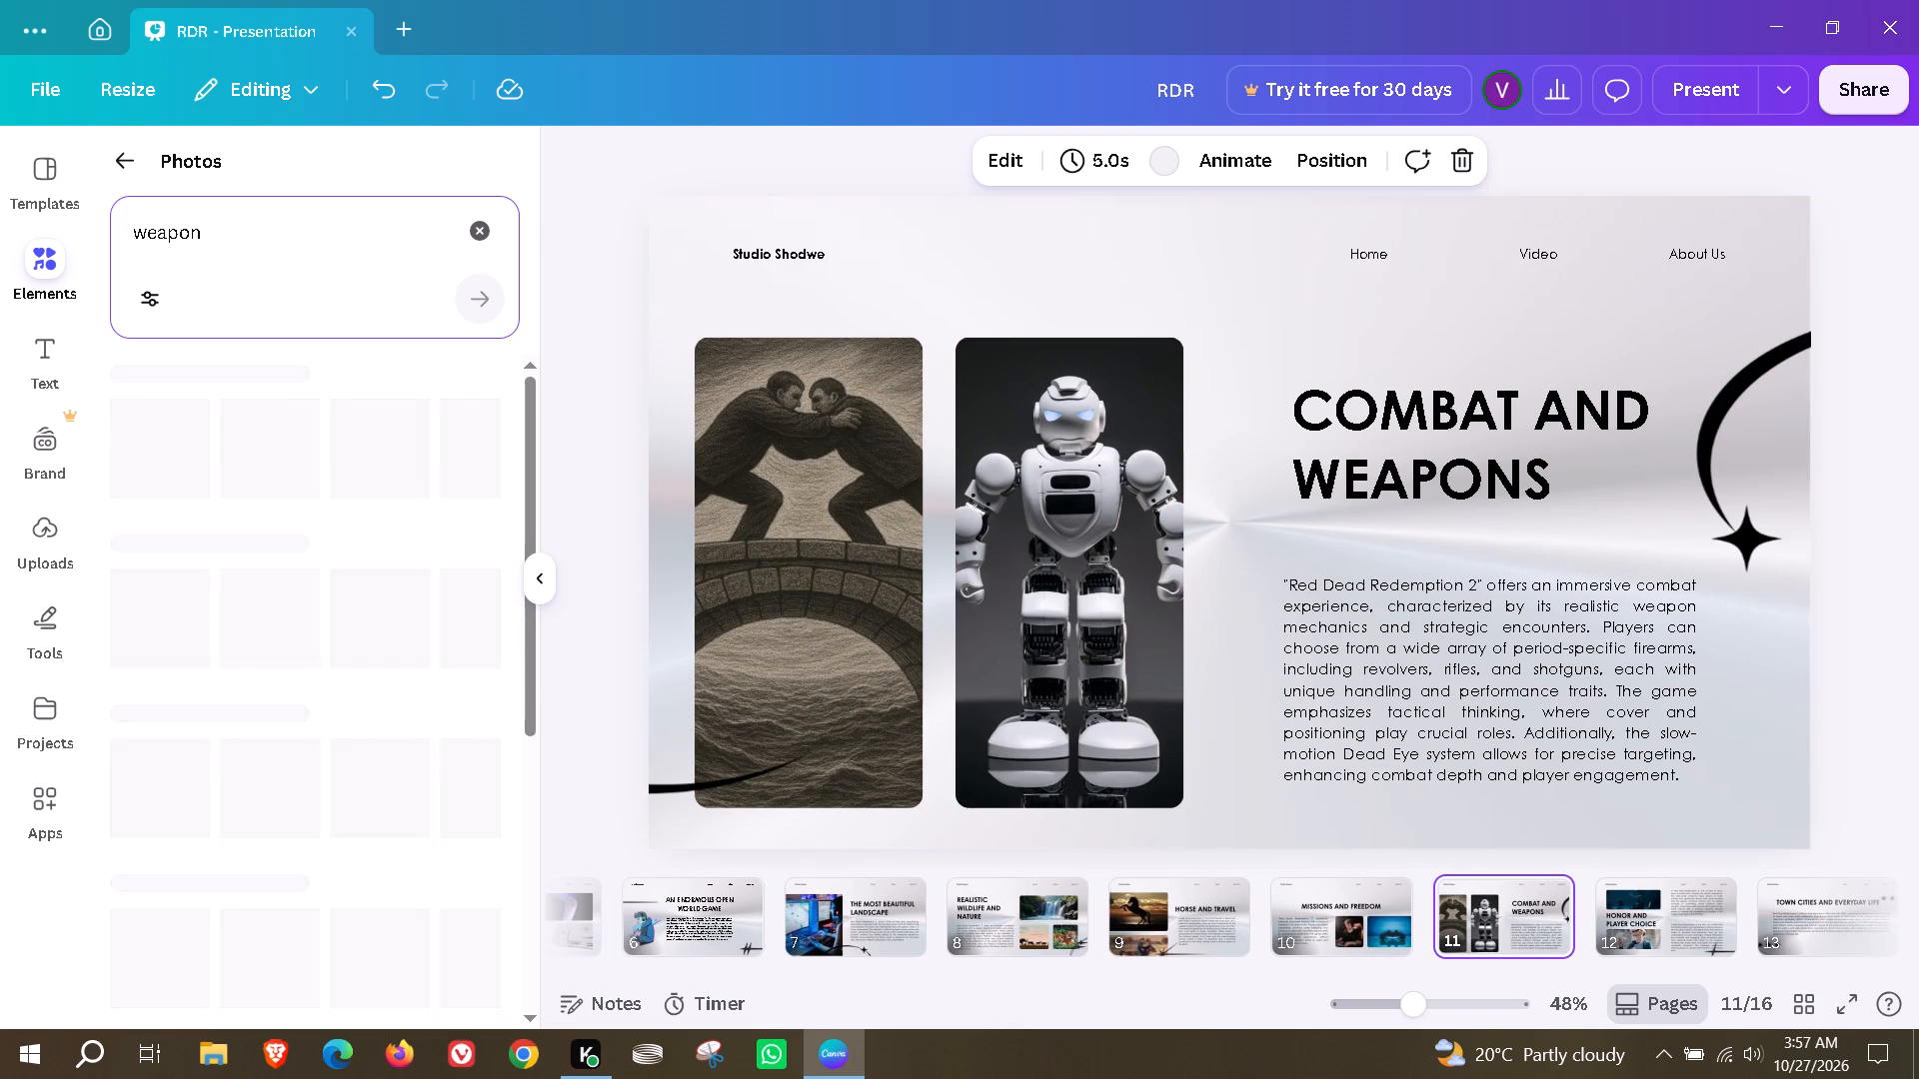
left_click_drag(259, 225, 104, 222)
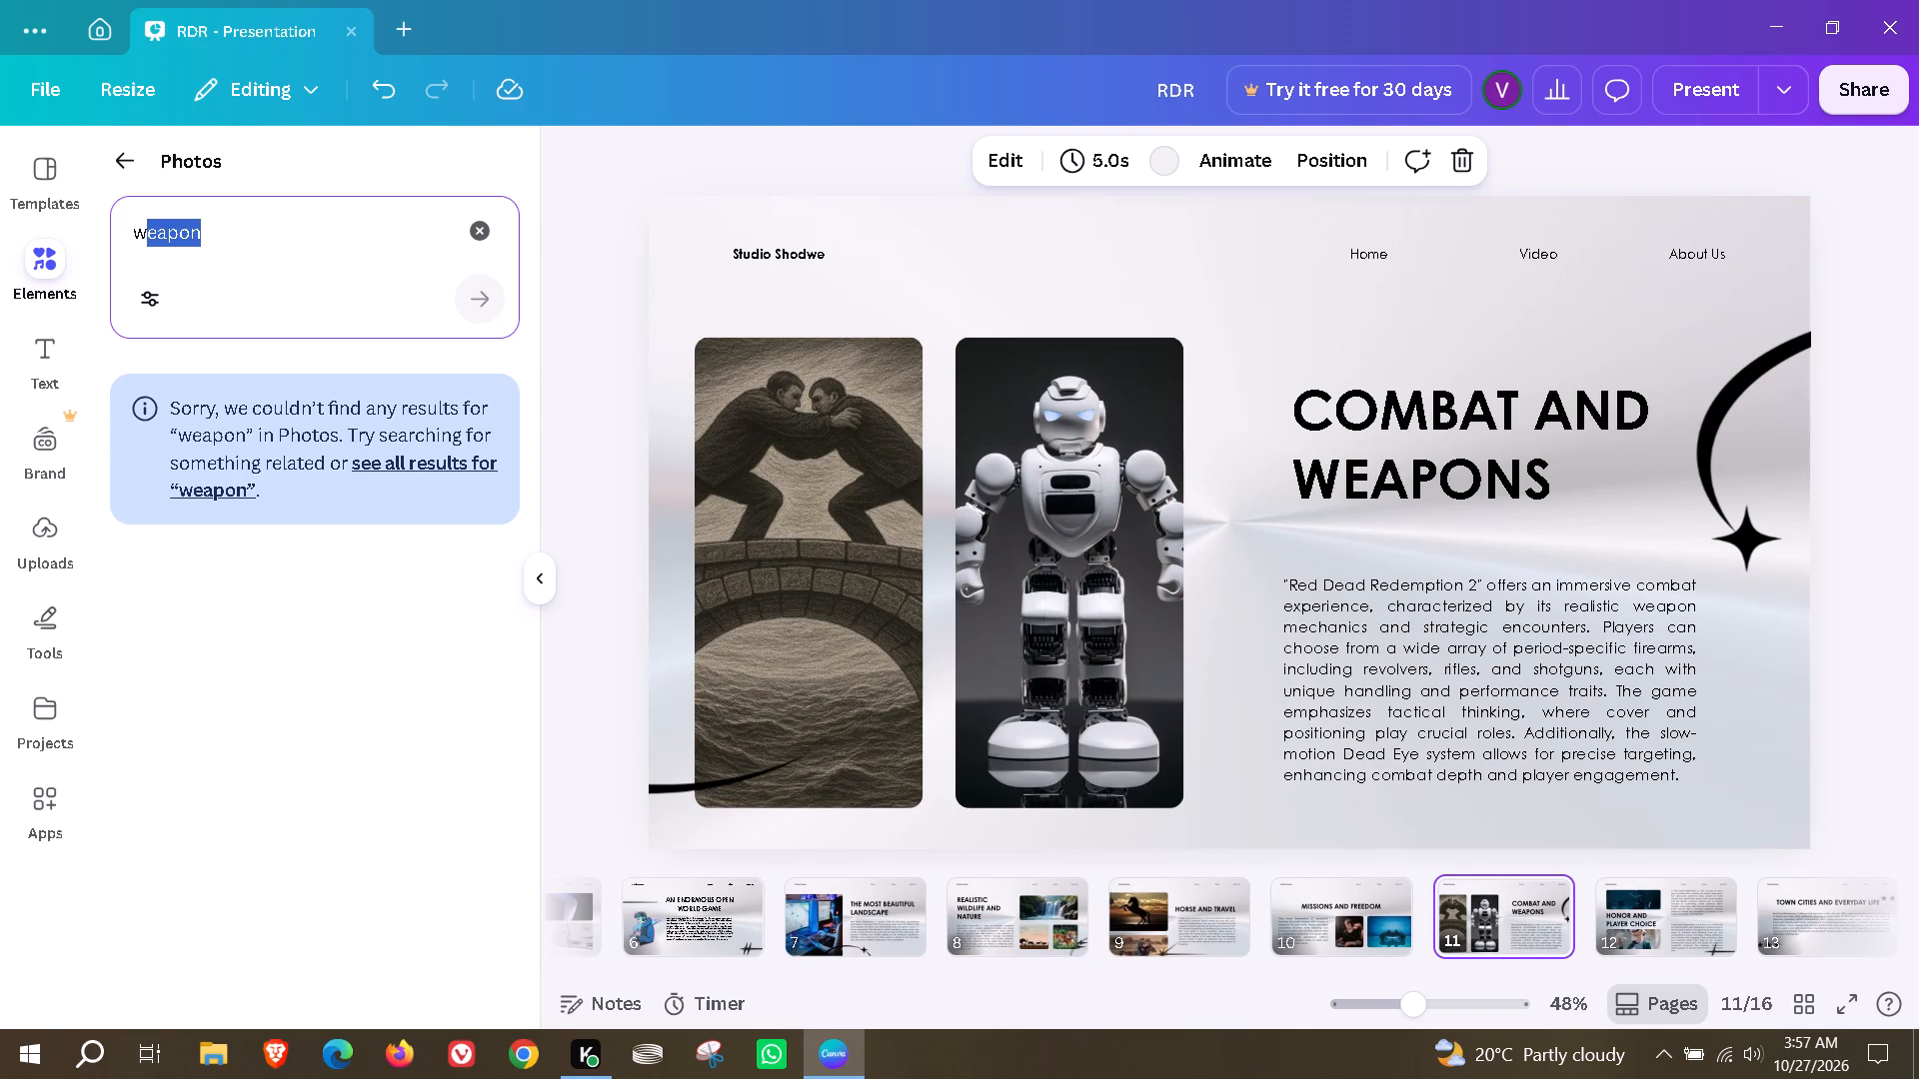
key("u")
key("BackSpace")
type("gun")
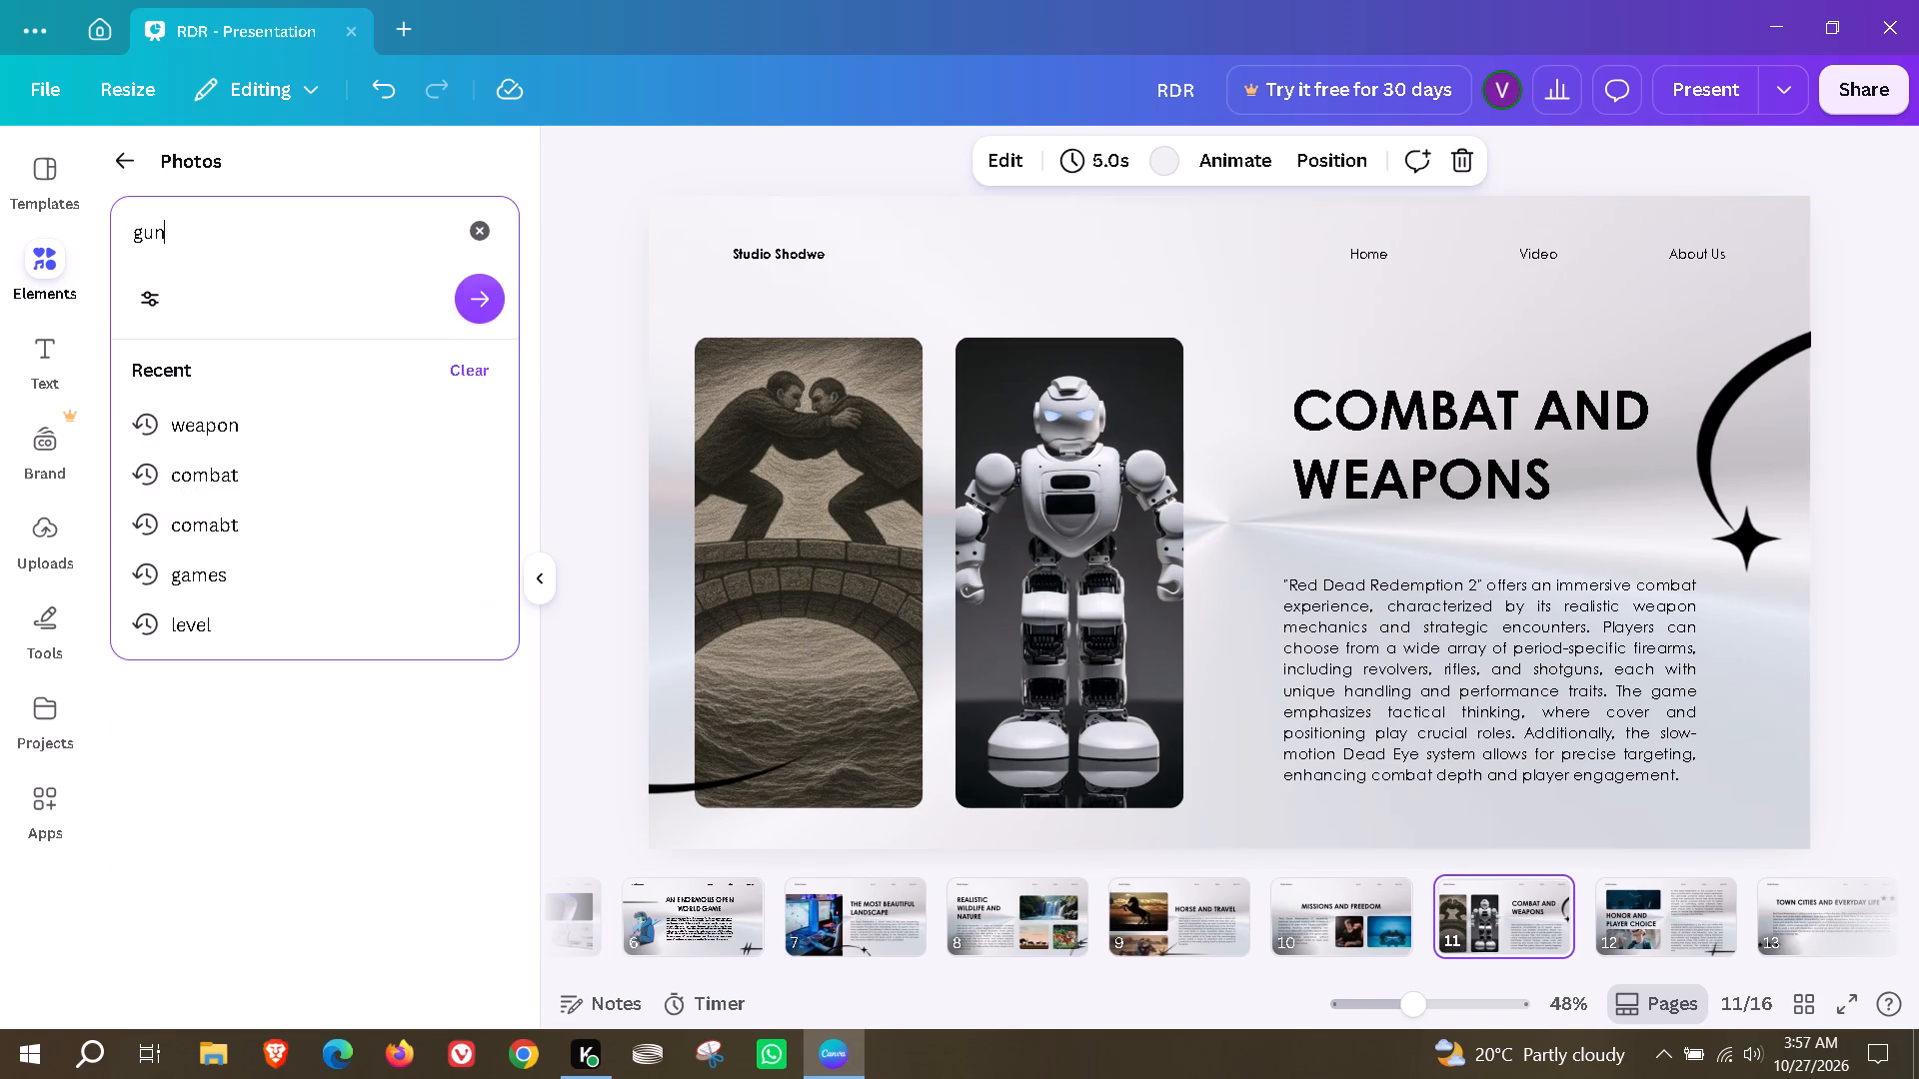
key("Return")
Search the photos for "shotgun" and for "ak47", and look through the results for a weapon picture.
left_click(46, 207)
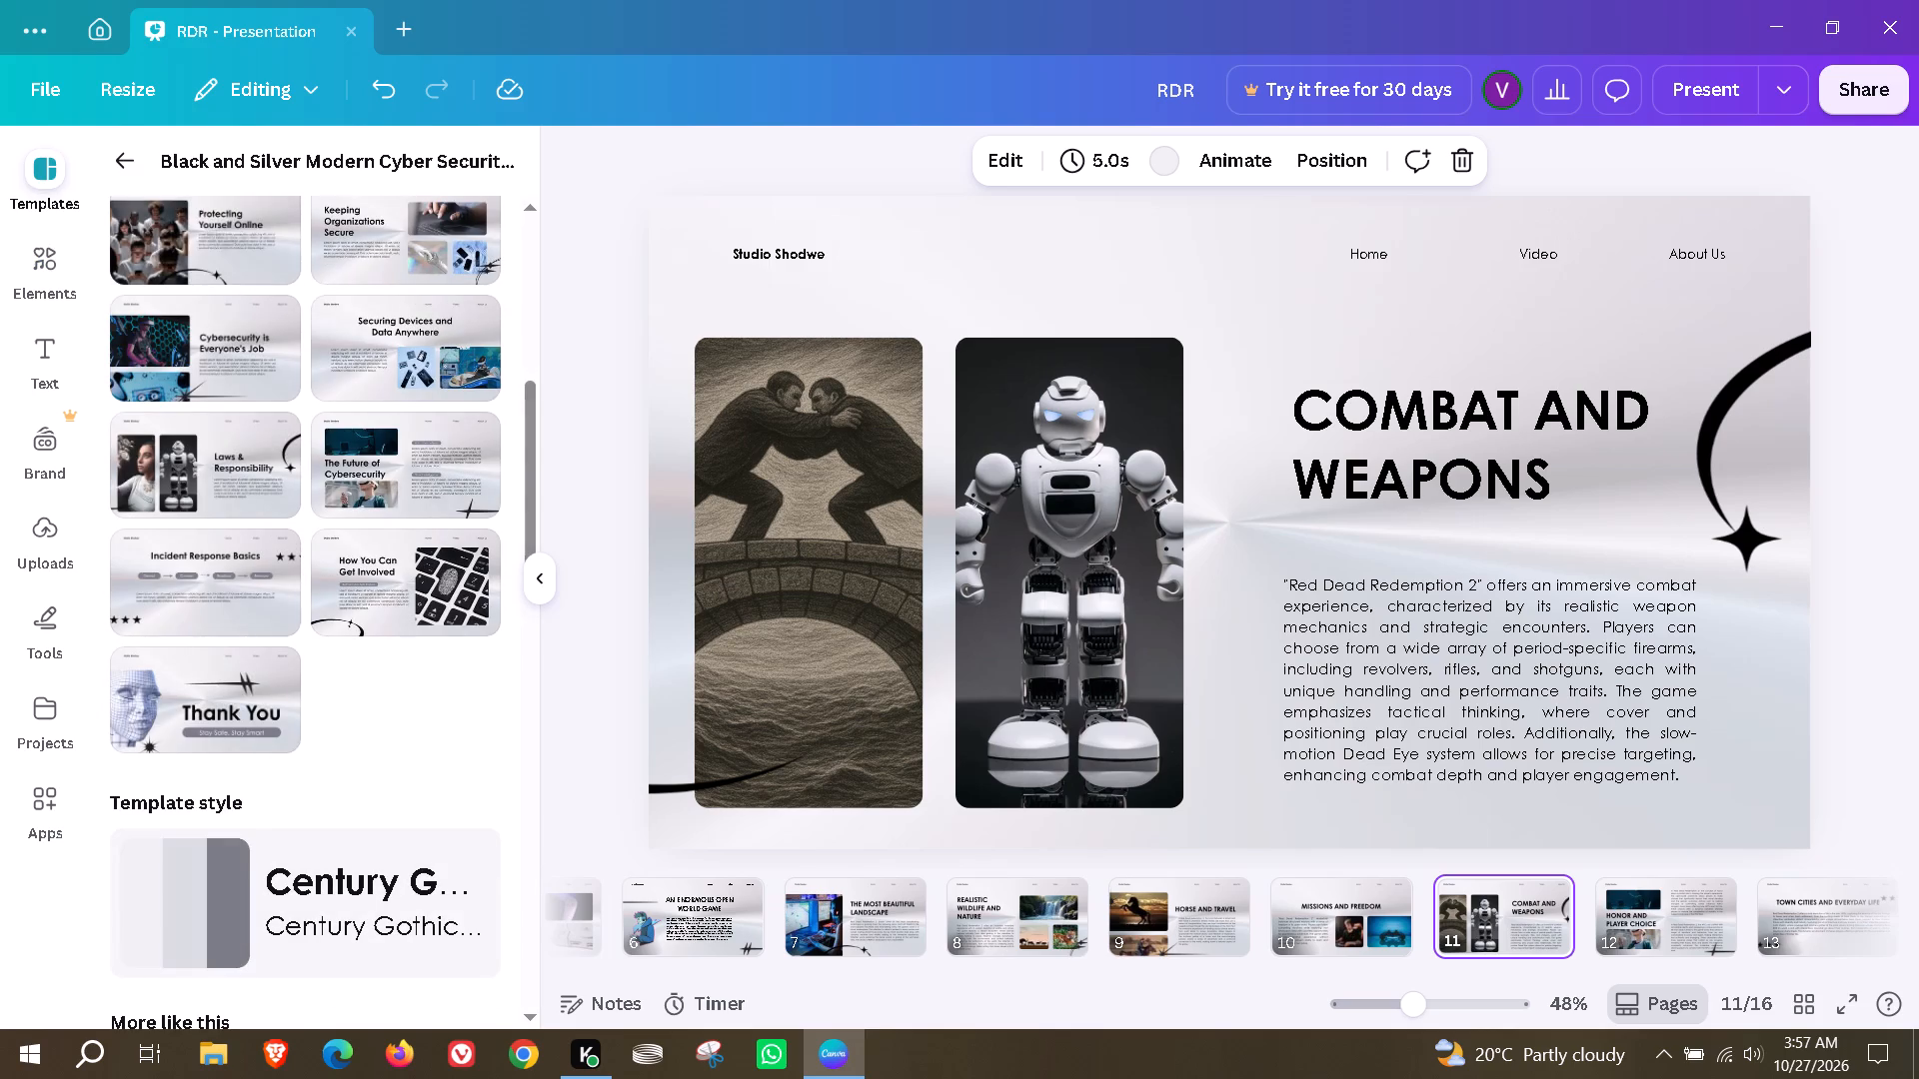
left_click(22, 258)
left_click_drag(216, 227, 111, 225)
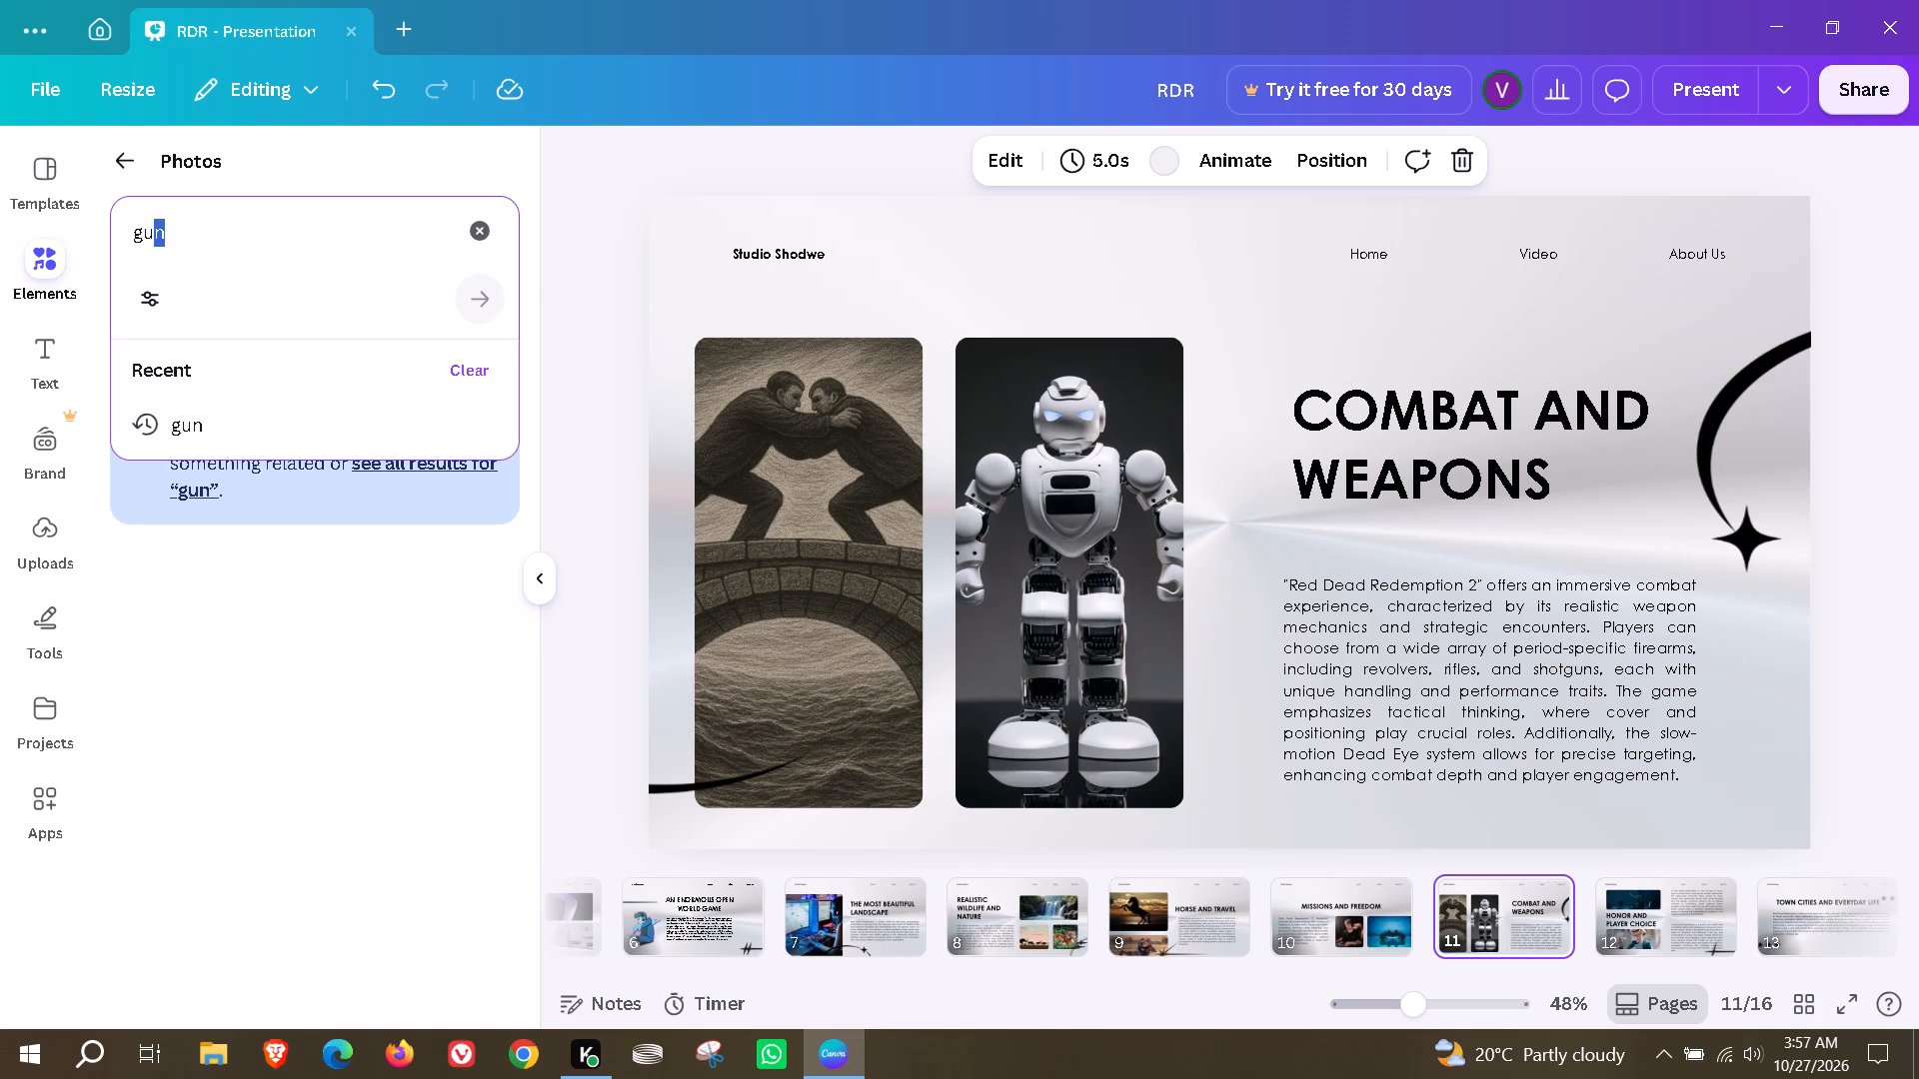
type("shotgun")
key("Return")
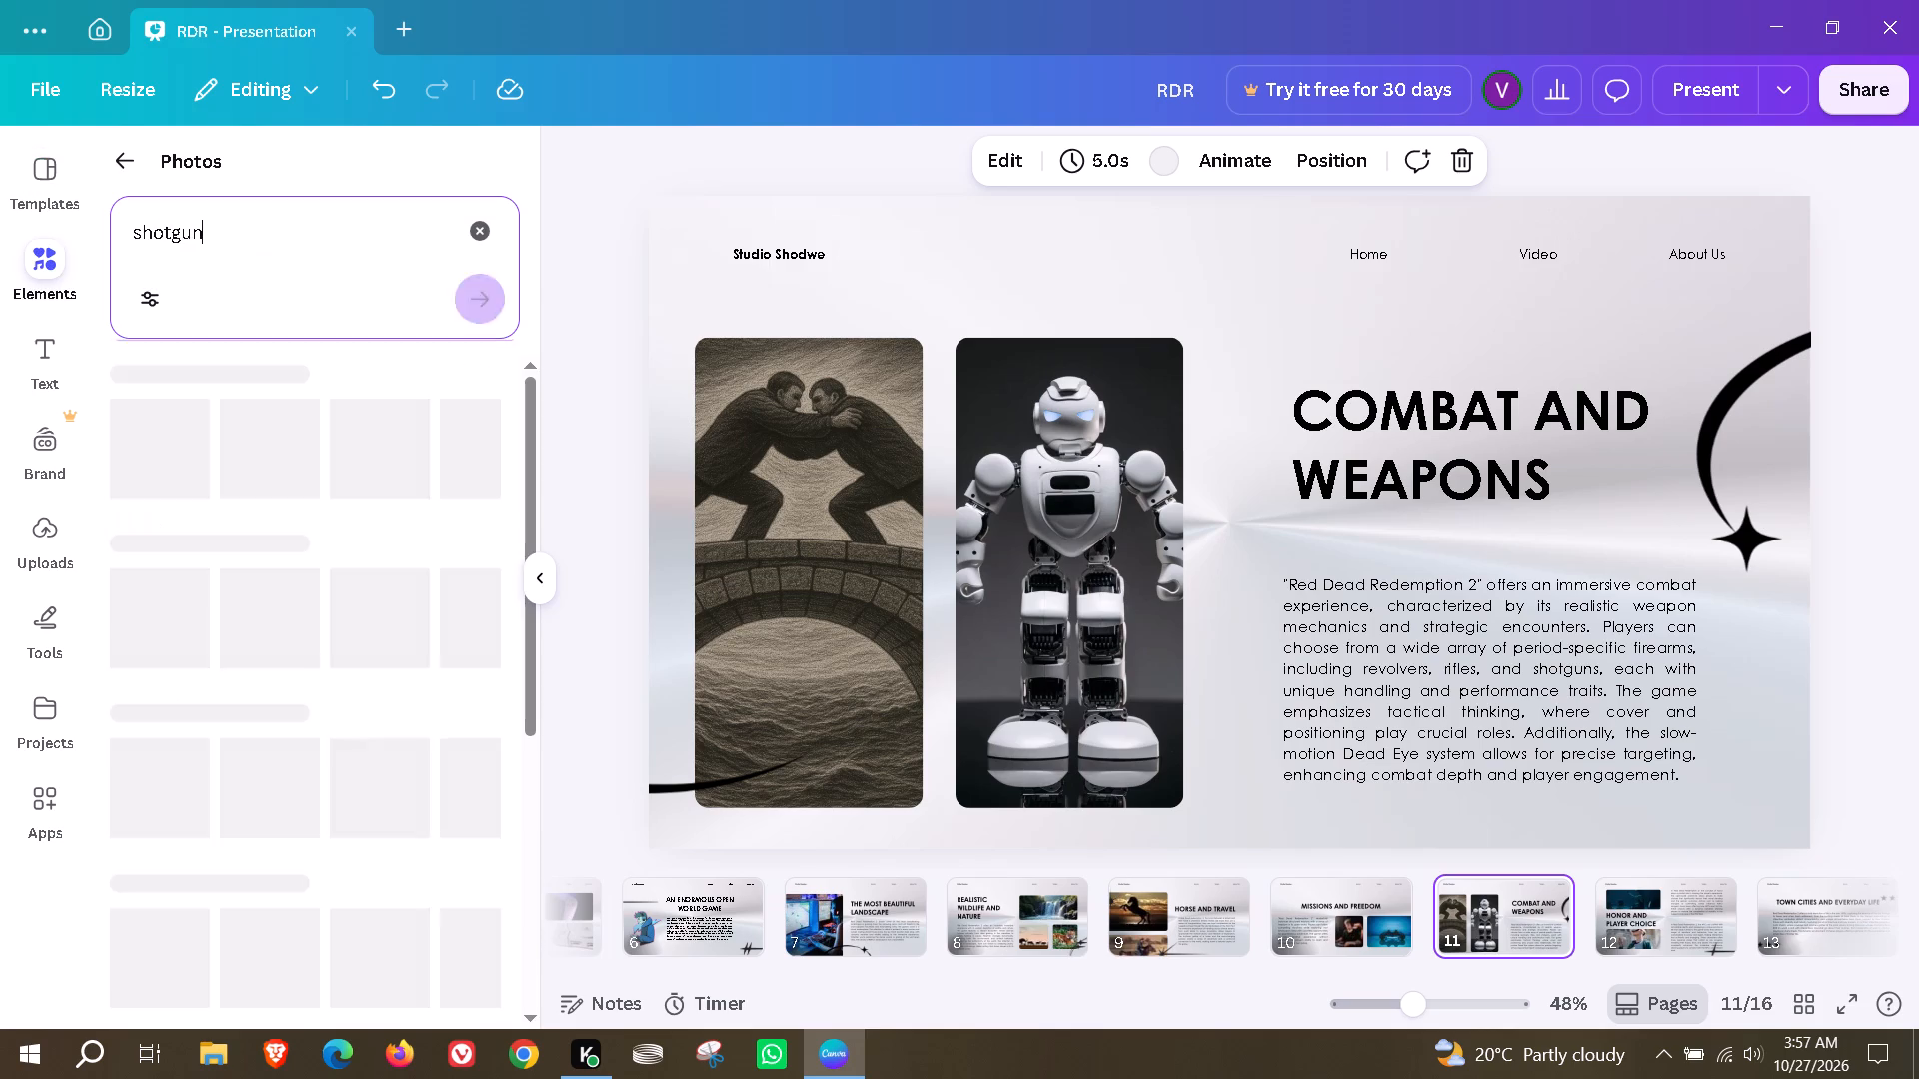
left_click_drag(265, 254, 126, 222)
left_click_drag(193, 237, 179, 237)
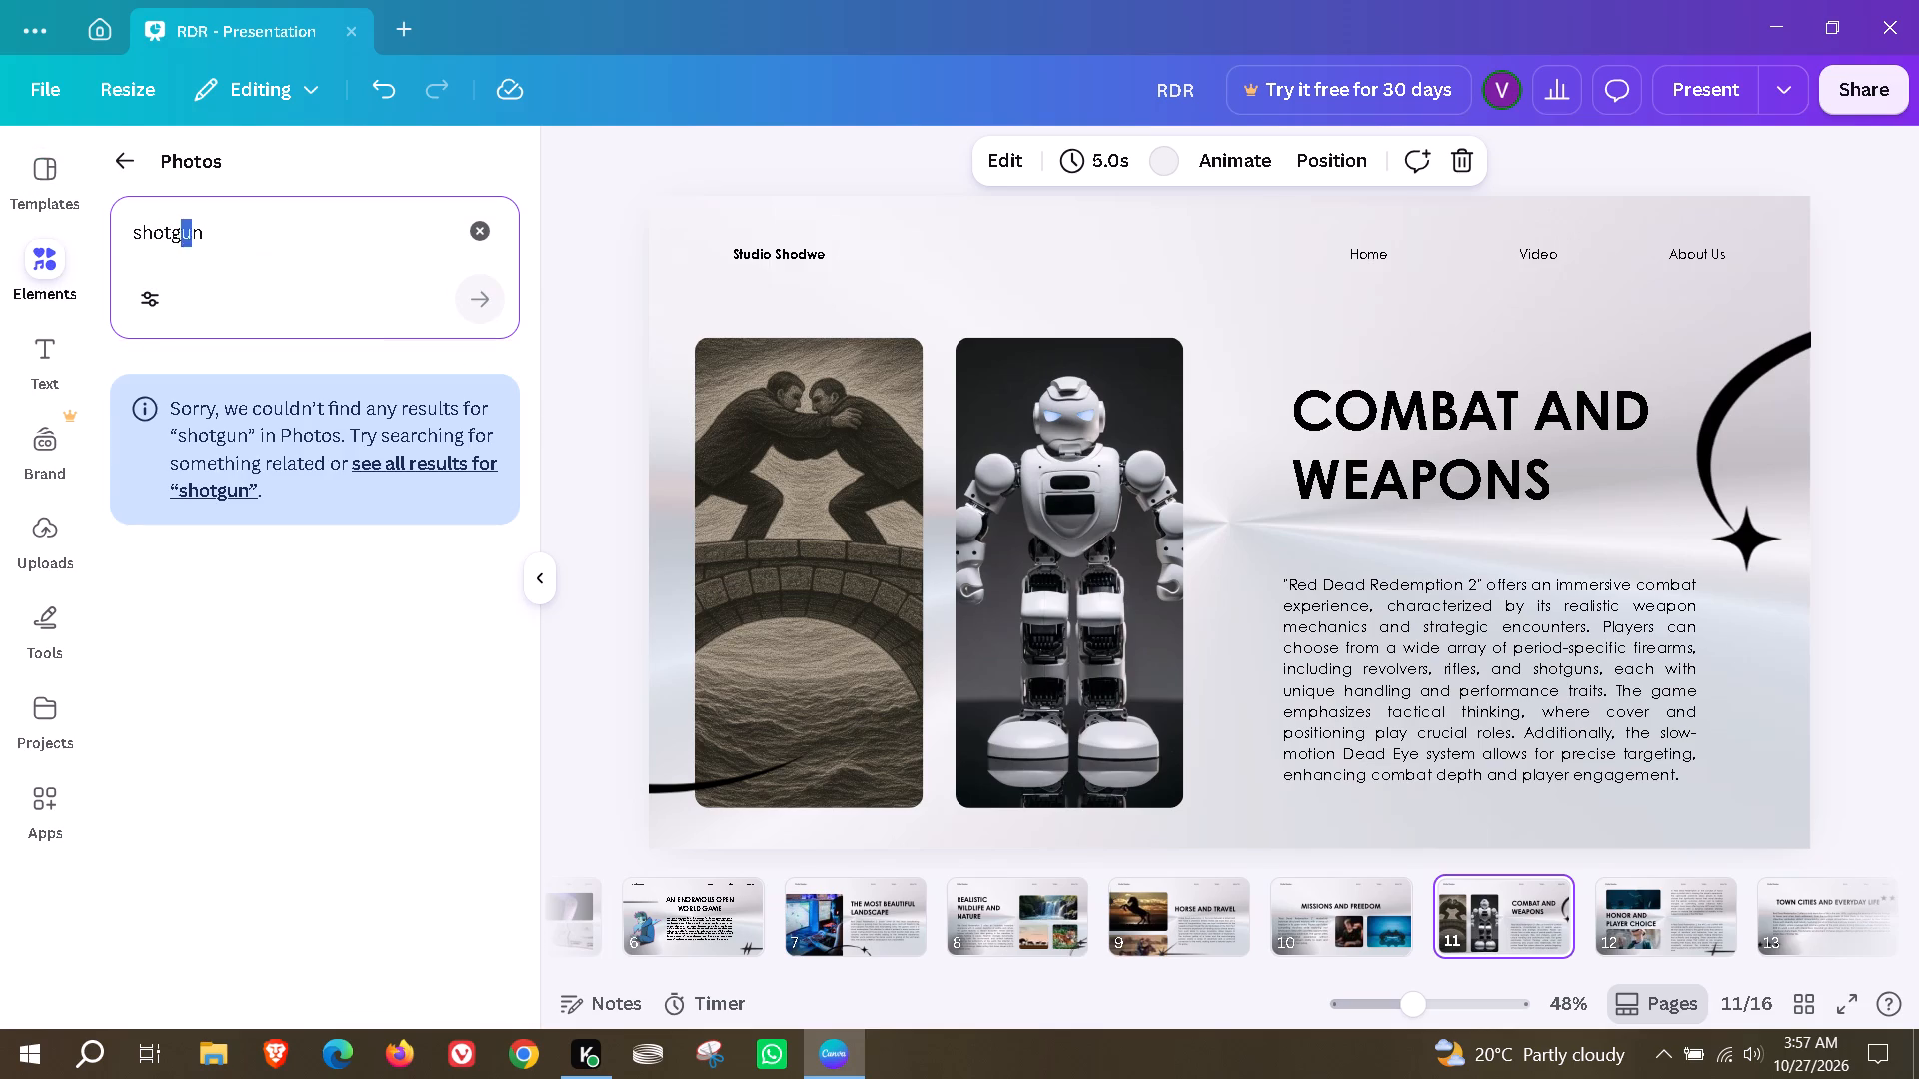
left_click_drag(179, 237, 126, 227)
left_click_drag(215, 230, 111, 230)
type("ak47")
key("Return")
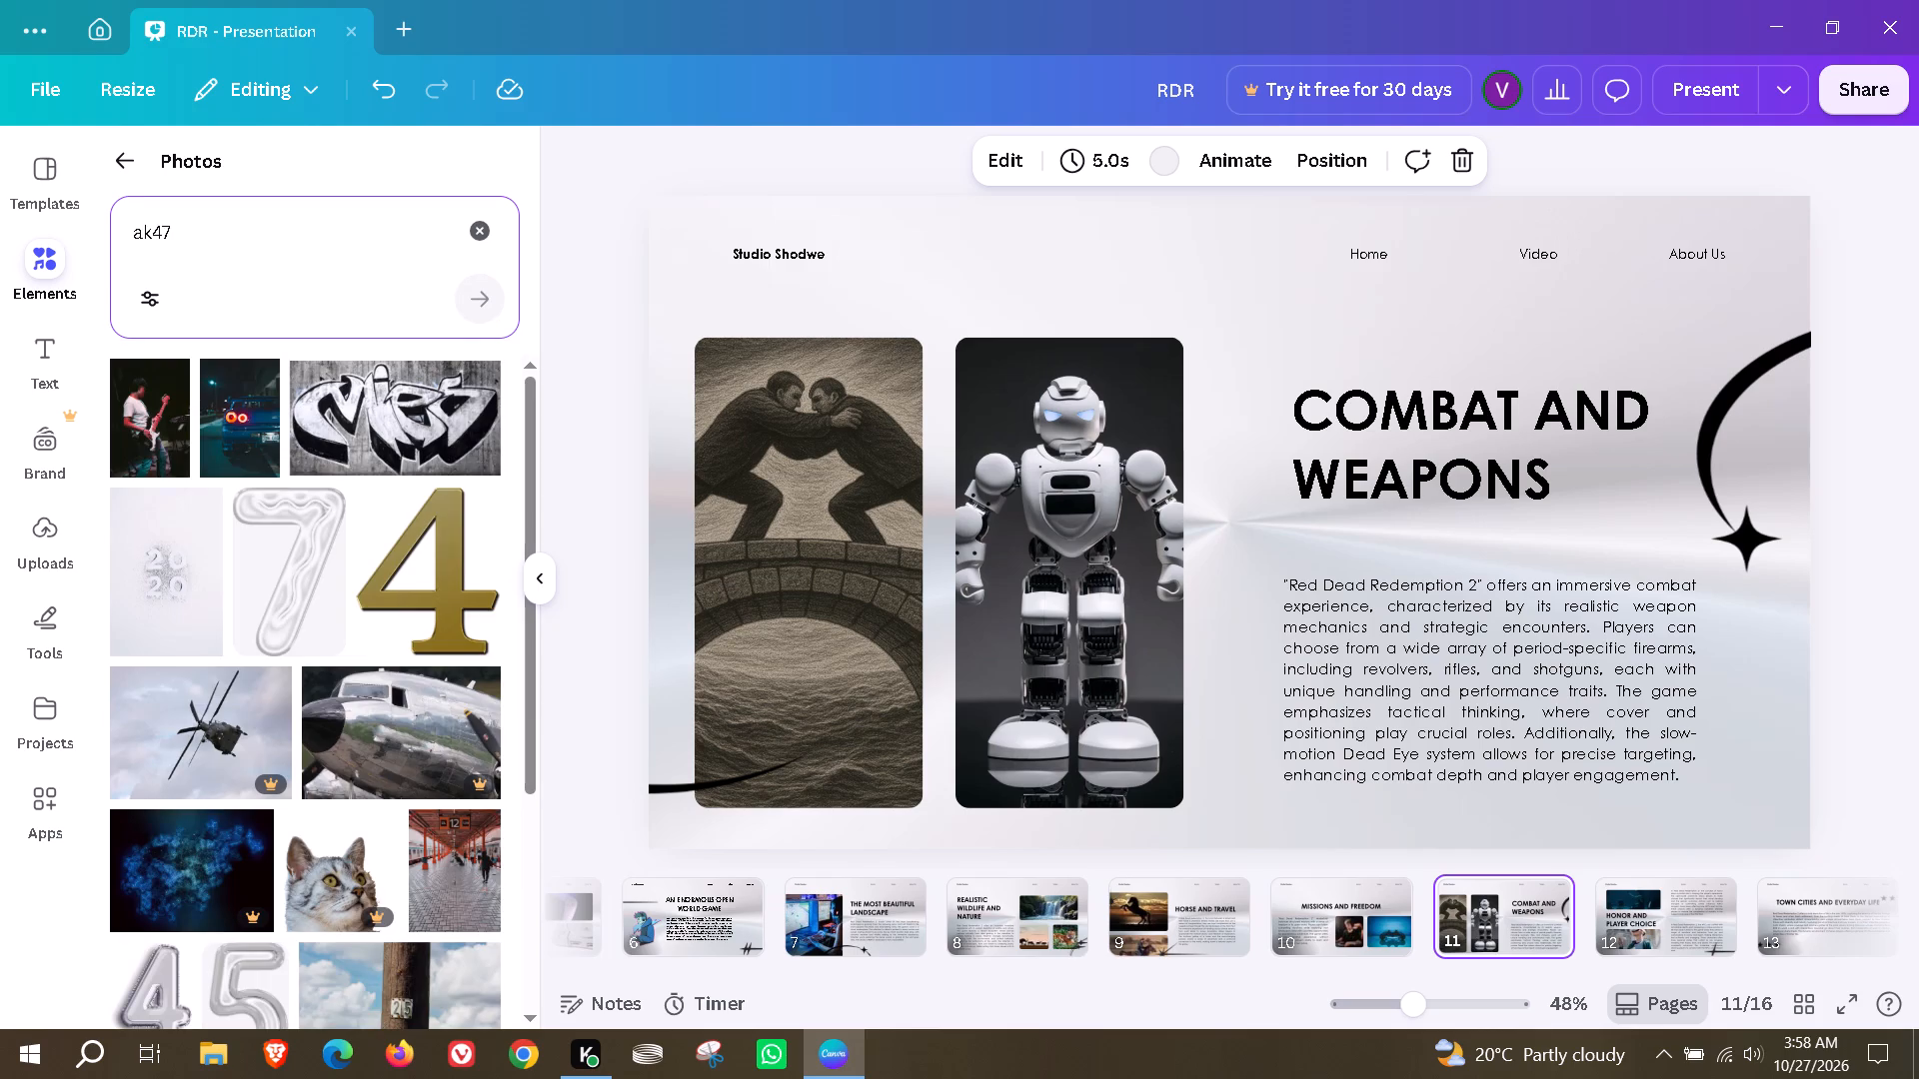
scroll(312, 799, "down", 1)
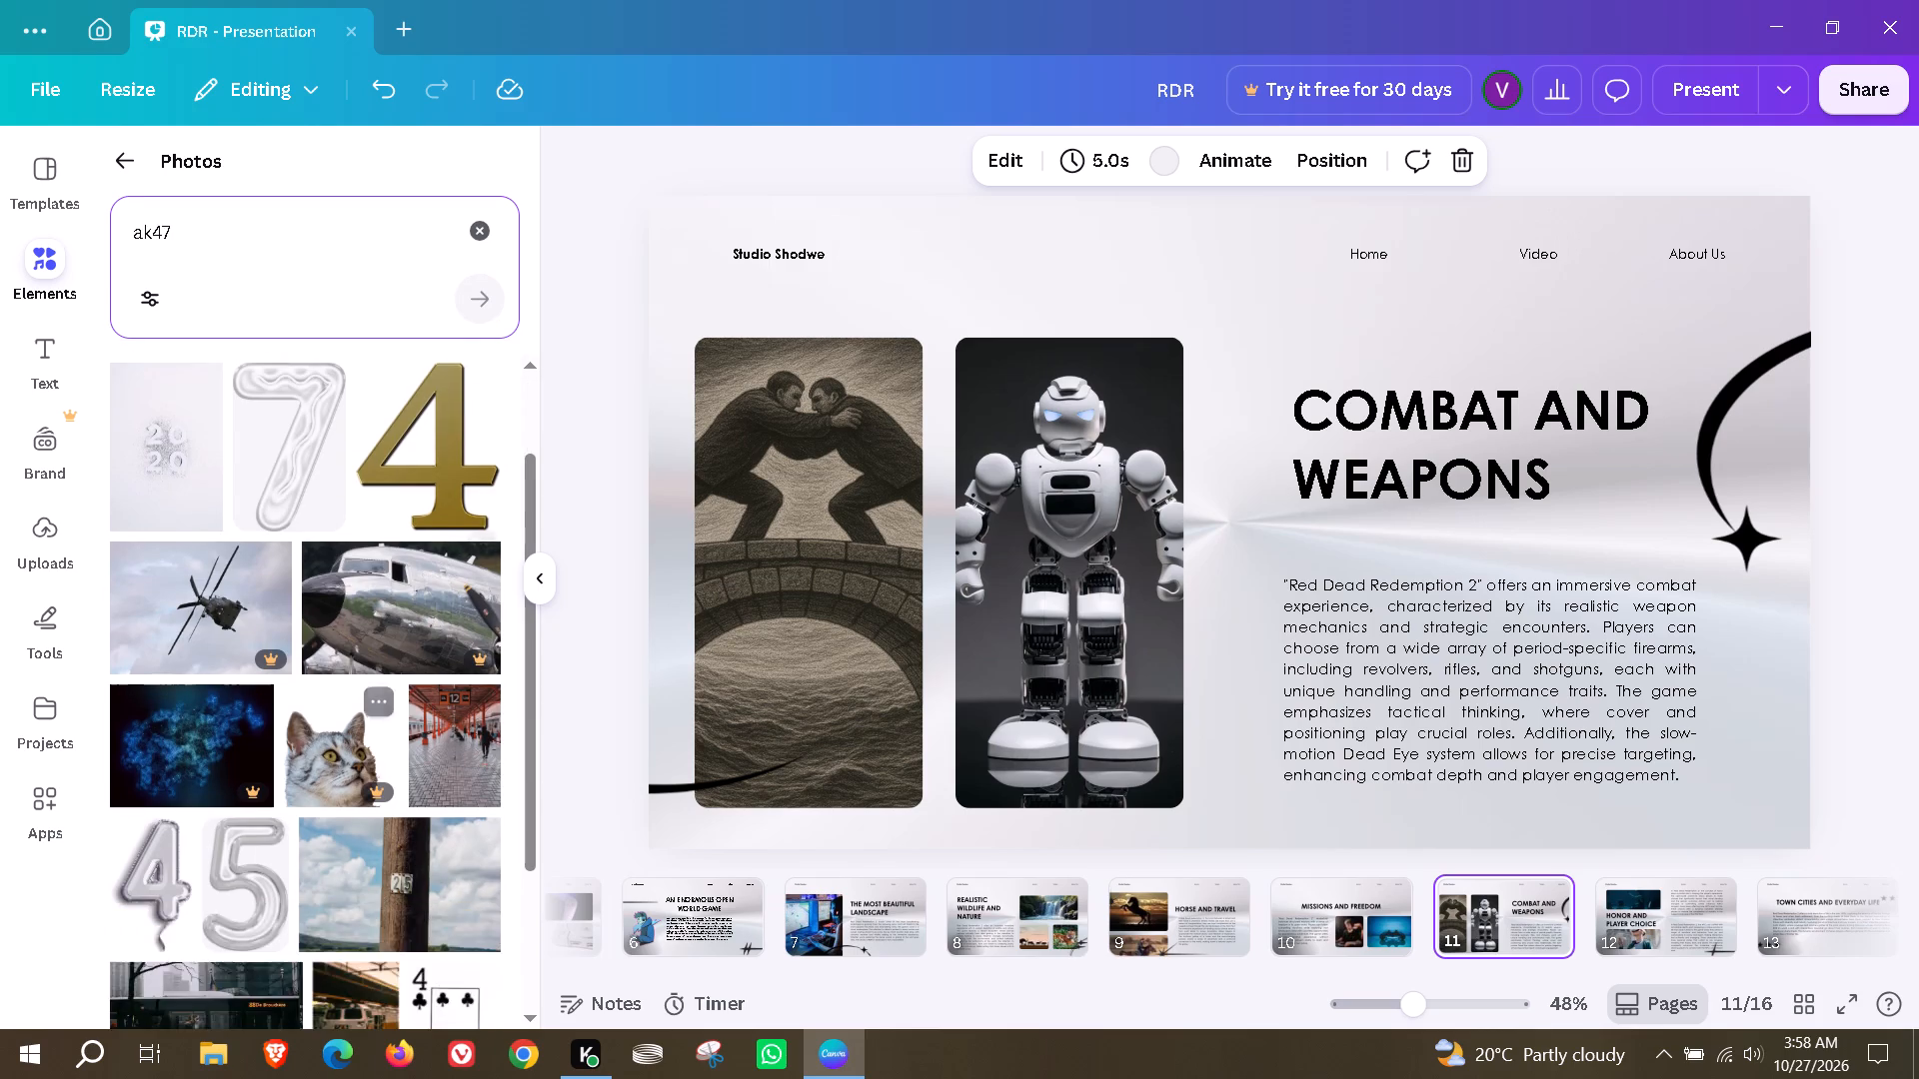
scroll(312, 799, "down", 1)
scroll(312, 812, "up", 3)
Search all elements for "katana" and replace page 11's robot photo with the close-up of a patterned katana handle.
left_click_drag(200, 241, 136, 235)
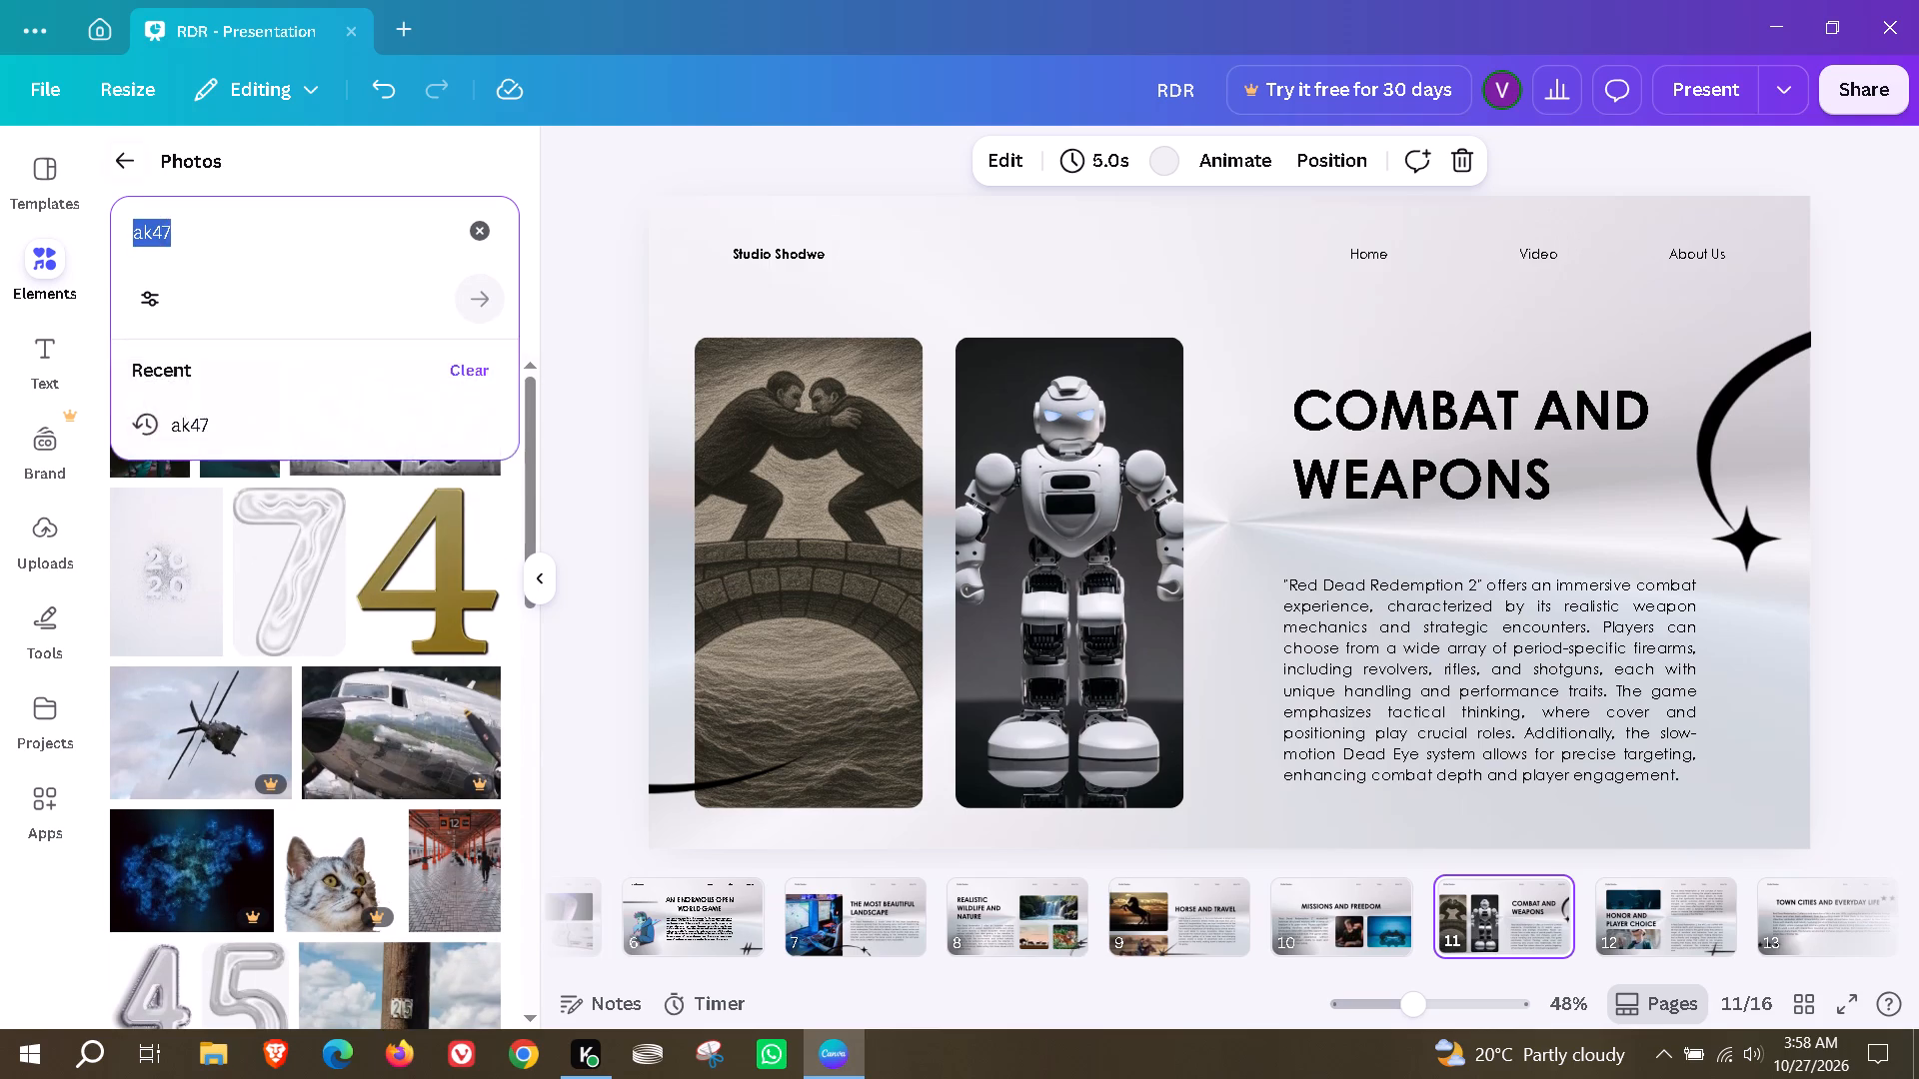
left_click(125, 169)
left_click(247, 209)
type("kaa")
left_click(183, 197)
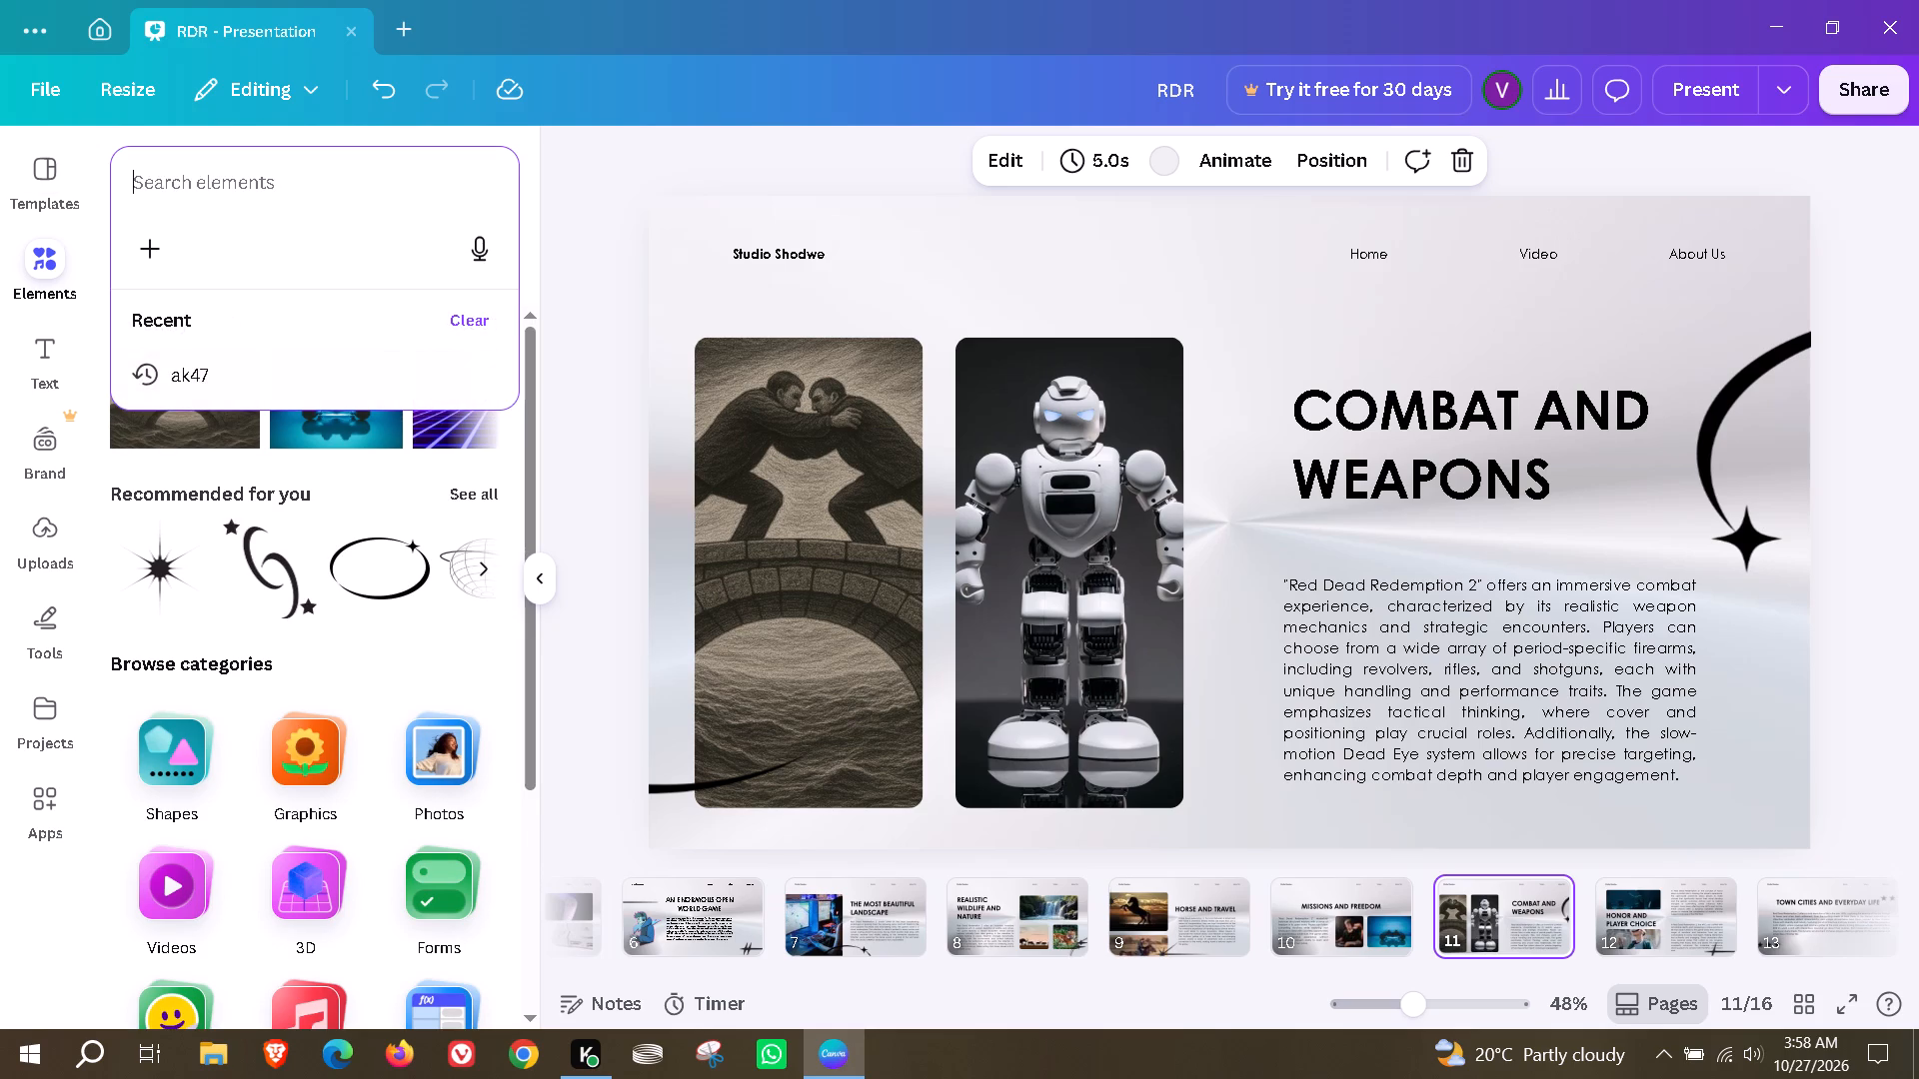
type("kaa")
key("BackSpace")
type("tana")
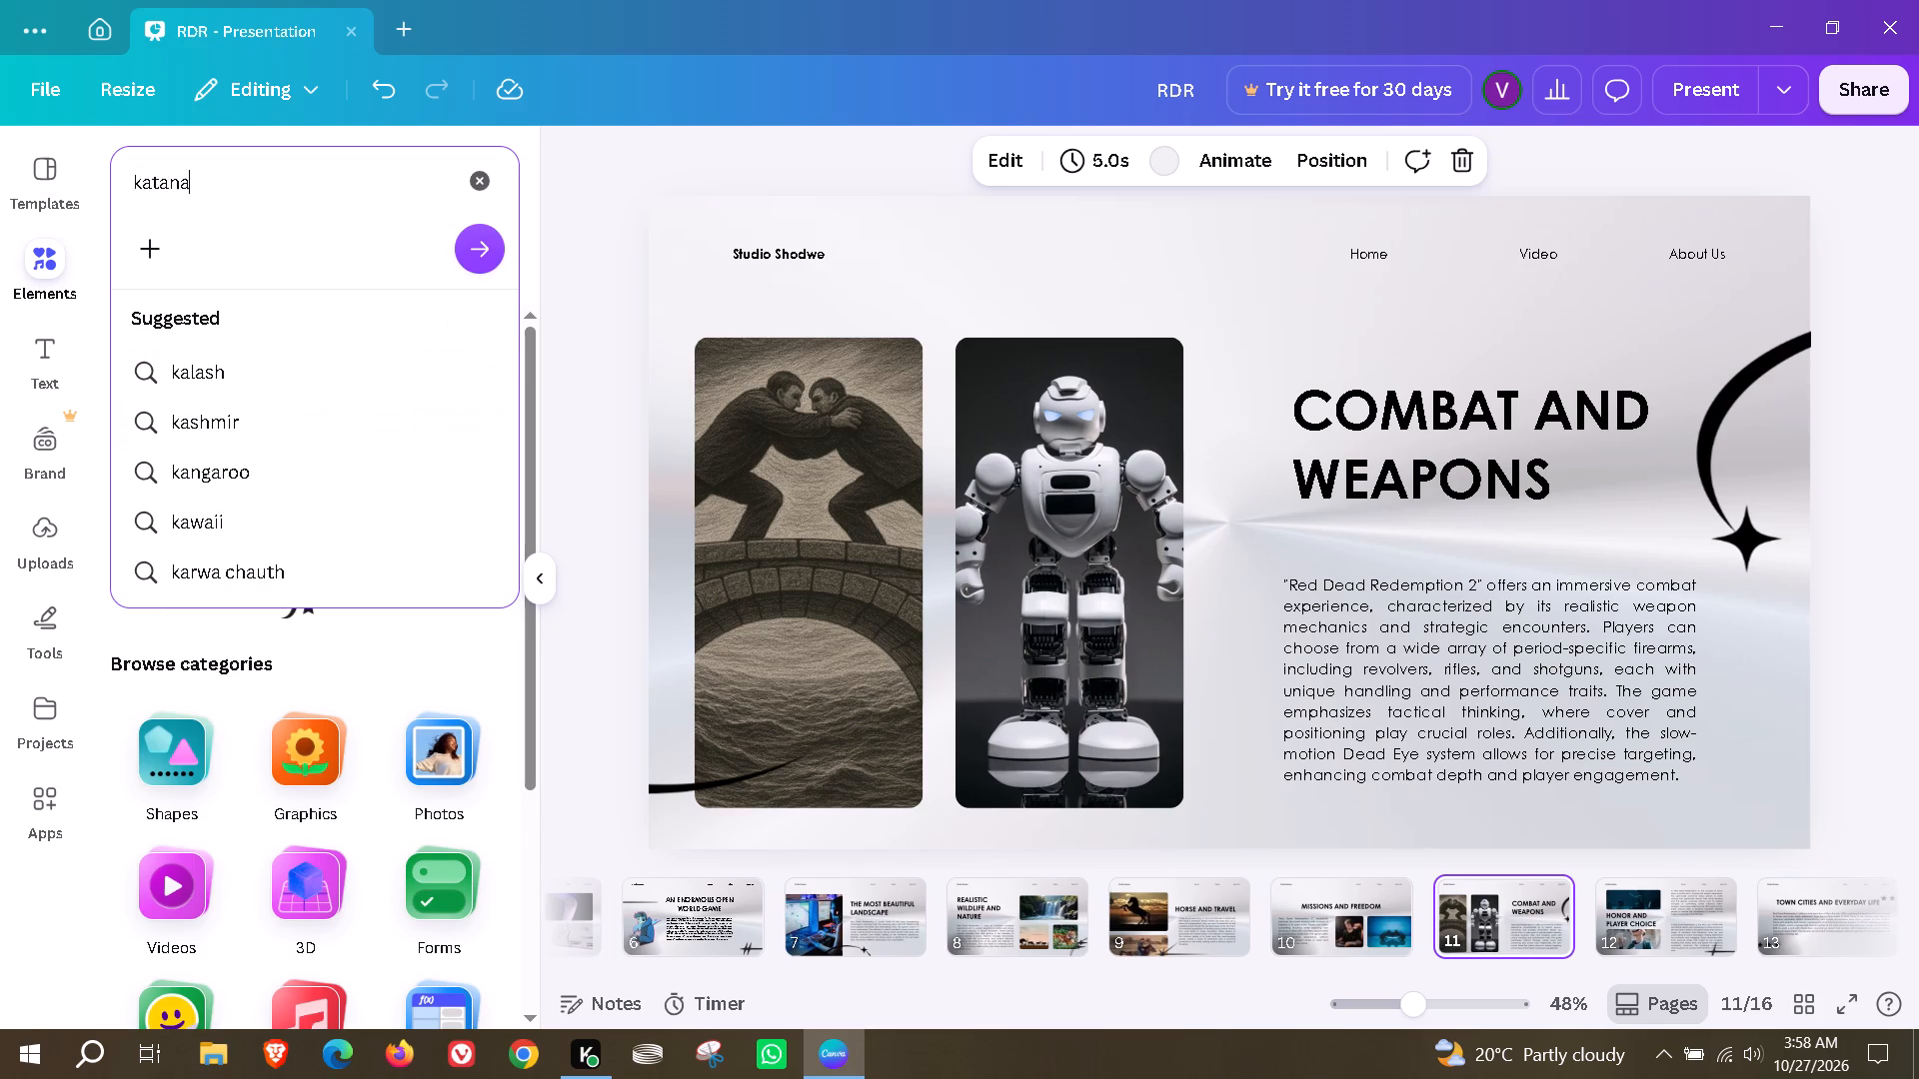
key("Return")
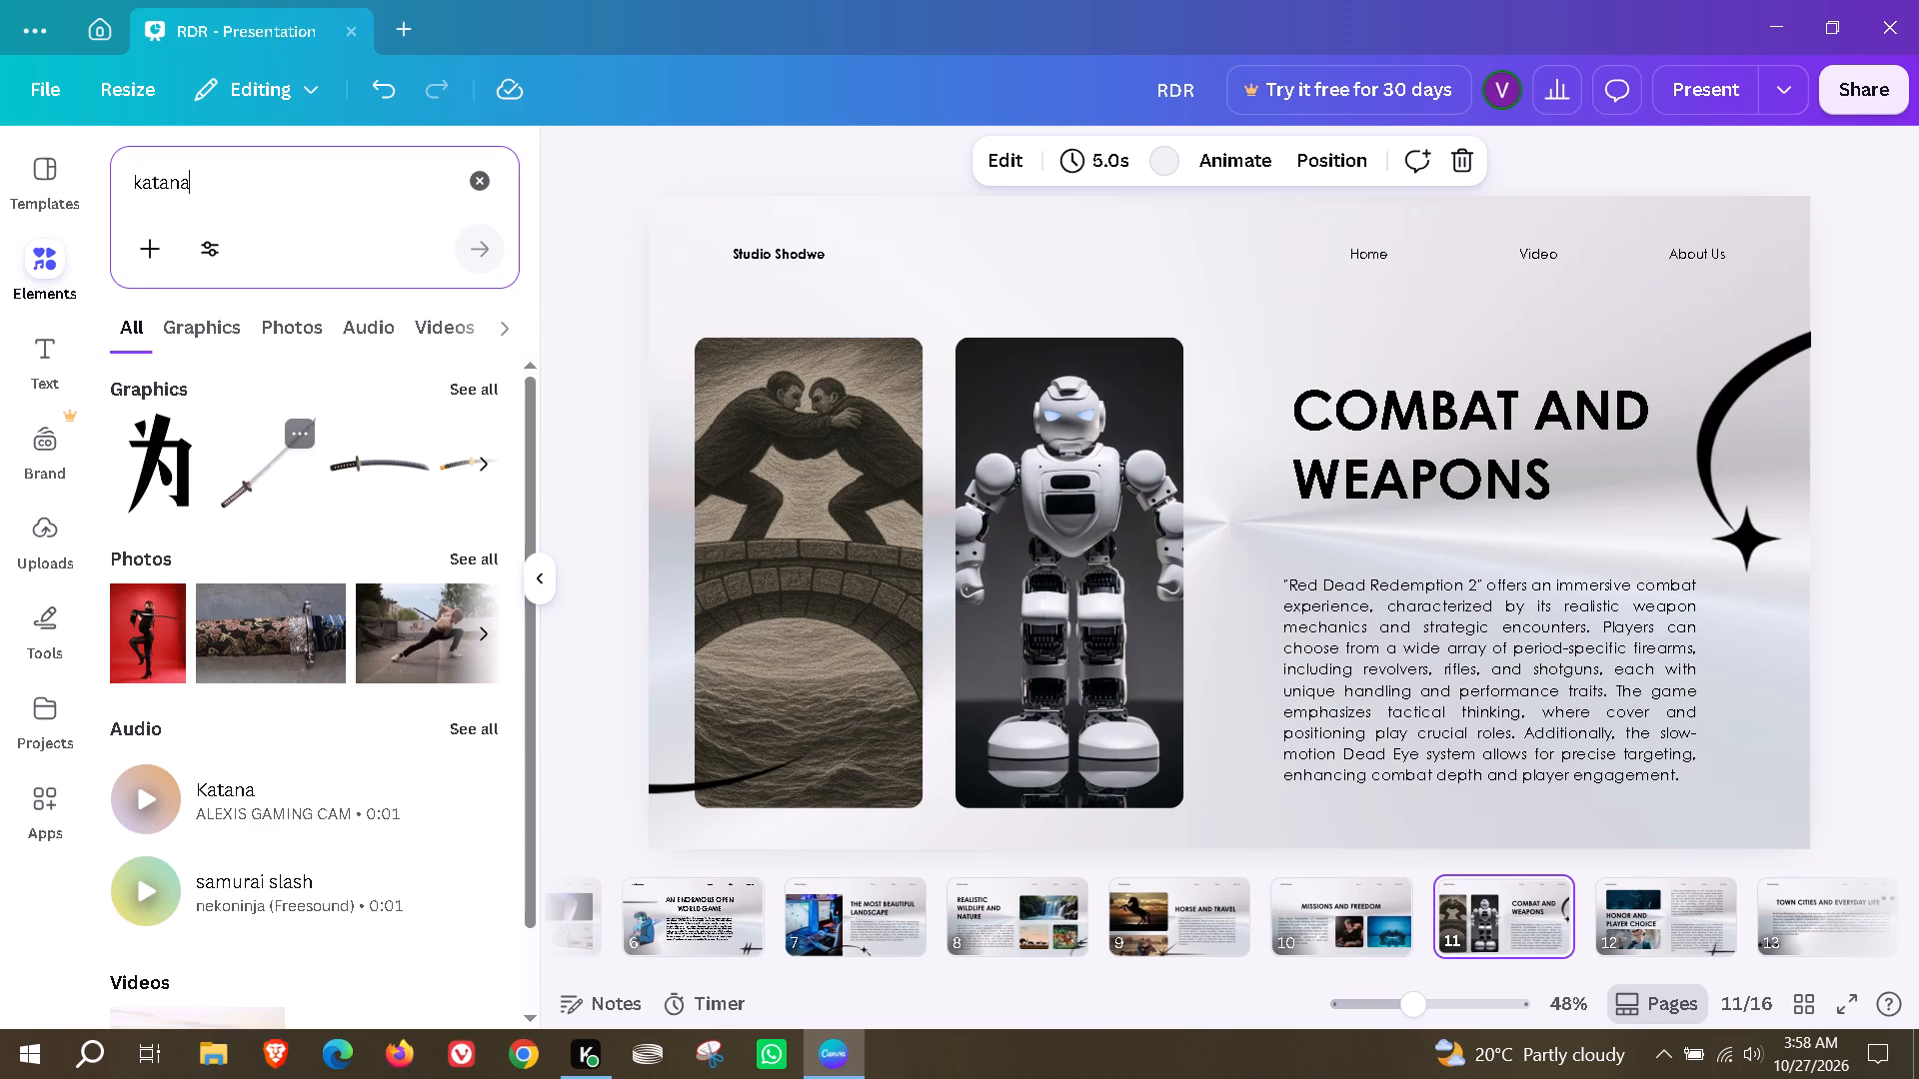
left_click_drag(238, 489, 228, 473)
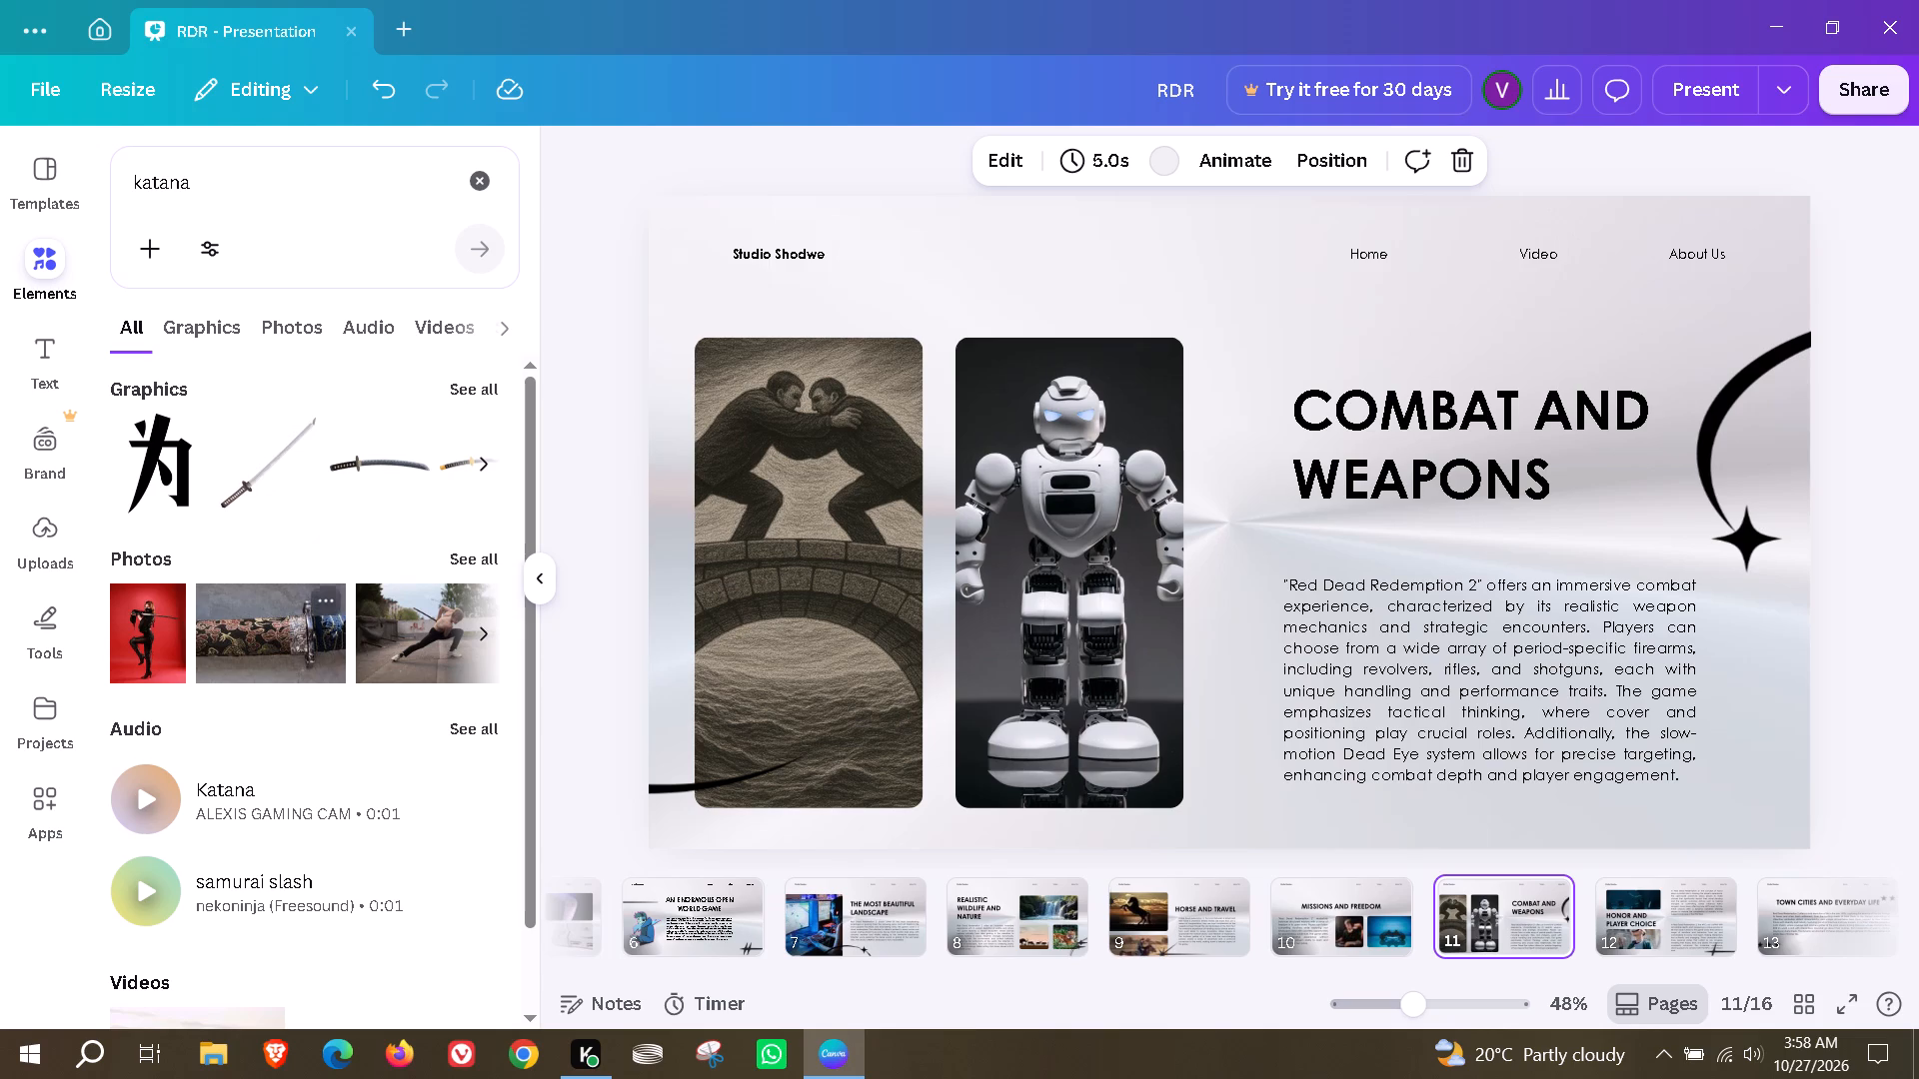
left_click_drag(280, 633, 1040, 576)
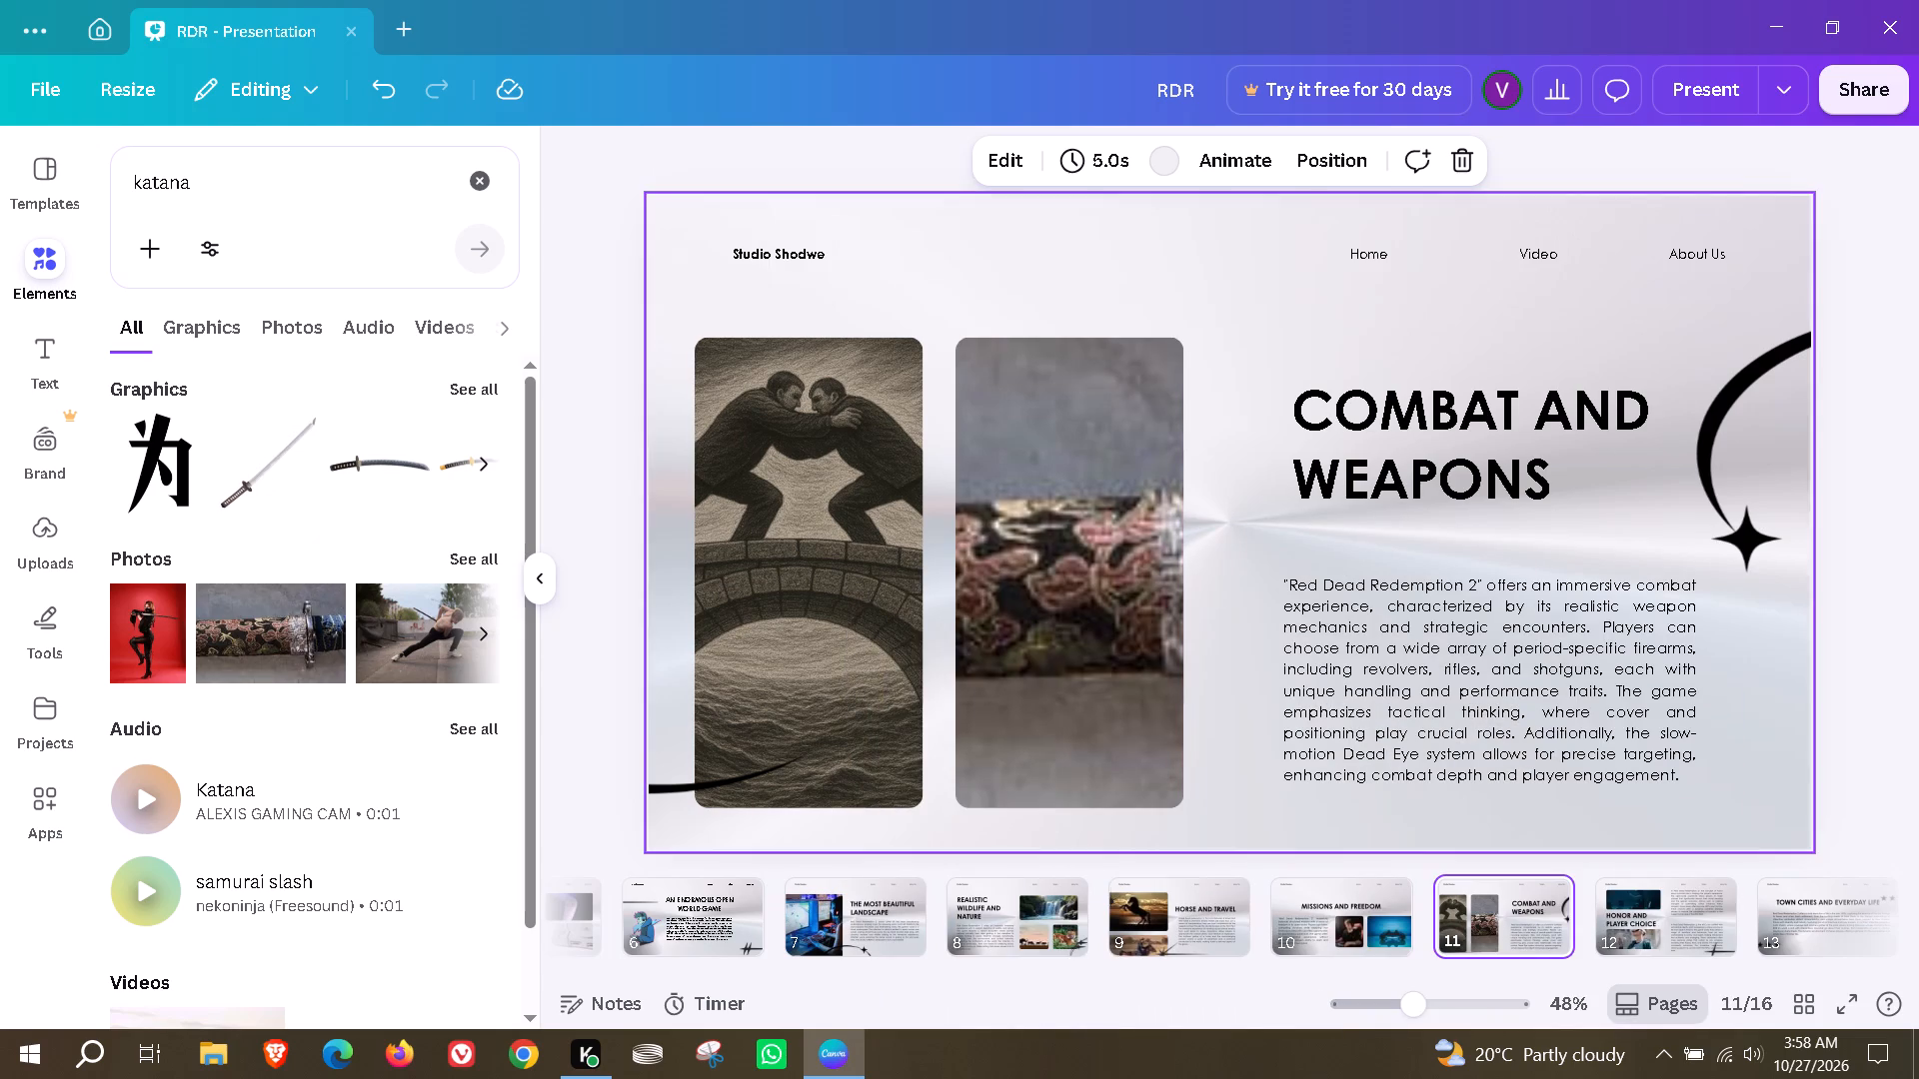
left_click(1247, 673)
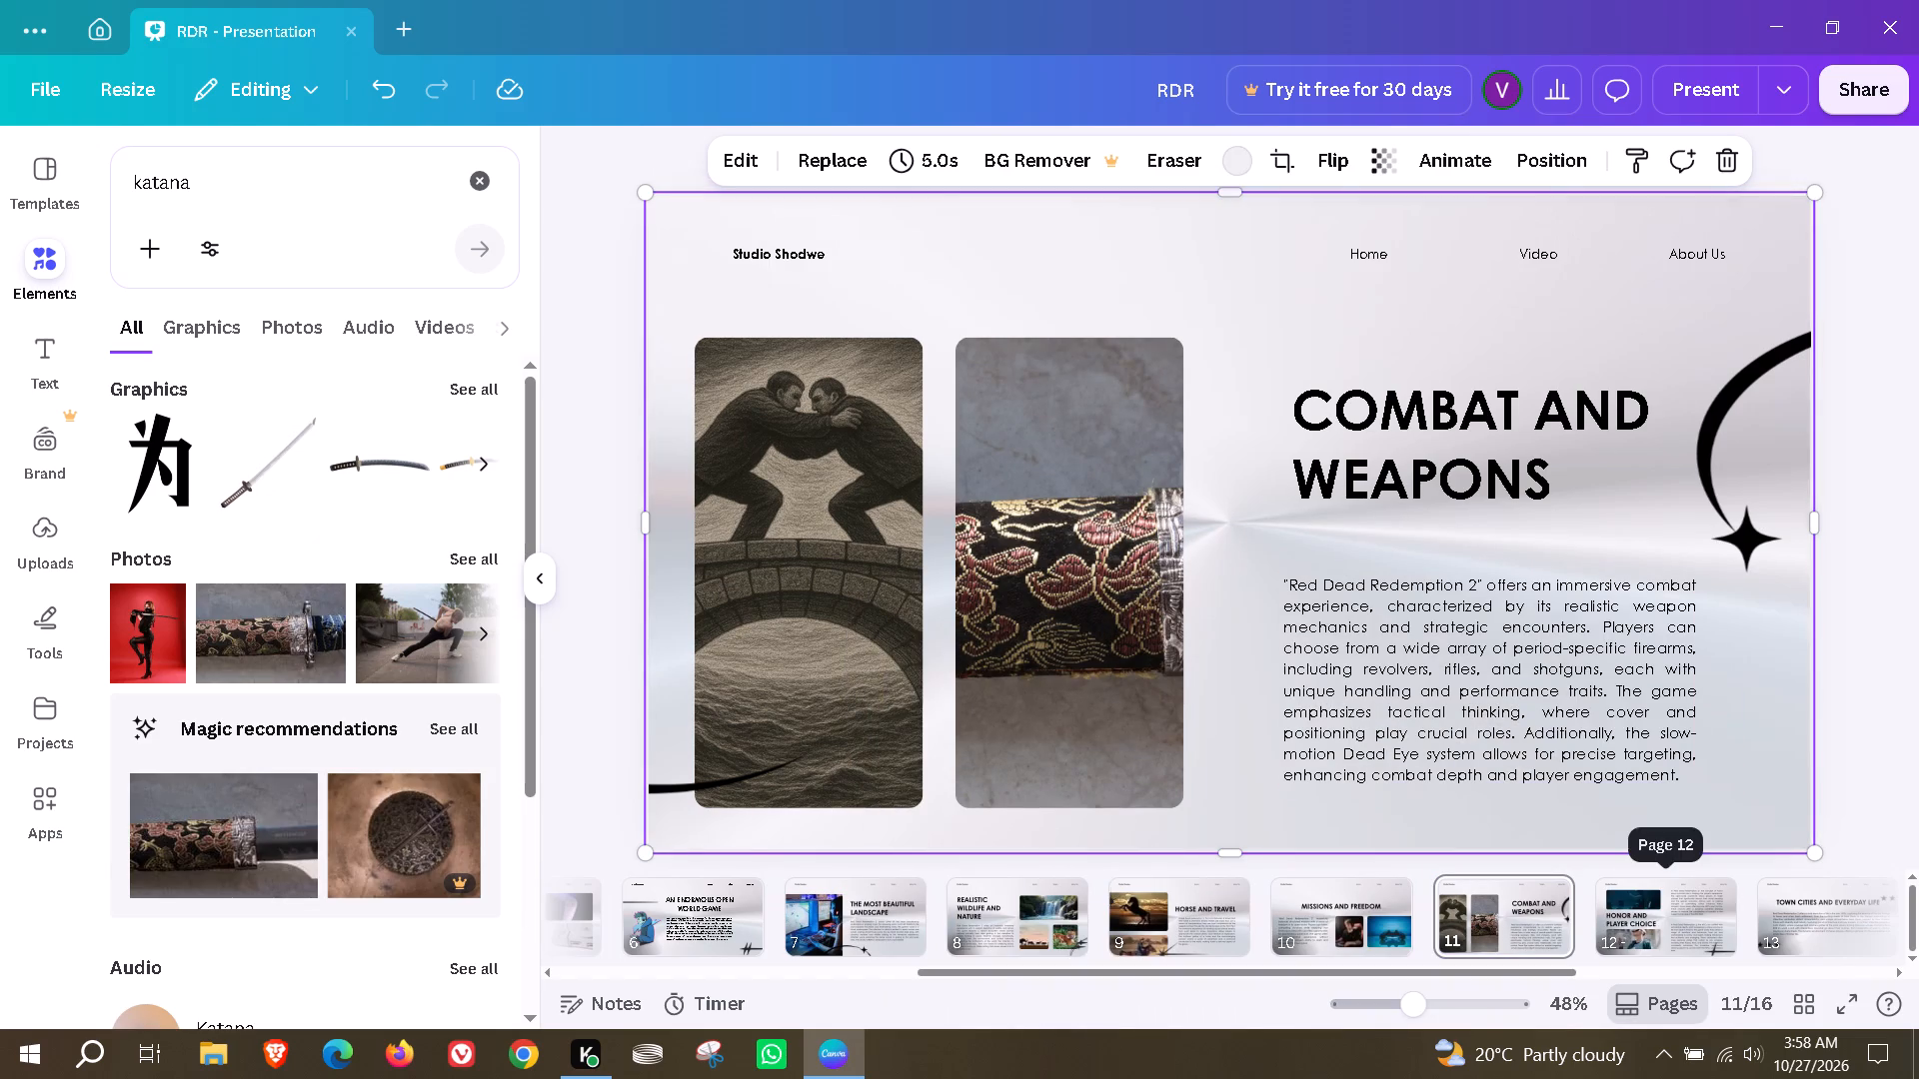
Go to page 12, Honor and Player Choice, and search the photos for "player".
left_click(1632, 918)
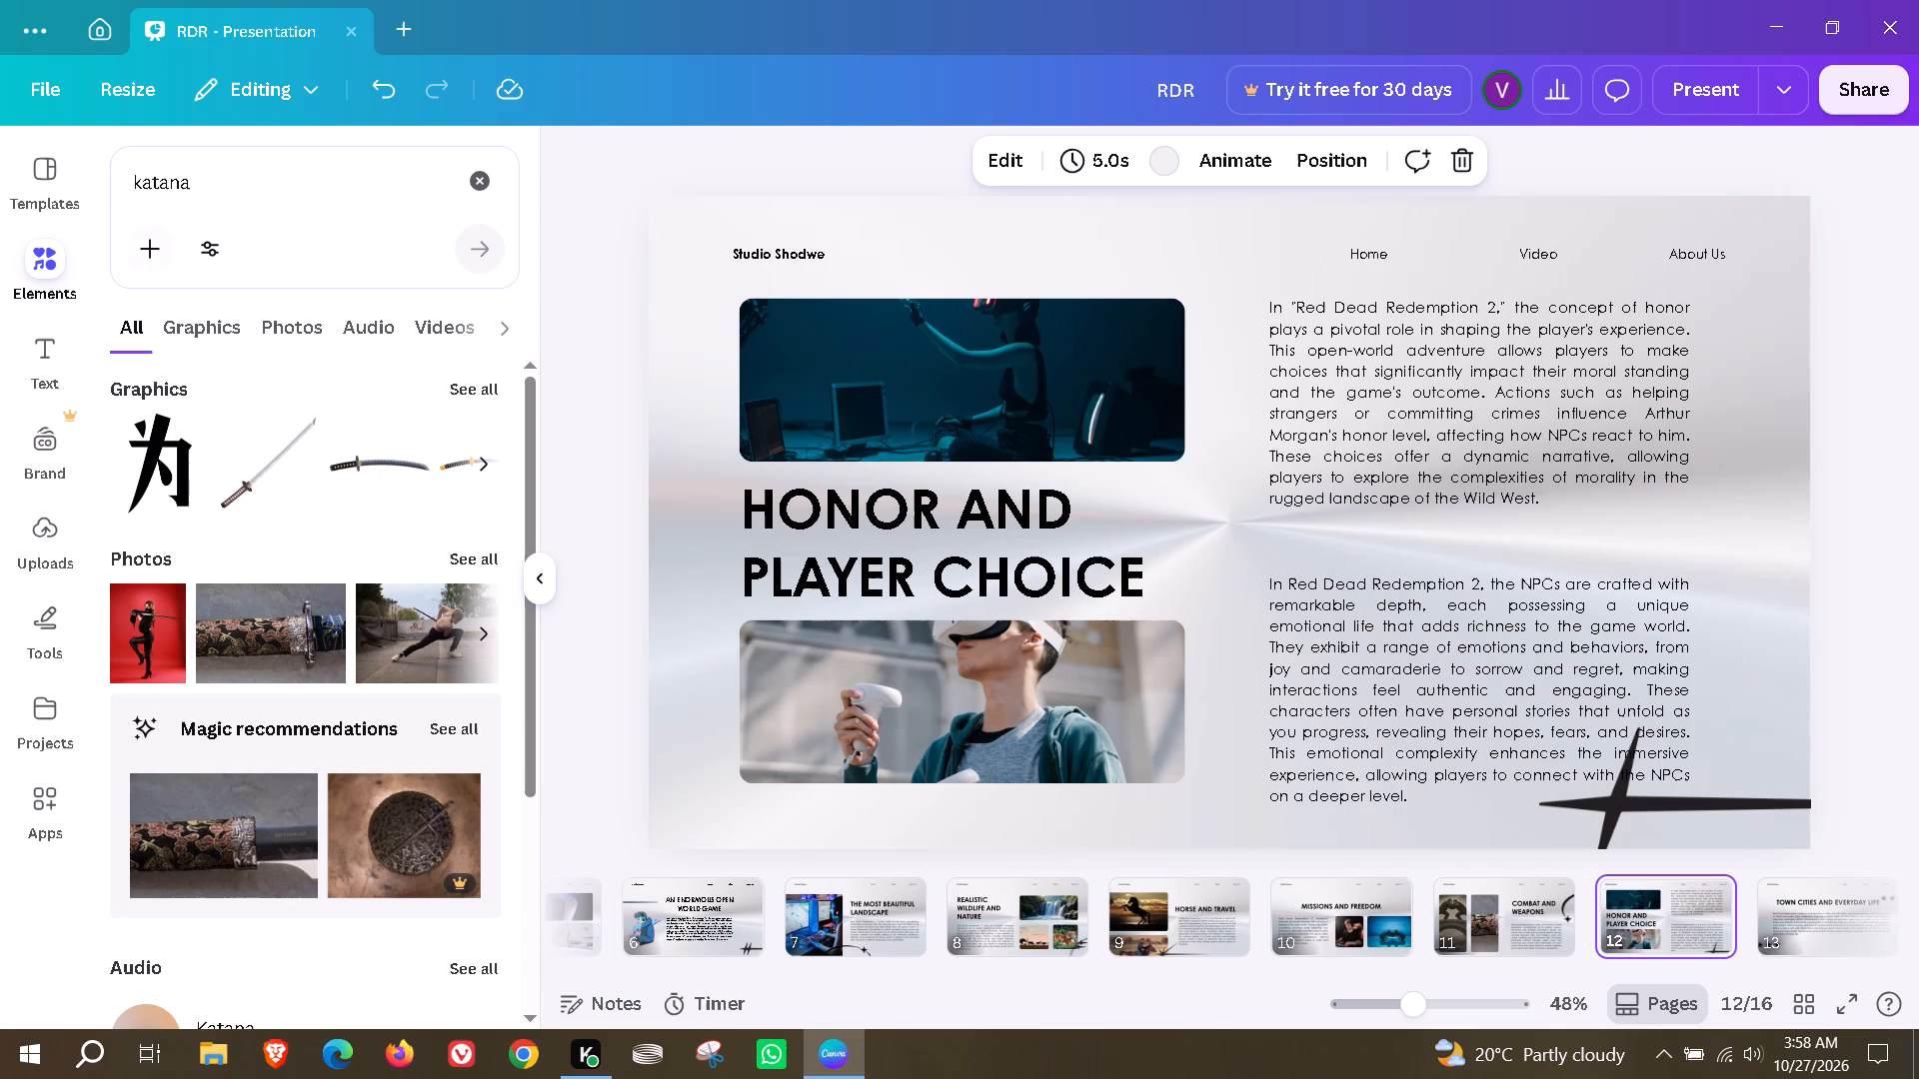
left_click_drag(221, 192, 122, 187)
left_click(60, 233)
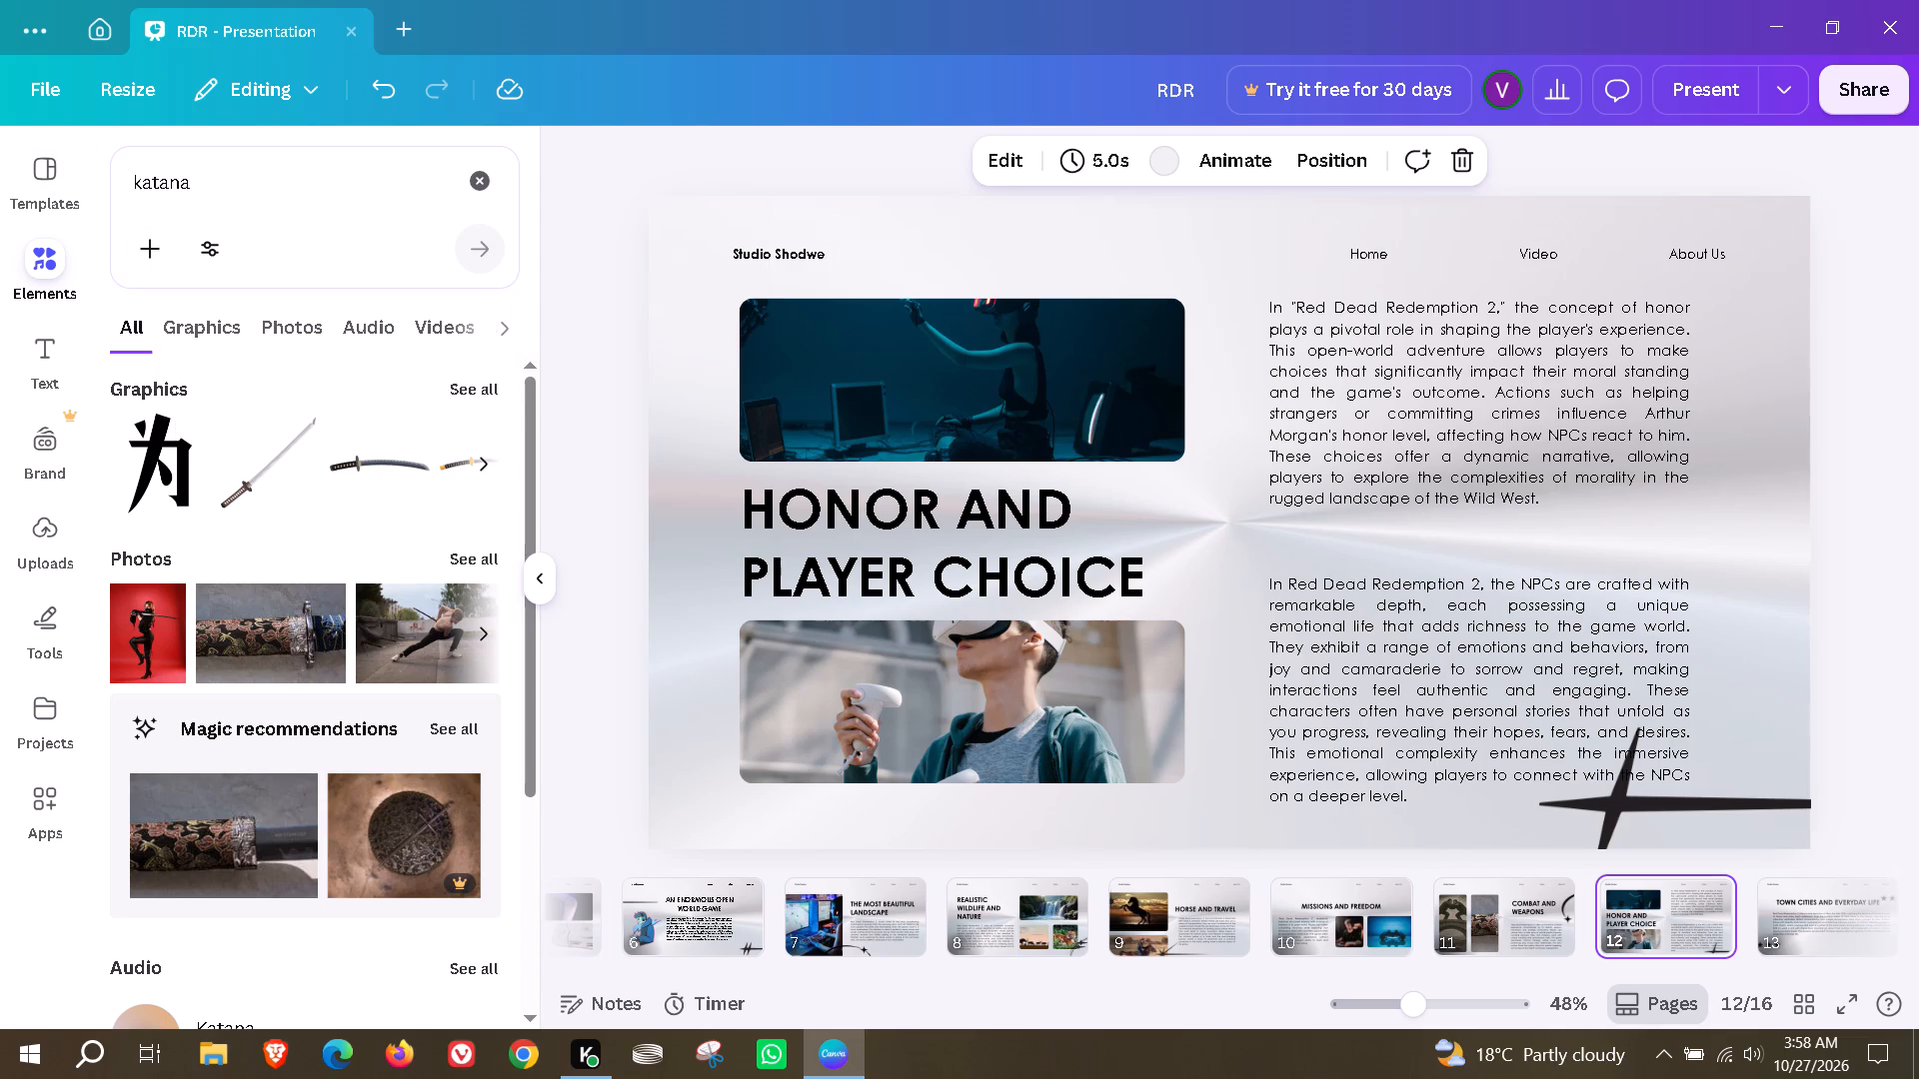
left_click(293, 332)
left_click(29, 259)
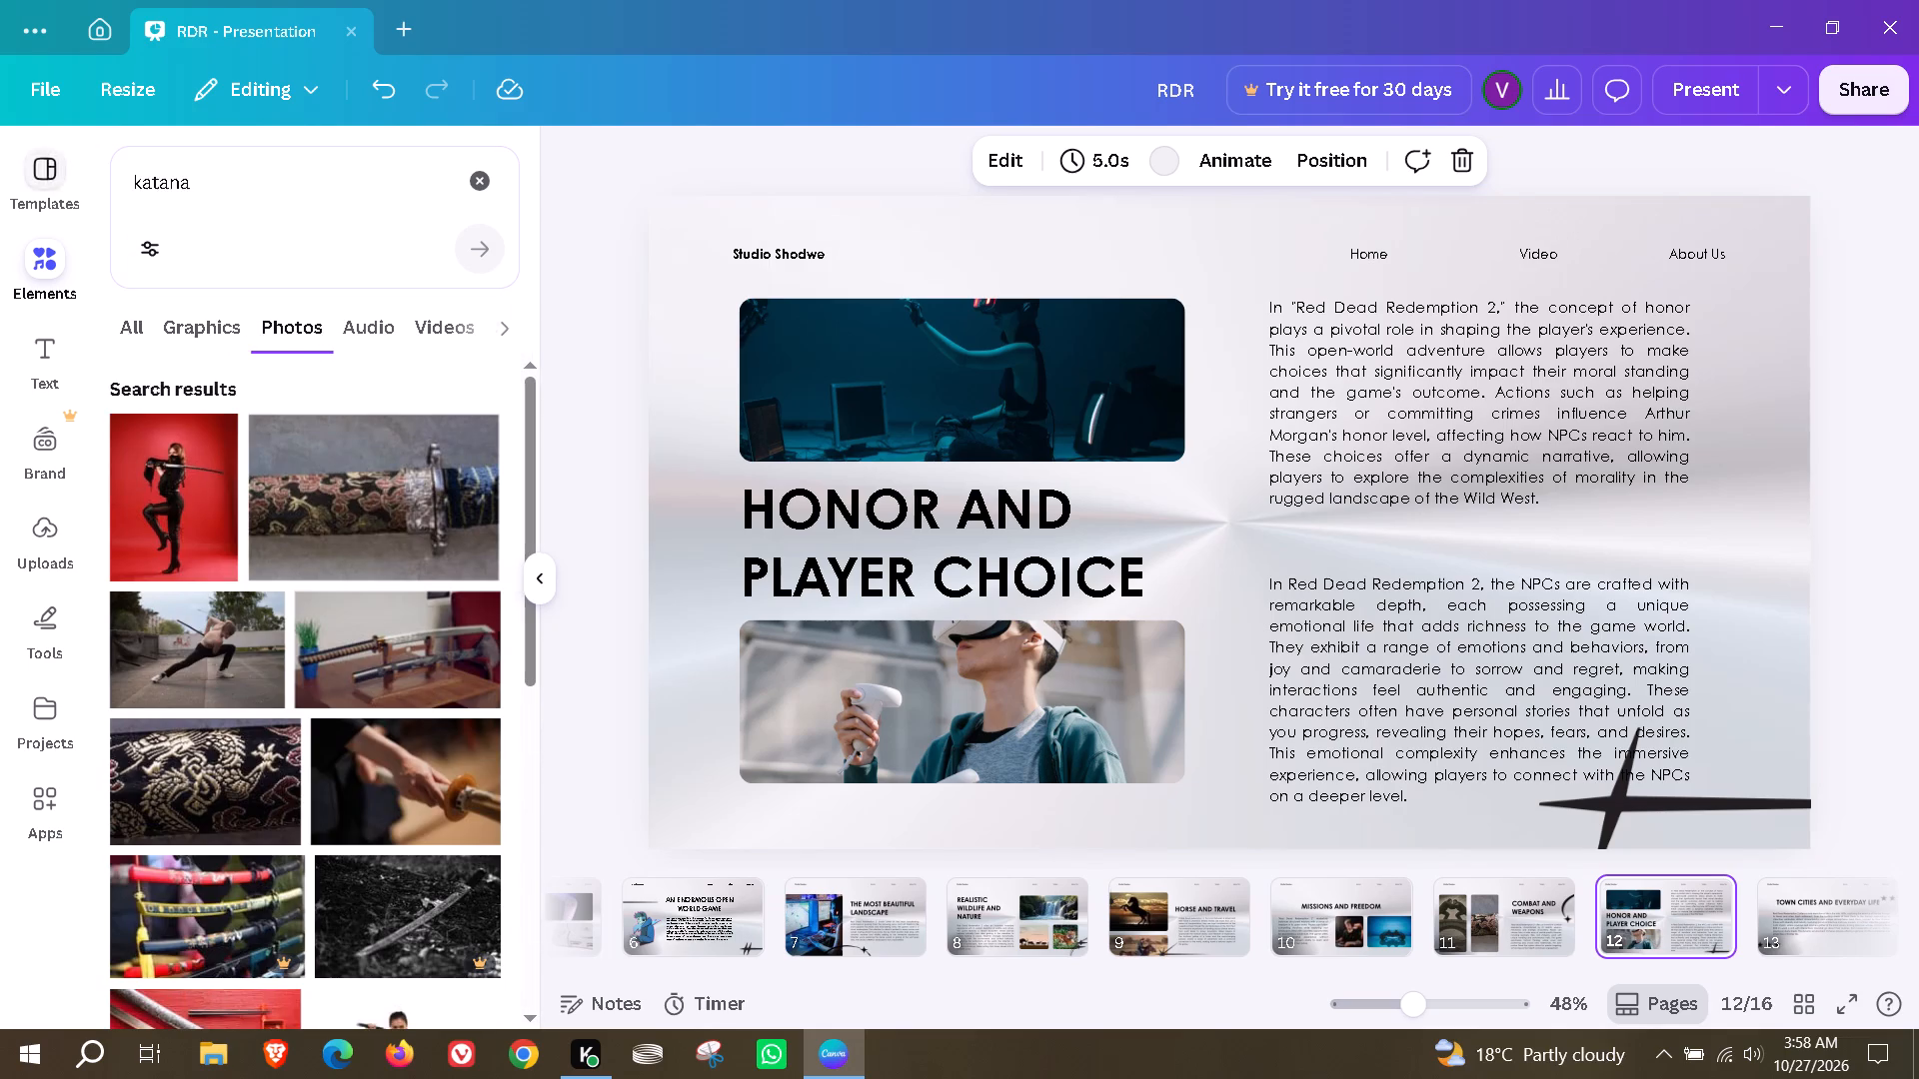
left_click(36, 170)
left_click(37, 245)
left_click(480, 196)
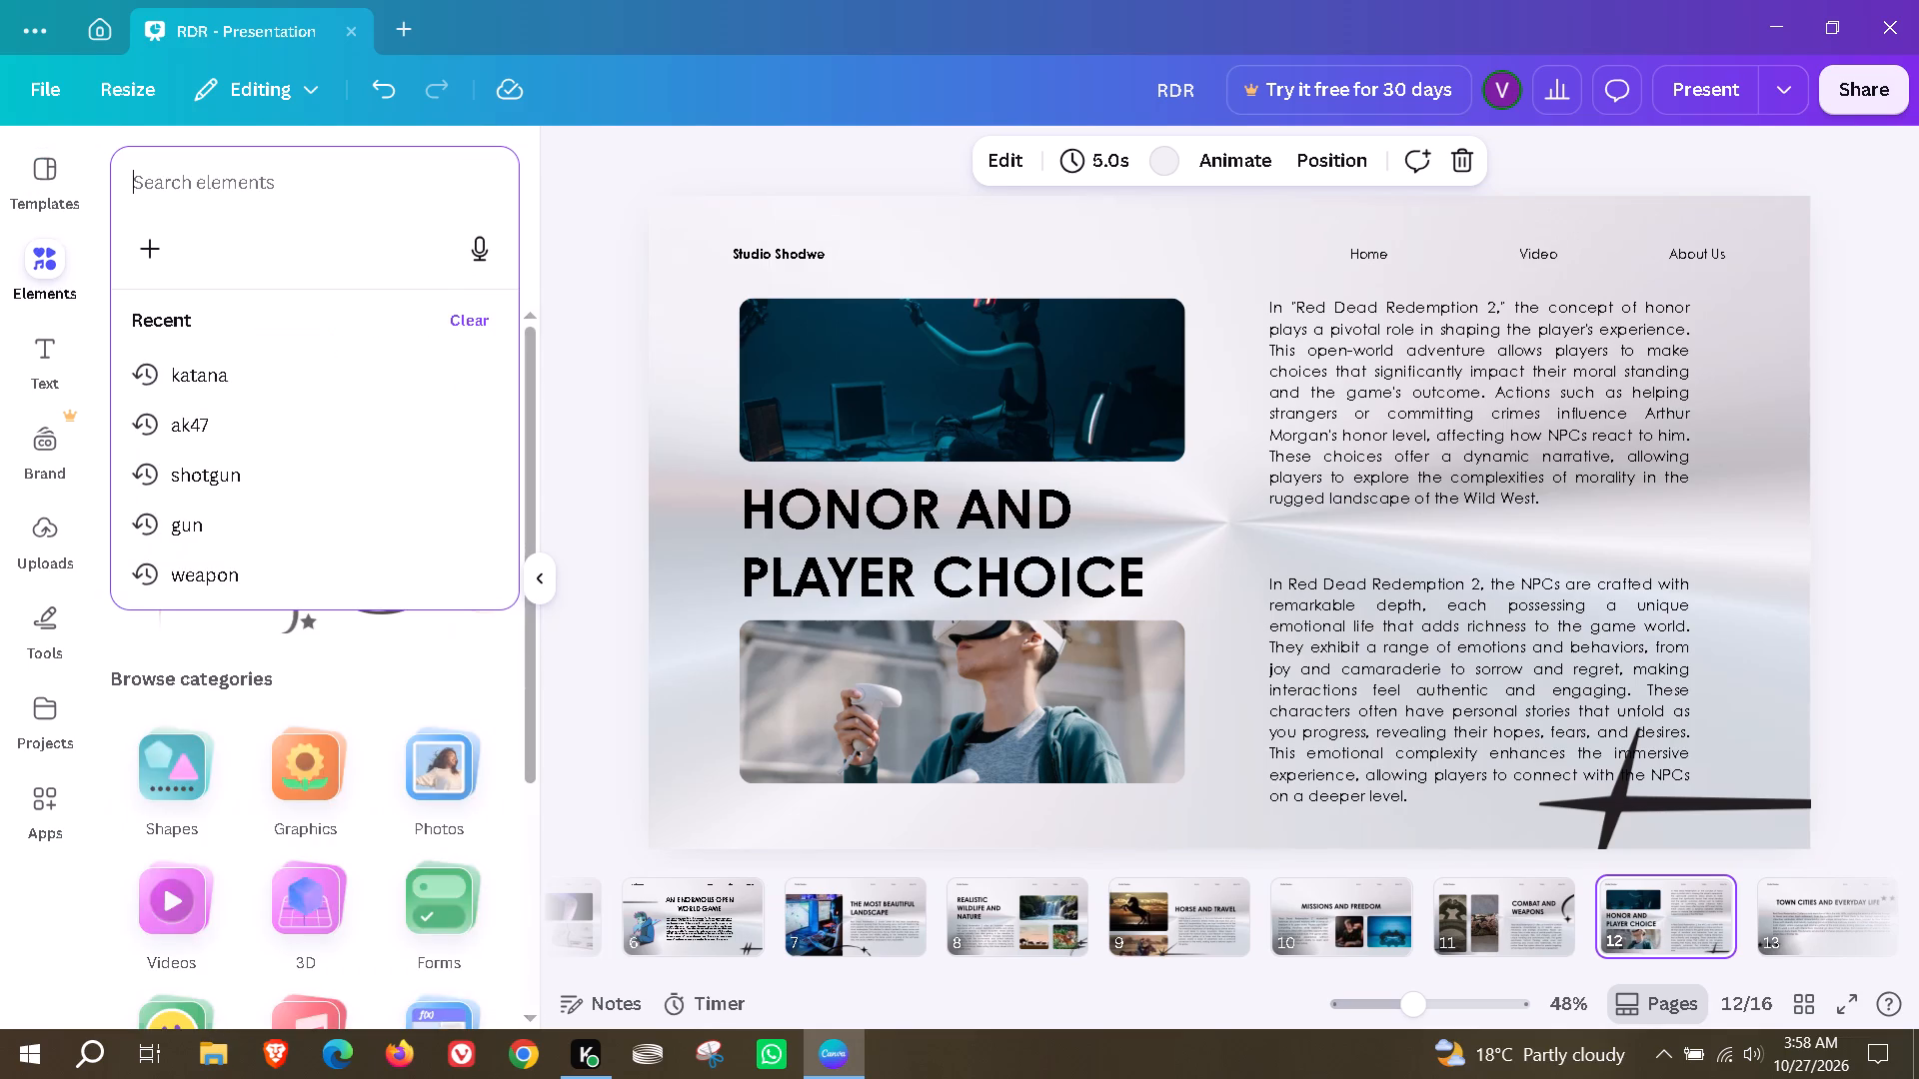
left_click(107, 239)
left_click(426, 698)
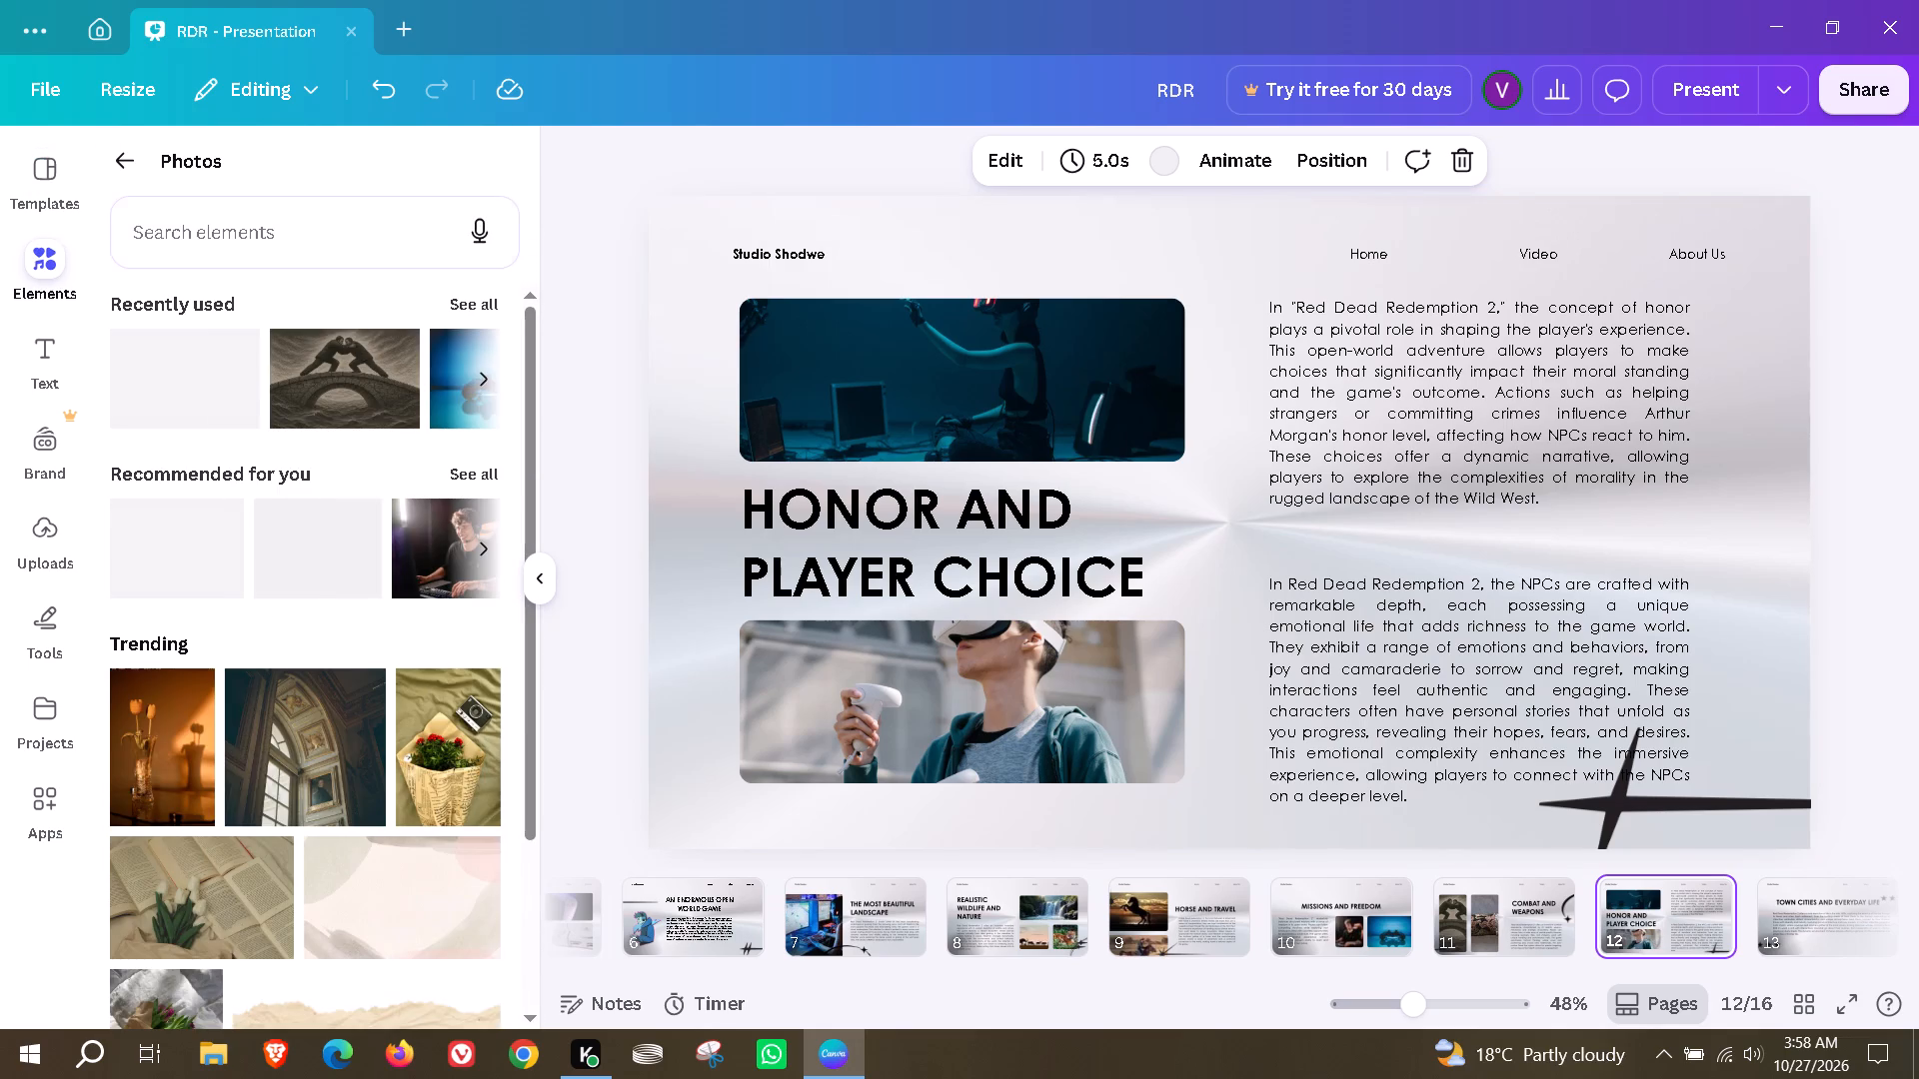
left_click(269, 237)
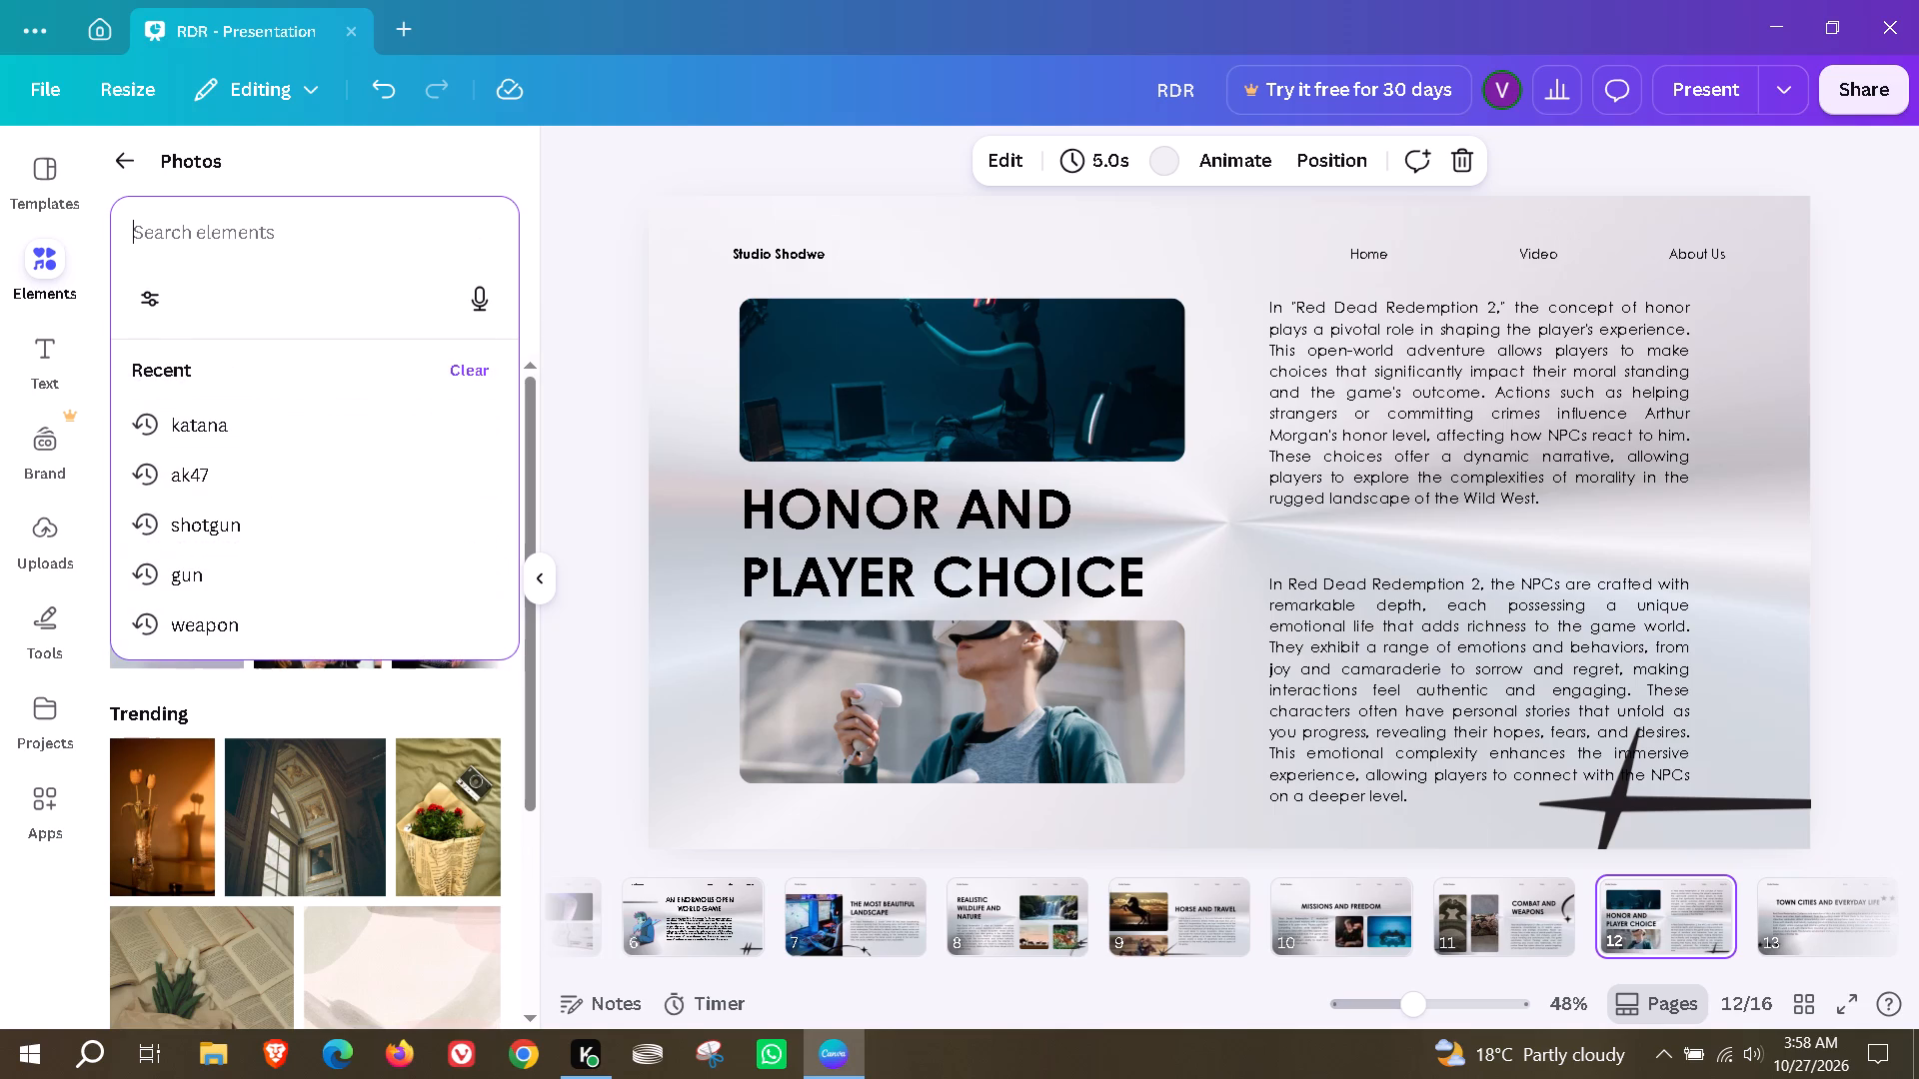
type("player")
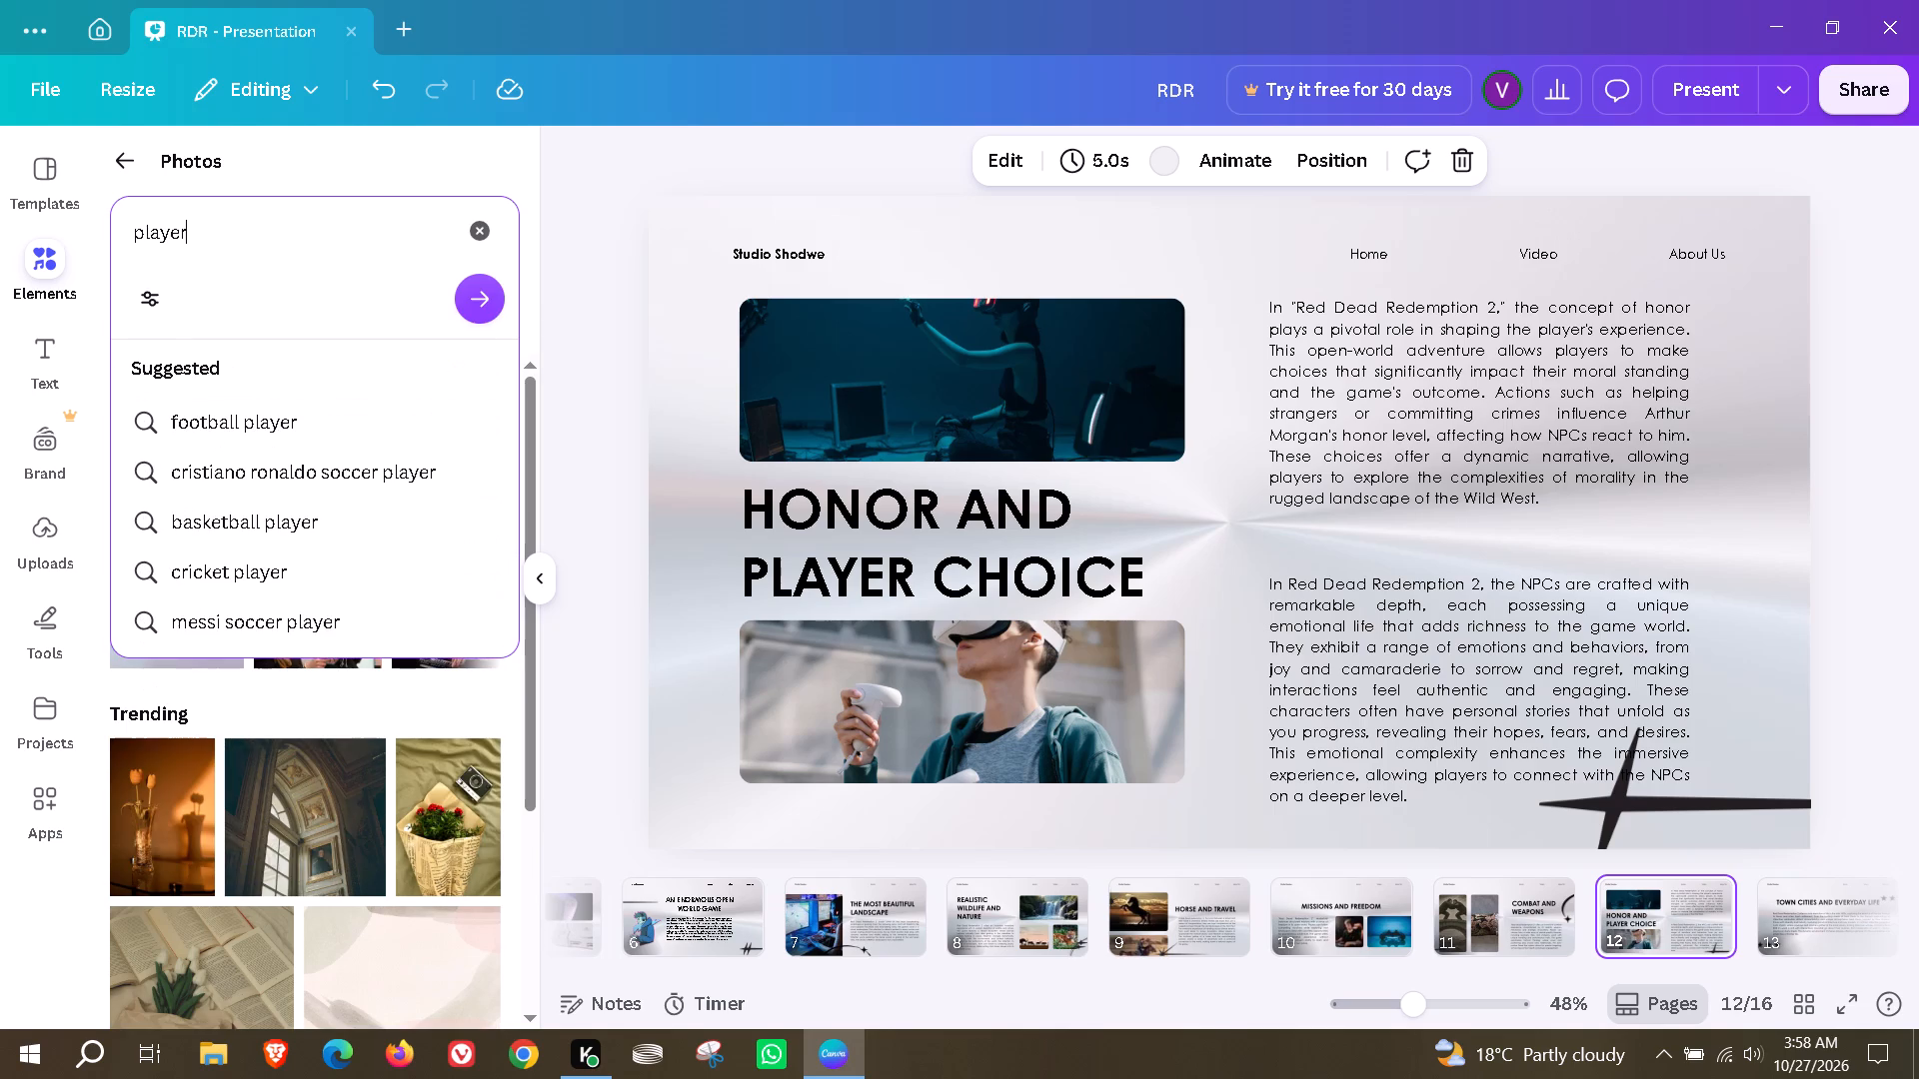
key("Return")
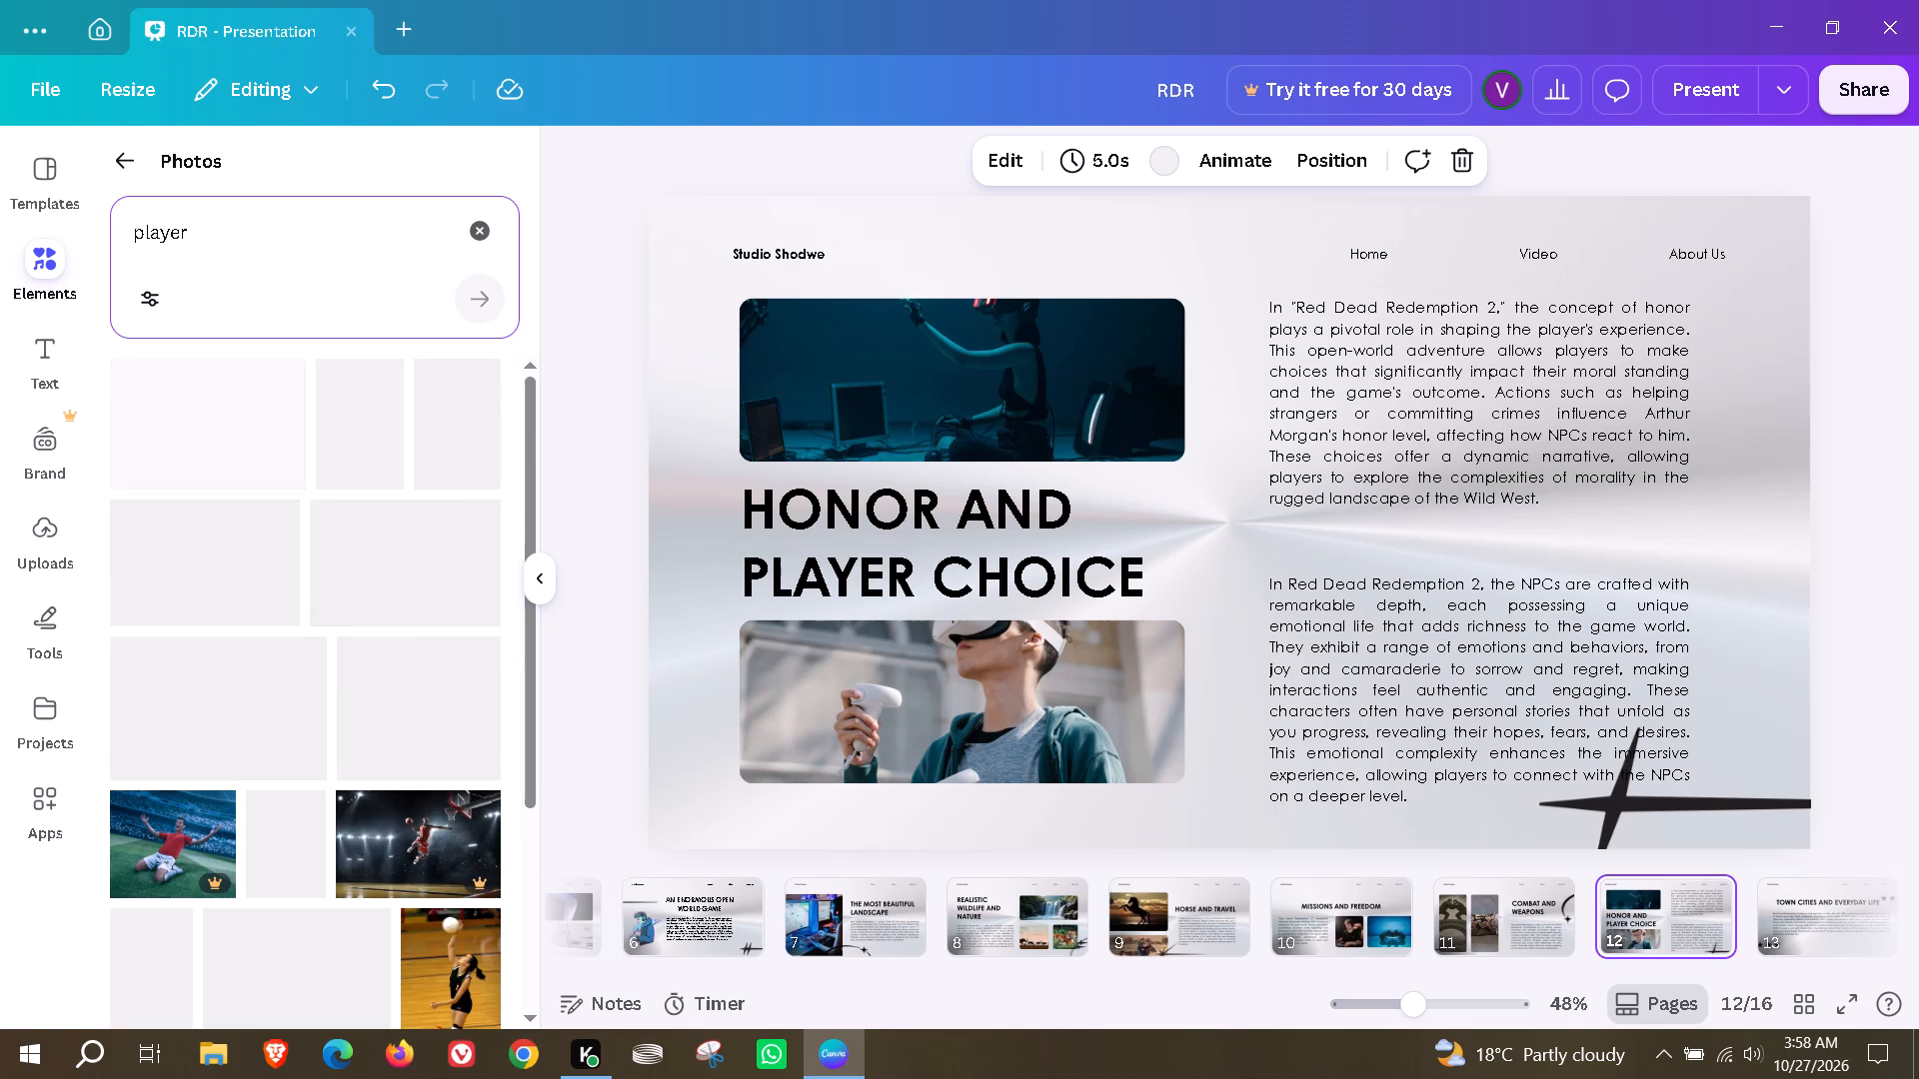
Search the photos for "arthur morgan".
left_click_drag(270, 218, 117, 232)
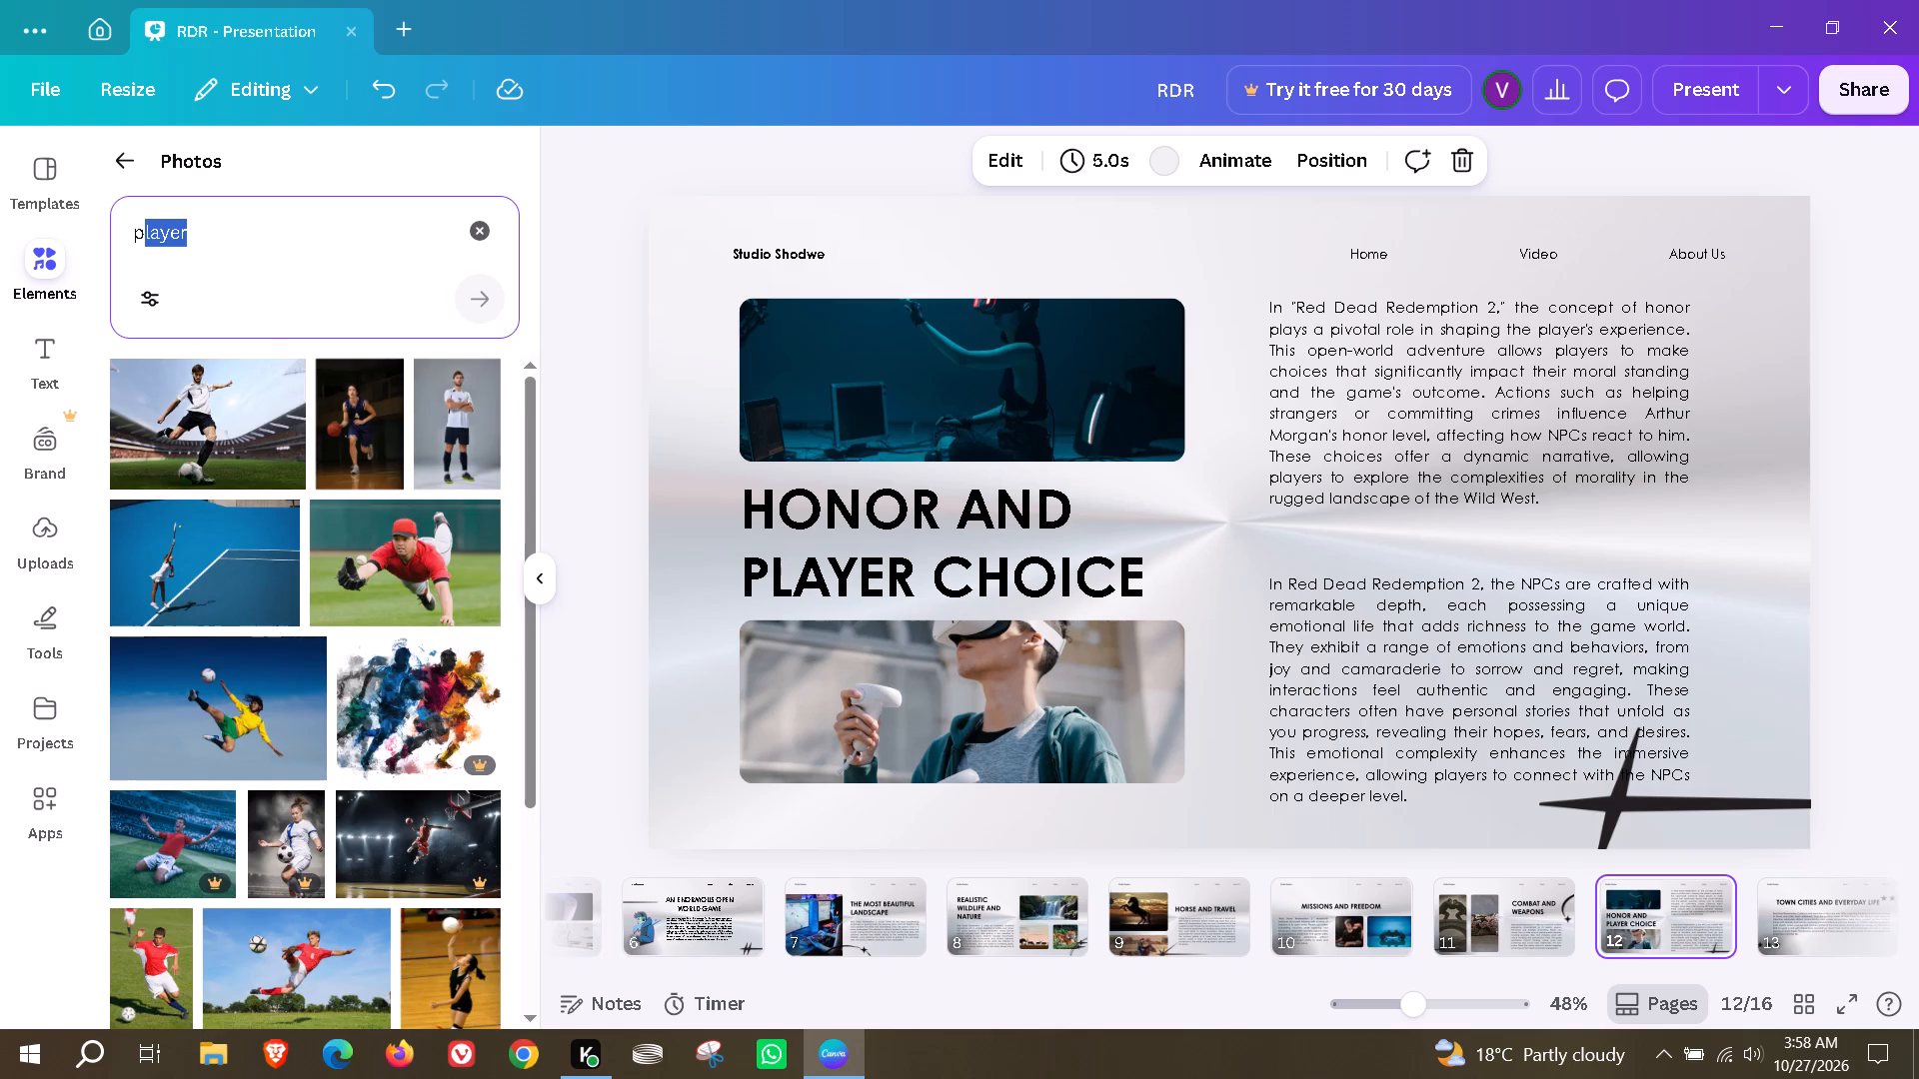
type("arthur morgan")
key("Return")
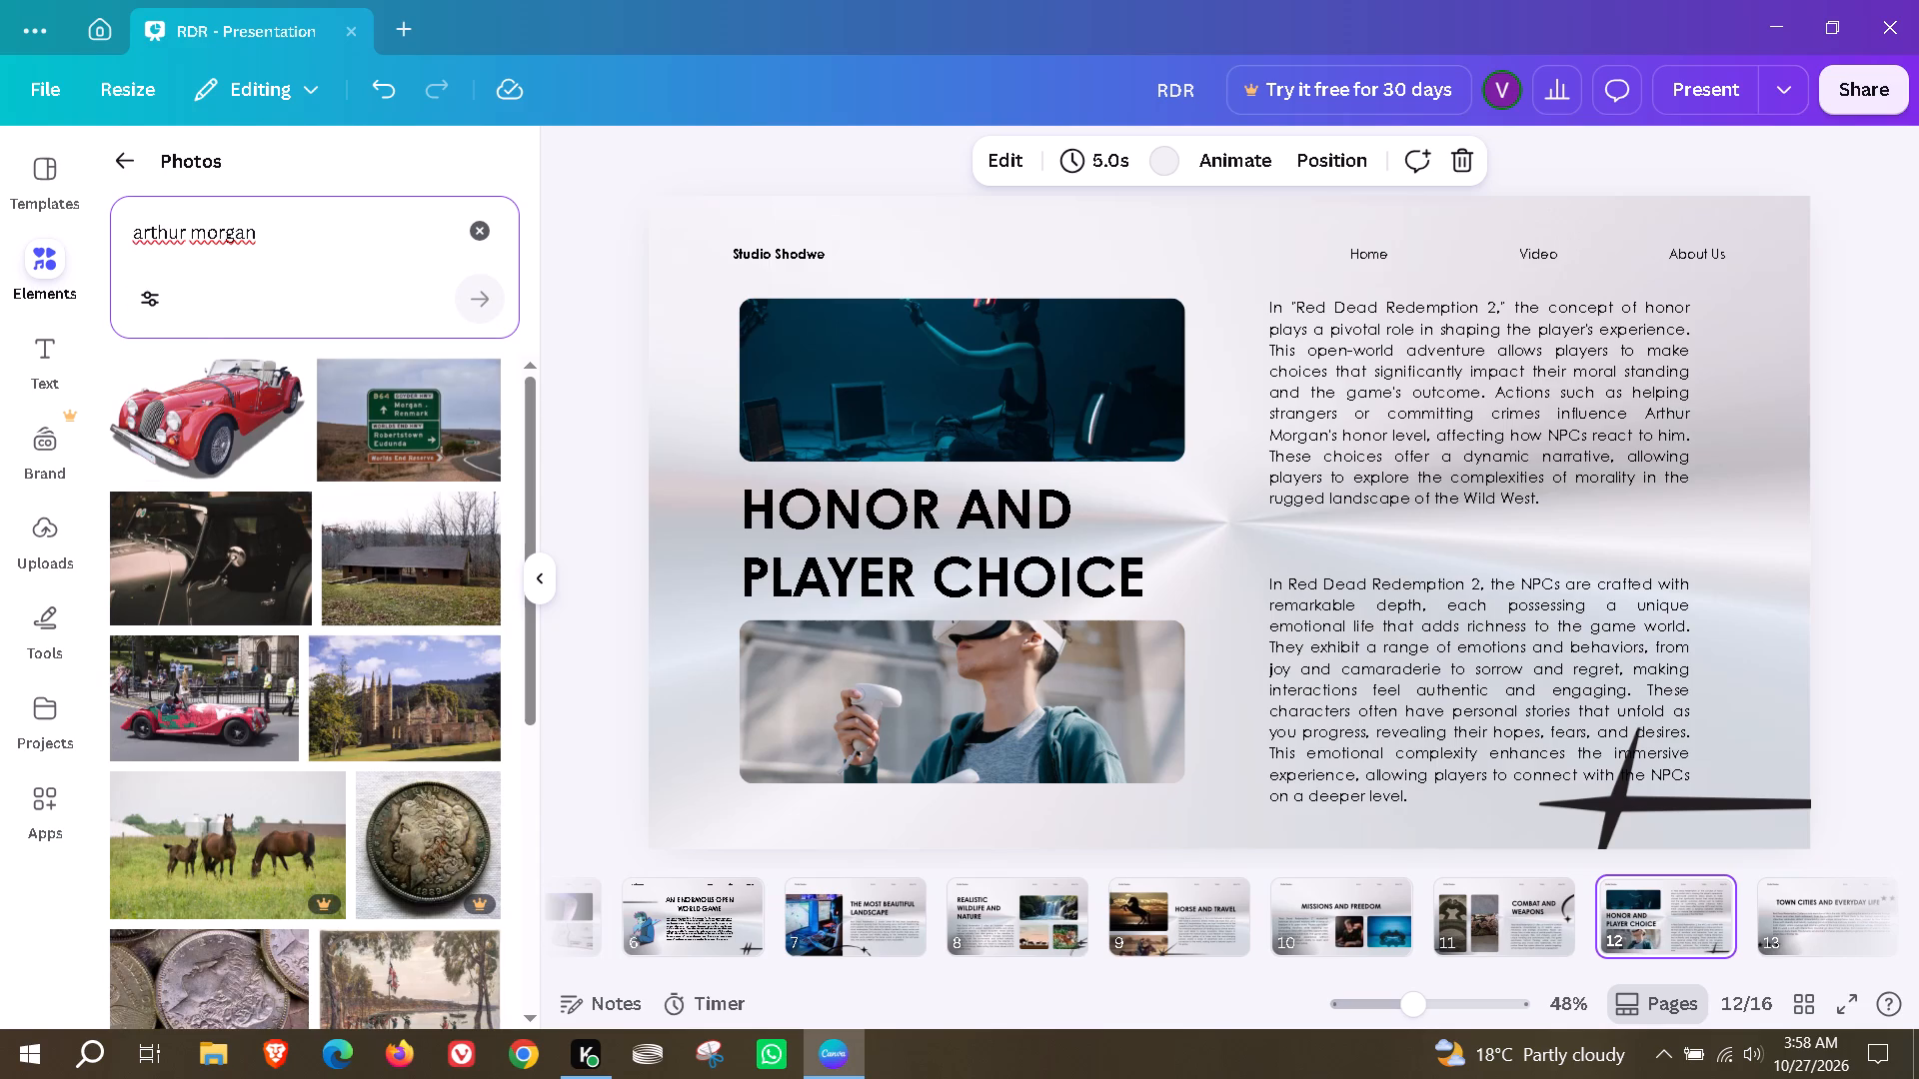
Search the photos for "games" and replace page 12's upper photo with the "Game Time" letters and dice picture.
left_click_drag(288, 244, 104, 232)
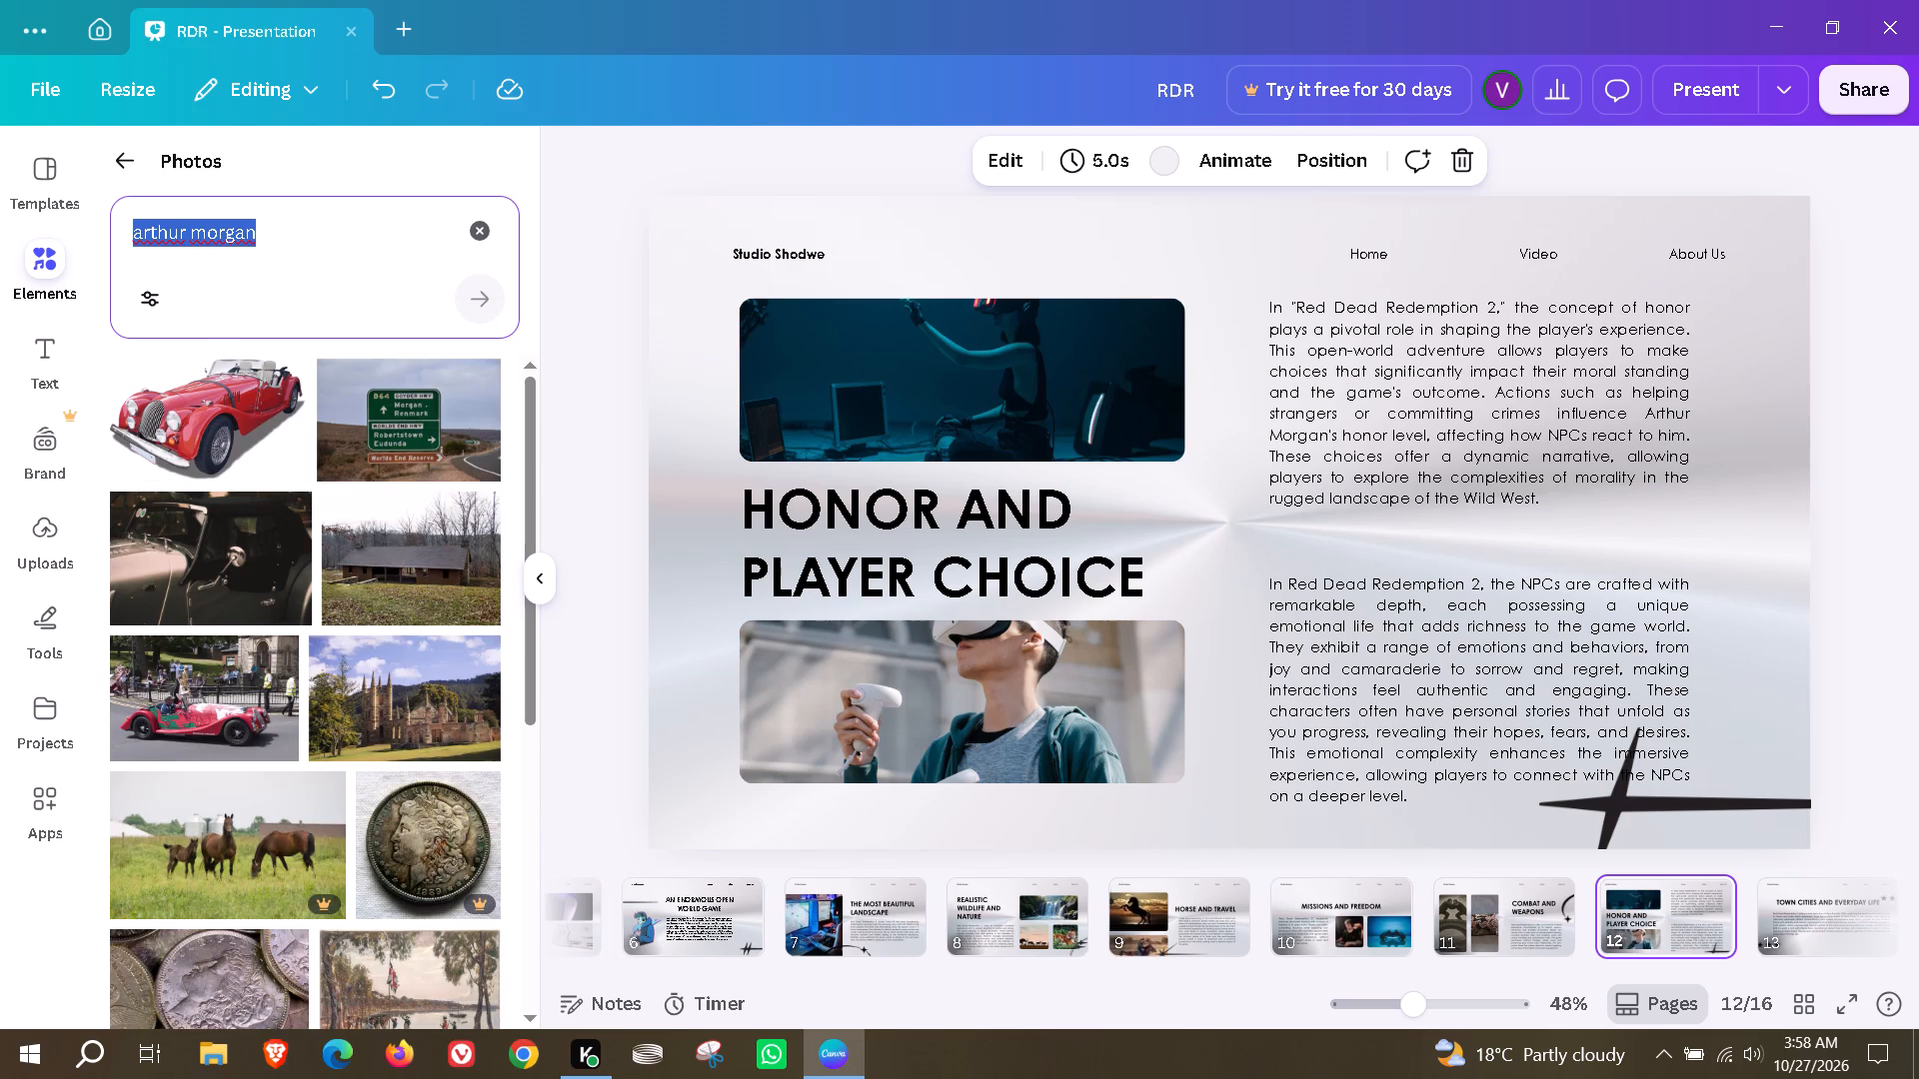
type("games")
key("Return")
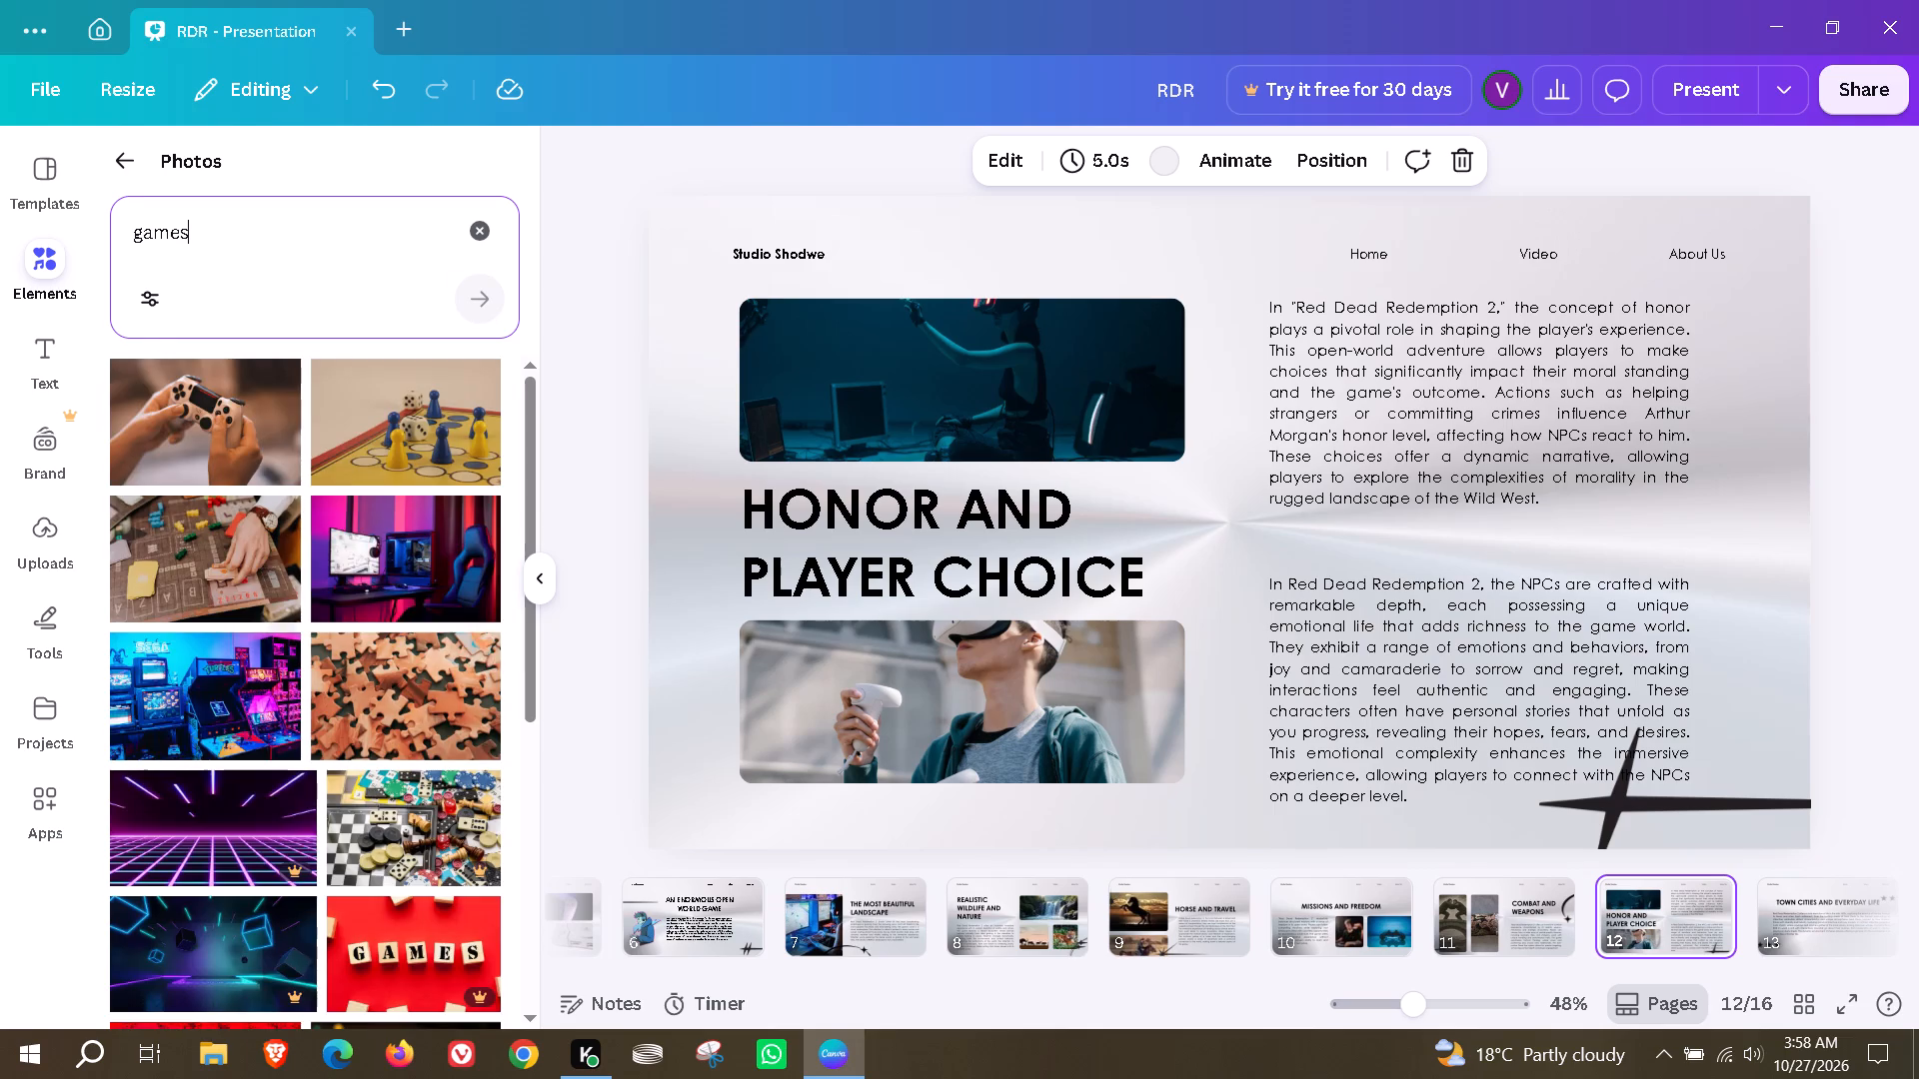
scroll(247, 777, "down", 17)
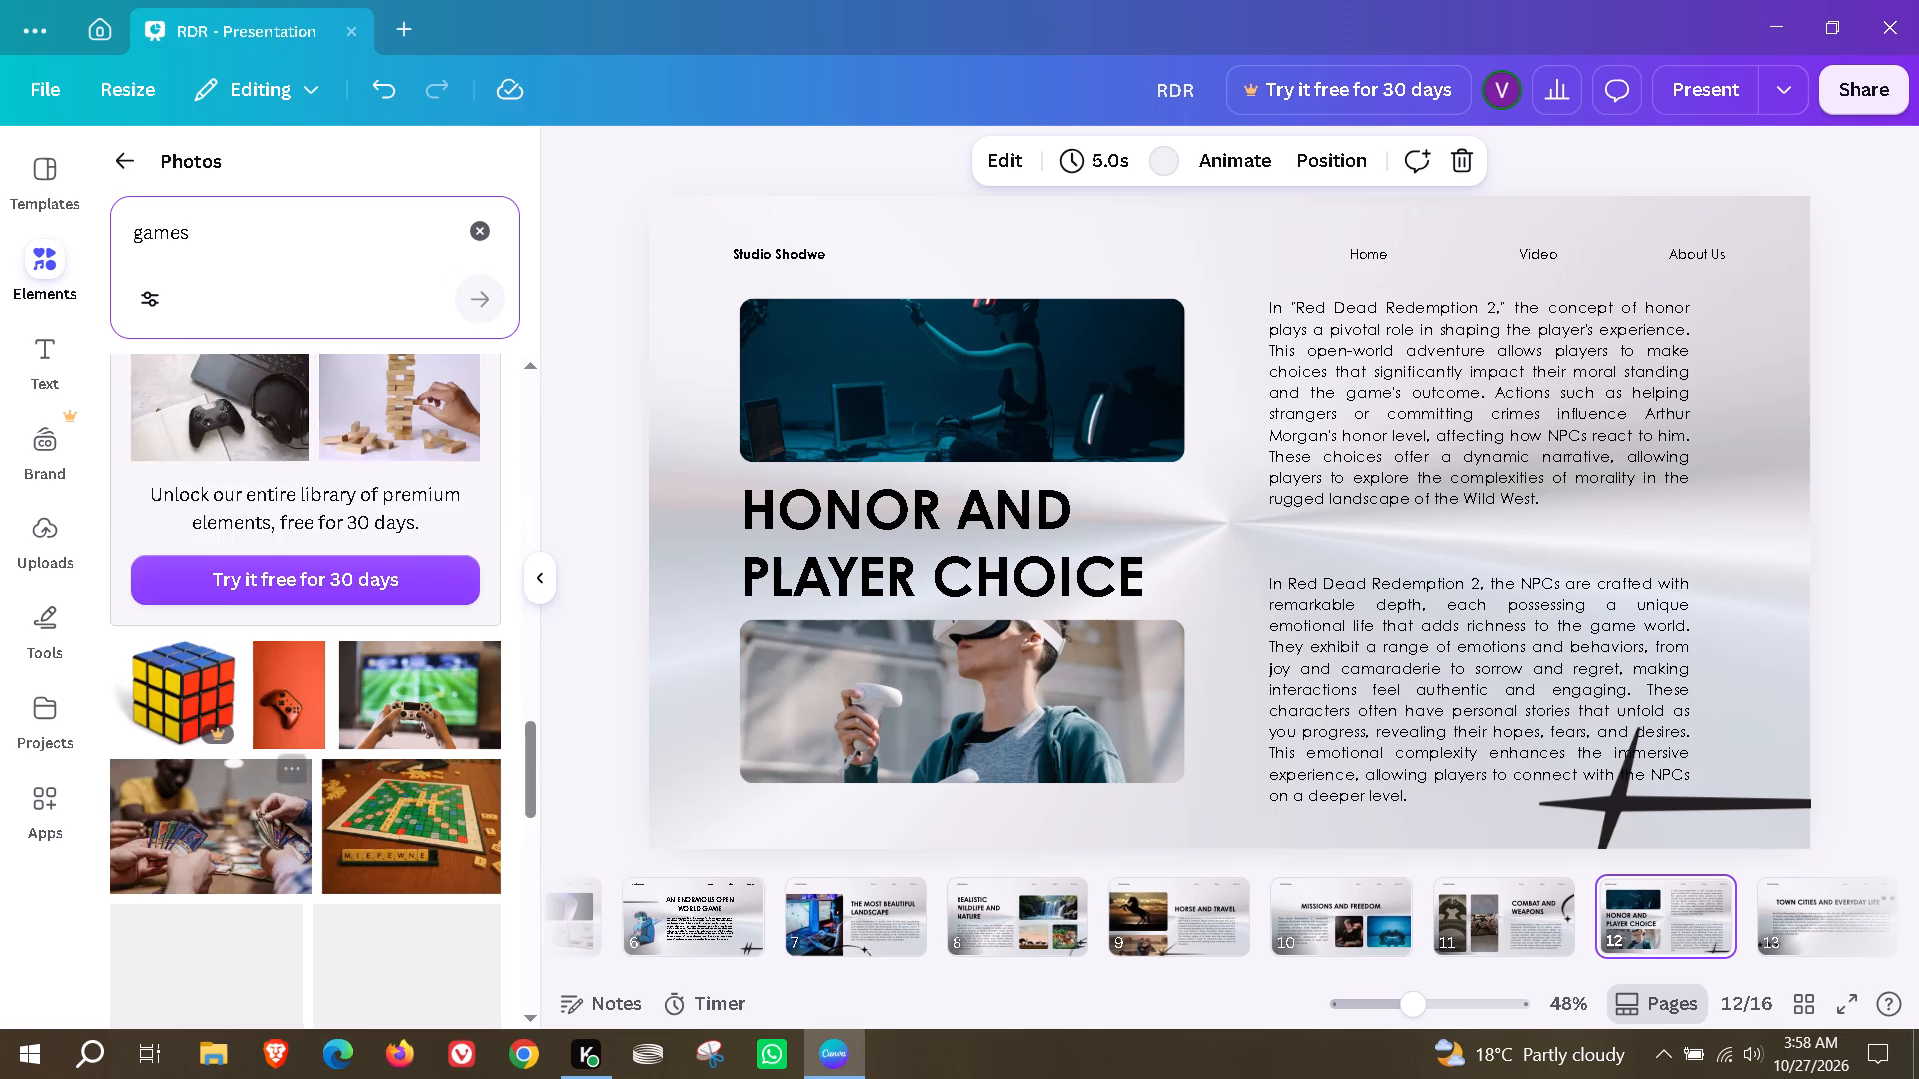
scroll(273, 818, "down", 5)
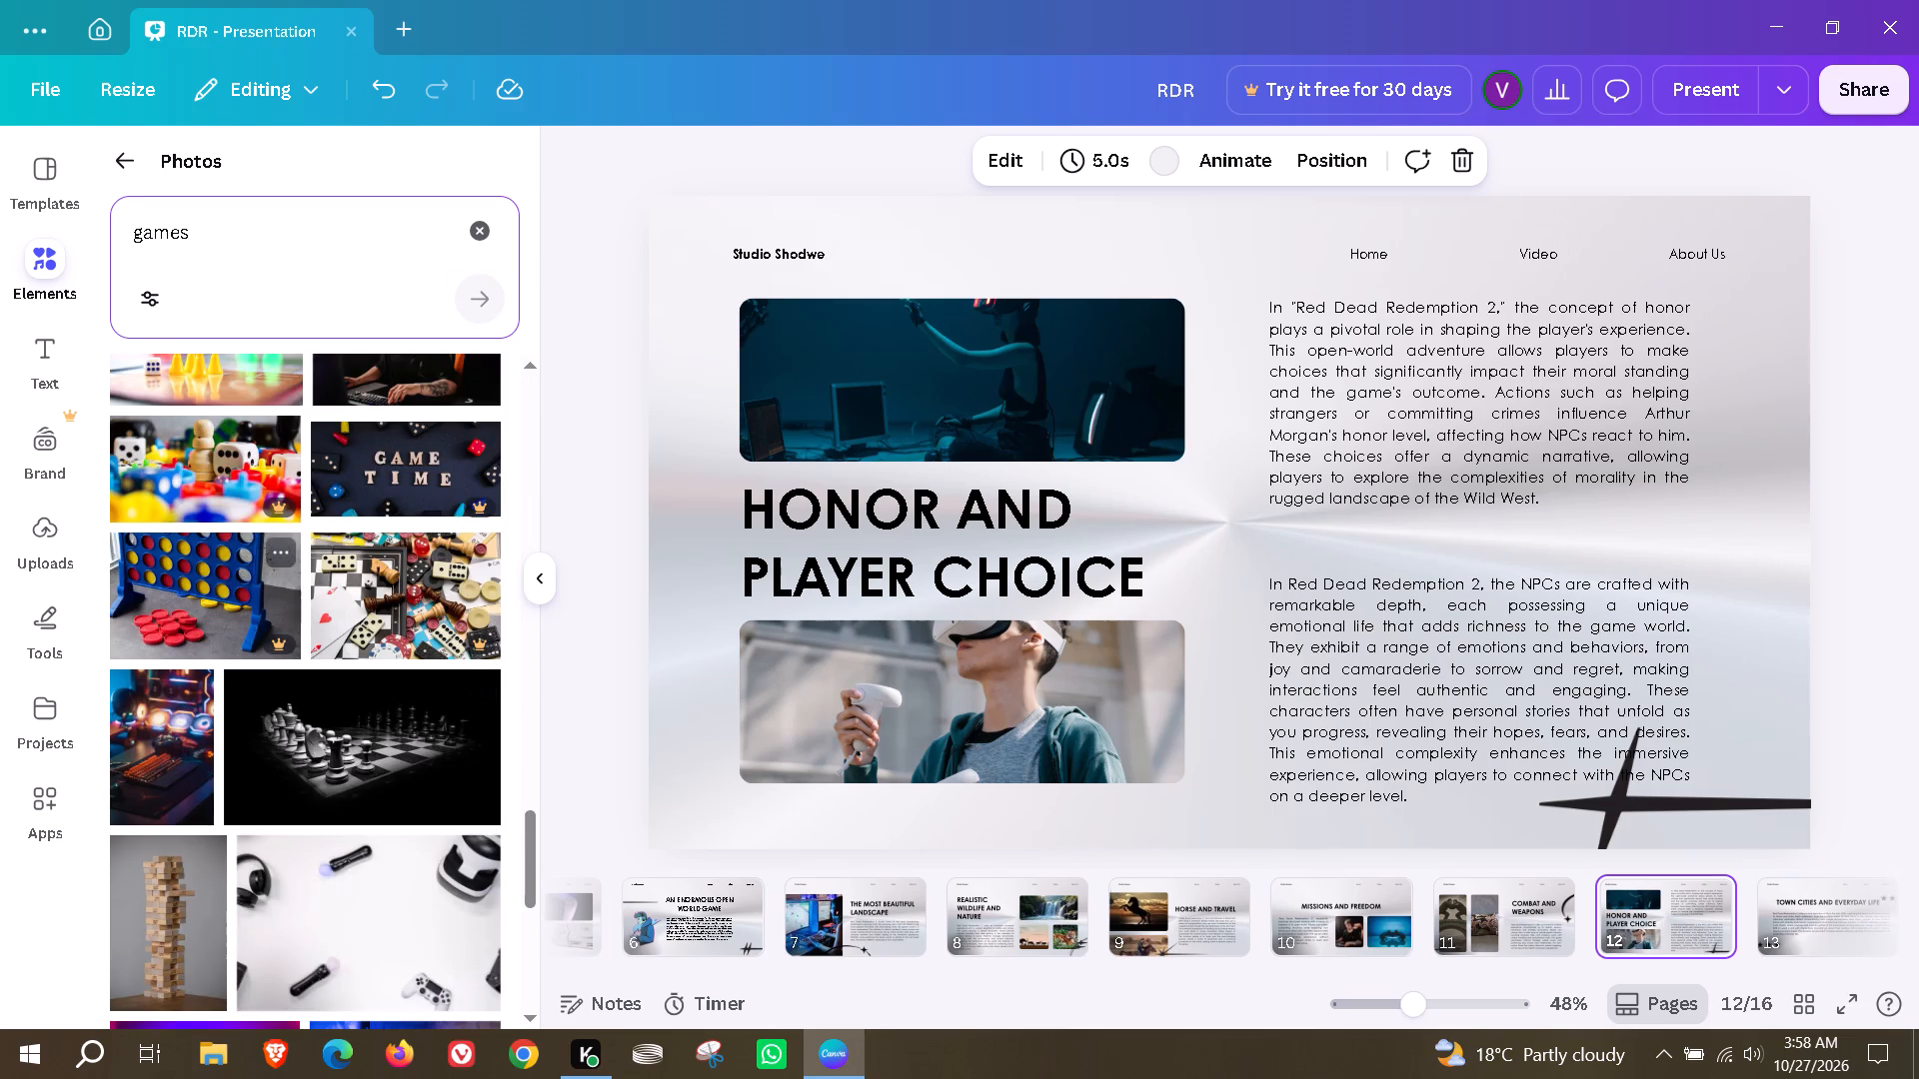
scroll(300, 636, "down", 4)
scroll(328, 656, "up", 4)
left_click_drag(395, 484, 856, 432)
Replace page 12's lower VR headset photo with the picture of a masked gamer in front of glowing monitors.
scroll(145, 729, "down", 5)
scroll(246, 746, "down", 4)
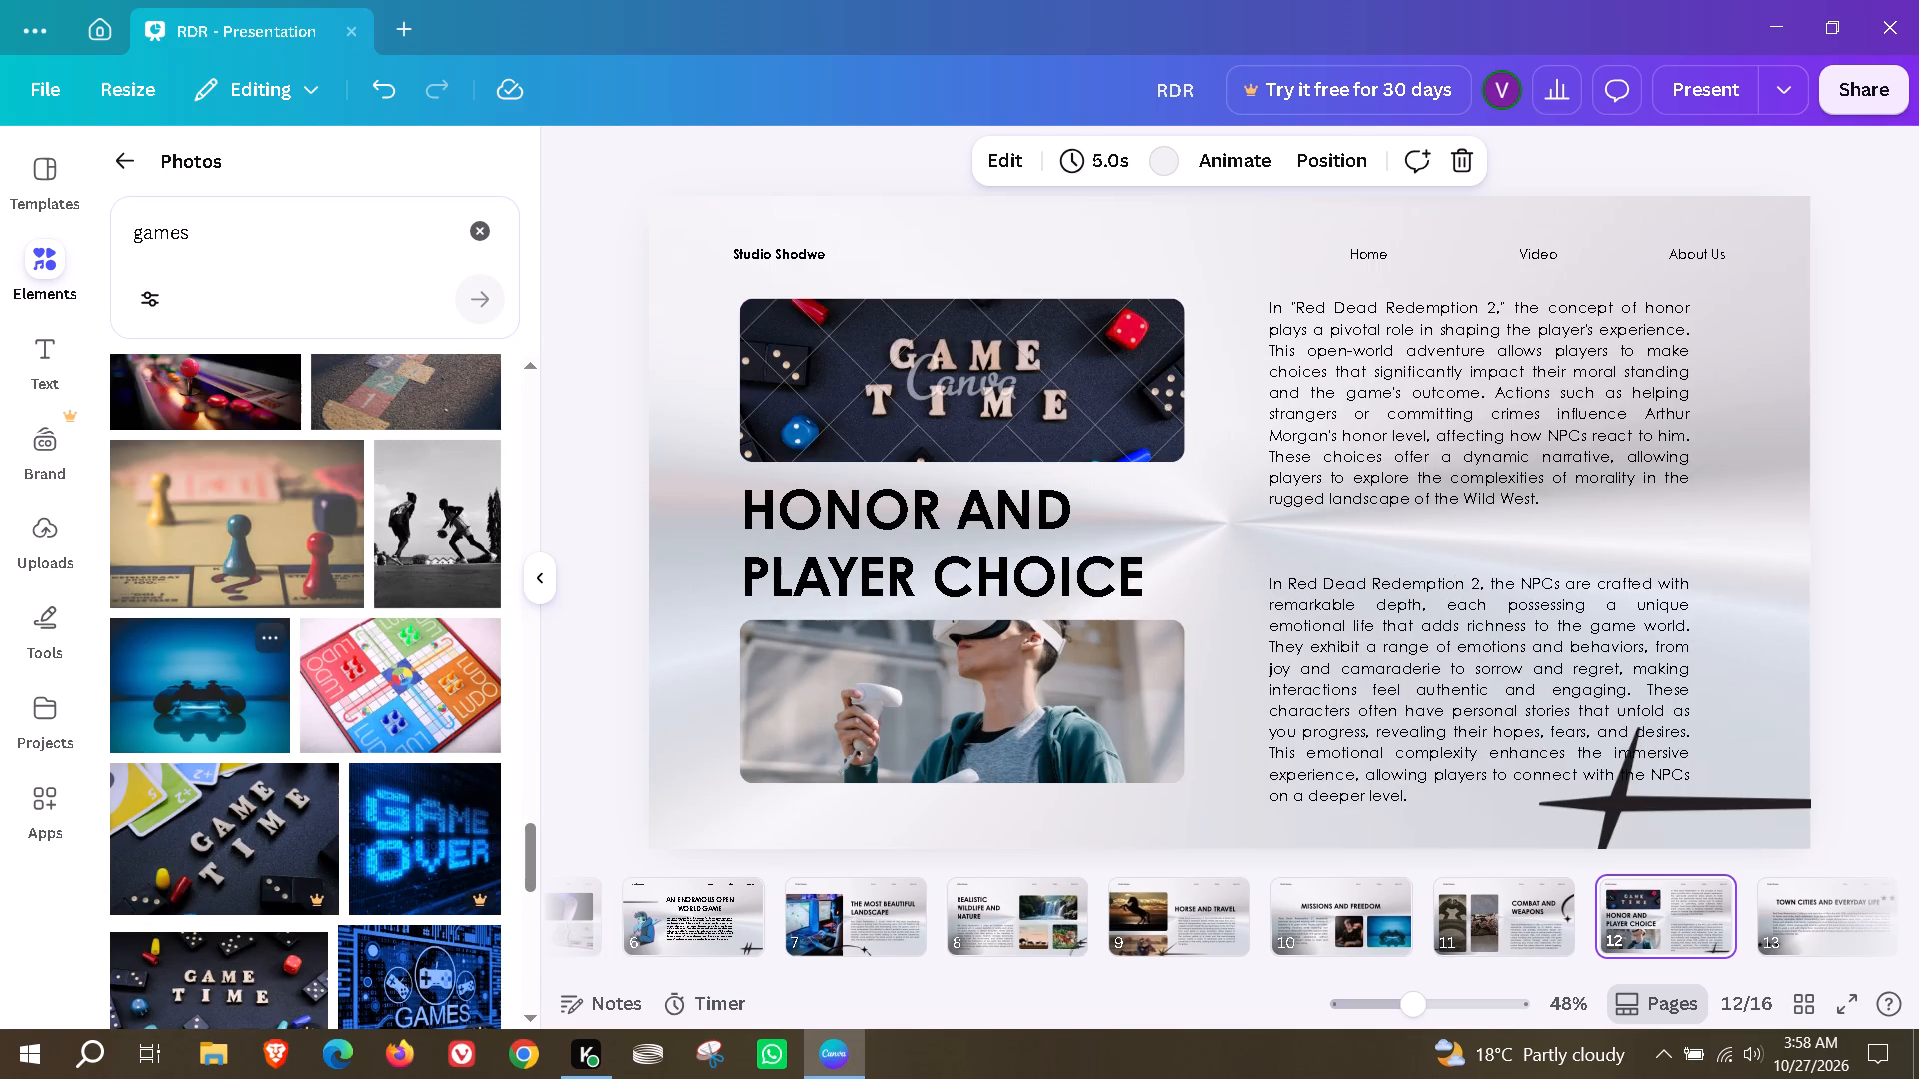
scroll(215, 717, "down", 6)
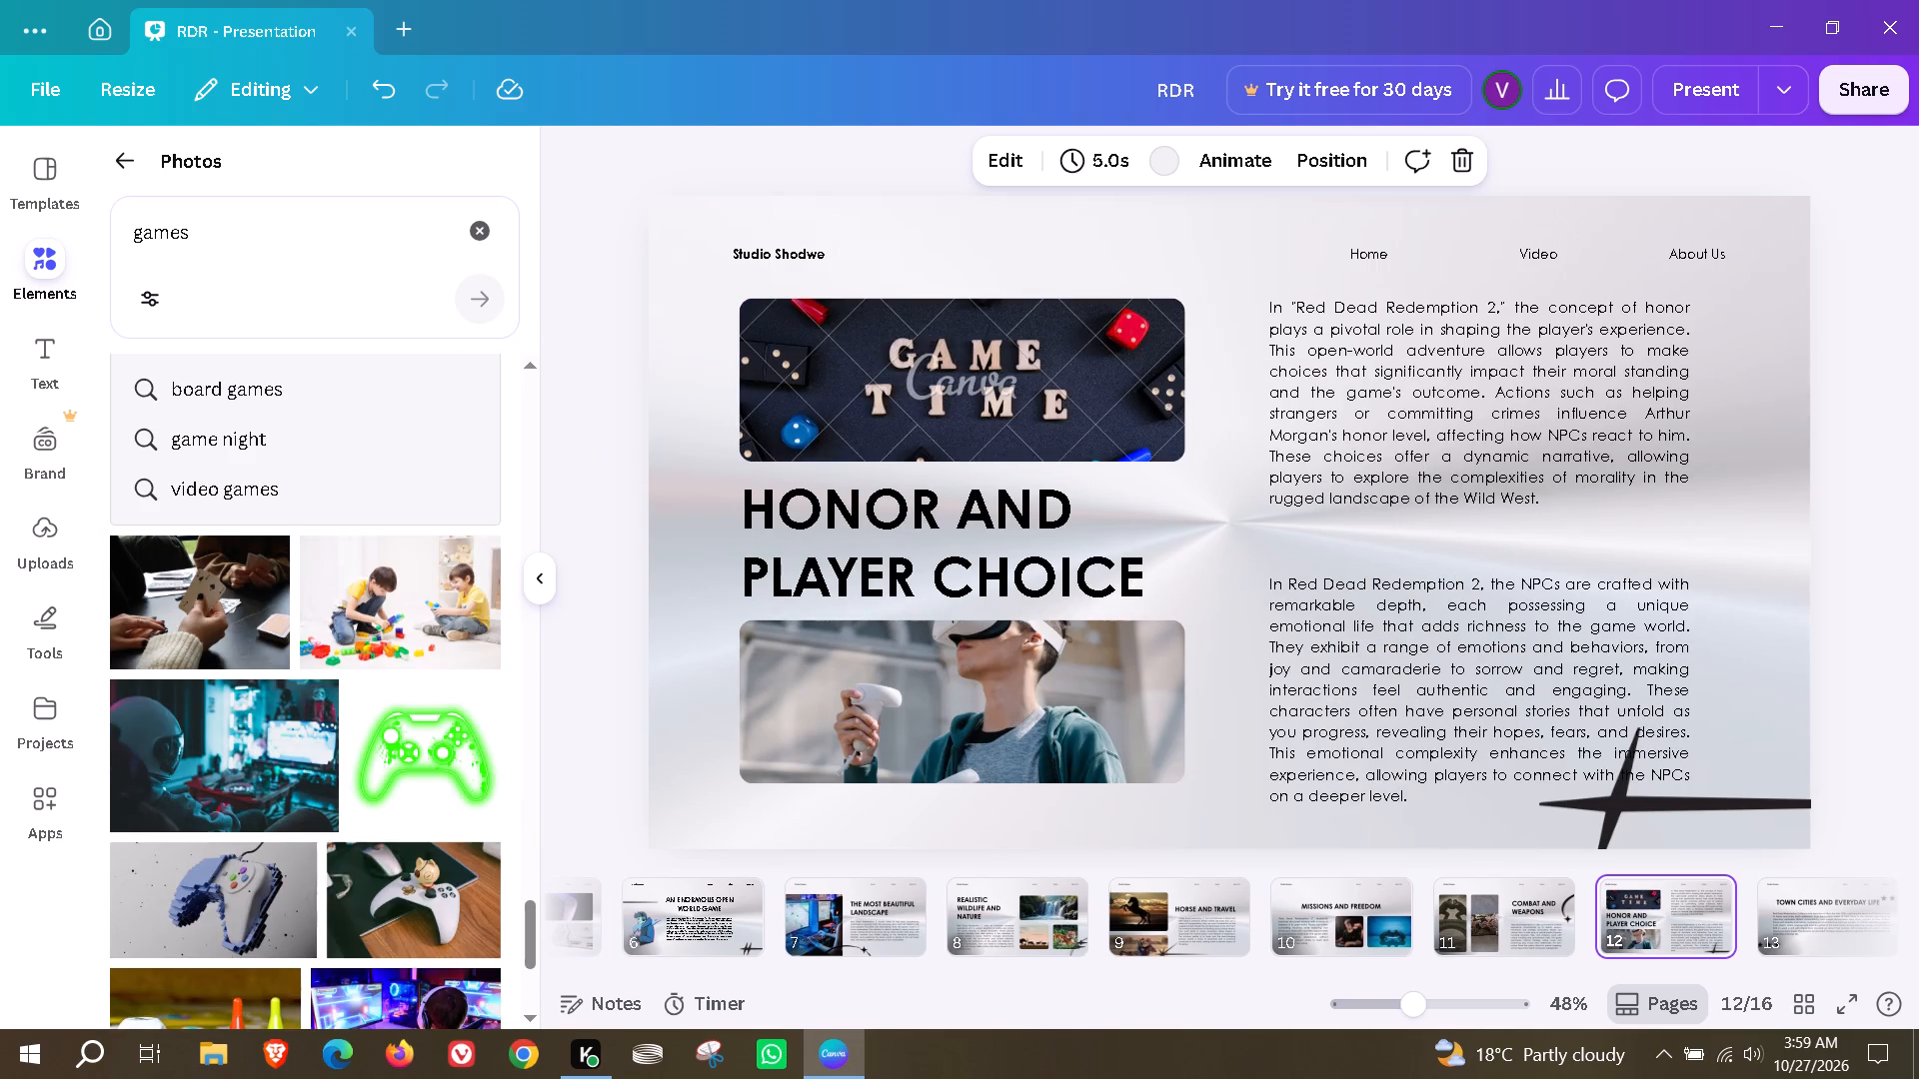
scroll(305, 782, "down", 6)
left_click_drag(243, 424, 947, 689)
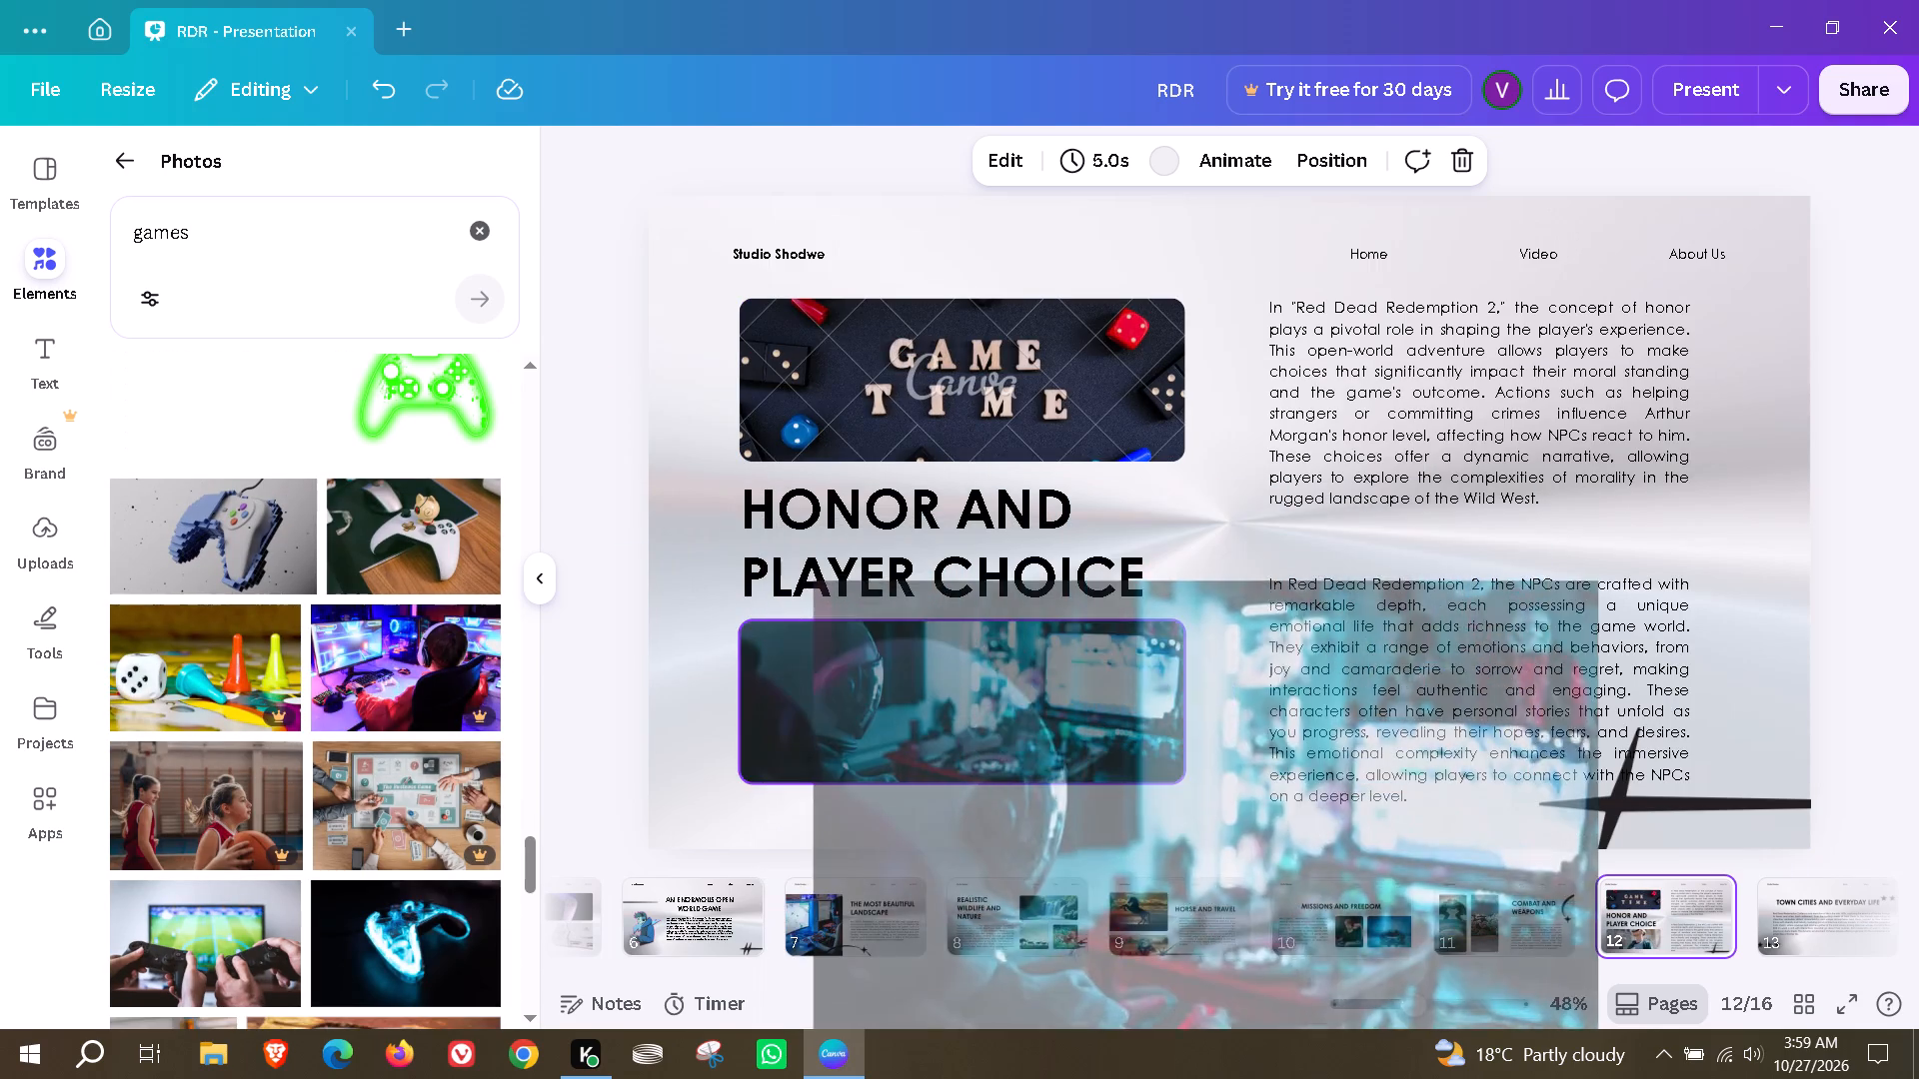
left_click(1011, 836)
left_click(1241, 660)
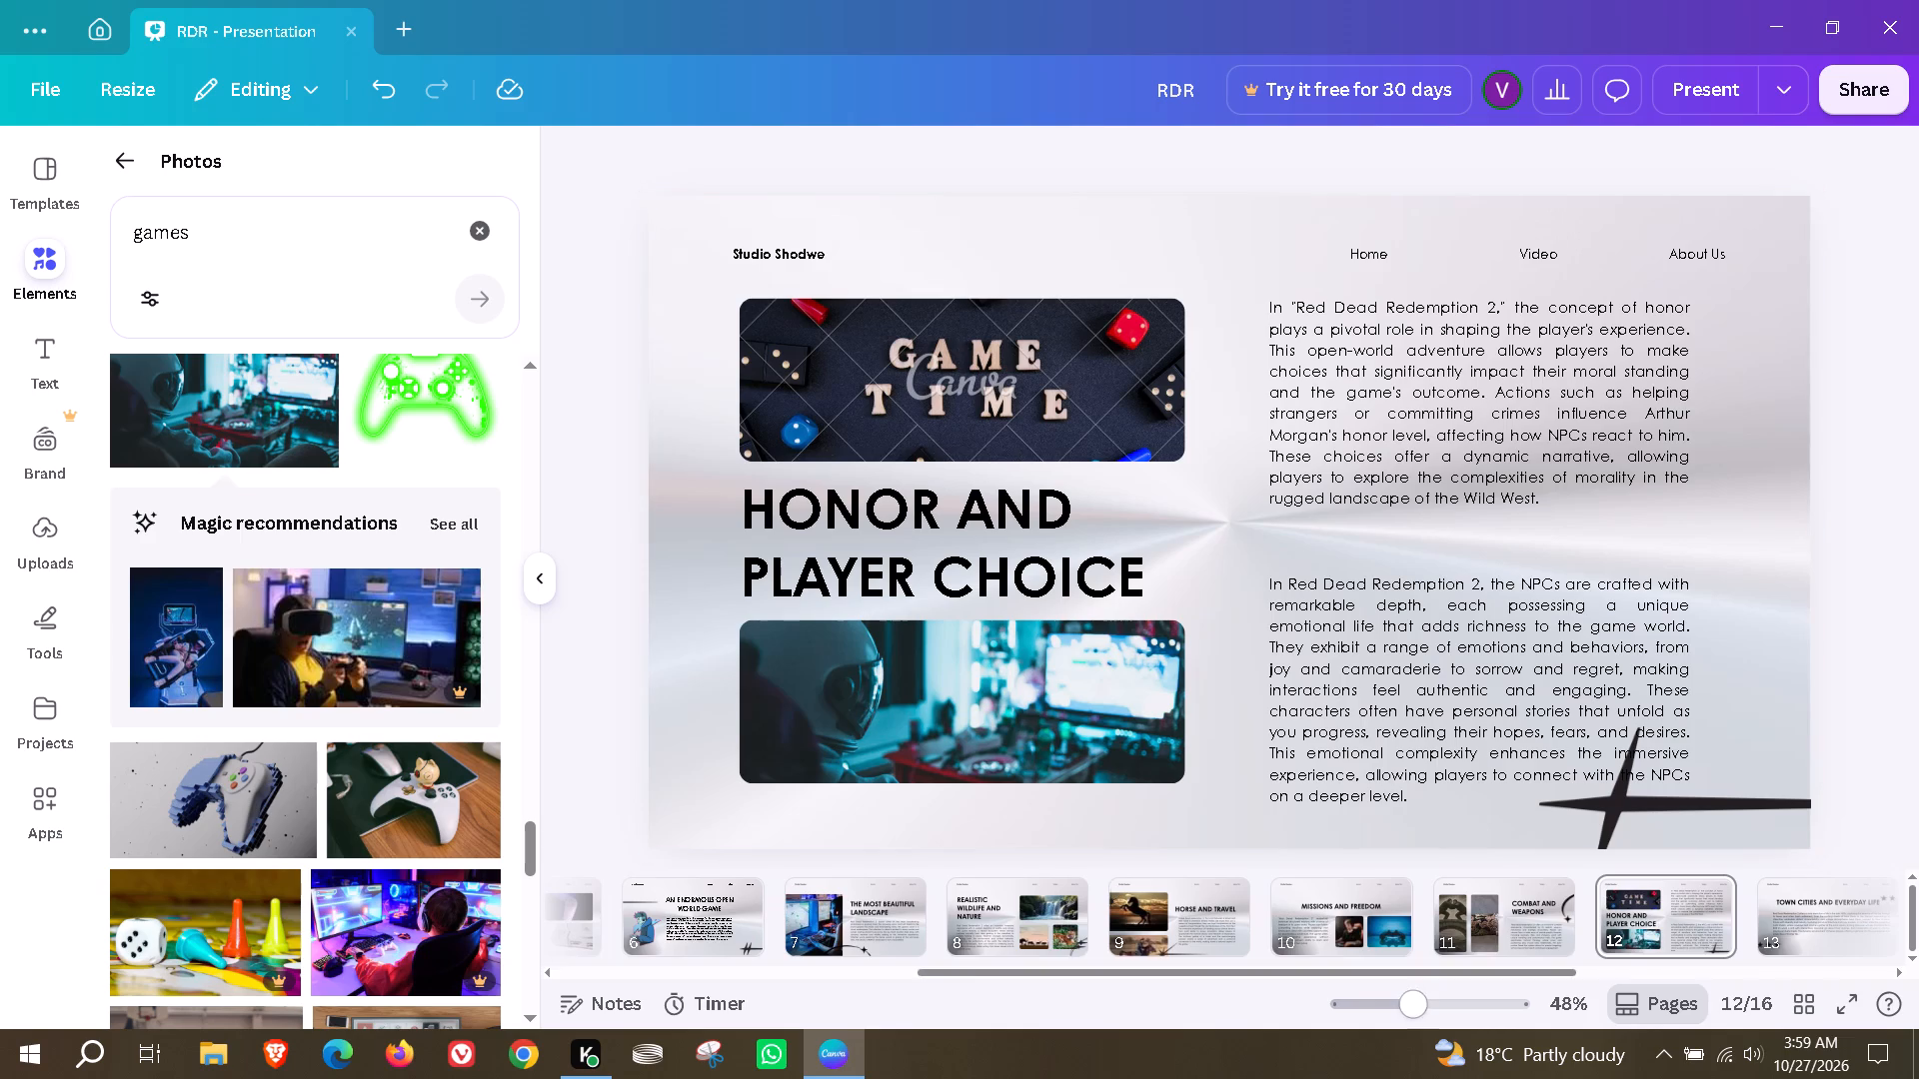
Go to page 13, Town Cities and Everyday Life, and search the photos for "towns".
scroll(1674, 938, "down", 3)
left_click(1402, 898)
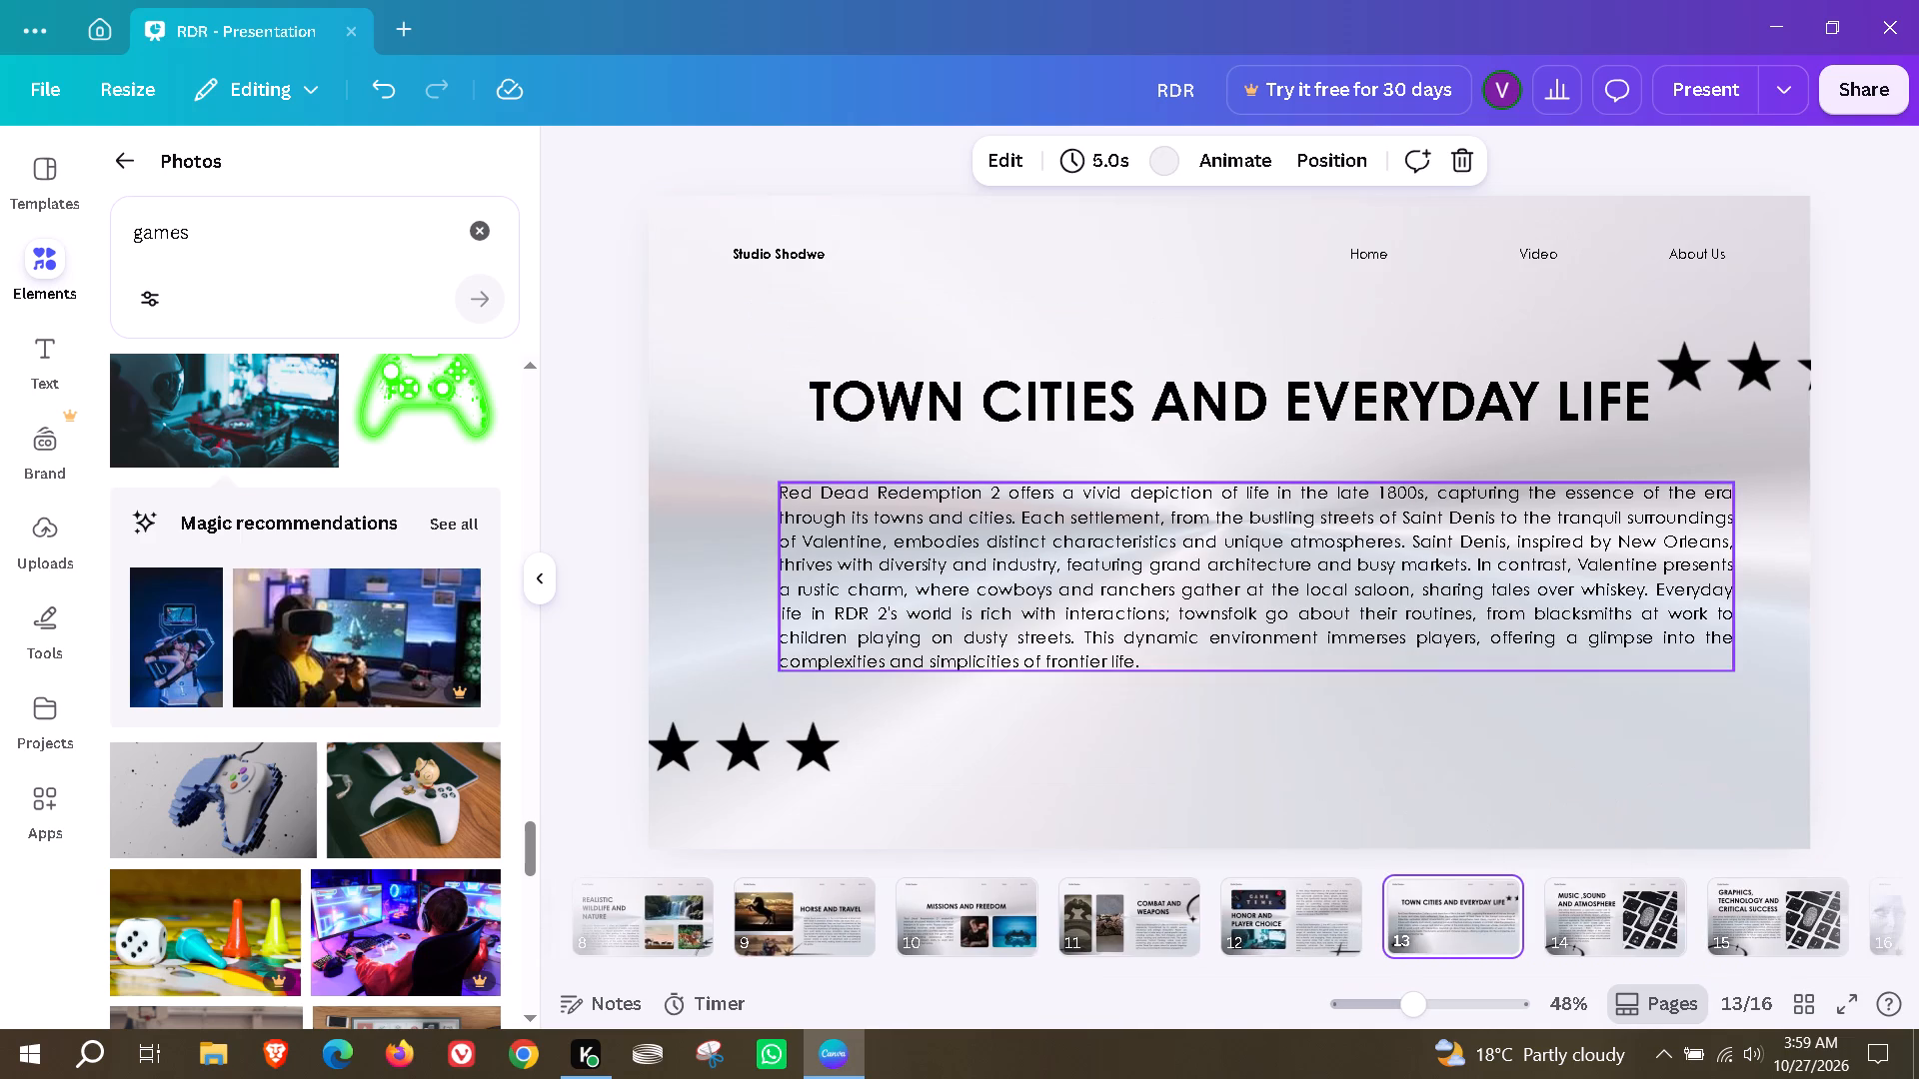
left_click_drag(241, 227, 77, 225)
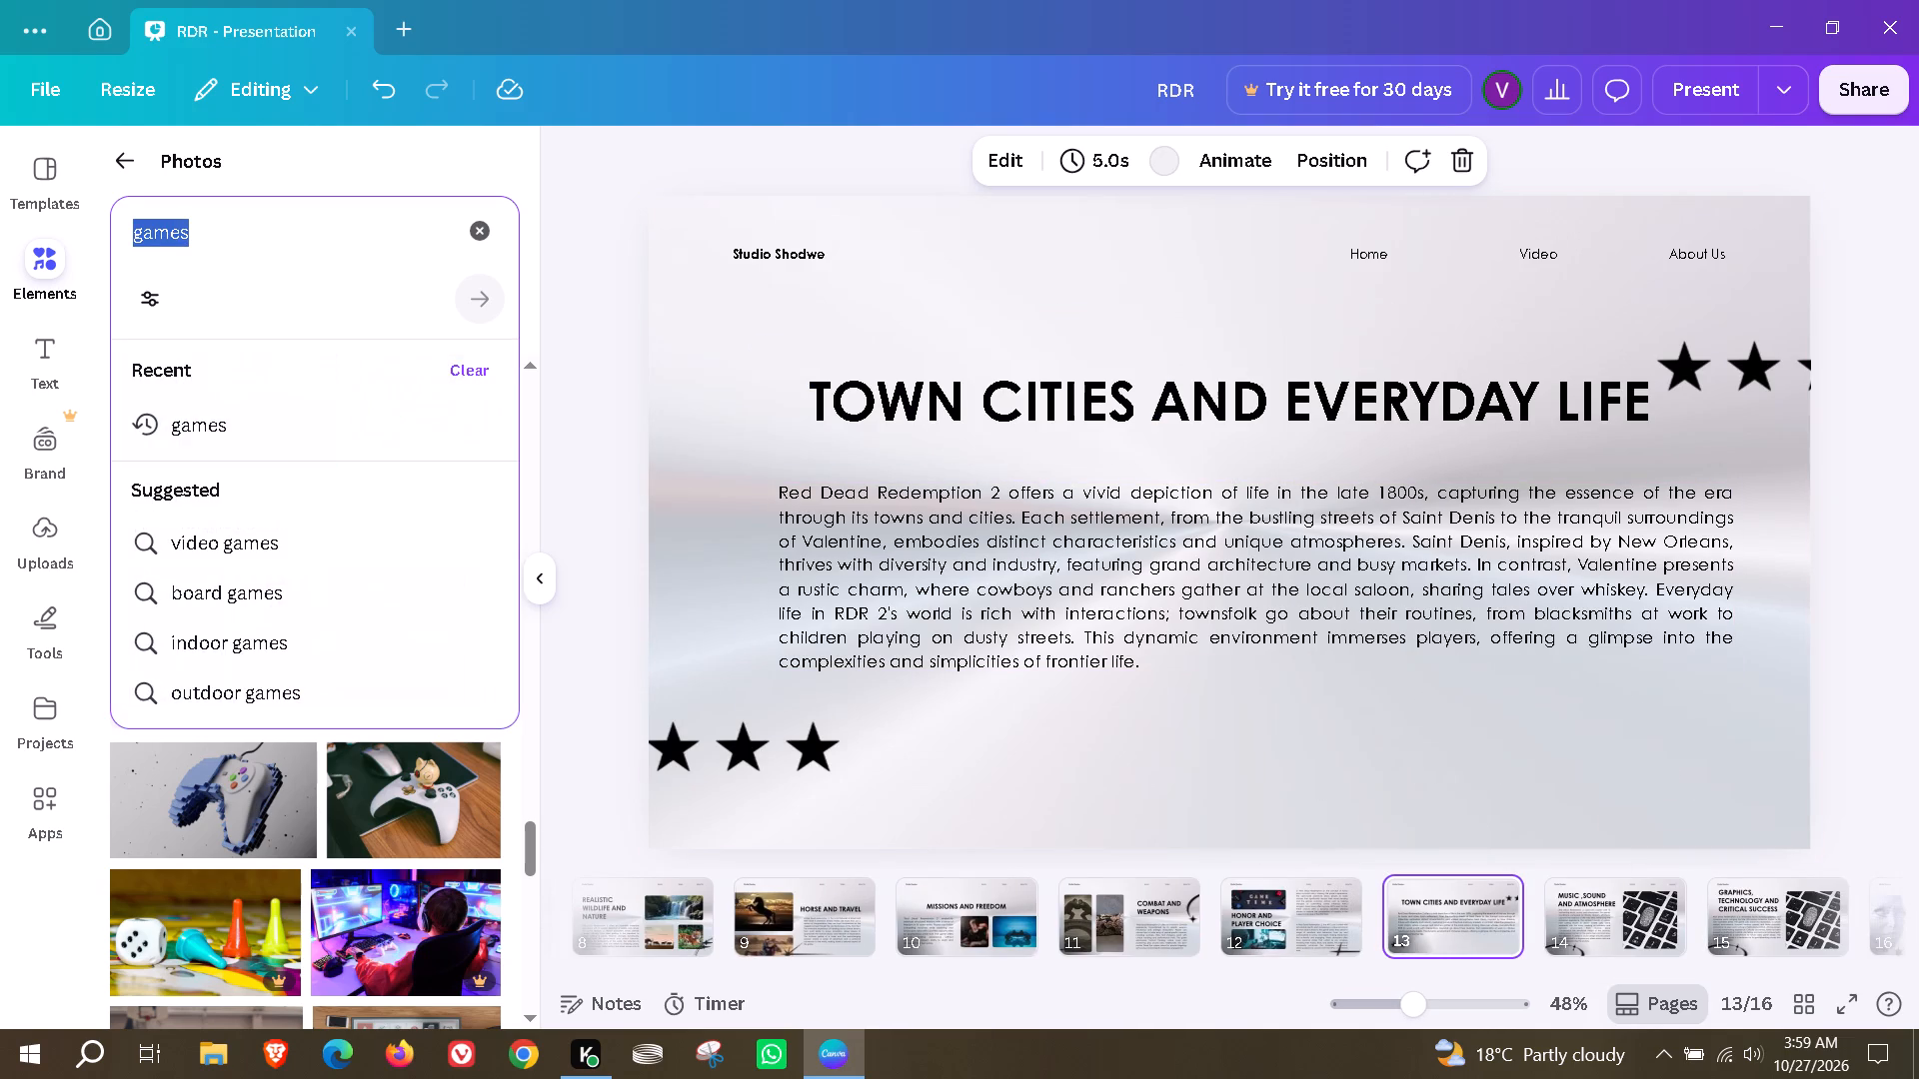
type("towns")
key("Return")
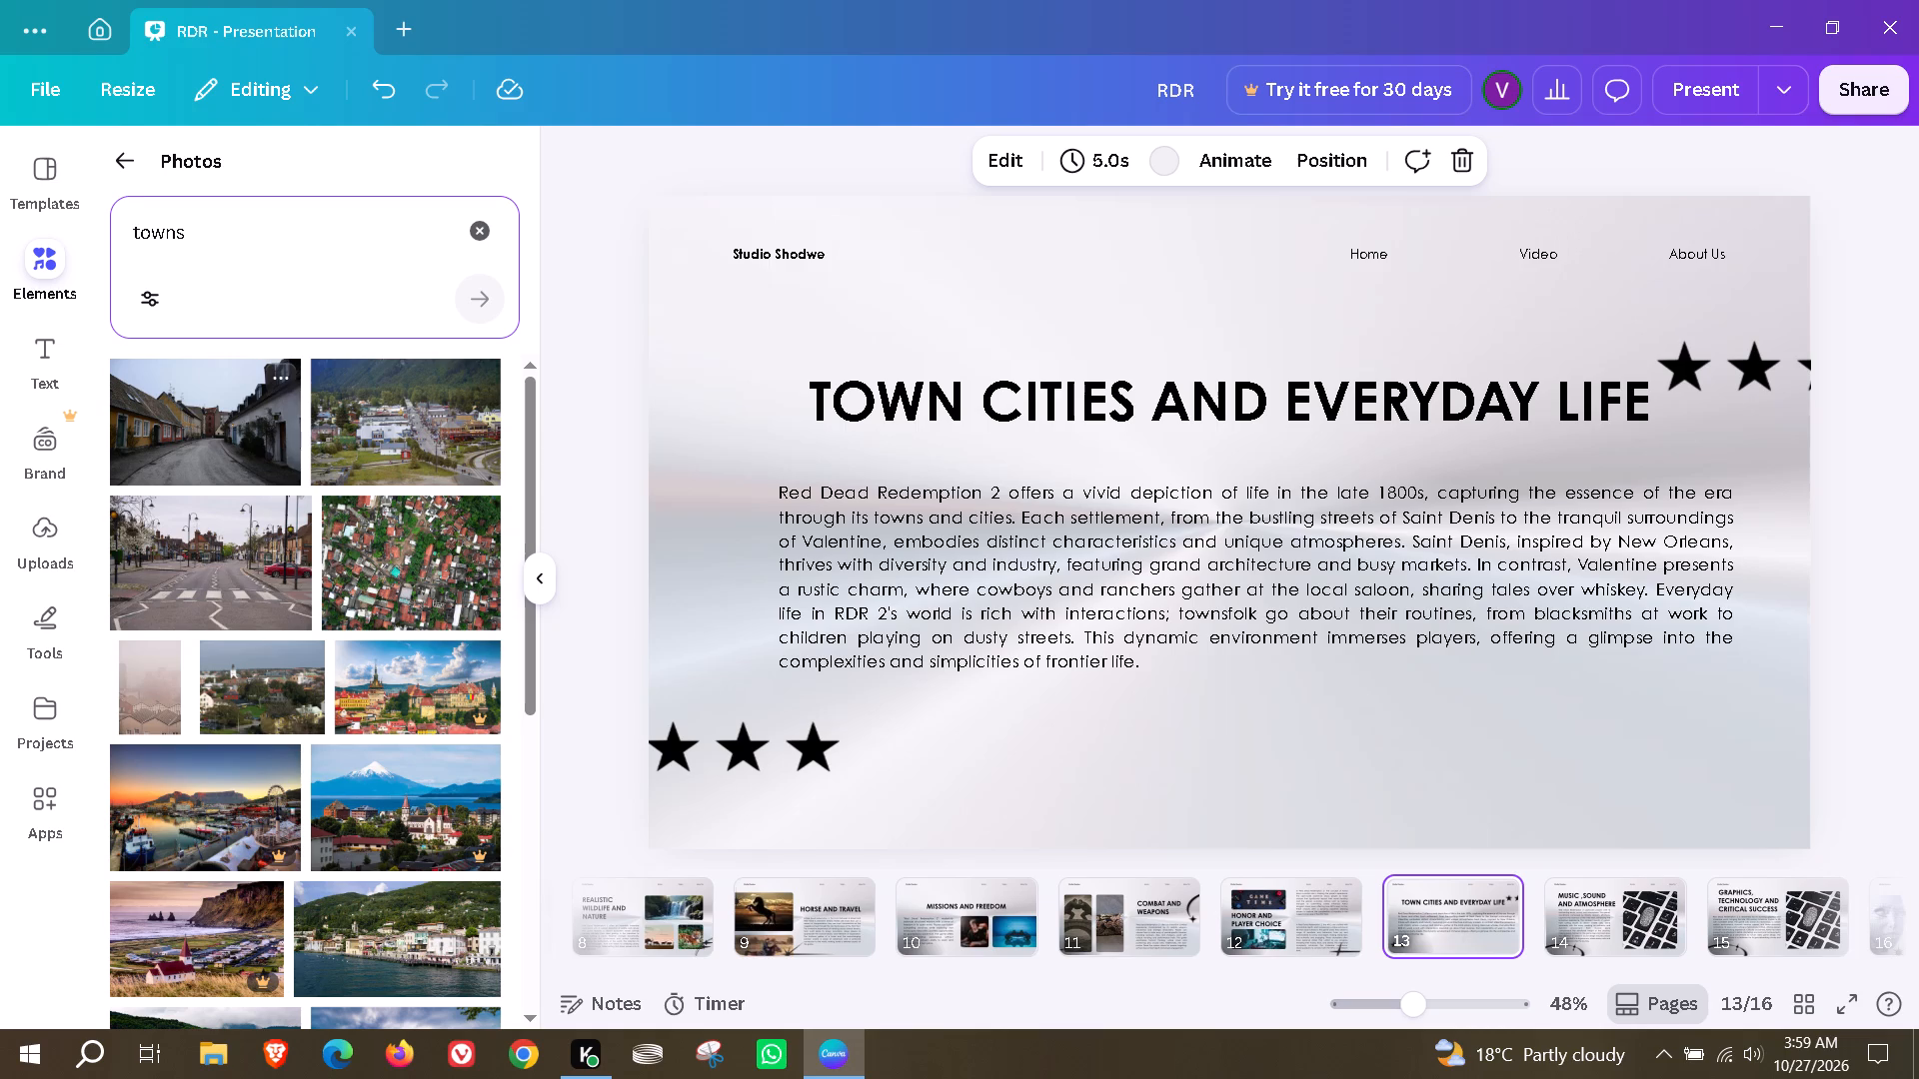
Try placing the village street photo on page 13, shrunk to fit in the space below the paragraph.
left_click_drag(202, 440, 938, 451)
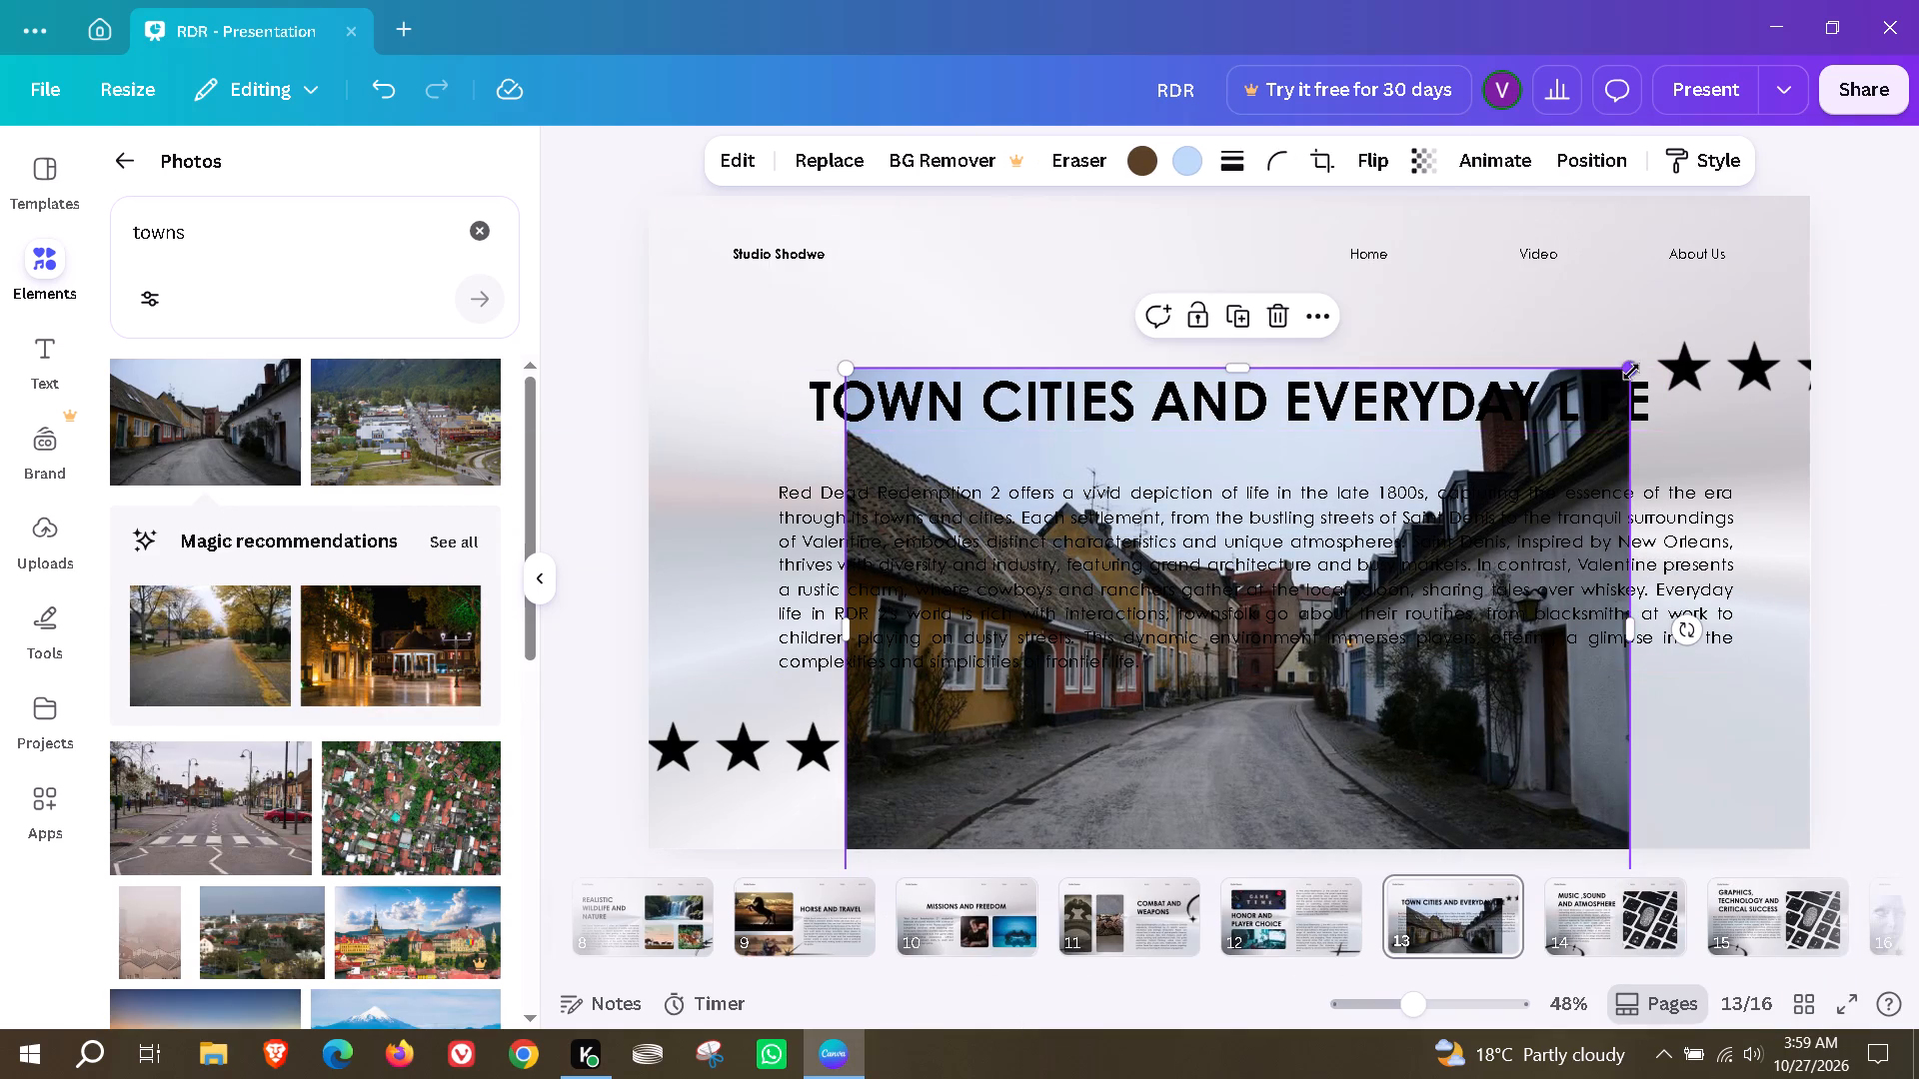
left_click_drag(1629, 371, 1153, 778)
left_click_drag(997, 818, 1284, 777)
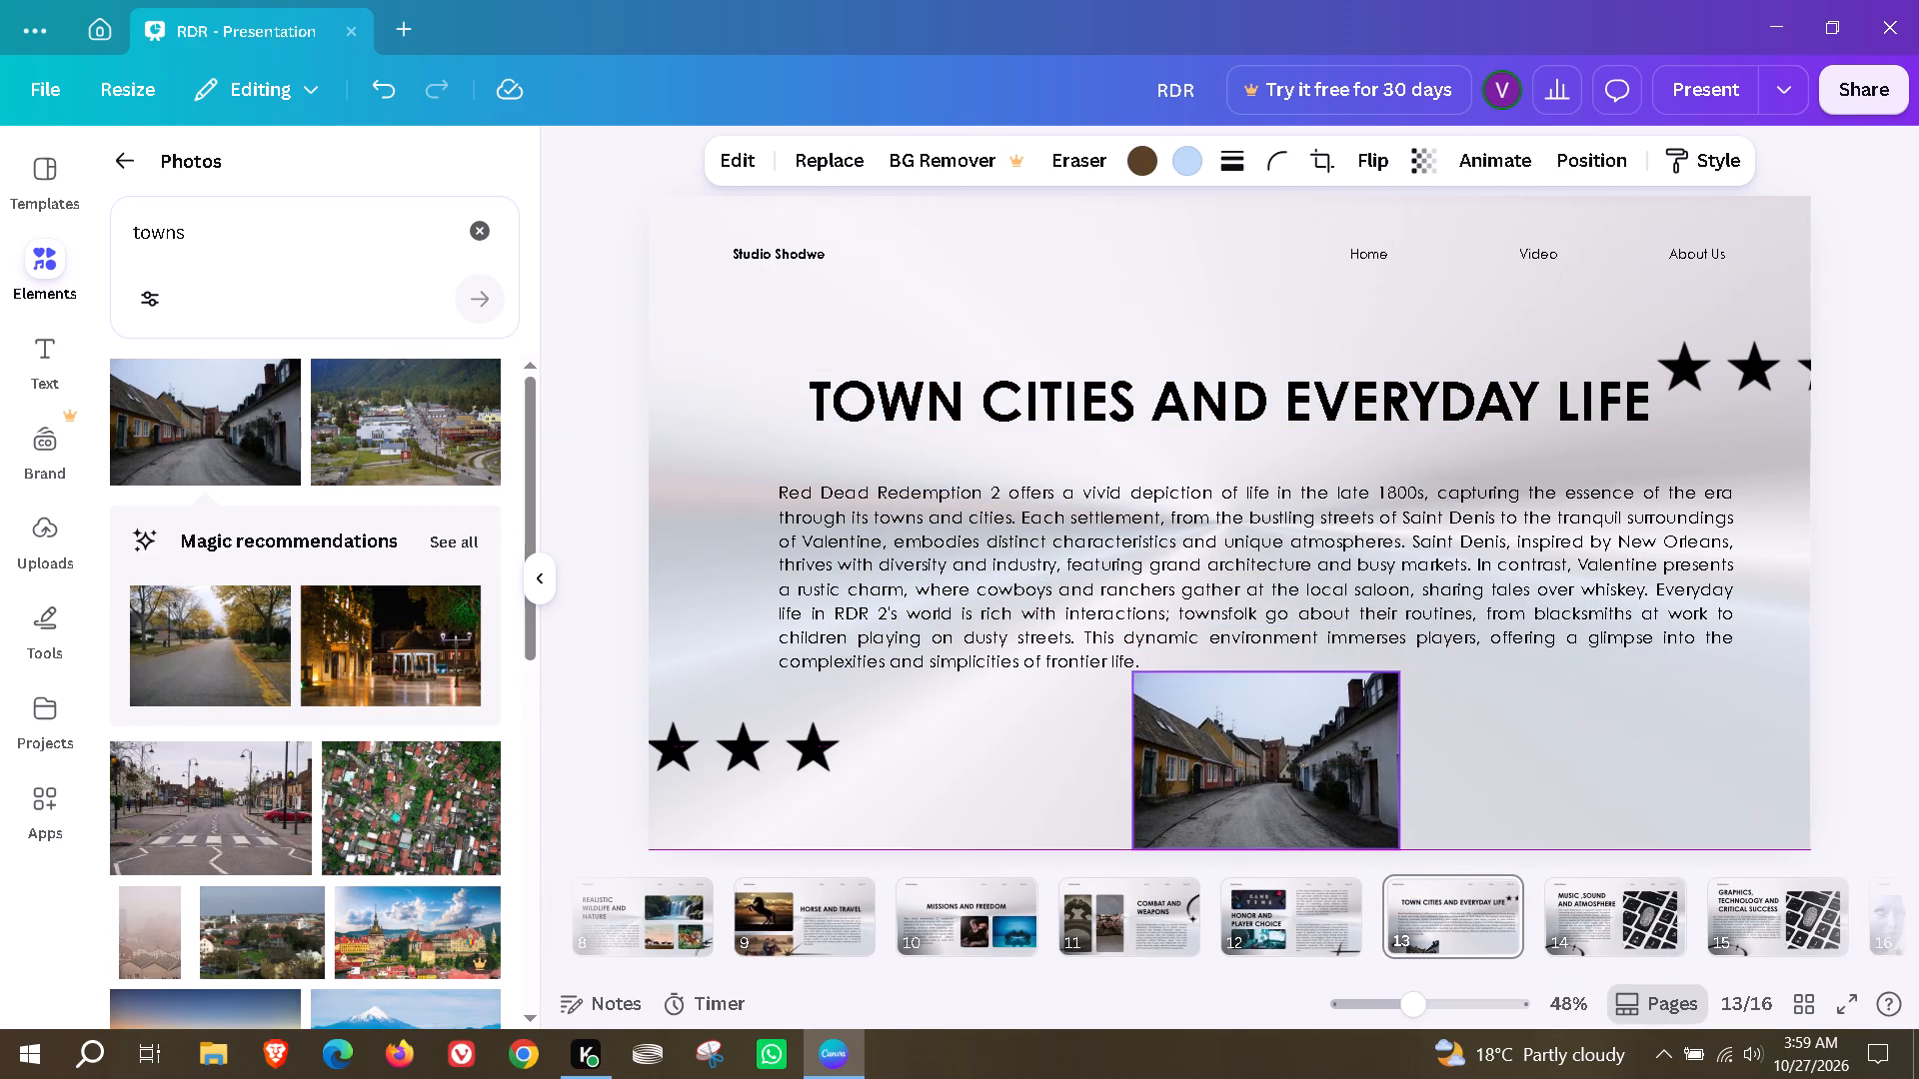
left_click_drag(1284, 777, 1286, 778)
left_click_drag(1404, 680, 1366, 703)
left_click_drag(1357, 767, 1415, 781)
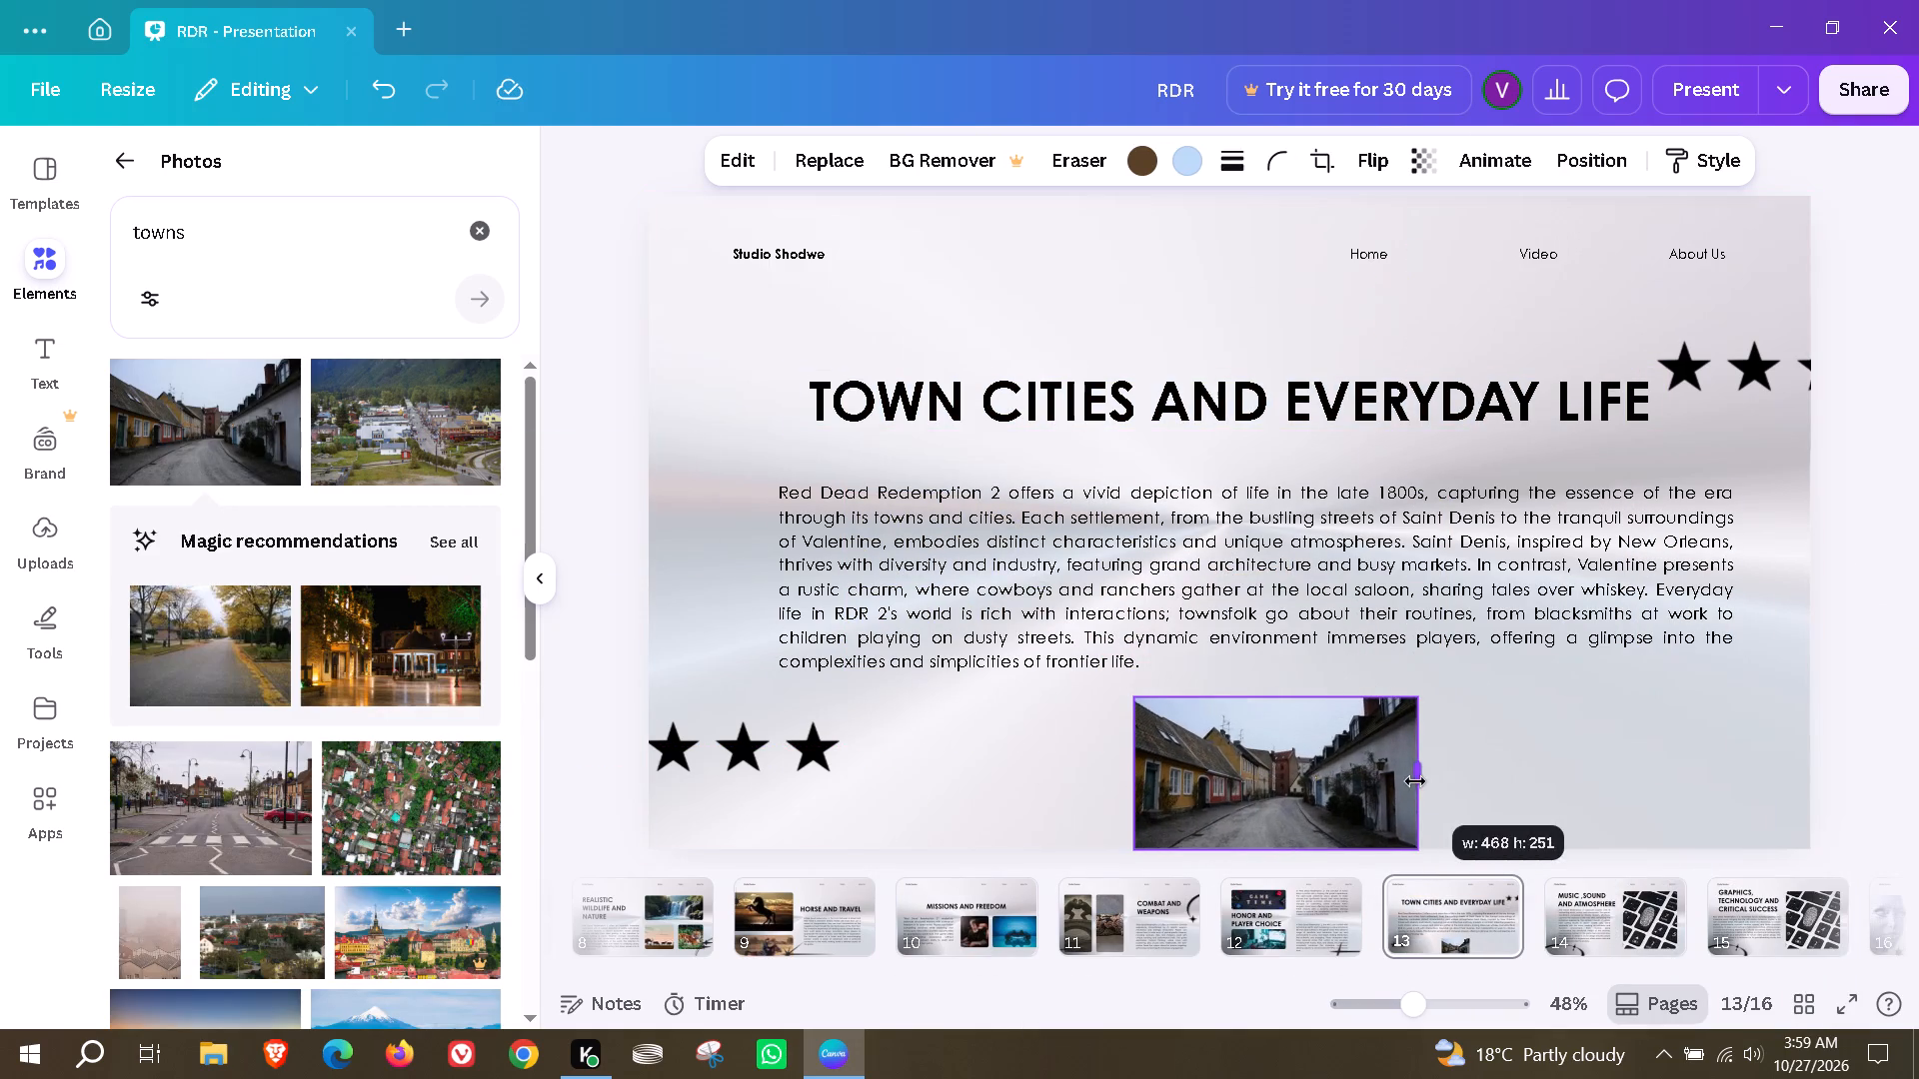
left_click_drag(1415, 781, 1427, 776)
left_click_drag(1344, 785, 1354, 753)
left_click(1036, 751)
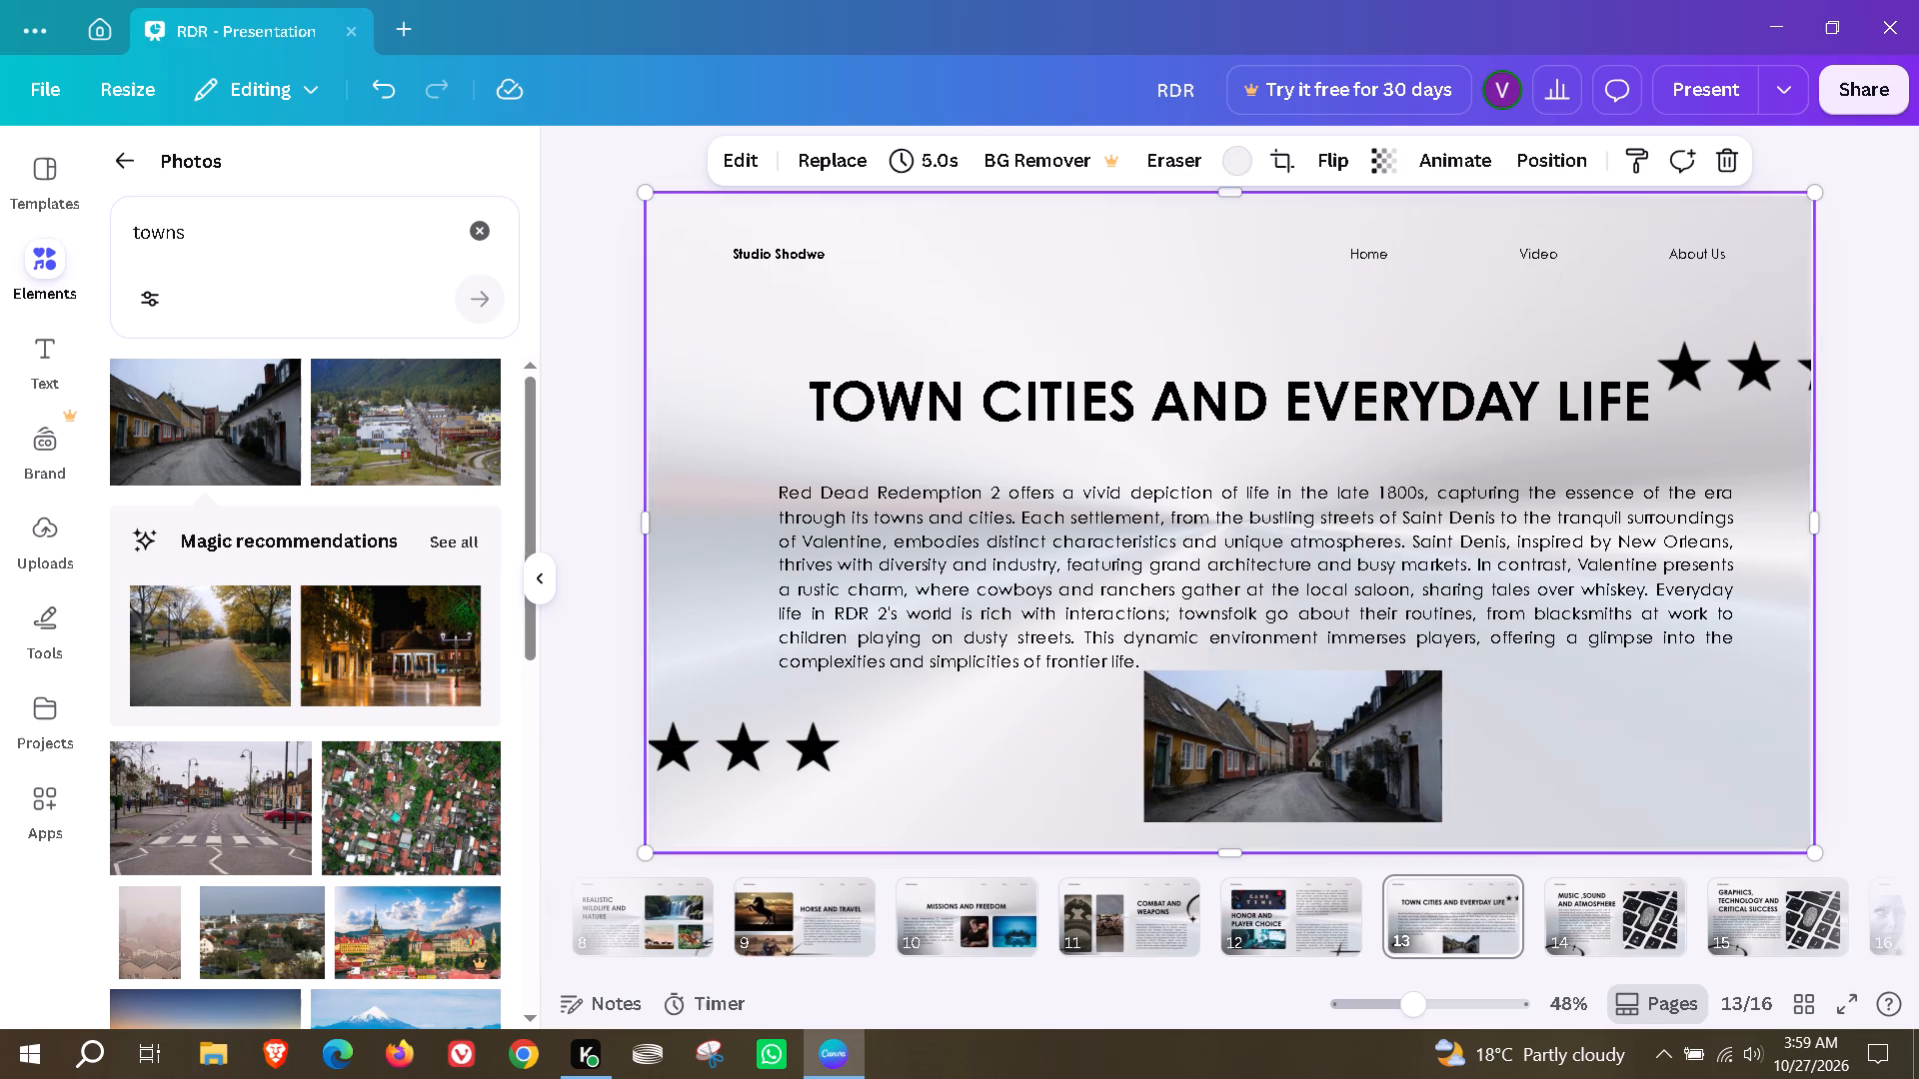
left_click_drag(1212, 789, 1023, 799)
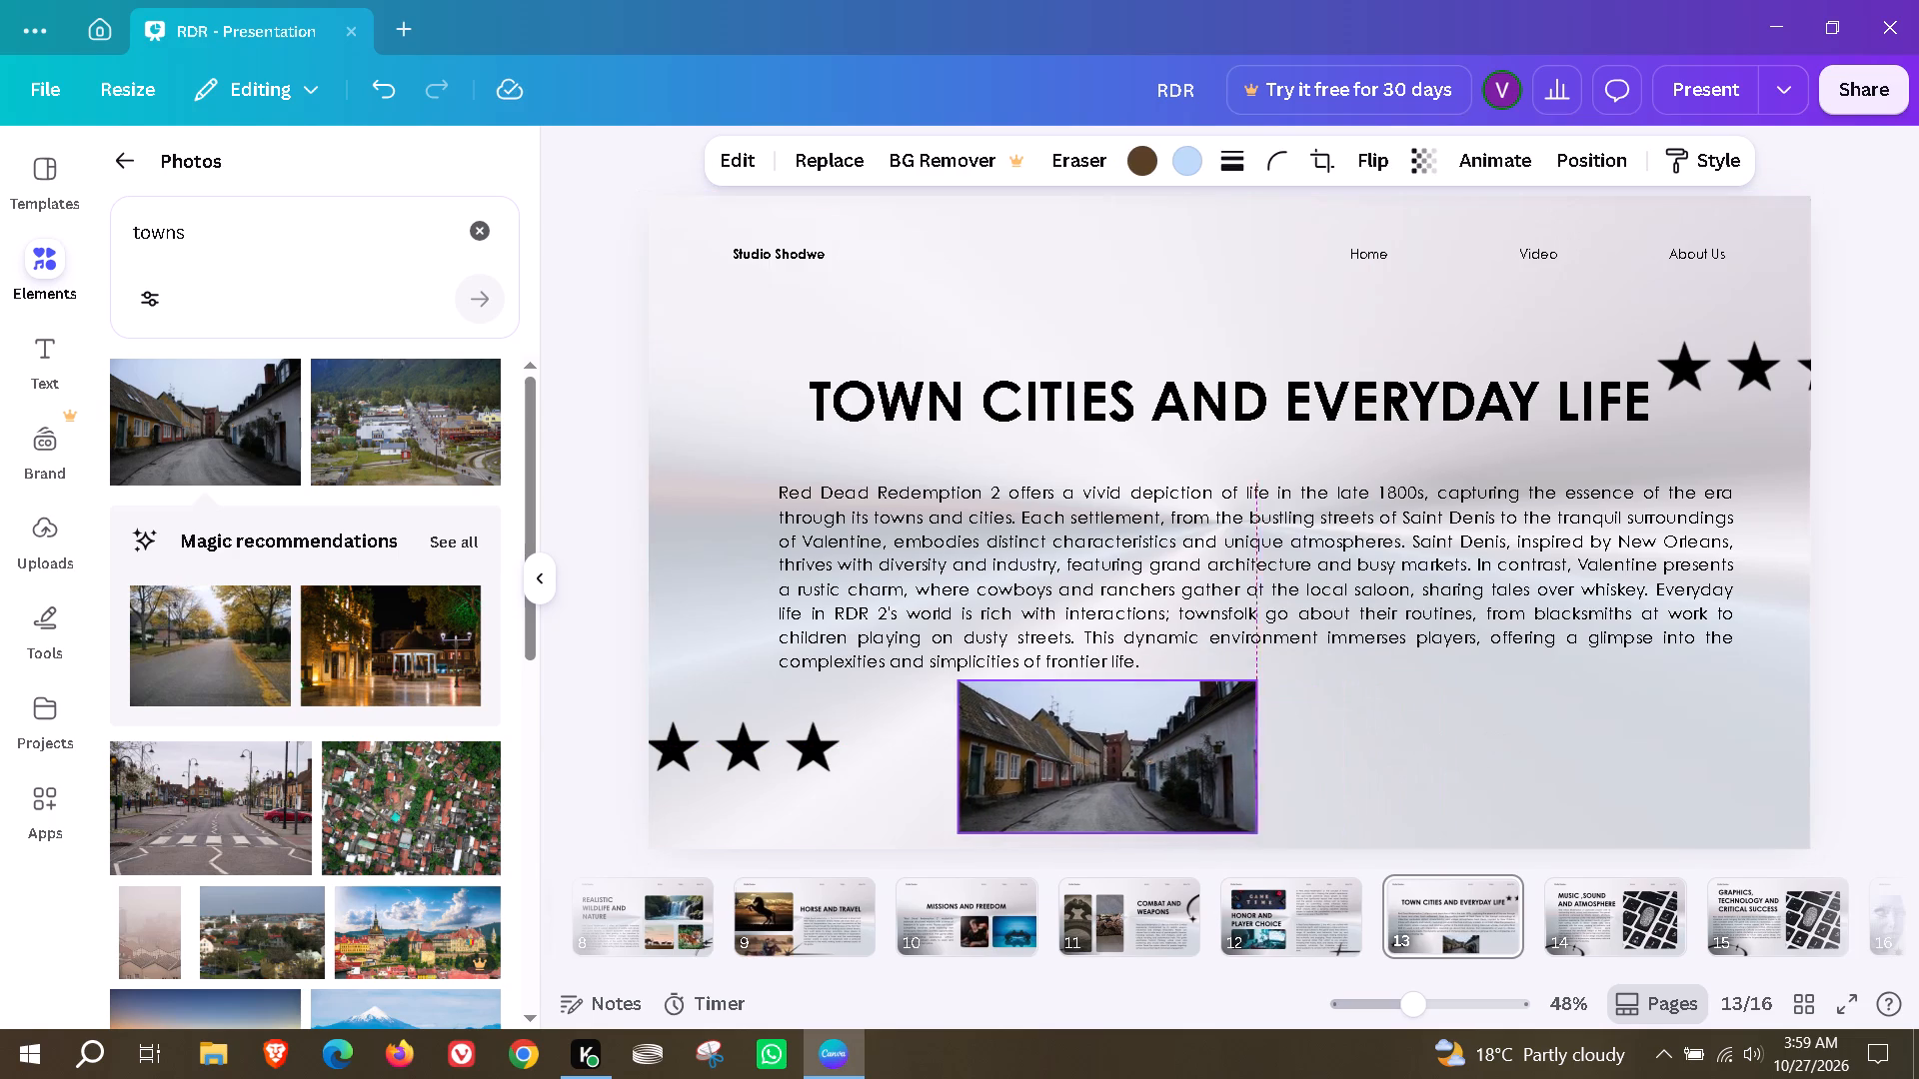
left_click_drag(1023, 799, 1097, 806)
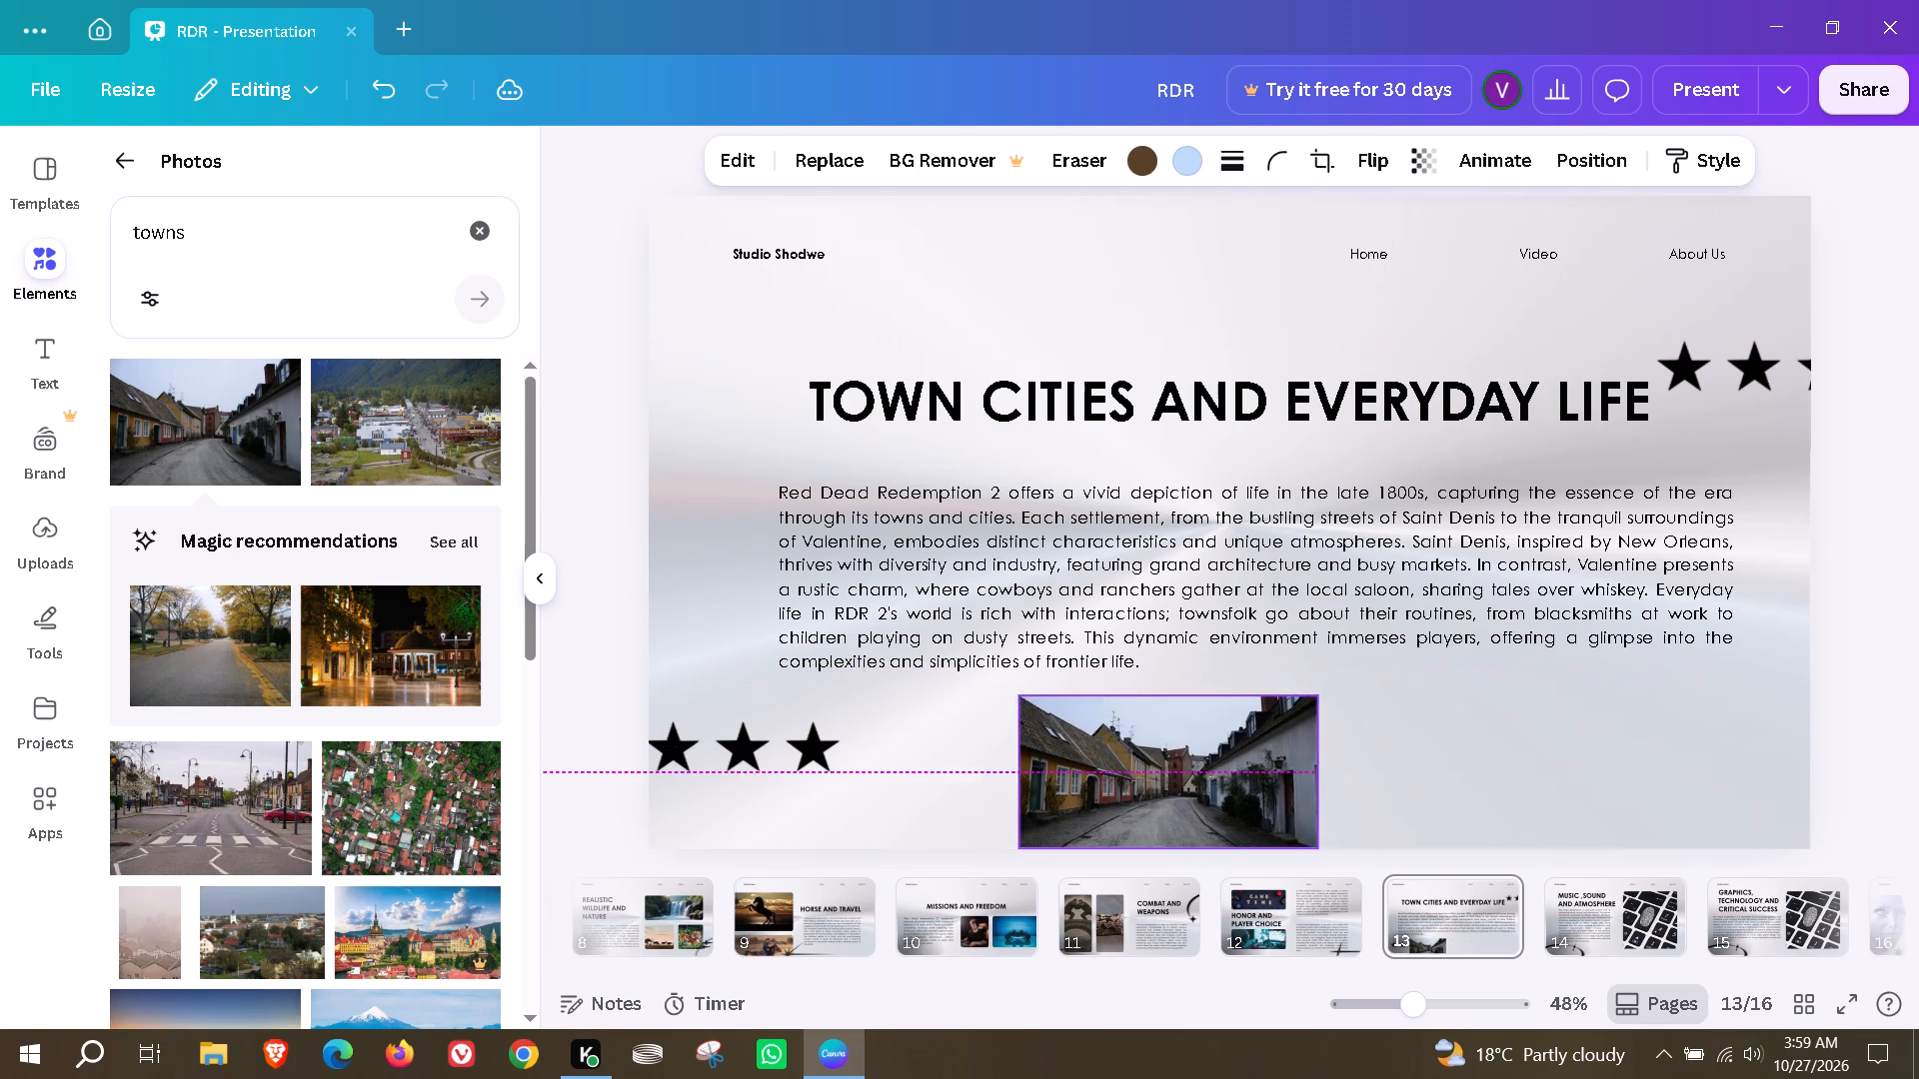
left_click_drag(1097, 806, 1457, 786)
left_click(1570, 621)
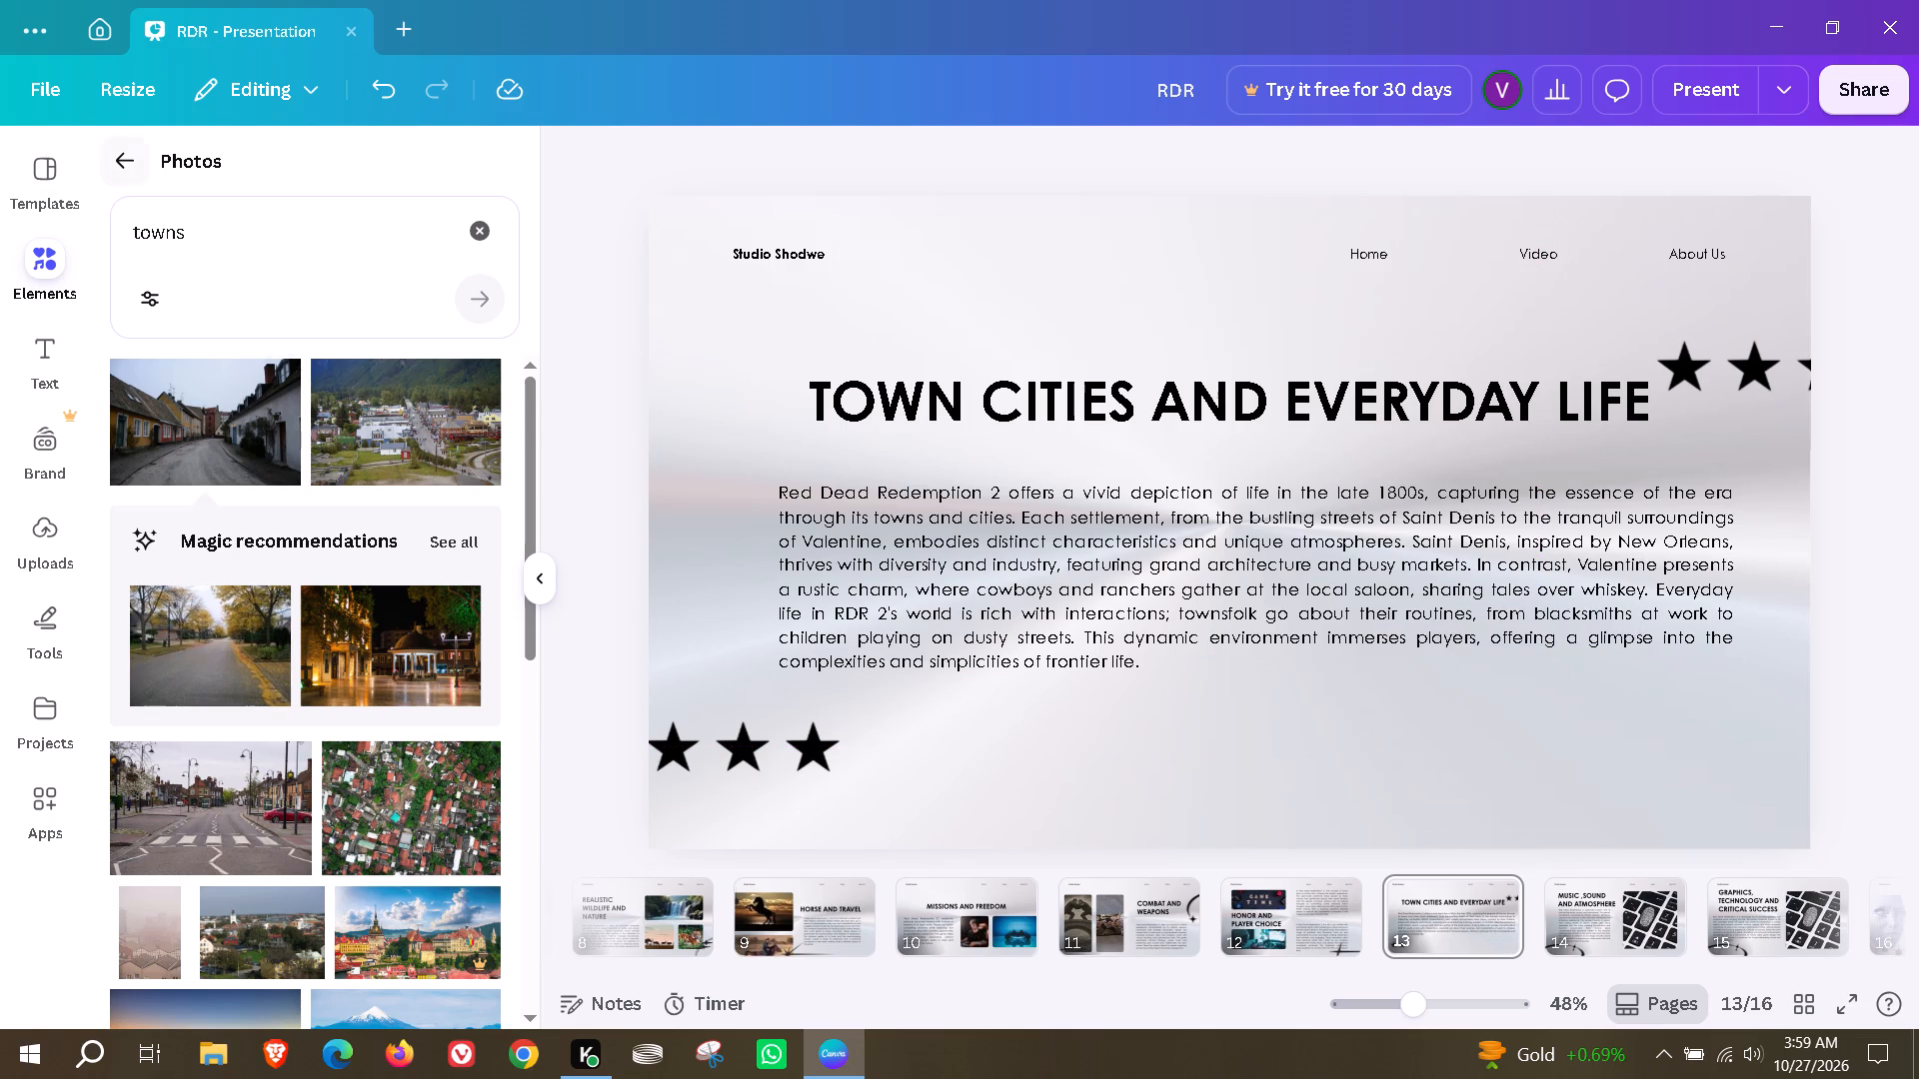
Search the animations for "towns" and place the two-house village animation, scaled down, below page 13's paragraph.
left_click(141, 147)
left_click(152, 953)
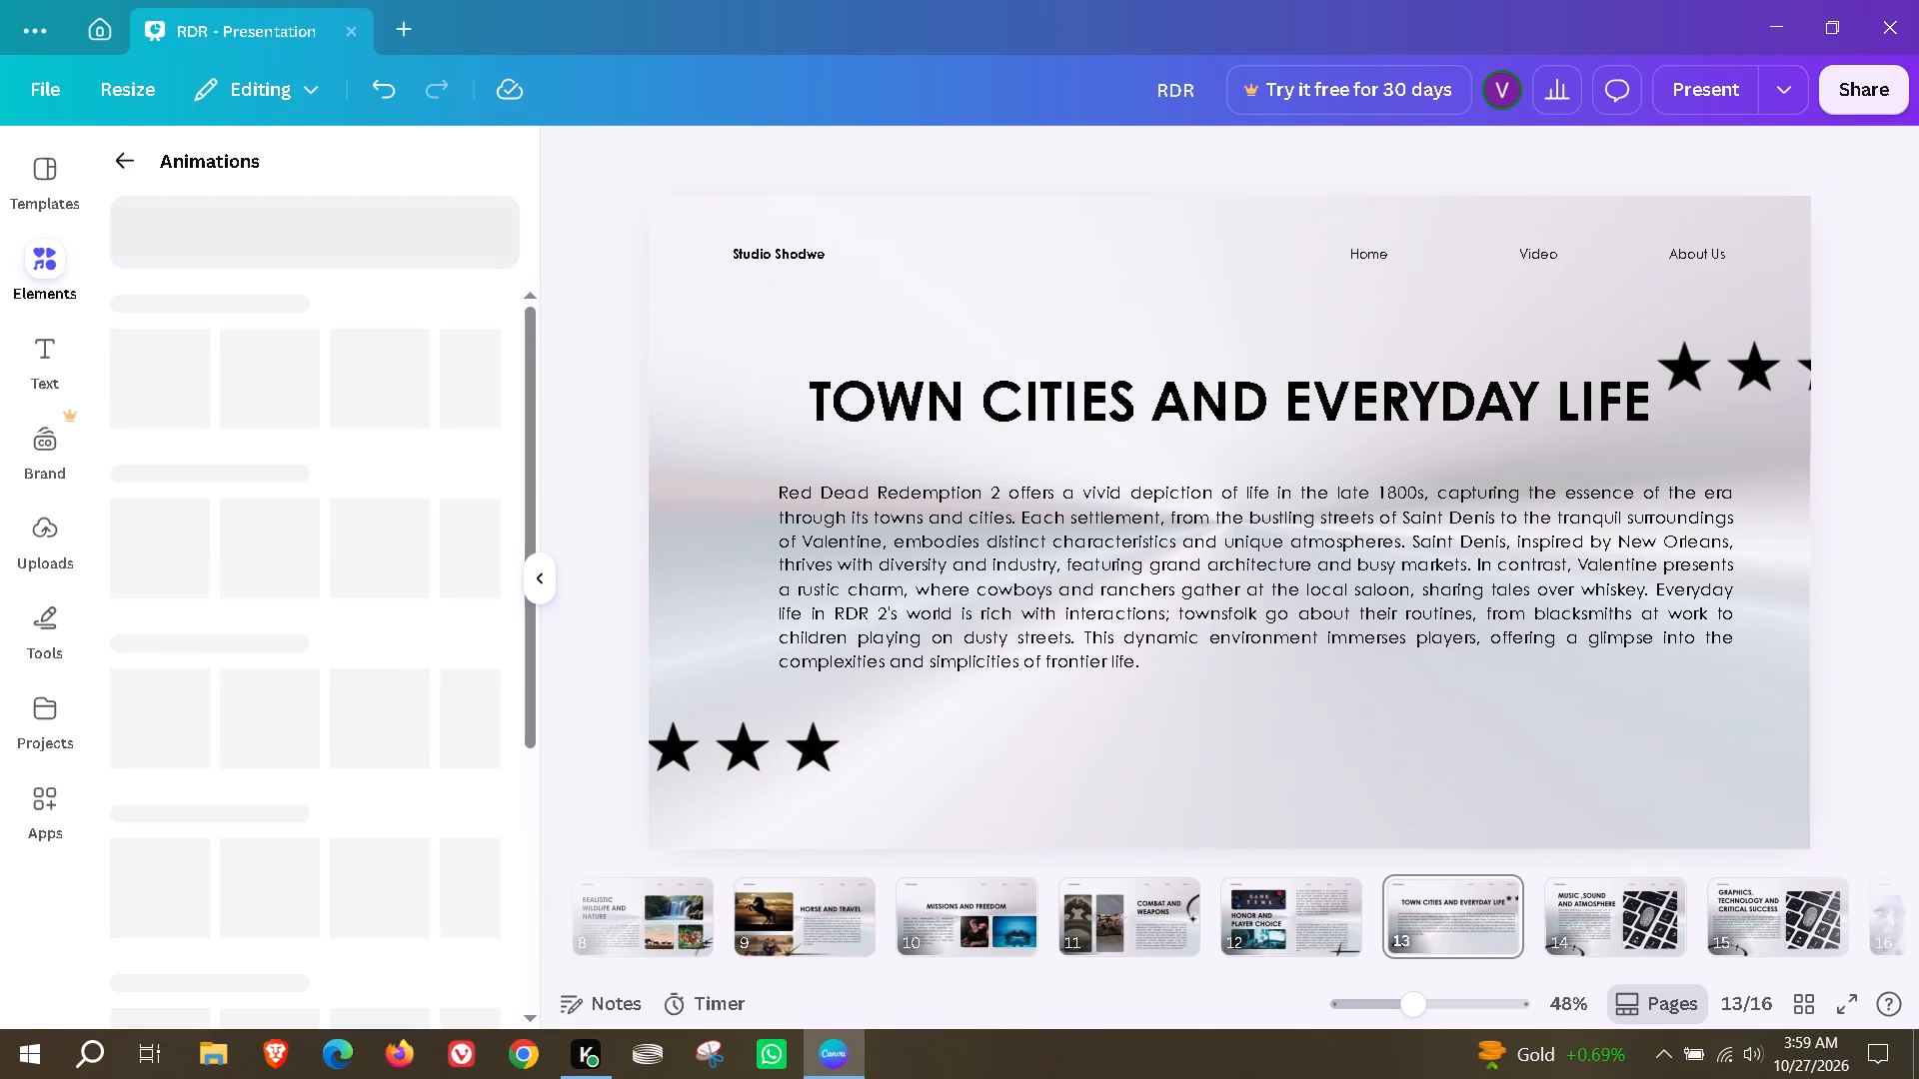
left_click(290, 219)
type("towns")
key("Return")
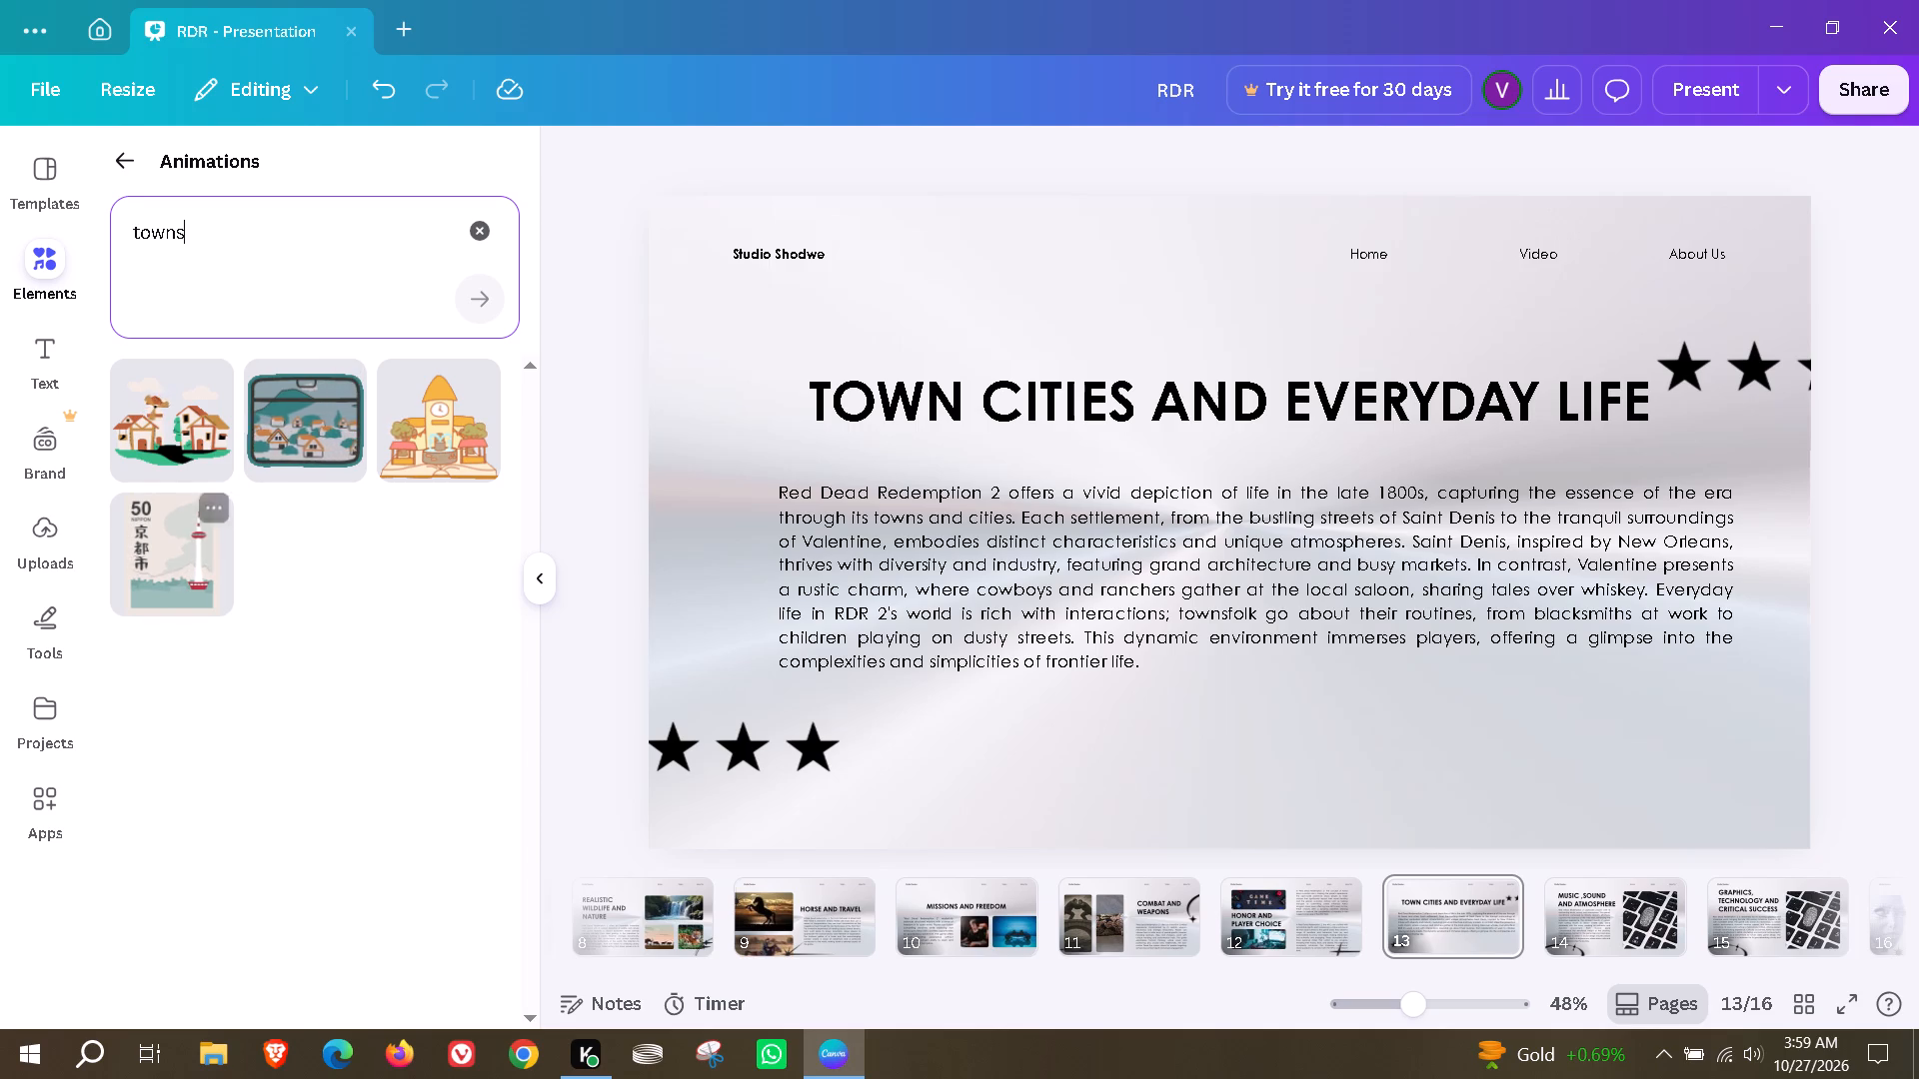
left_click_drag(174, 422, 1083, 445)
left_click_drag(1528, 739, 1511, 686)
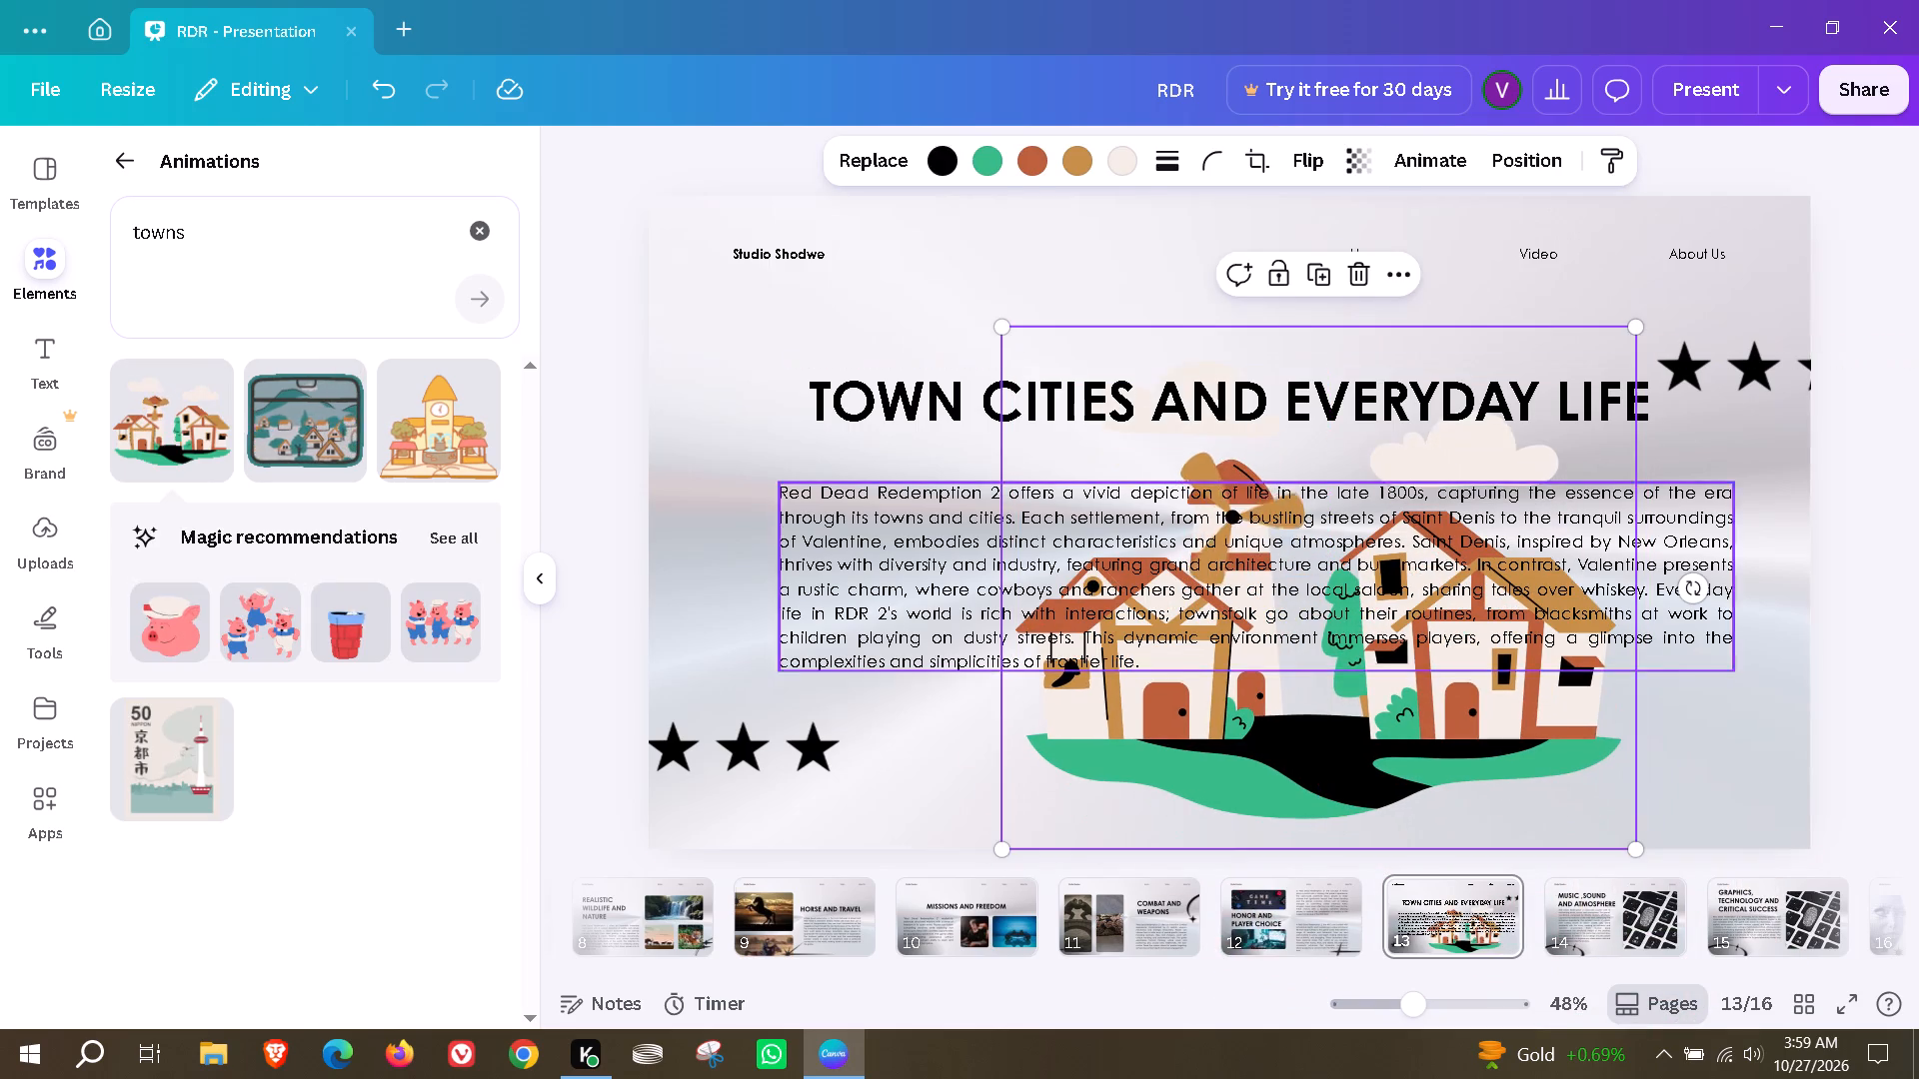
left_click_drag(1642, 331, 1189, 809)
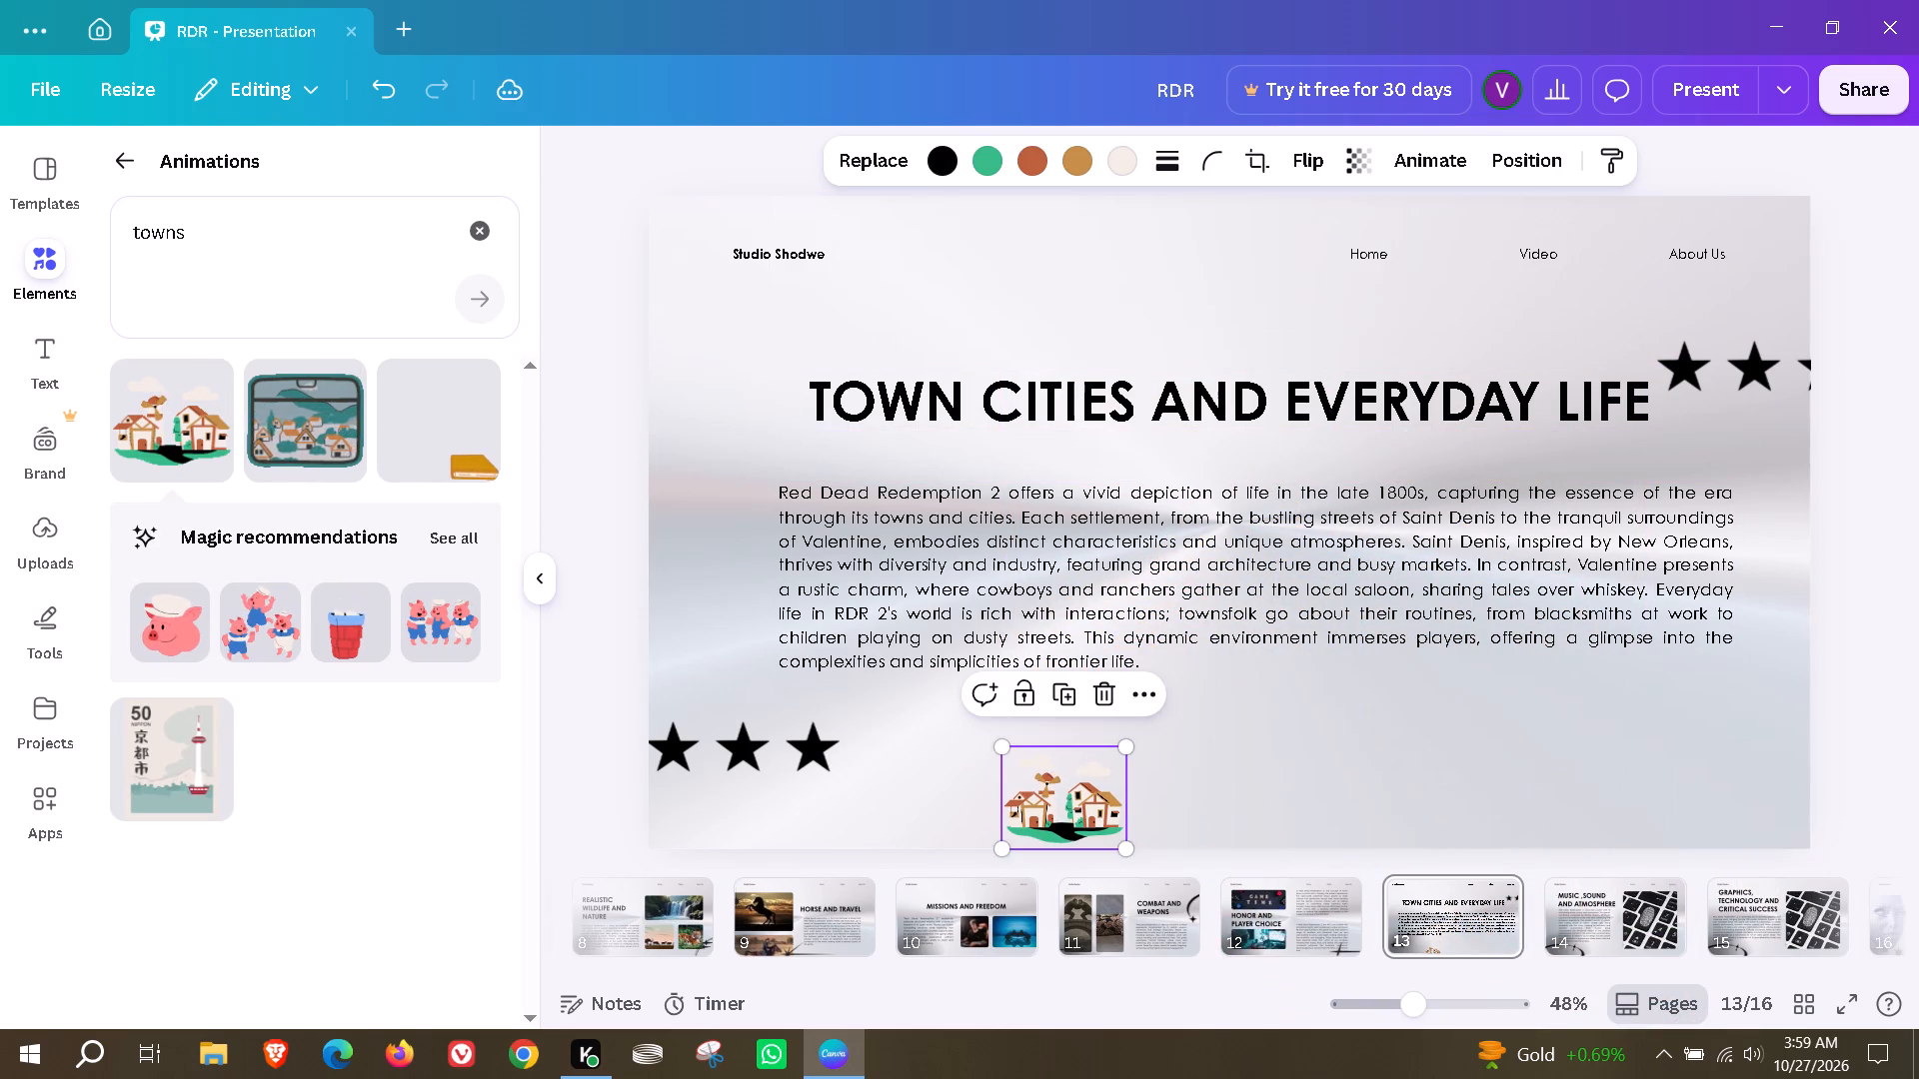
left_click_drag(1126, 847, 1169, 877)
left_click_drag(1112, 818, 1367, 766)
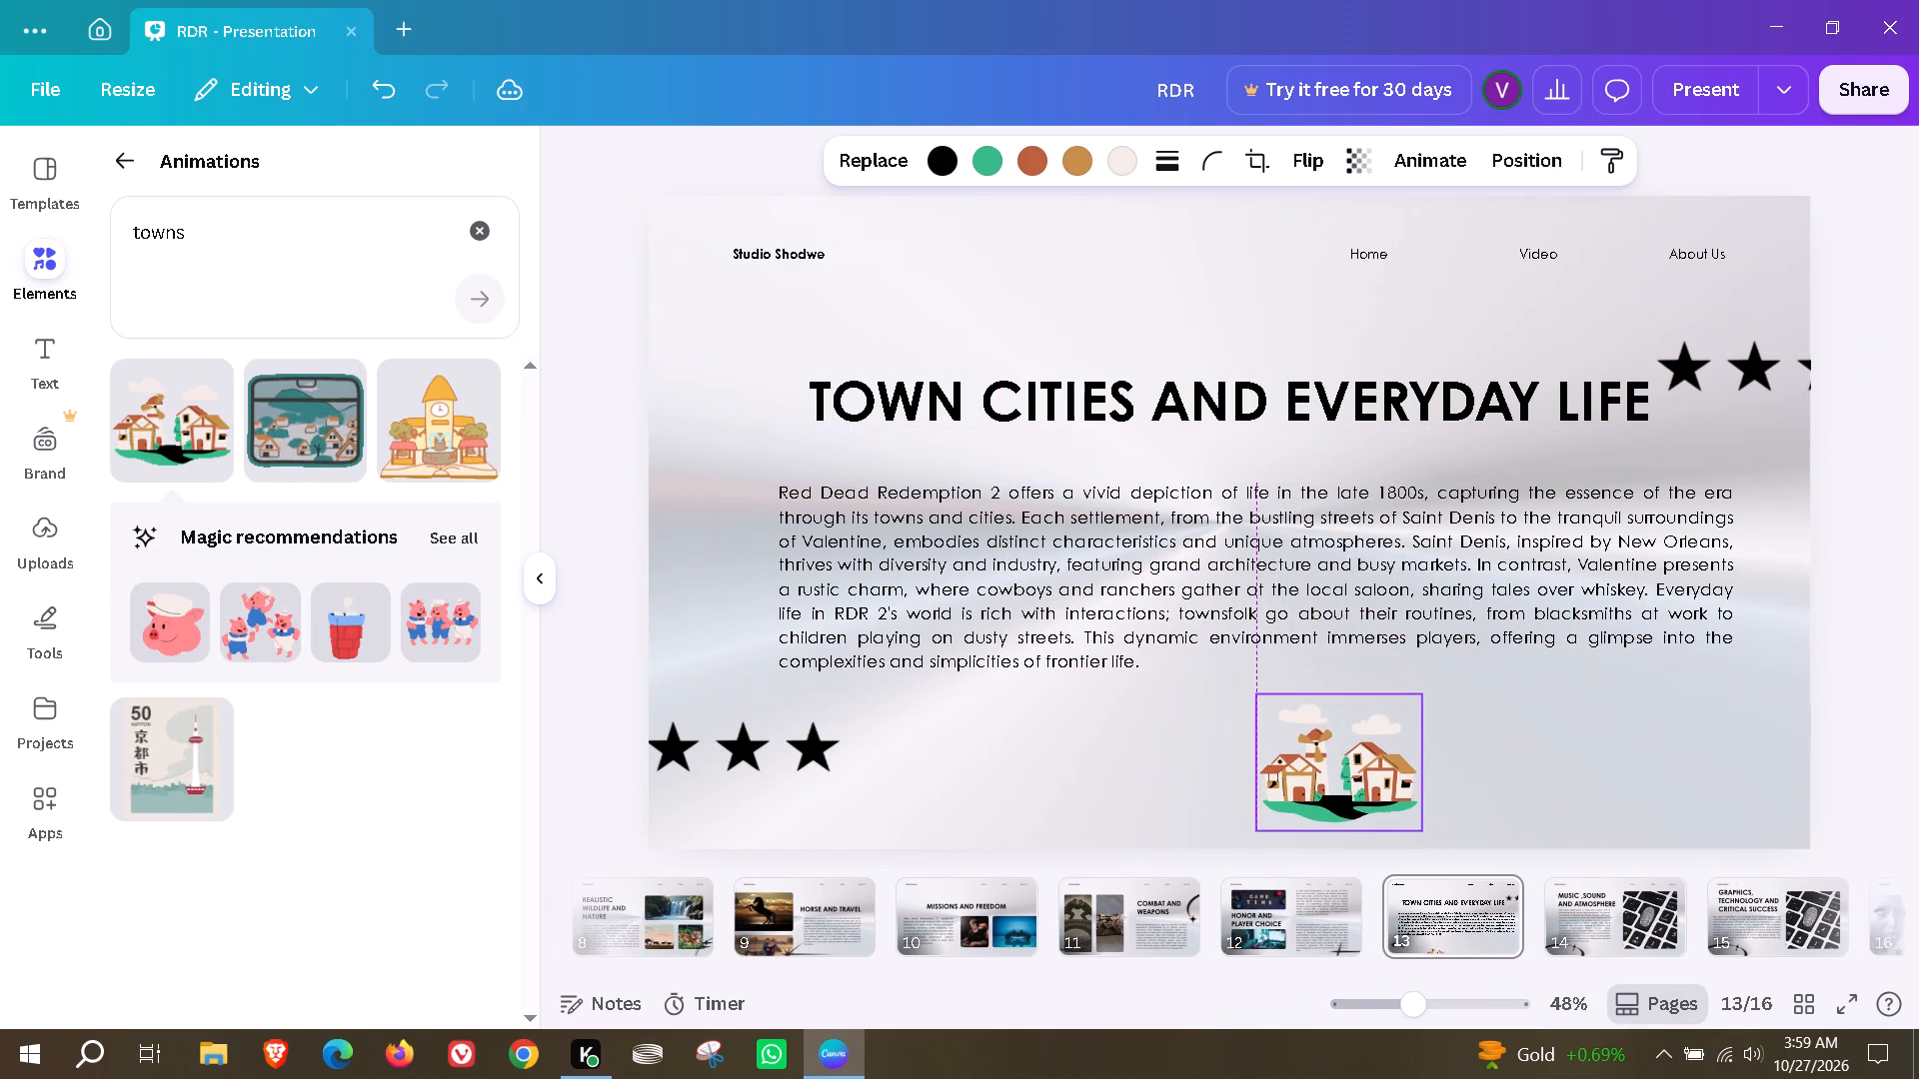
left_click_drag(1367, 766, 1358, 759)
left_click(1527, 766)
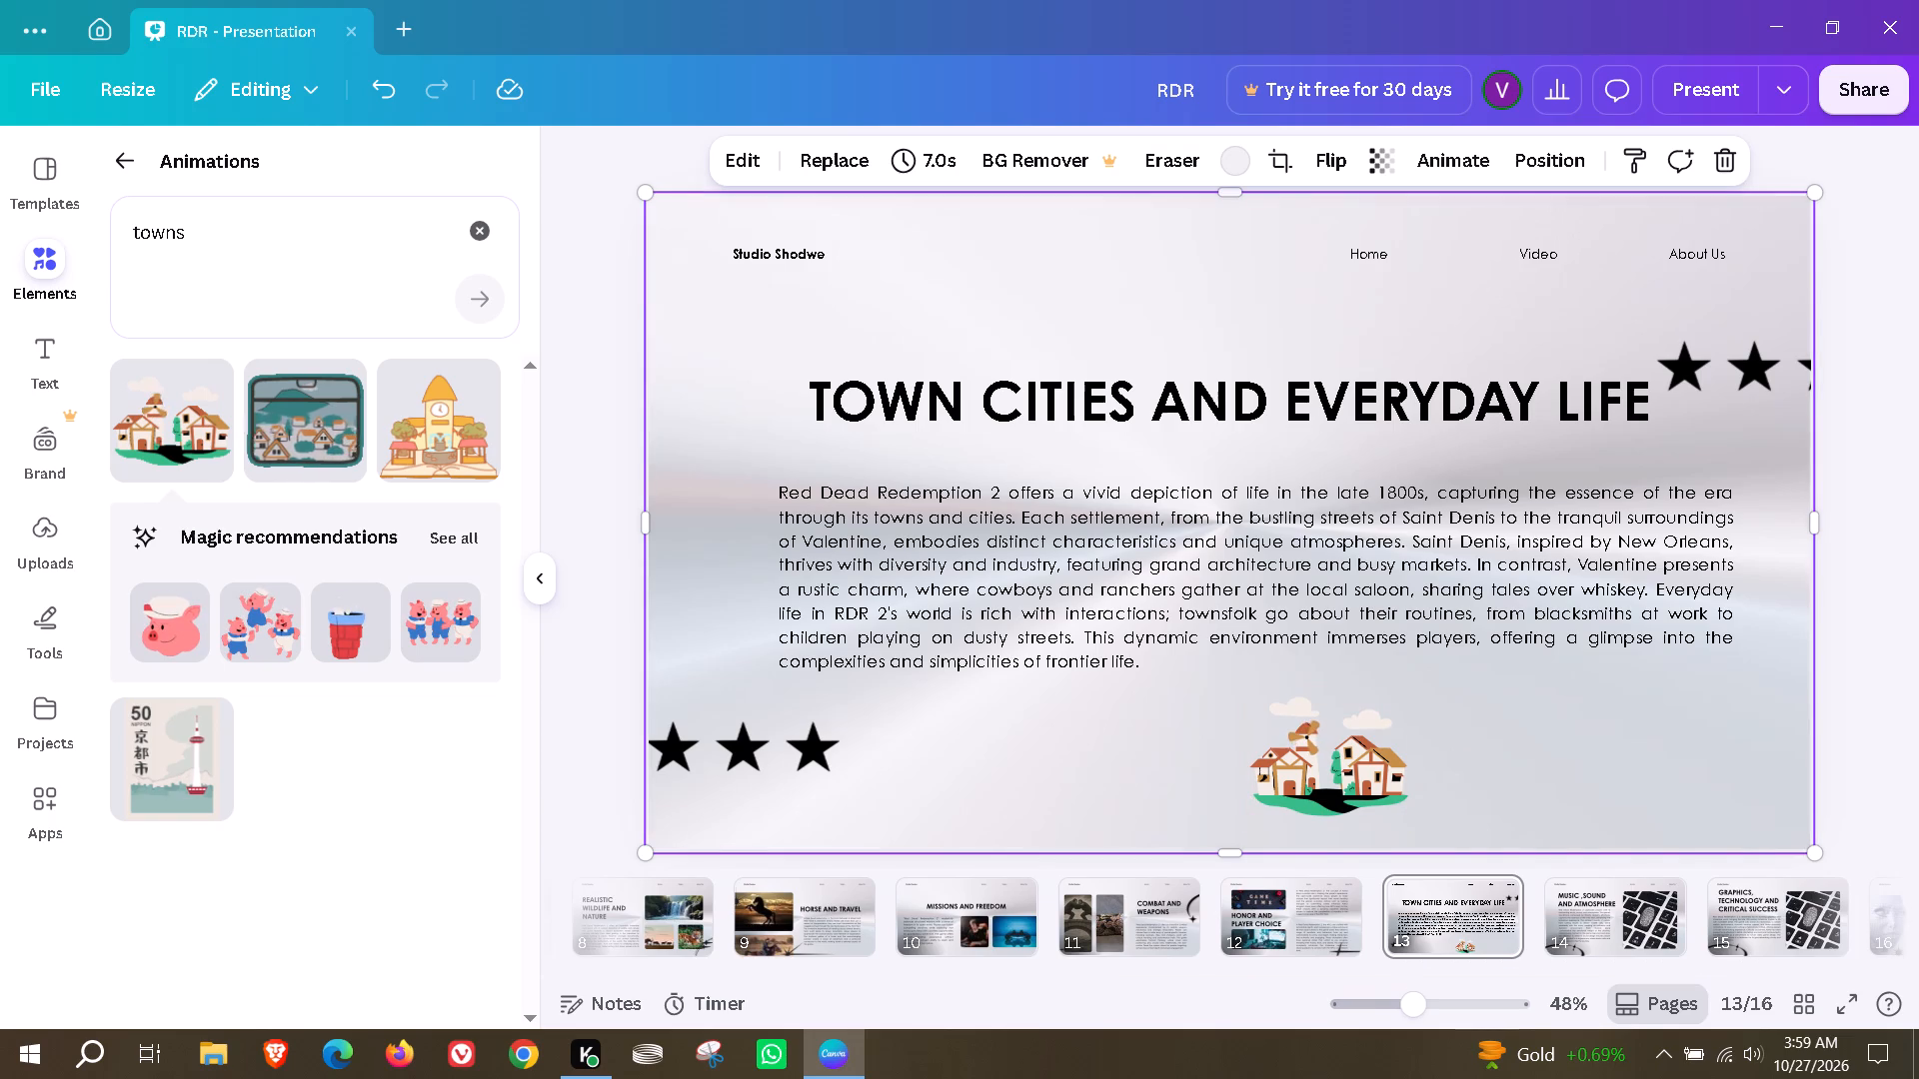
Go to page 14, Music, Sound and Atmosphere, and search the animations for "music".
left_click(1532, 914)
left_click(1640, 918)
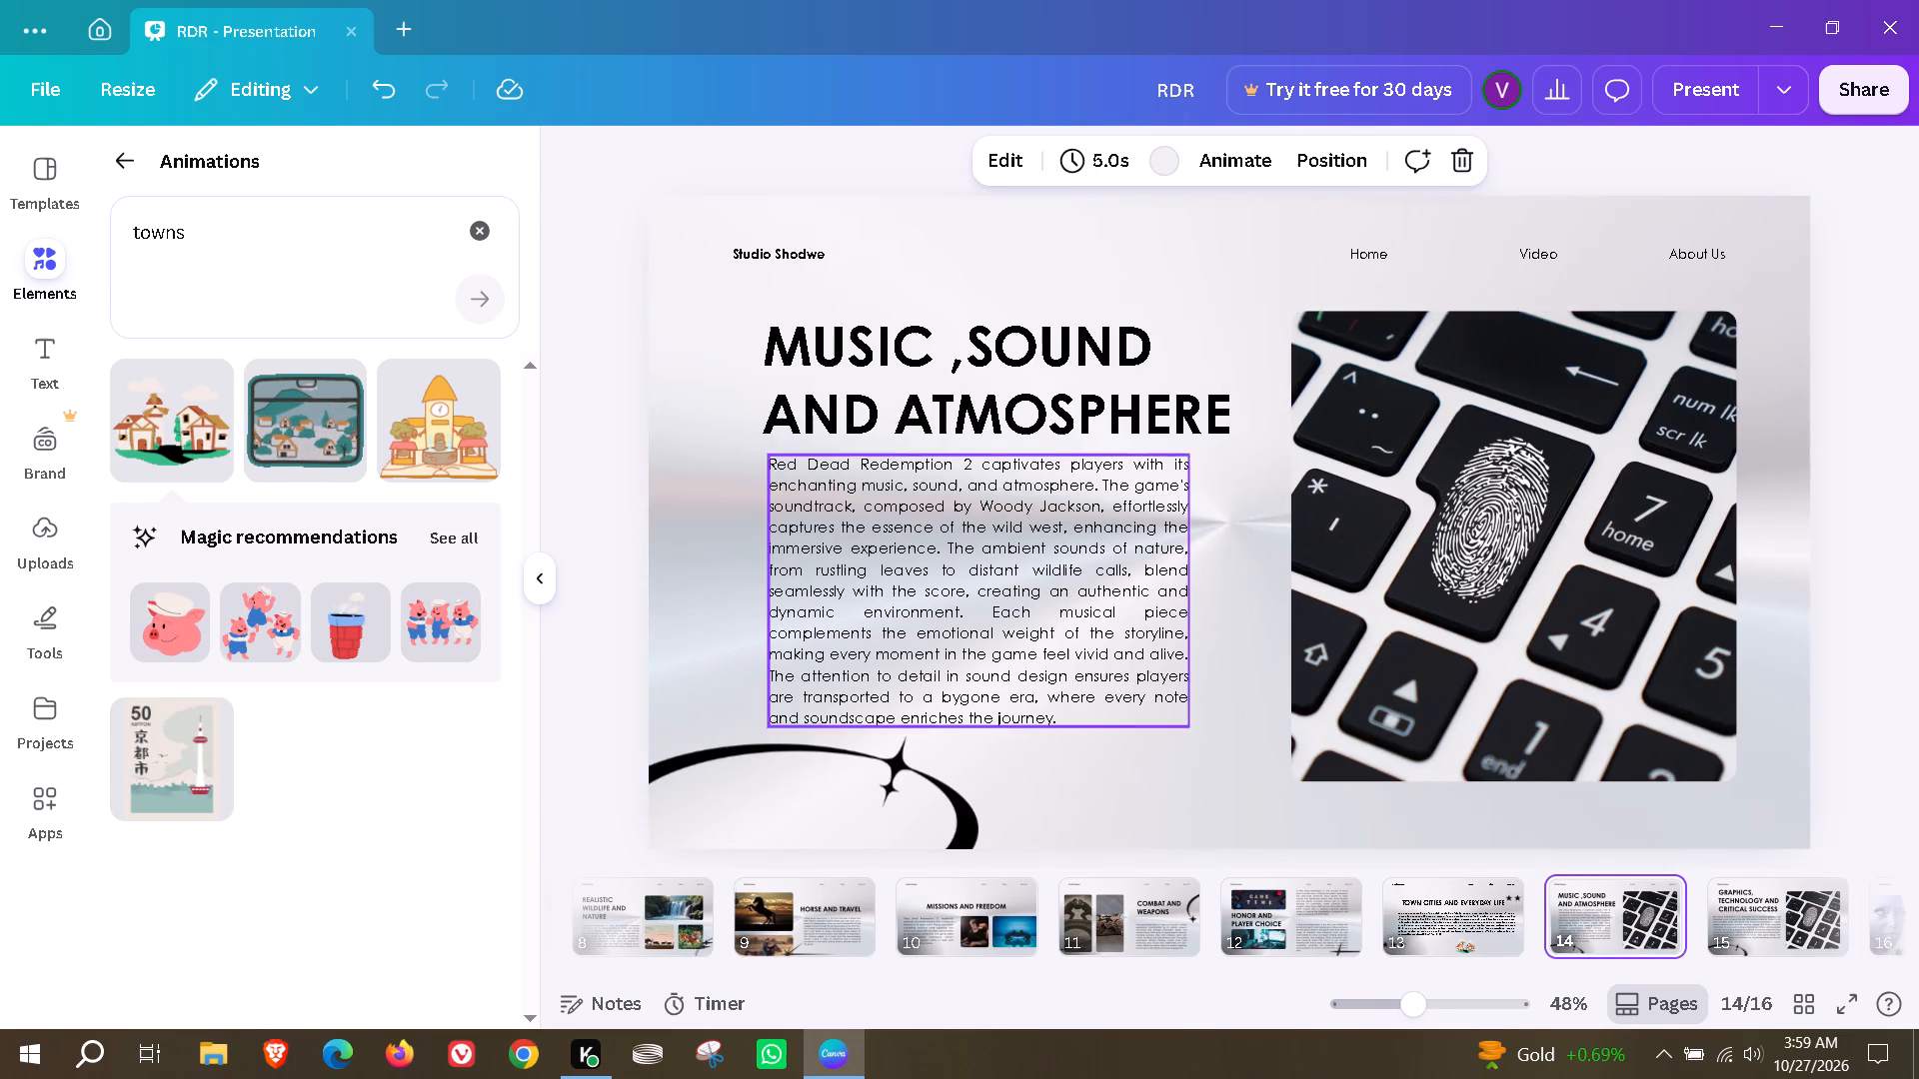
left_click_drag(304, 245, 79, 245)
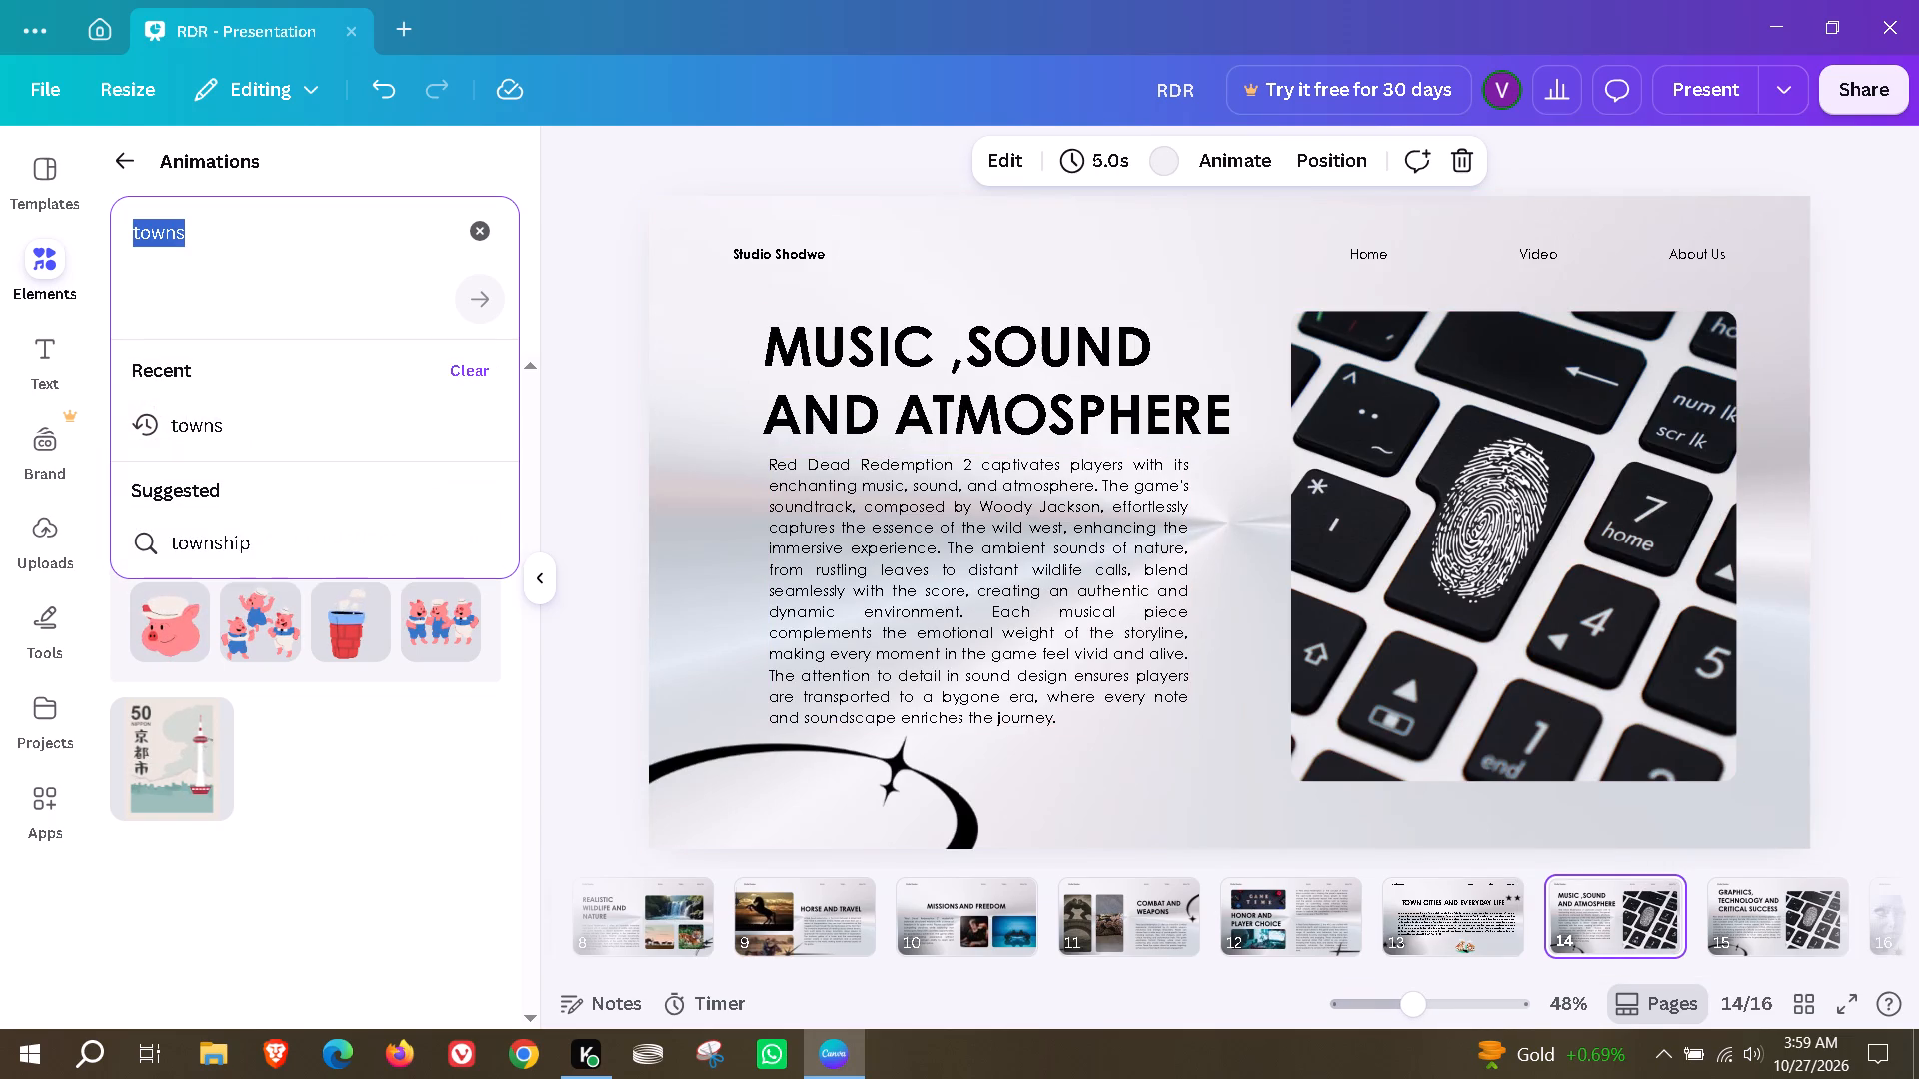
type("mu")
type("sic")
key("Return")
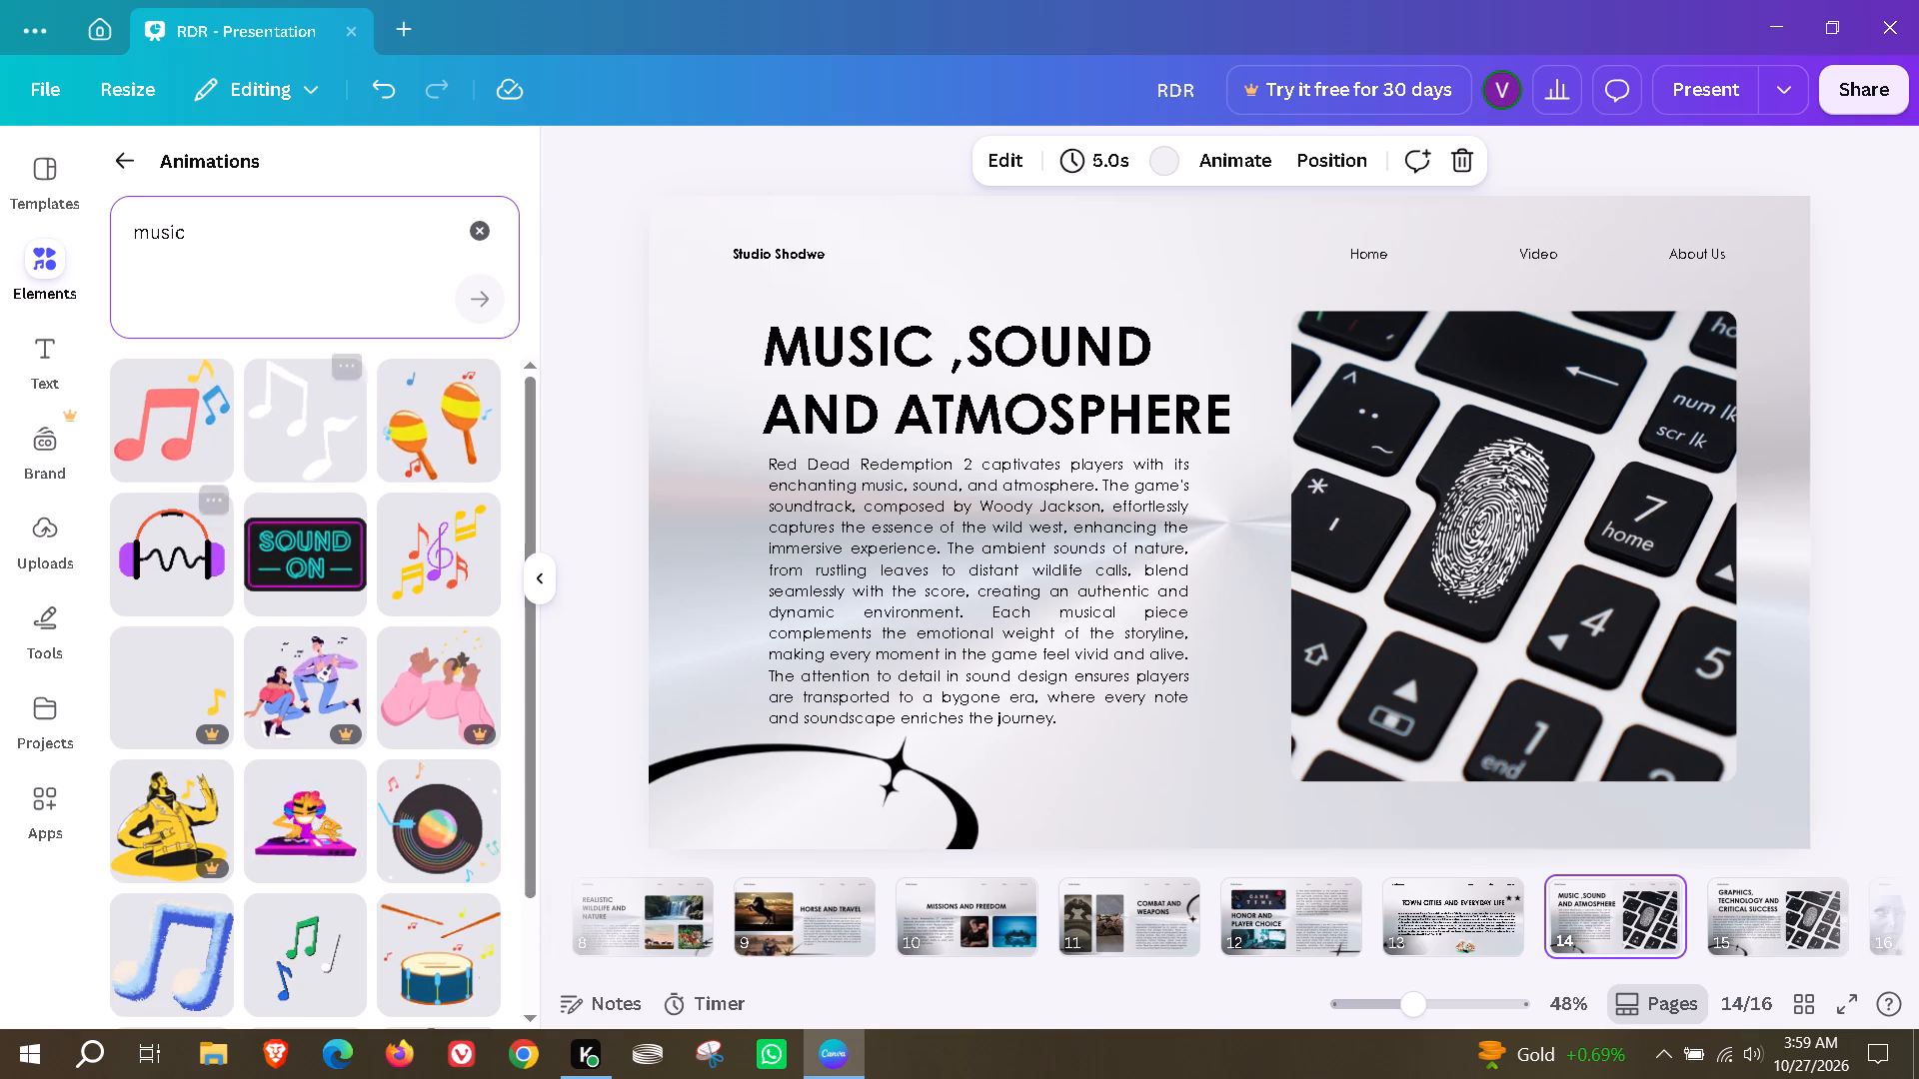
Switch the element library from animations to photos.
left_click(135, 172)
scroll(363, 569, "up", 4)
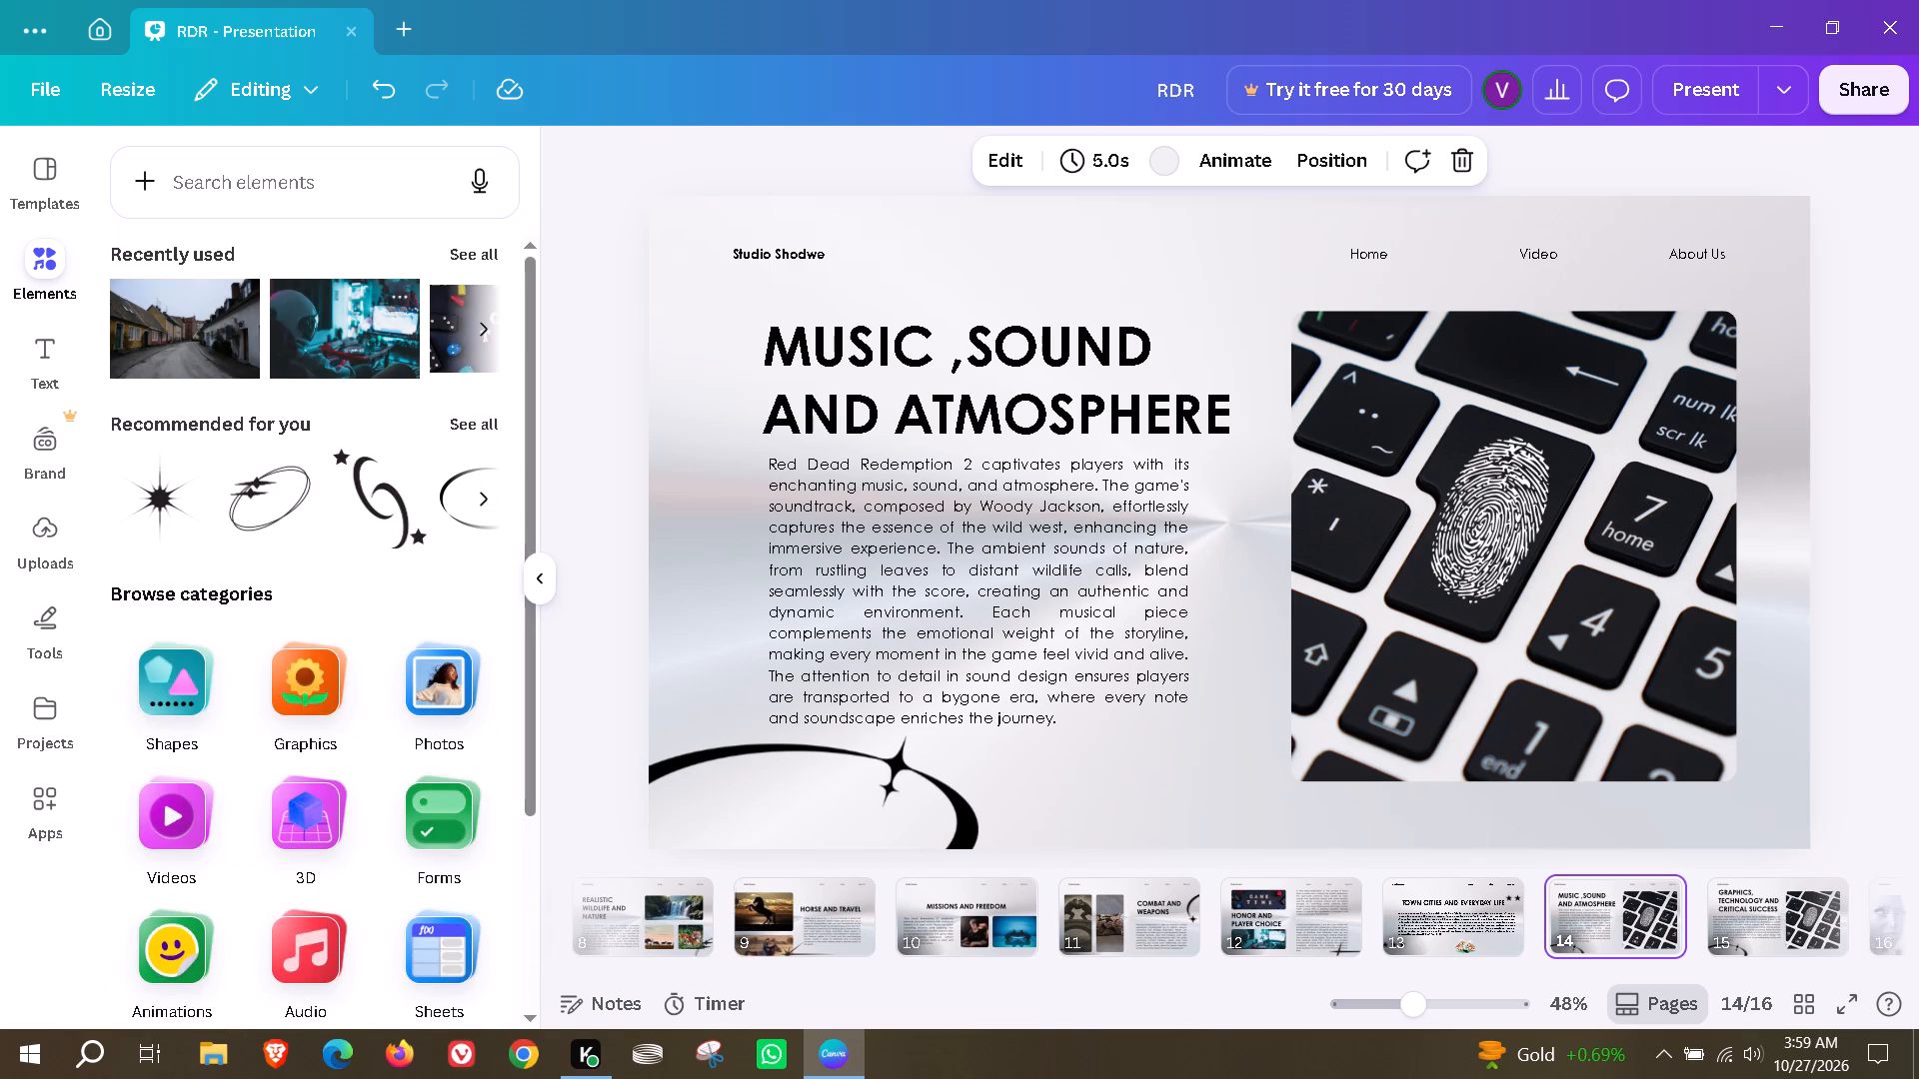
left_click(45, 291)
left_click(45, 284)
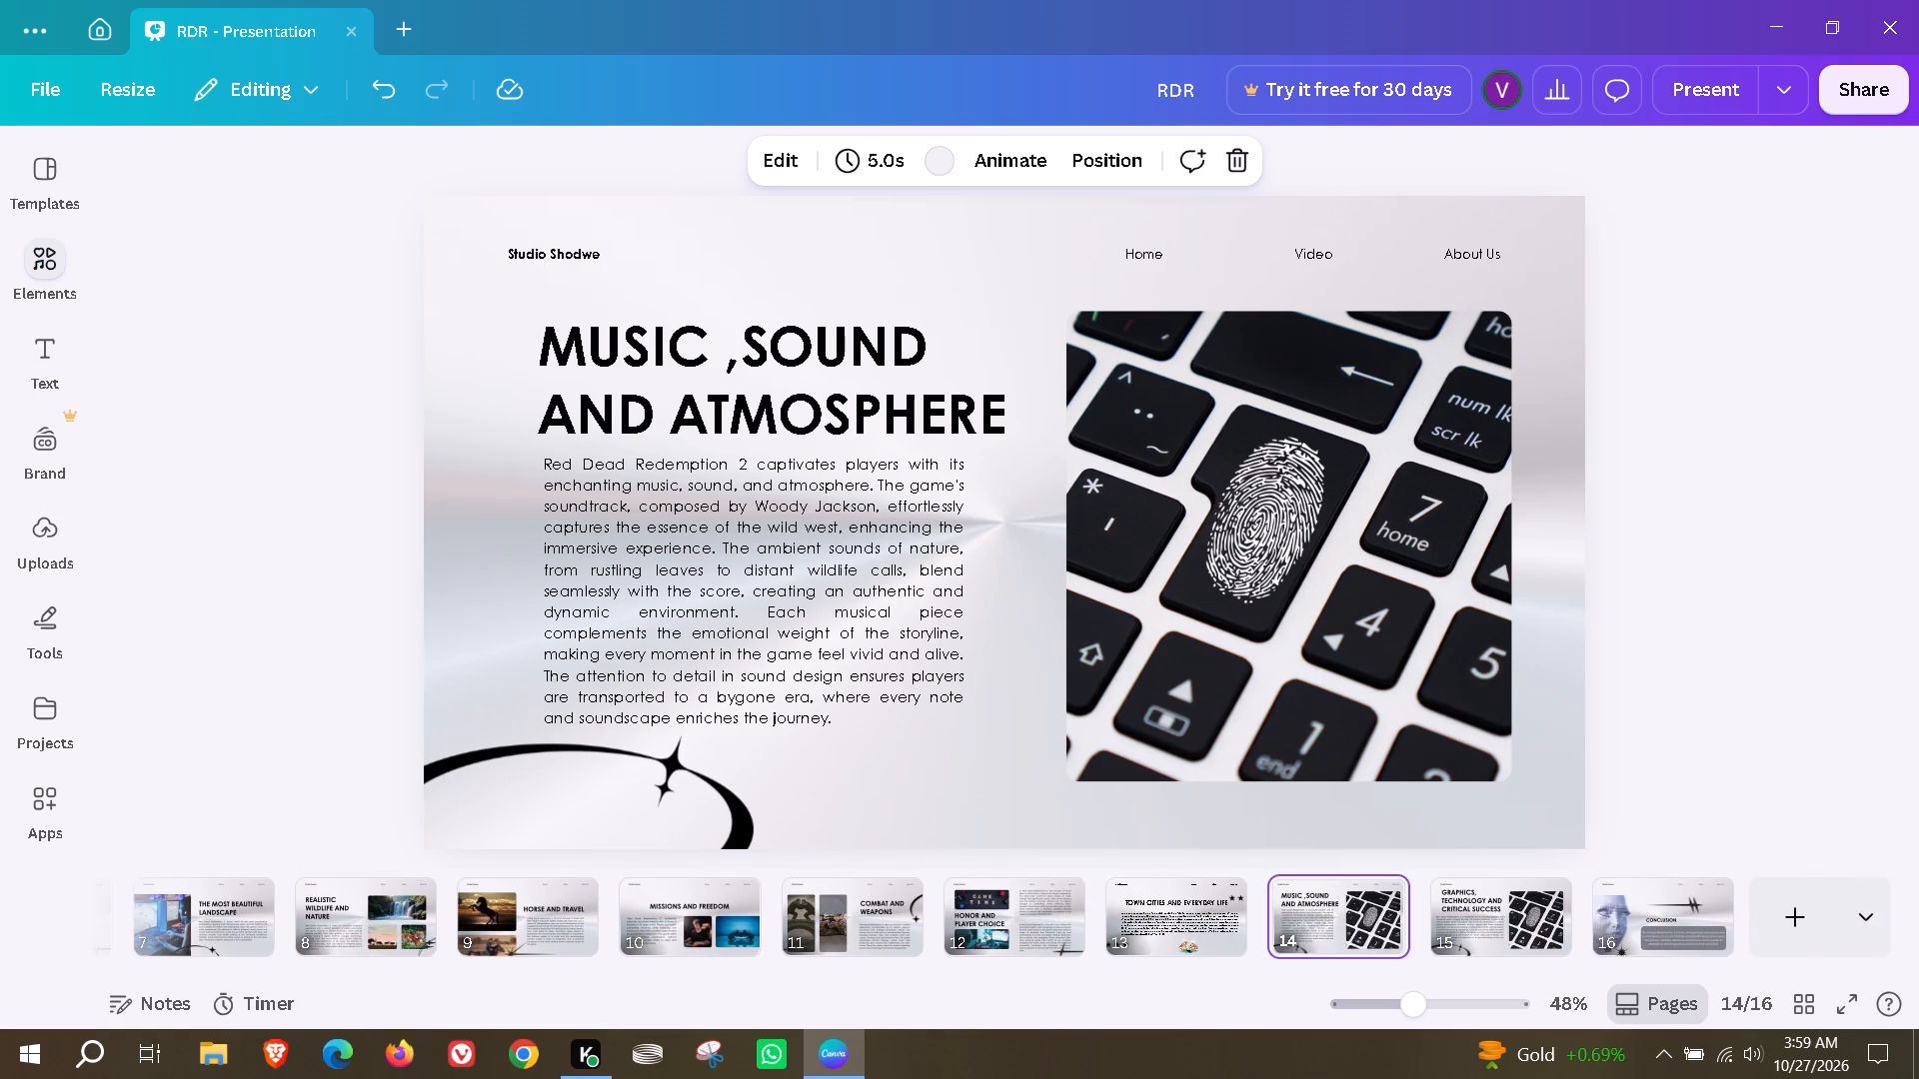
left_click(413, 689)
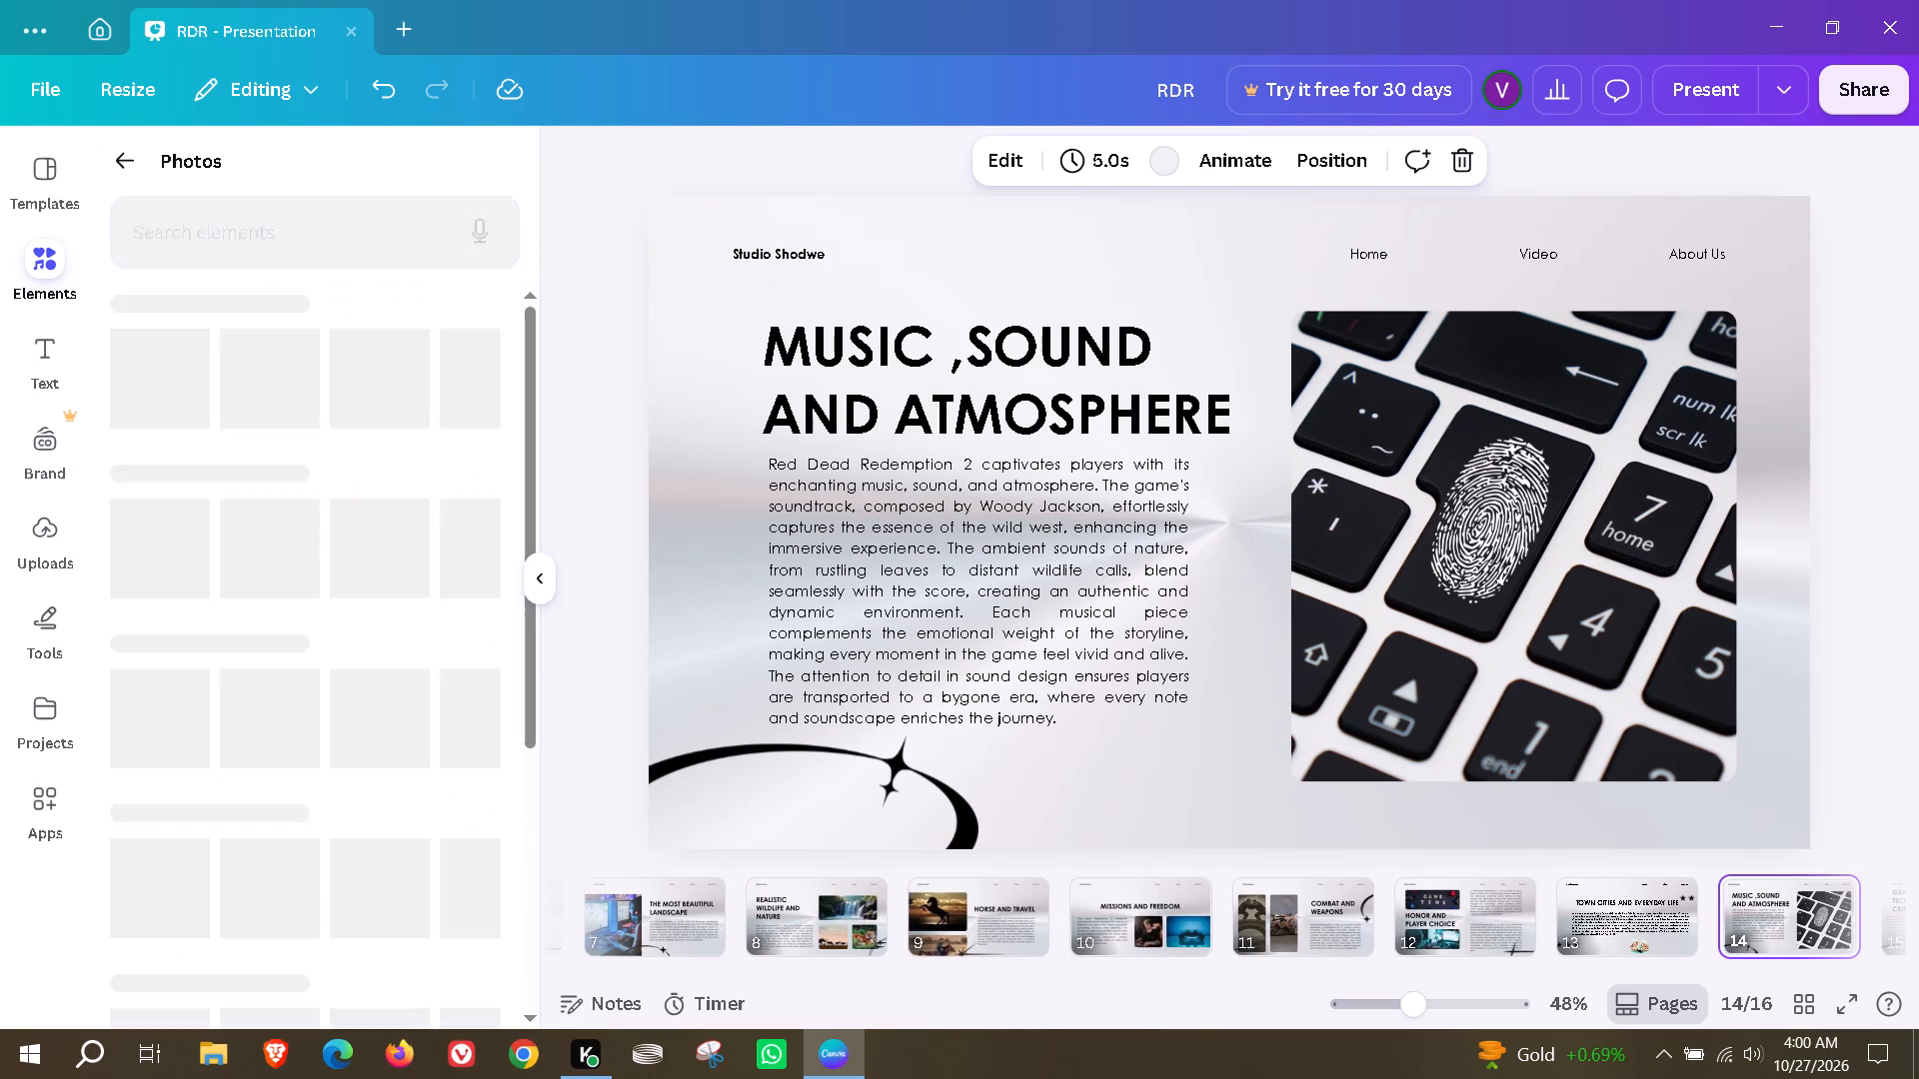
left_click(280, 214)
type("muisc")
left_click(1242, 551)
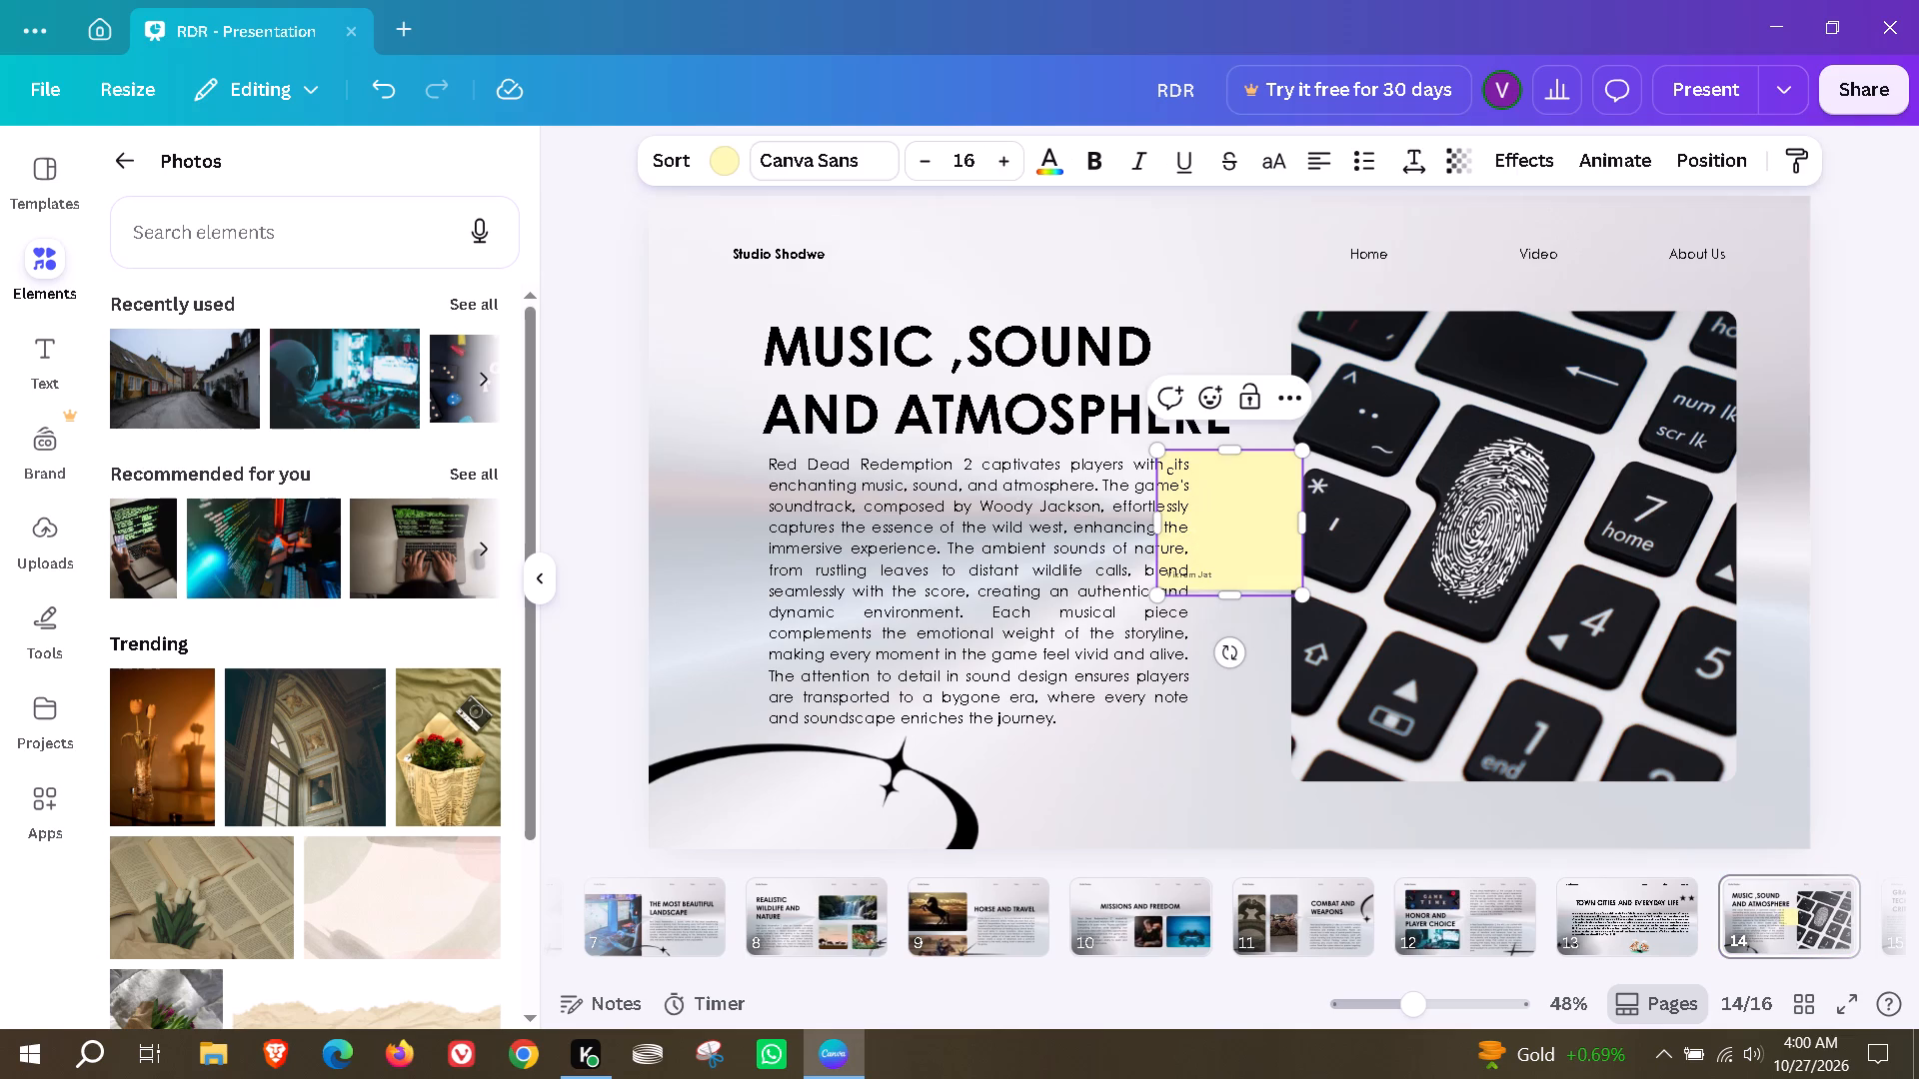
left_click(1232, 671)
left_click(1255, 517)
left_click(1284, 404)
Search the photos for "music" and replace page 14's fingerprint keyboard photo with the DJ mixer close-up.
left_click(322, 227)
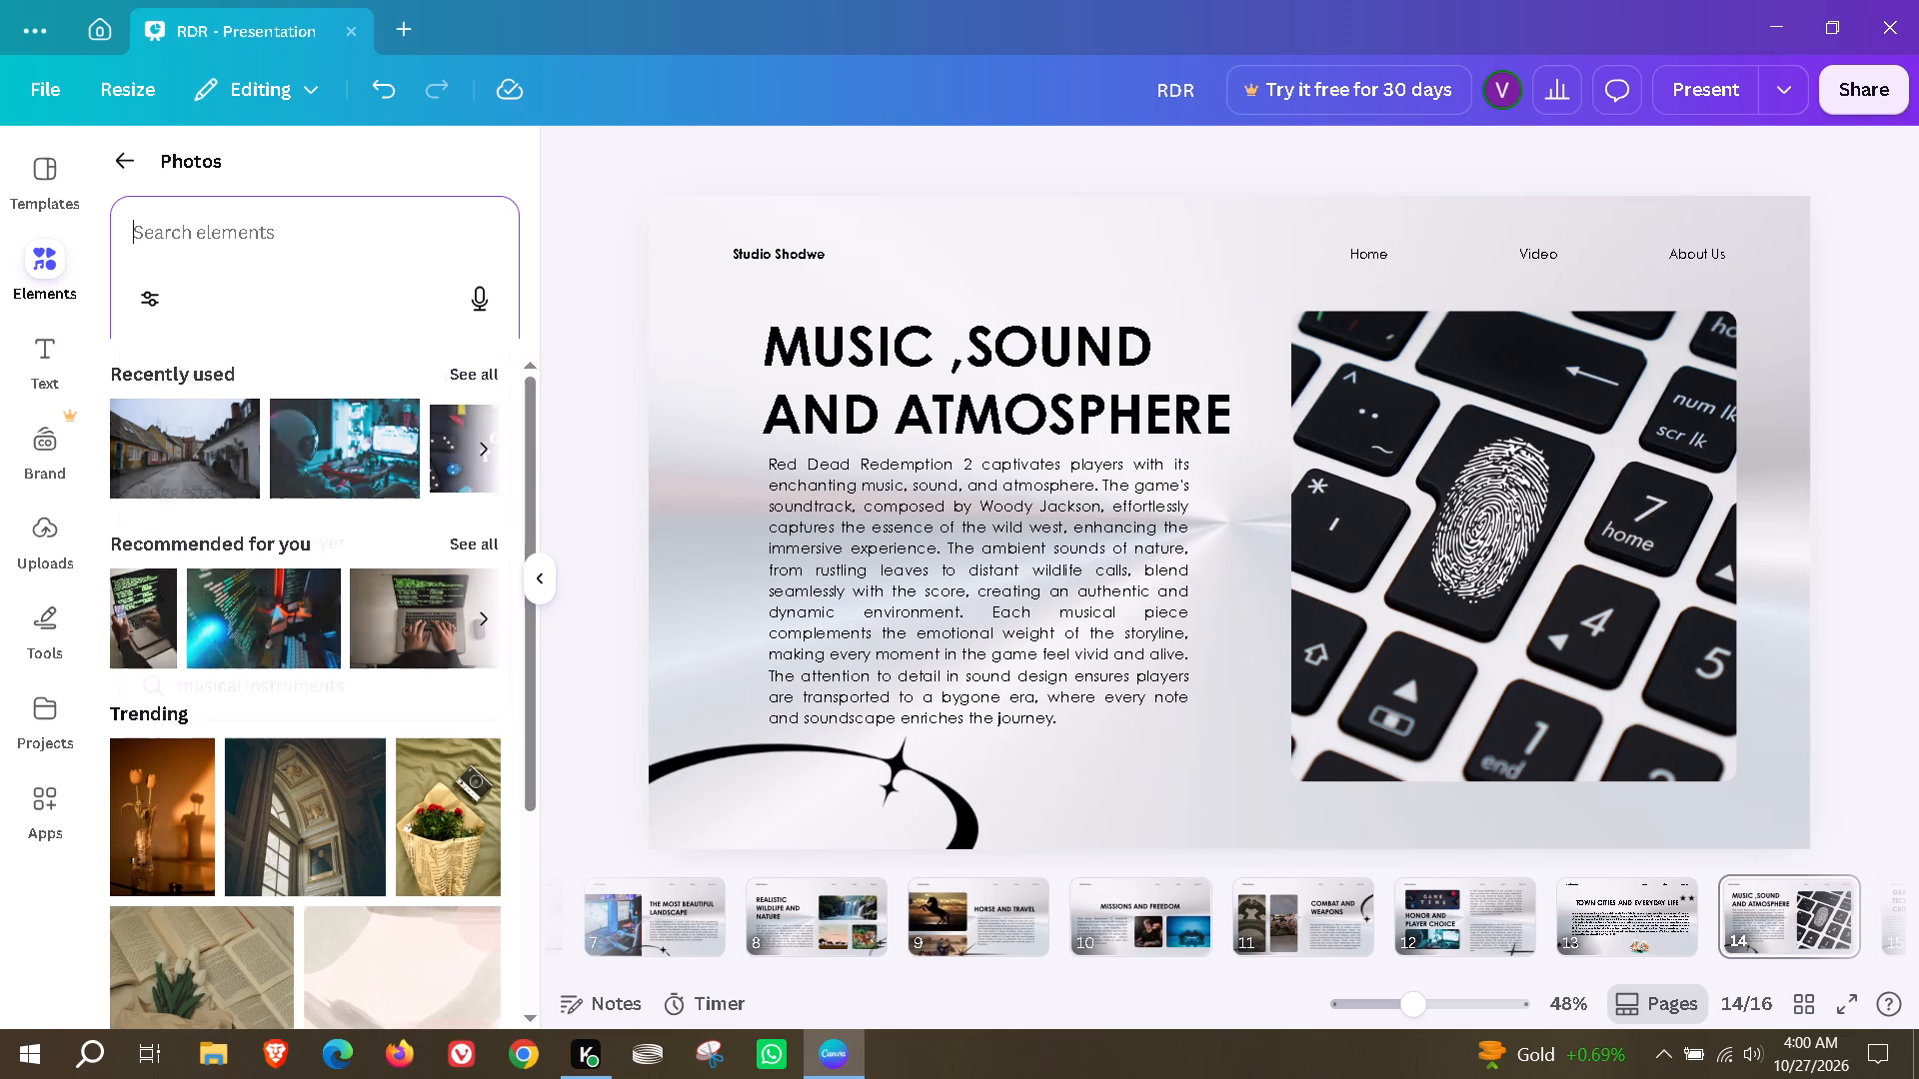
type("music")
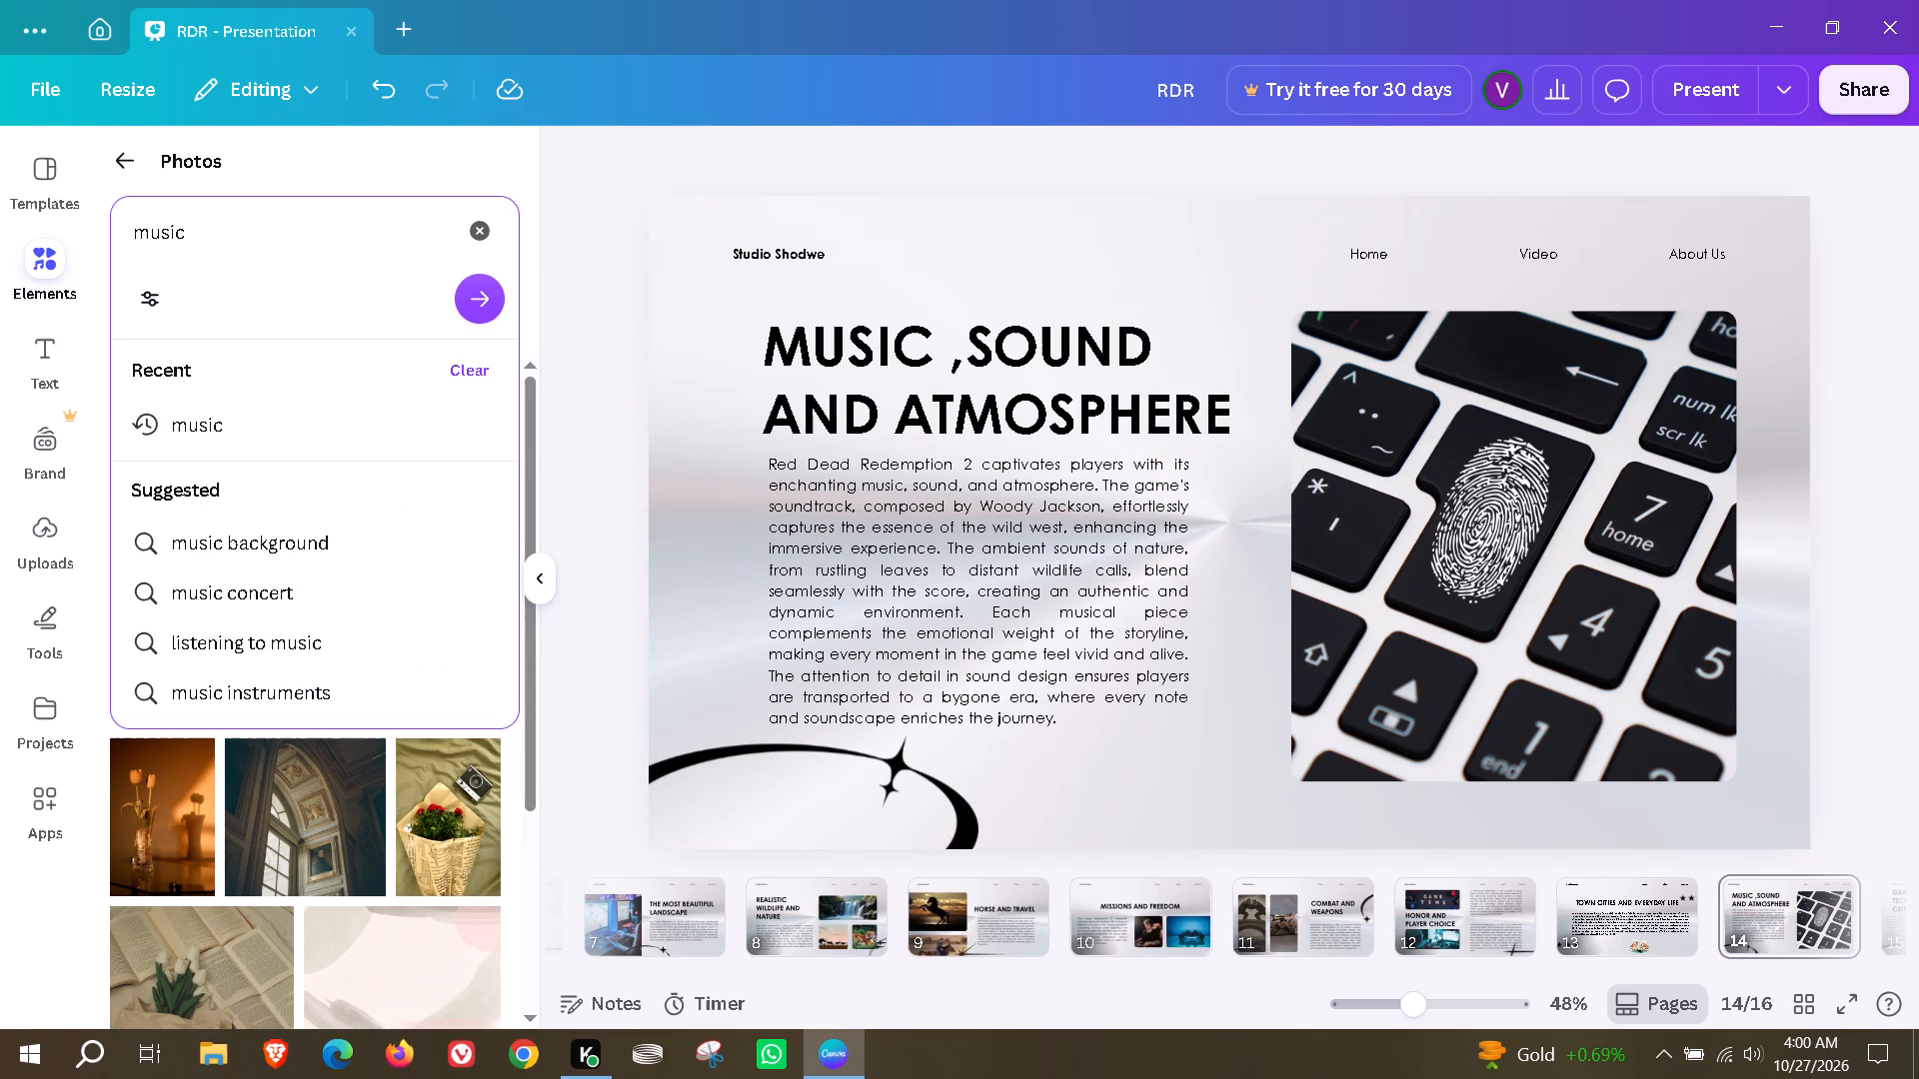
key("Return")
scroll(330, 454, "down", 2)
scroll(340, 468, "up", 2)
left_click_drag(432, 460, 1389, 489)
left_click(1208, 801)
On page 15, Graphics, Technology and Critical Success, replace the fingerprint keyboard photo with the dark blue circuit photo found by searching "technology".
scroll(1687, 974, "down", 1)
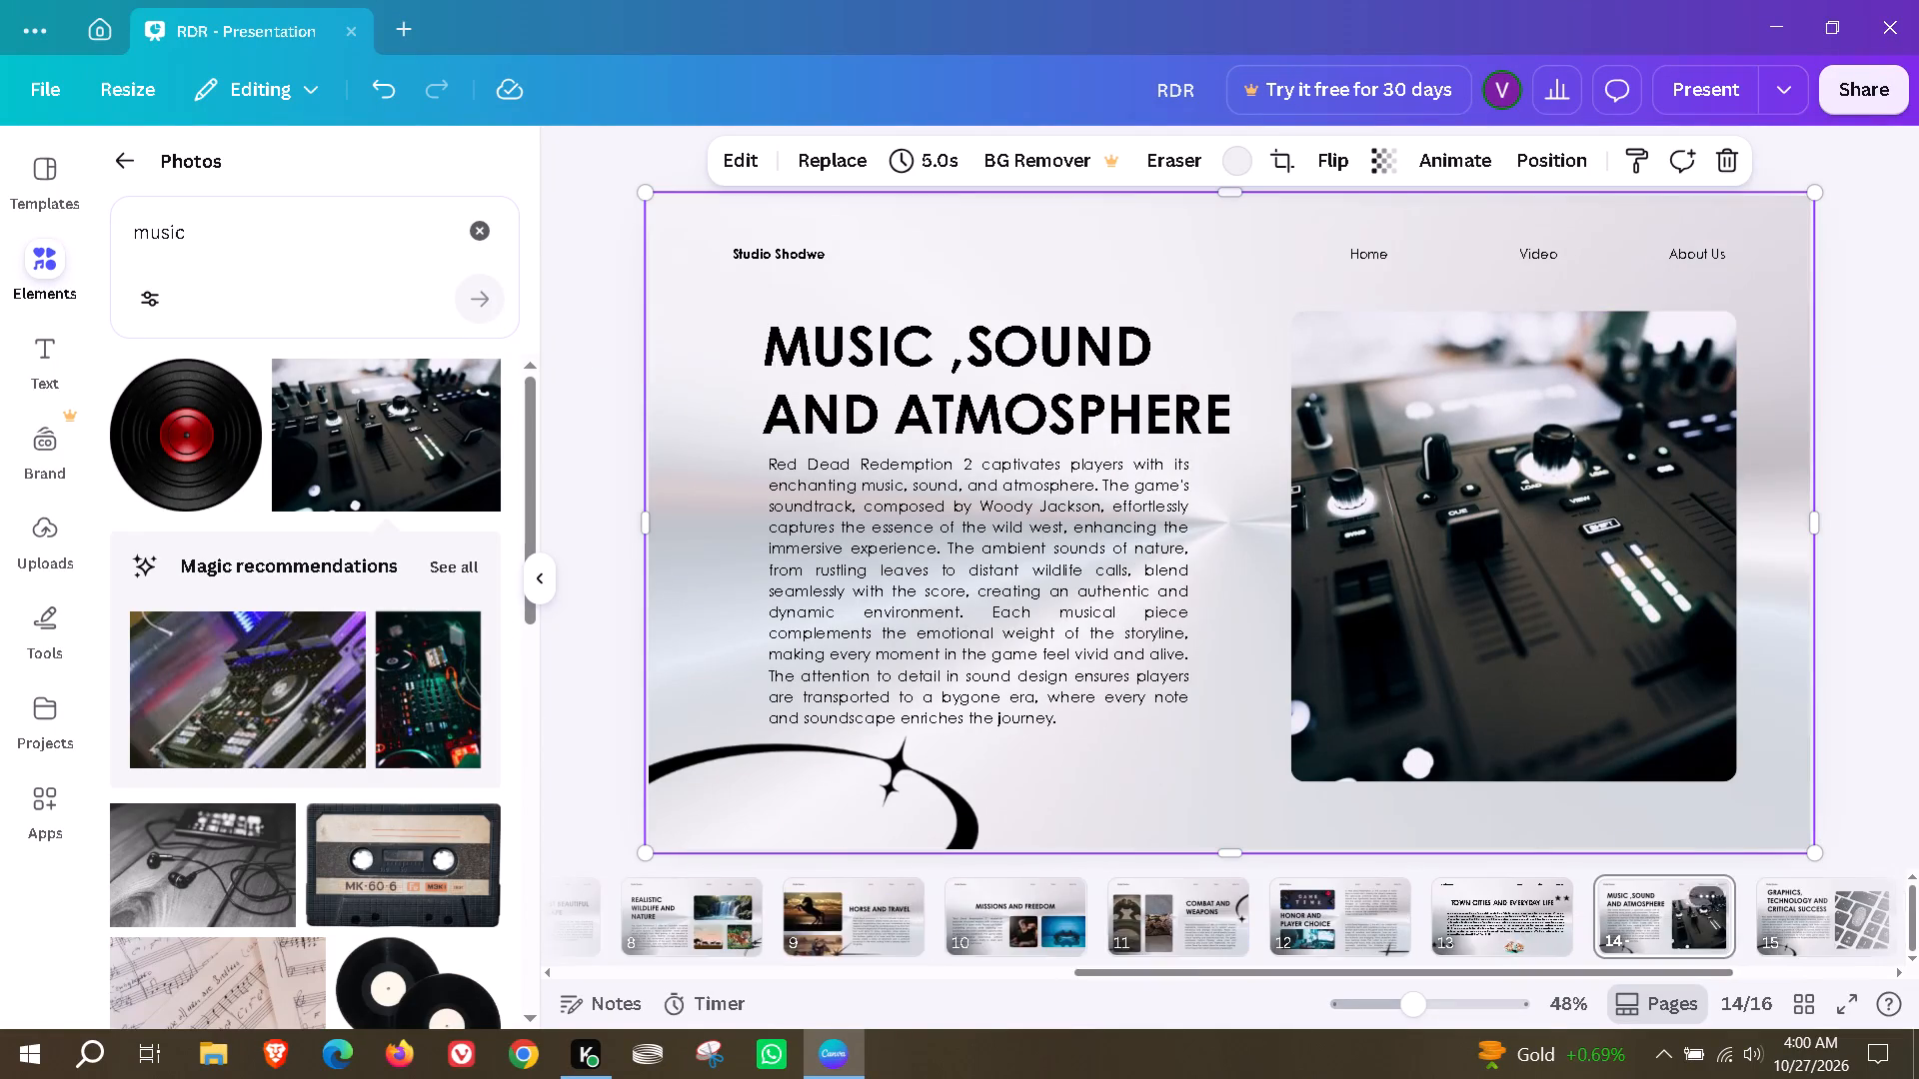
scroll(1684, 920, "down", 2)
left_click(1558, 909)
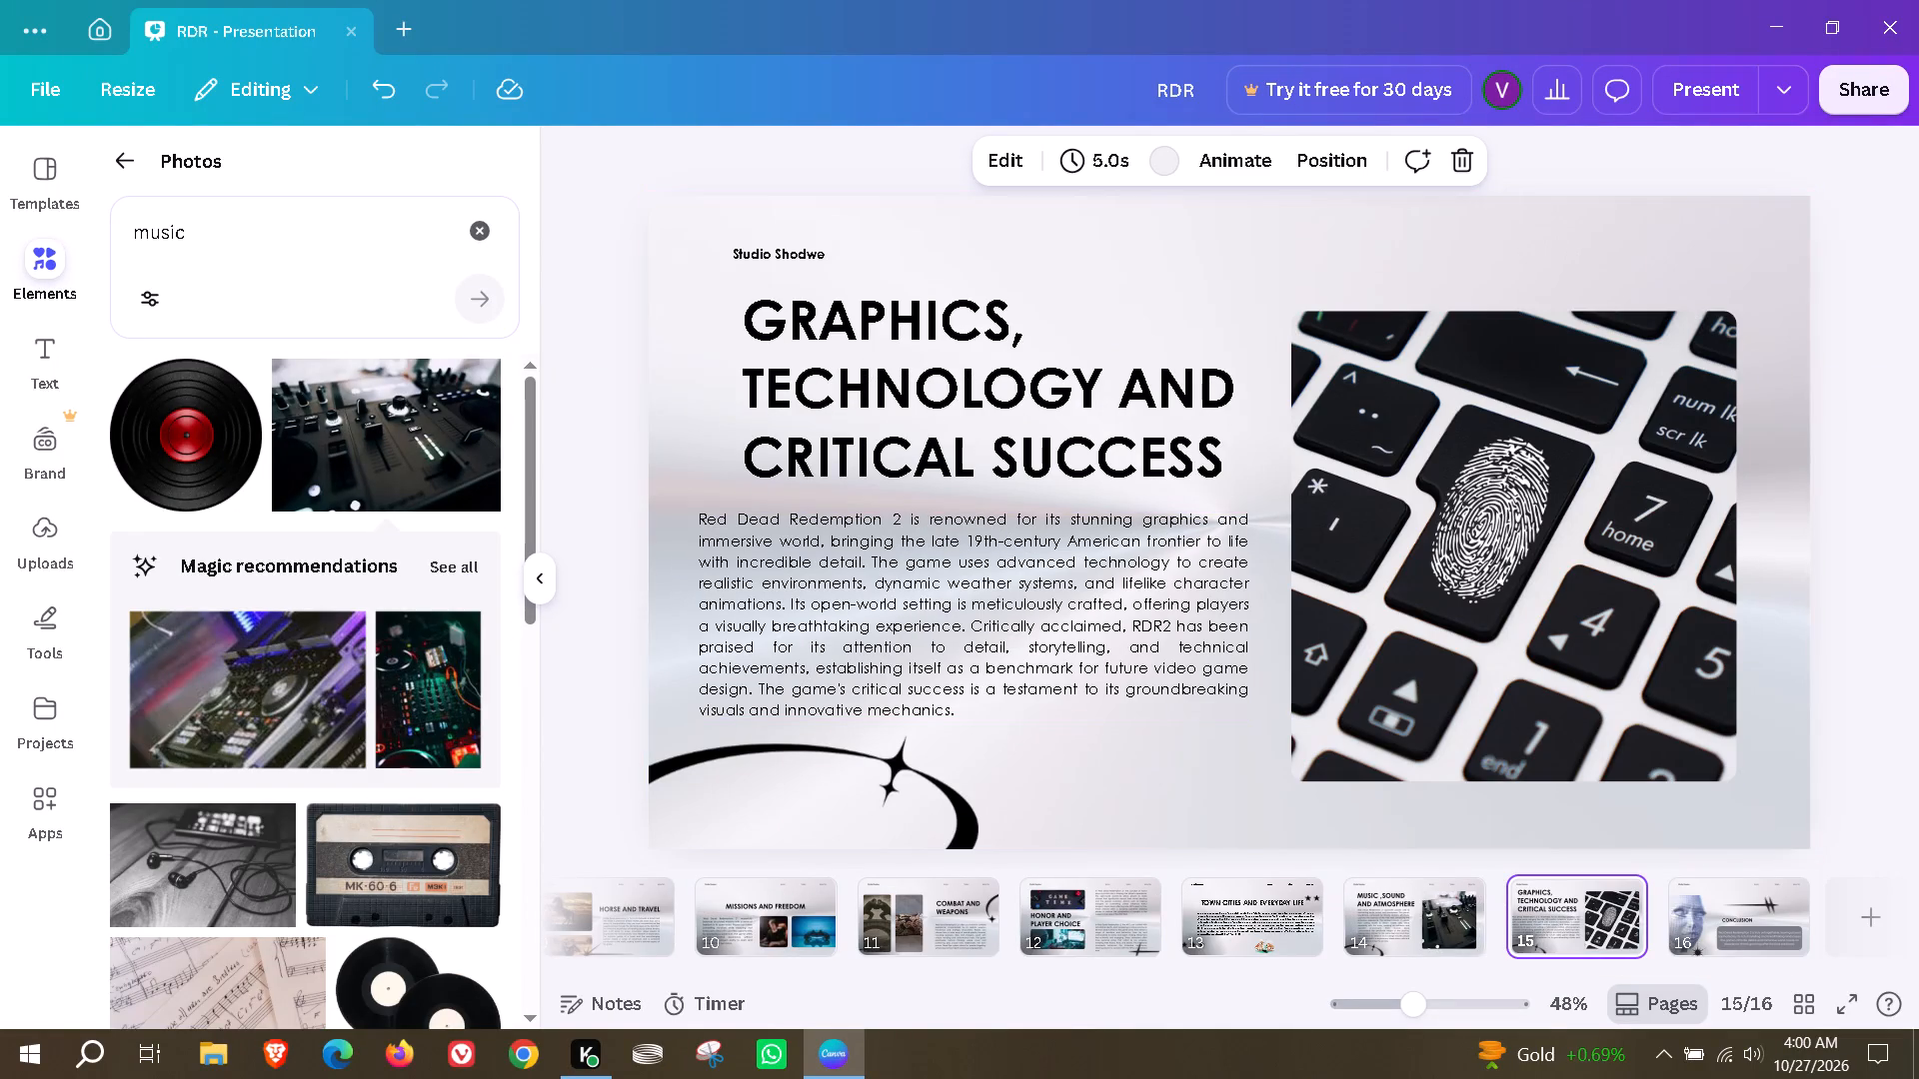
left_click_drag(274, 242, 132, 227)
type("teh")
key("BackSpace")
type("chnolog")
key("y")
key("Return")
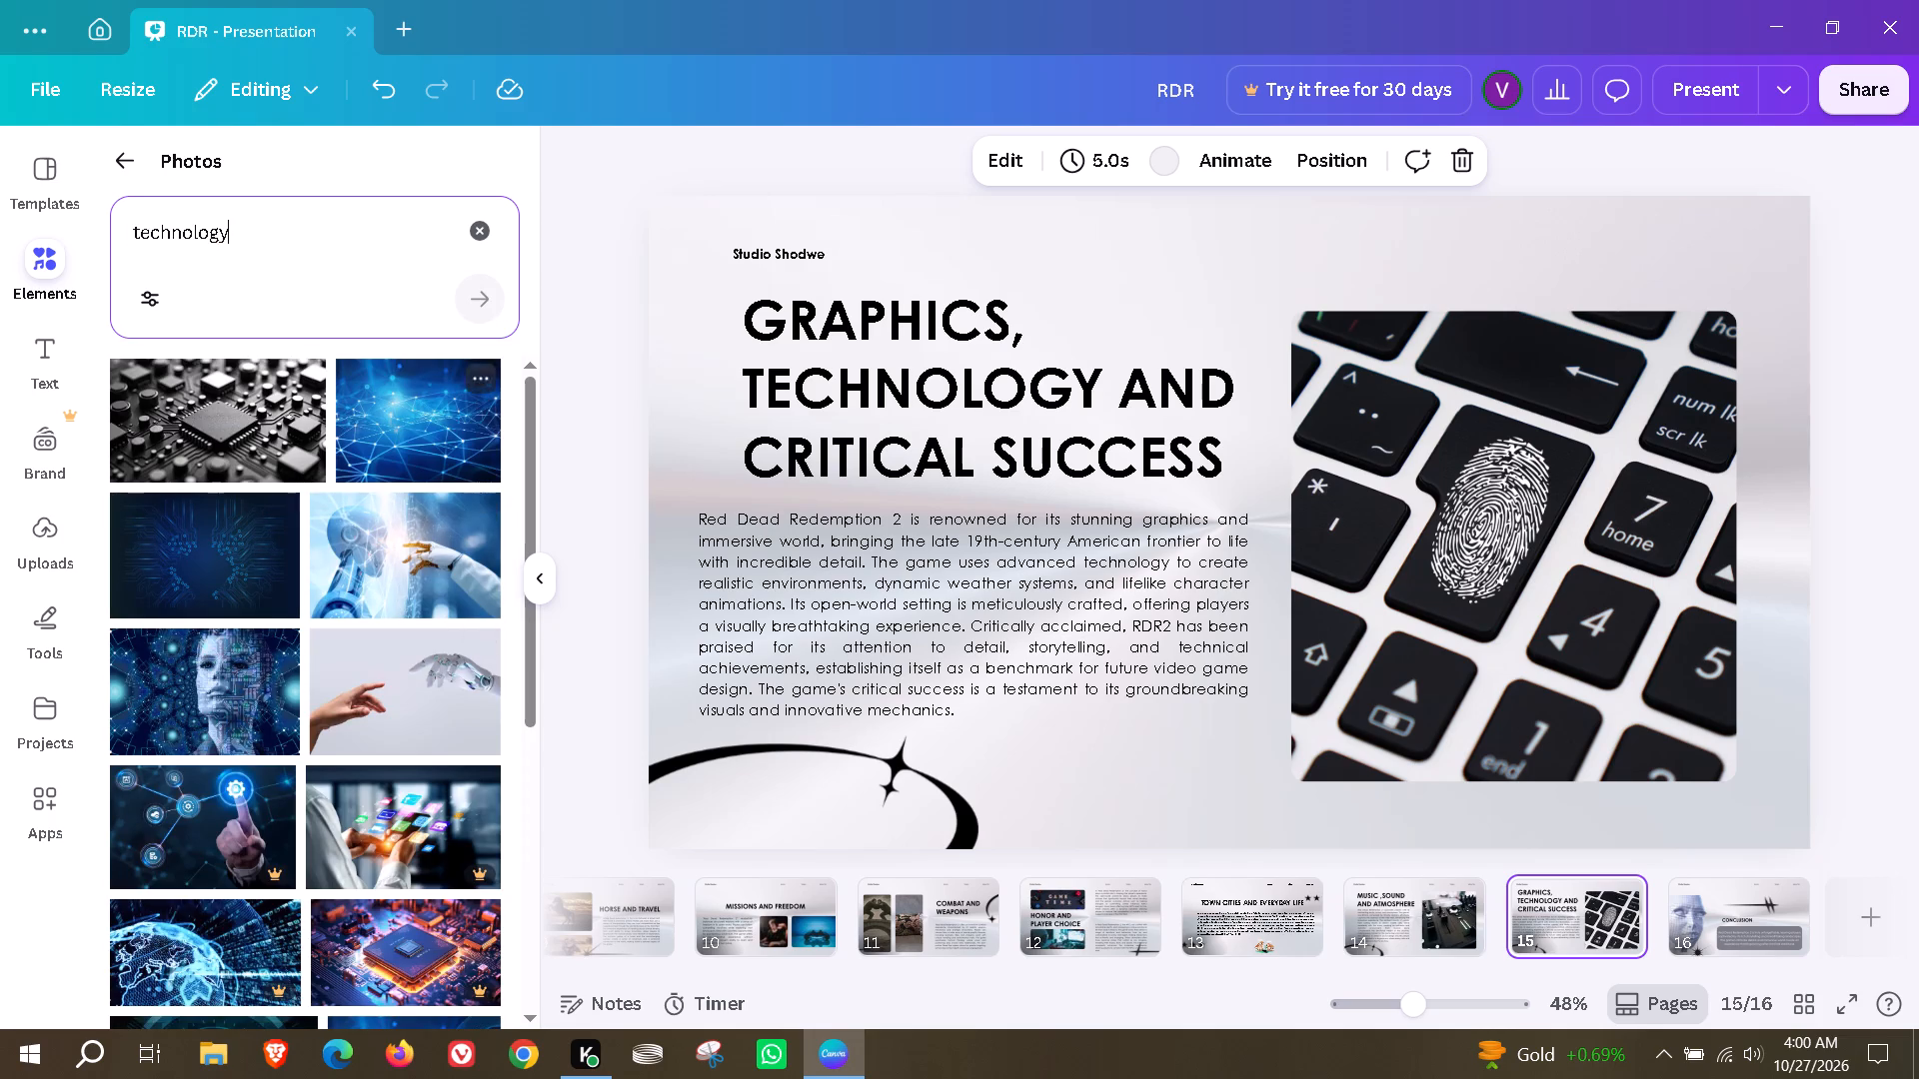
left_click_drag(202, 583, 1295, 556)
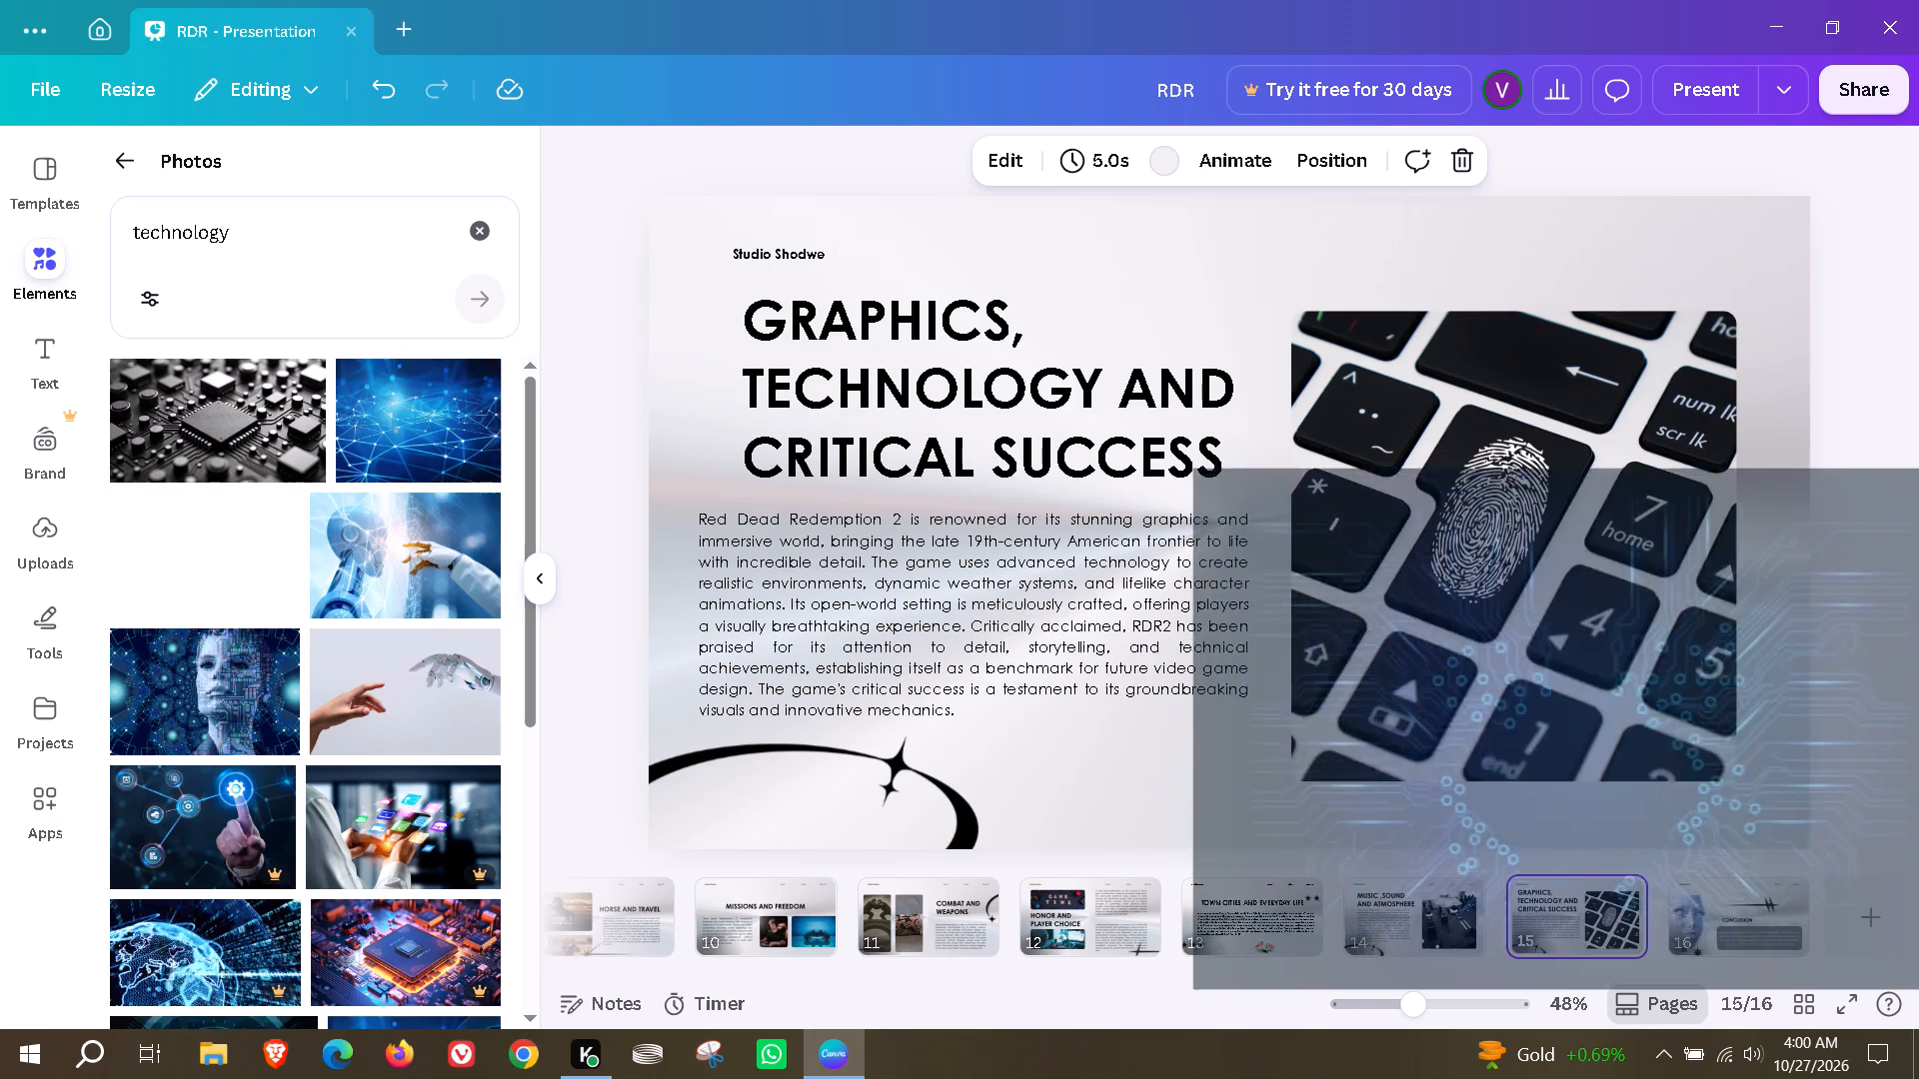
left_click_drag(1295, 556, 1371, 526)
left_click(1268, 806)
Go to page 16, Conclusion, and search the photos for "computer".
left_click(1704, 925)
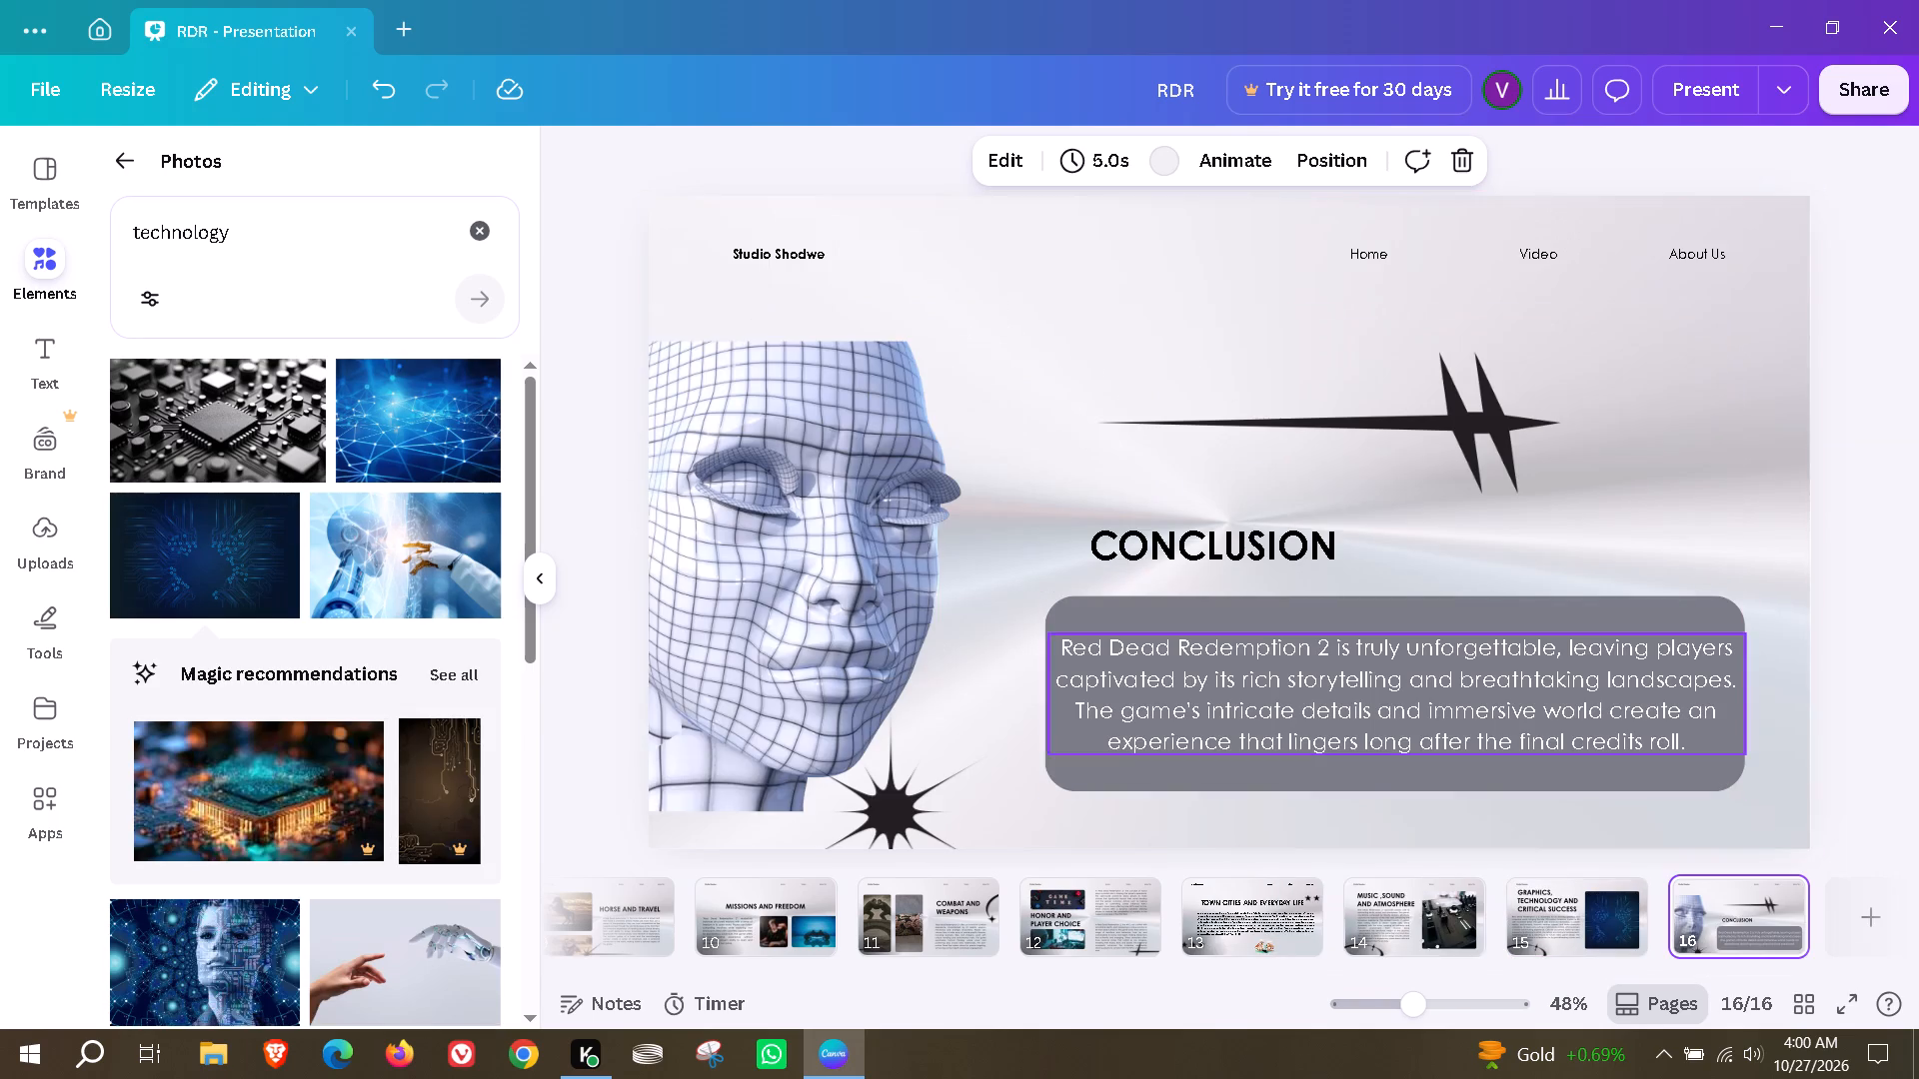
left_click(831, 553)
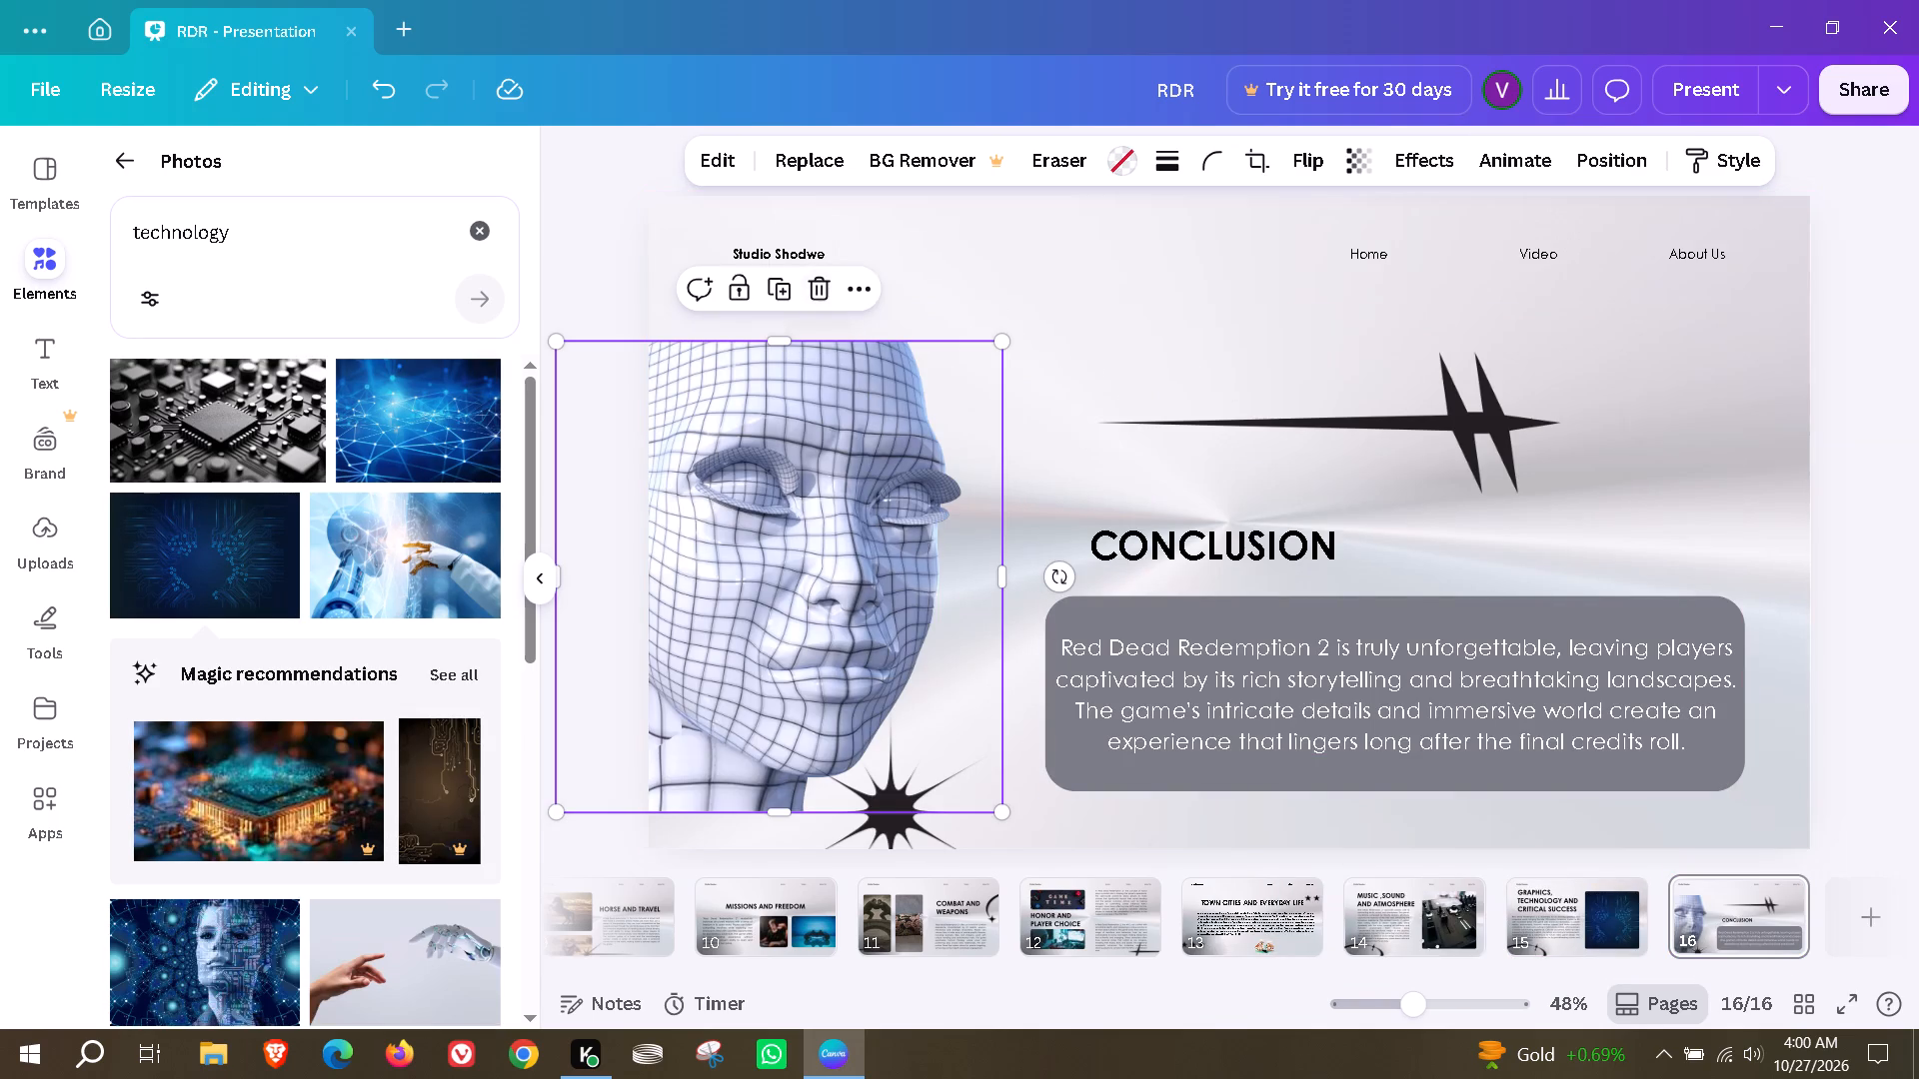
left_click_drag(298, 228, 80, 236)
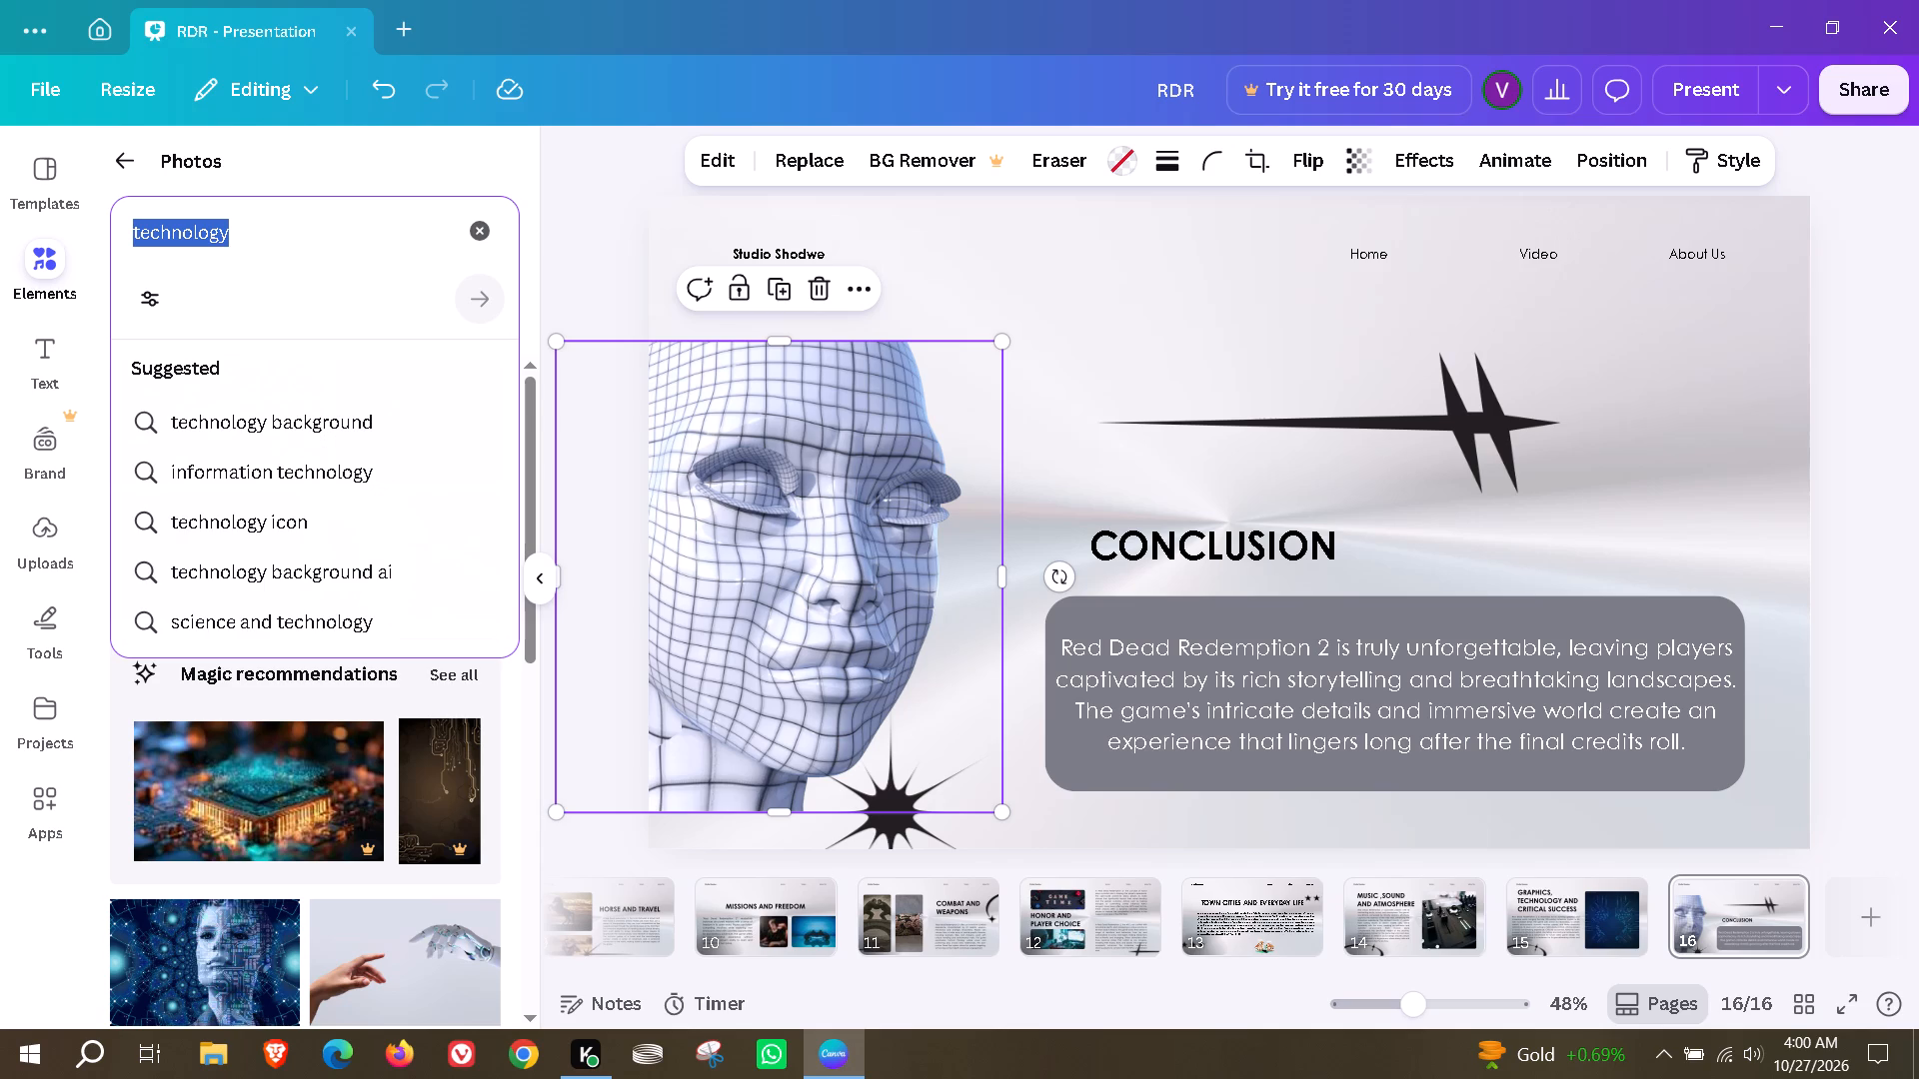
type("scu")
key("BackSpace")
key("BackSpace")
key("BackSpace")
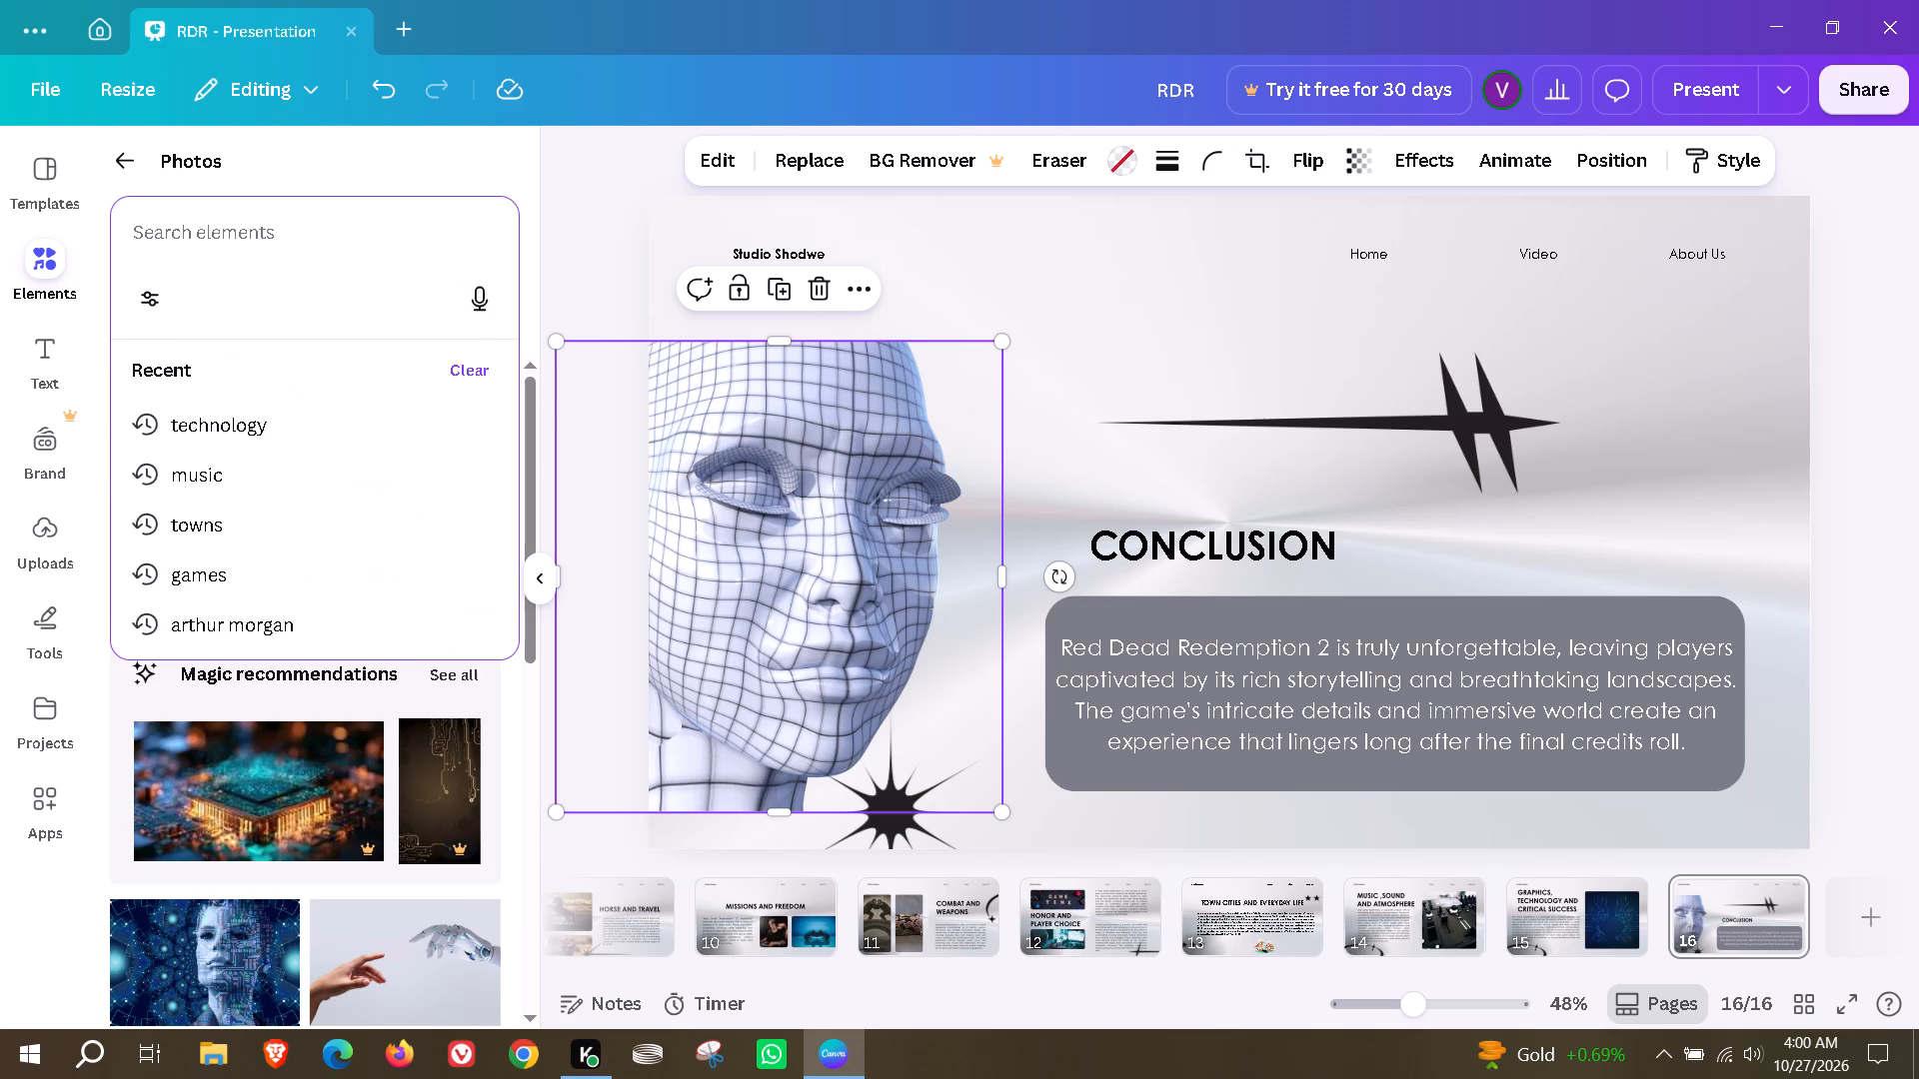
type("computer")
key("Return")
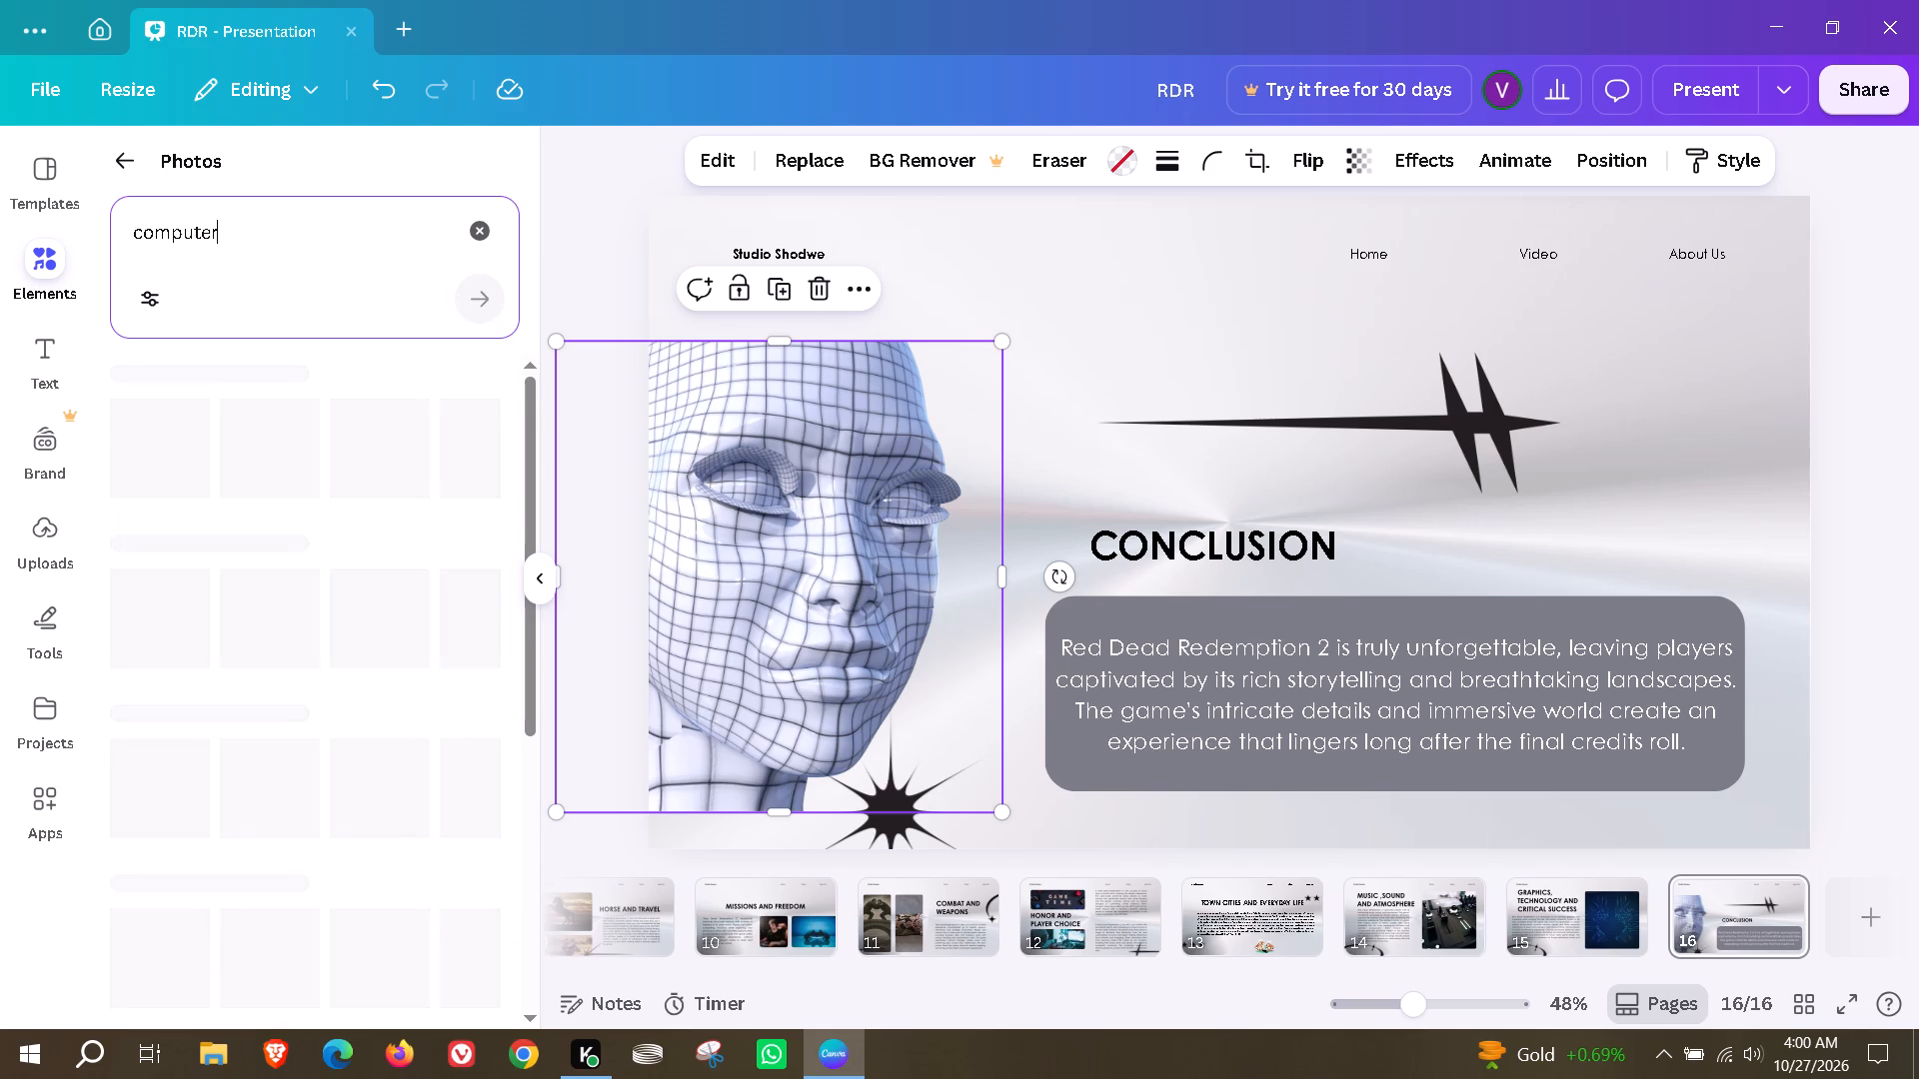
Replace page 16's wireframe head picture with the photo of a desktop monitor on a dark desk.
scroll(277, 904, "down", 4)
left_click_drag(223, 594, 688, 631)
Browse further computer photos and place the blue backlit keyboard photo in page 16's picture frame.
scroll(323, 737, "down", 7)
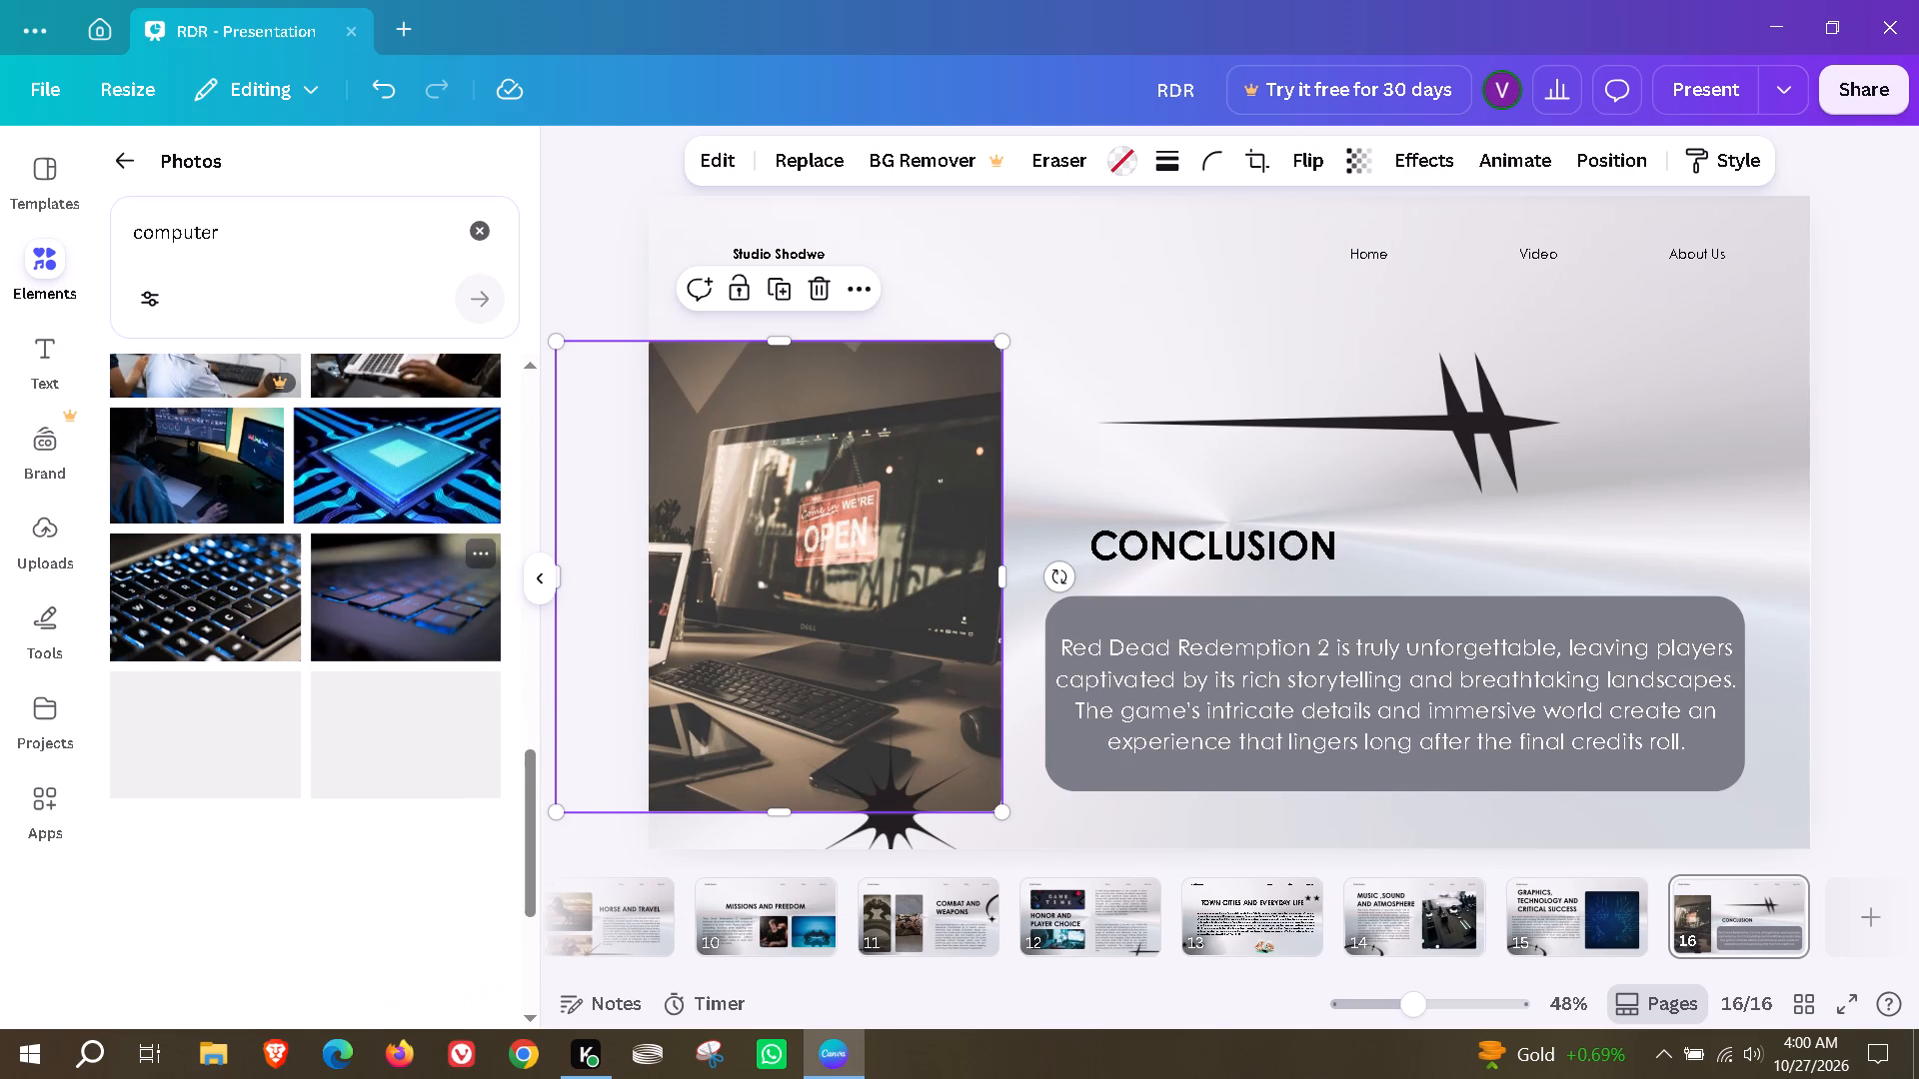
scroll(353, 776, "down", 8)
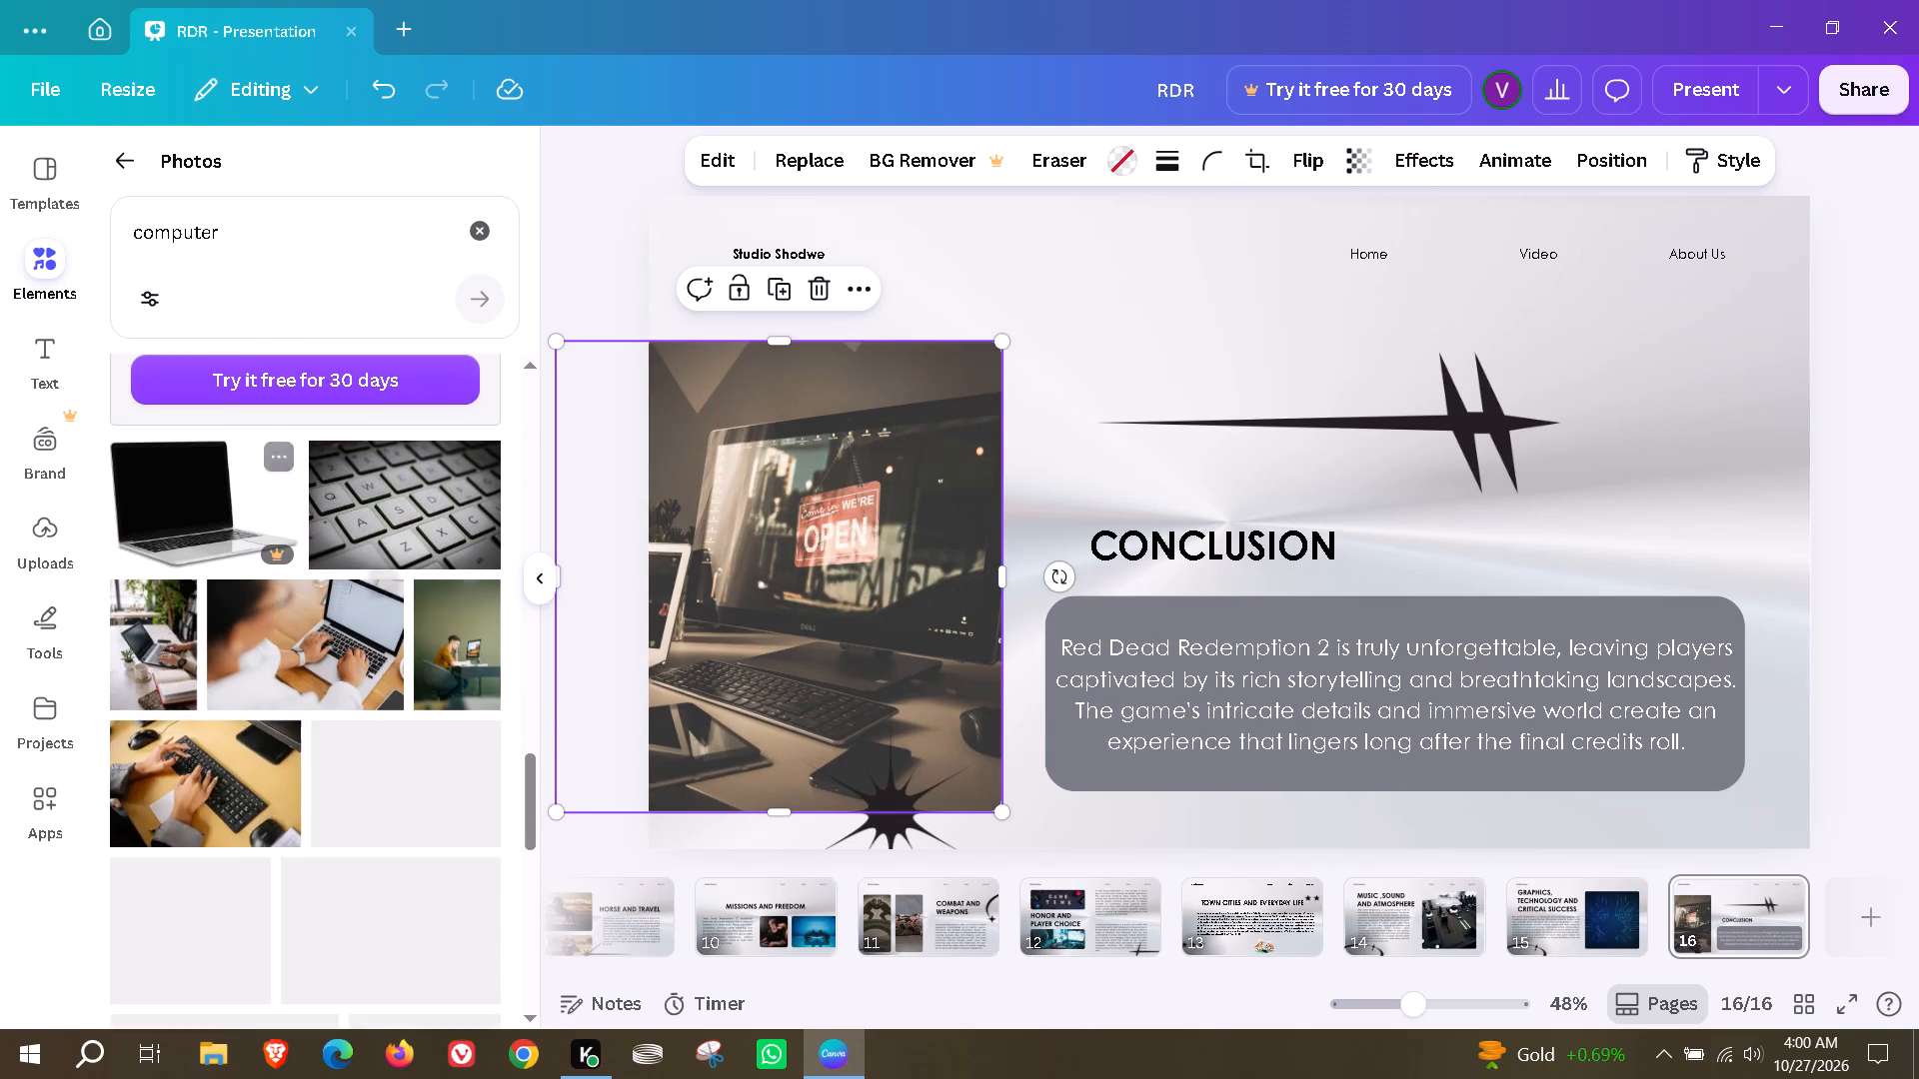
scroll(297, 762, "down", 18)
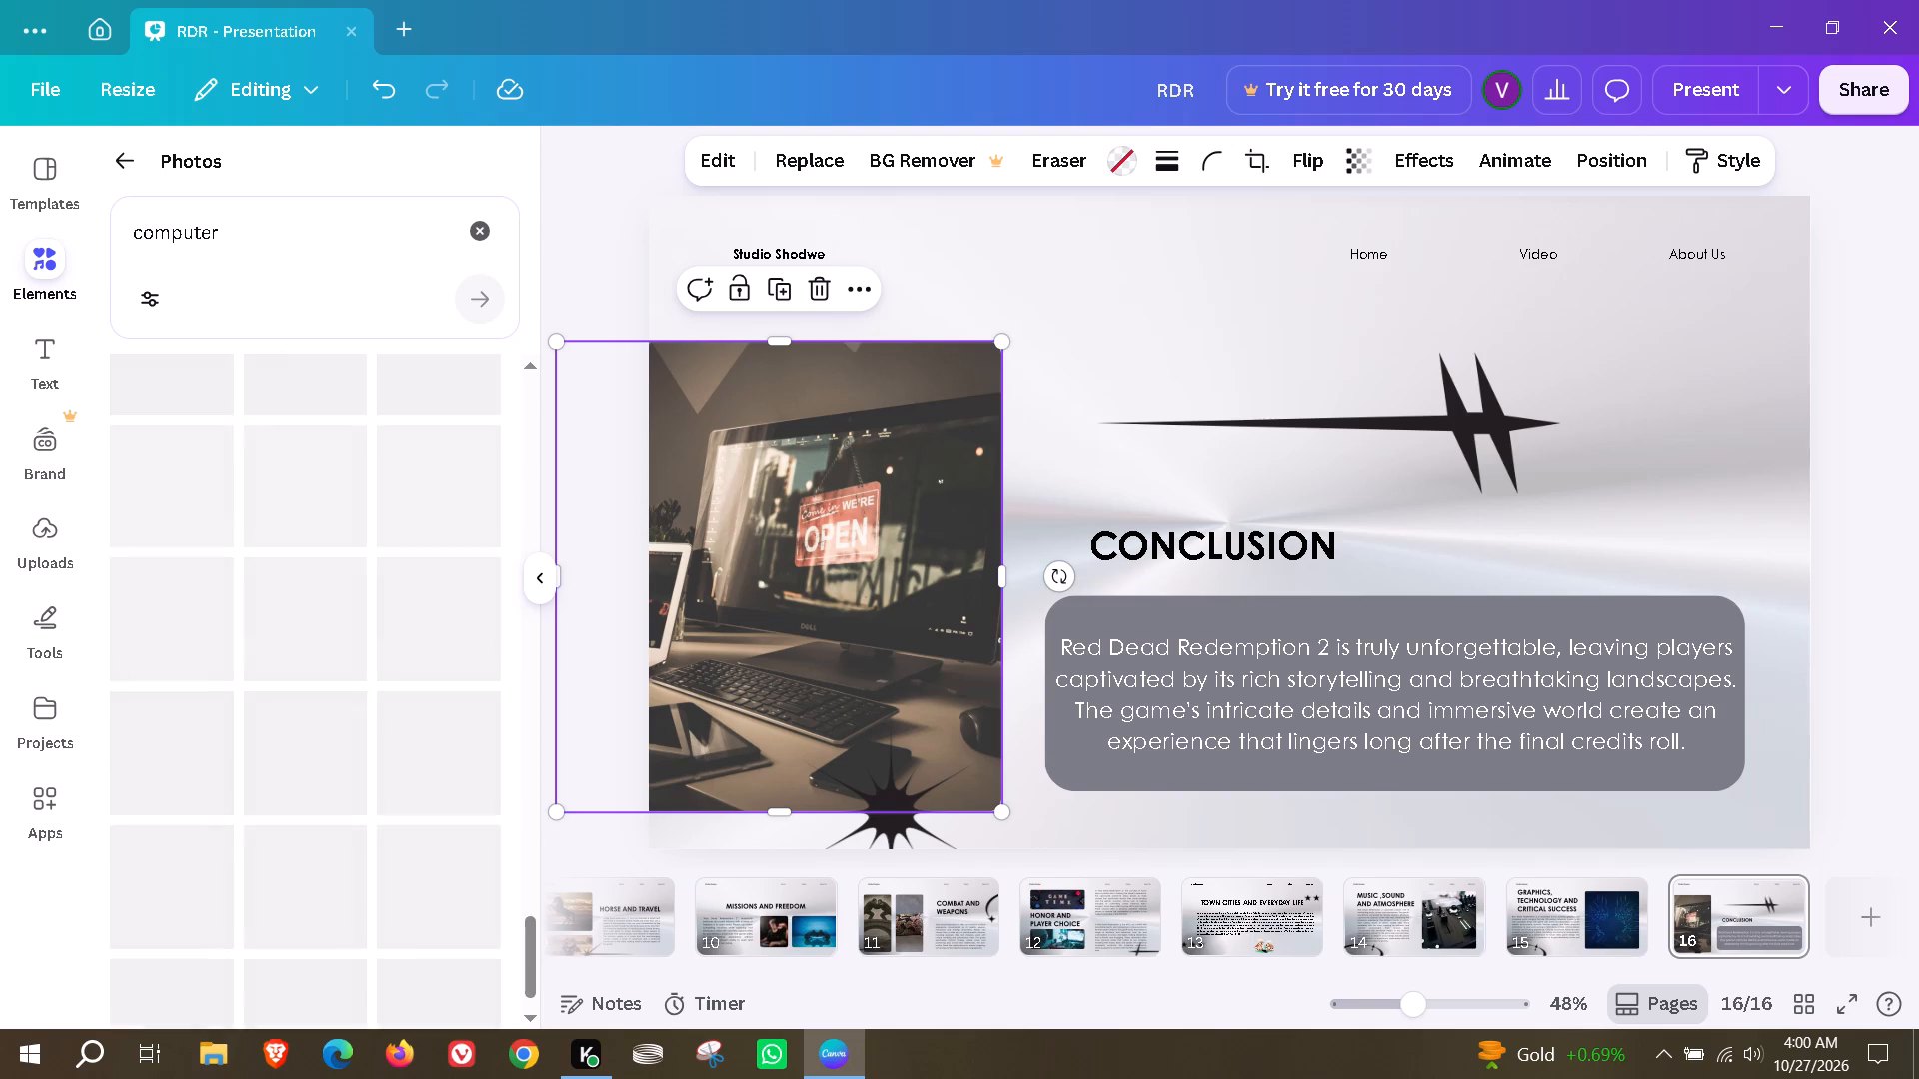
left_click_drag(205, 884, 777, 730)
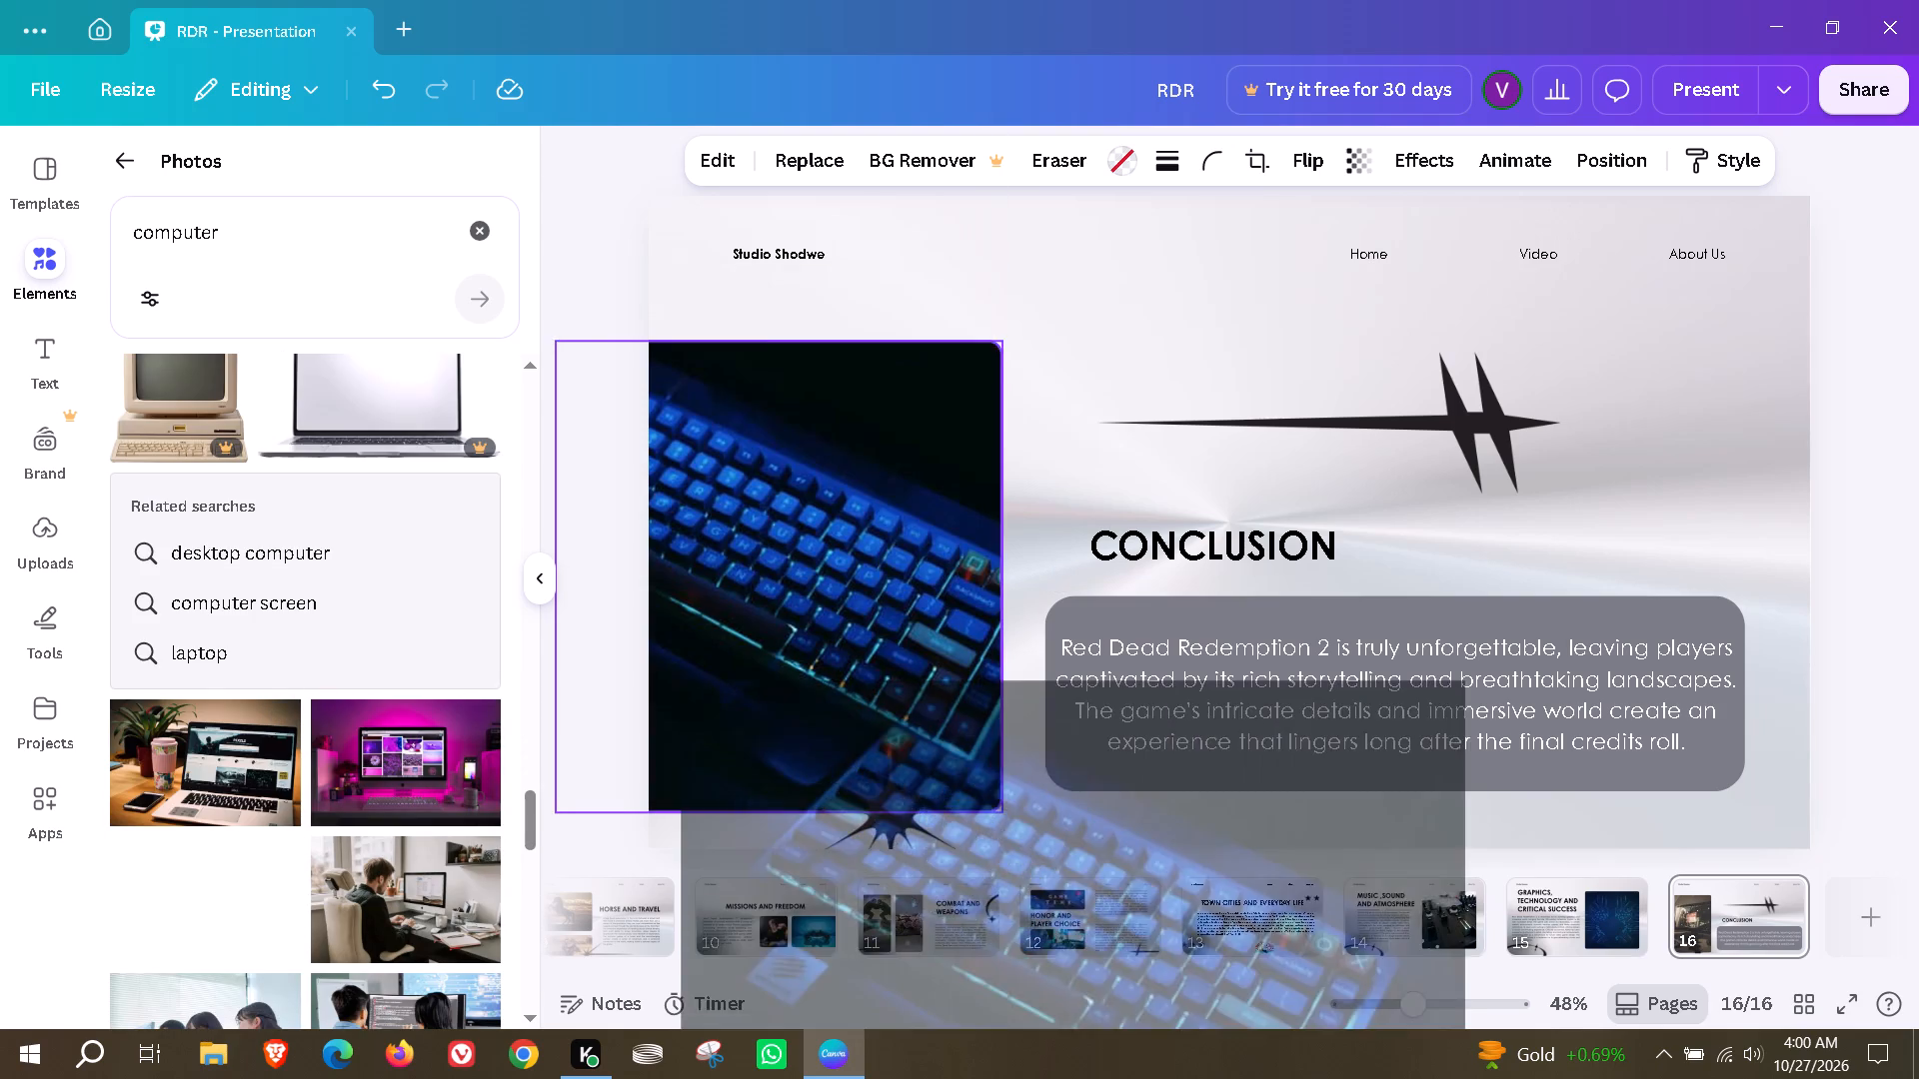
left_click_drag(777, 730, 772, 729)
left_click(1037, 521)
Delete the Studio Shodwe, Home, Video and About Us header labels from page 16, and the Studio Shodwe label from page 15.
scroll(1712, 917, "down", 4)
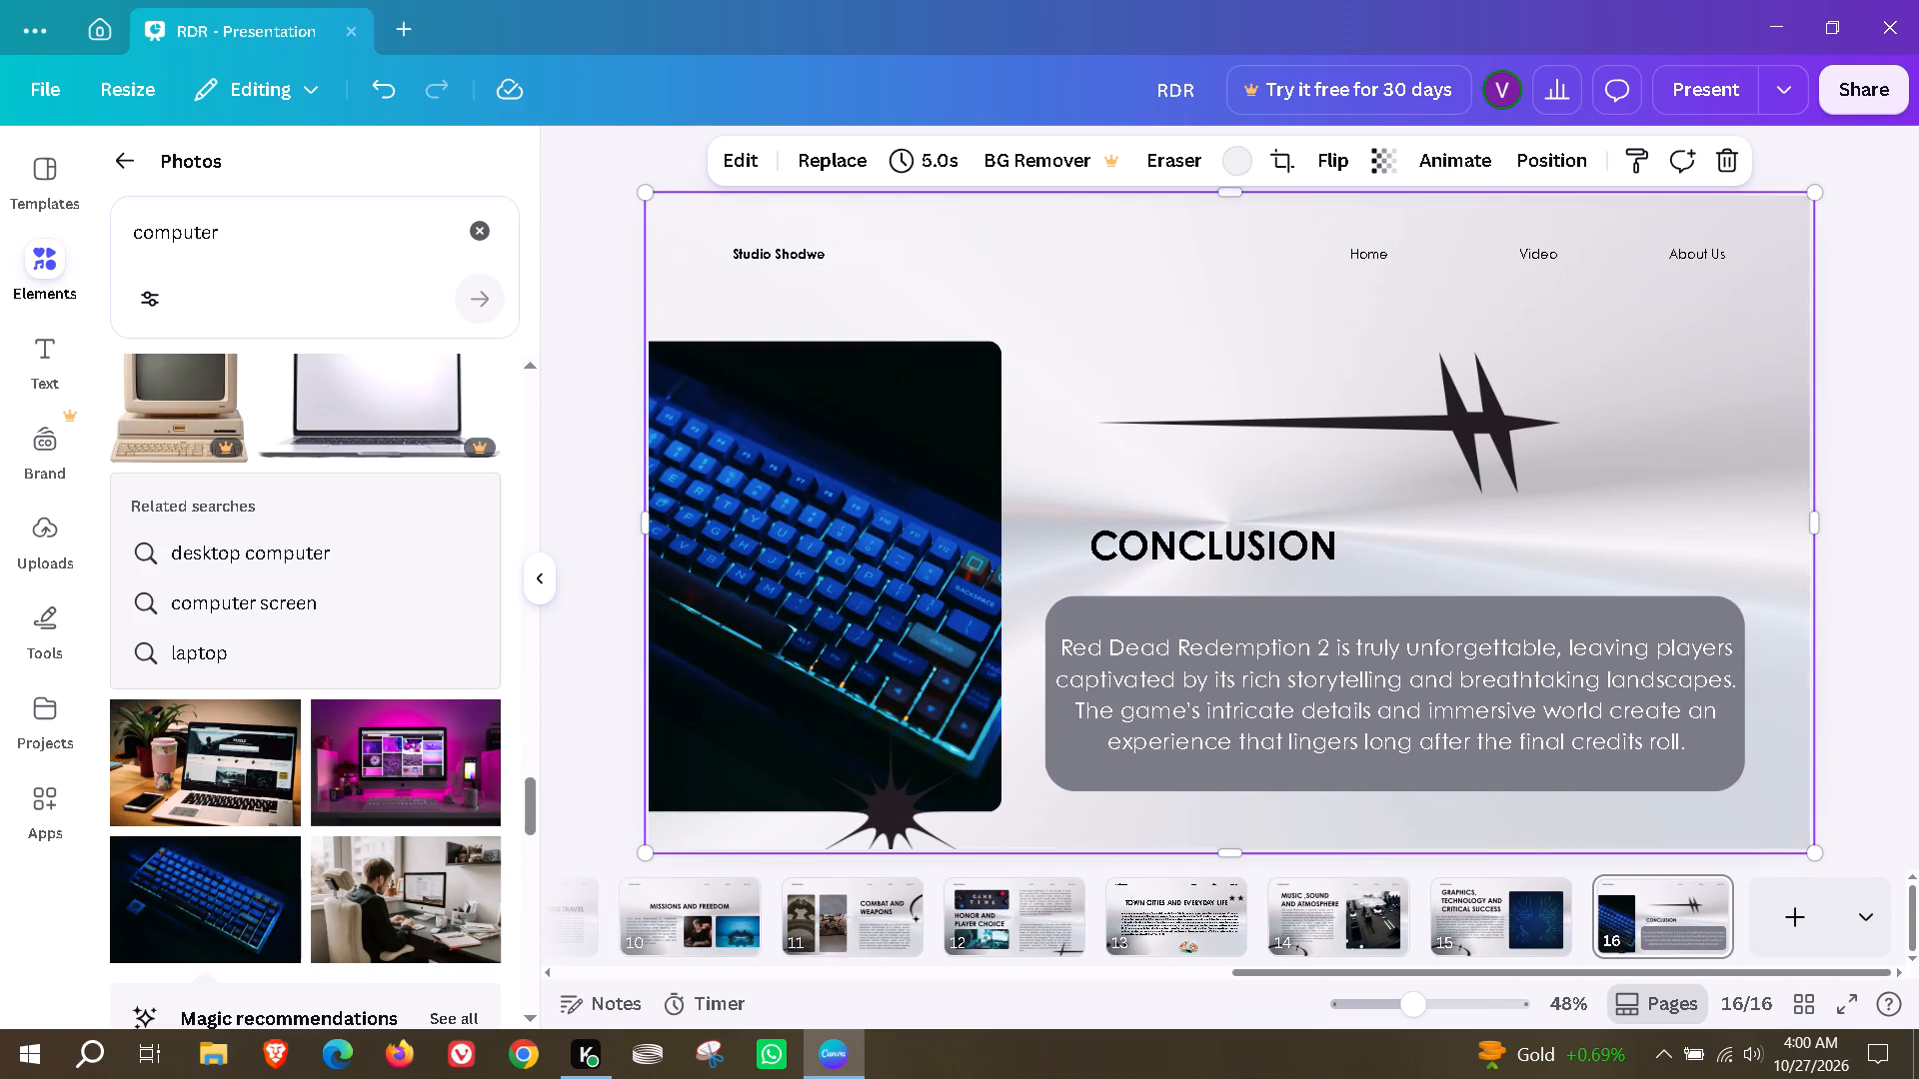
left_click(1532, 868)
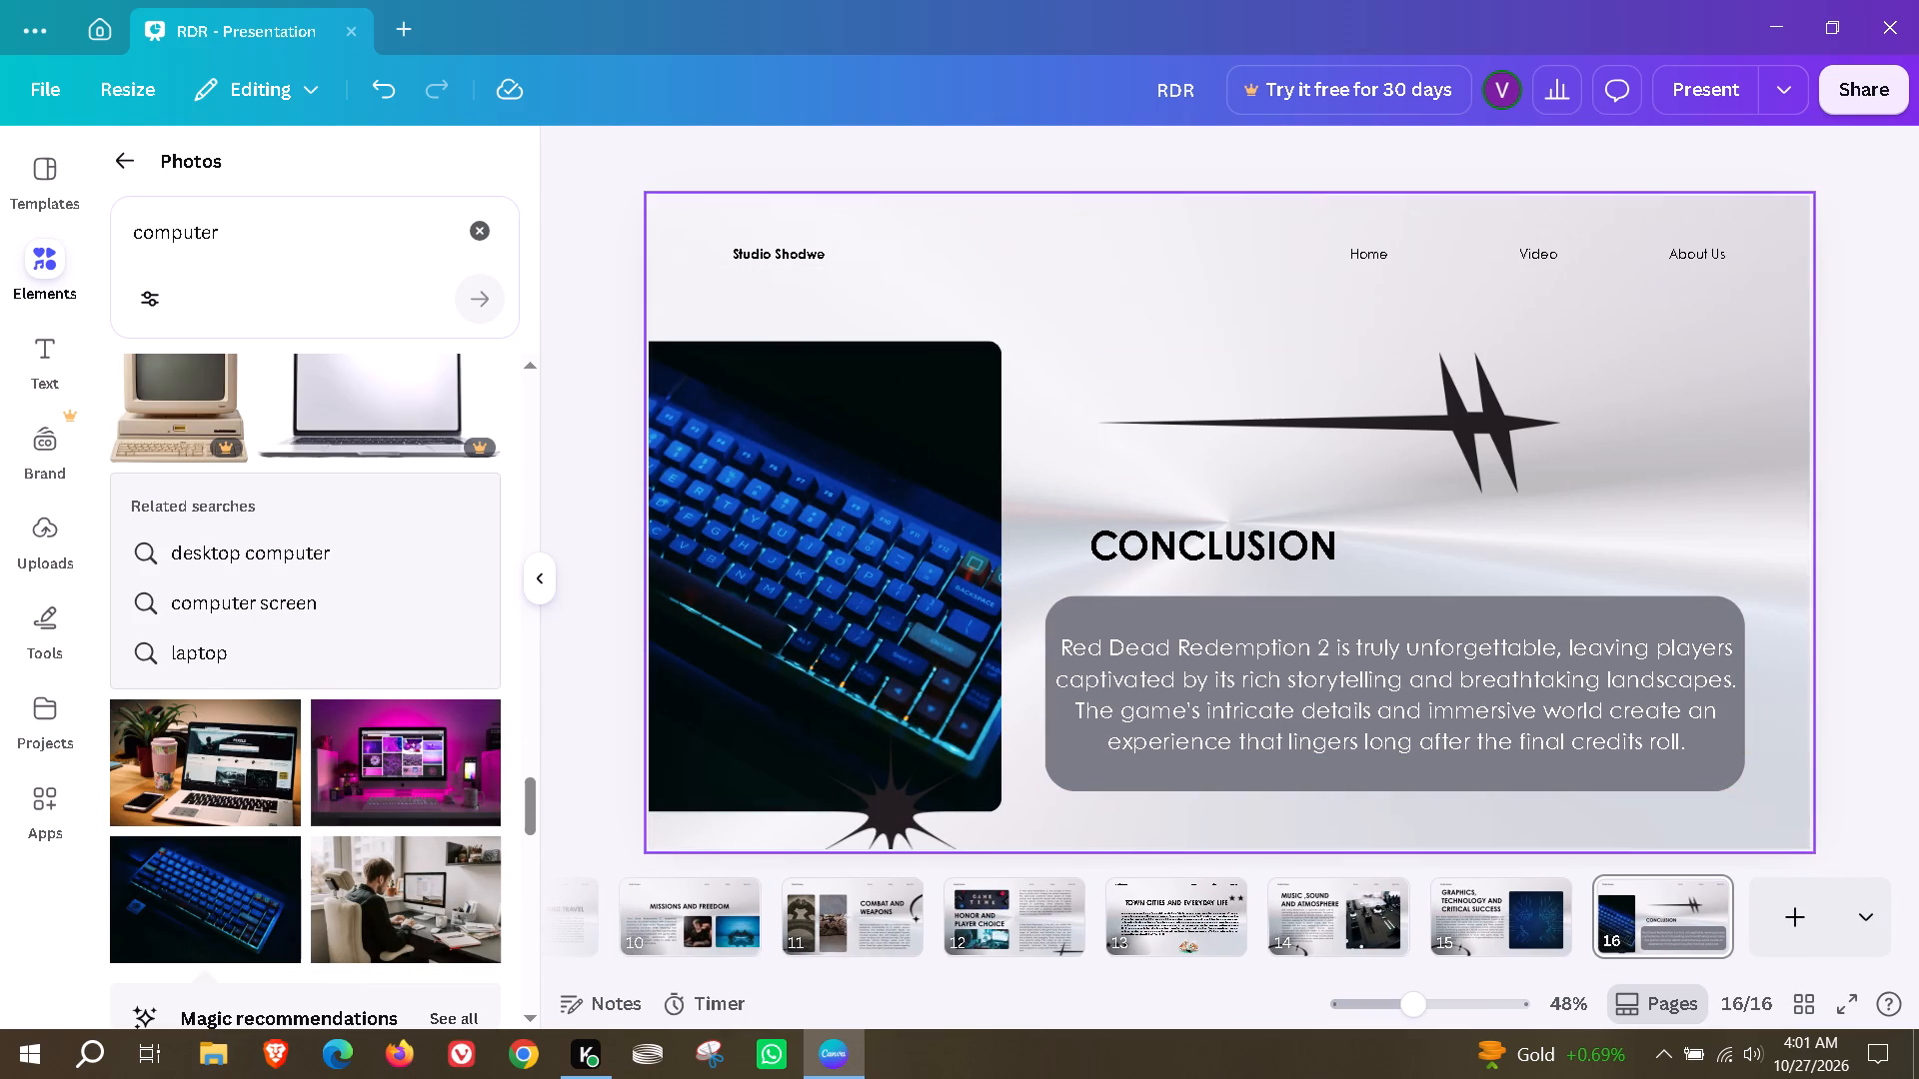
left_click_drag(693, 221, 1732, 272)
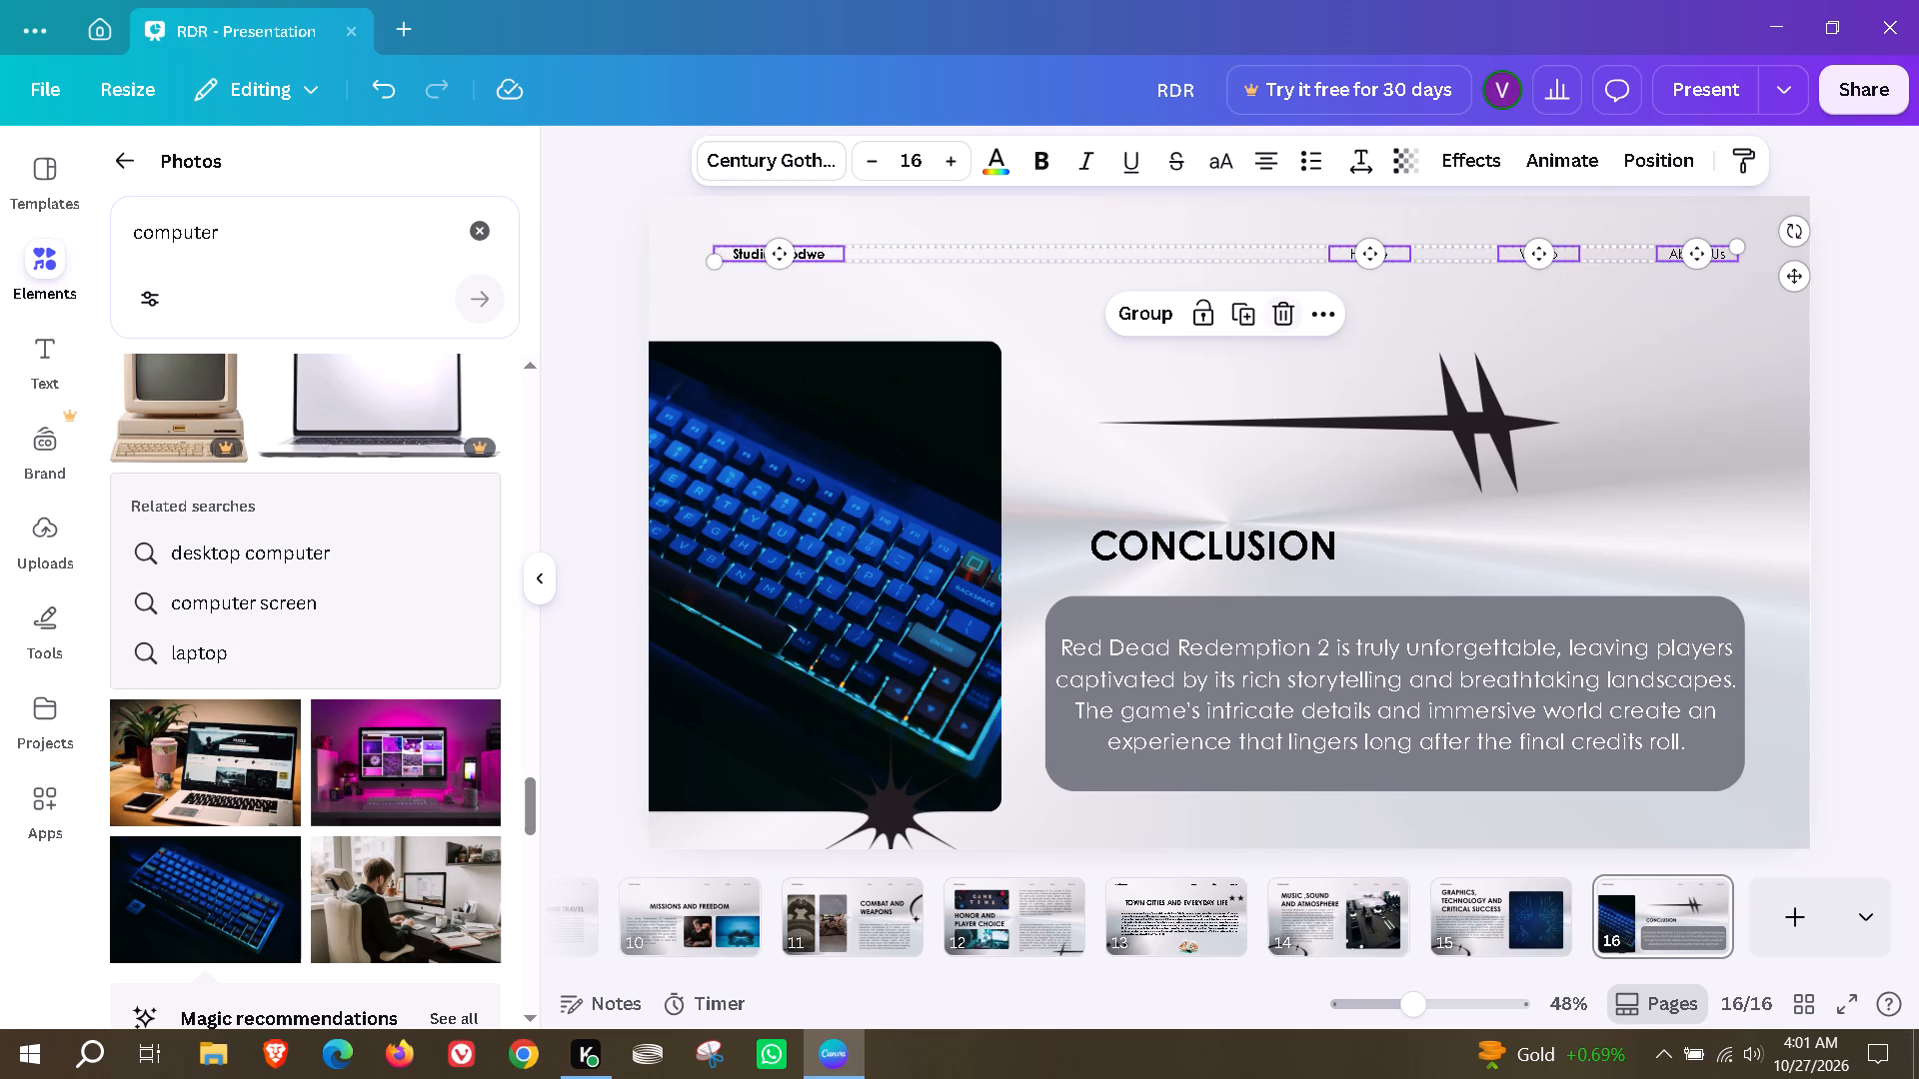
left_click(1287, 308)
scroll(1212, 306, "up", 2)
scroll(1247, 392, "up", 1)
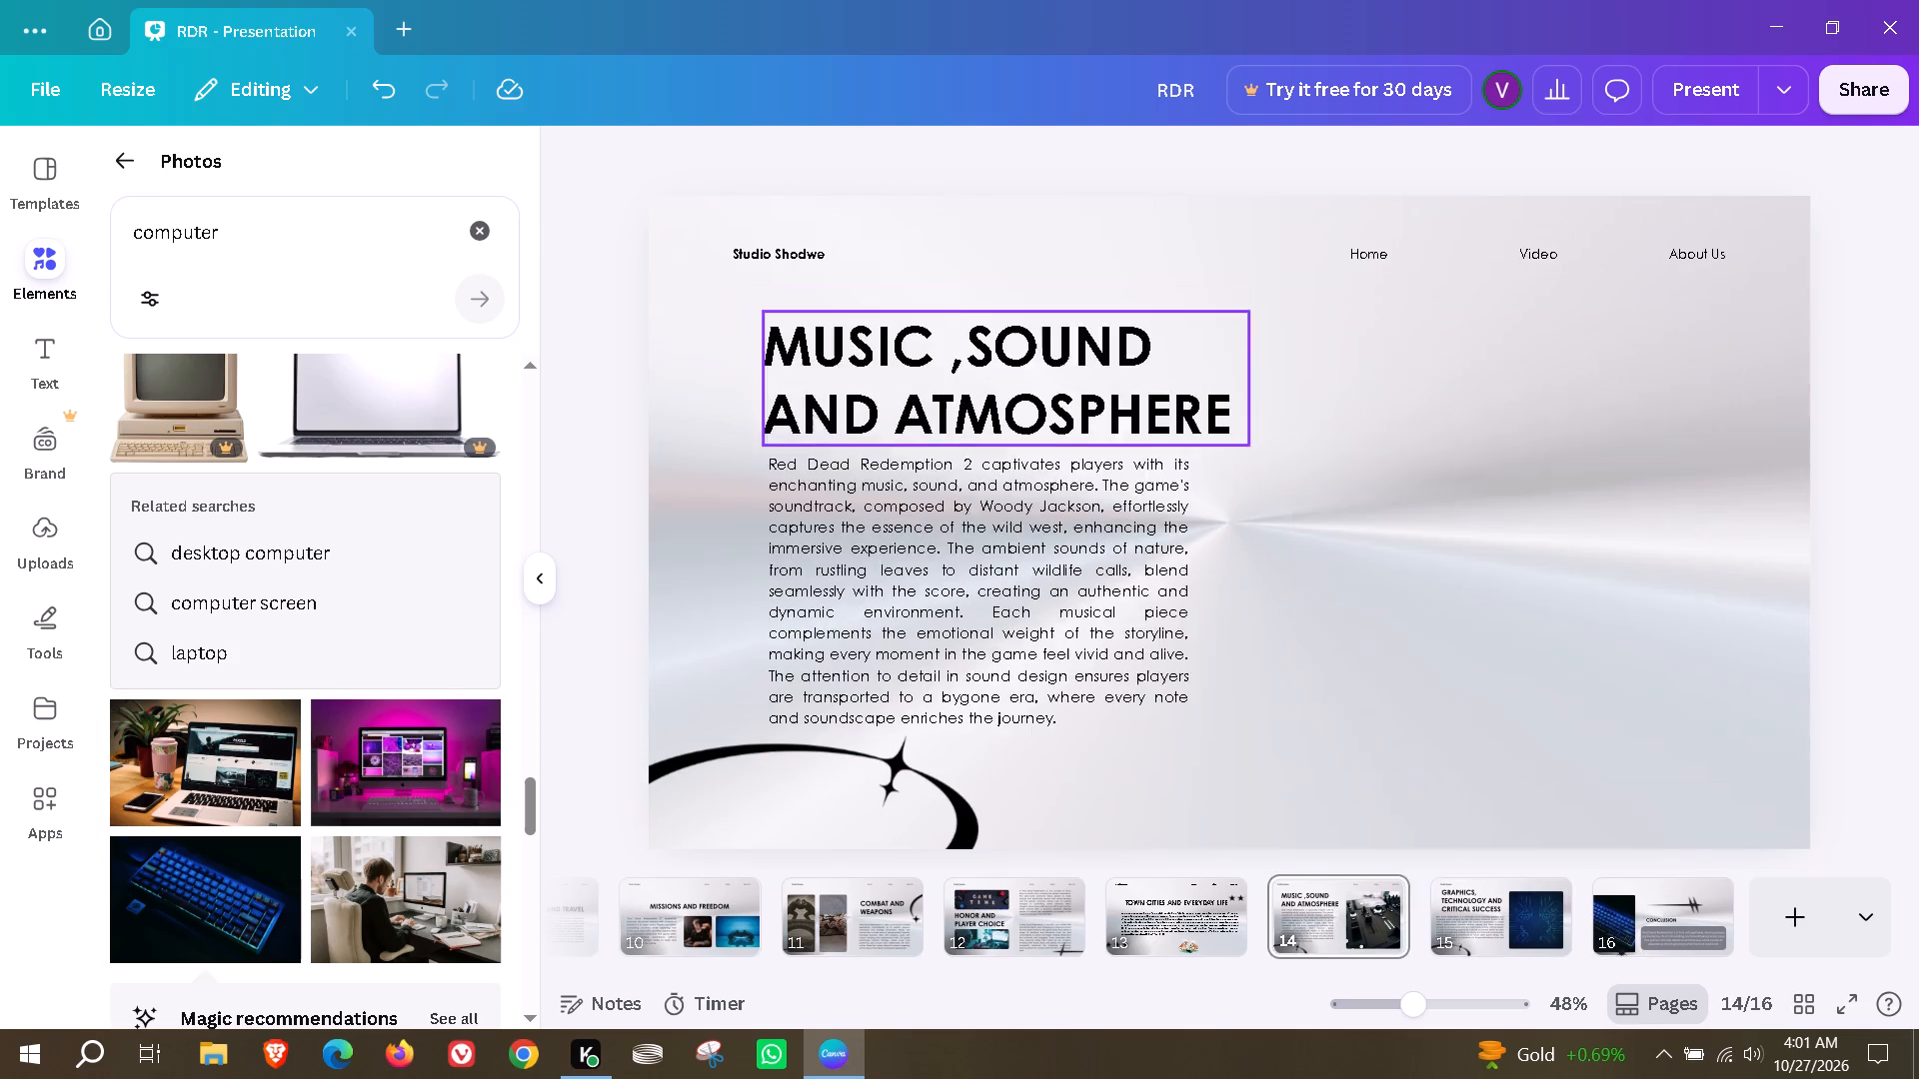
scroll(1247, 392, "down", 1)
left_click(756, 257)
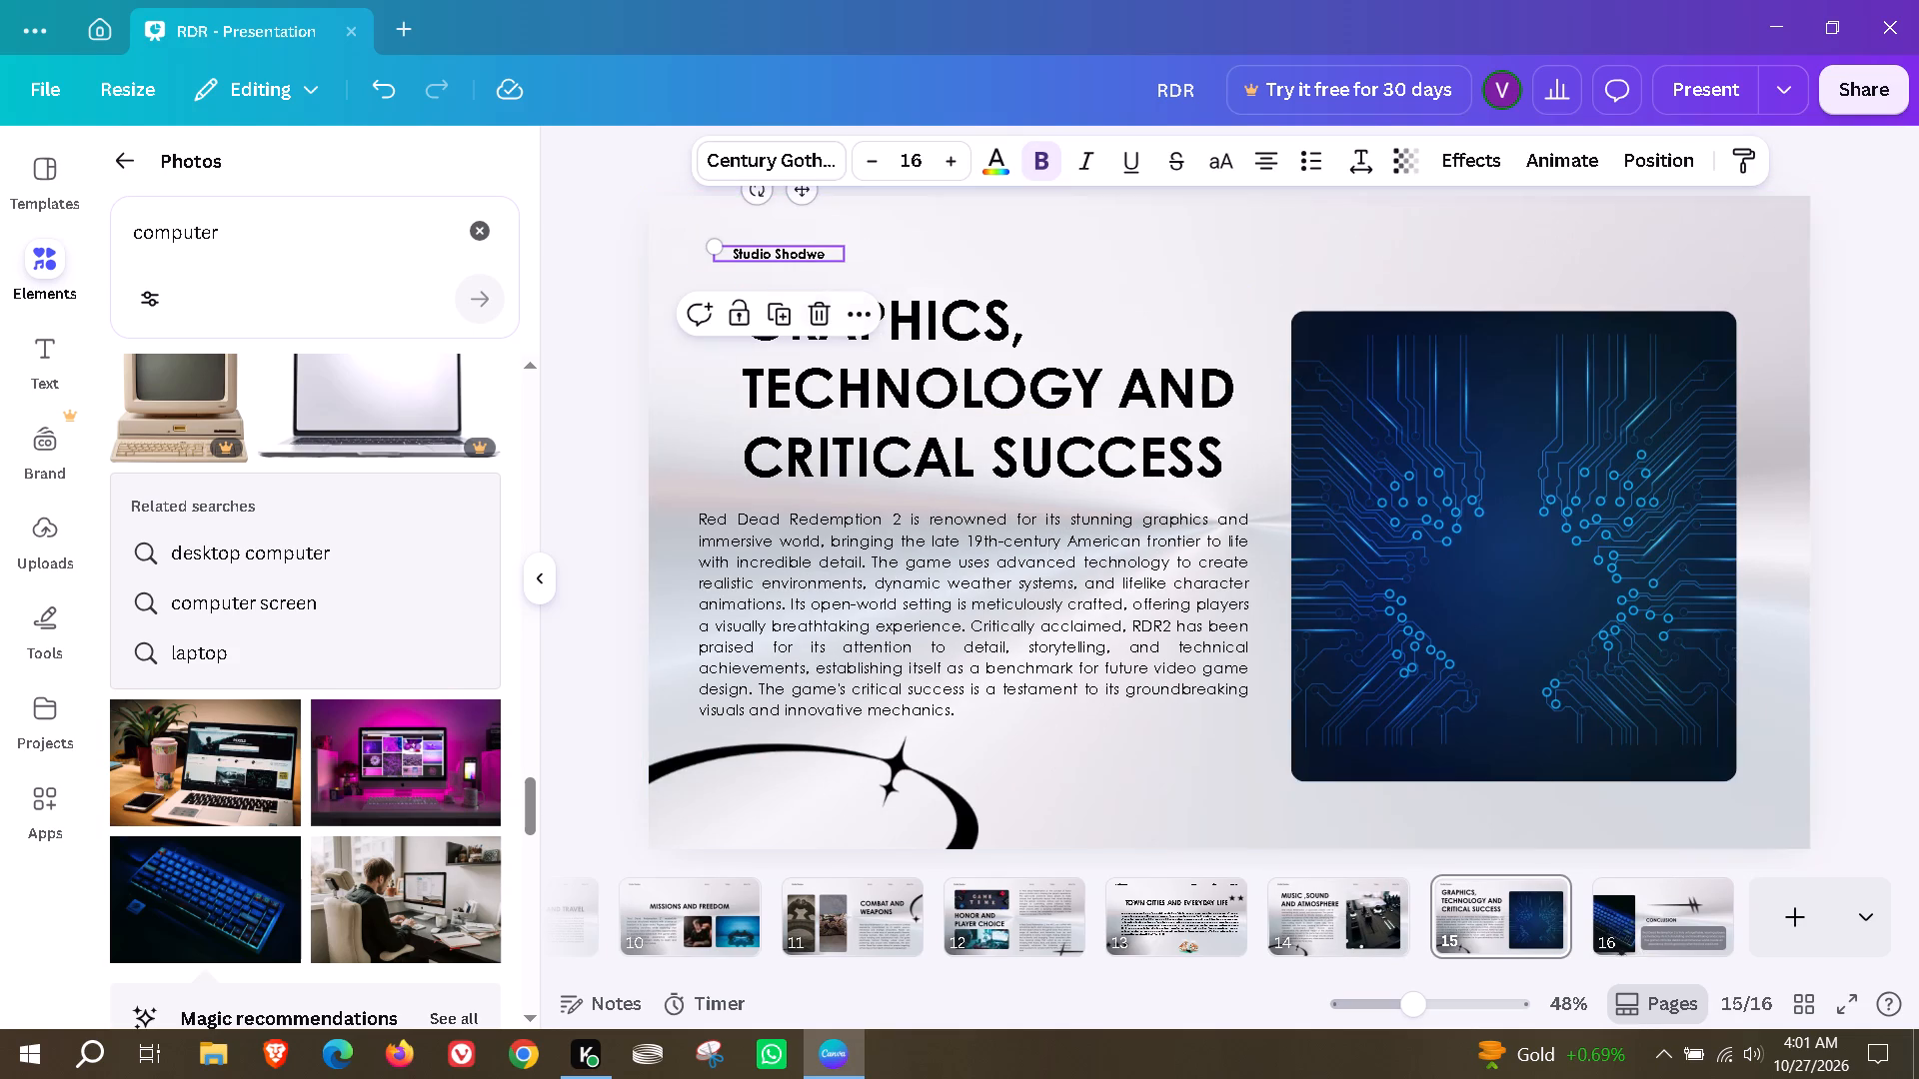
left_click(827, 315)
Delete the Studio Shodwe, Home, Video and About Us header labels from pages 14 and 13.
scroll(1115, 429, "up", 1)
left_click_drag(713, 220, 1106, 282)
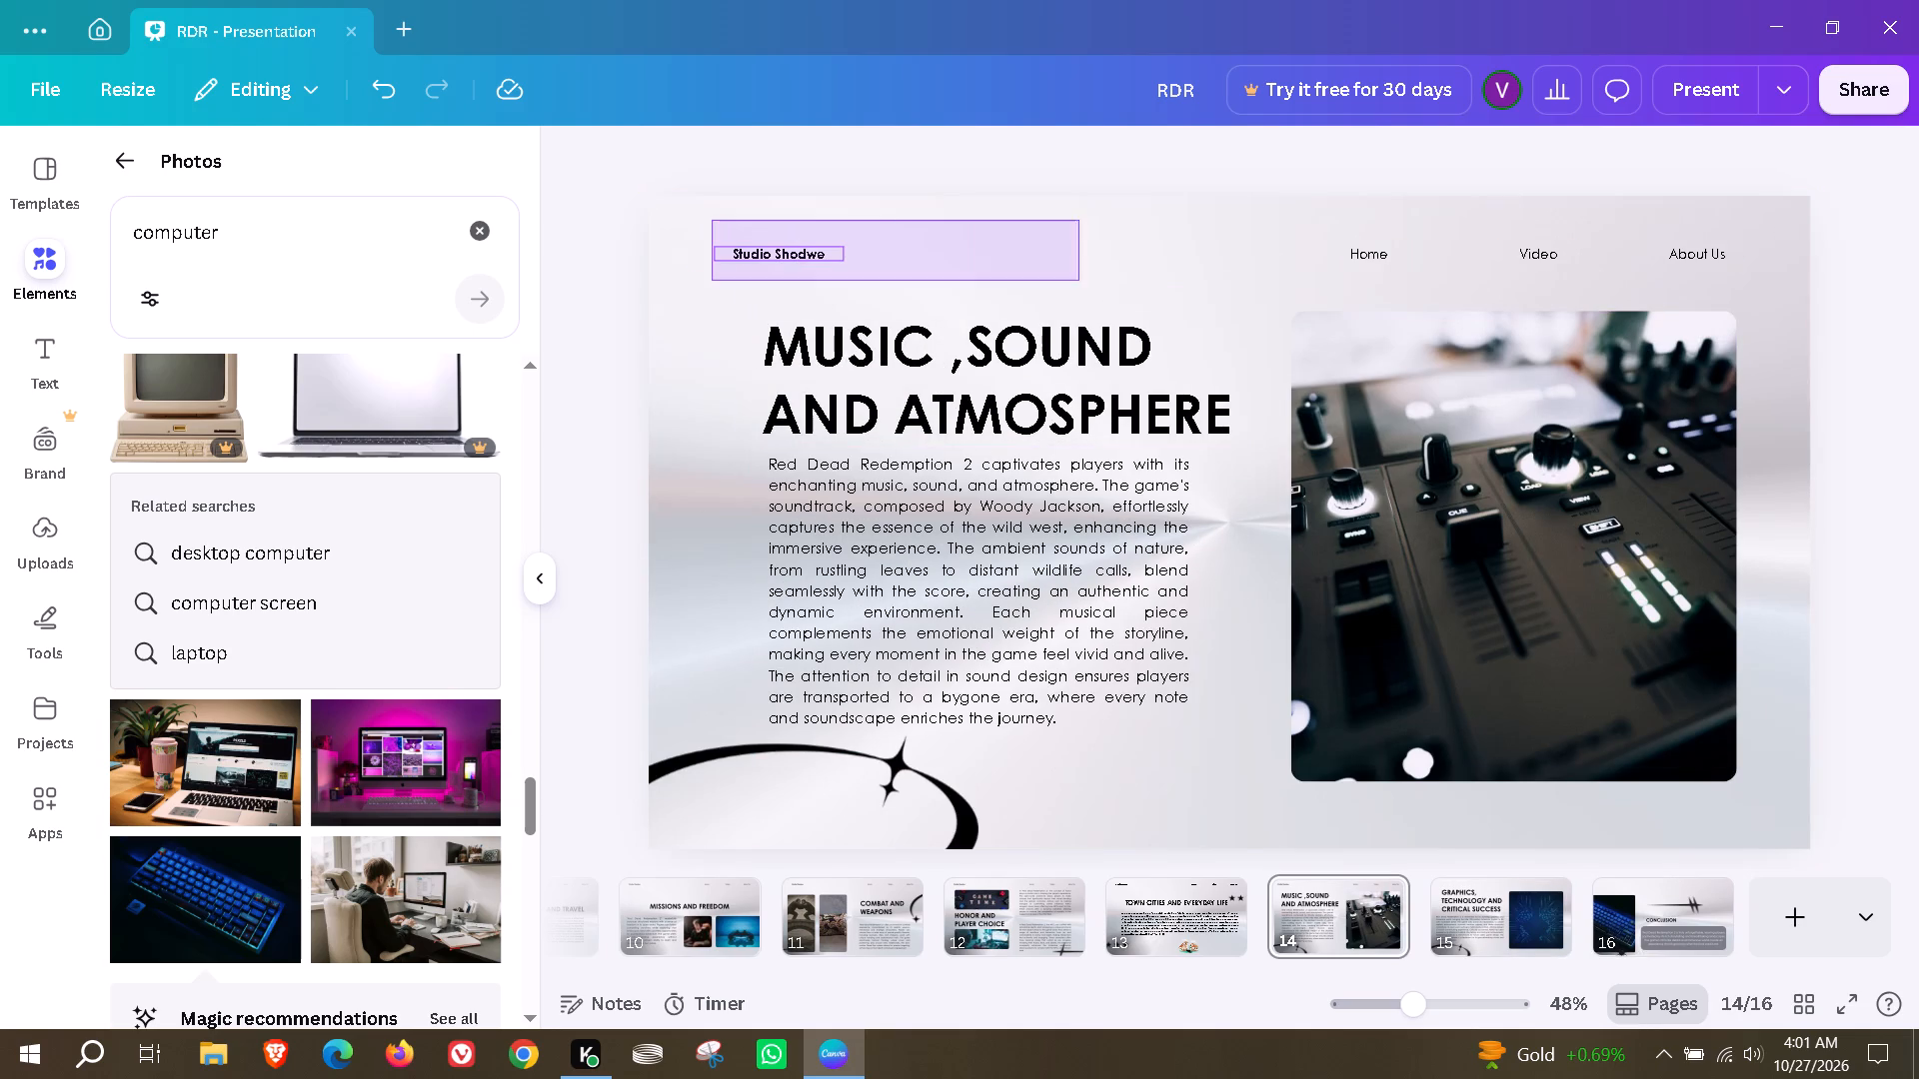
left_click_drag(1106, 282, 1677, 277)
left_click(1269, 308)
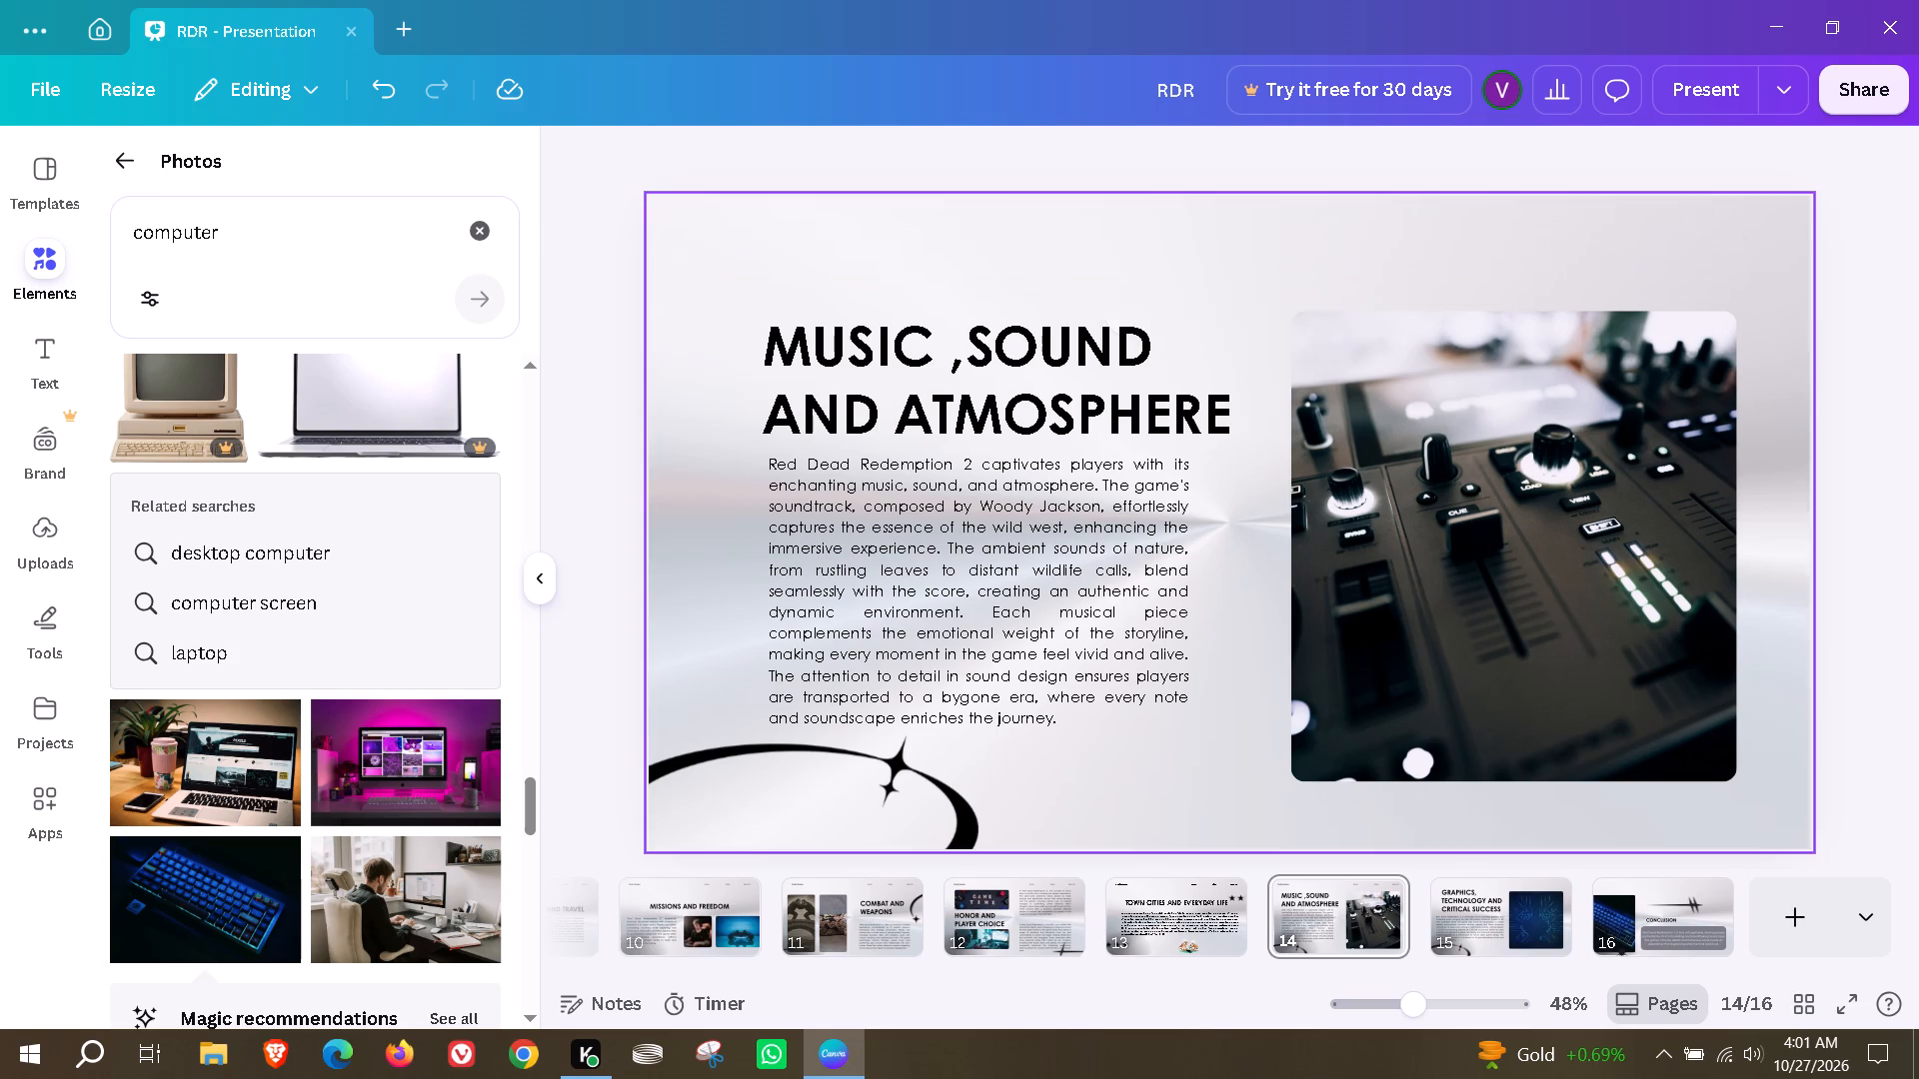
scroll(1254, 393, "up", 1)
left_click_drag(702, 210, 1717, 297)
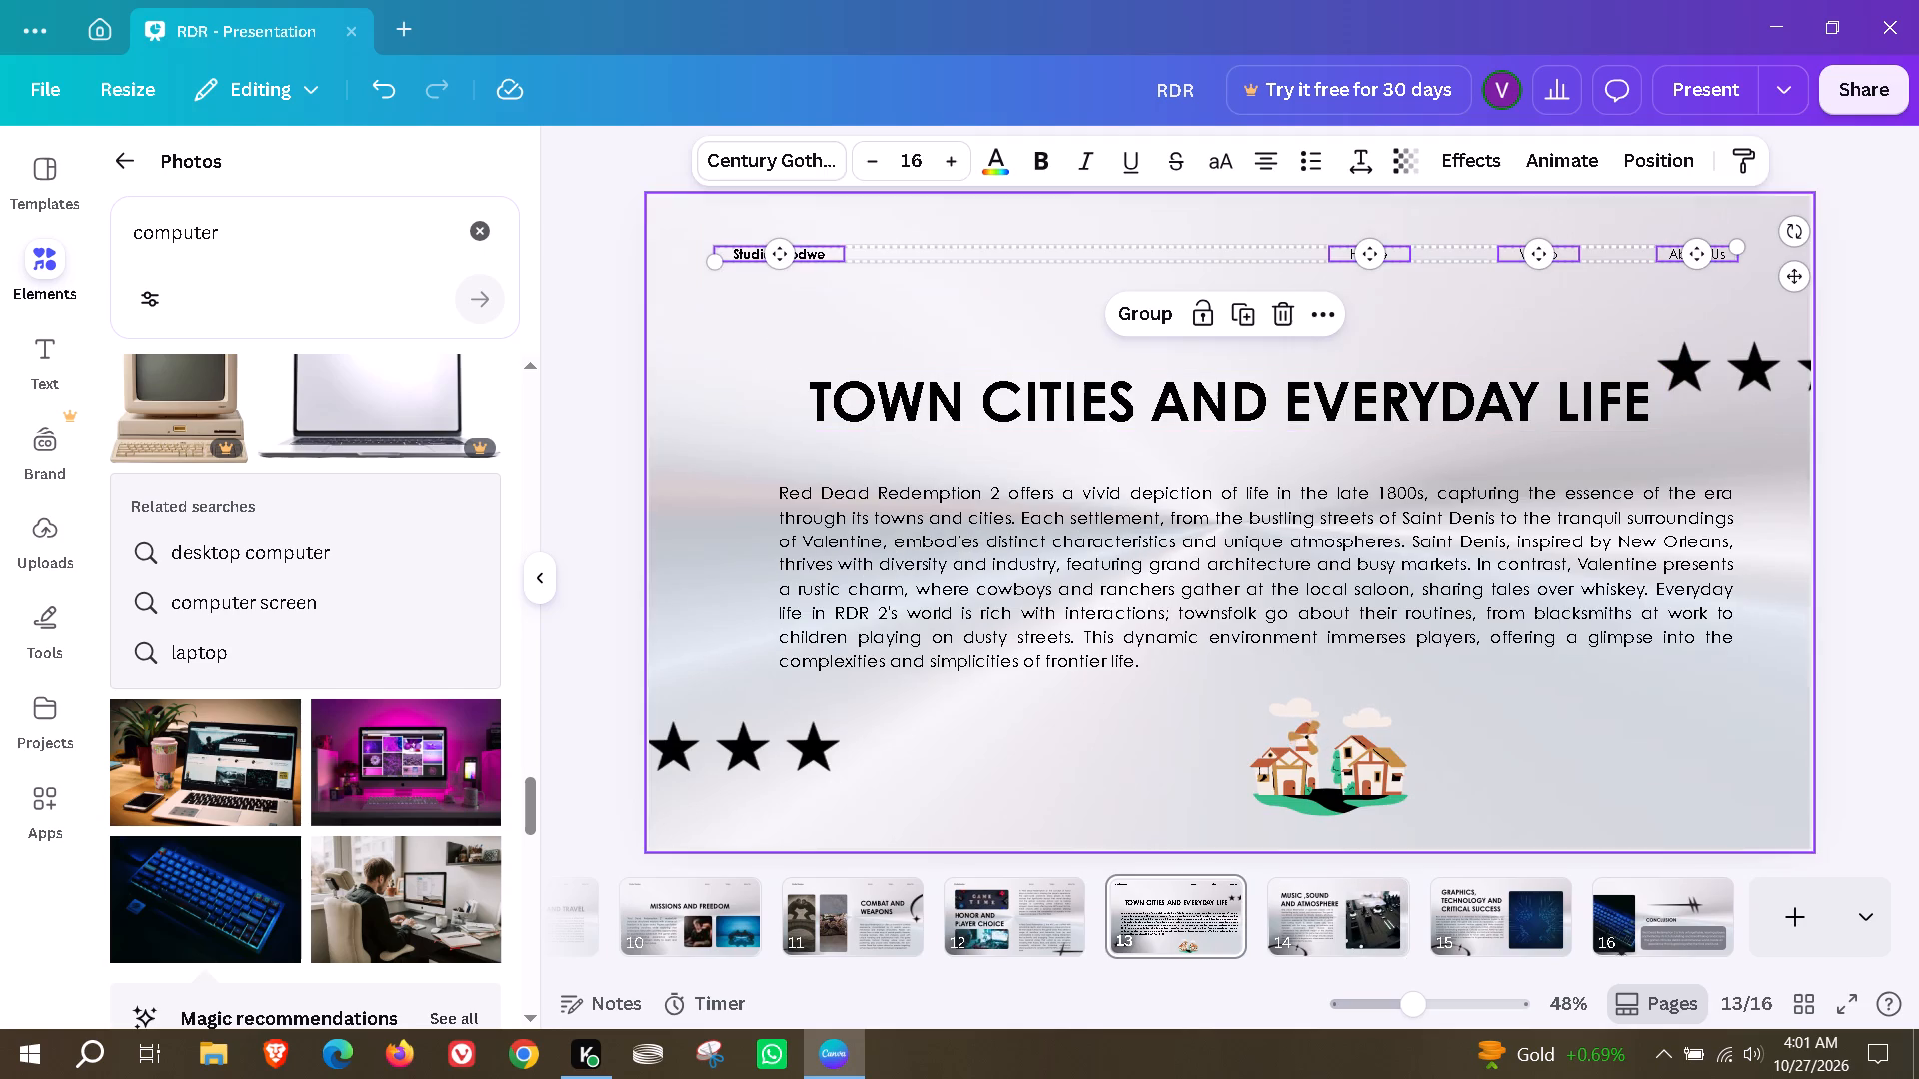
left_click(1279, 315)
Delete the four template header labels from page 11, Combat and Weapons, and page 10, Missions and Freedom.
scroll(899, 329, "up", 1)
scroll(719, 252, "up", 1)
left_click_drag(695, 231, 1710, 297)
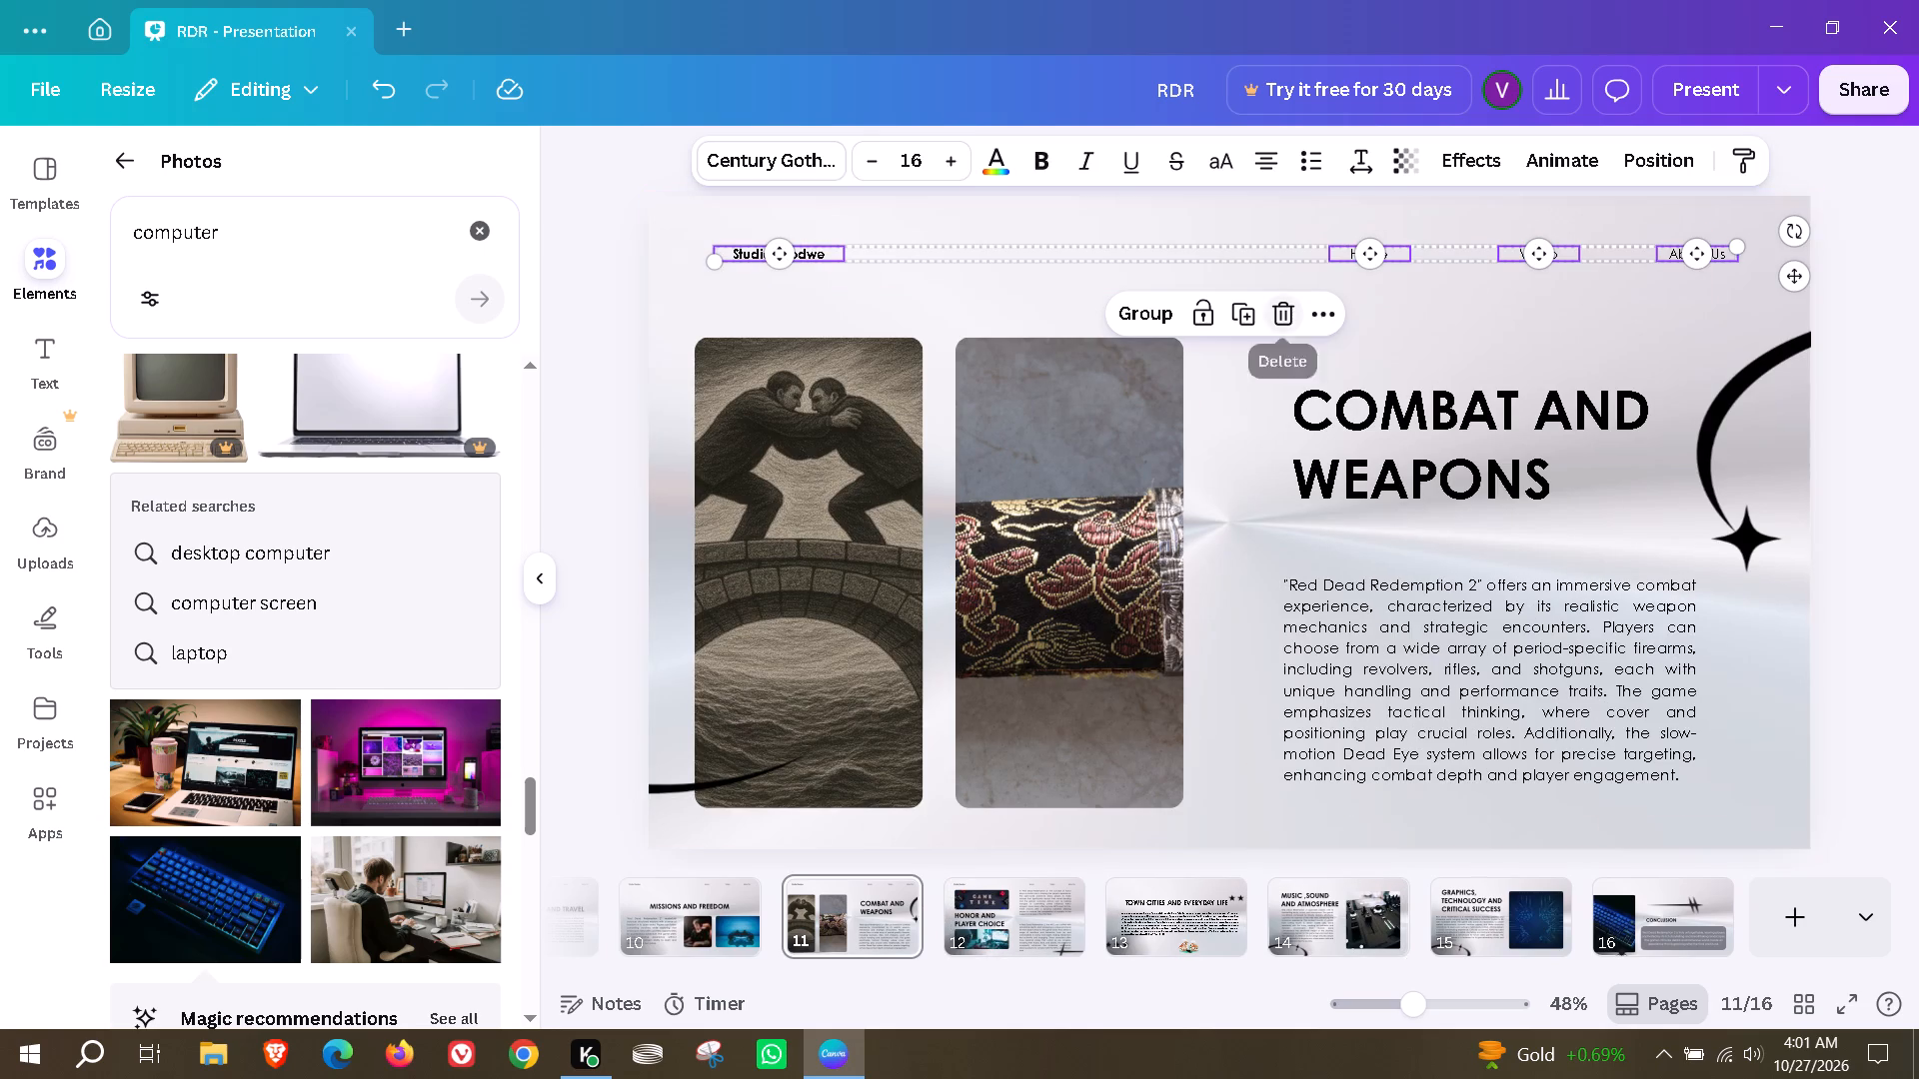
left_click(1281, 312)
scroll(1272, 388, "up", 1)
left_click_drag(730, 220, 1725, 312)
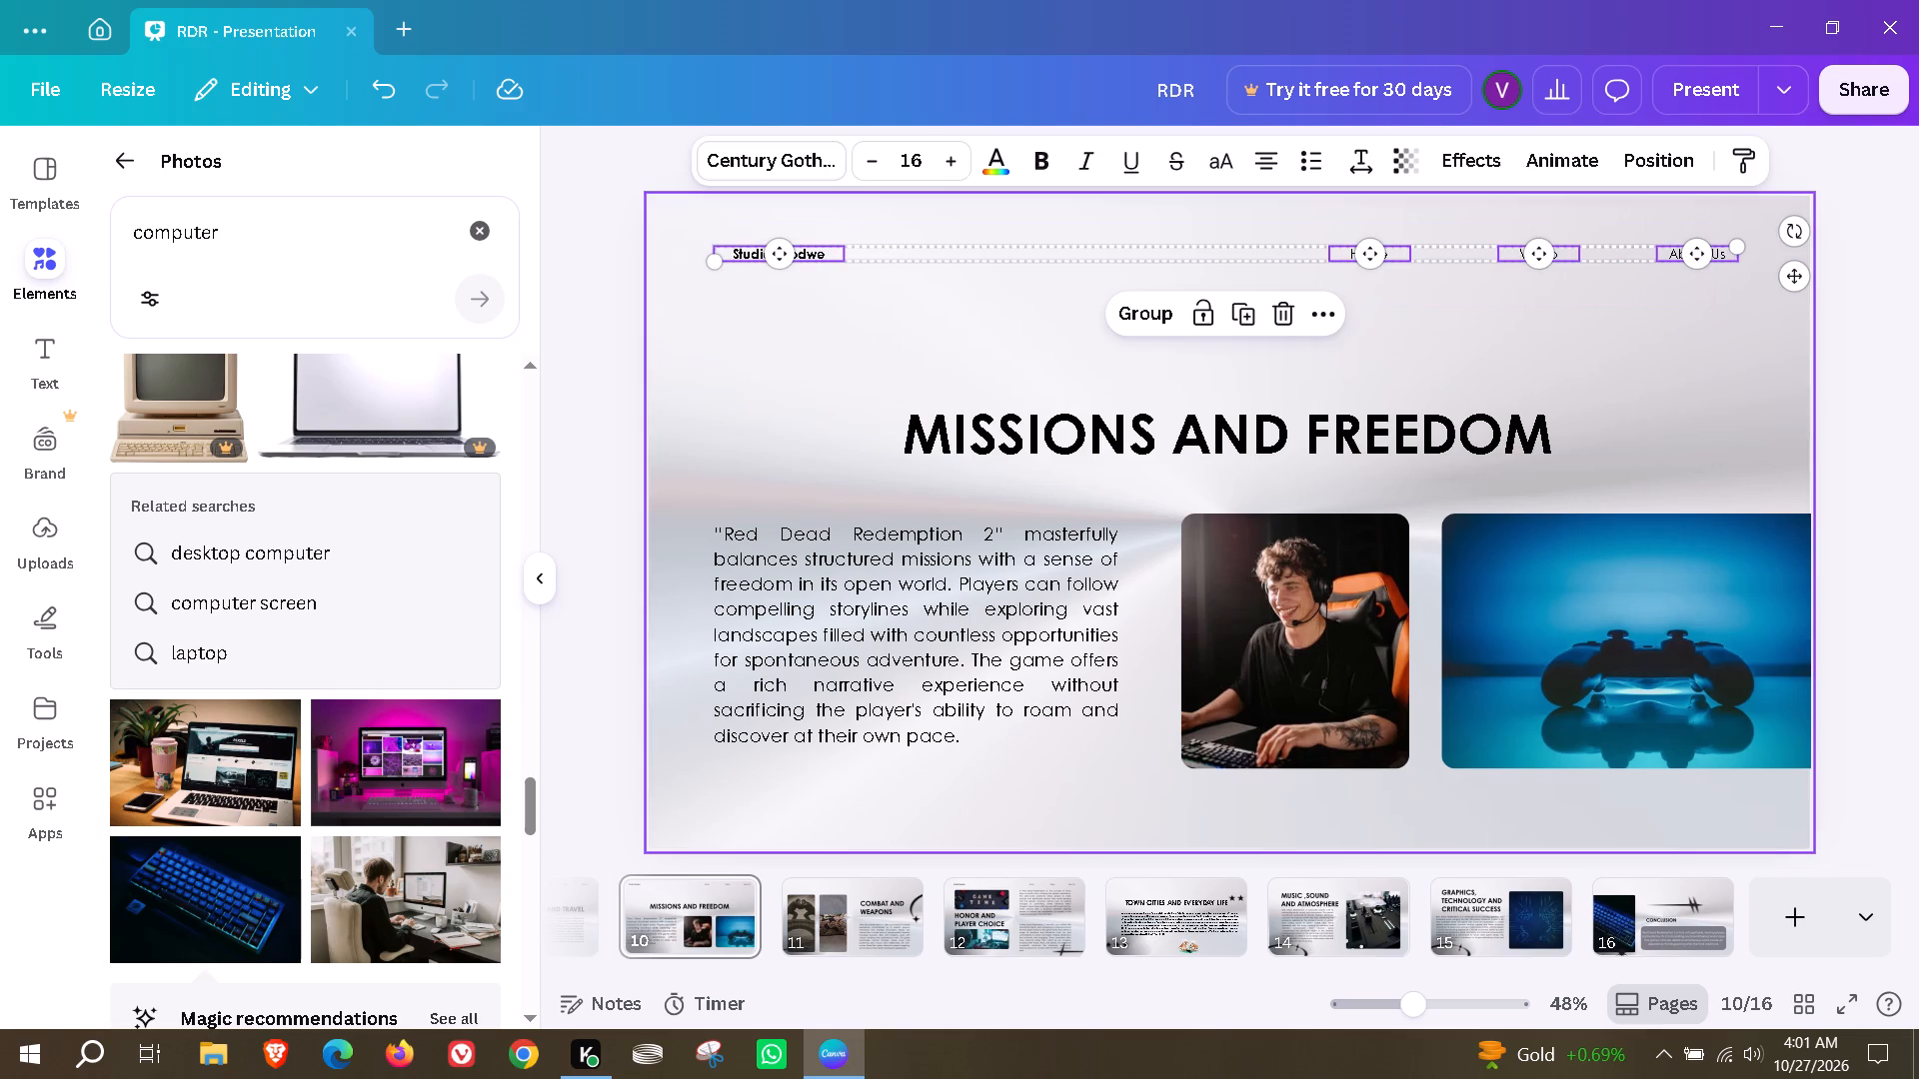
left_click(1291, 307)
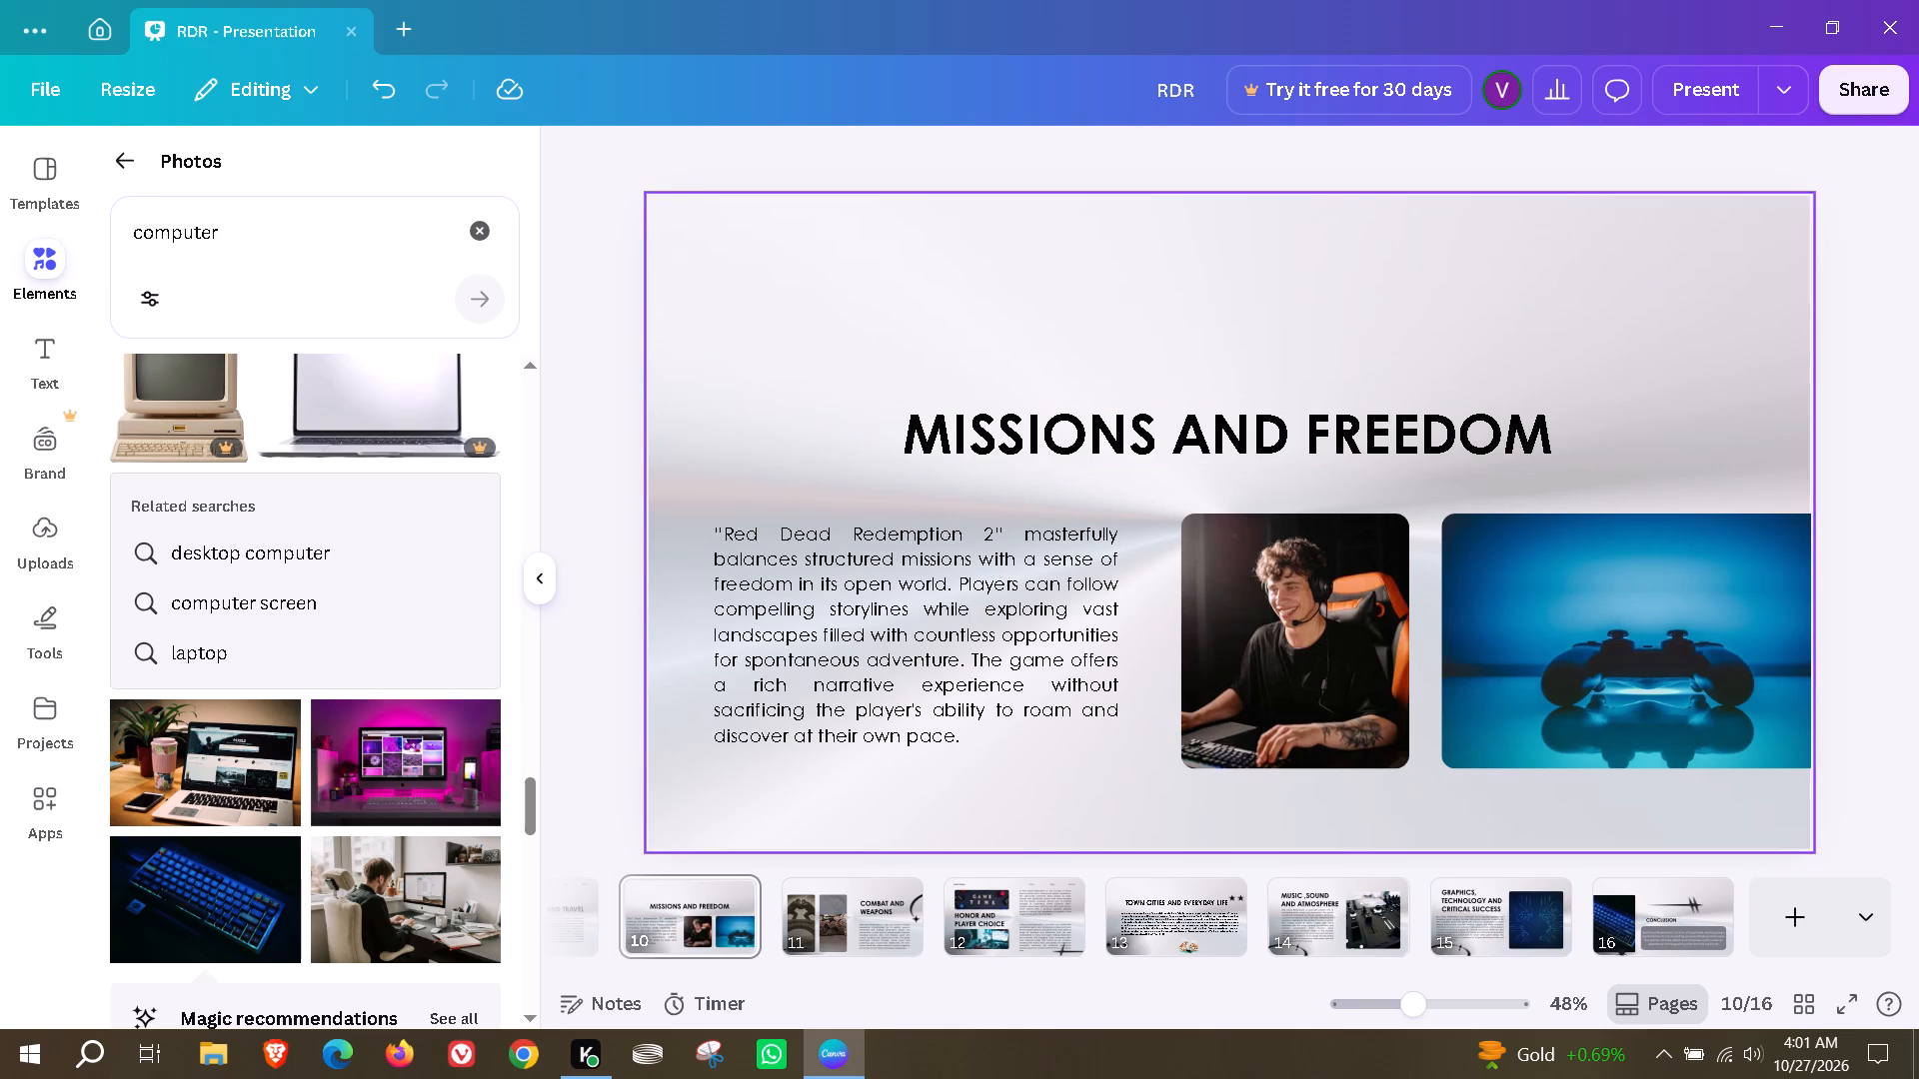
Delete the header labels from pages 9 and 8, including the starburst over page 9's rearing horse photo.
scroll(982, 369, "up", 1)
left_click_drag(699, 230, 1751, 292)
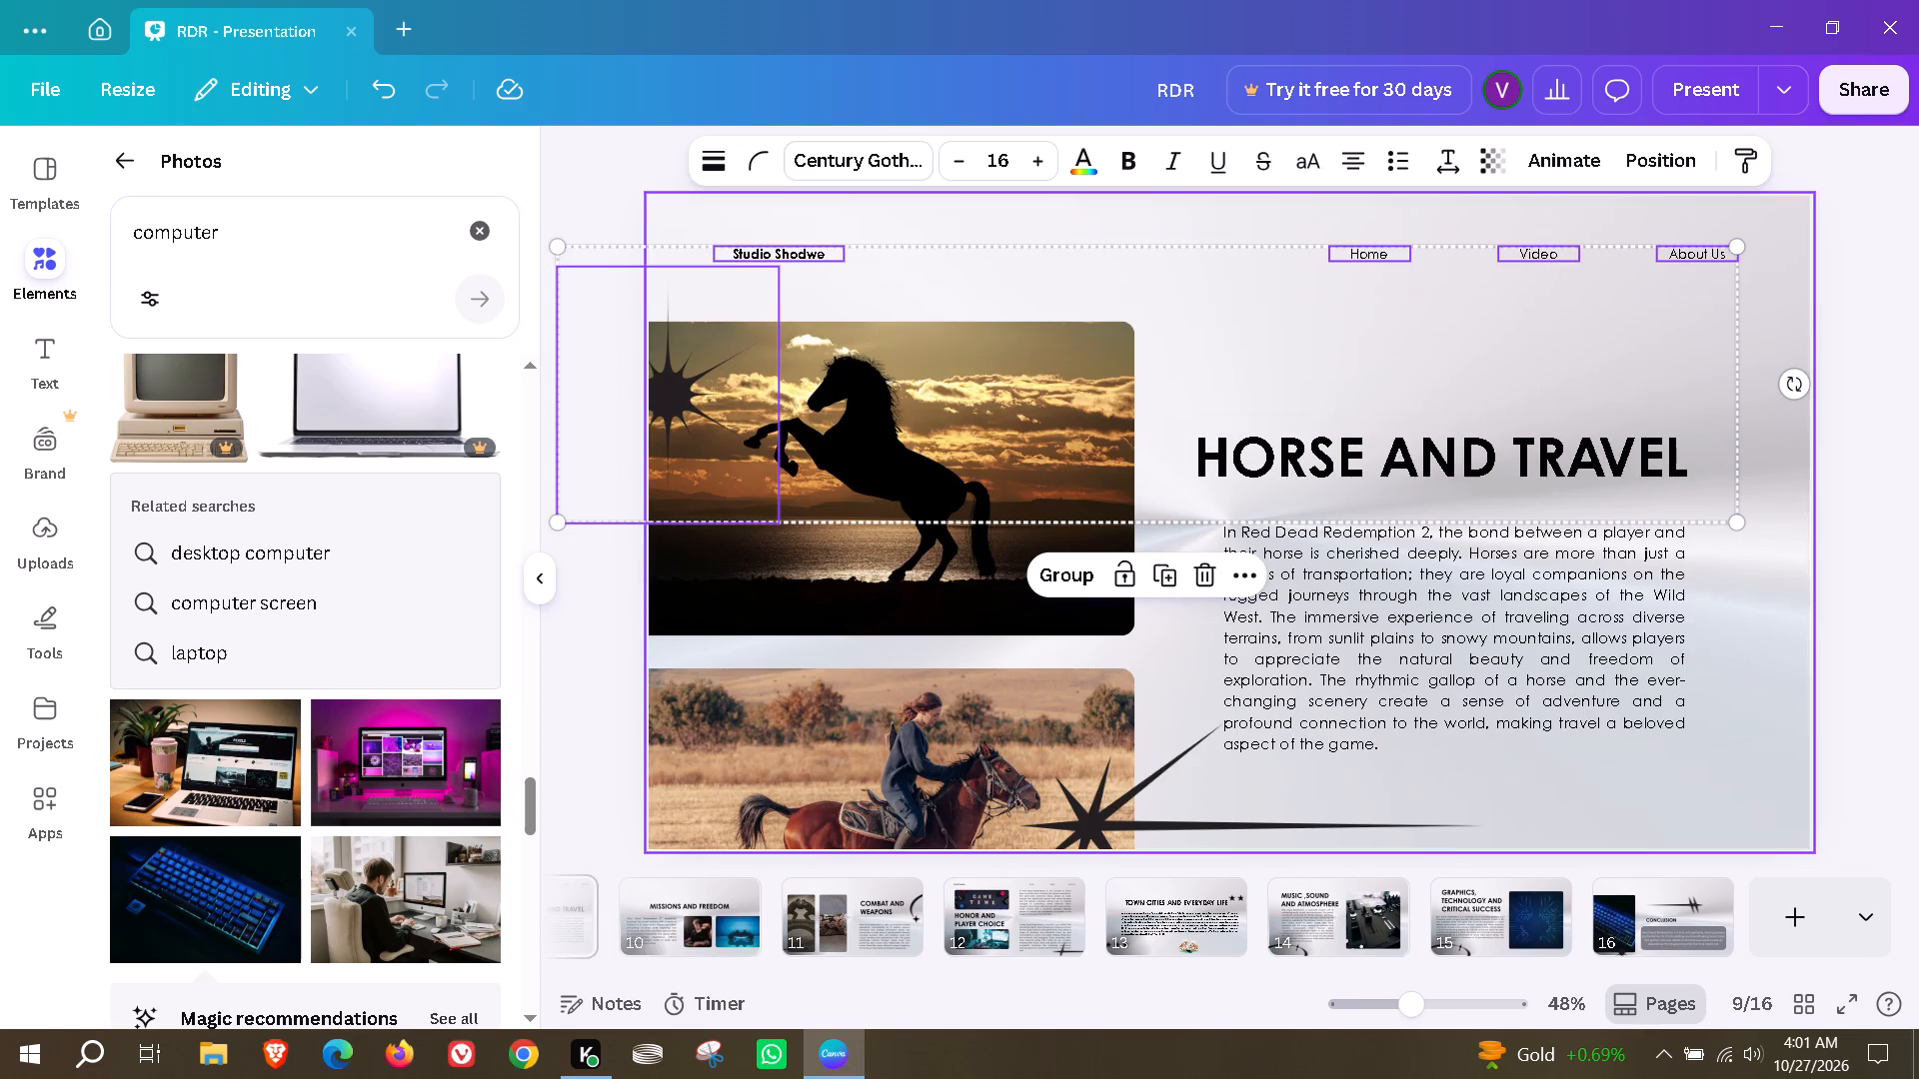
left_click(1197, 575)
scroll(1037, 344, "up", 1)
left_click_drag(727, 232, 1652, 357)
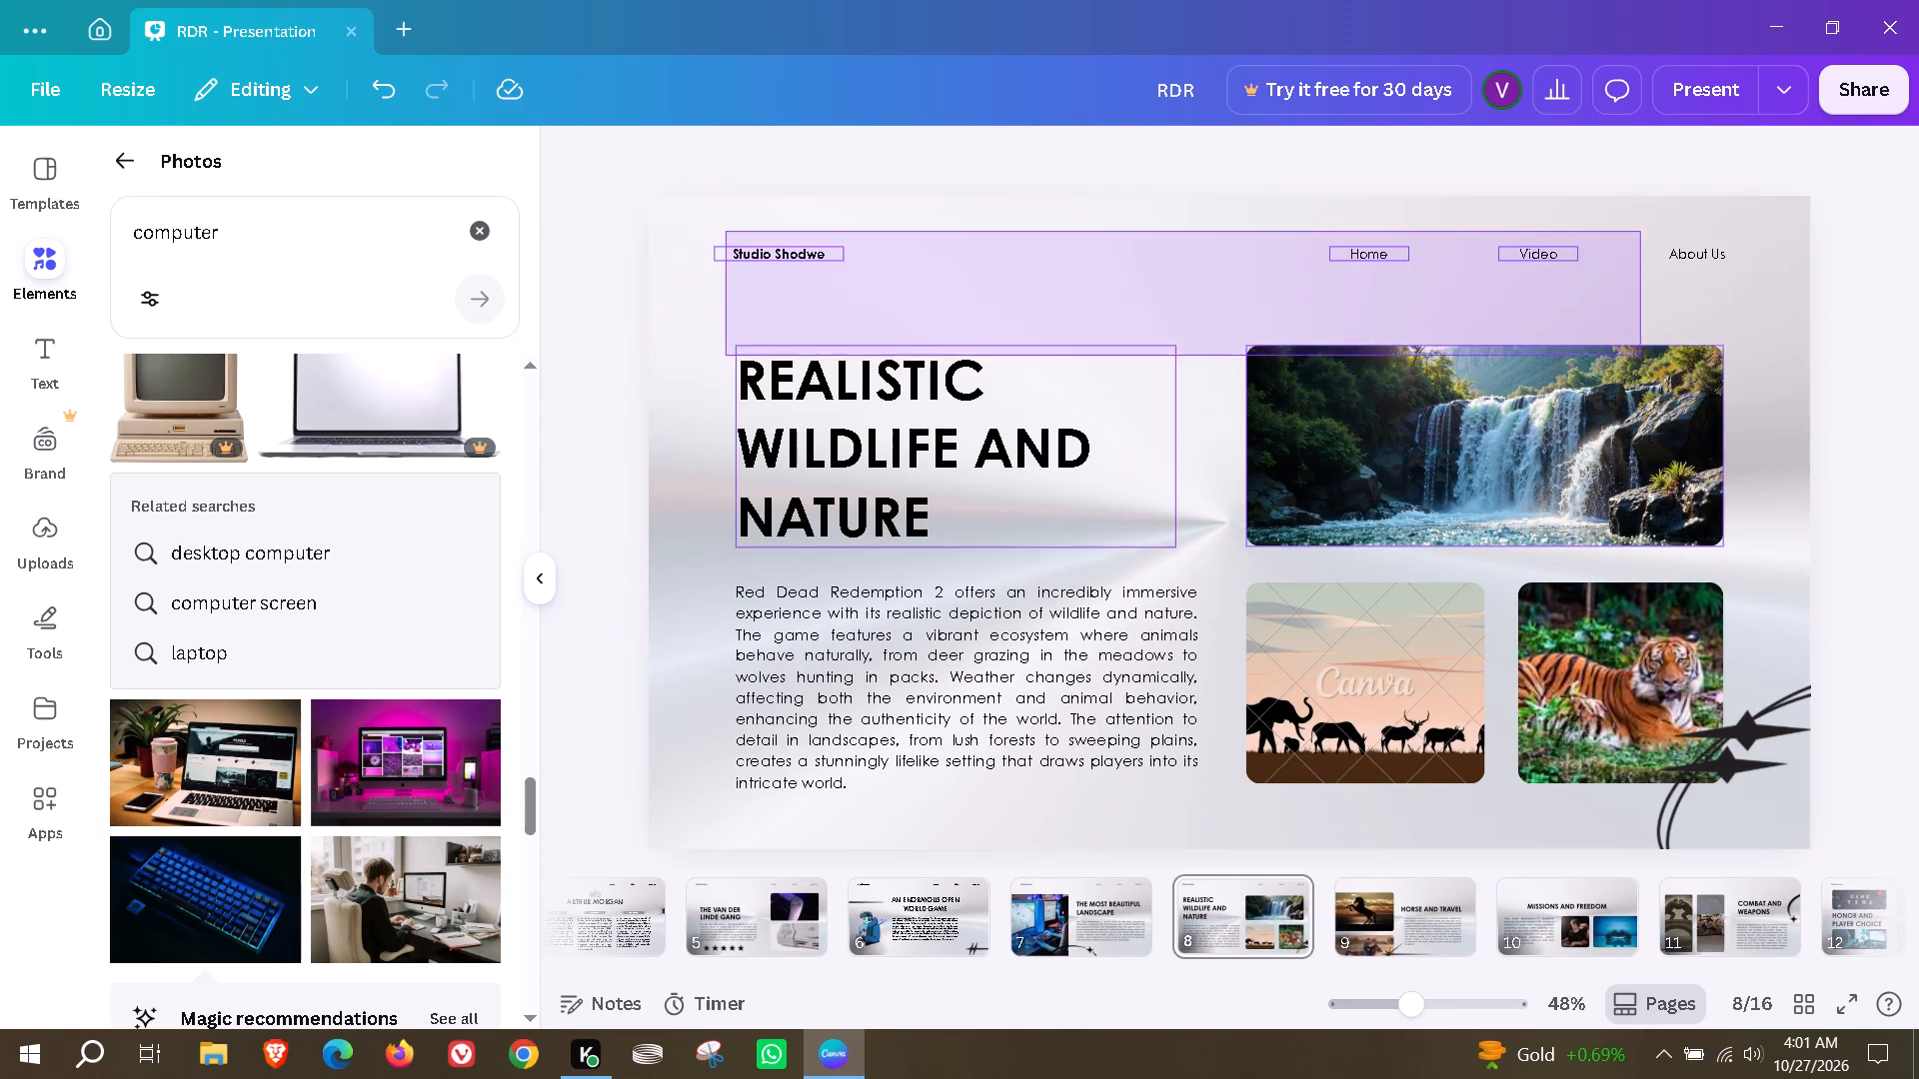
left_click_drag(1652, 357, 1742, 304)
left_click(1279, 324)
Delete the Studio Shodwe, Home, Video and About Us header labels from pages 7, 6 and 5.
scroll(854, 302, "up", 2)
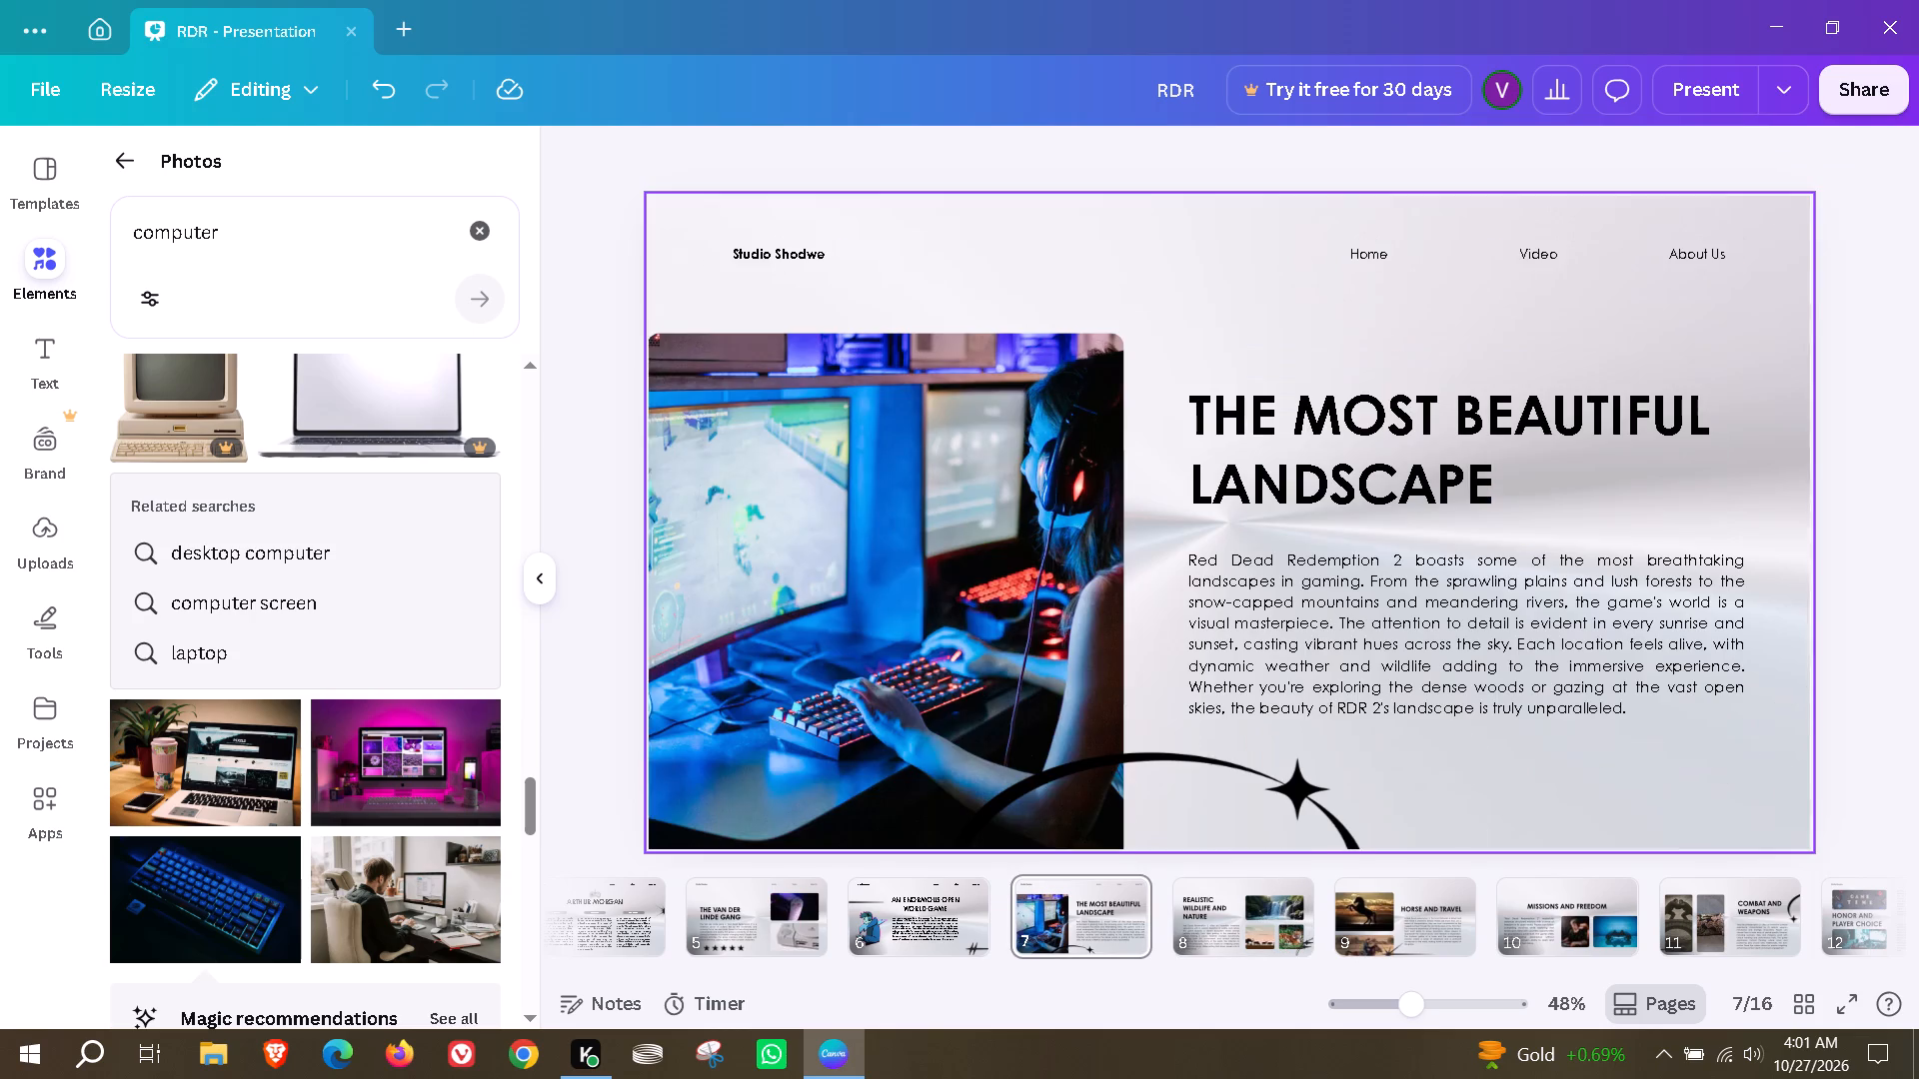
left_click_drag(728, 223, 1735, 302)
left_click(1281, 322)
scroll(1121, 300, "up", 2)
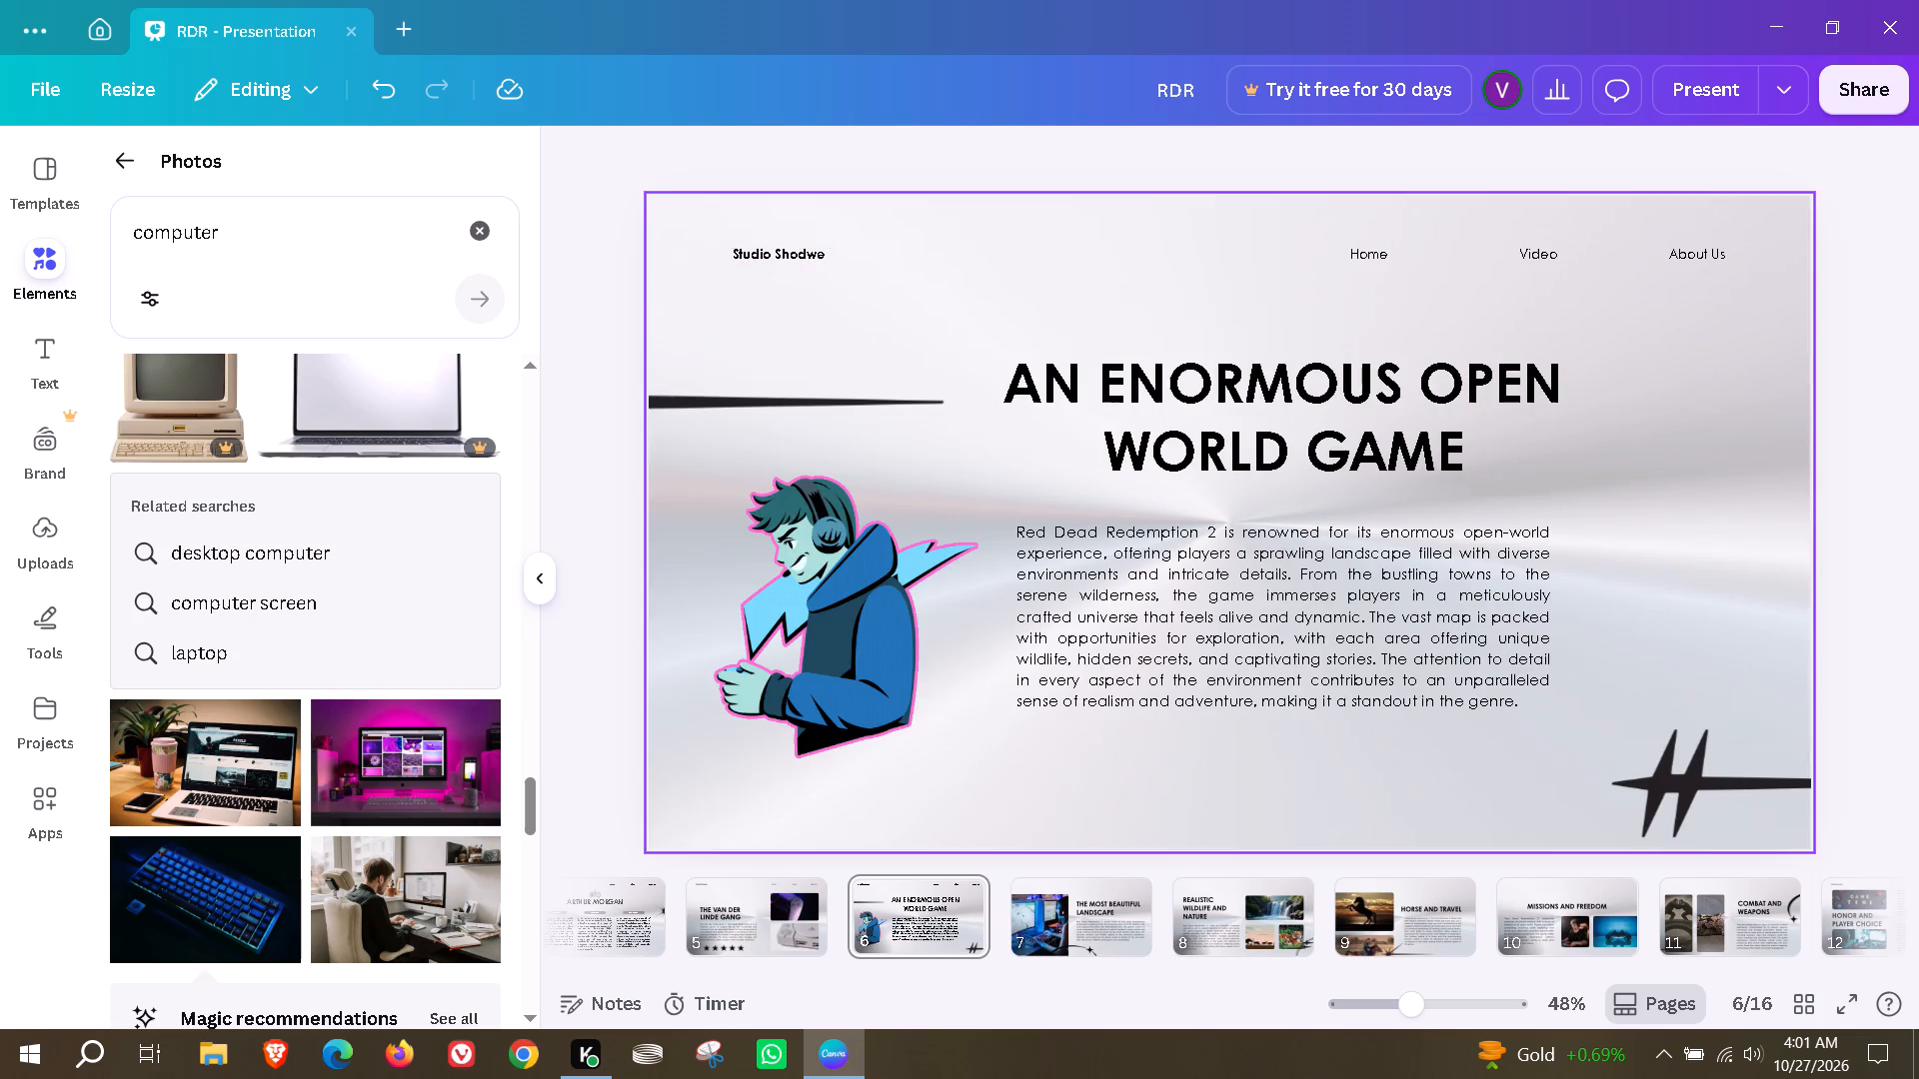
left_click_drag(703, 224, 1730, 309)
left_click(1281, 309)
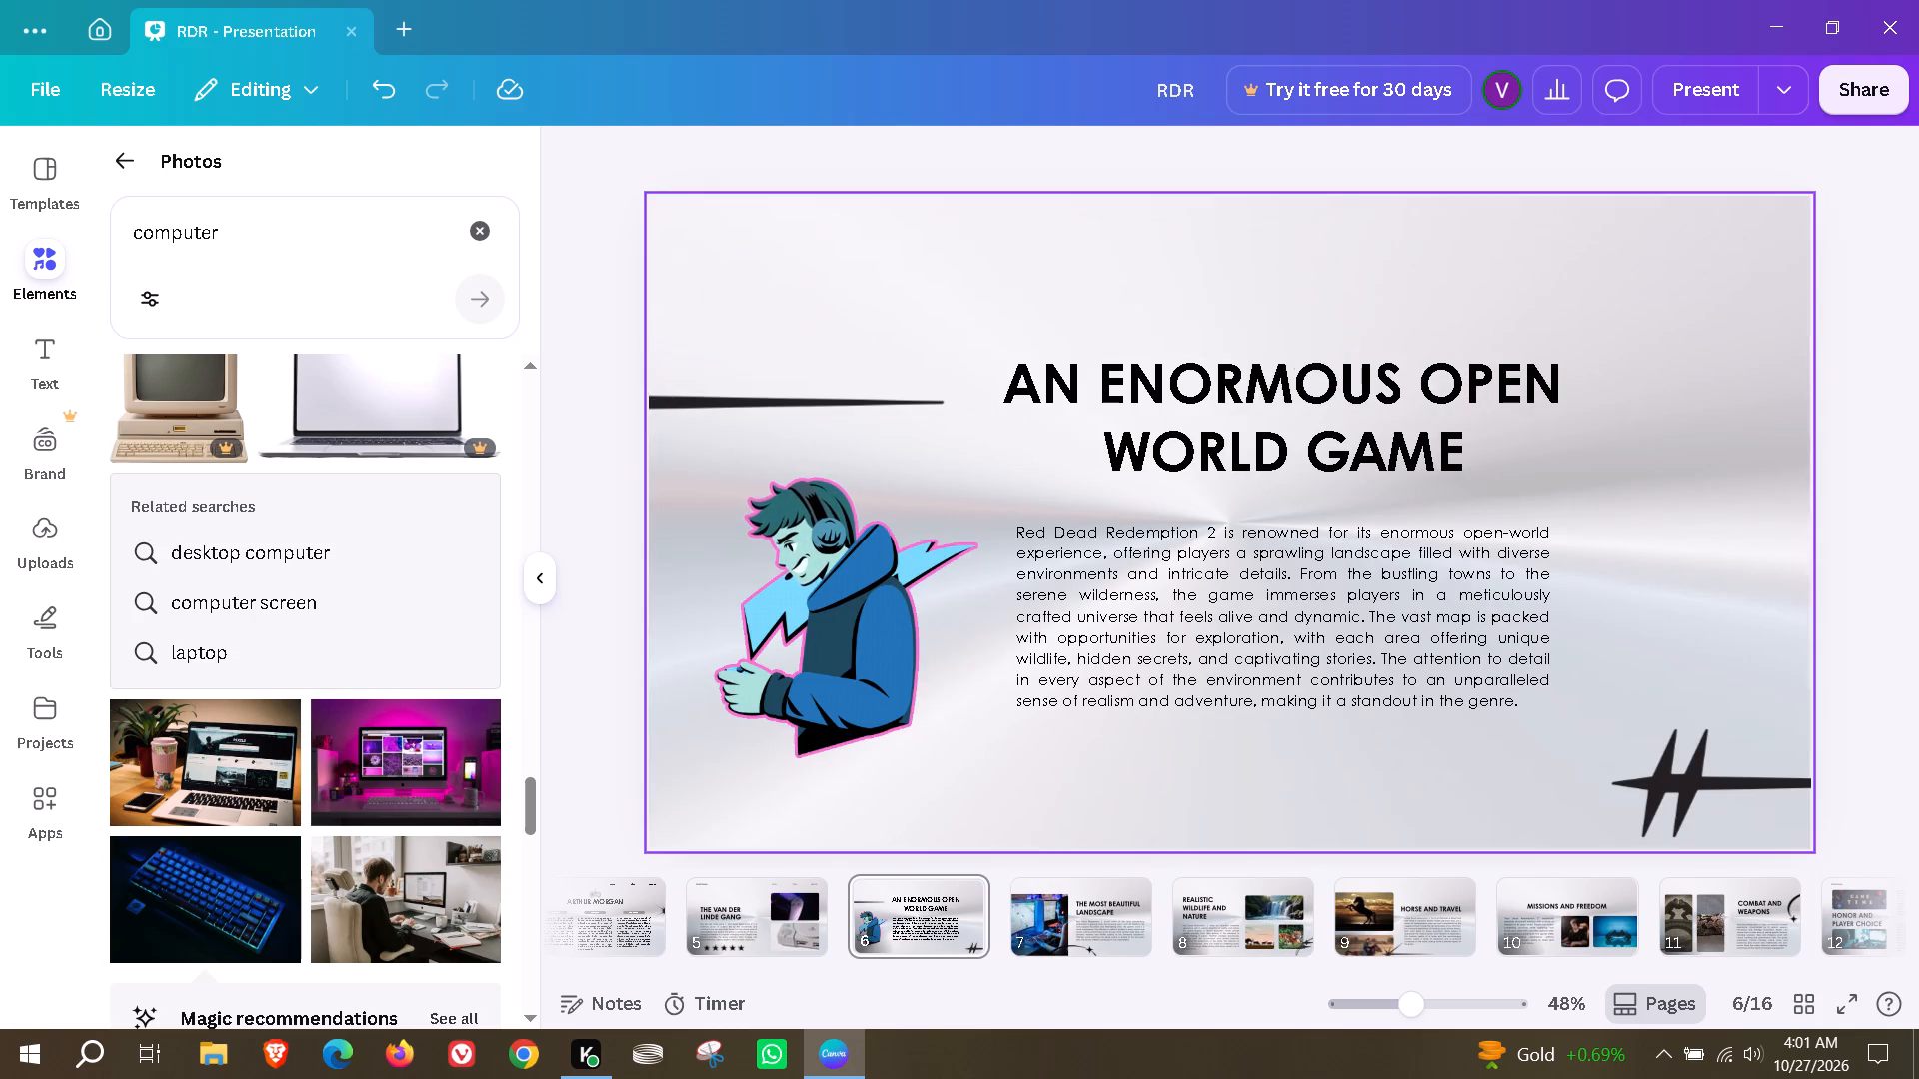
scroll(976, 309, "up", 2)
left_click_drag(671, 222, 1742, 269)
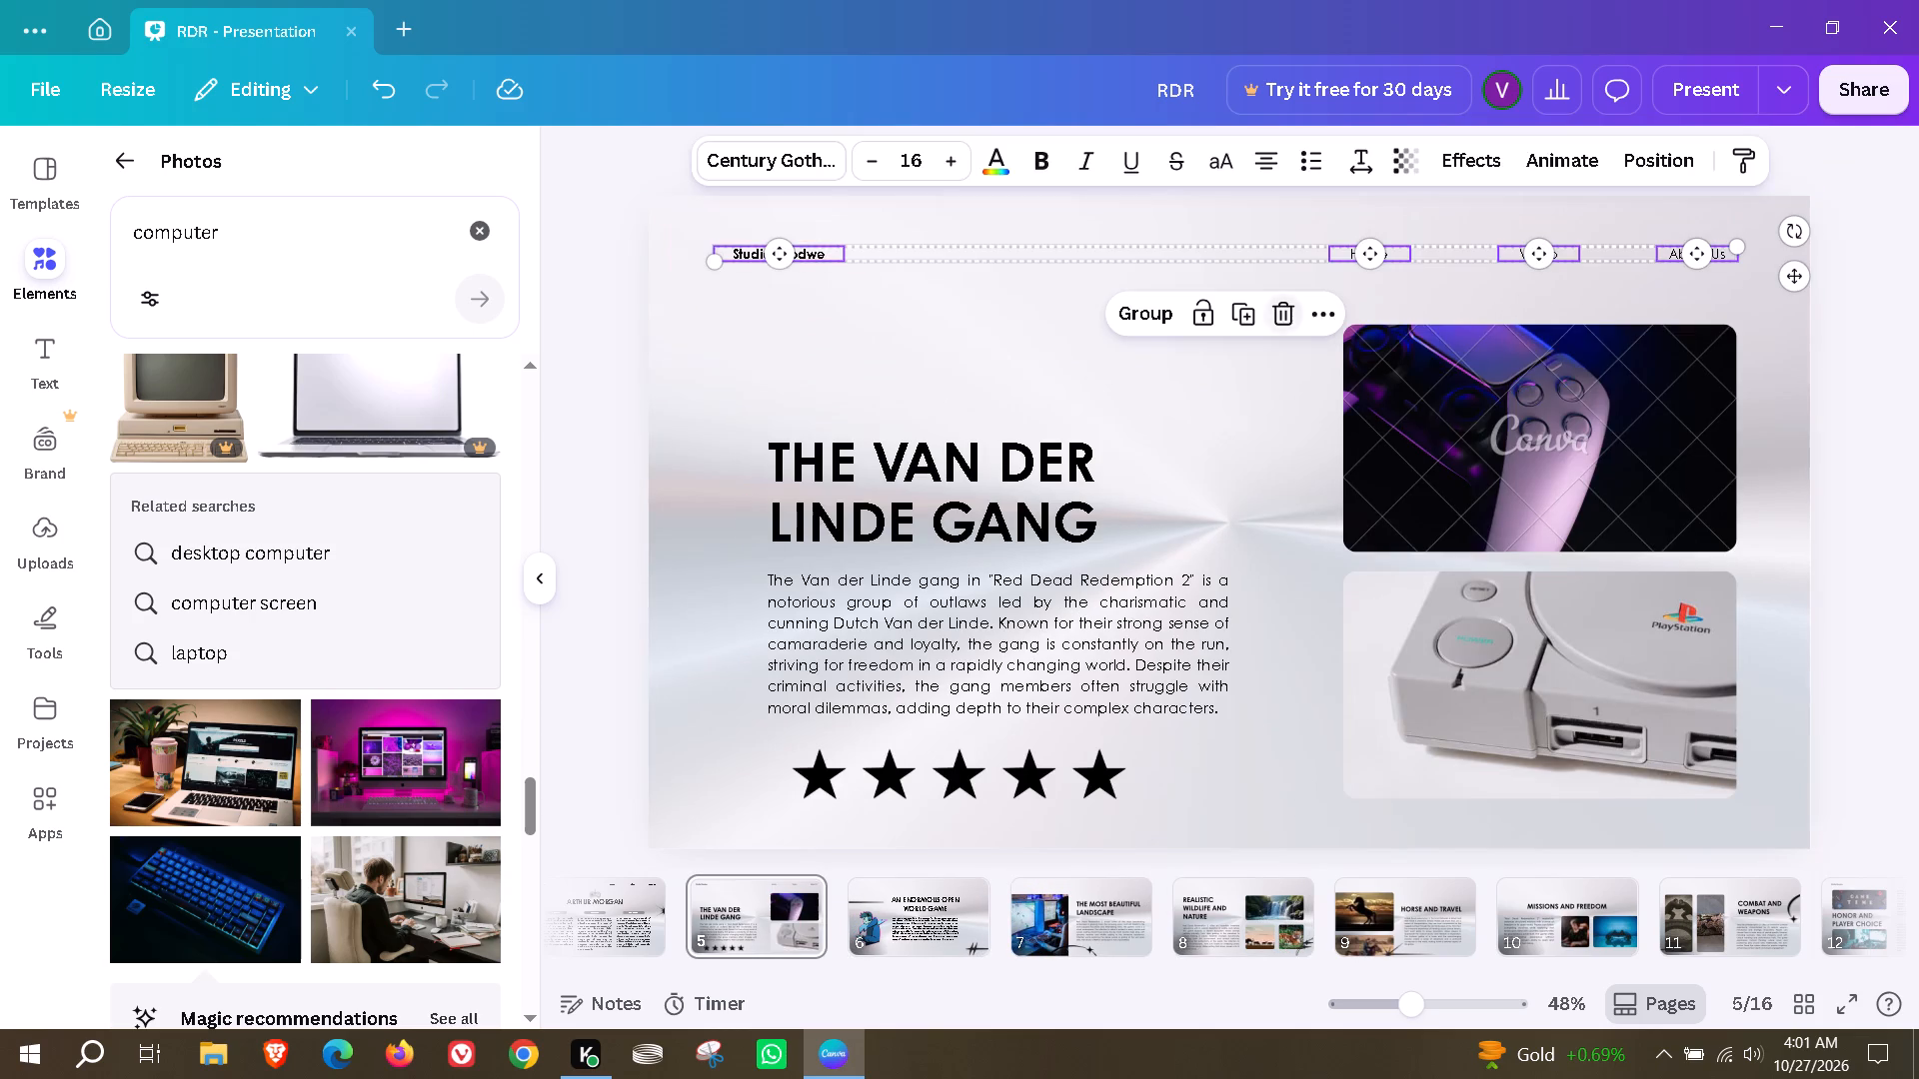
left_click(1273, 302)
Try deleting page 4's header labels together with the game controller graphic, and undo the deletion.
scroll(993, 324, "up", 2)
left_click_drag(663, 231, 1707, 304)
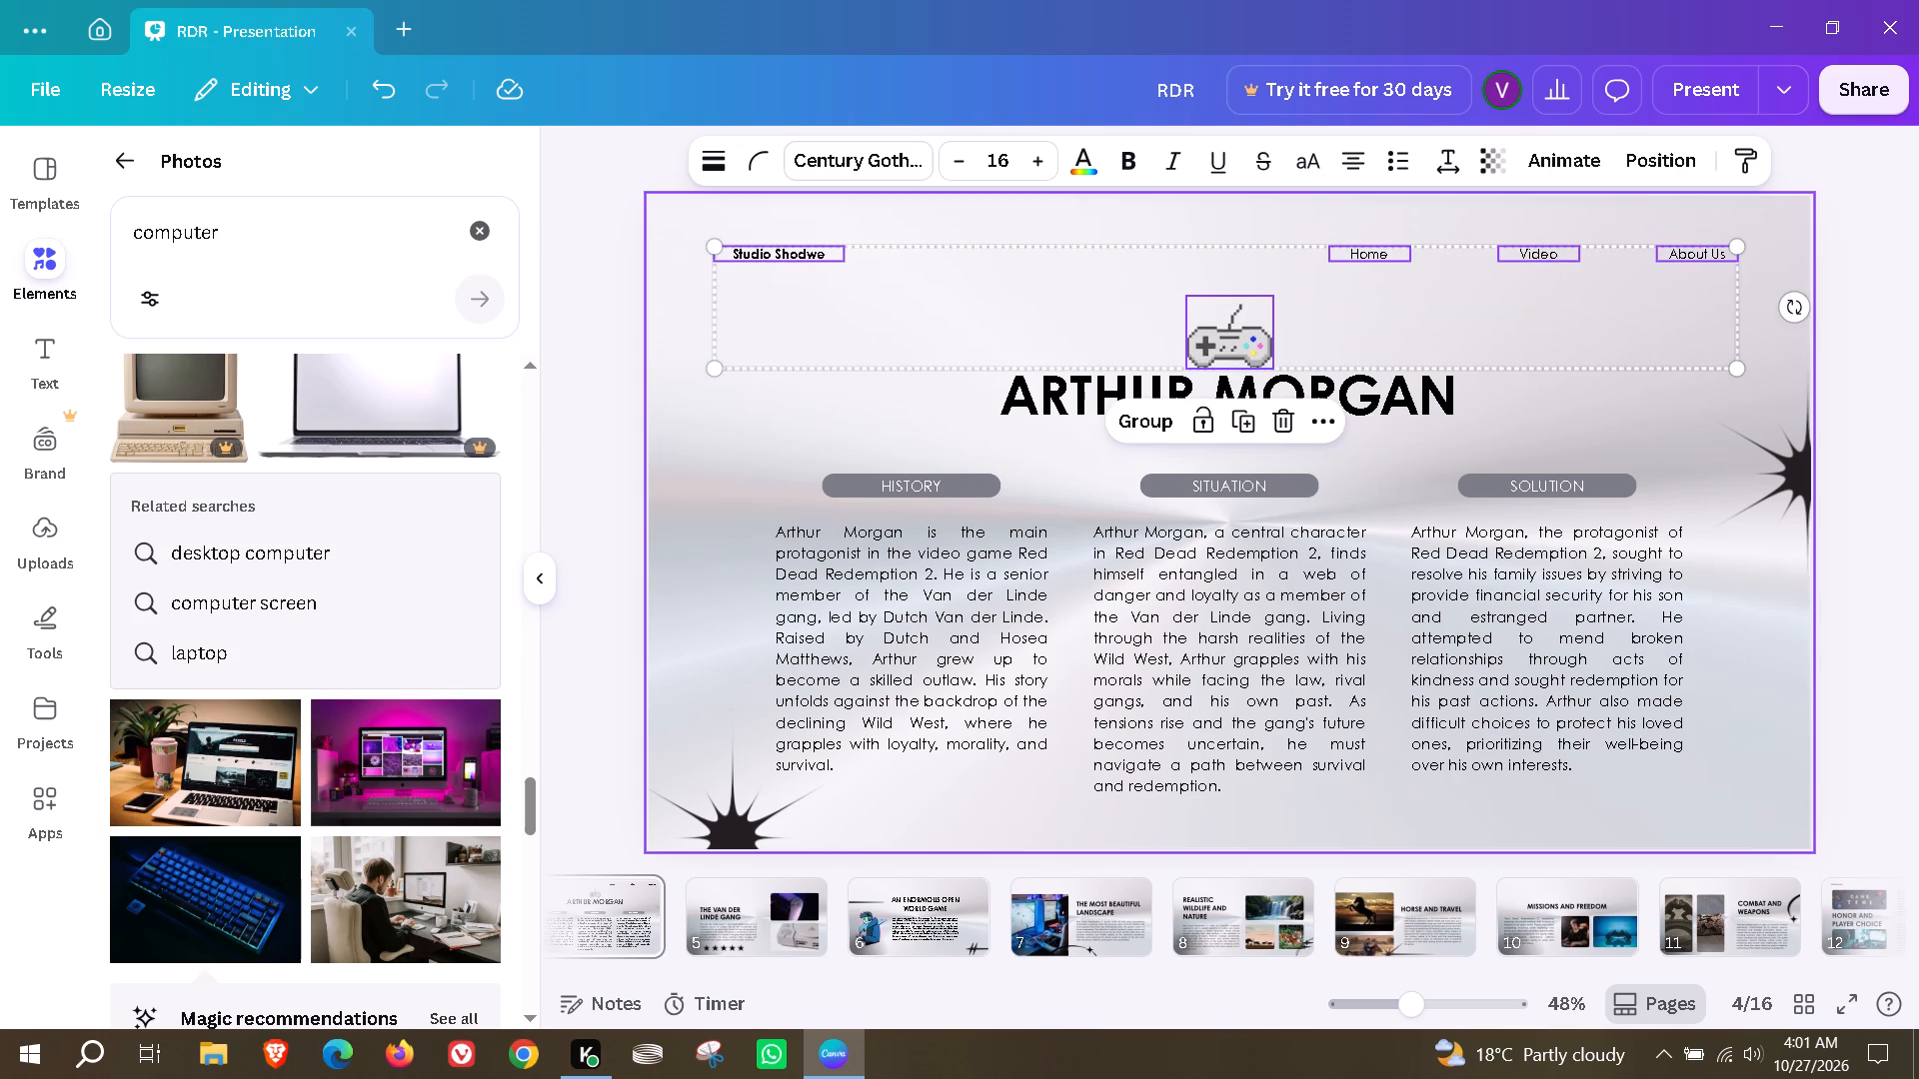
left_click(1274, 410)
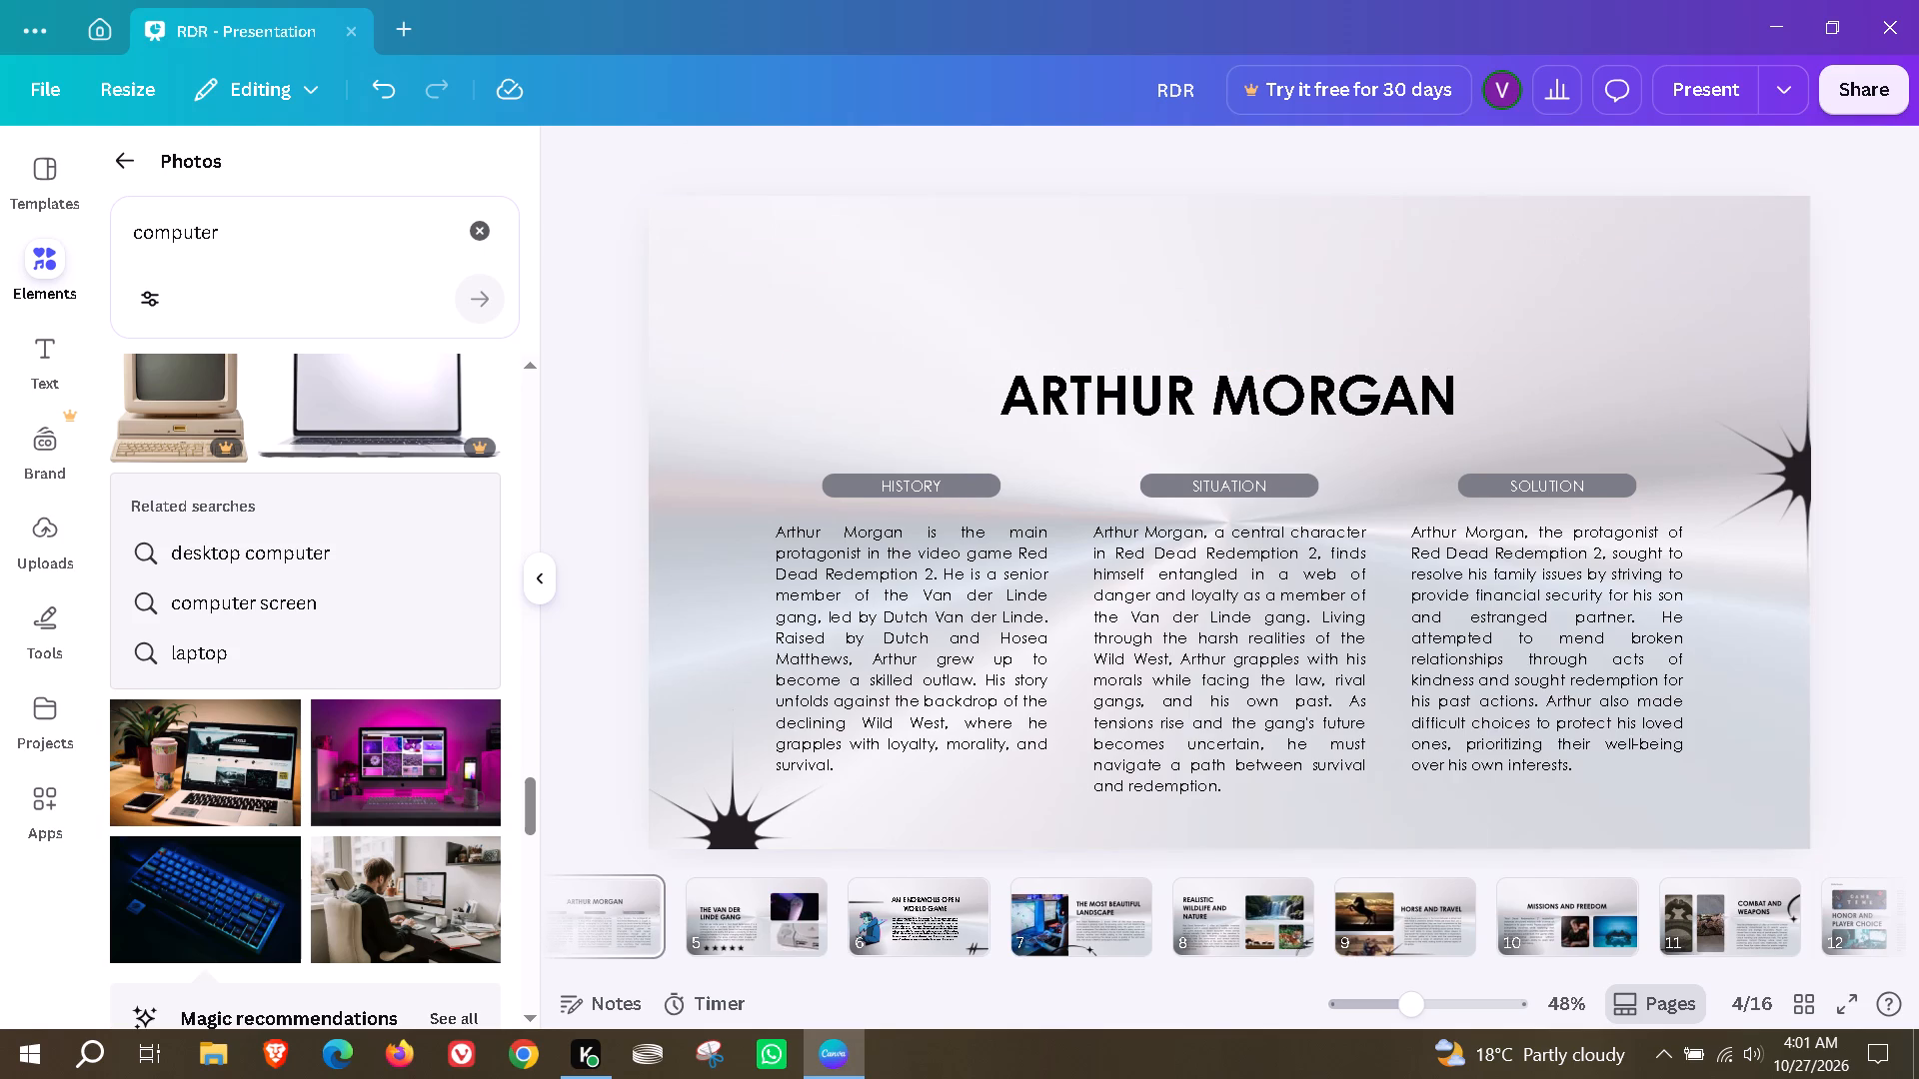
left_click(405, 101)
Delete only the four header labels from page 4, Arthur Morgan, keeping the game controller graphic.
left_click_drag(694, 220, 1729, 281)
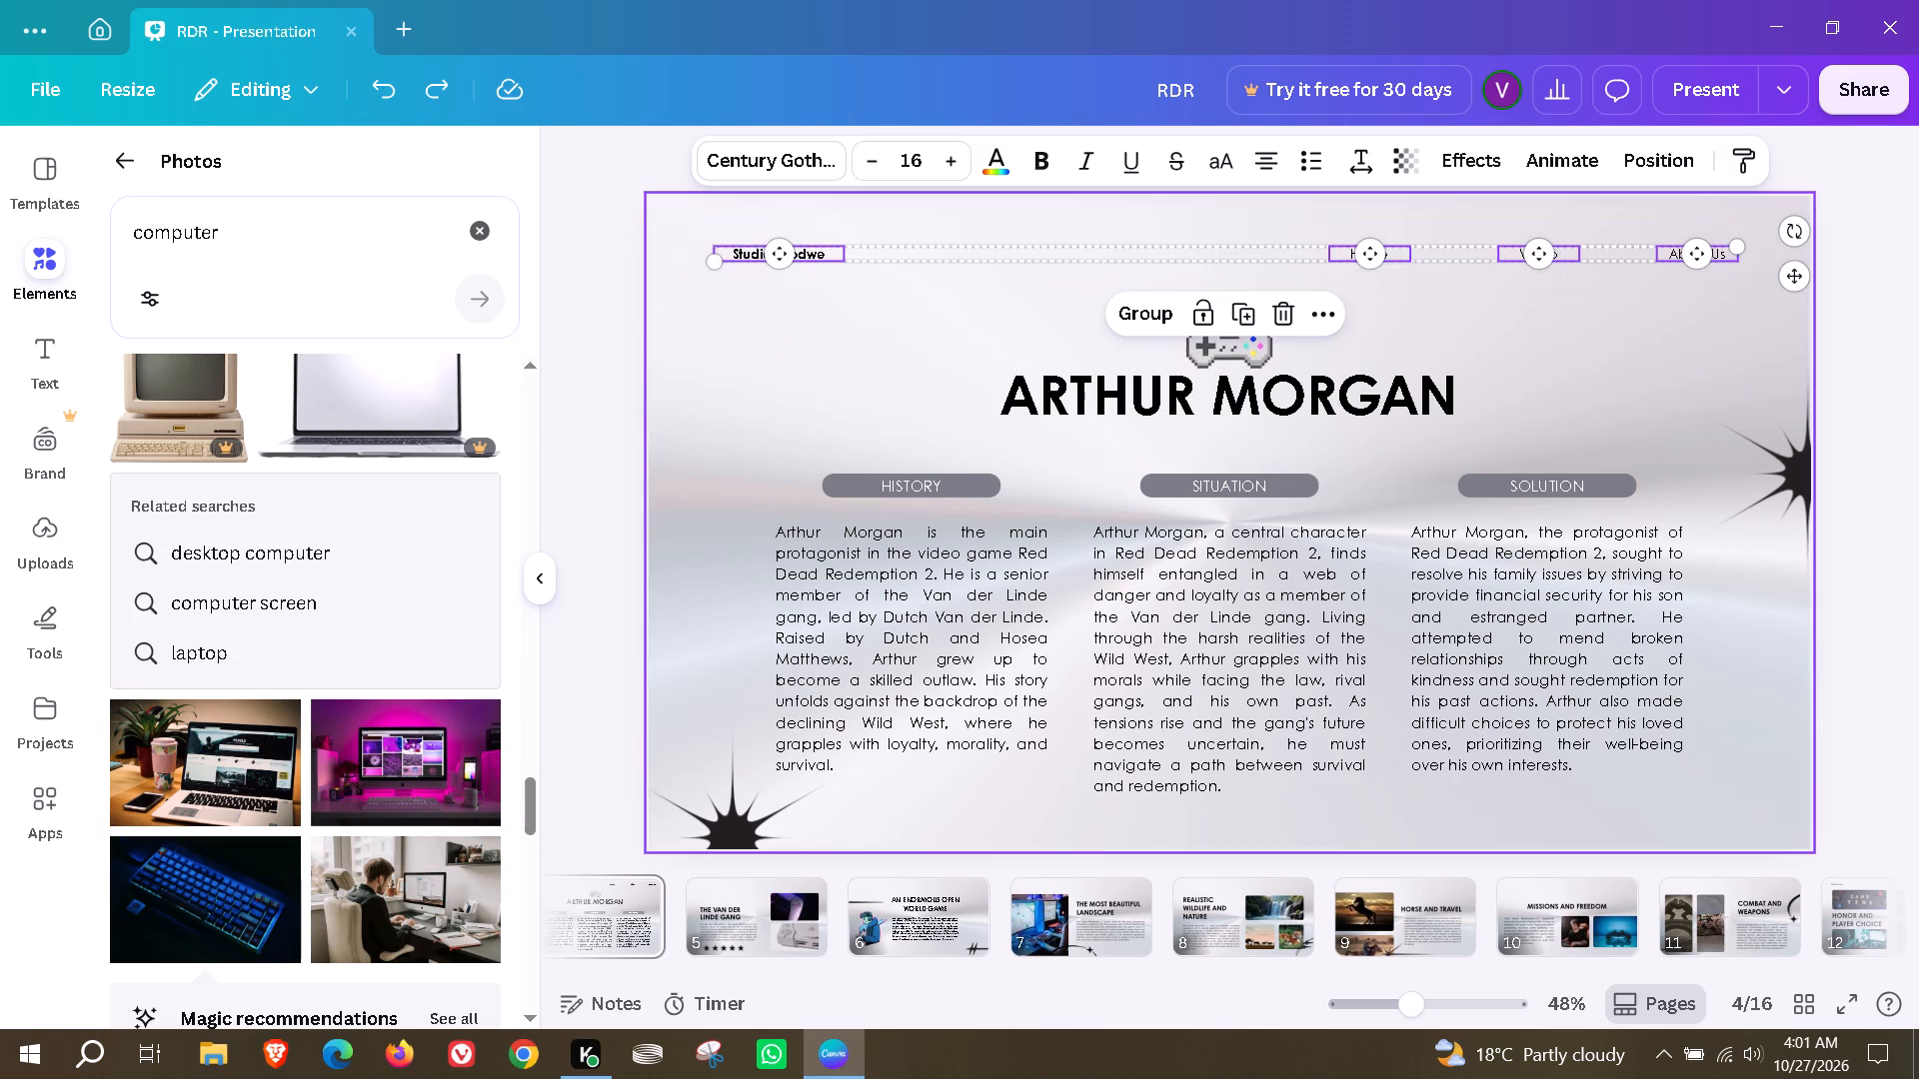
left_click(1286, 309)
Look through the whole presentation from page 1 to page 16 to check the layouts and header label removal.
scroll(1023, 305, "up", 1)
scroll(856, 297, "up", 1)
scroll(901, 419, "up", 2)
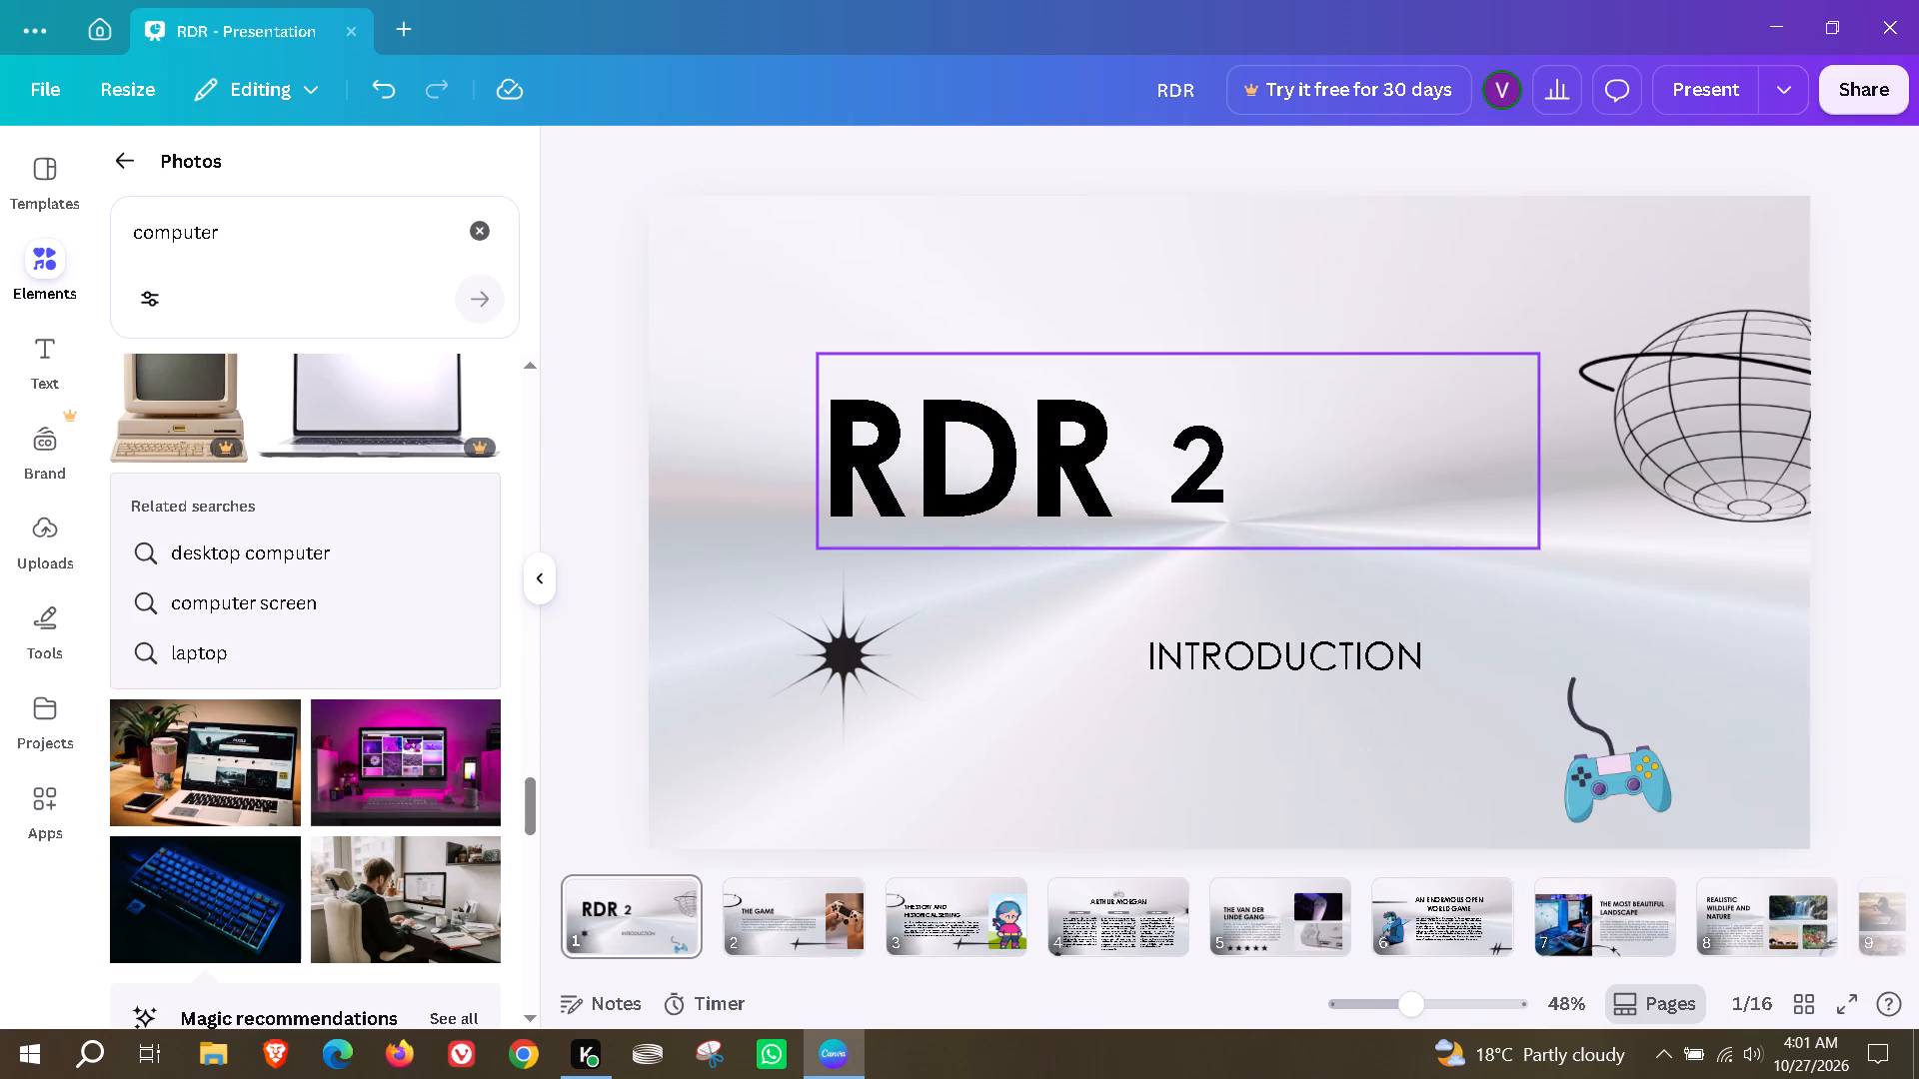
scroll(903, 419, "up", 1)
scroll(985, 492, "down", 2)
scroll(1384, 468, "down", 1)
scroll(1339, 562, "down", 4)
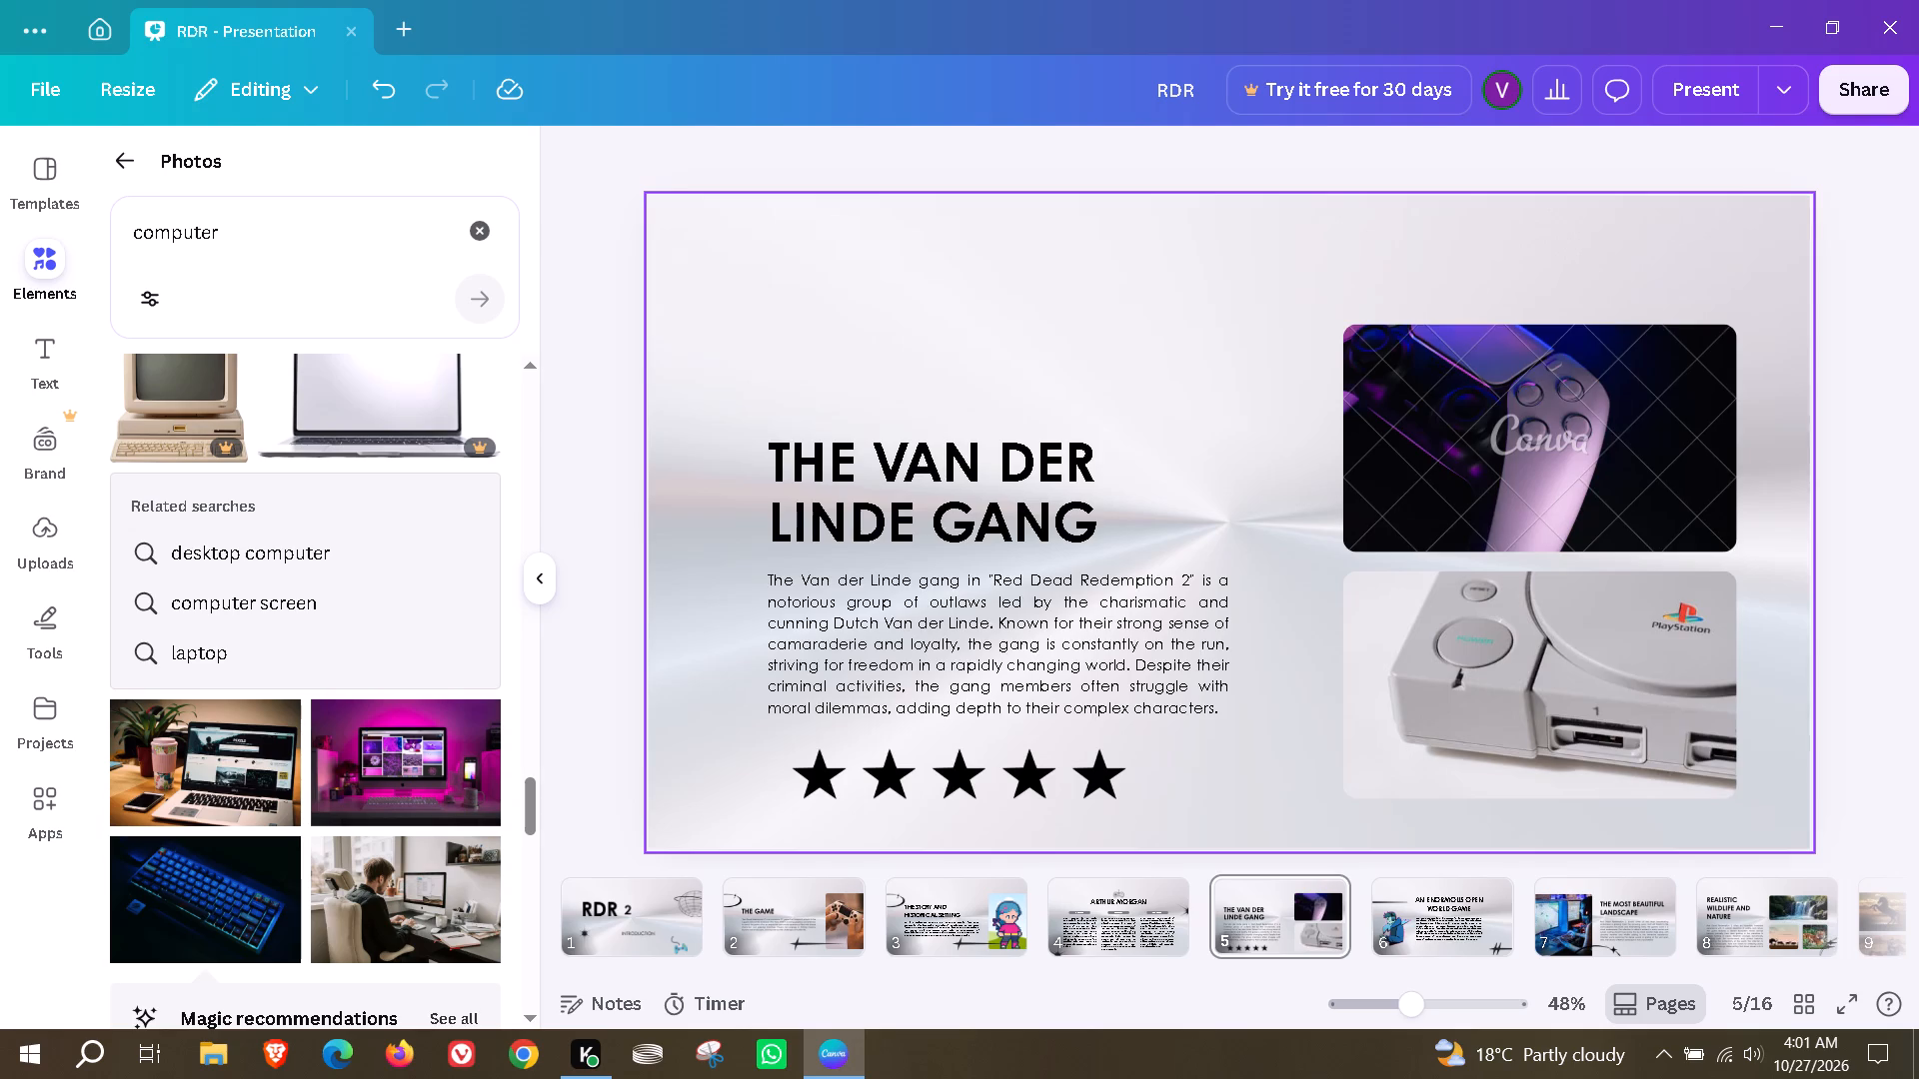
scroll(1316, 516, "down", 6)
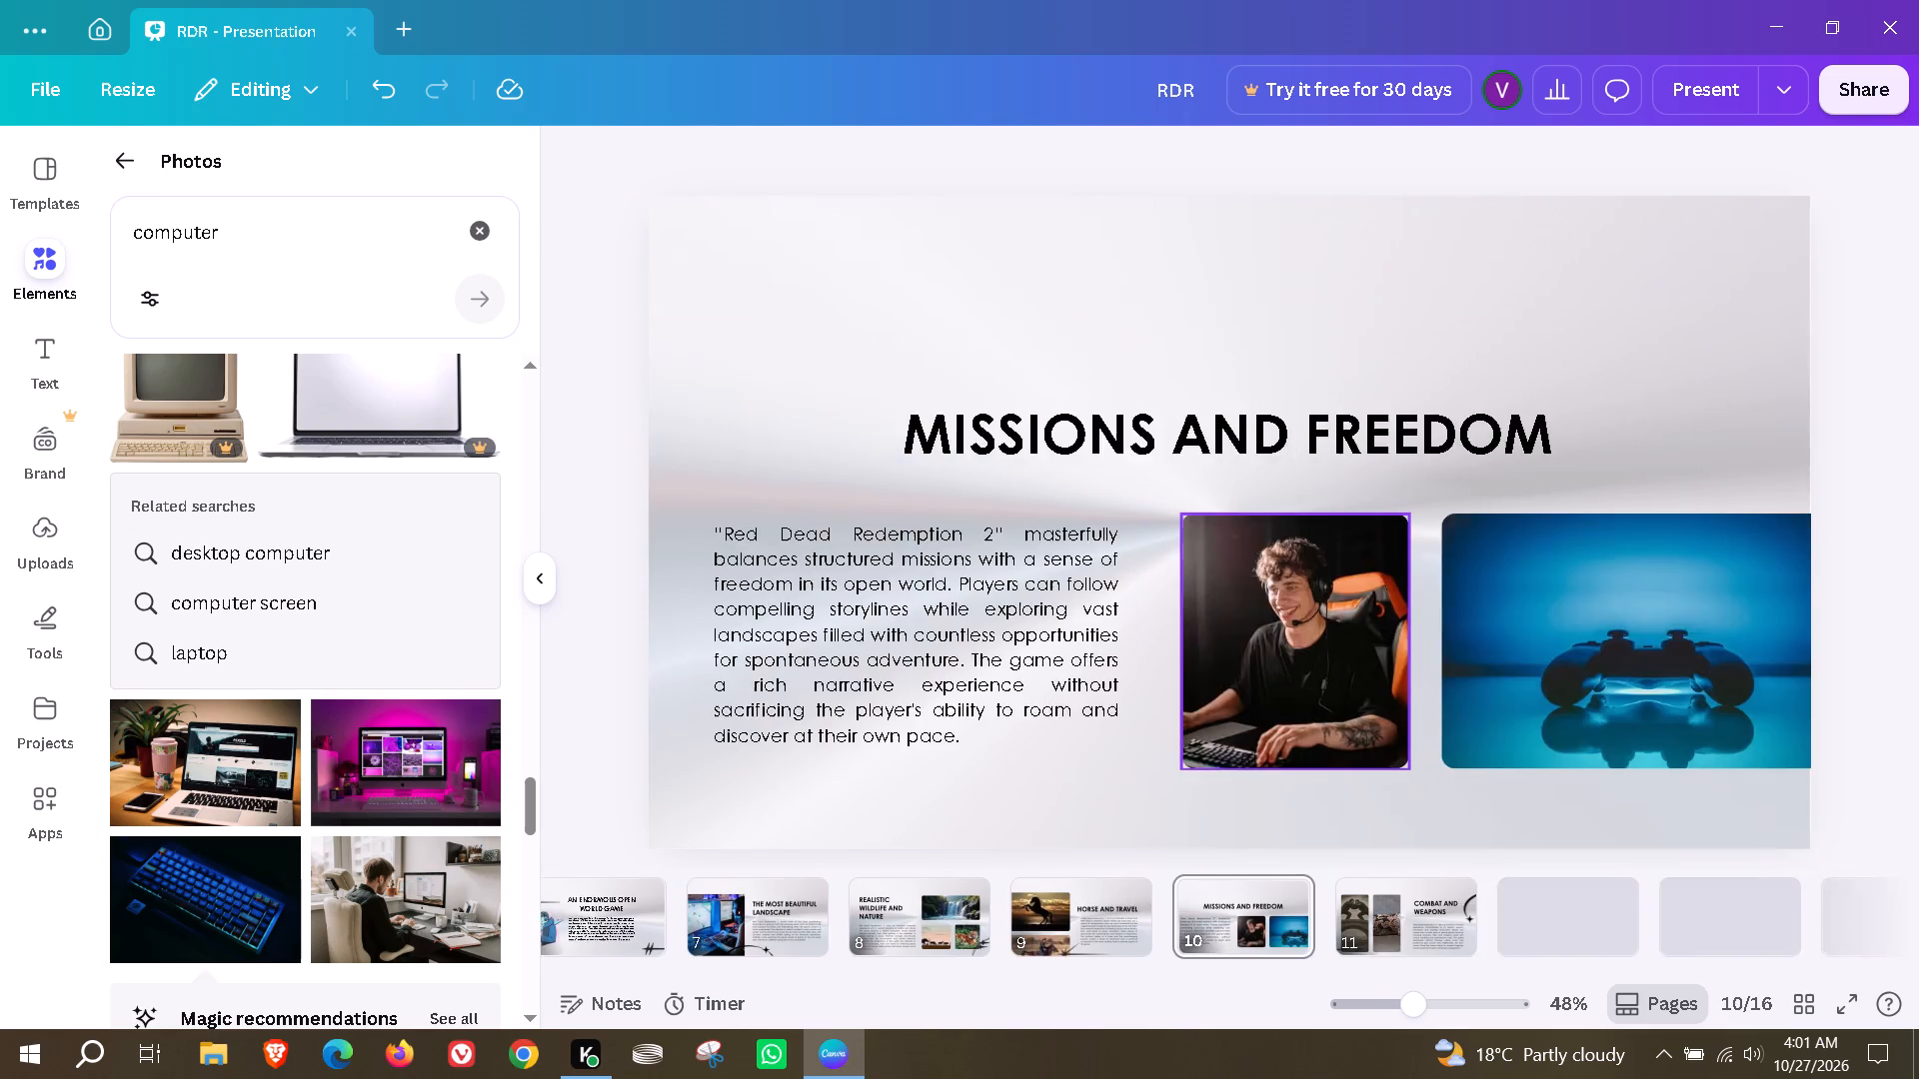
scroll(1274, 564, "down", 11)
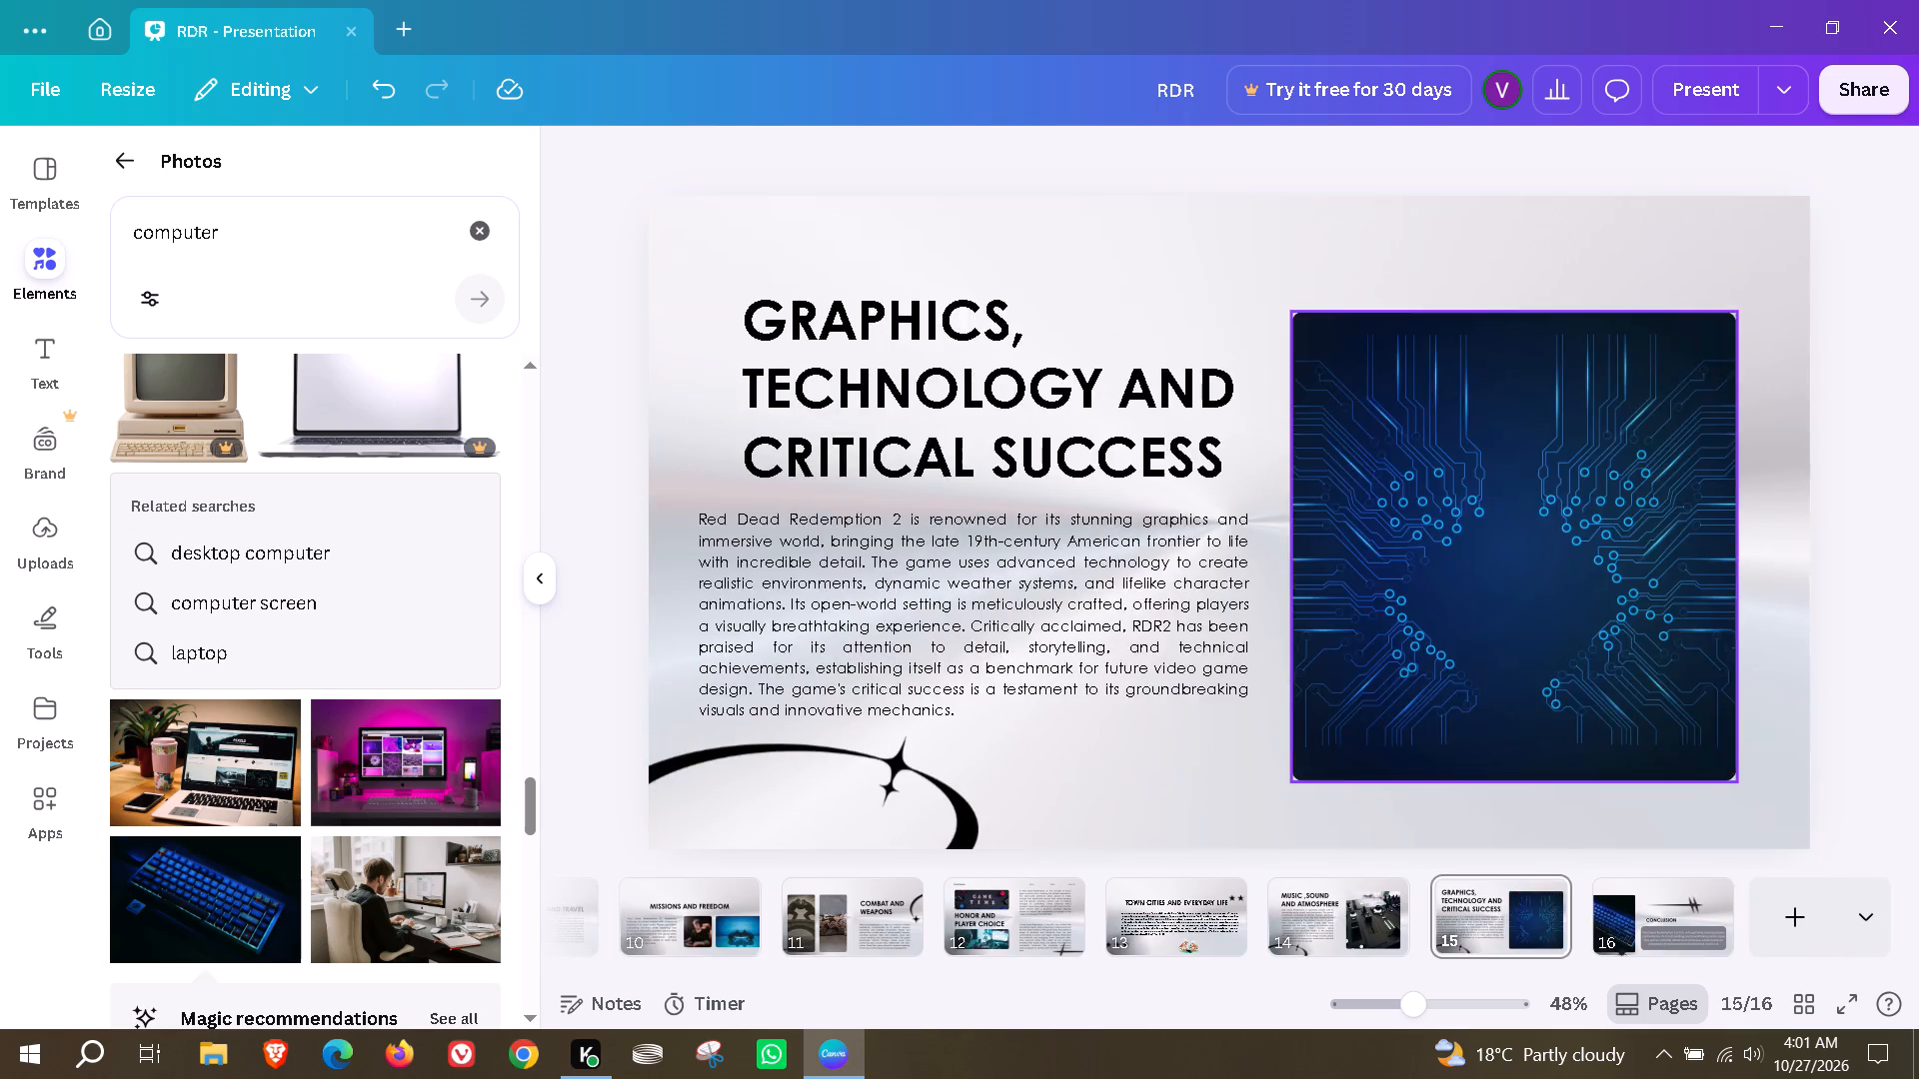
scroll(1294, 553, "down", 4)
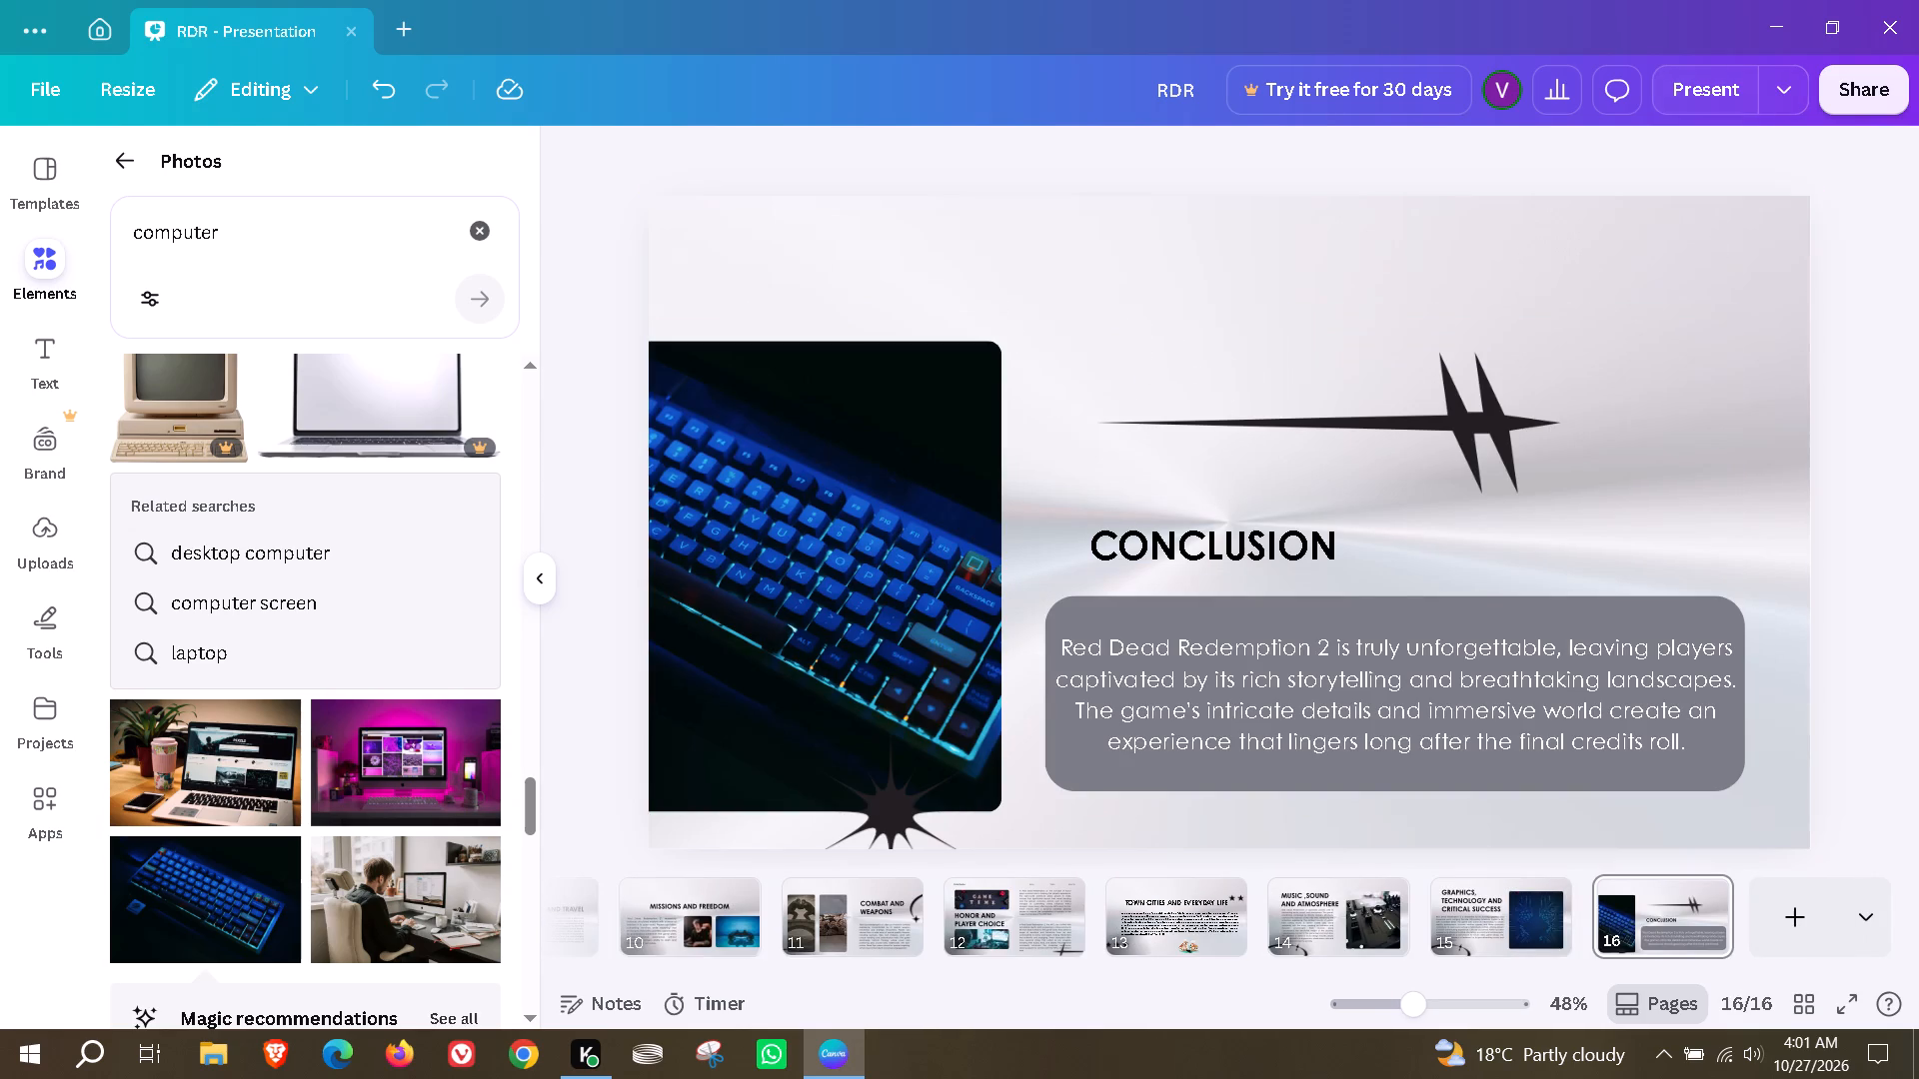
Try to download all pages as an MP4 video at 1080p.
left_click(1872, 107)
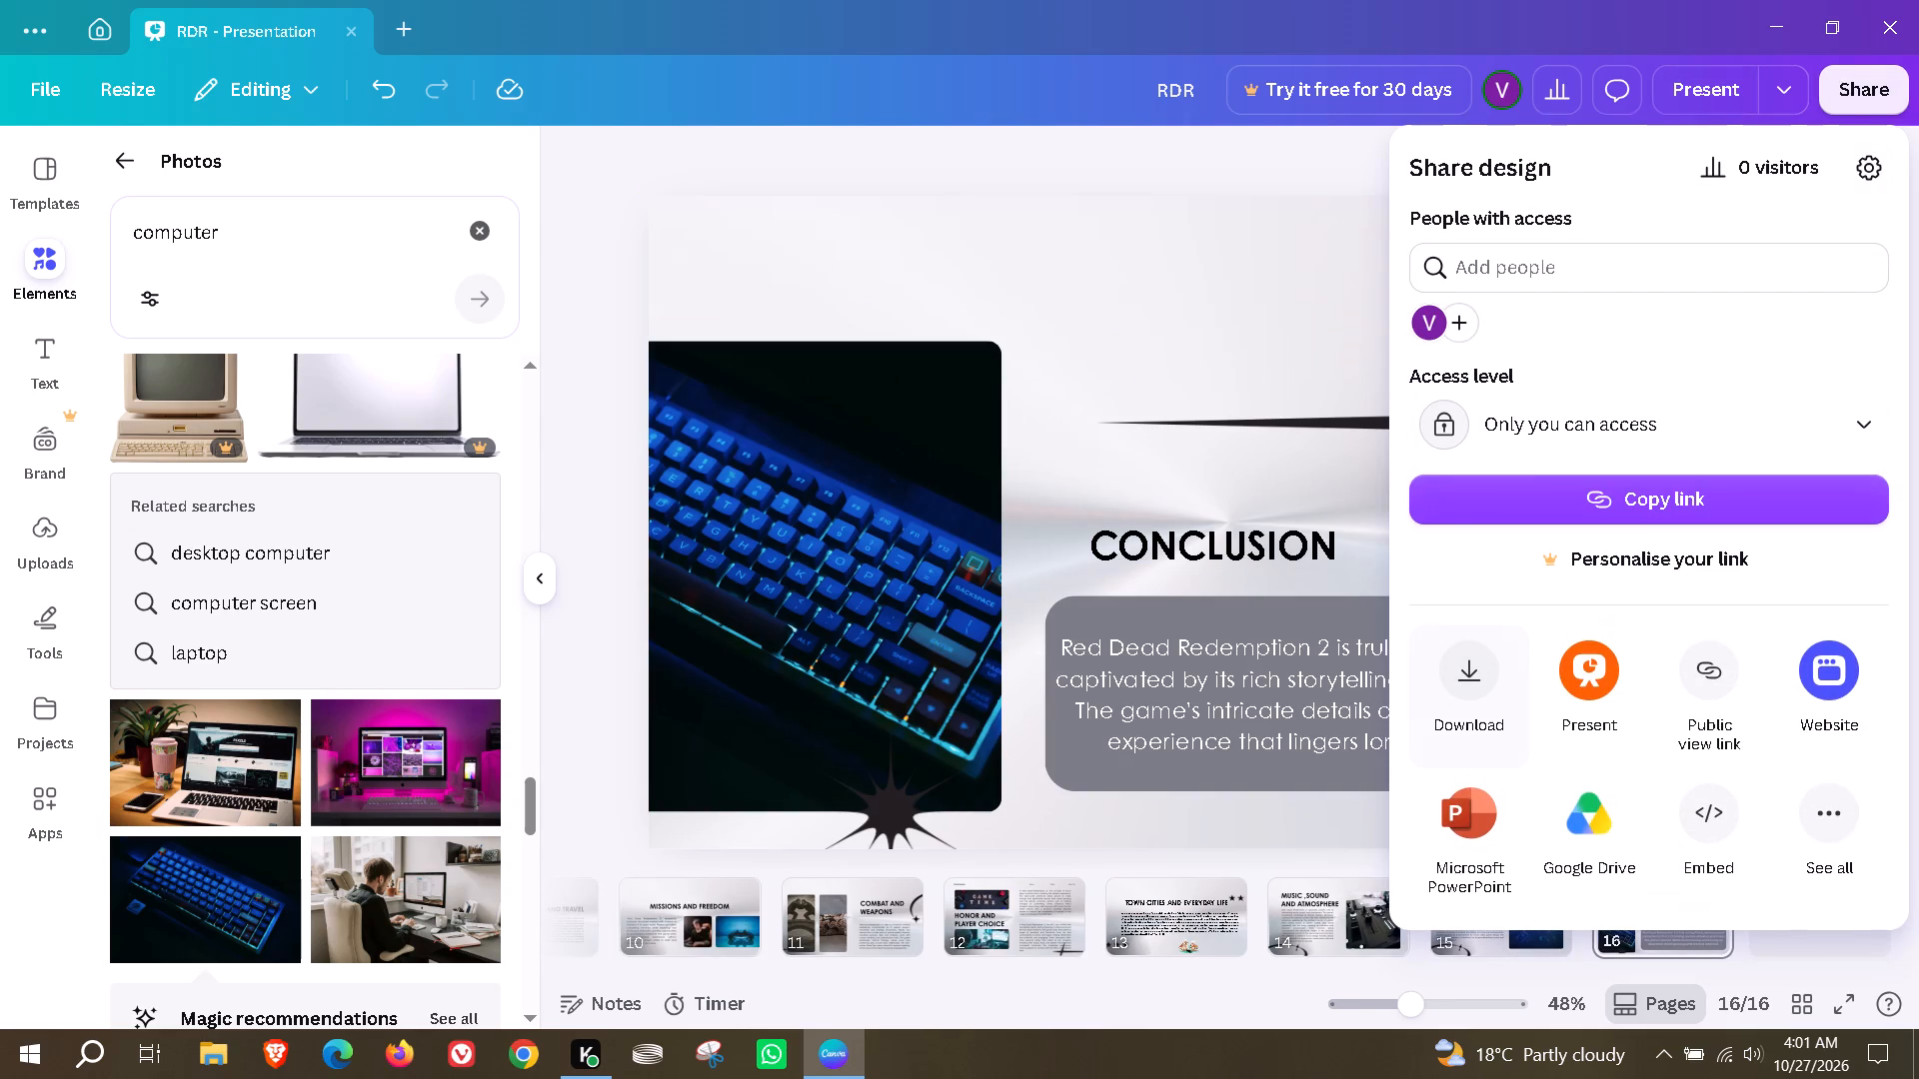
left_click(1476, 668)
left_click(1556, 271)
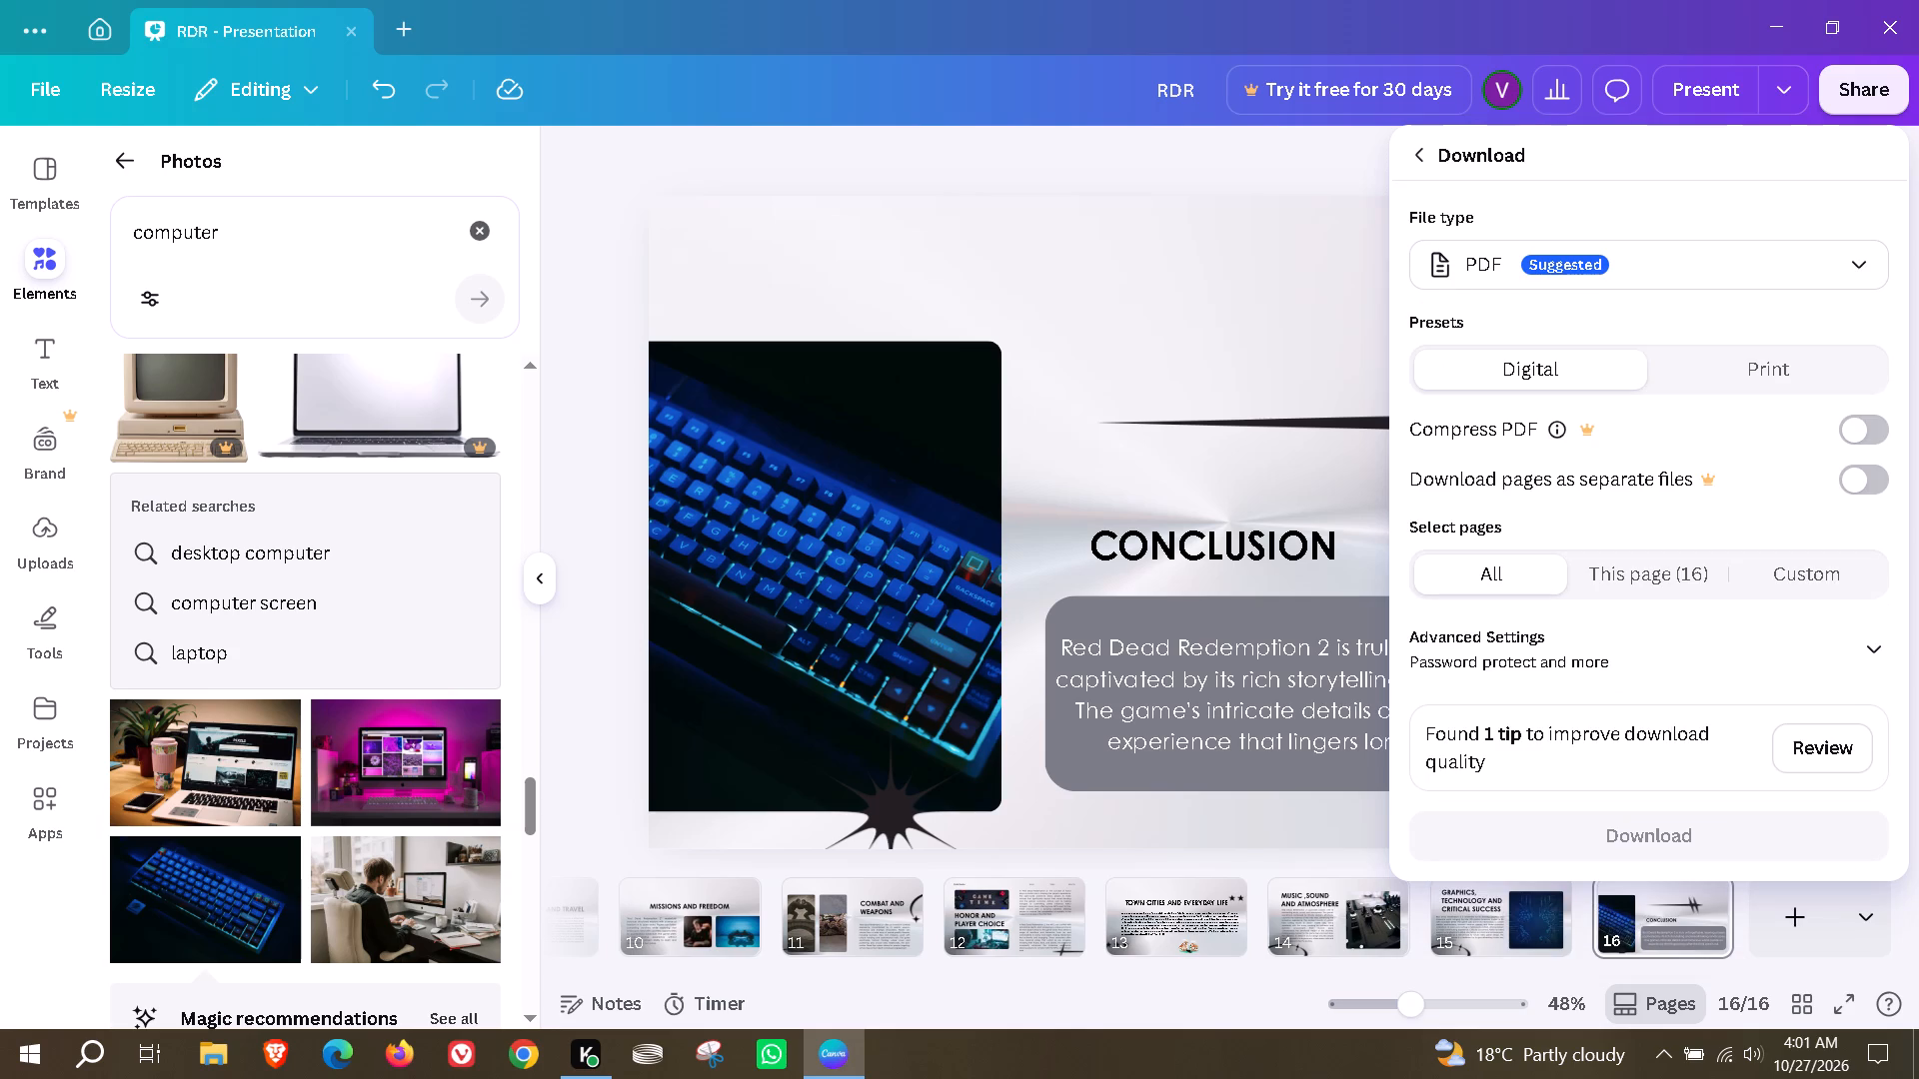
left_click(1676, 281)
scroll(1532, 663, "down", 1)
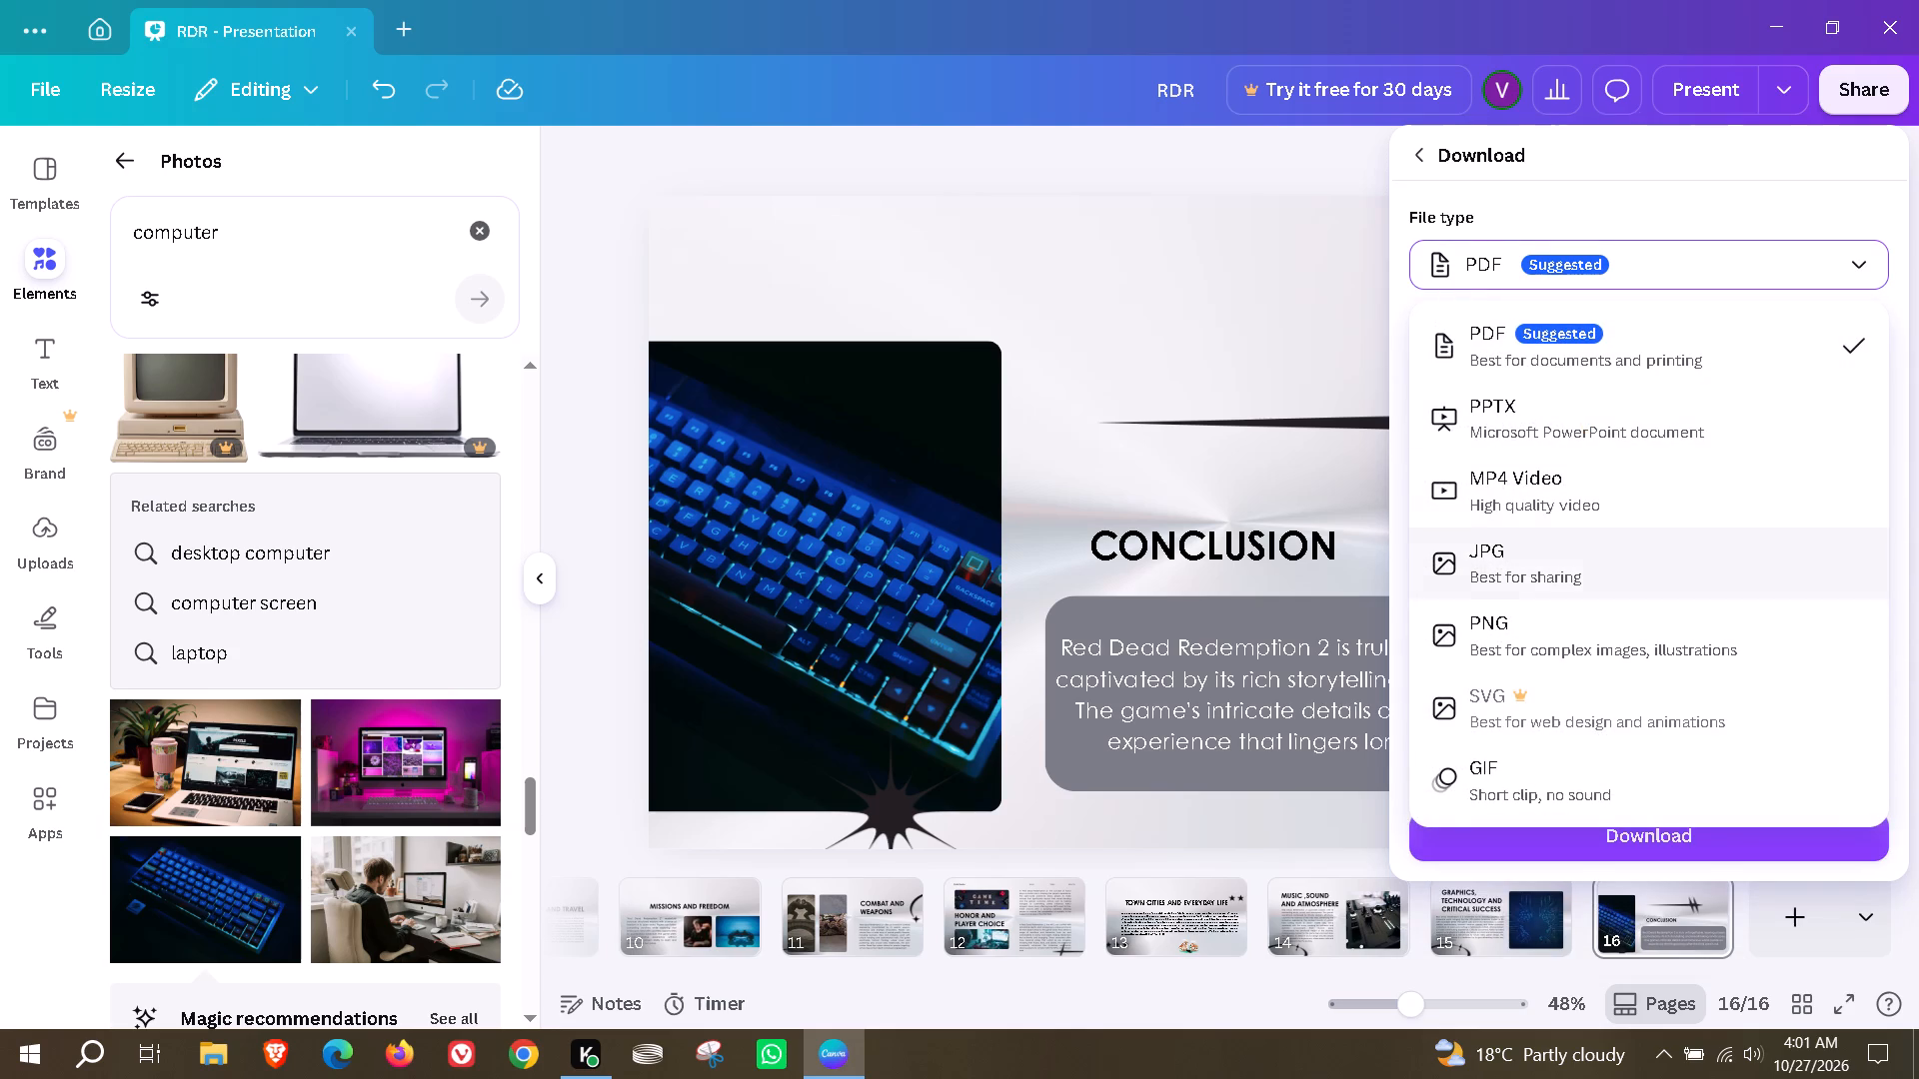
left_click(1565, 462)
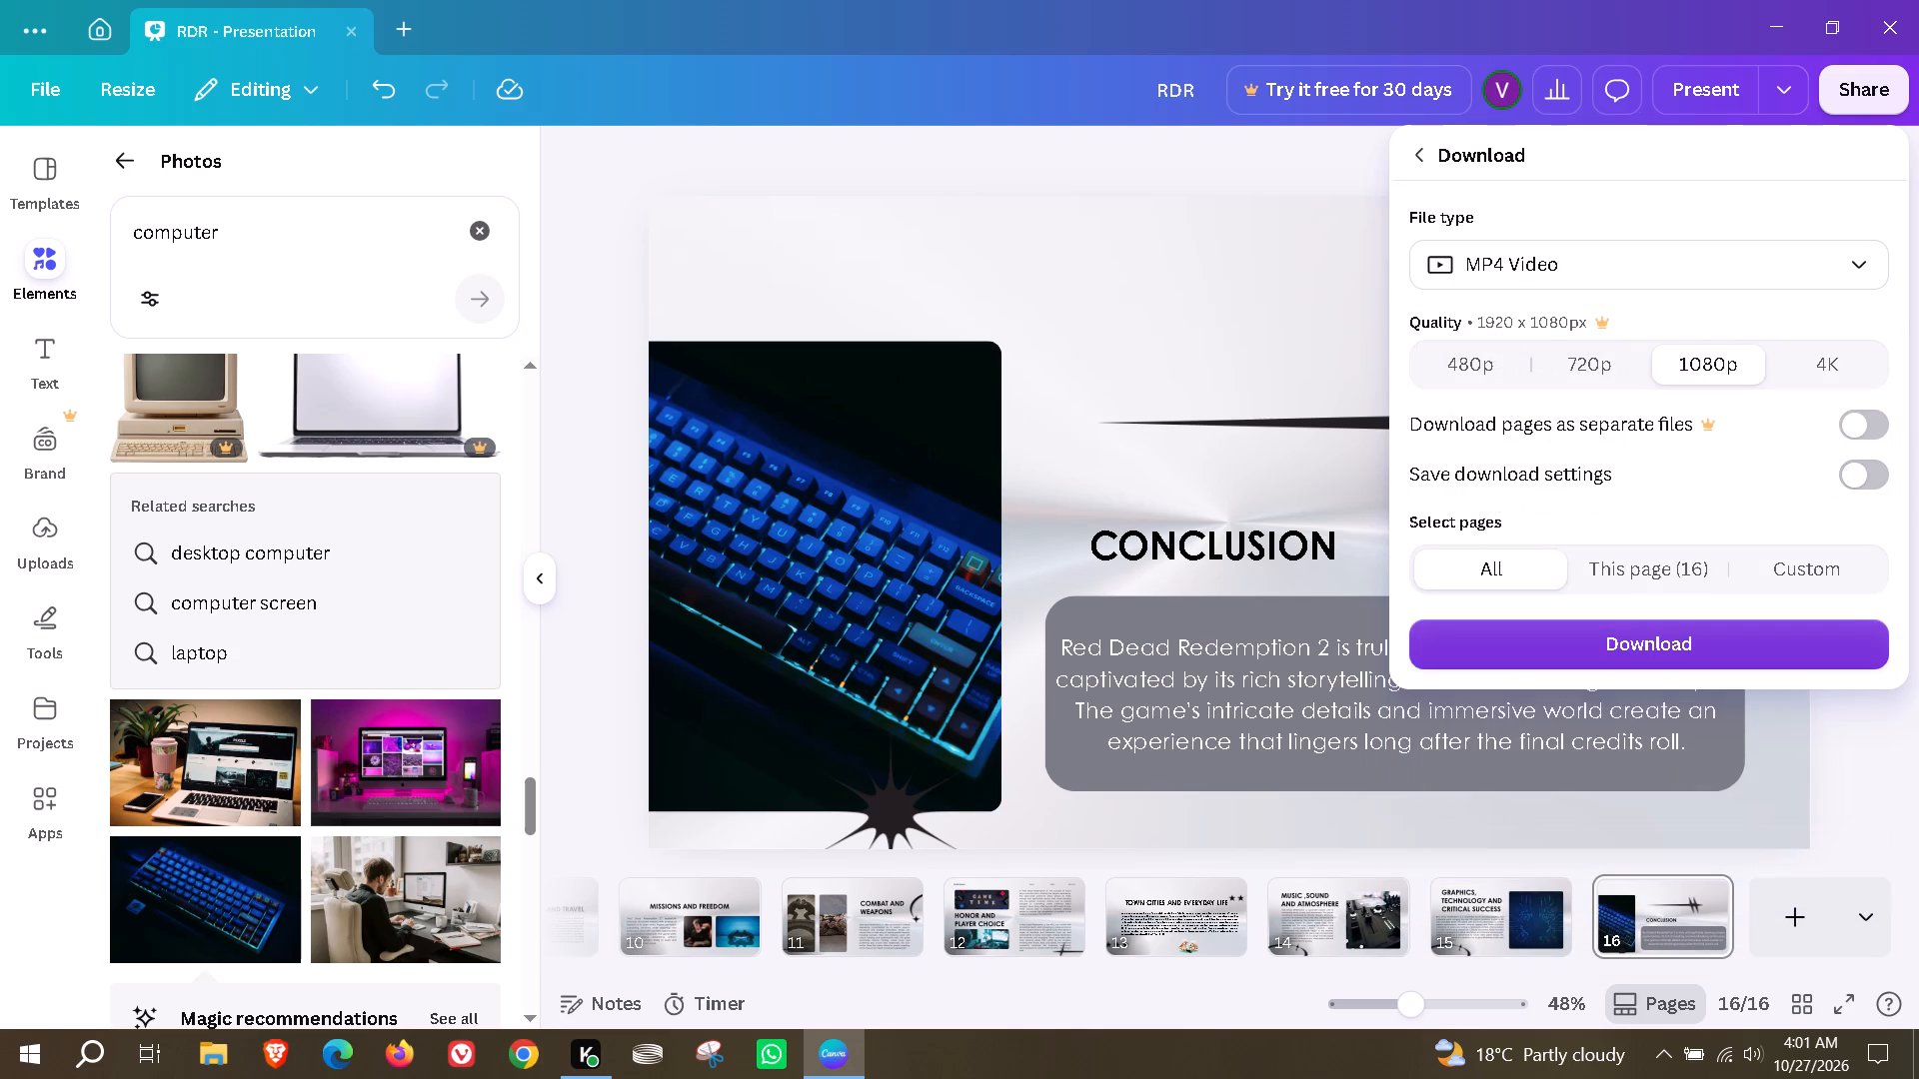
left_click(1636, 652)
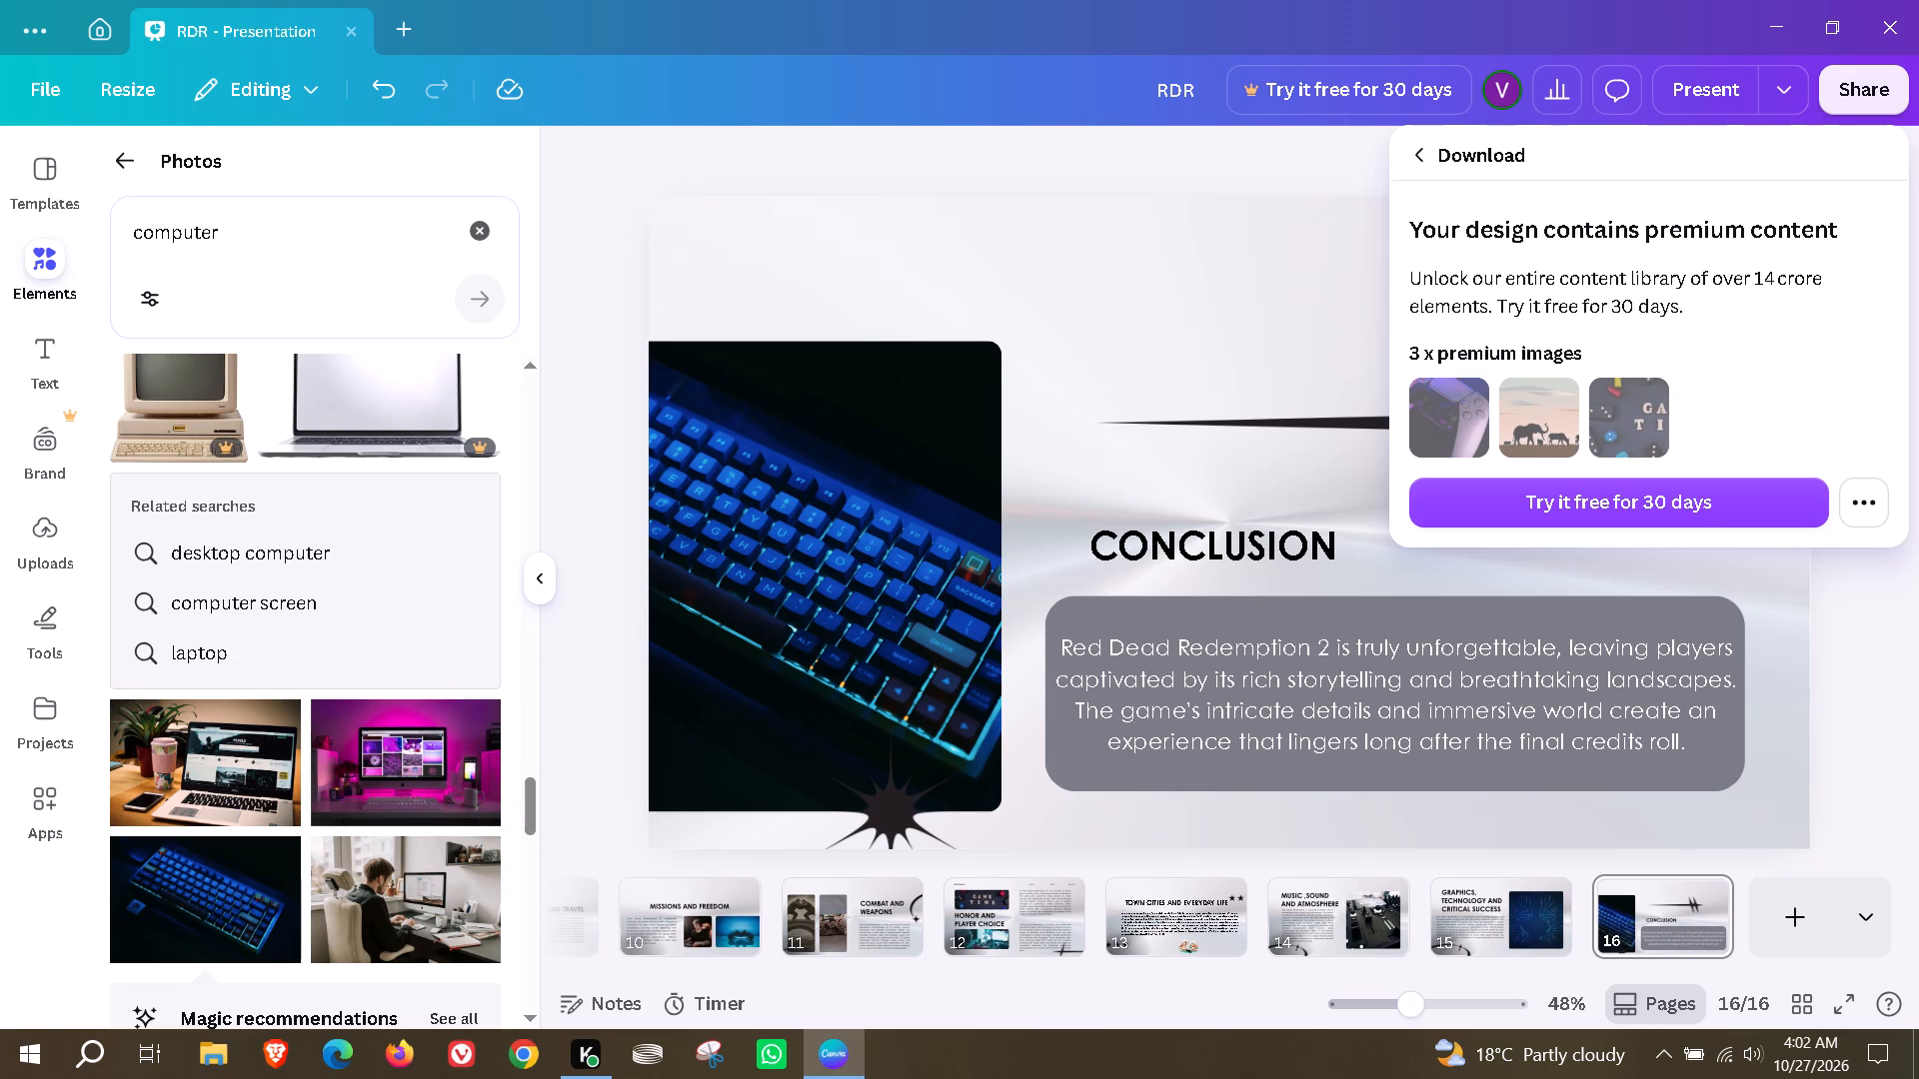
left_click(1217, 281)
On page 12, Honor and Player Choice, replace the Game Time photo with the magenta-lit computer desk photo.
scroll(1212, 736, "up", 1)
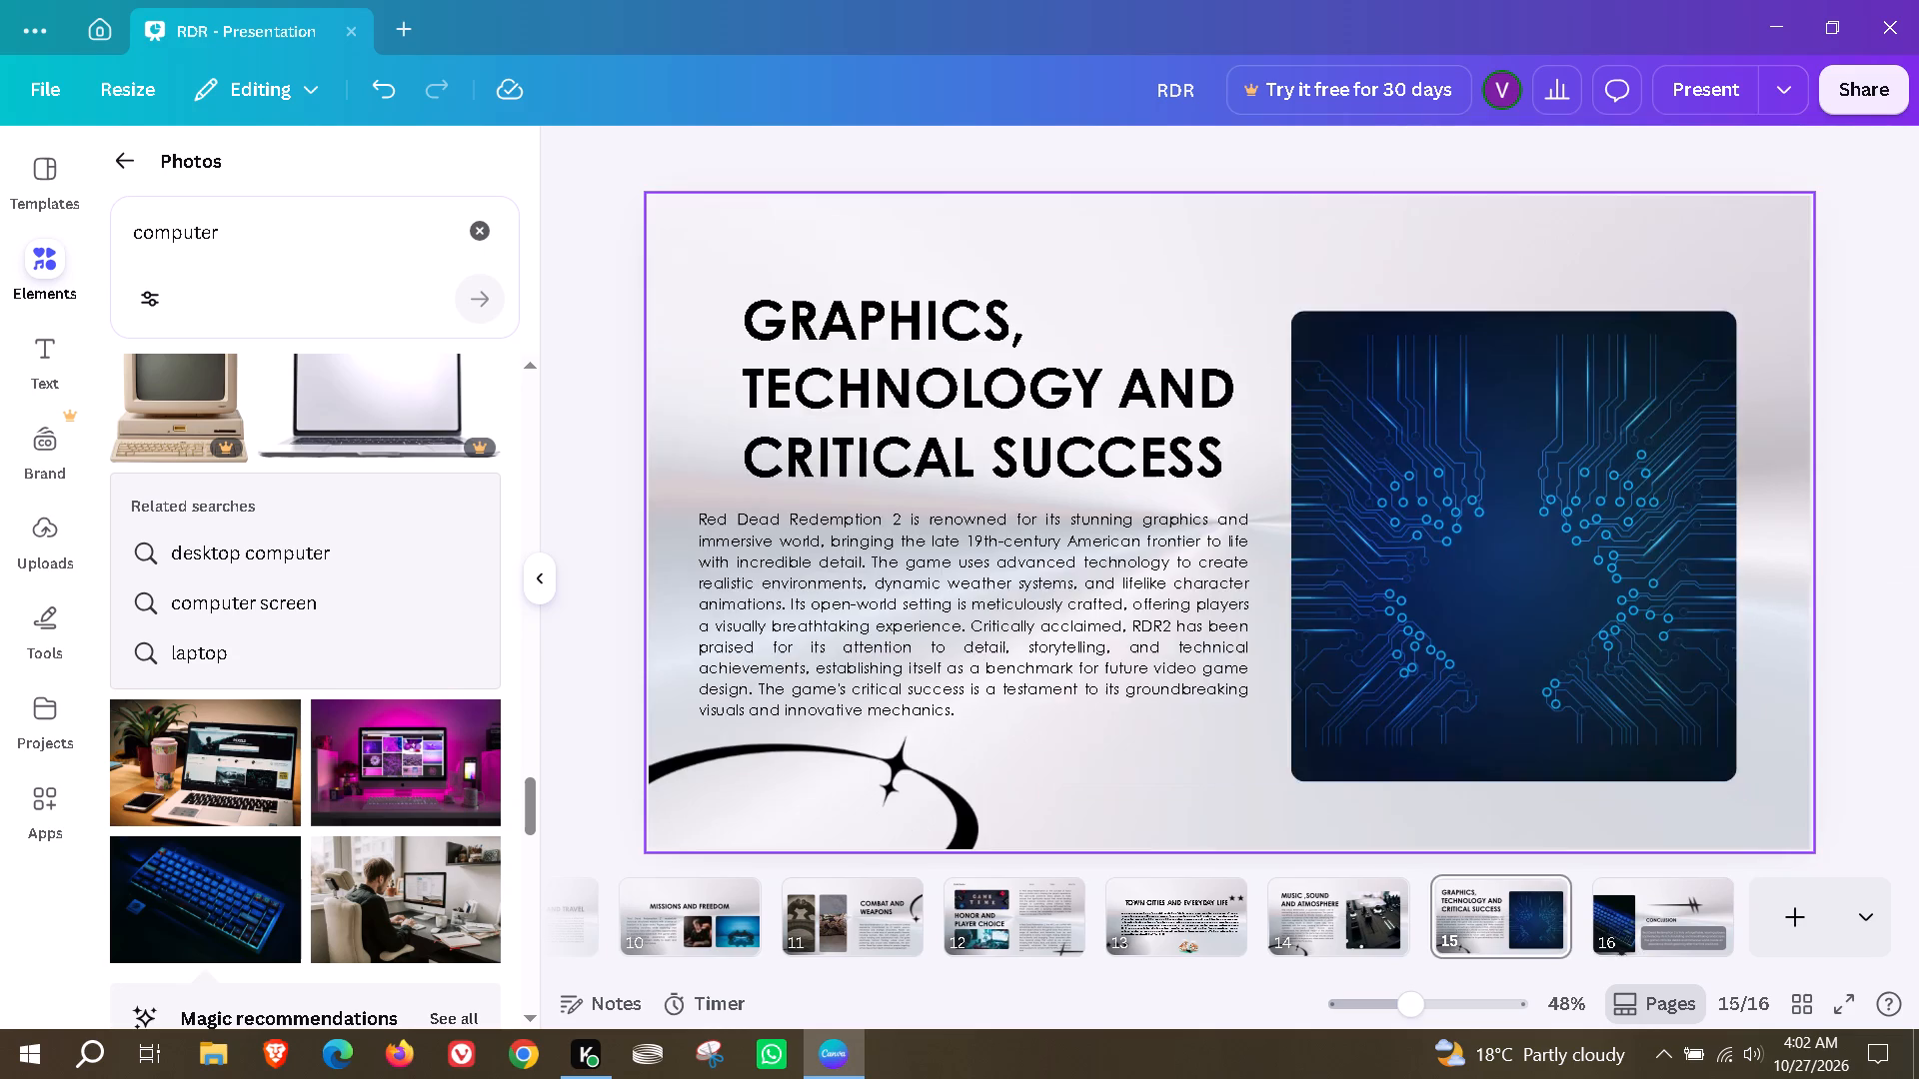
scroll(1212, 736, "up", 9)
scroll(1202, 747, "down", 1)
scroll(1202, 747, "up", 1)
scroll(1202, 749, "down", 1)
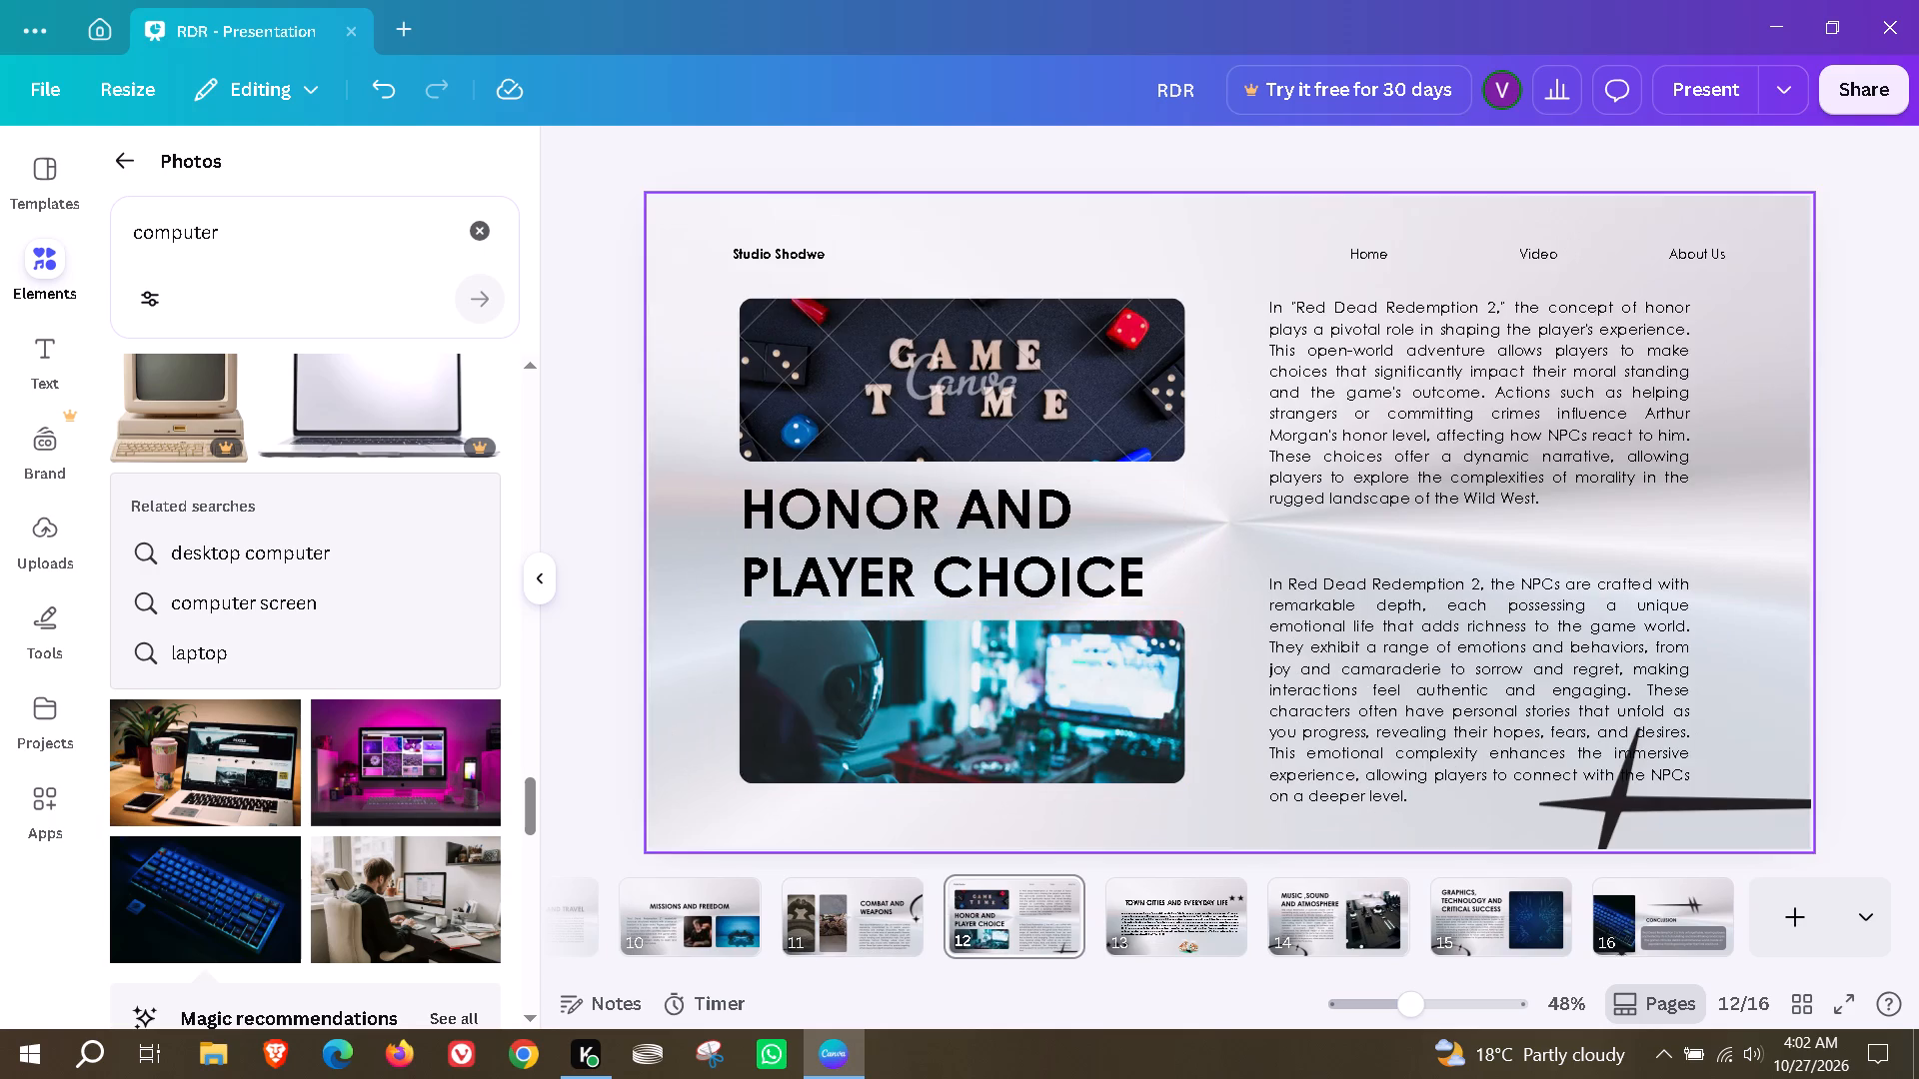
left_click_drag(356, 776, 934, 397)
left_click(1253, 522)
Search photos for animals and replace page 8's watermarked elephant silhouette photo with the red sunset giraffe photo.
scroll(1184, 547, "up", 4)
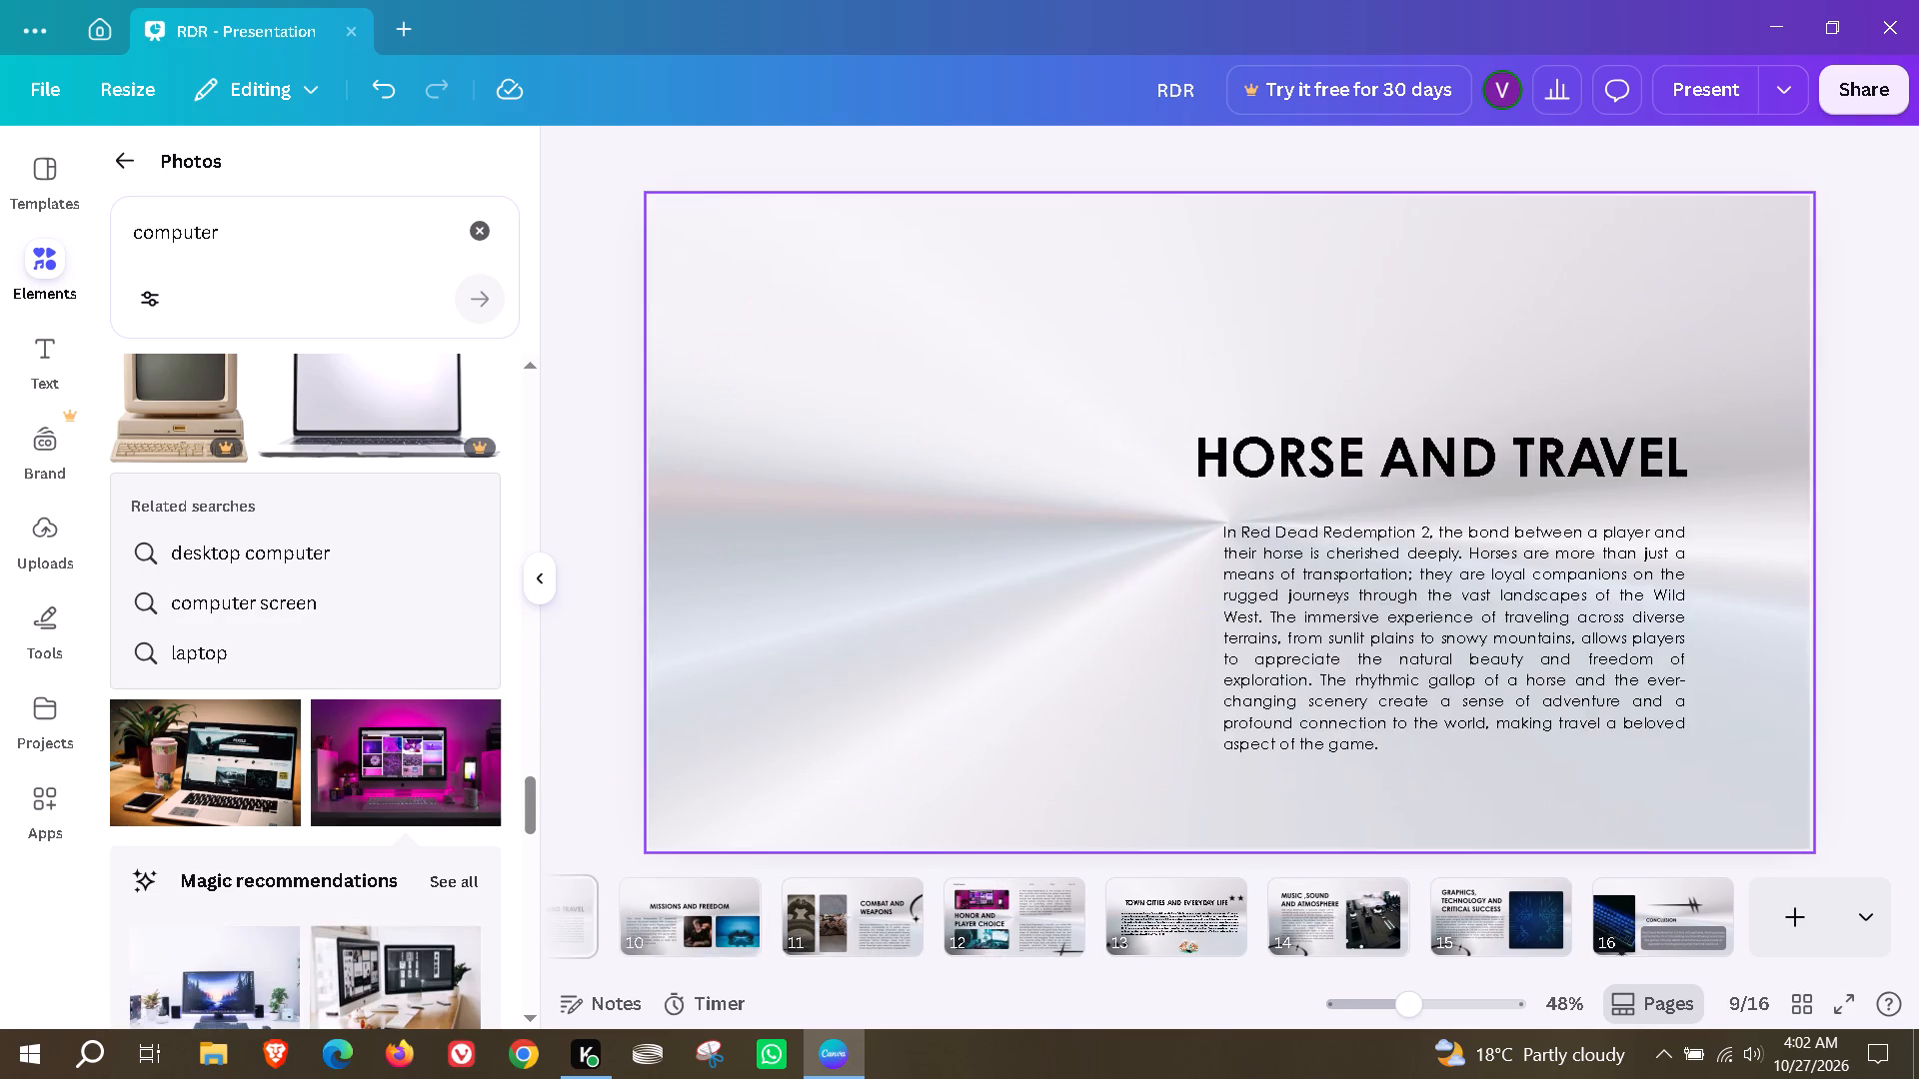
scroll(1184, 564, "up", 4)
scroll(1184, 564, "down", 2)
scroll(362, 753, "down", 1)
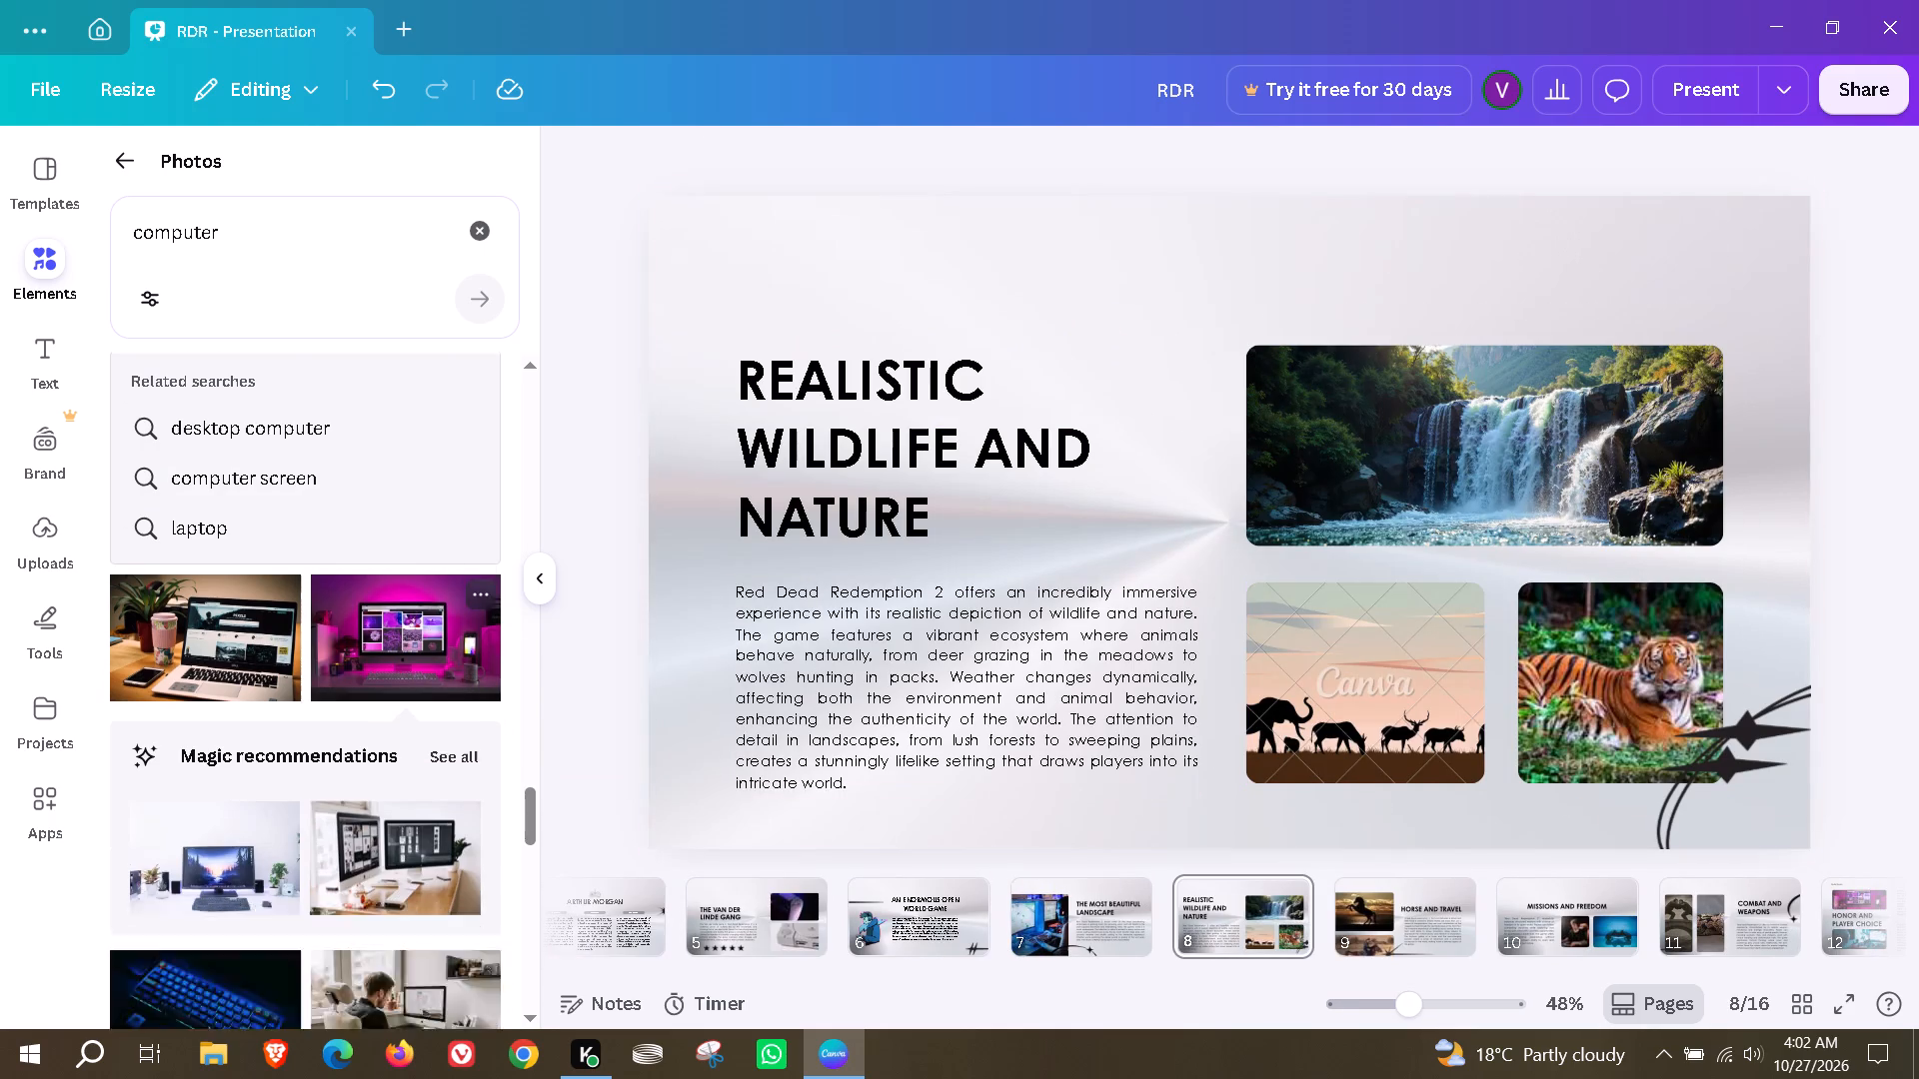
scroll(362, 753, "down", 7)
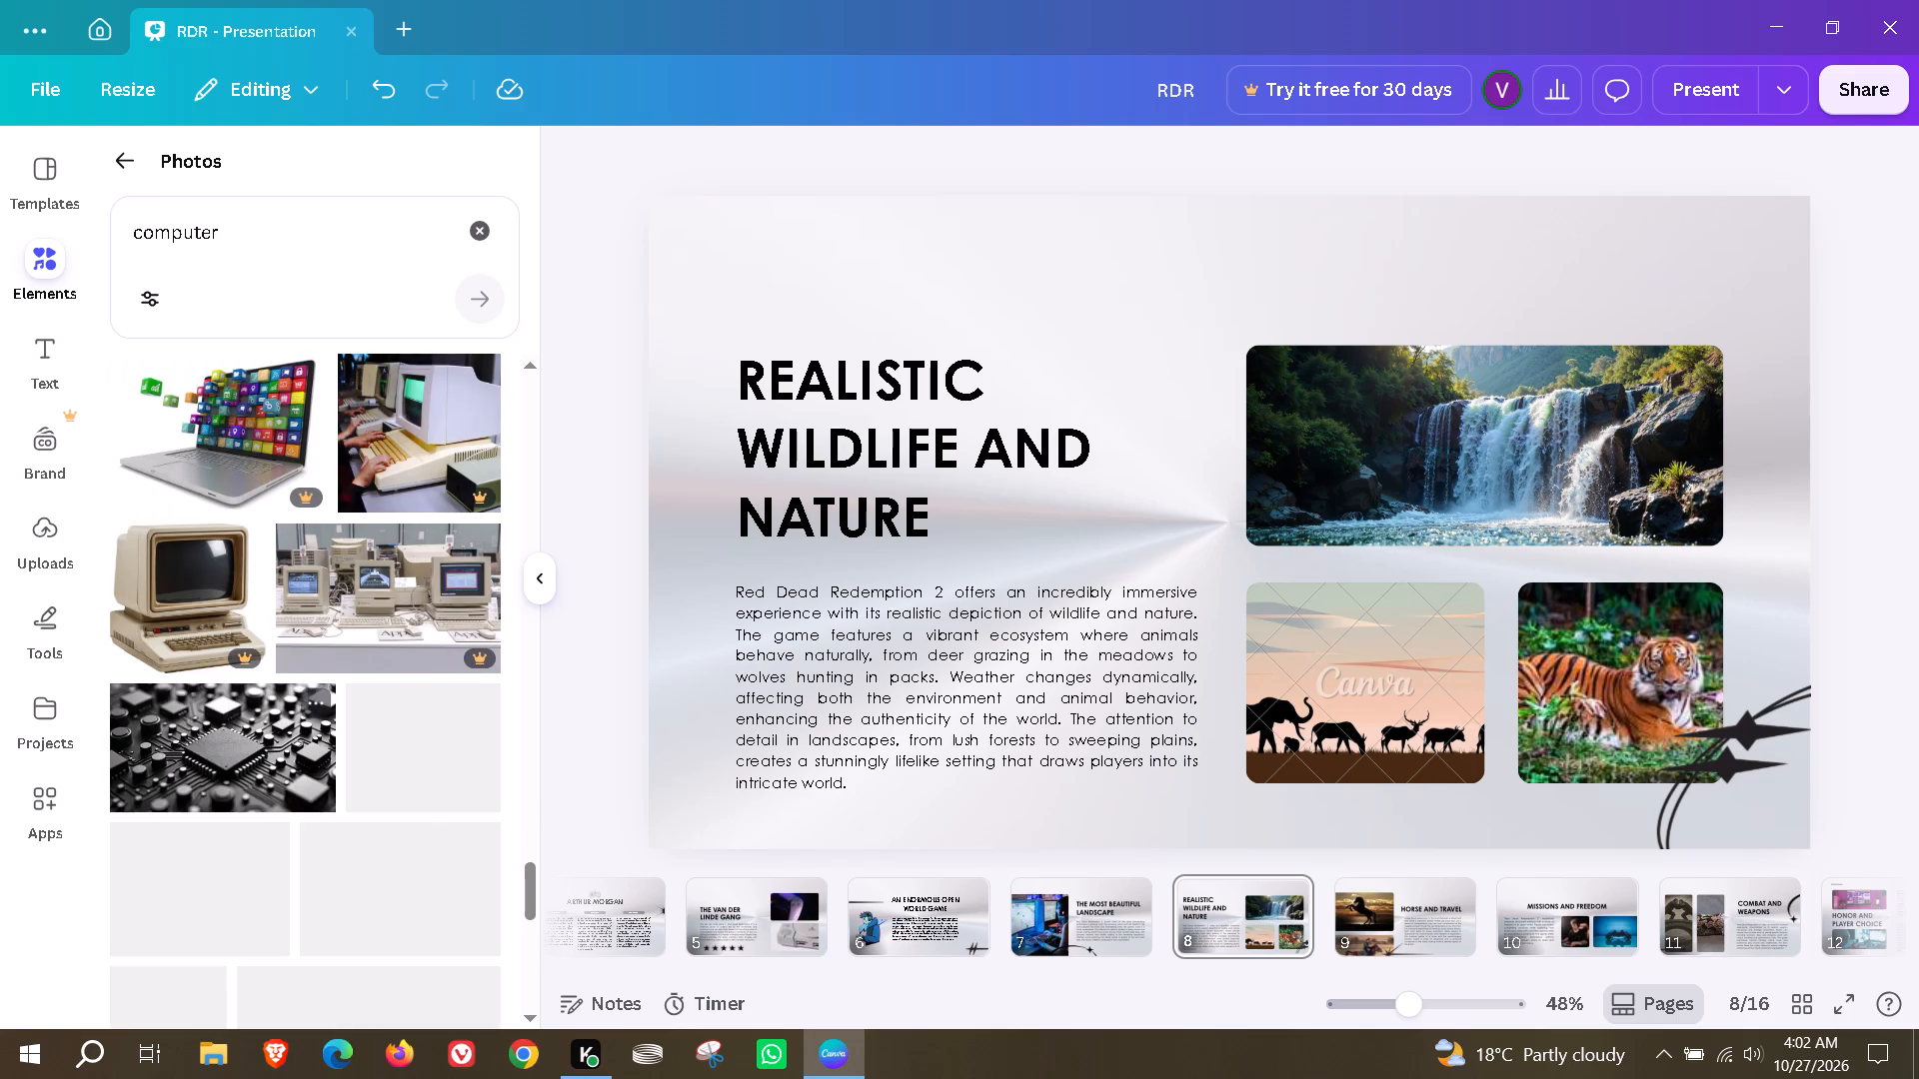
left_click_drag(245, 230, 113, 239)
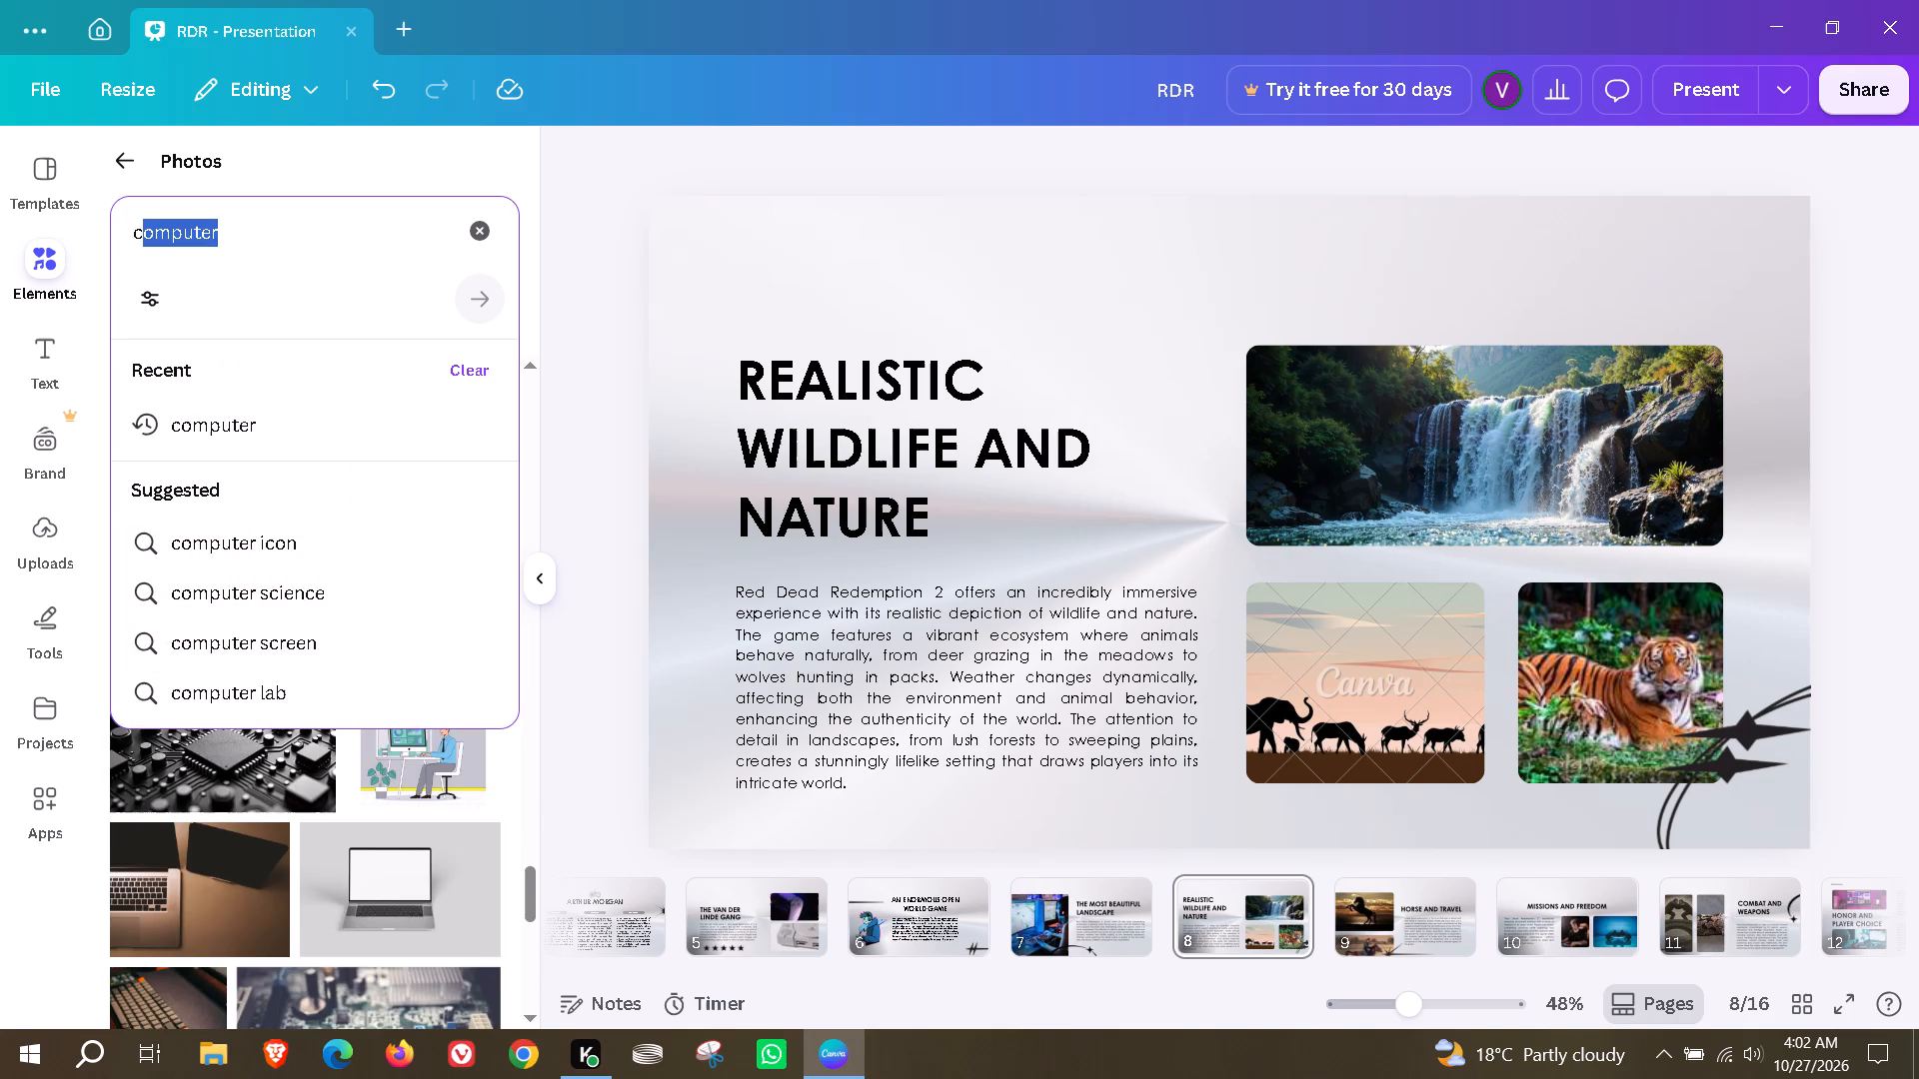
type("animals")
key("Return")
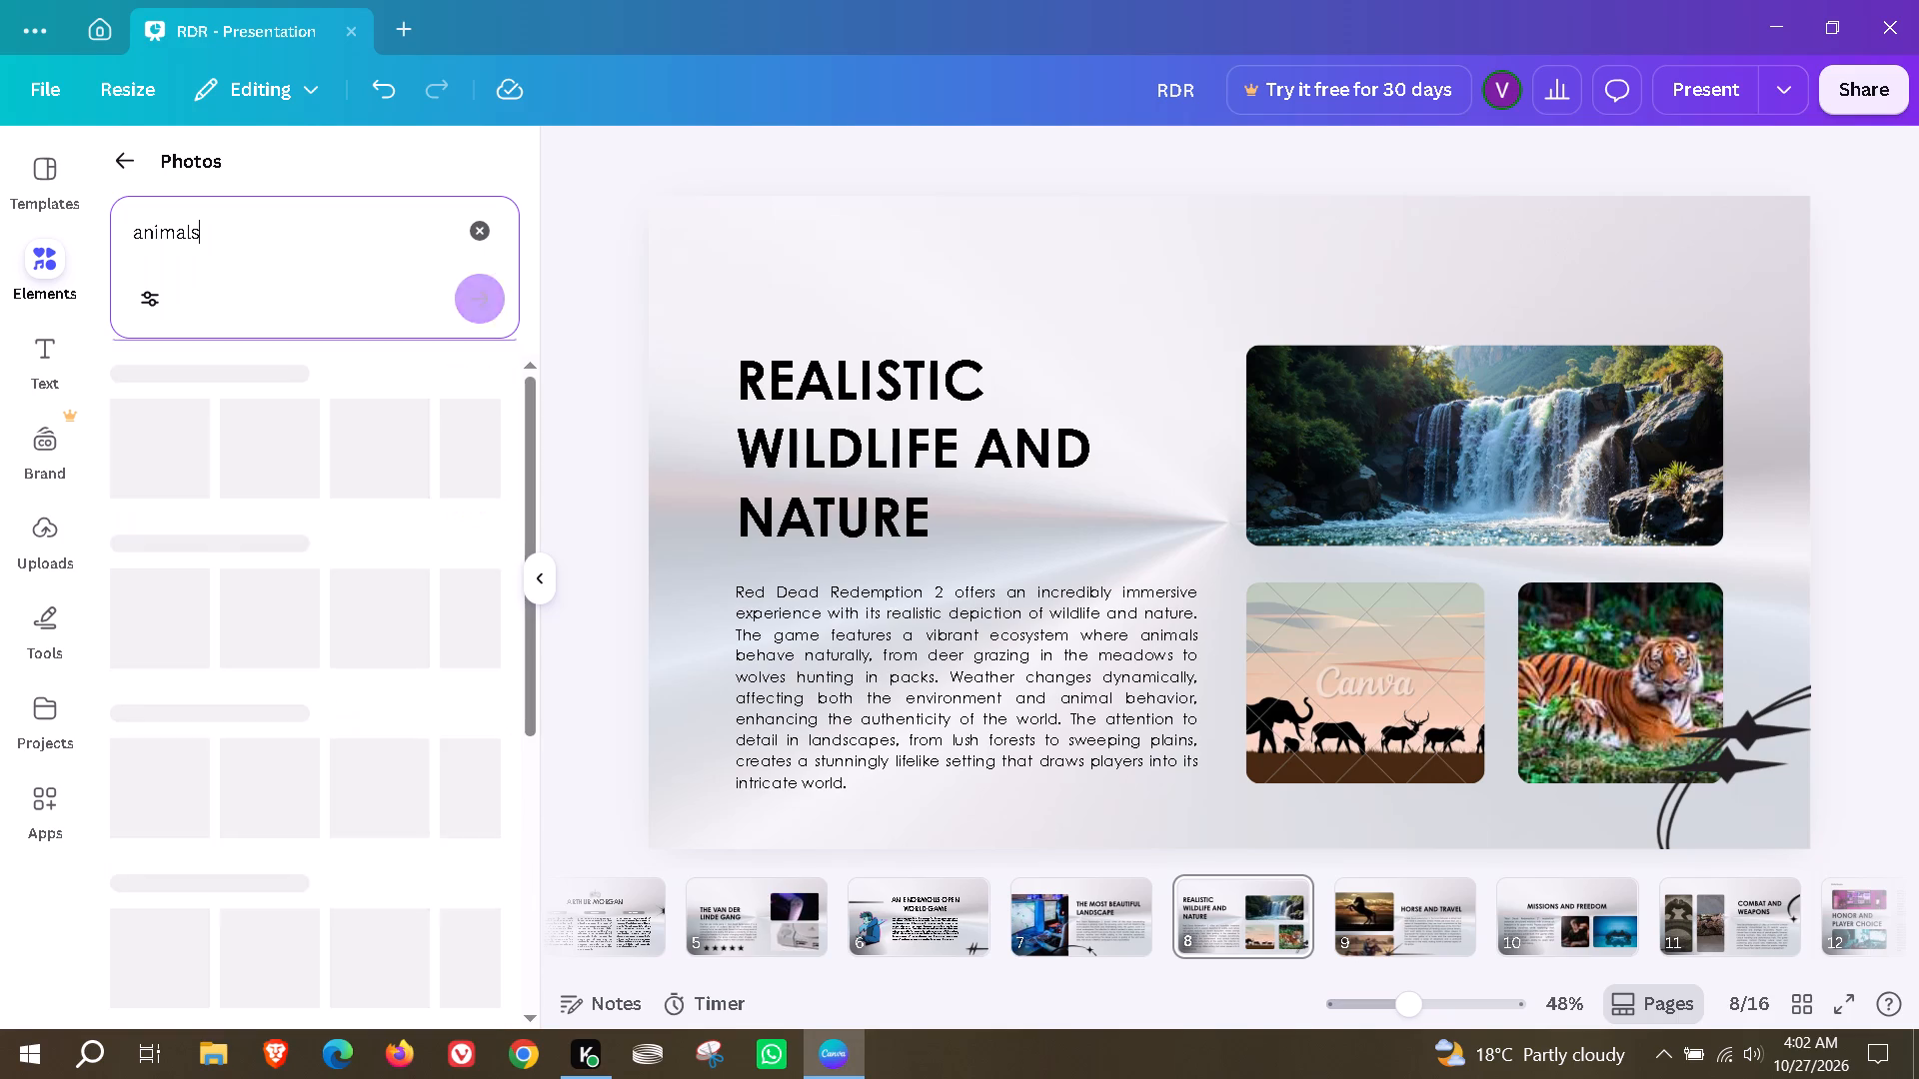
scroll(288, 790, "down", 2)
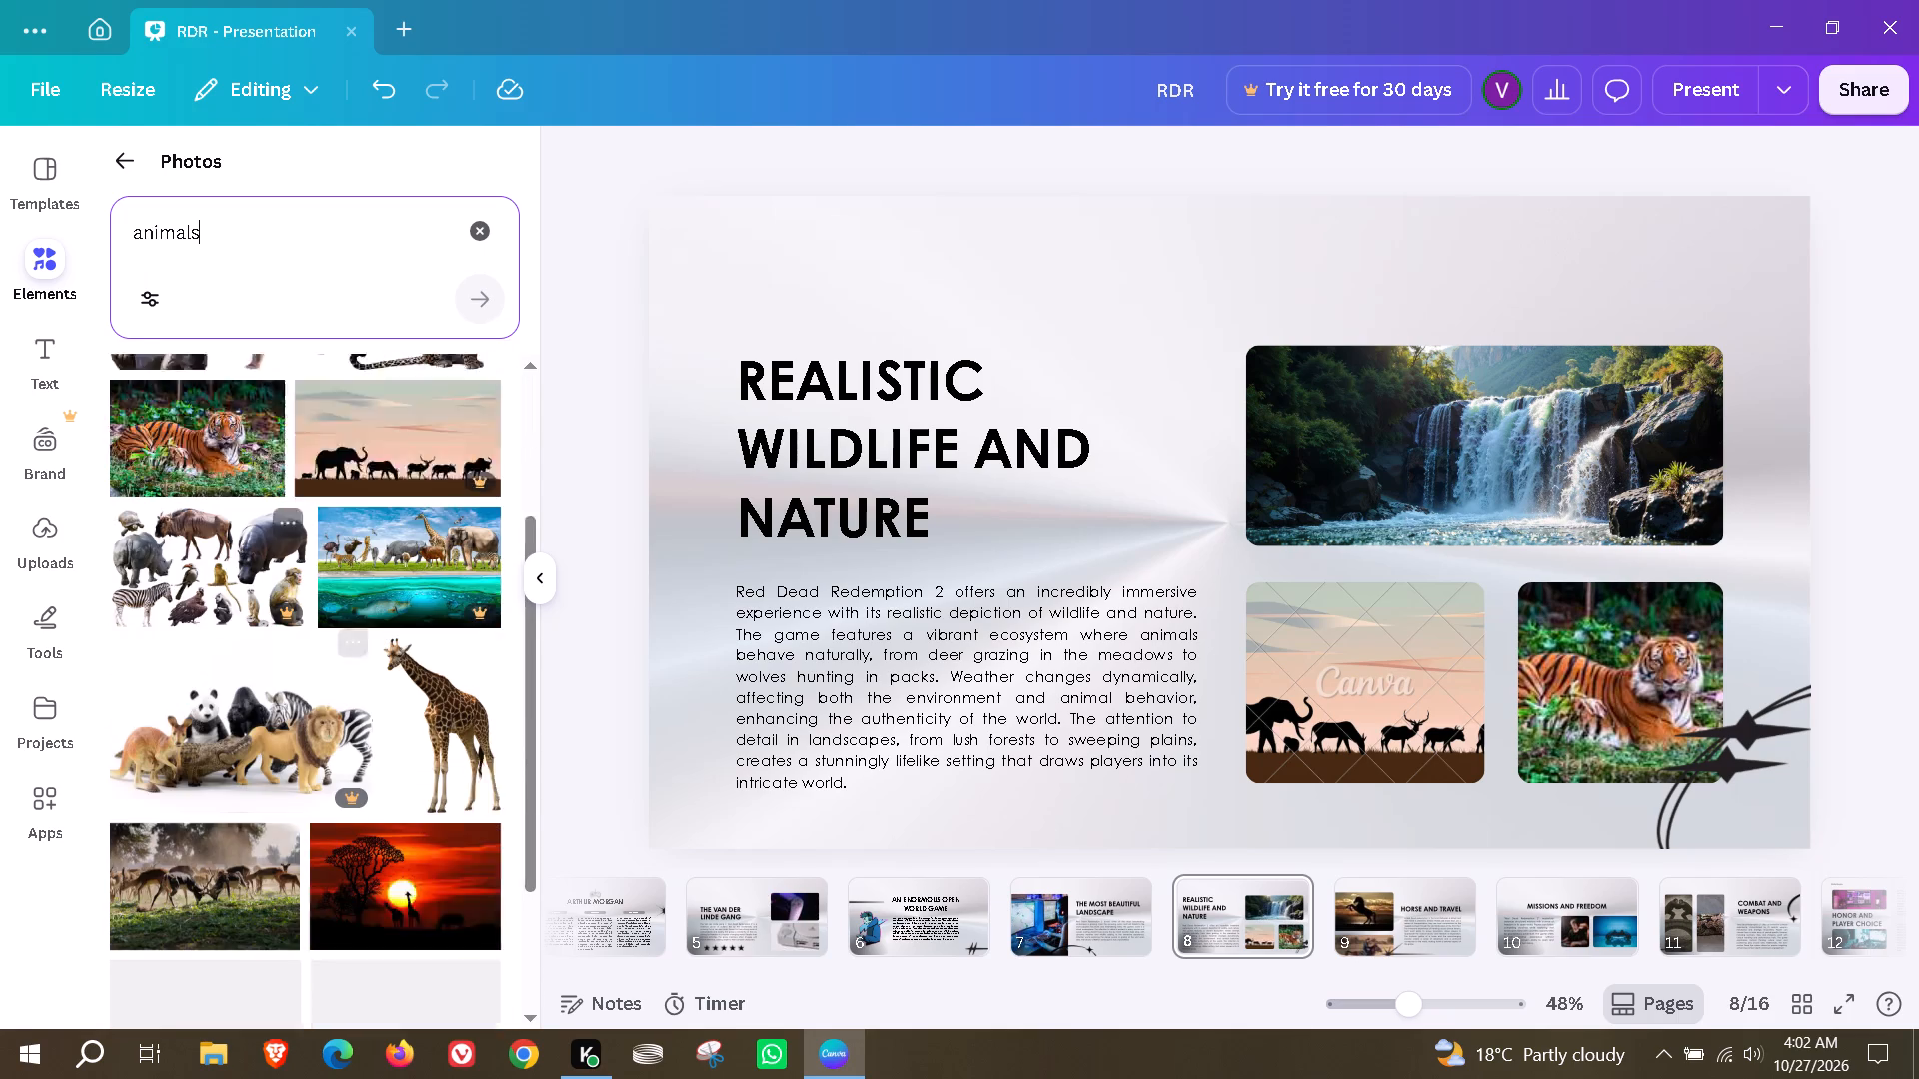
scroll(288, 790, "down", 1)
scroll(258, 934, "down", 2)
left_click_drag(411, 527, 1372, 653)
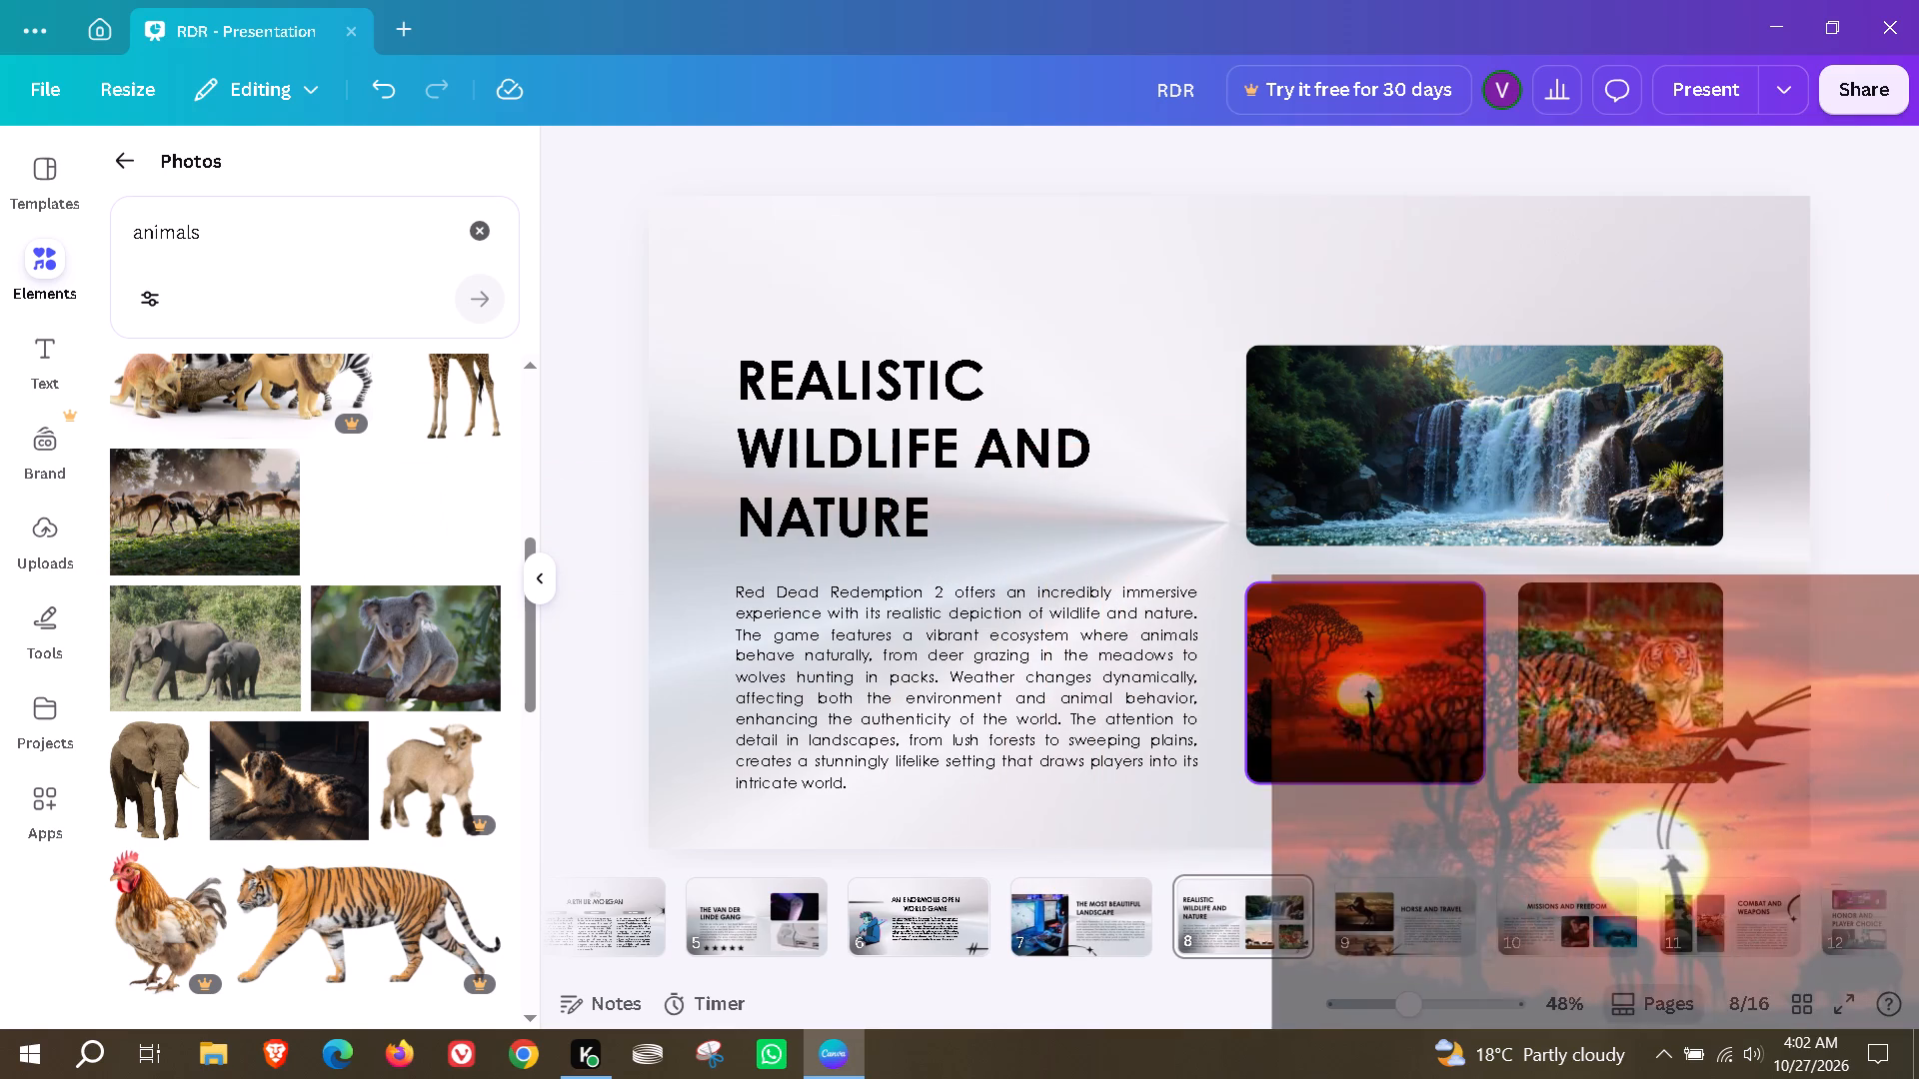
left_click_drag(1372, 653, 1399, 659)
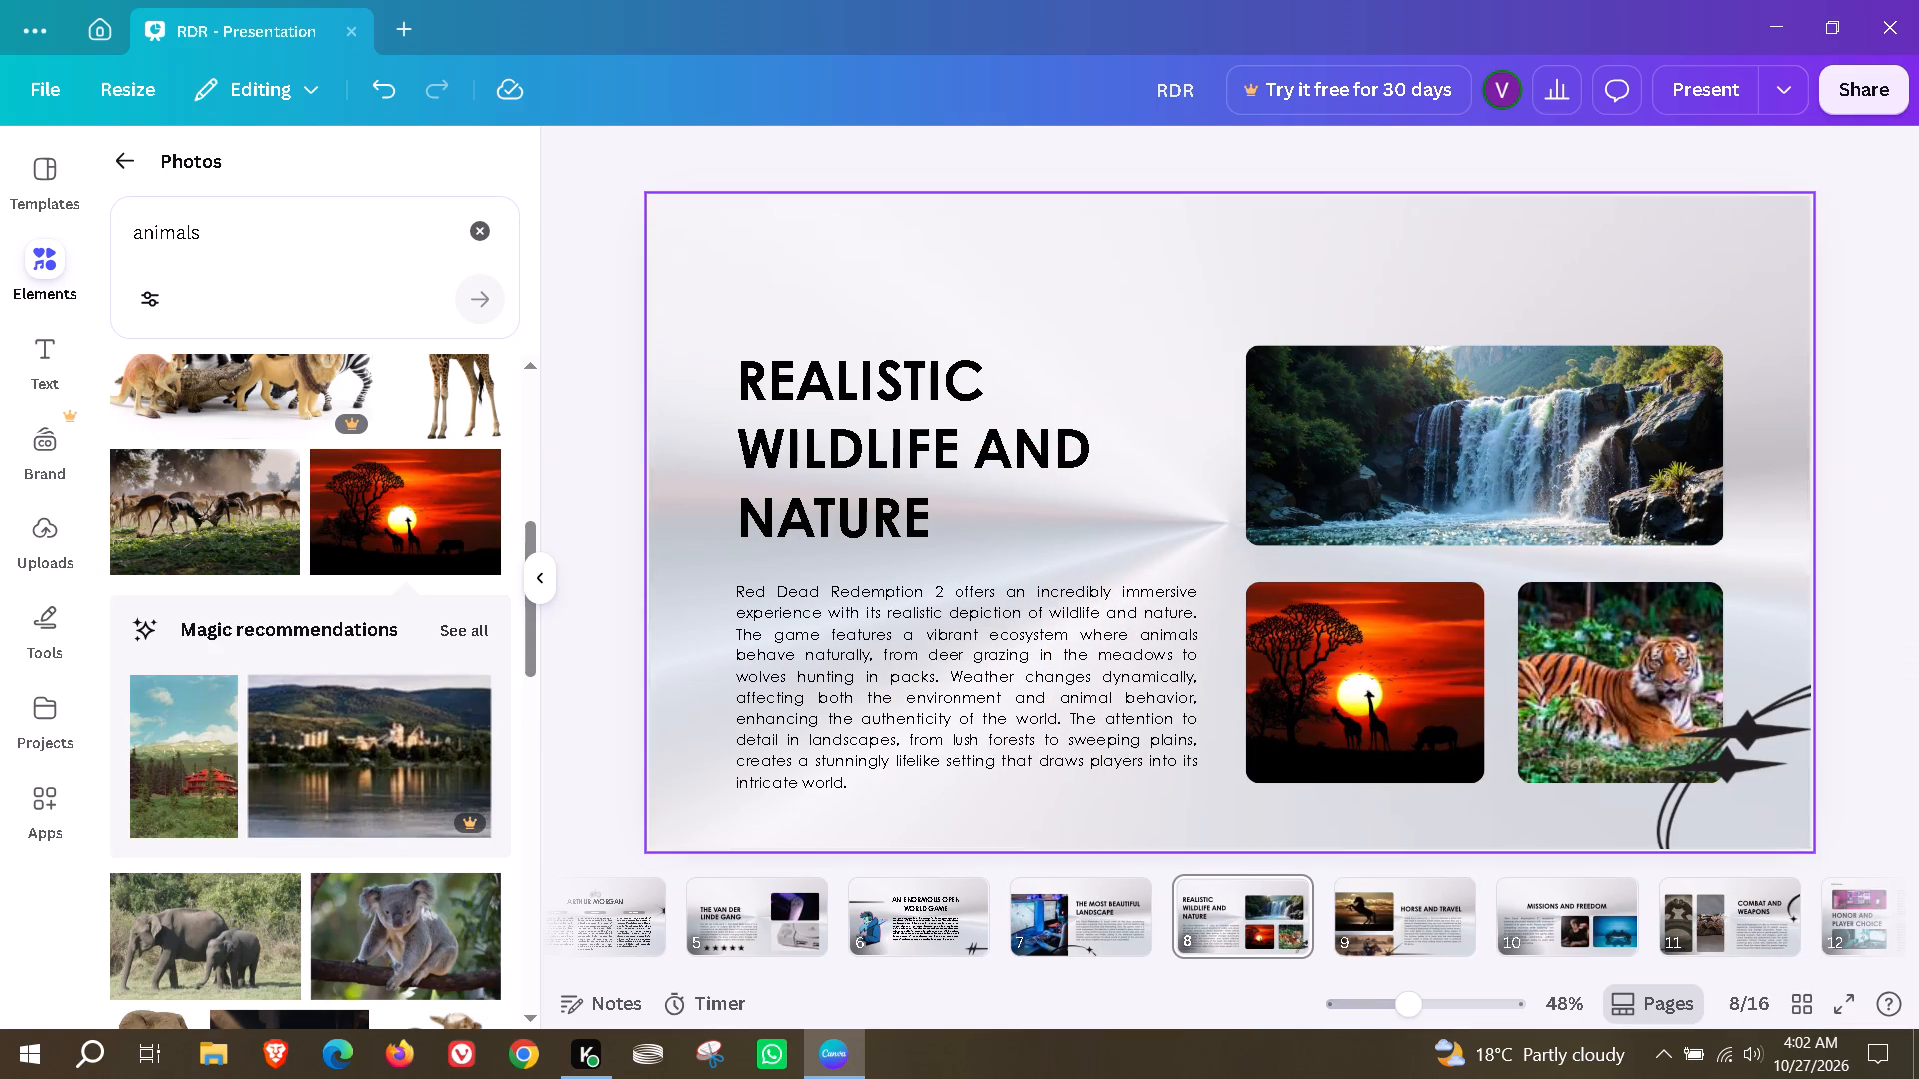
left_click(1216, 788)
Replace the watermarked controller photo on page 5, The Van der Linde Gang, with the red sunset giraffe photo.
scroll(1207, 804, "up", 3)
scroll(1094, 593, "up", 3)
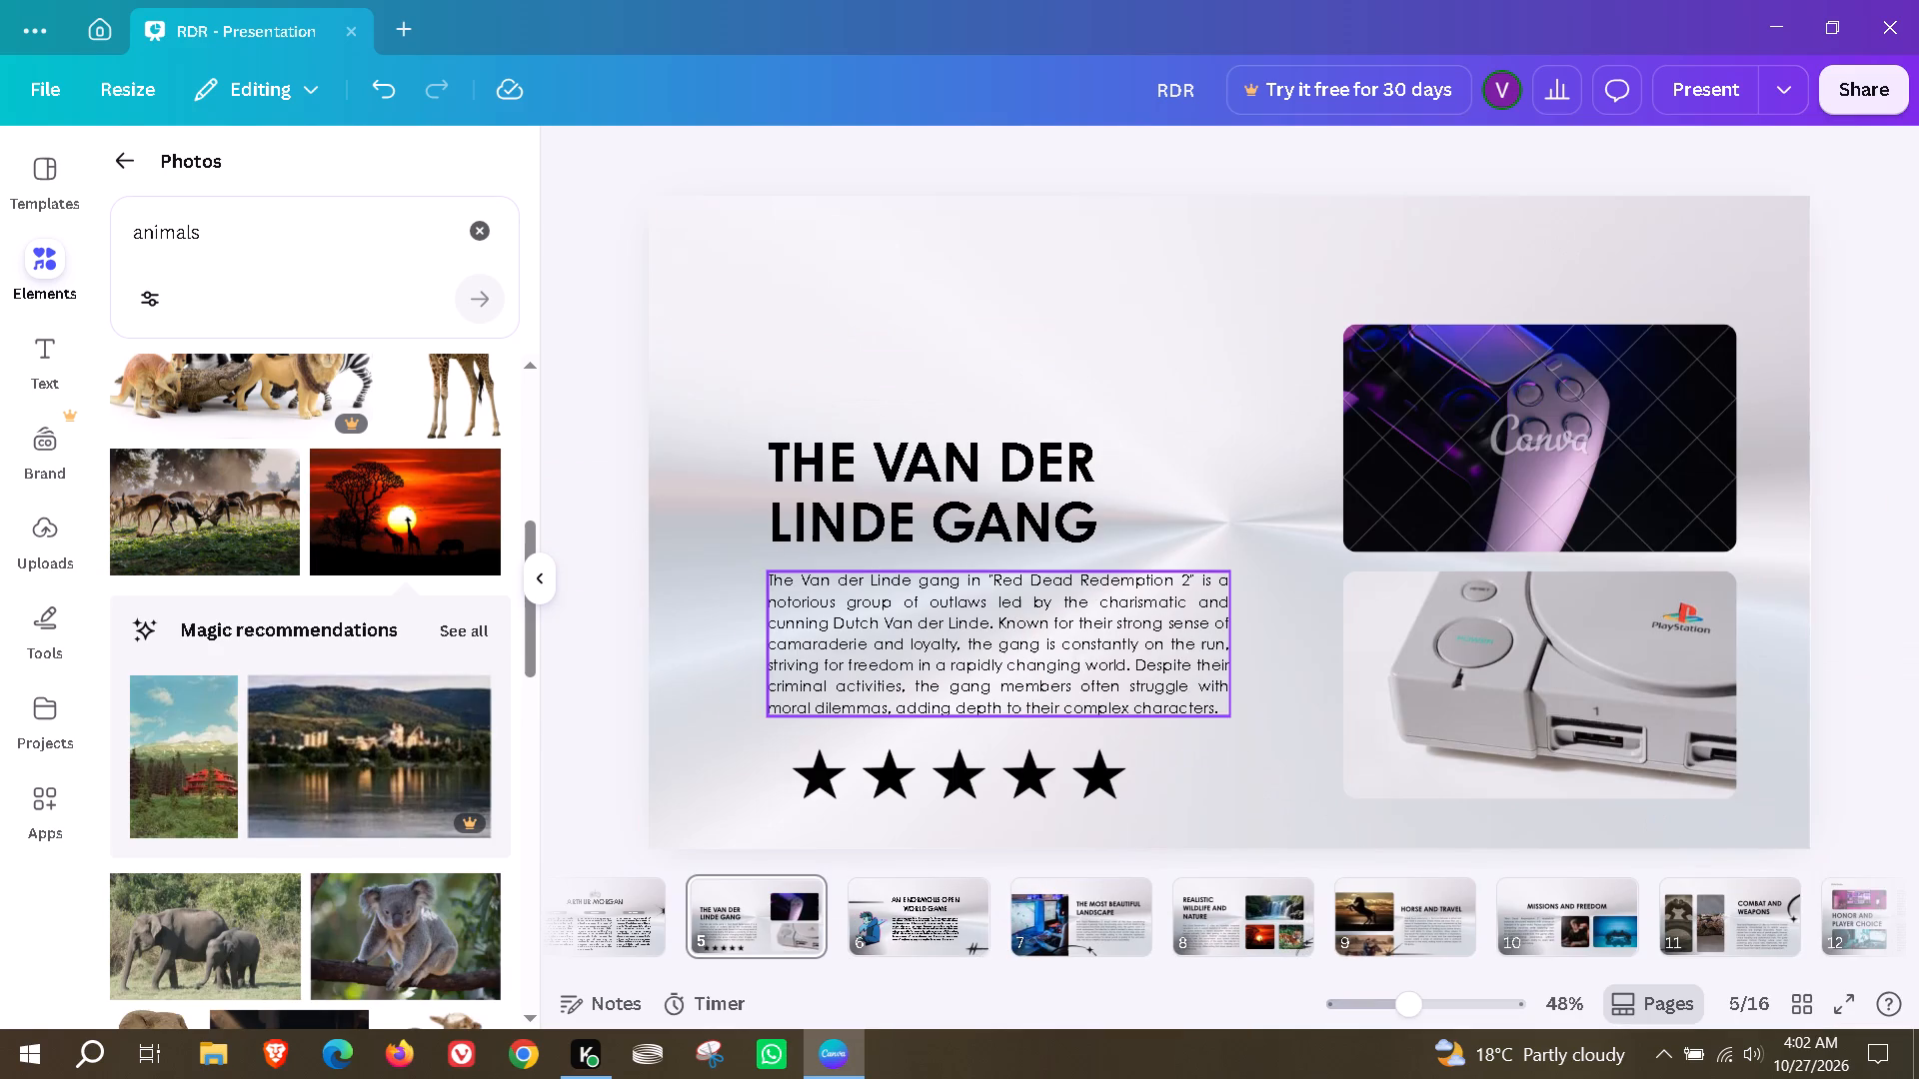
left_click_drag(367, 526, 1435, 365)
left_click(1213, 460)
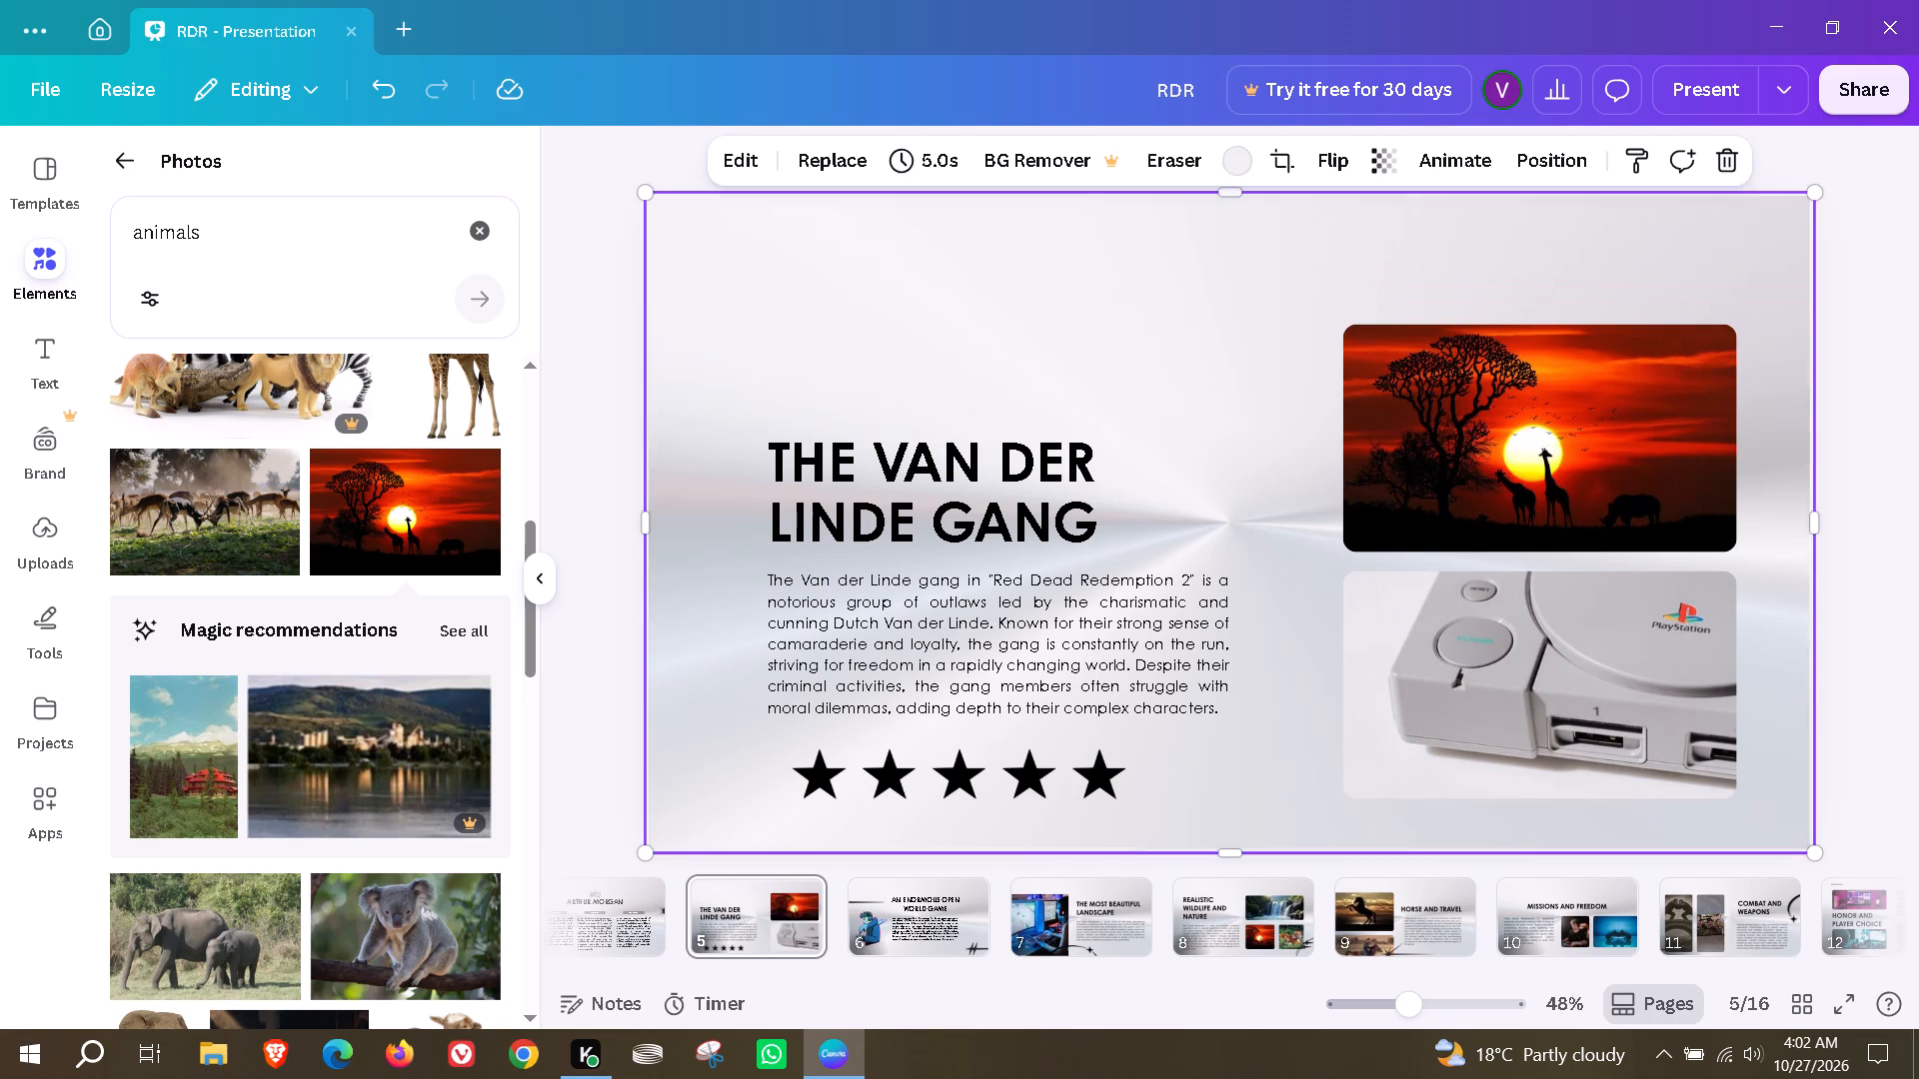
Replace page 5's red sunset photo with the photo of antelope and zebras on a dirt road.
scroll(390, 749, "down", 3)
left_click_drag(178, 593, 149, 541)
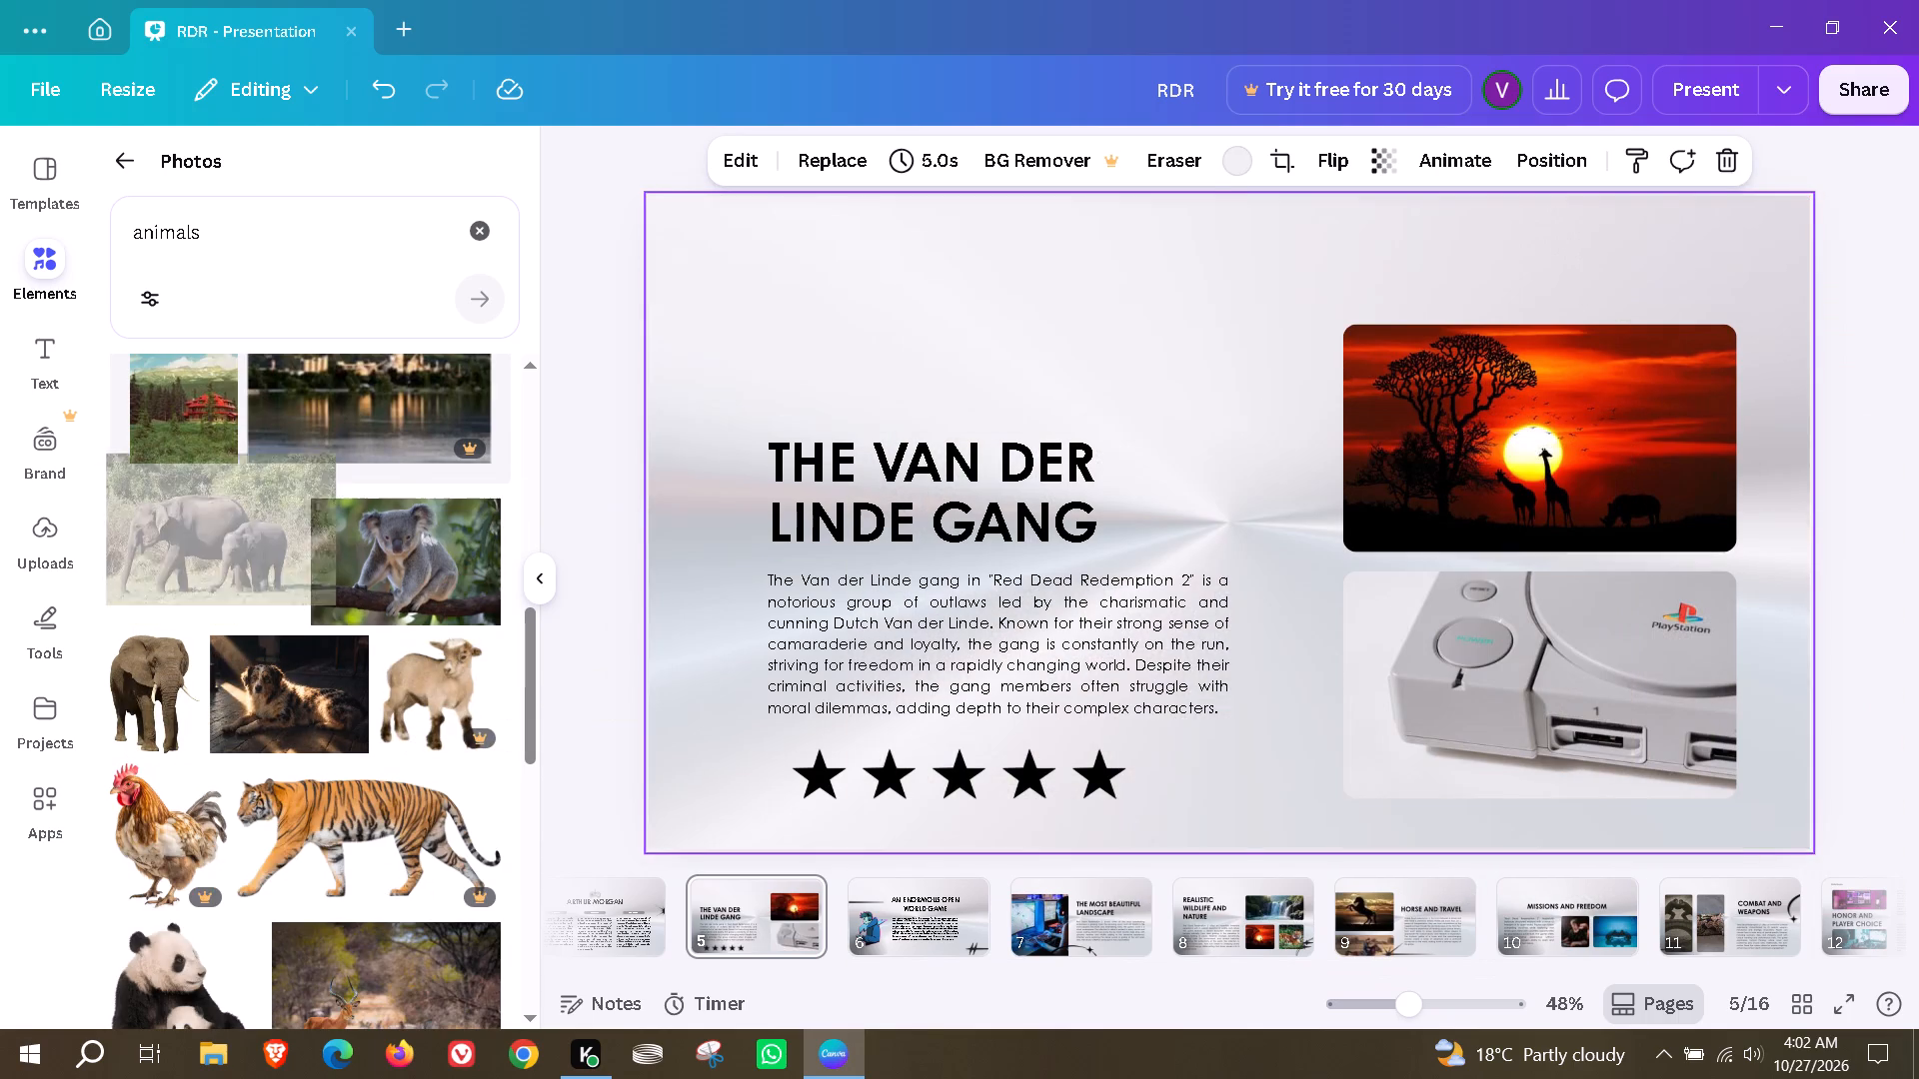
left_click_drag(149, 541, 140, 544)
scroll(281, 708, "down", 3)
left_click_drag(355, 647, 355, 652)
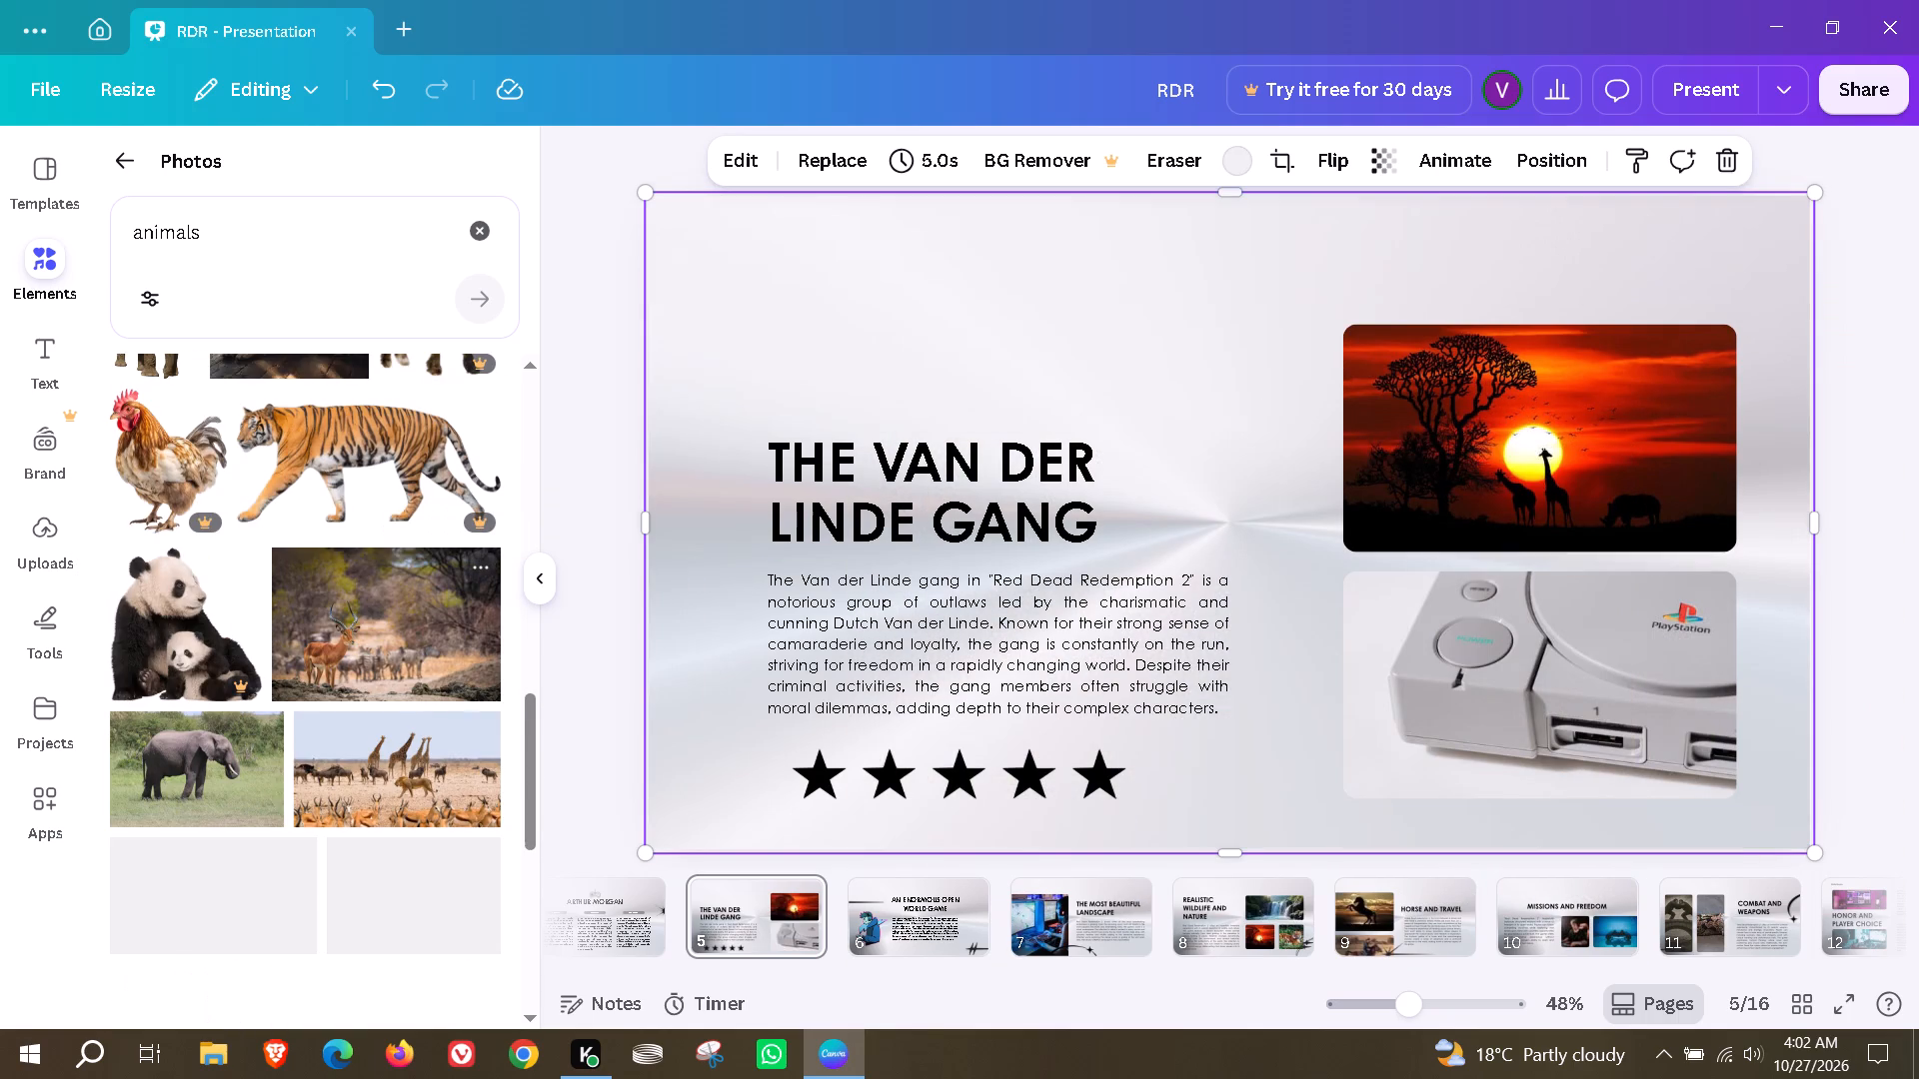
left_click_drag(355, 652, 1384, 424)
left_click(1297, 651)
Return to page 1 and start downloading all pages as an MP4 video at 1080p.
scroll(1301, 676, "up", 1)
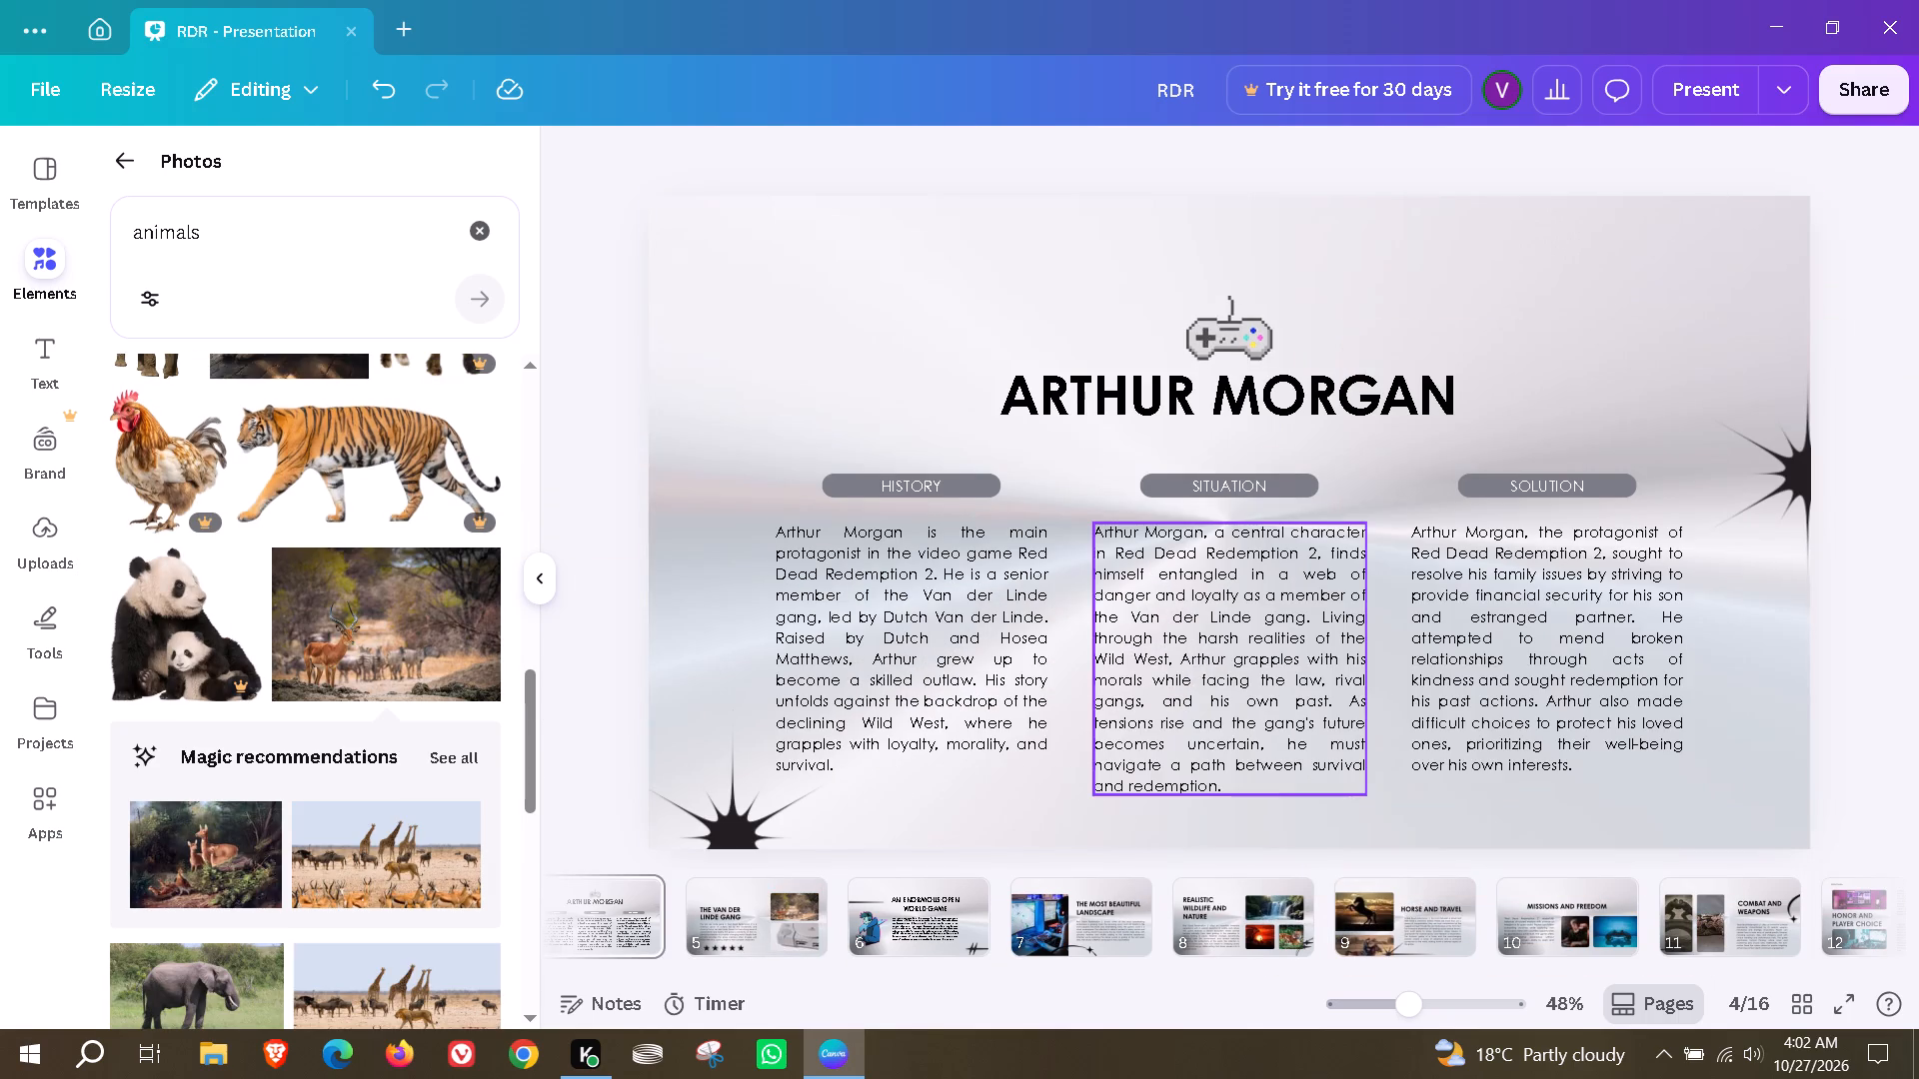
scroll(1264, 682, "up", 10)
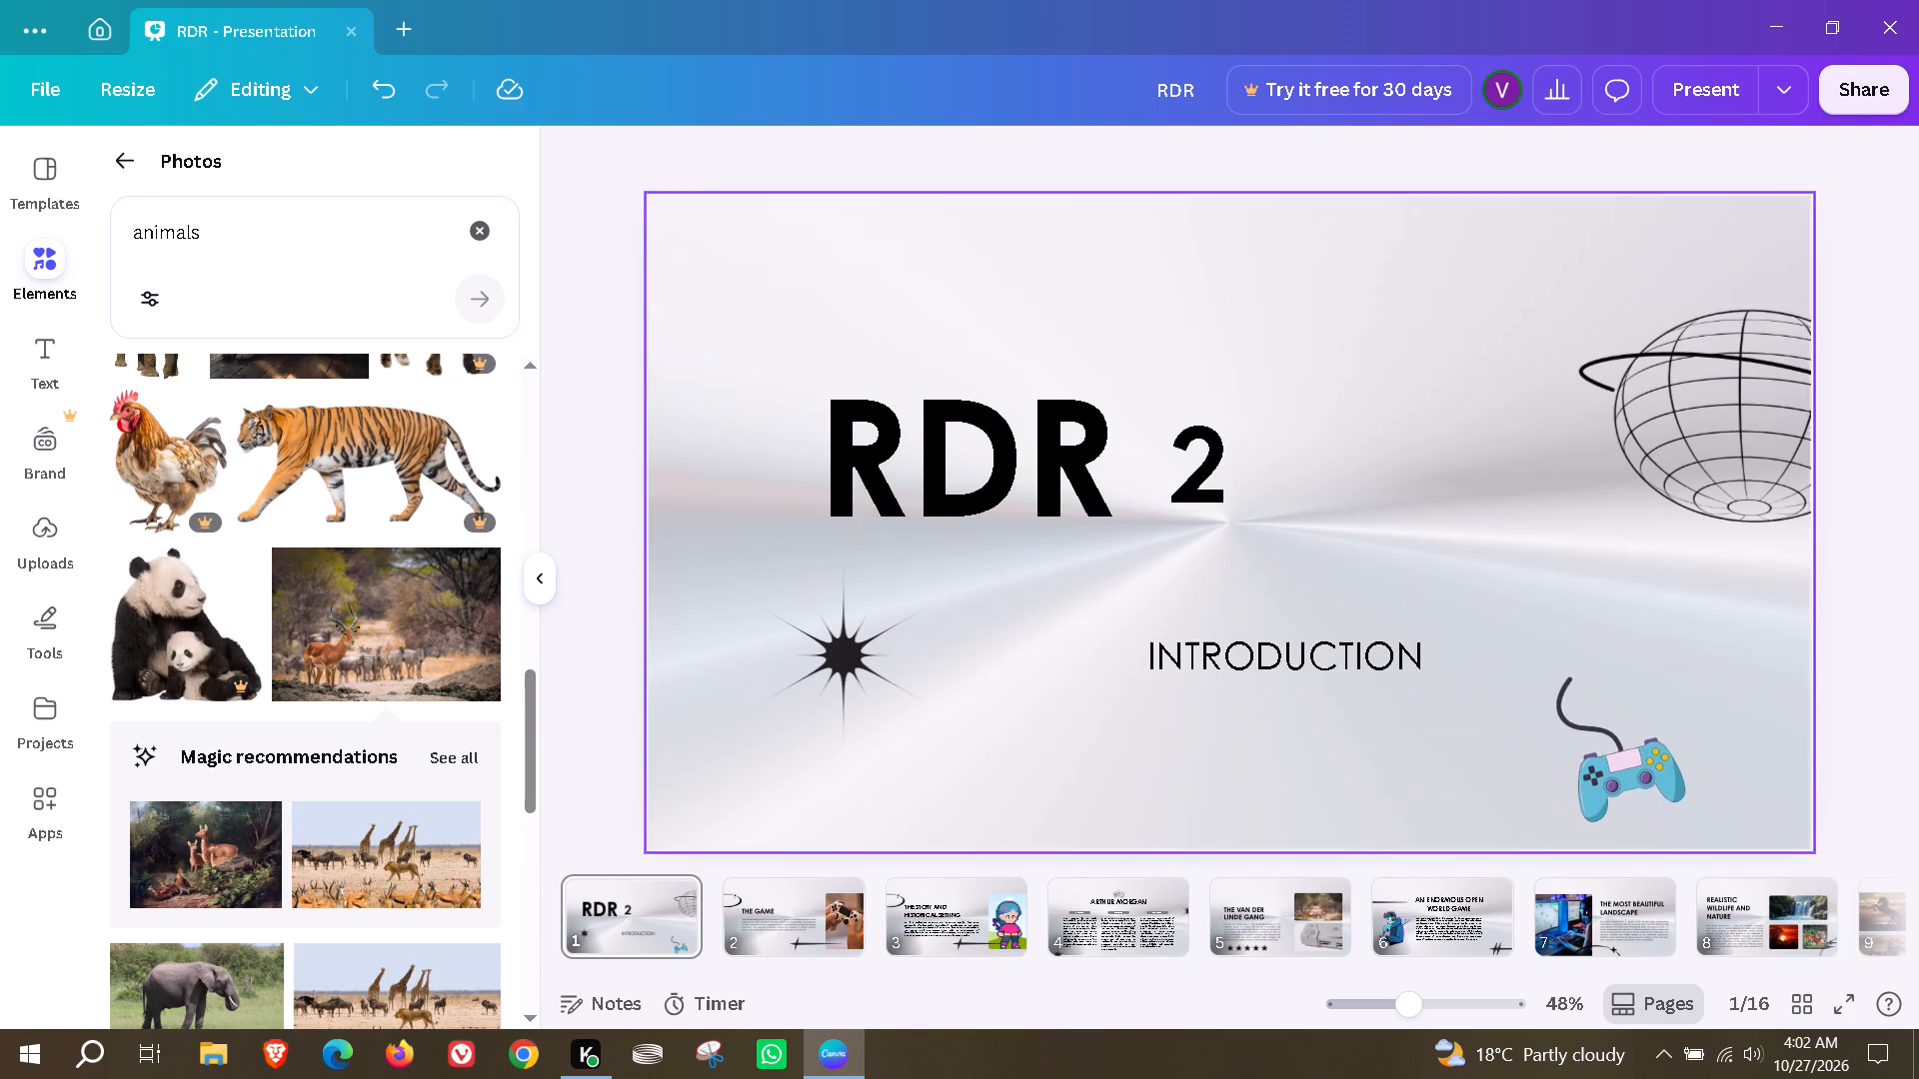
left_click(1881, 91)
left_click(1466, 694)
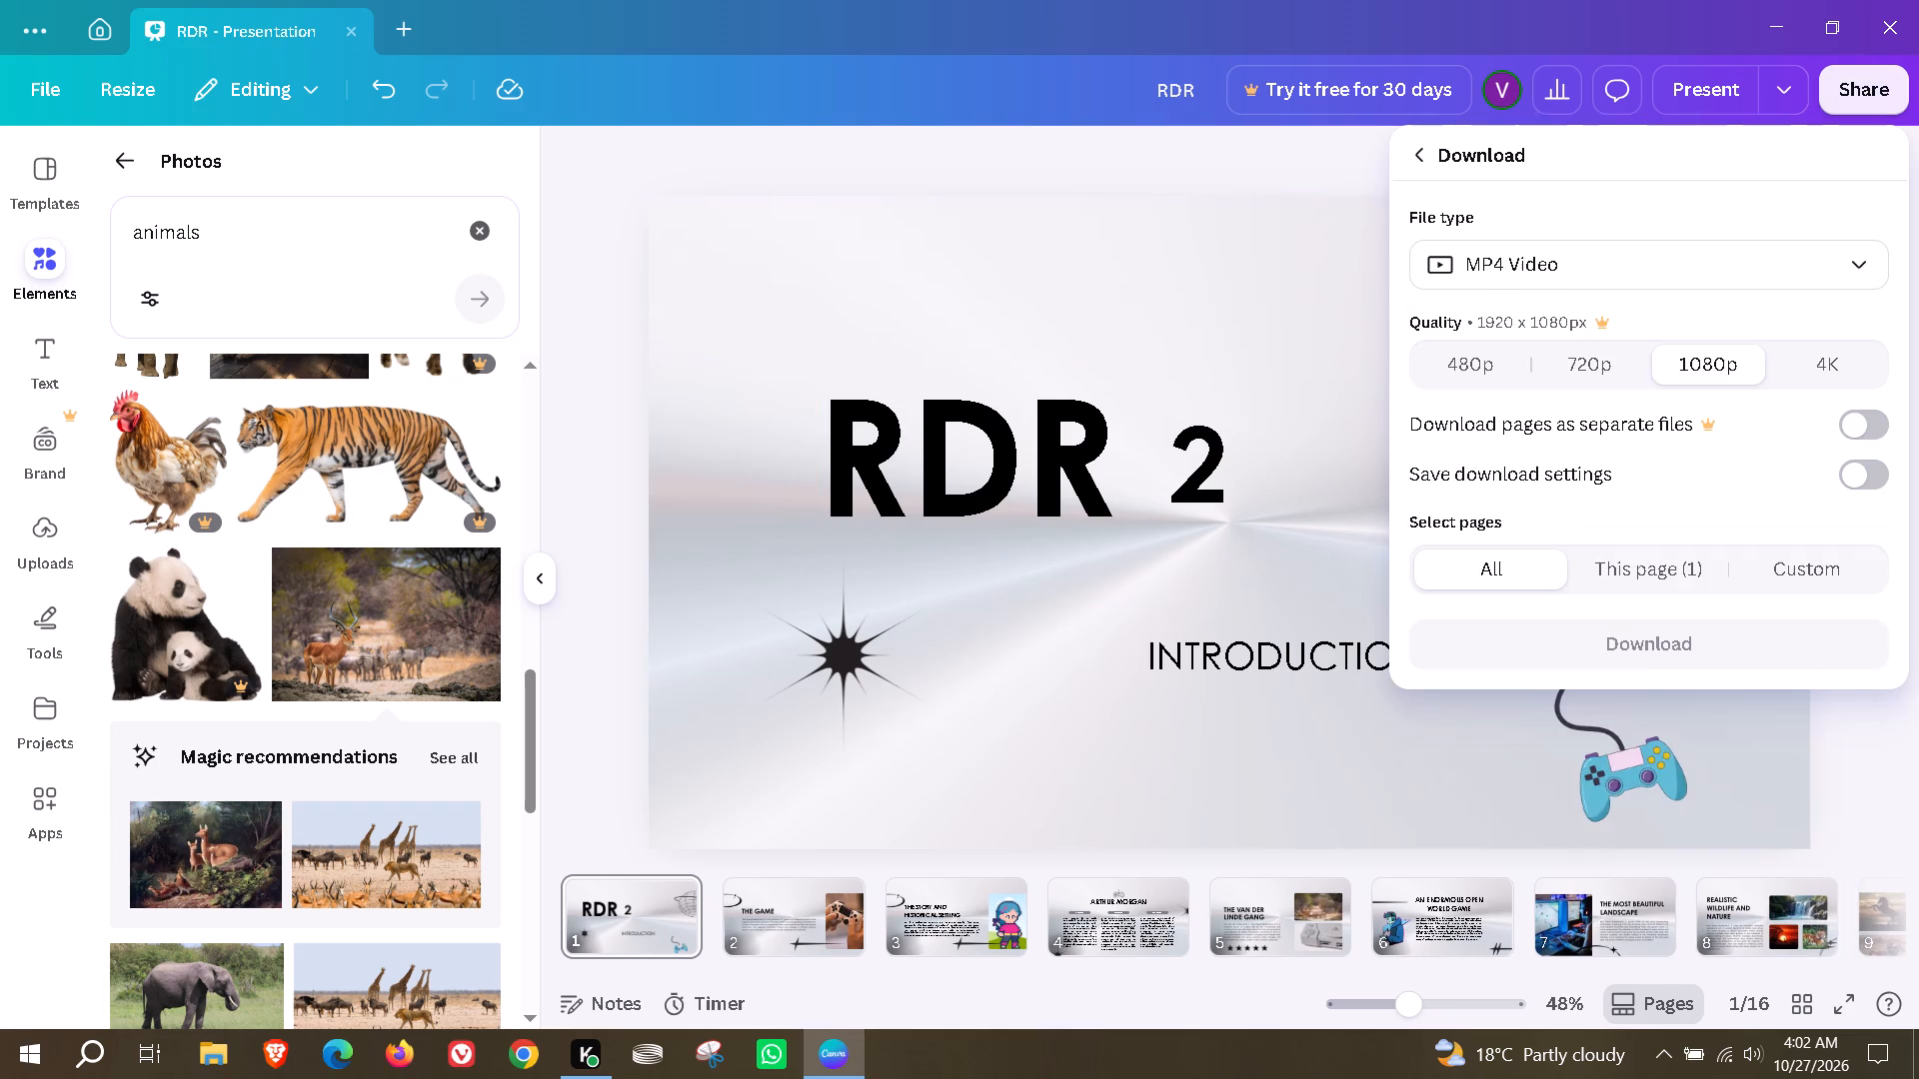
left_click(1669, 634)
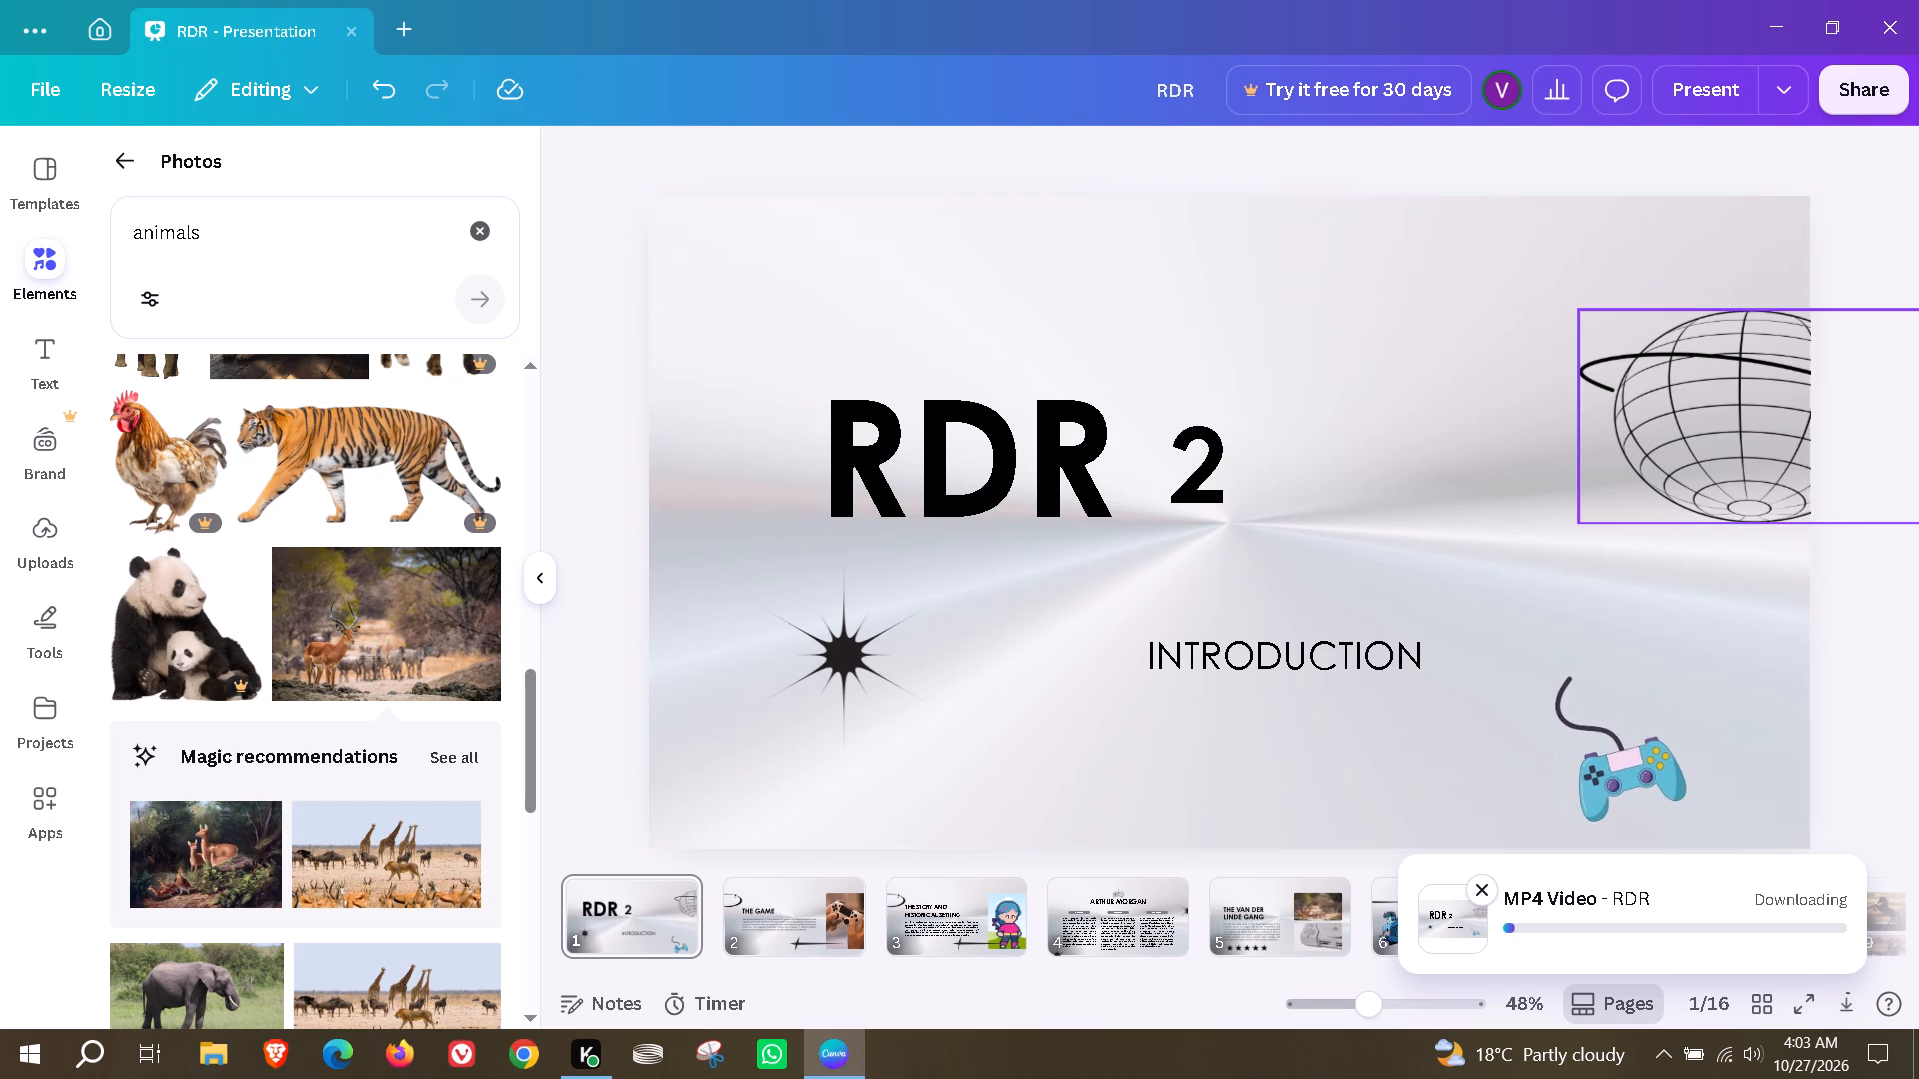
Start a download of all pages with the file type set to PDF.
left_click(1881, 72)
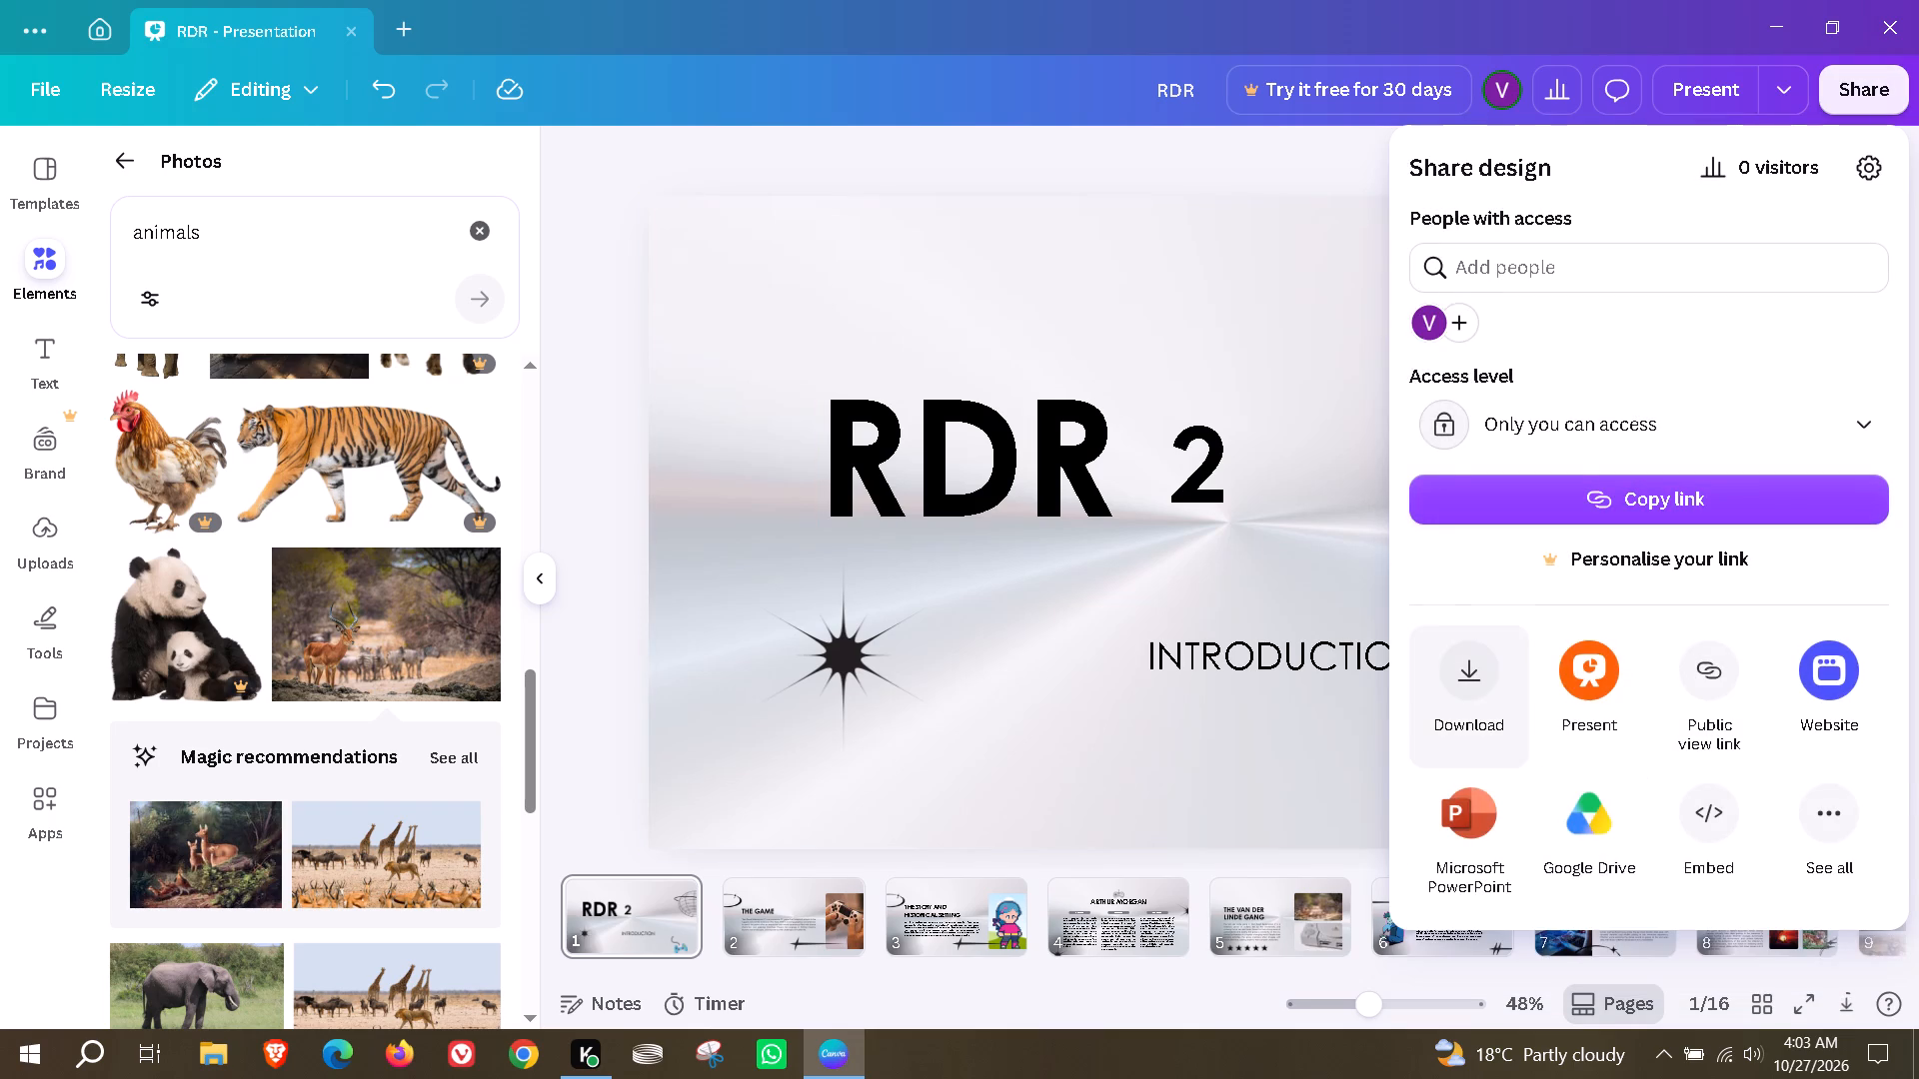
left_click(1468, 654)
left_click(1618, 280)
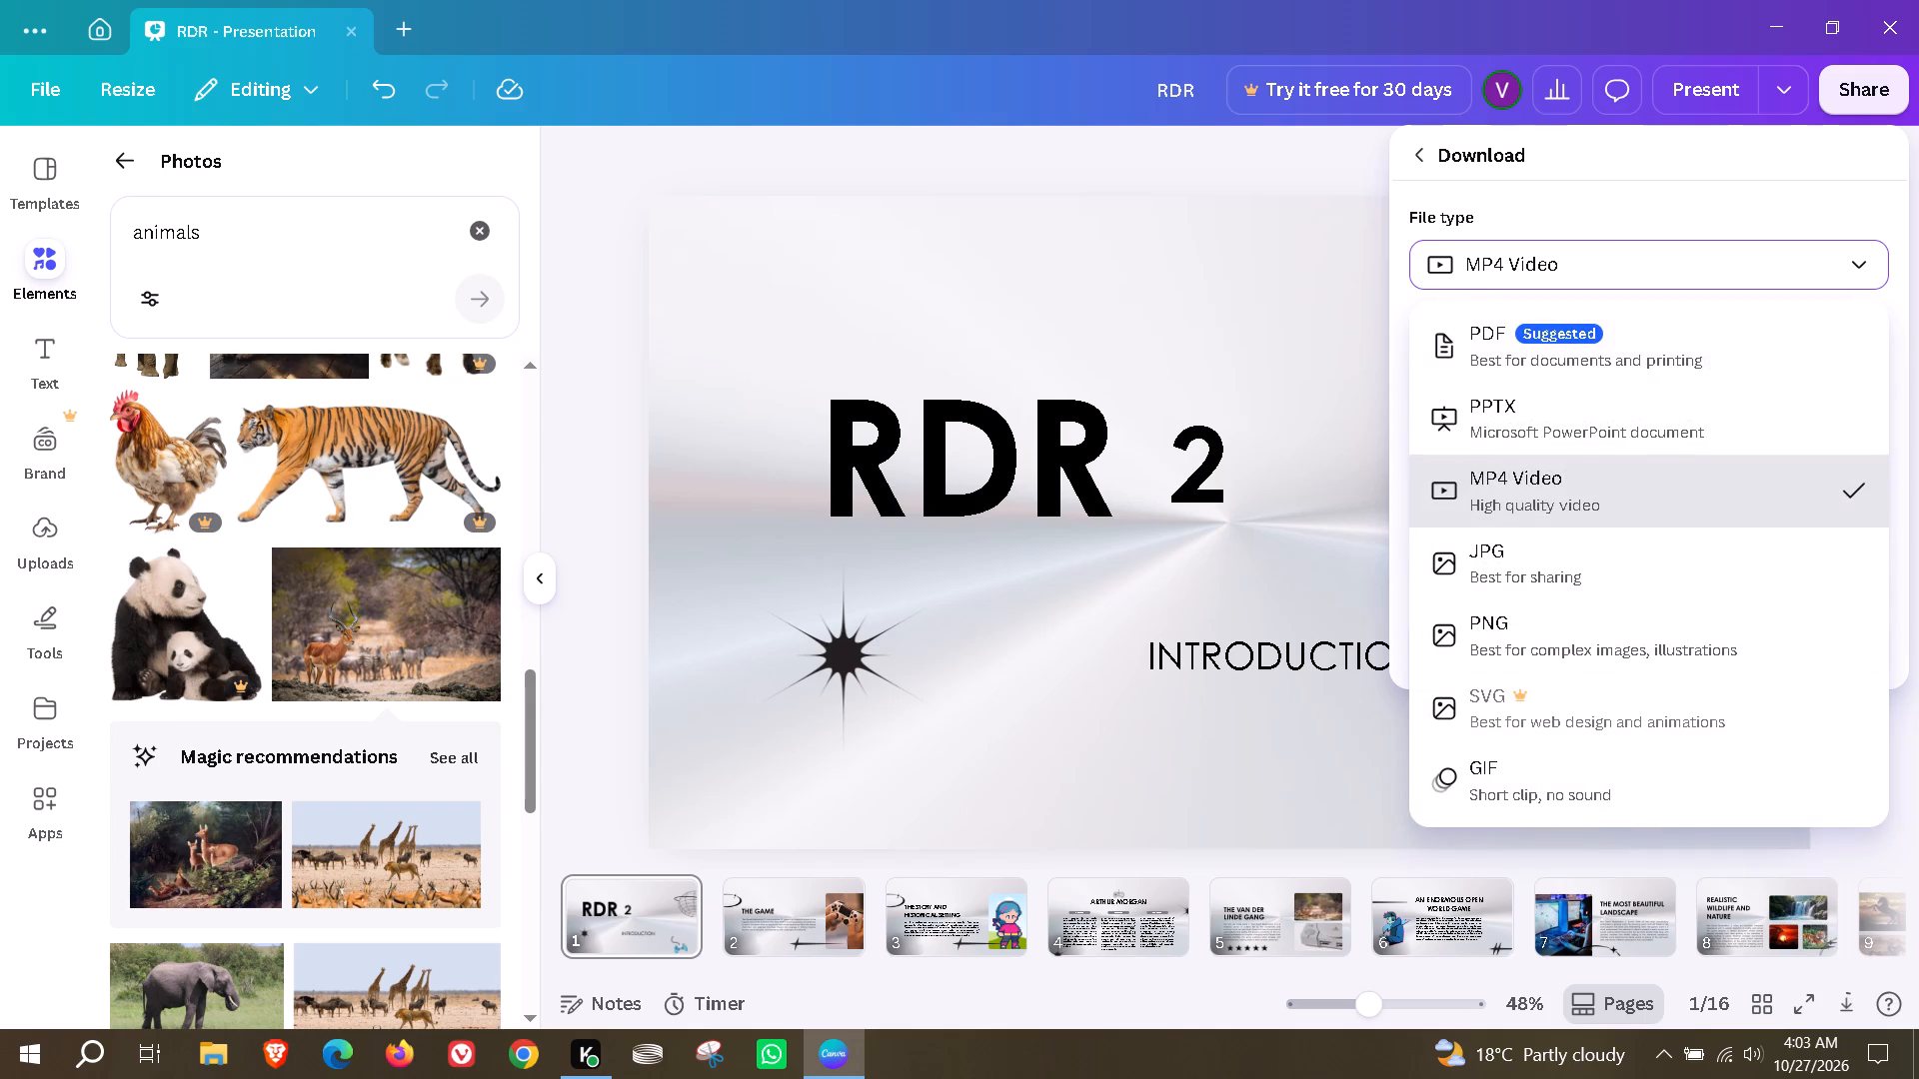
left_click(1664, 349)
left_click(1659, 824)
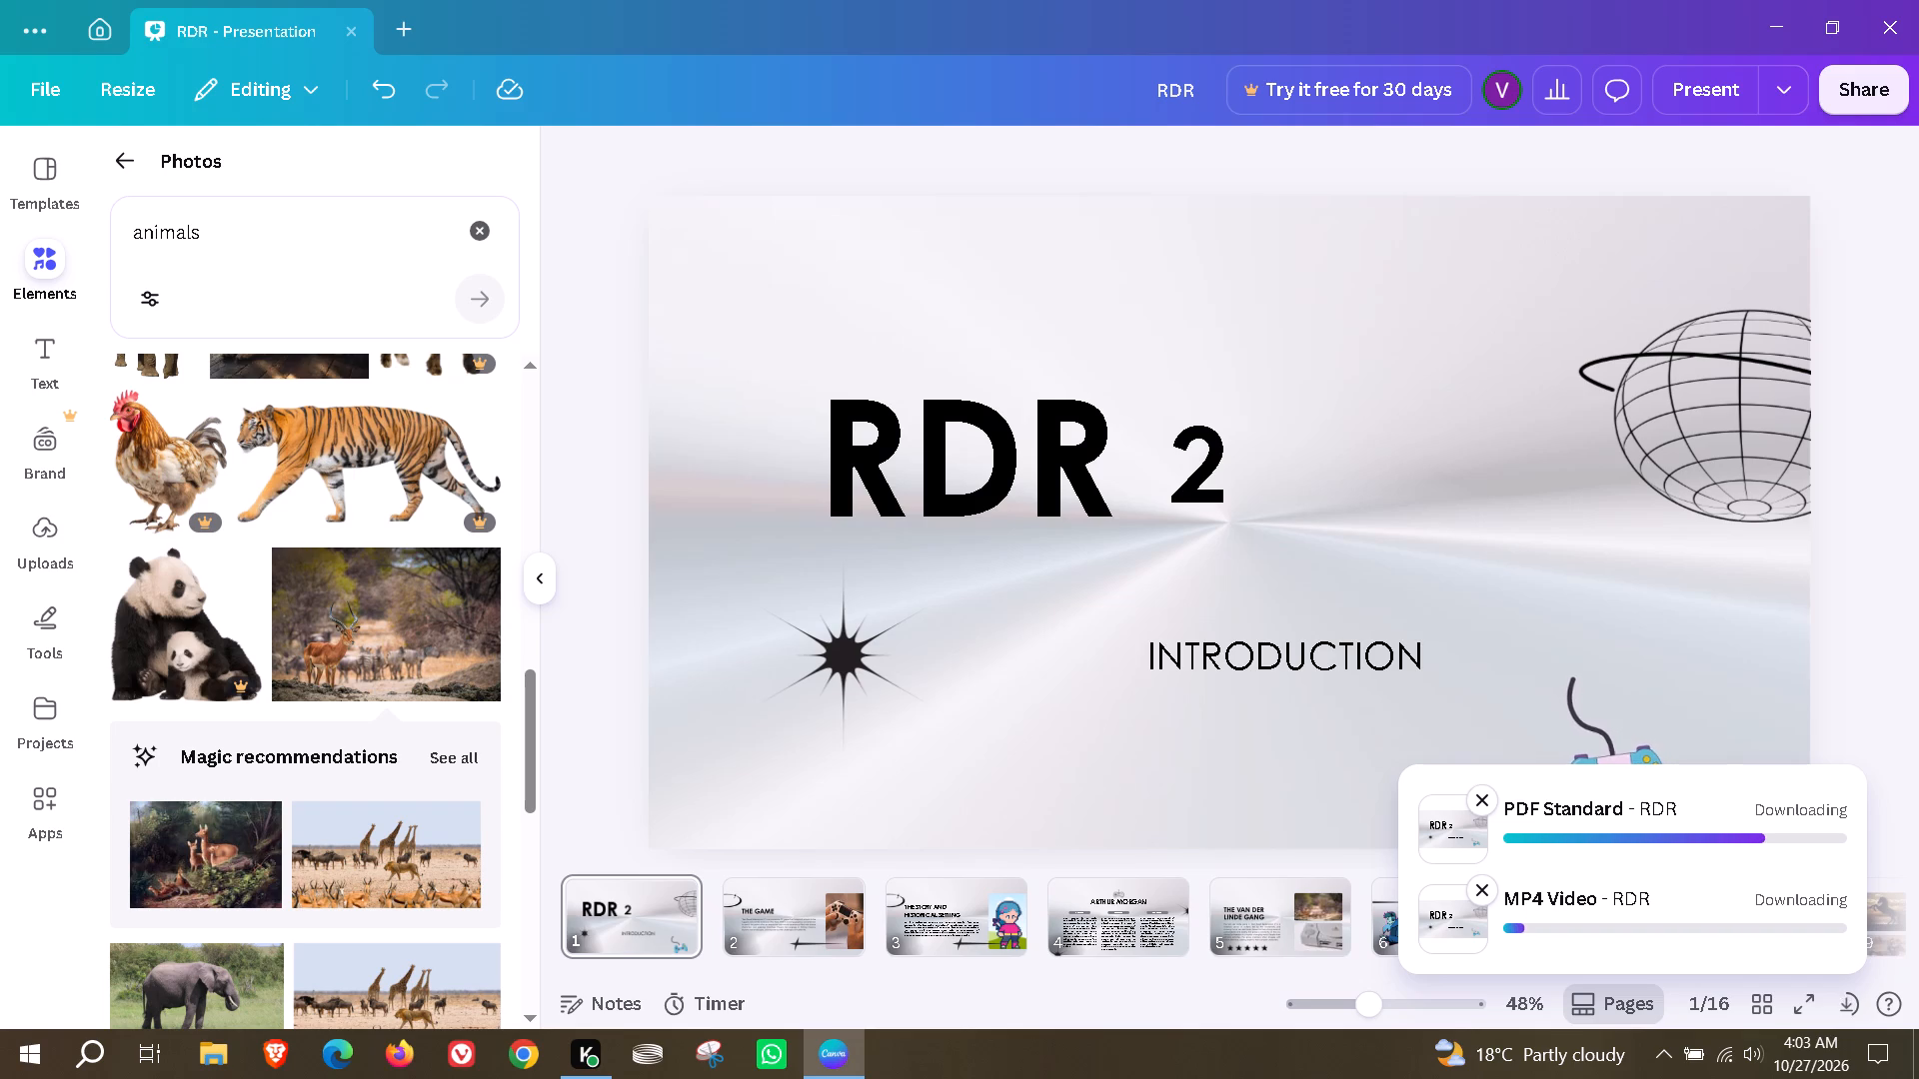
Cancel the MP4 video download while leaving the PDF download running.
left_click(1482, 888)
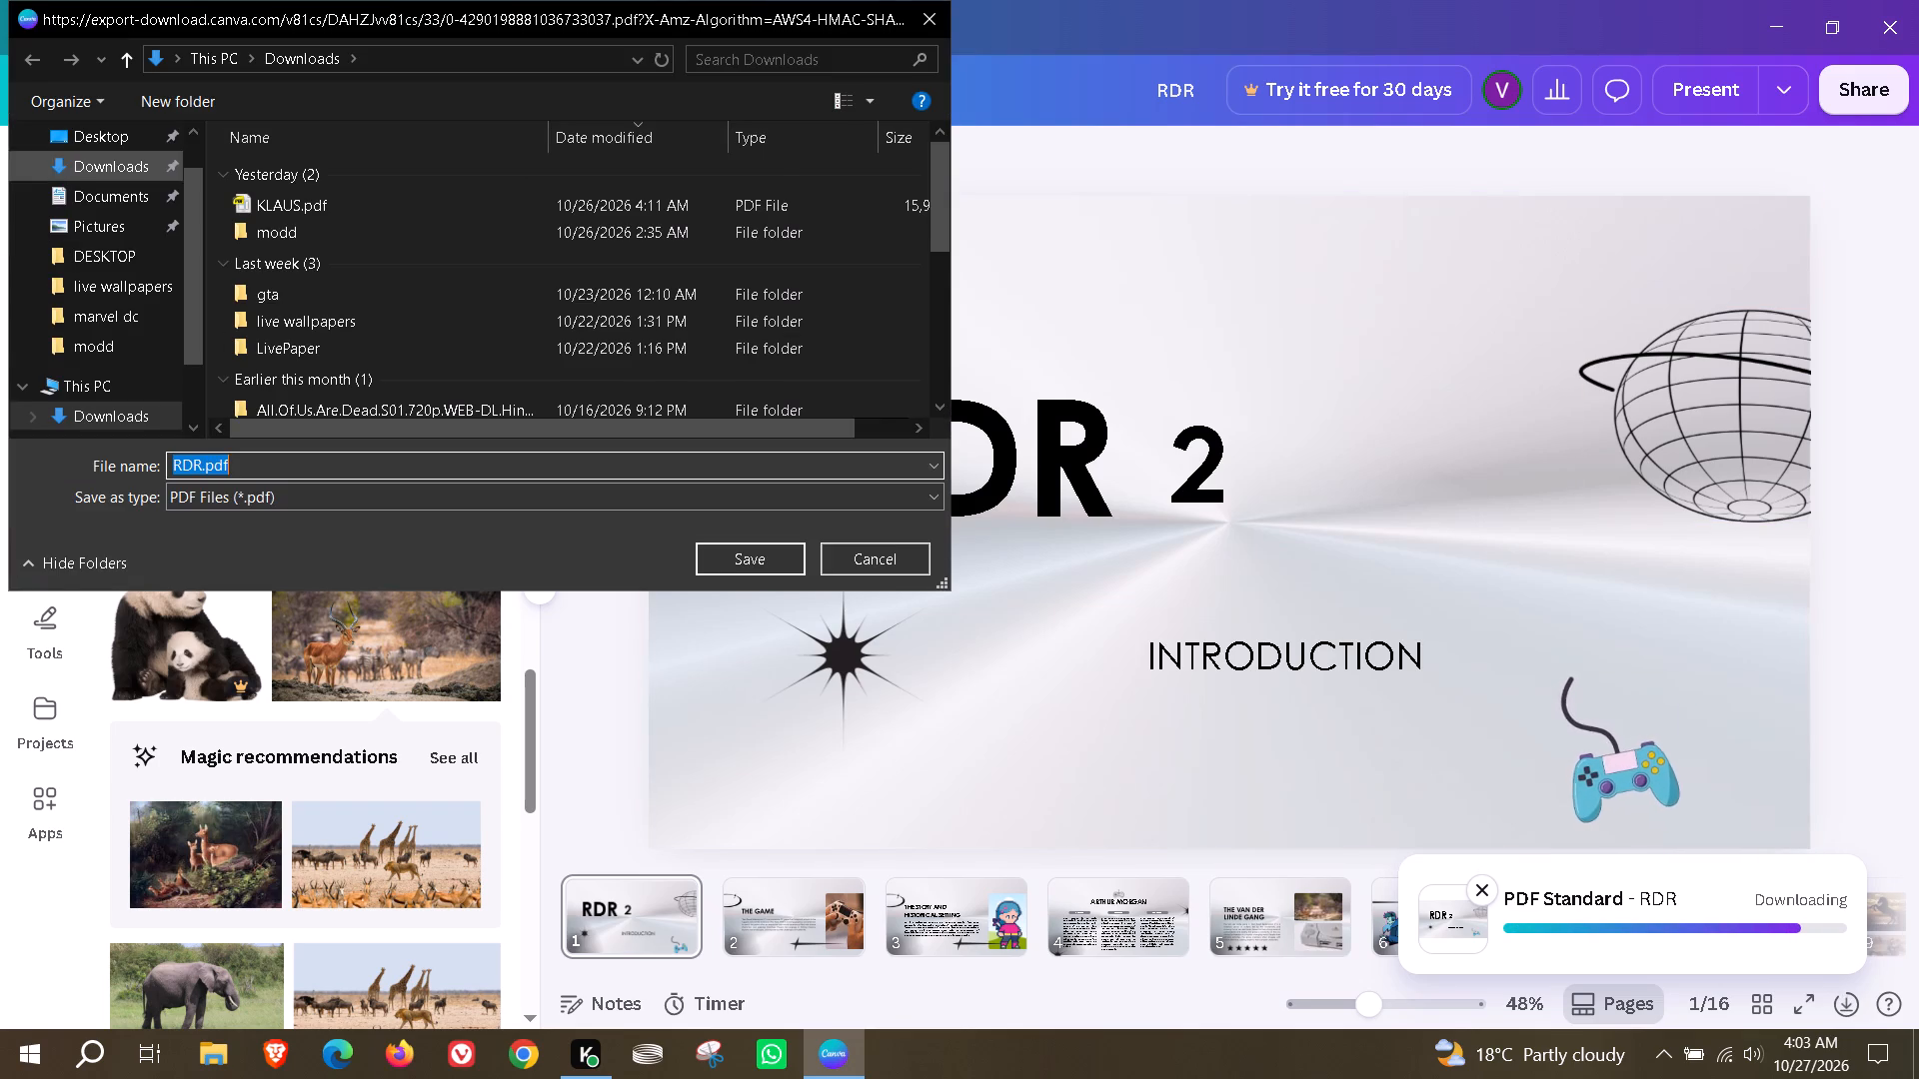
Save the exported RDR.pdf to the Desktop.
left_click(124, 134)
left_click(704, 552)
Open the download settings for the presentation and set the file type to MP4 Video.
left_click(1902, 102)
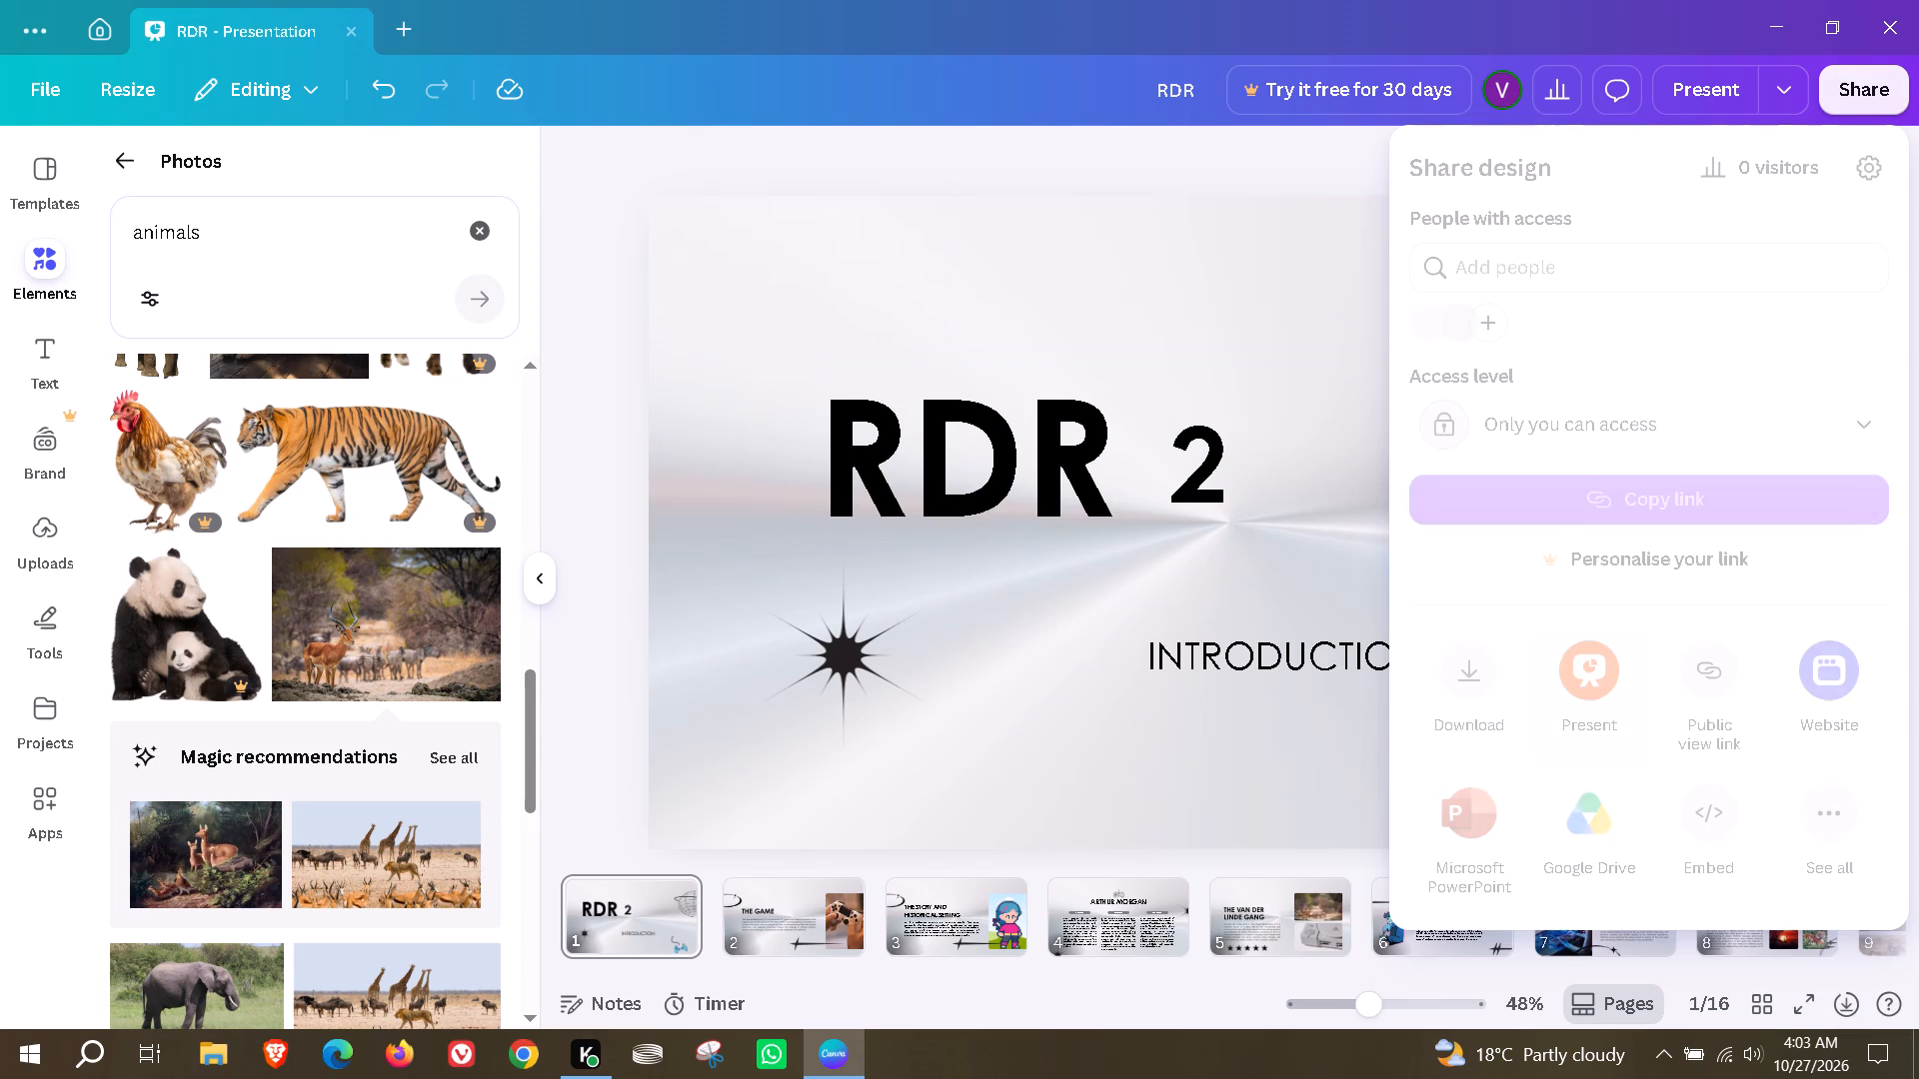
left_click(1471, 681)
left_click(1556, 276)
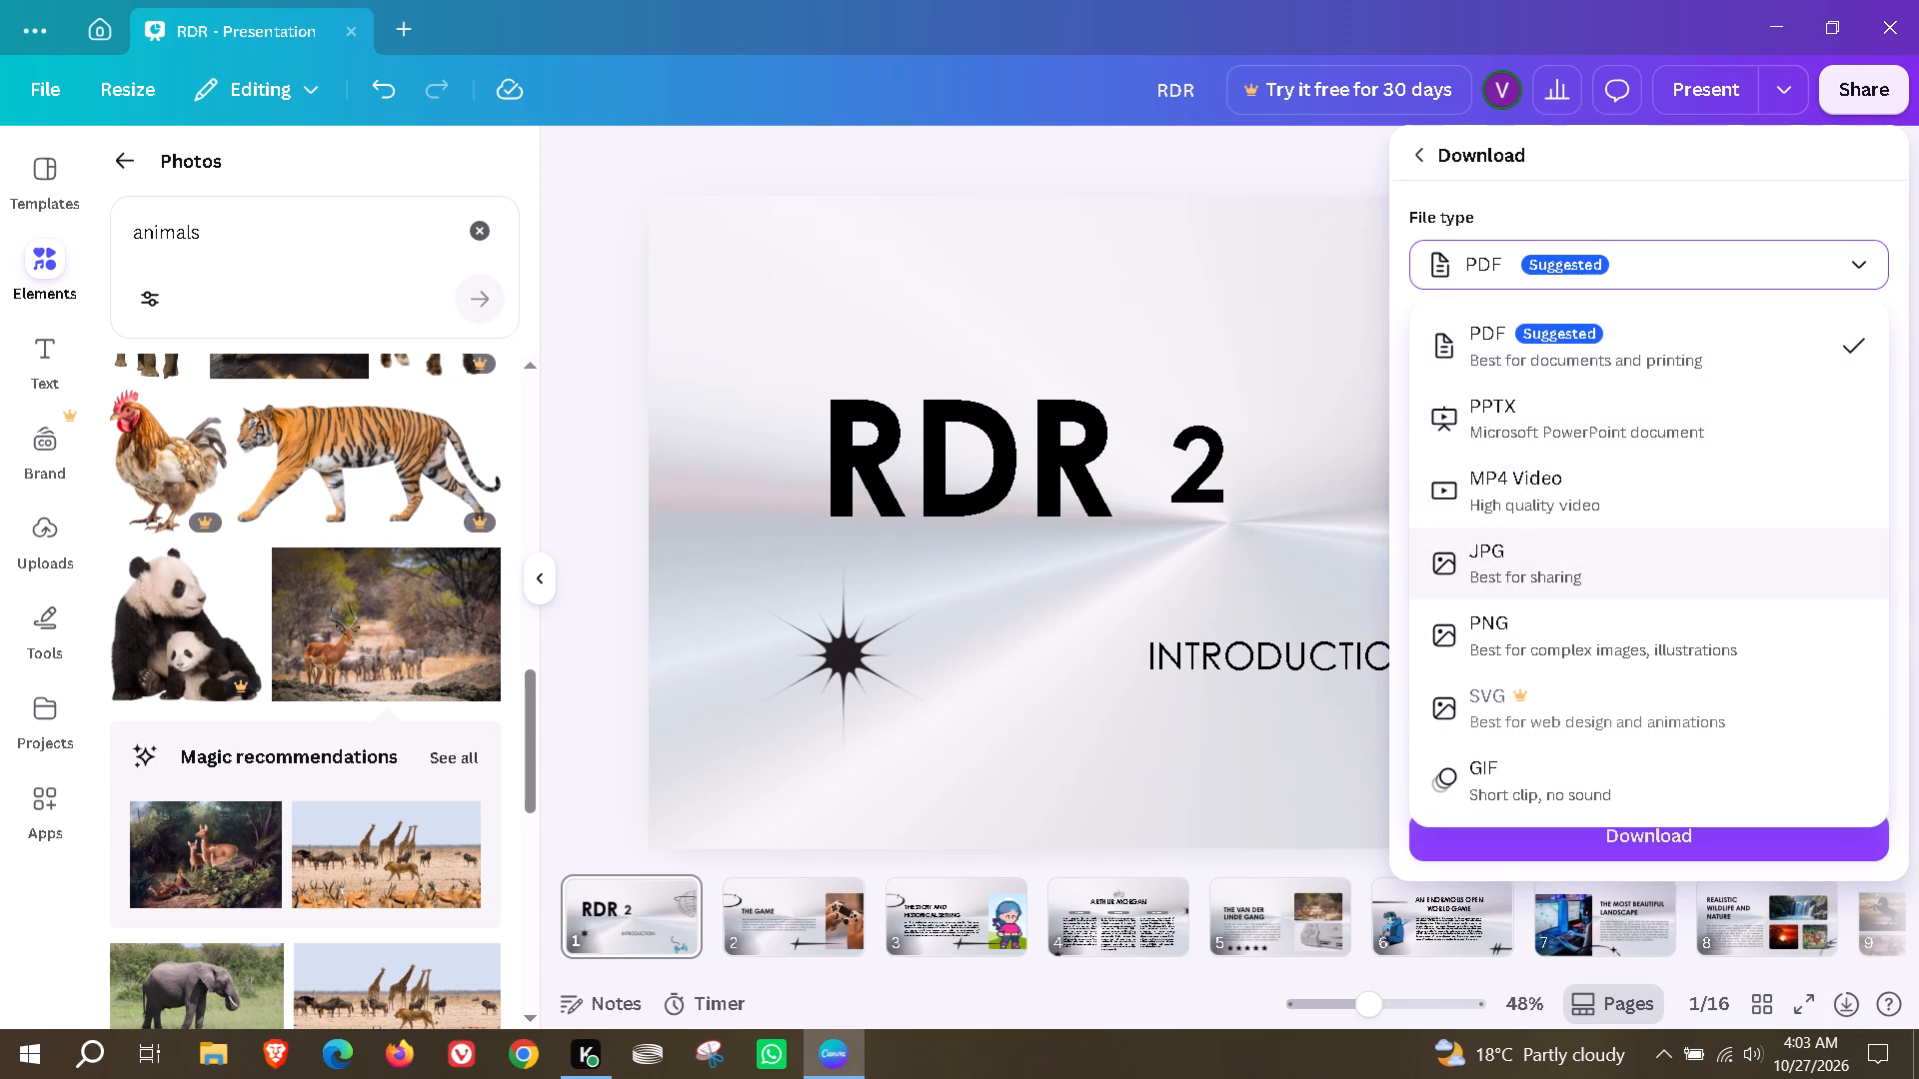
left_click(1533, 504)
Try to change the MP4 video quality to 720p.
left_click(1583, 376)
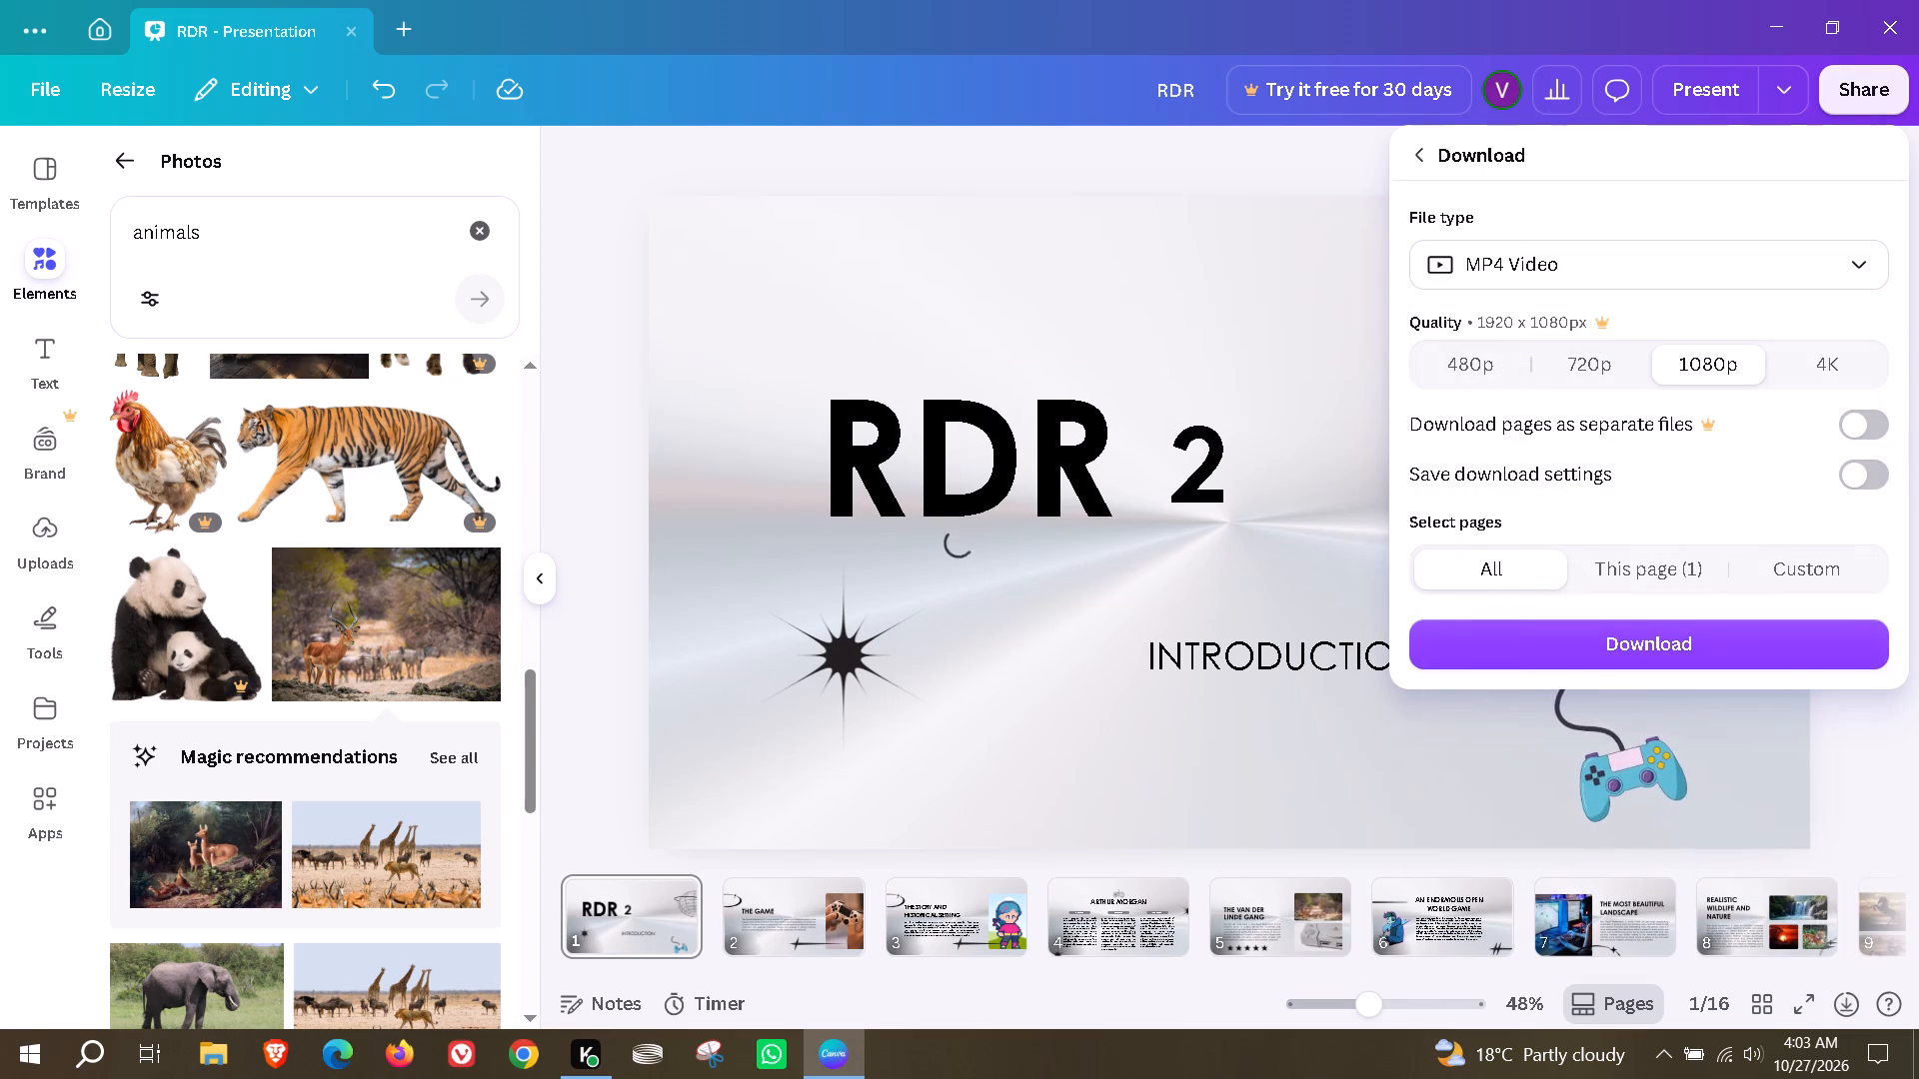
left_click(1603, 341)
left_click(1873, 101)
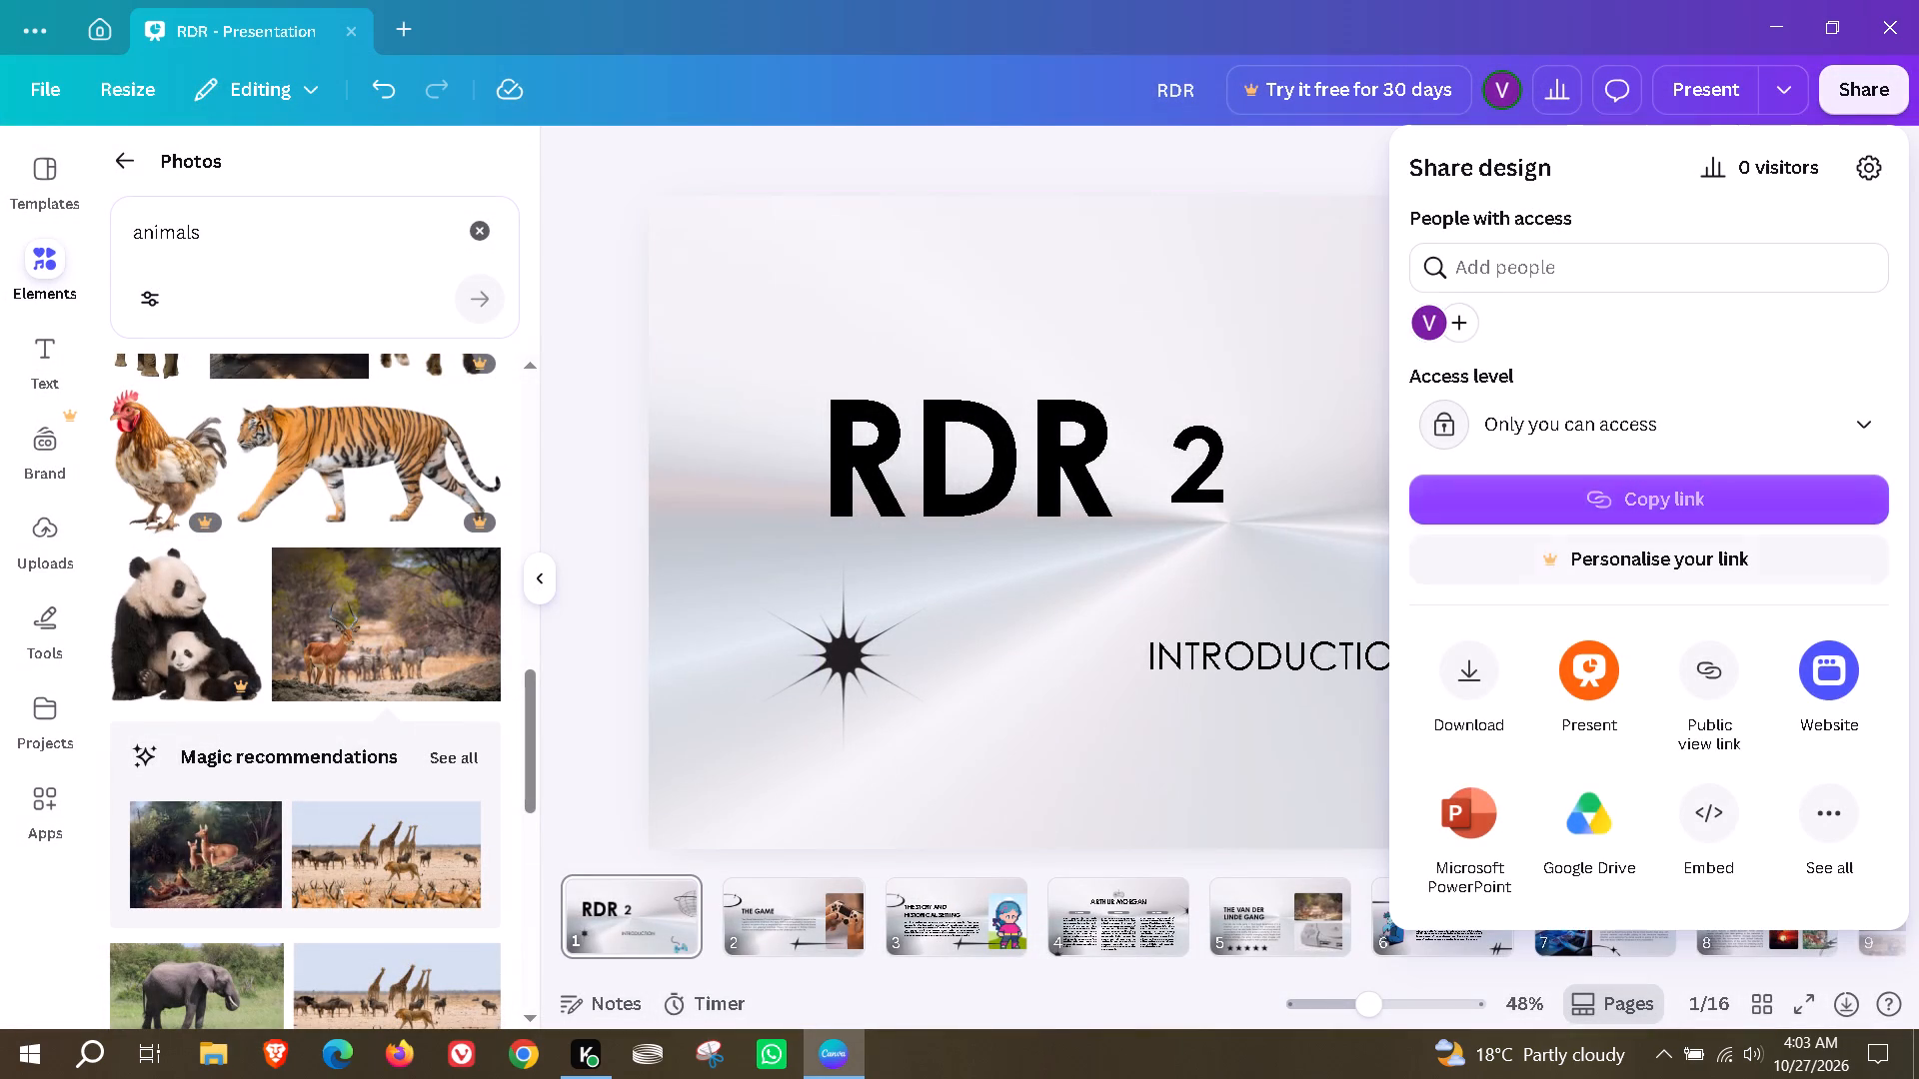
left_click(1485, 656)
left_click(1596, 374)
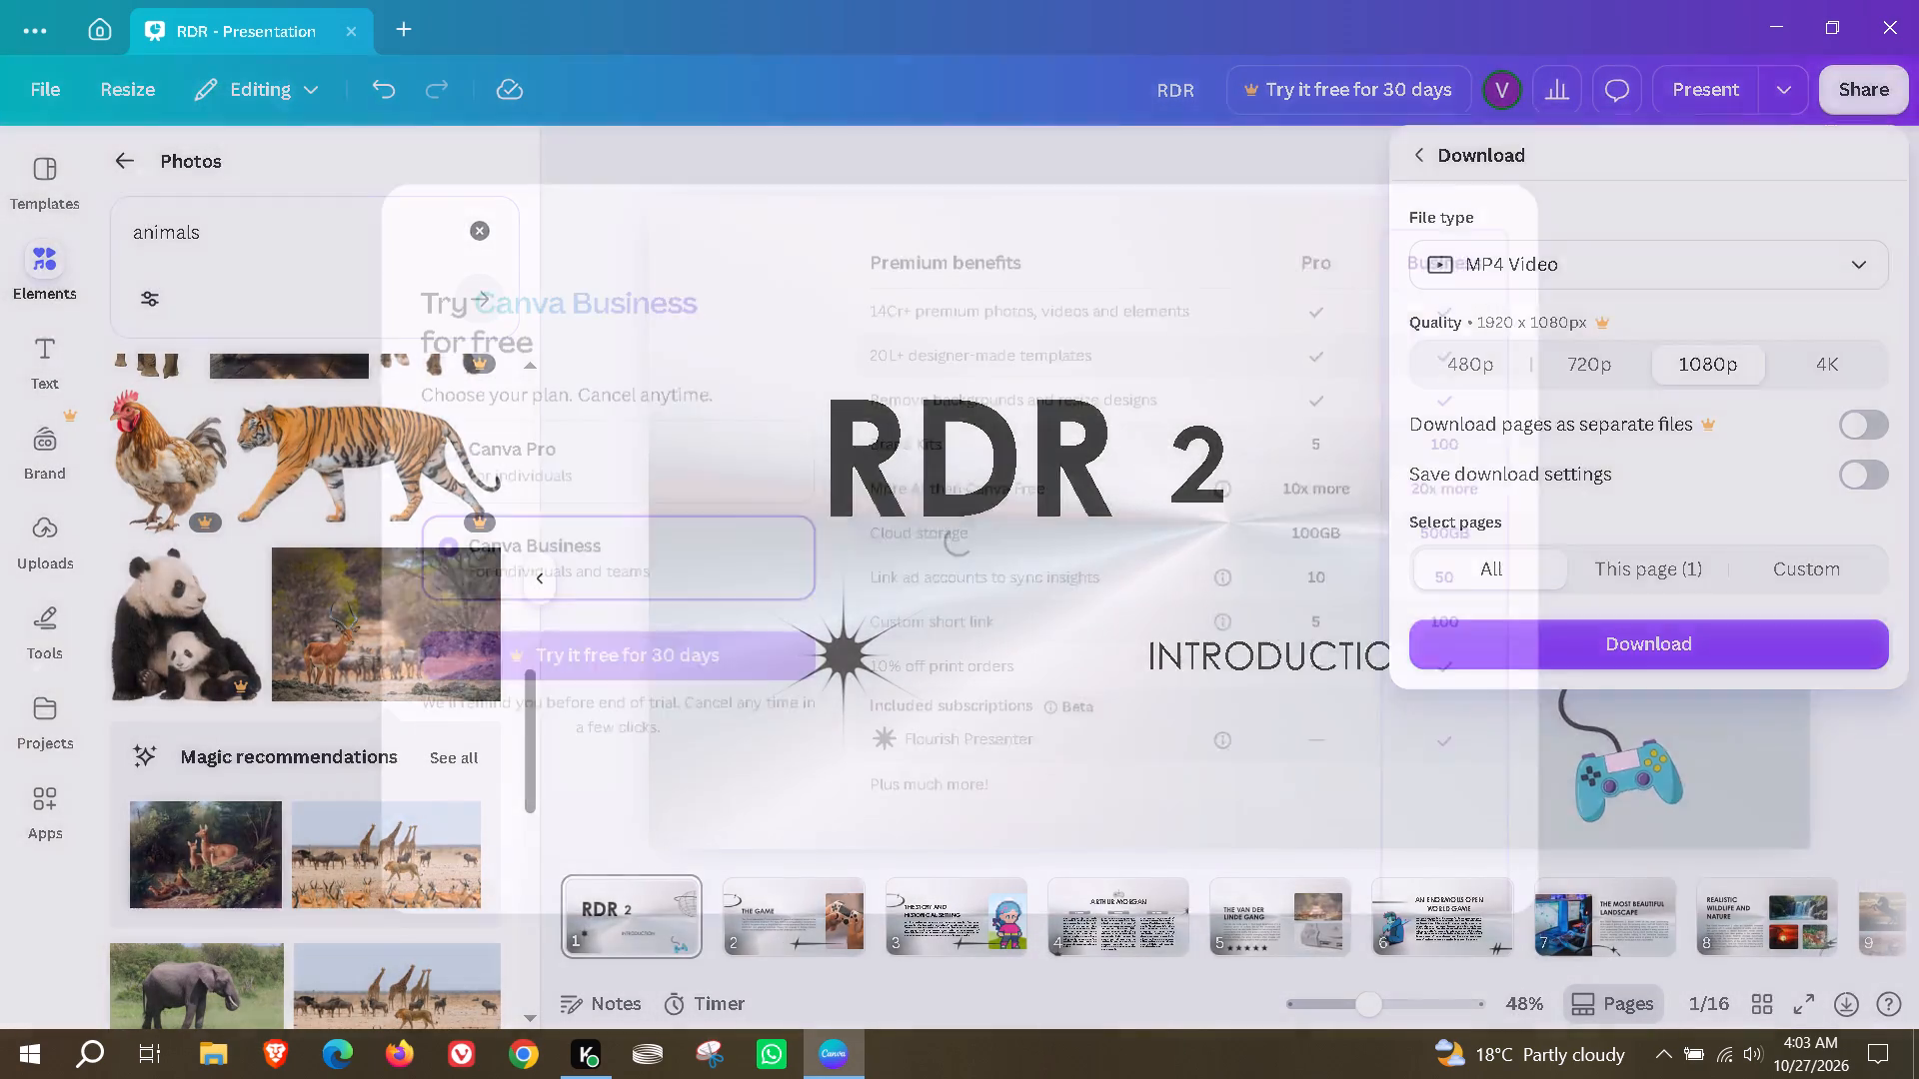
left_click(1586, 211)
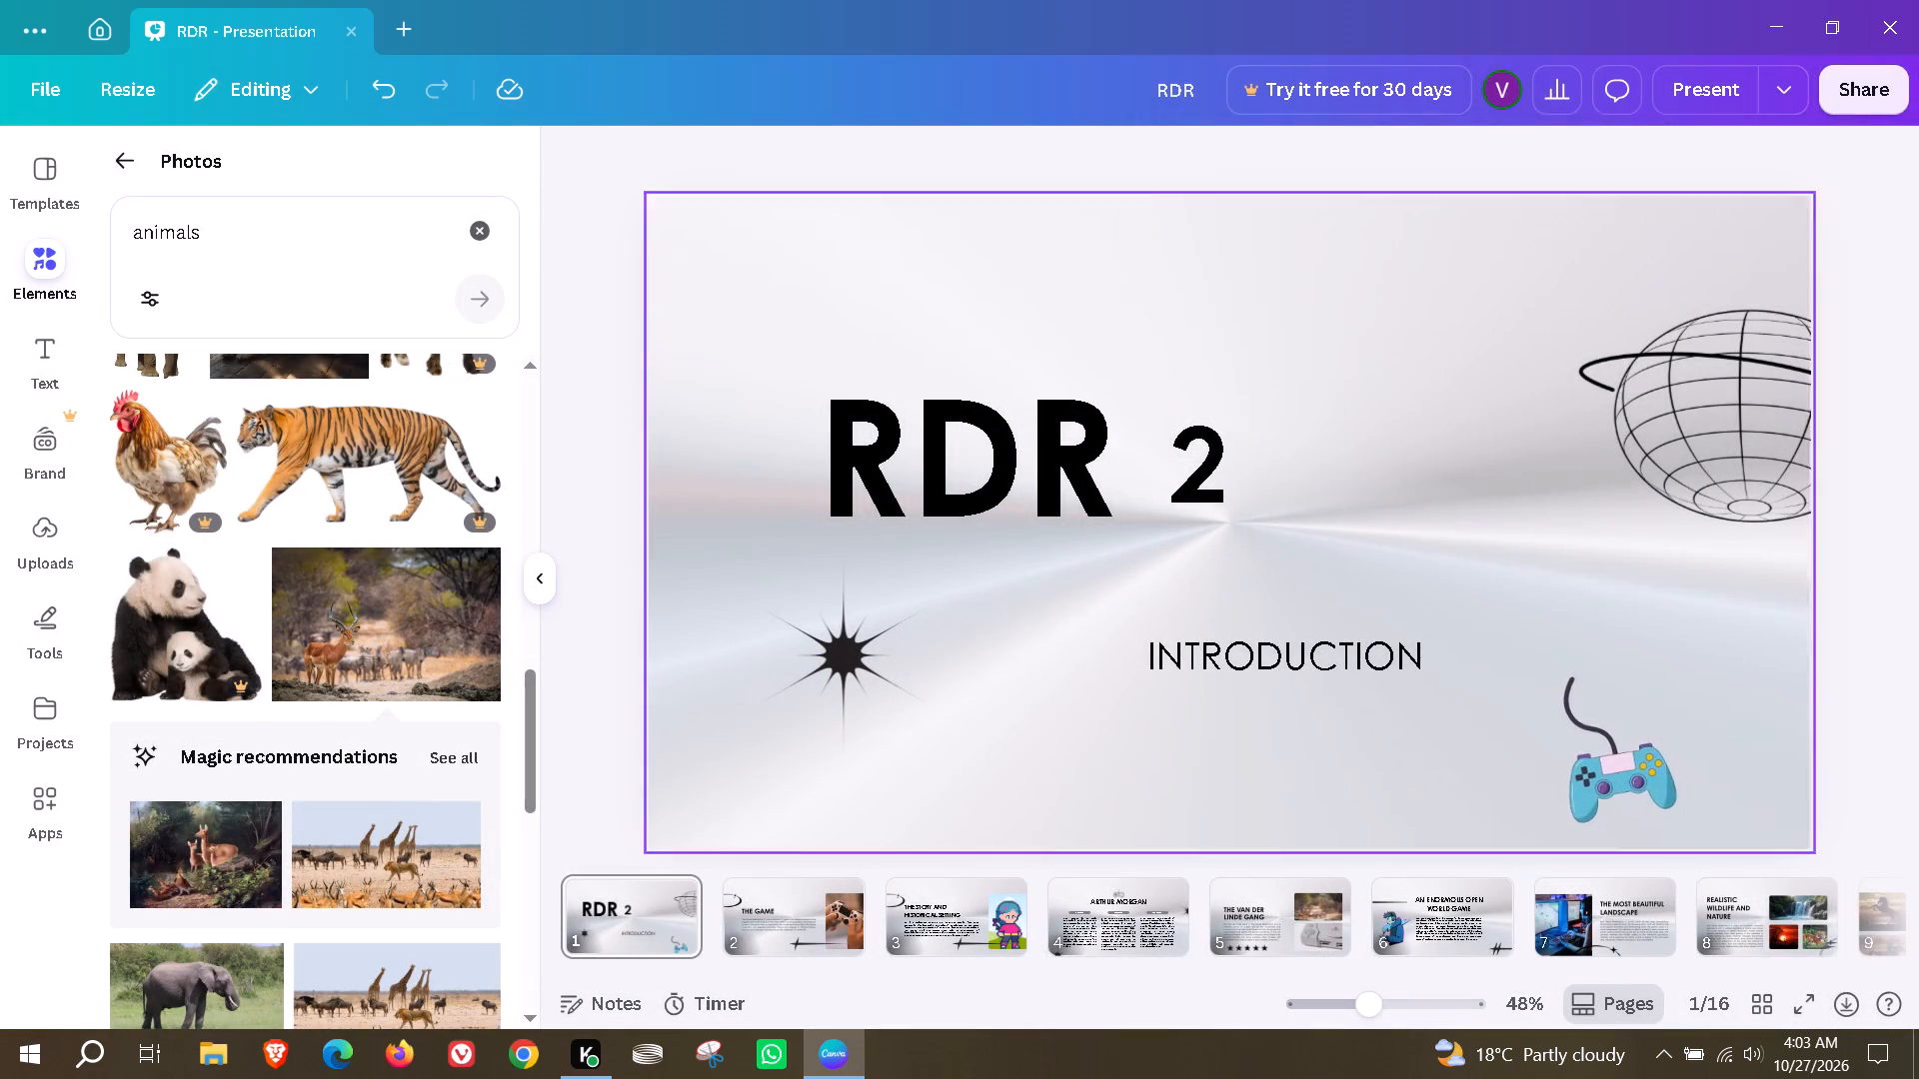
Download all pages as an MP4 video at 1080p and save it as RDR.mp4 on the Desktop.
left_click(1836, 110)
left_click(1485, 671)
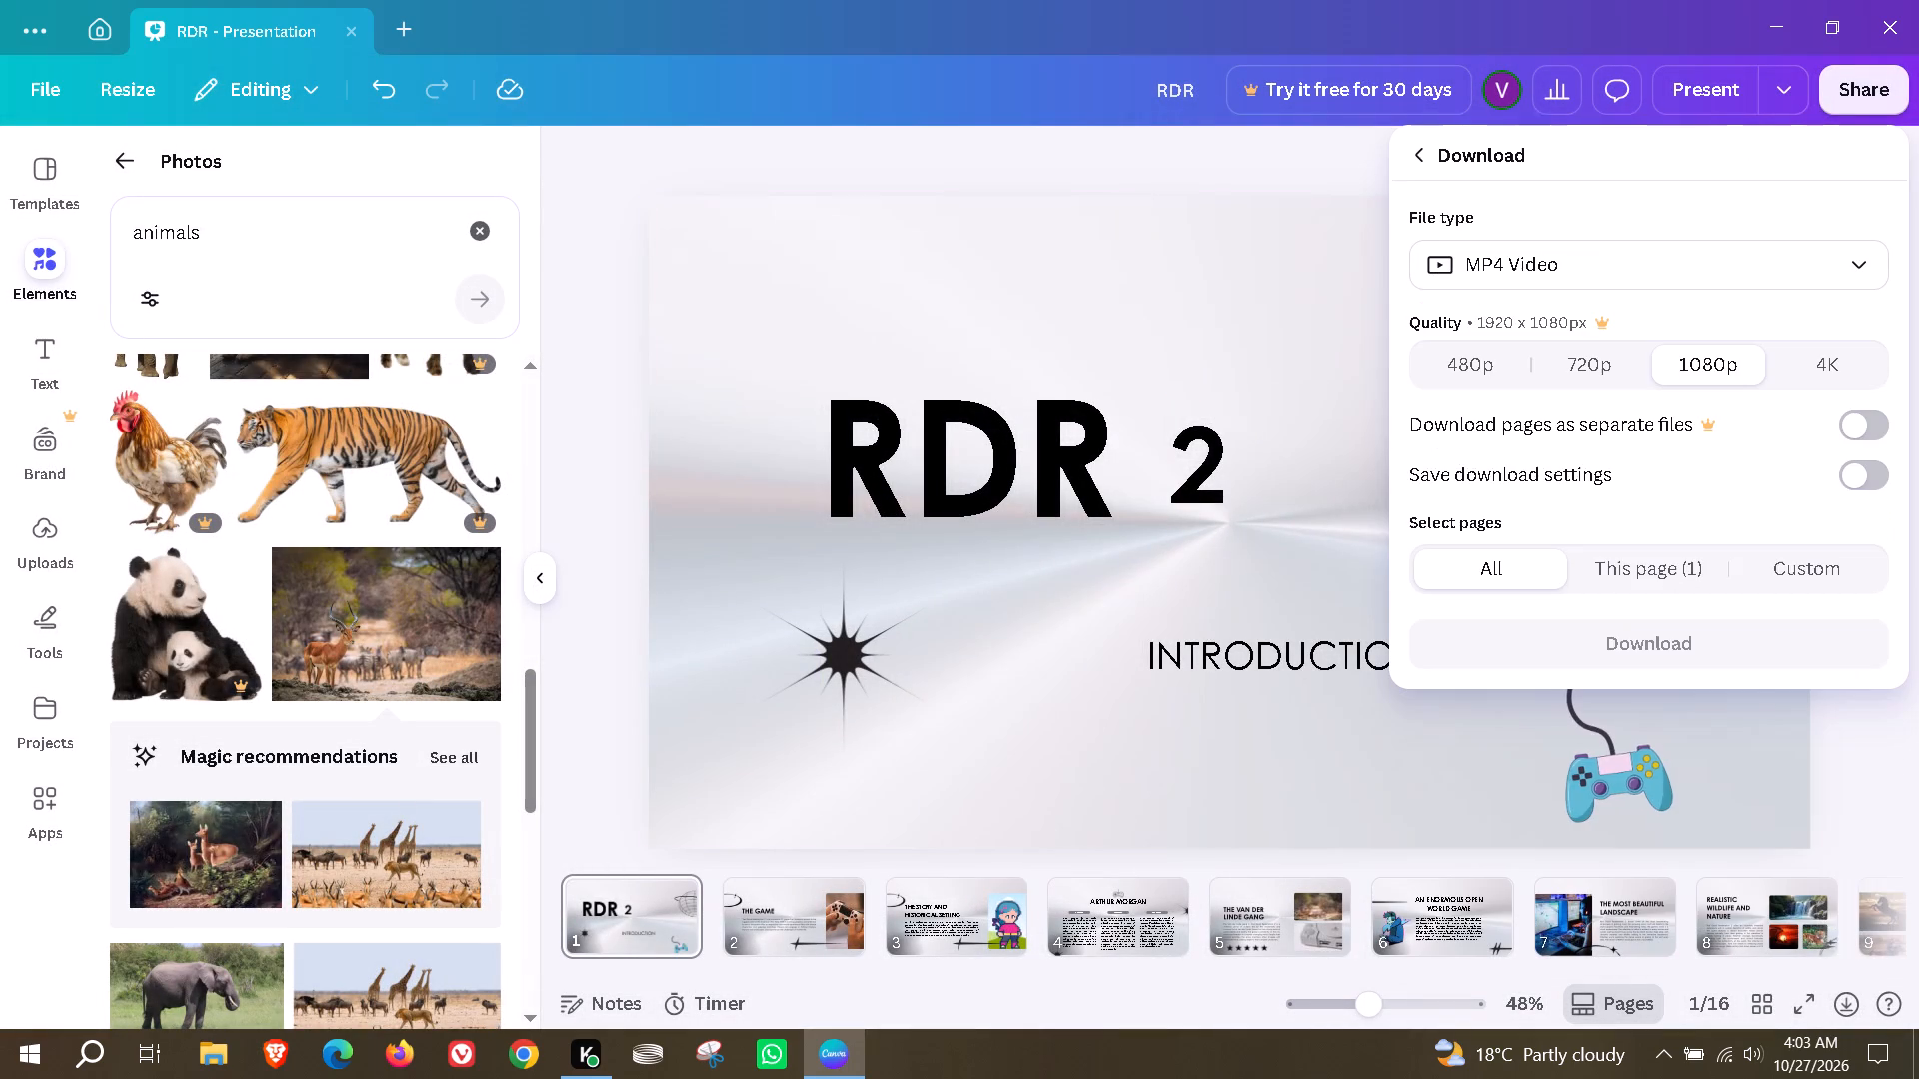
left_click(1702, 621)
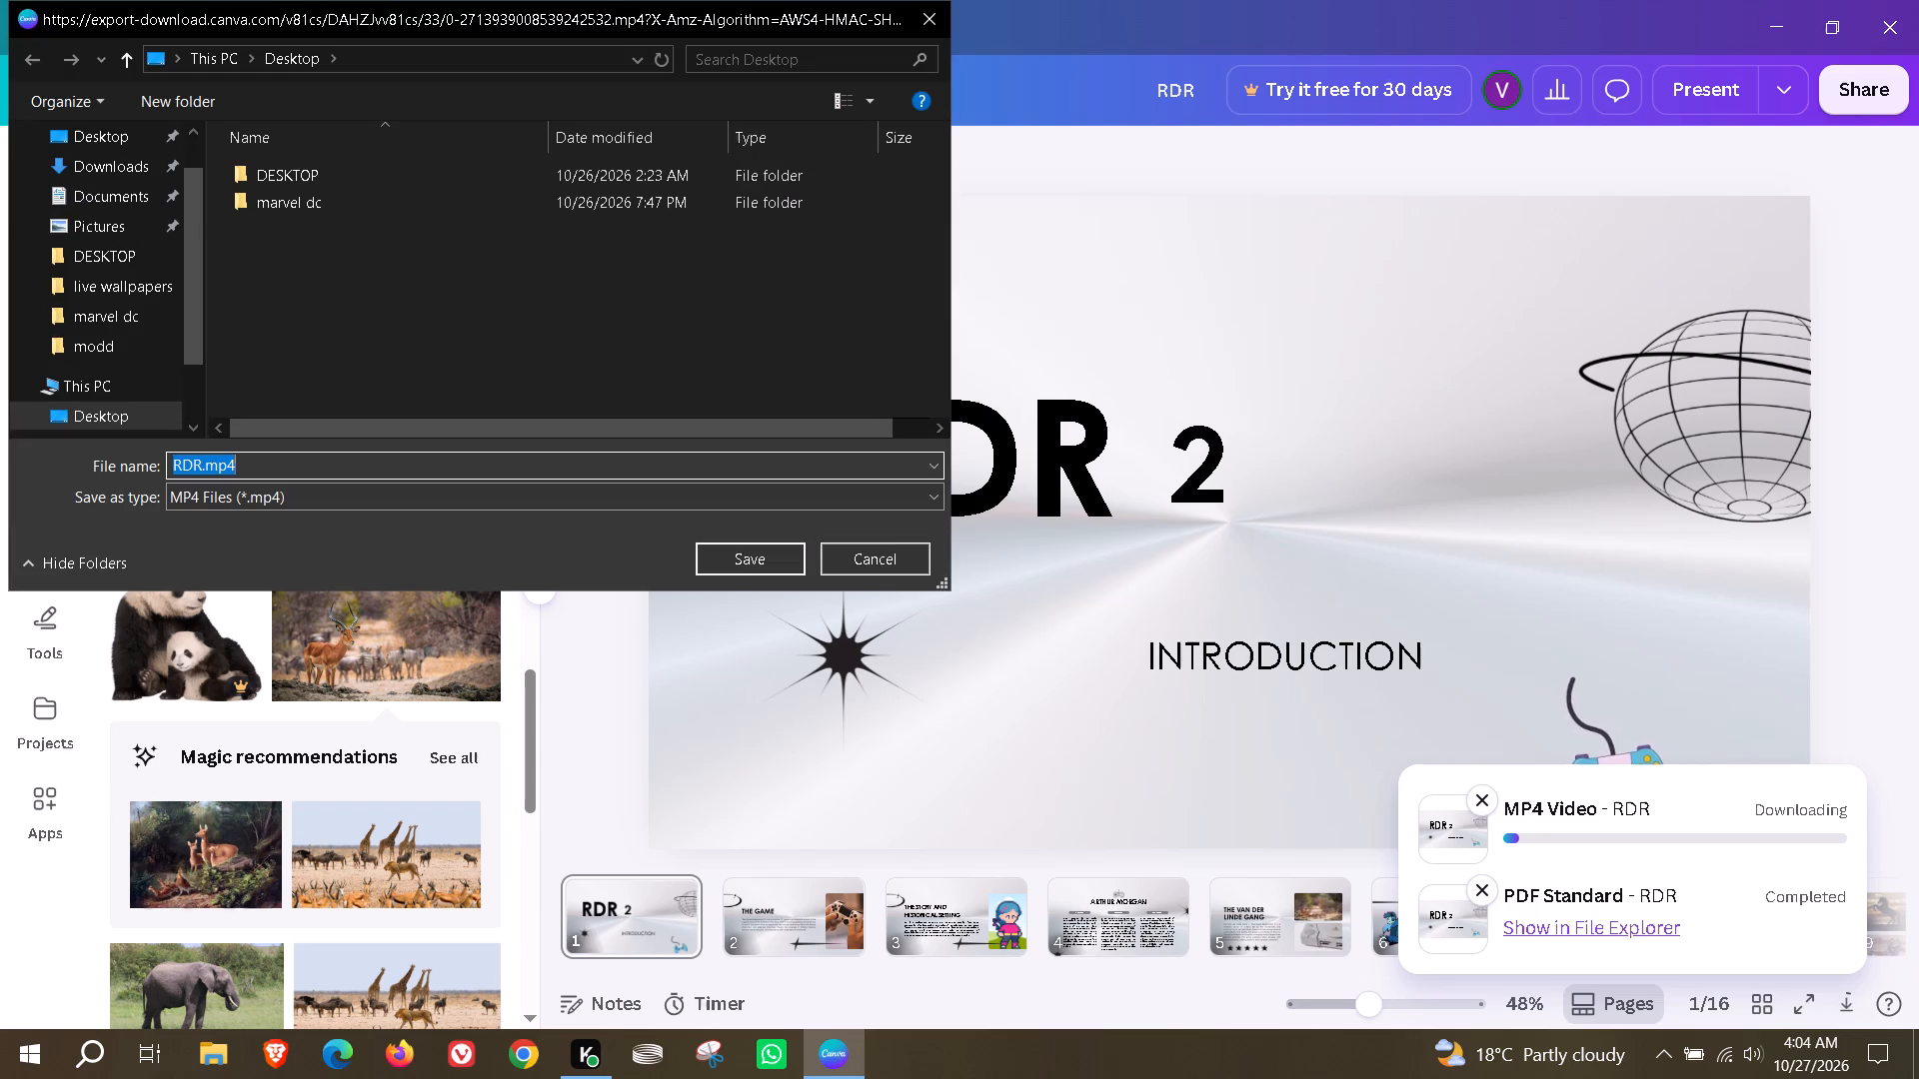
left_click(772, 556)
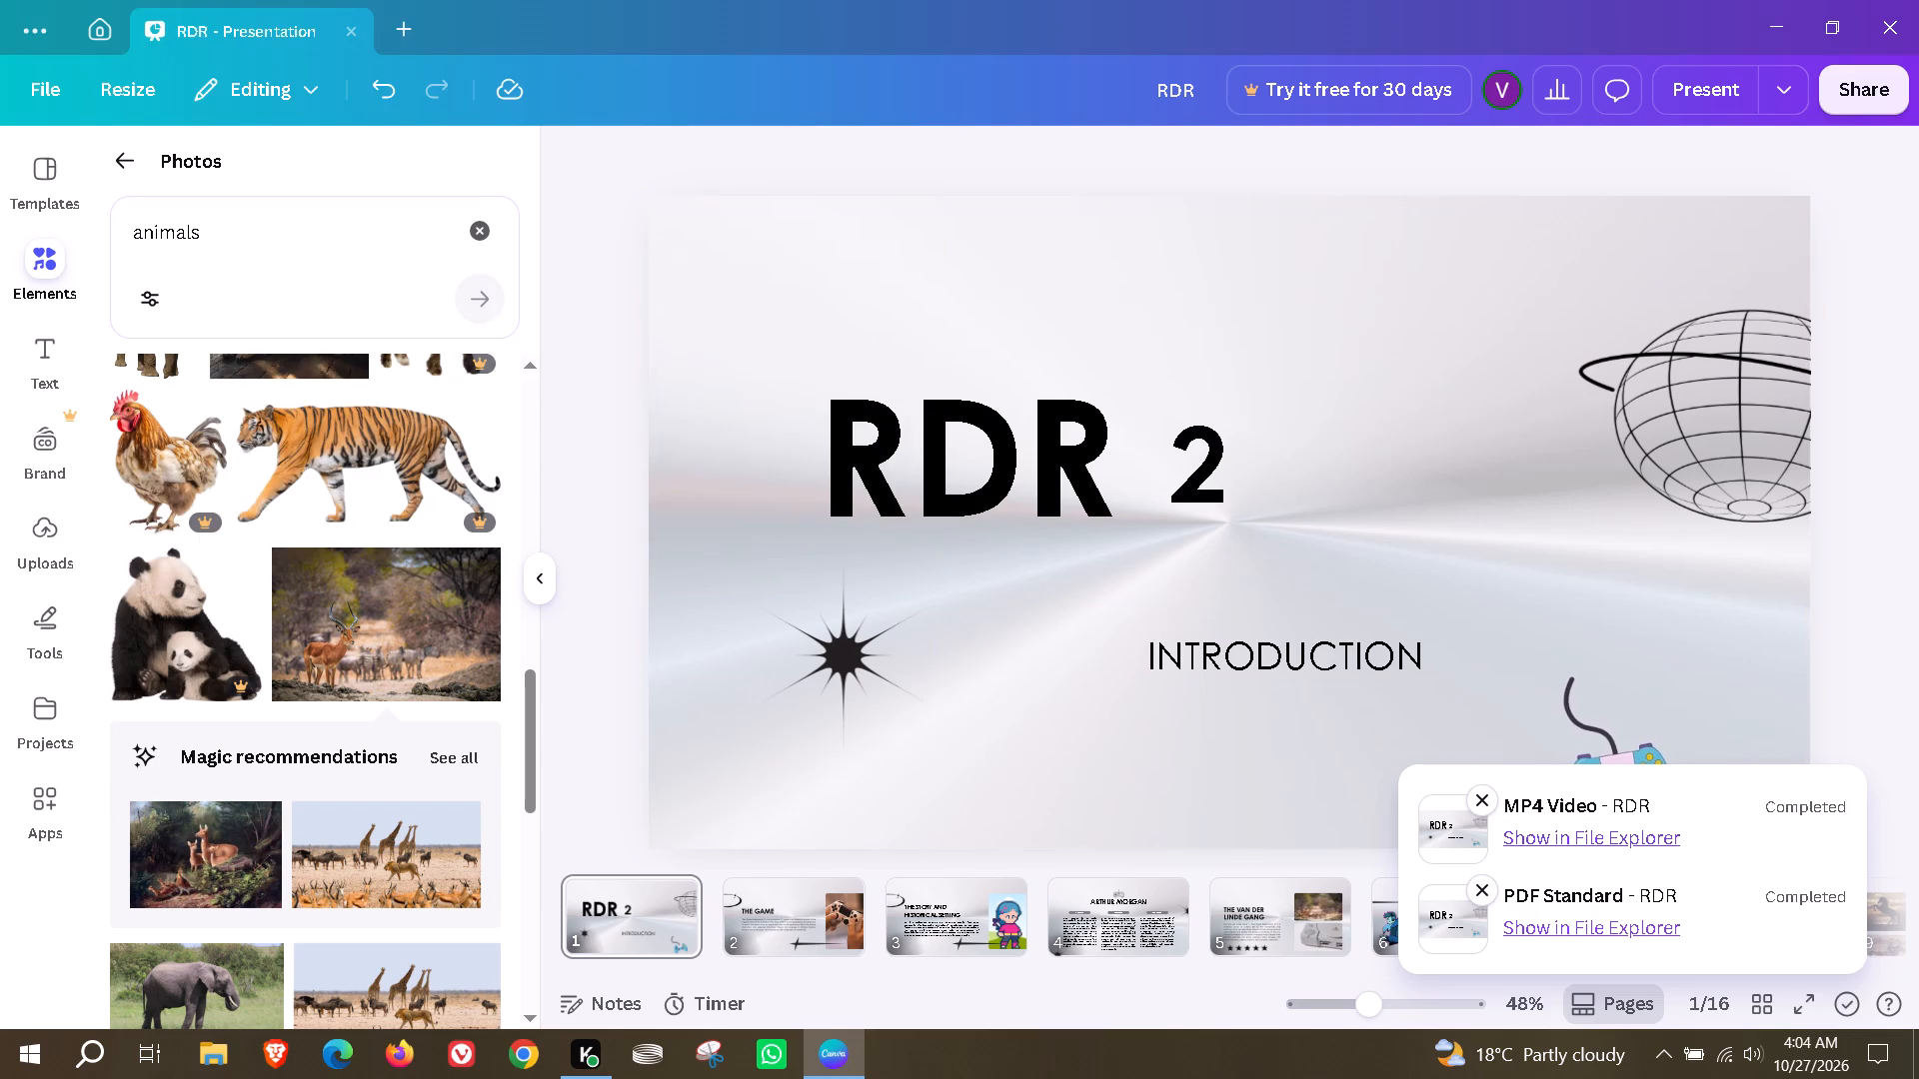
Open the exported RDR.mp4 from its folder, skim through the video to check the slides, and close the player and folder.
left_click(1549, 834)
double_click(985, 461)
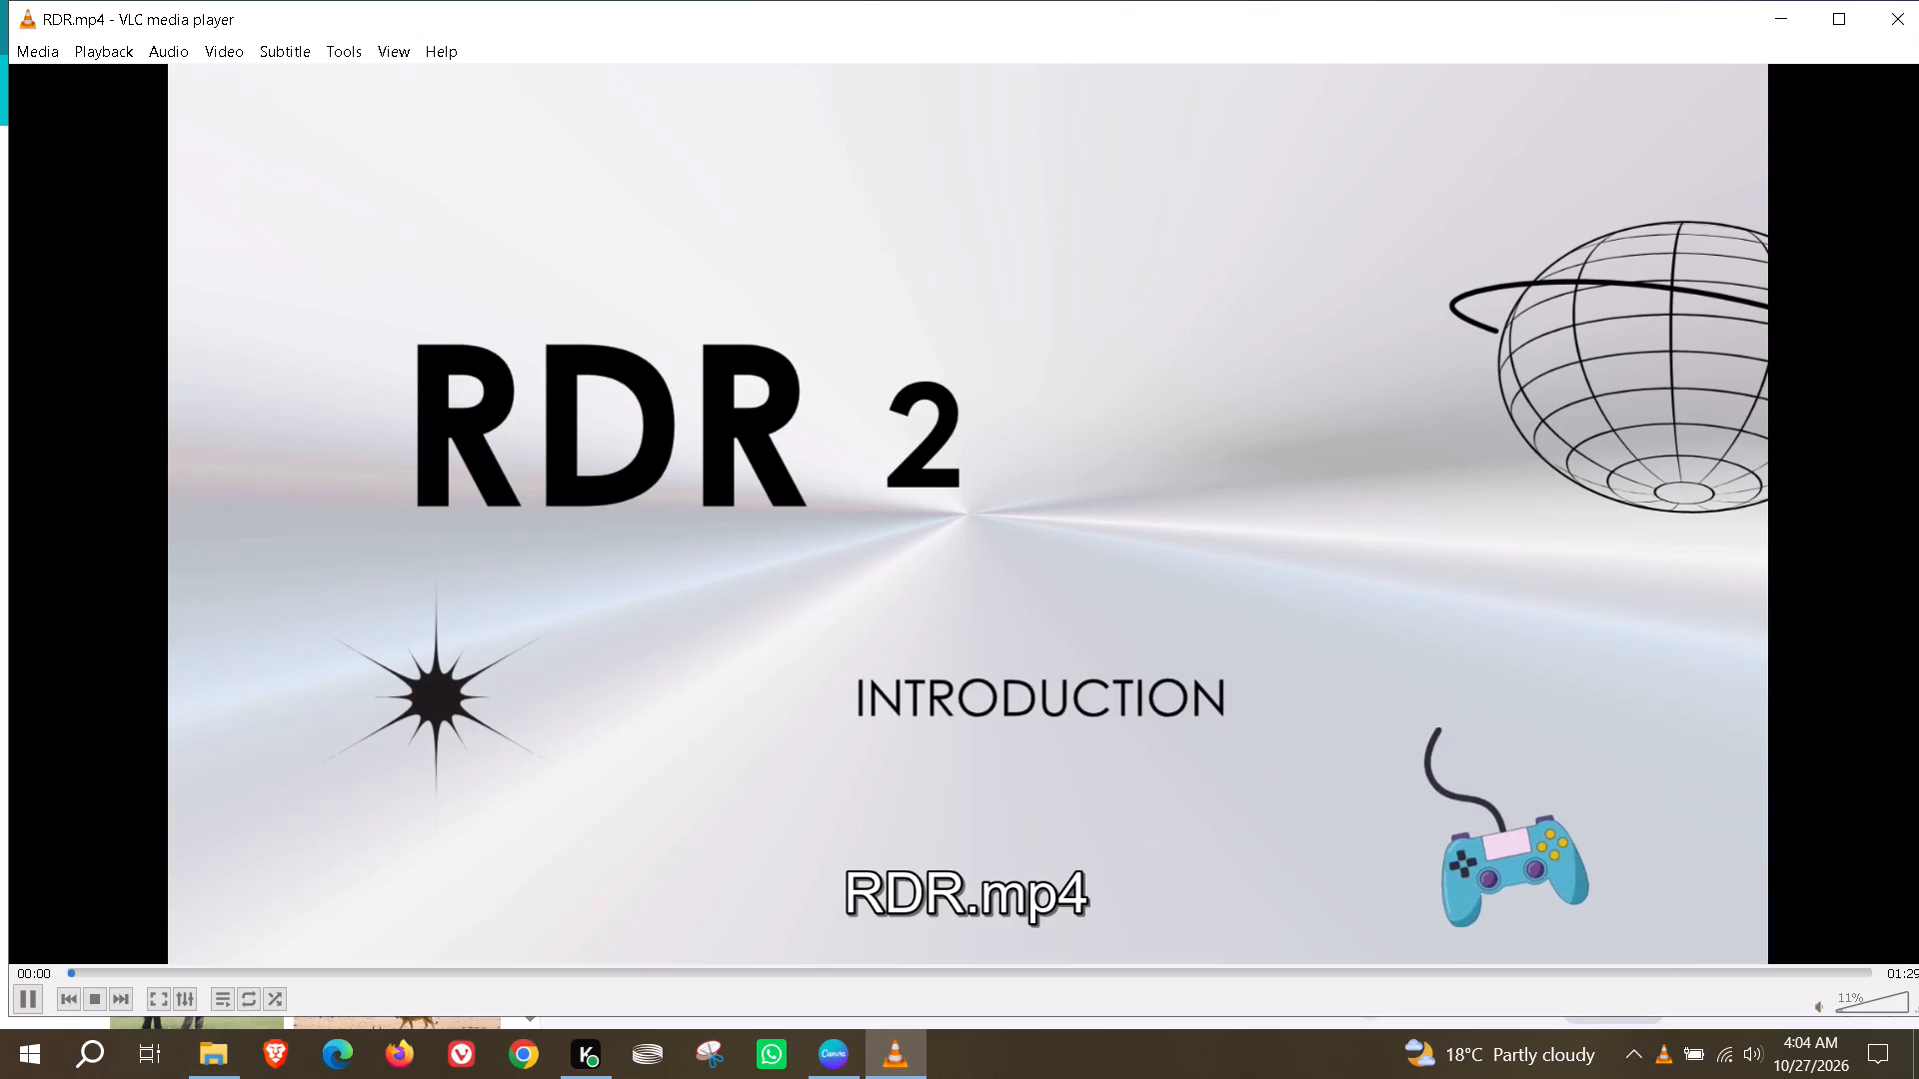
key("Right")
key("Right")
key("Right")
key("Right")
key("Right")
key("Right")
key("Right")
key("Right")
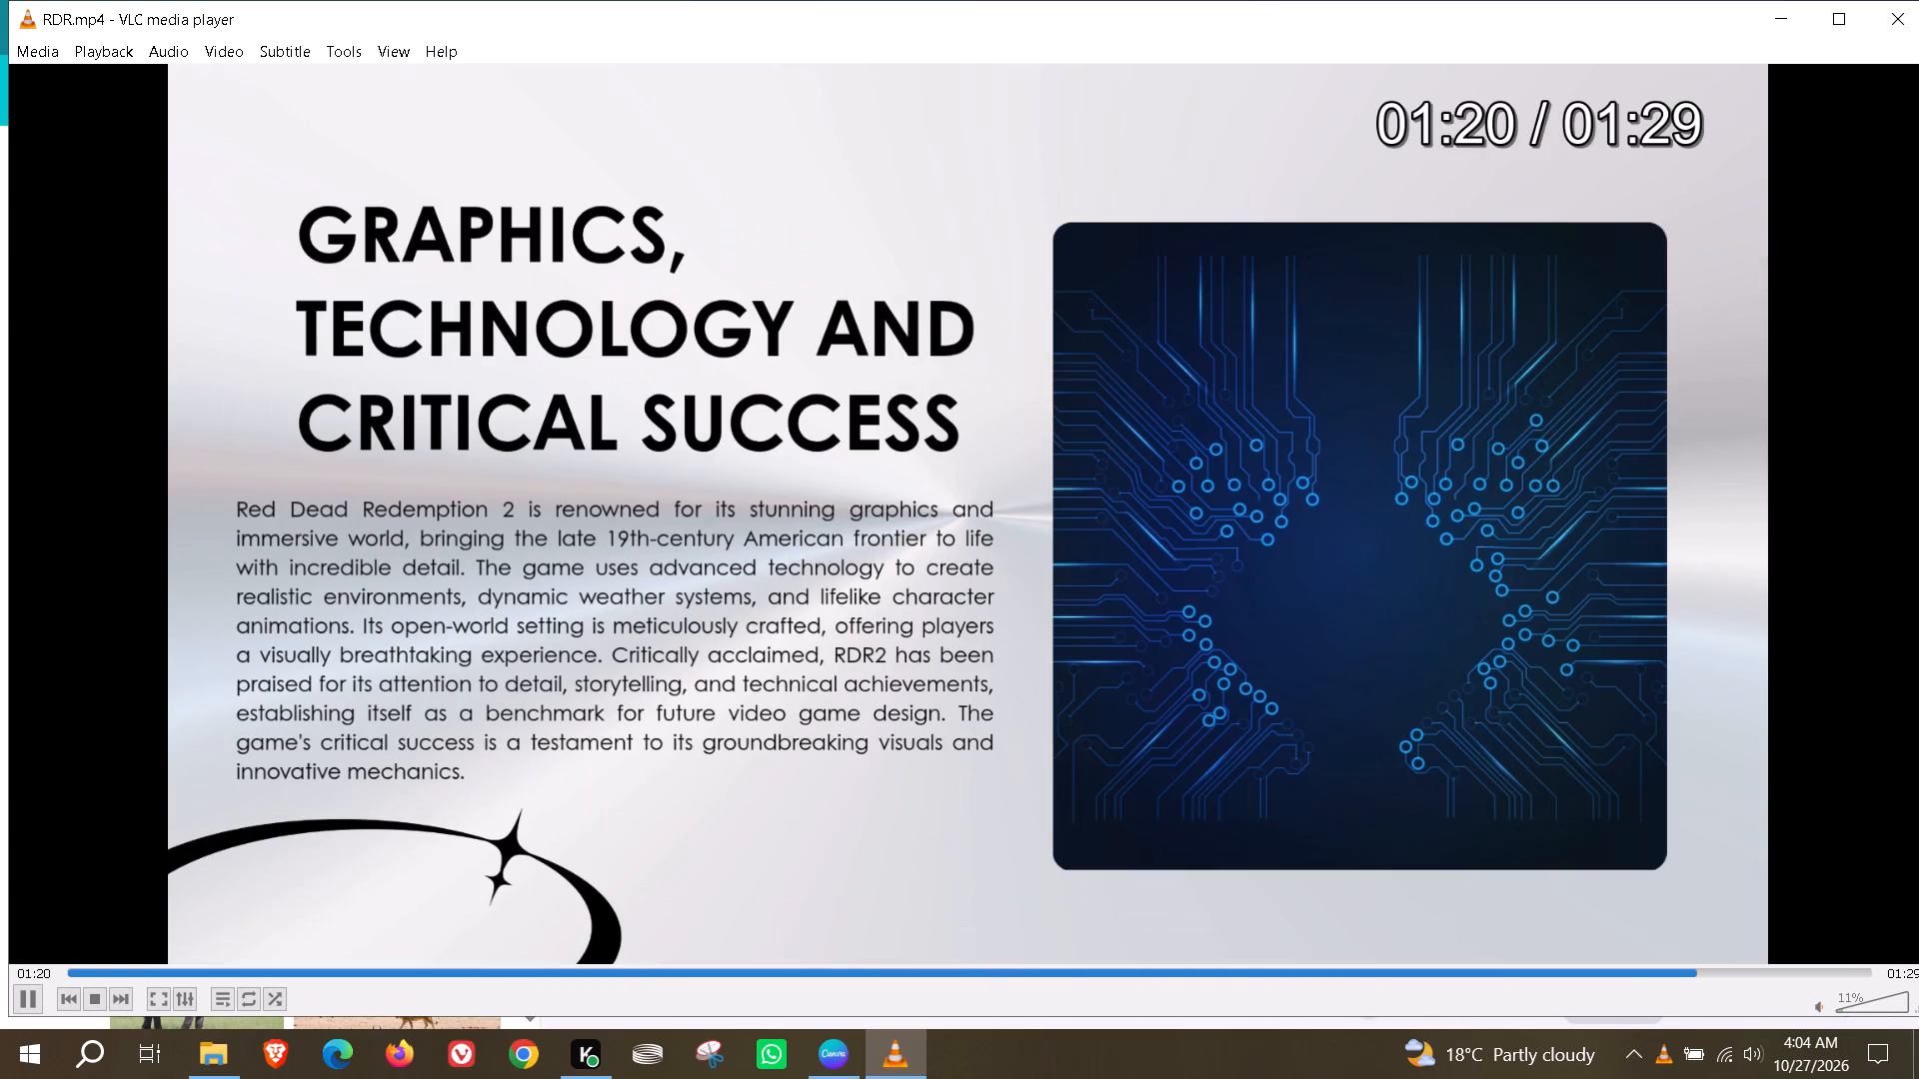
left_click(1918, 0)
left_click(1918, 0)
left_click(1900, 12)
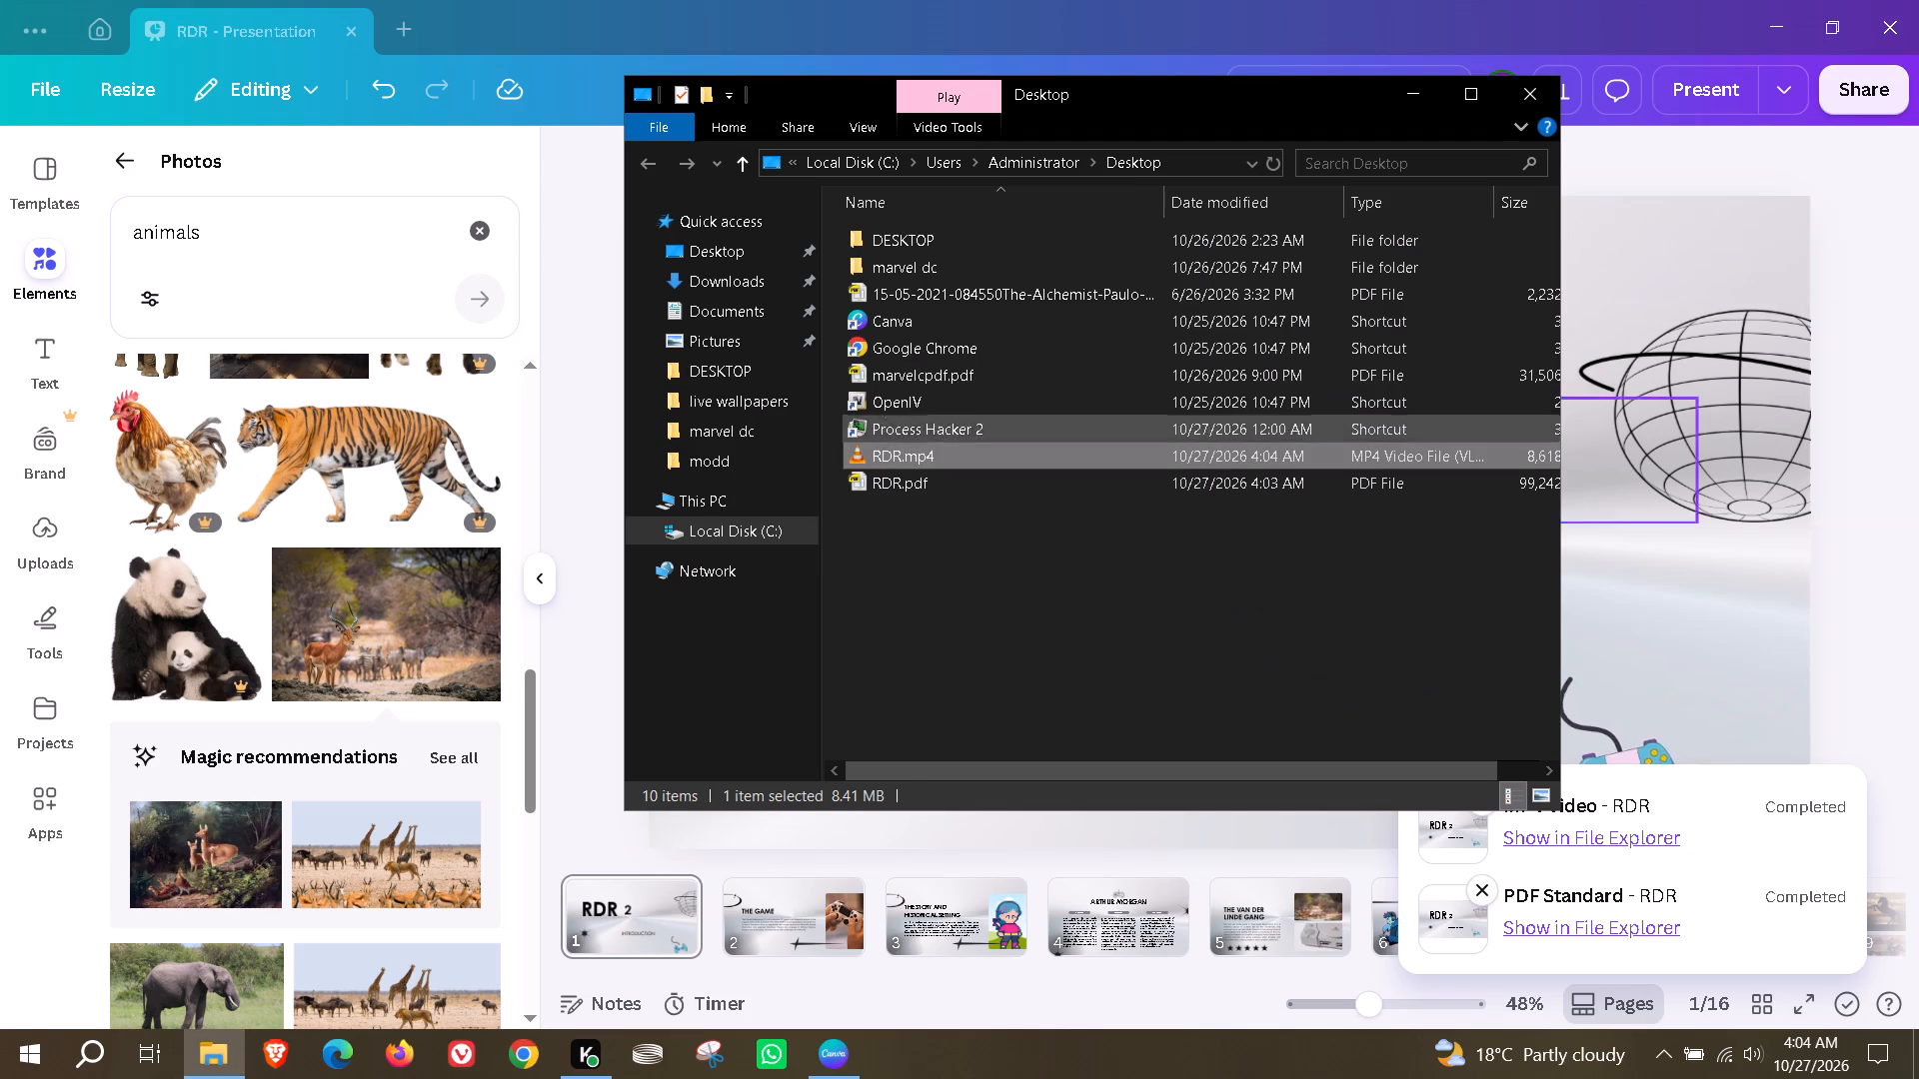
left_click(1528, 82)
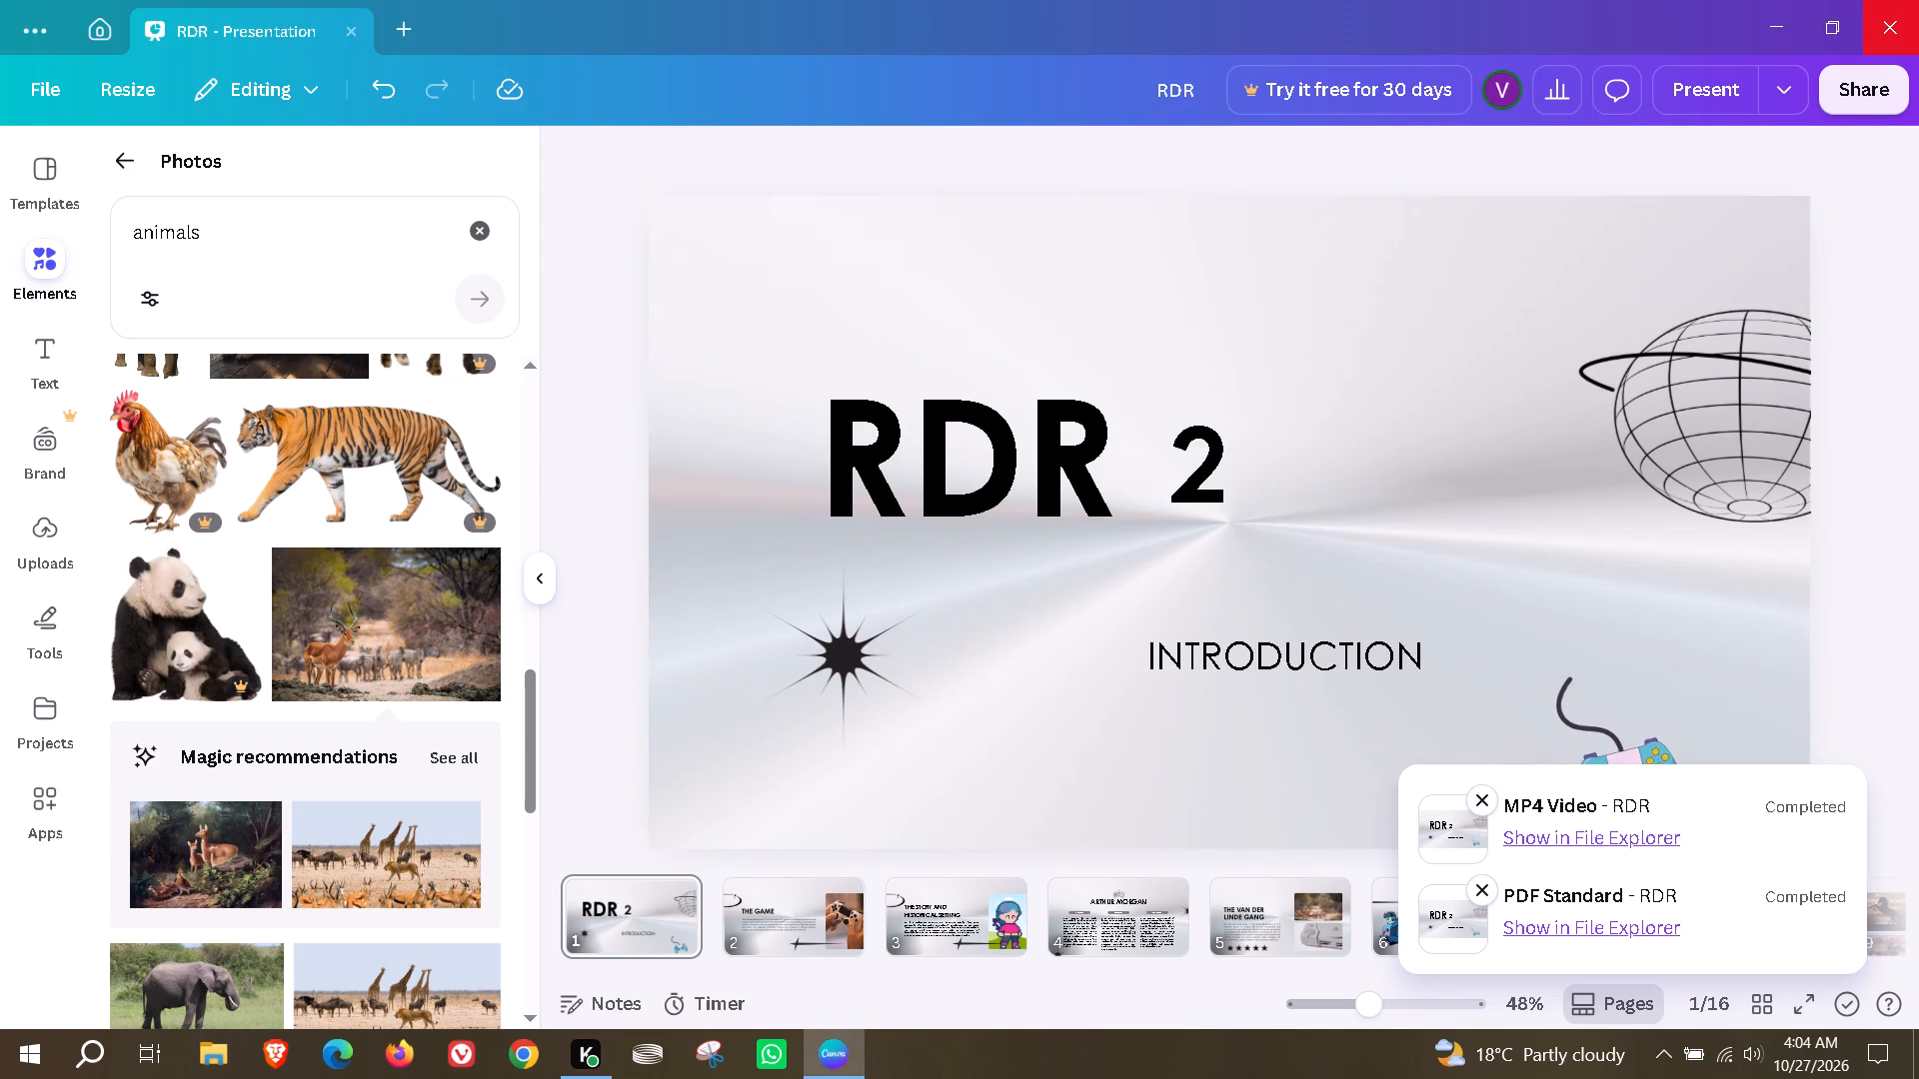